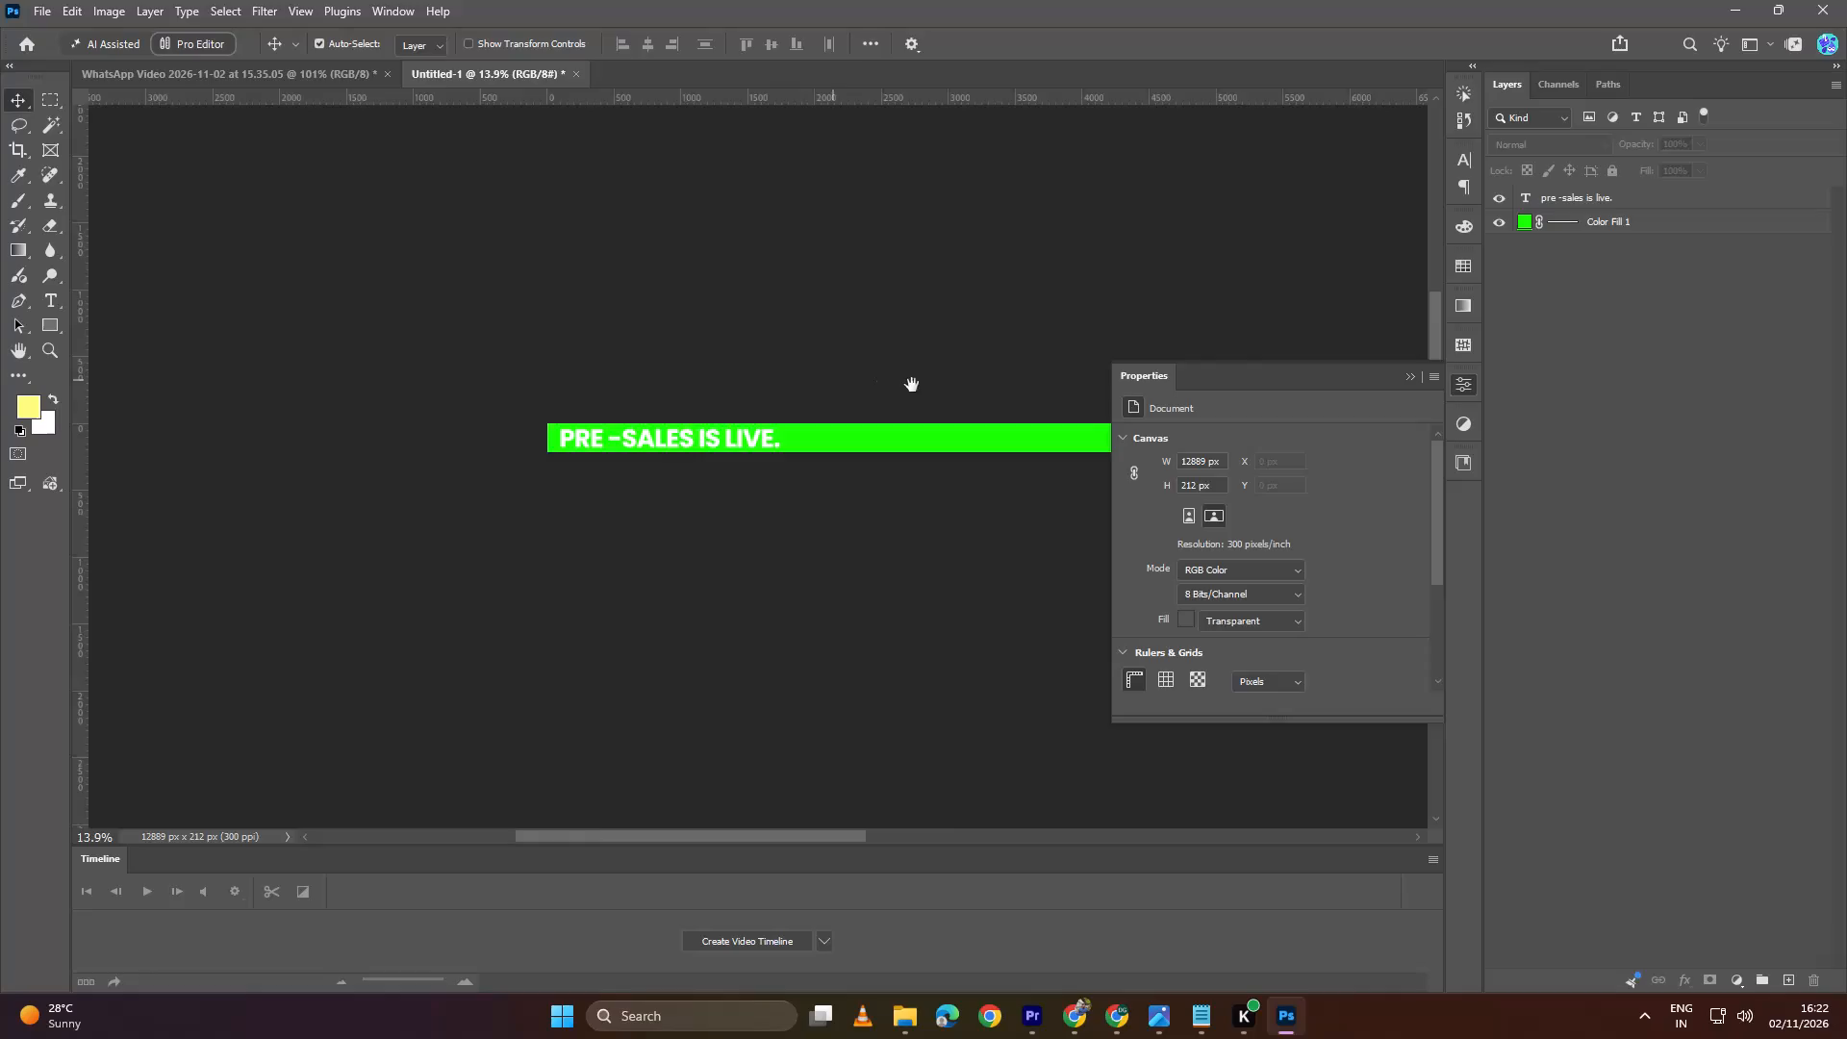
# Duplicate the "PRE -SALES IS LIVE." text along the green strip, just after the original.
pyautogui.moveTo(914, 390); pyautogui.dragTo(569, 377)
pyautogui.press('space')
pyautogui.press('space')
pyautogui.press('space')
pyautogui.press('space')
pyautogui.keyDown('alt'); pyautogui.scroll(6, 330, 445); pyautogui.keyUp('alt')
pyautogui.press('space')
pyautogui.press('space')
pyautogui.moveTo(233, 443); pyautogui.dragTo(705, 463)
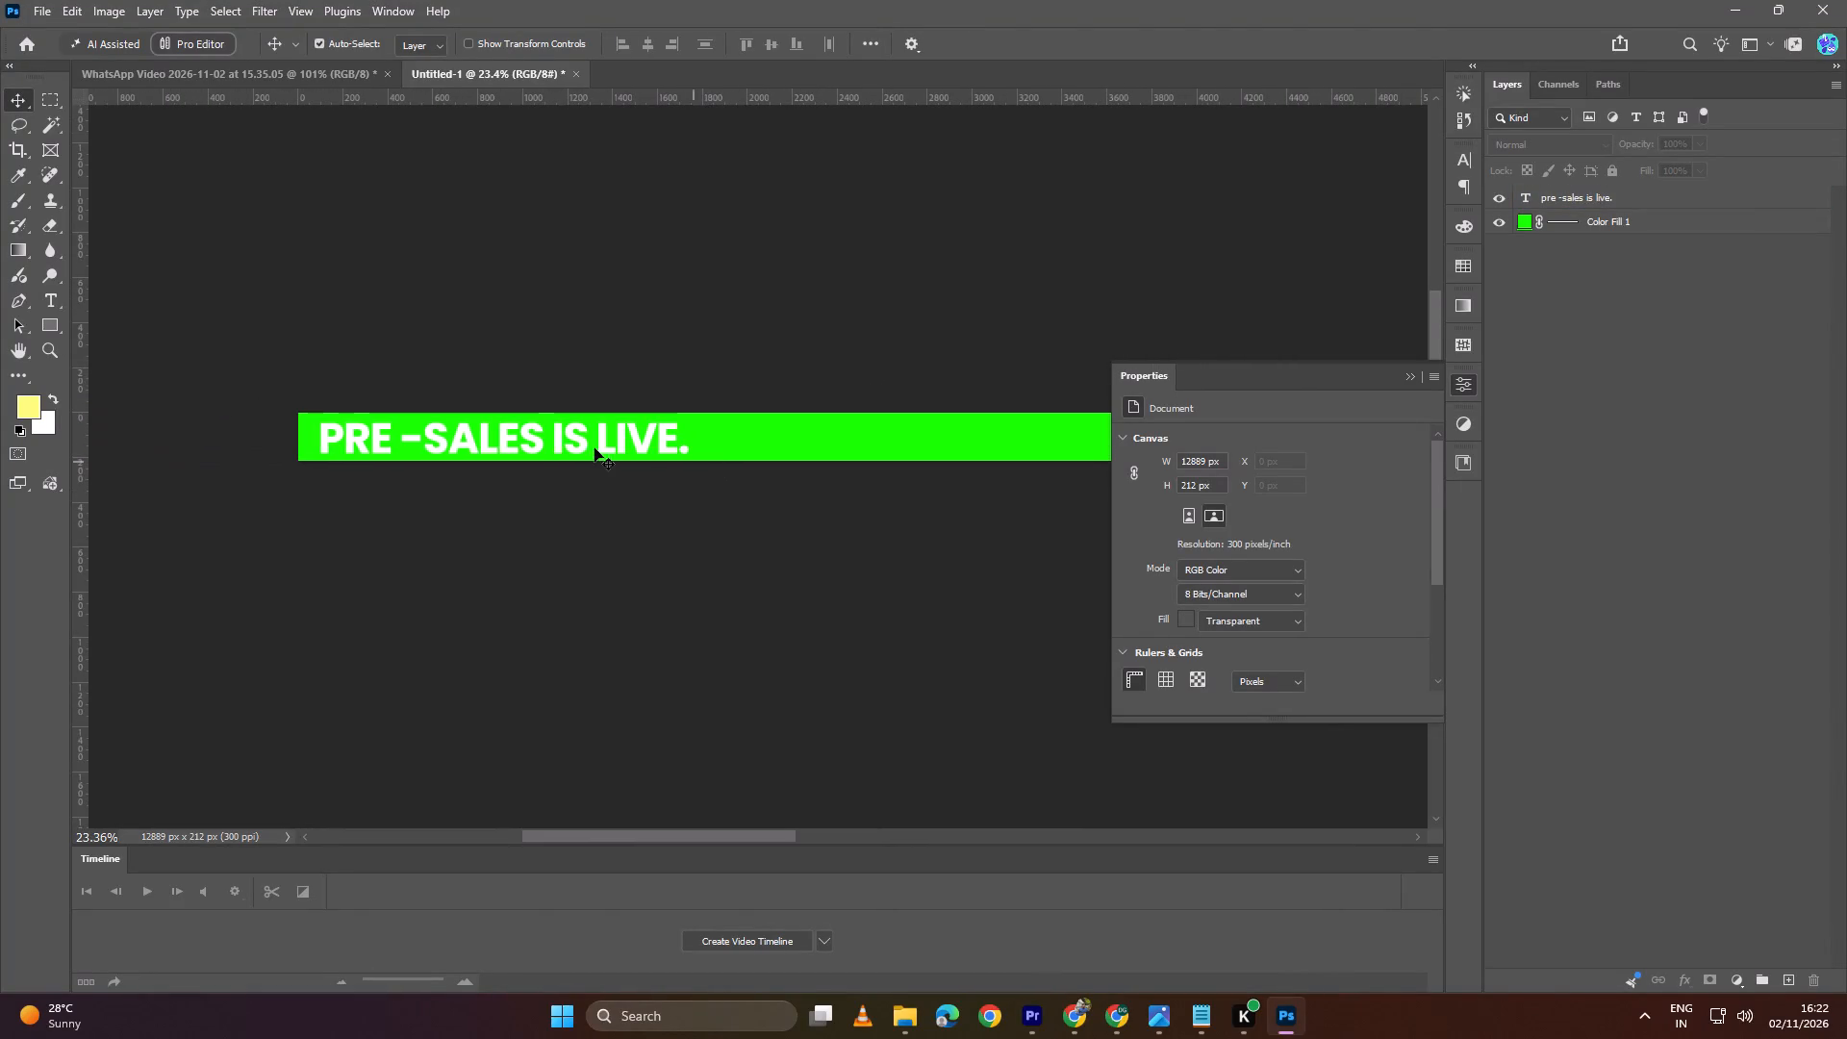
pyautogui.scroll(-4, 562, 442)
pyautogui.keyDown('alt'); pyautogui.scroll(-2, 561, 442); pyautogui.keyUp('alt')
pyautogui.press('space')
pyautogui.moveTo(827, 430); pyautogui.dragTo(579, 427)
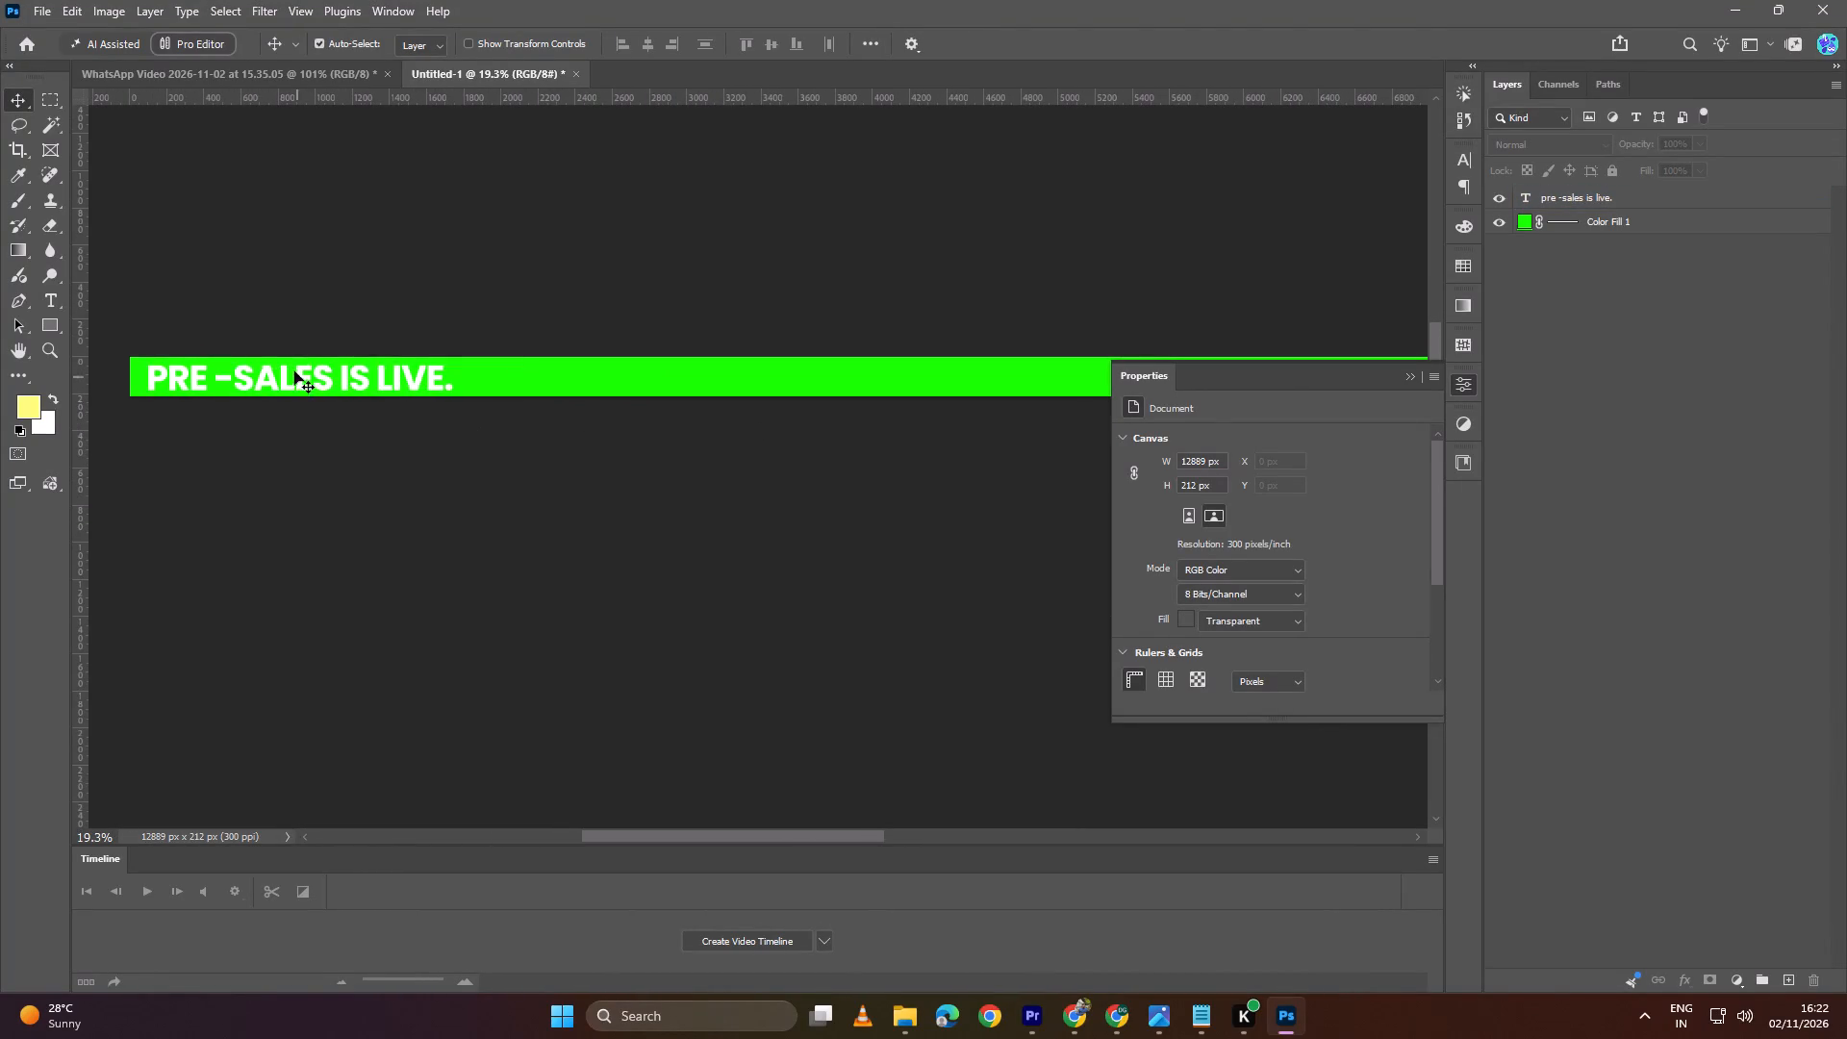
pyautogui.keyDown('alt'); pyautogui.moveTo(332, 371); pyautogui.dragTo(675, 383); pyautogui.keyUp('alt')
# Select both "PRE -SALES IS LIVE." texts and duplicate the pair further along the strip, leaving a similar gap after the second text.
pyautogui.click(521, 376)
pyautogui.keyDown('shift'); pyautogui.click(413, 373); pyautogui.keyUp('shift')
pyautogui.keyDown('alt'); pyautogui.scroll(-7, 410, 372); pyautogui.keyUp('alt')
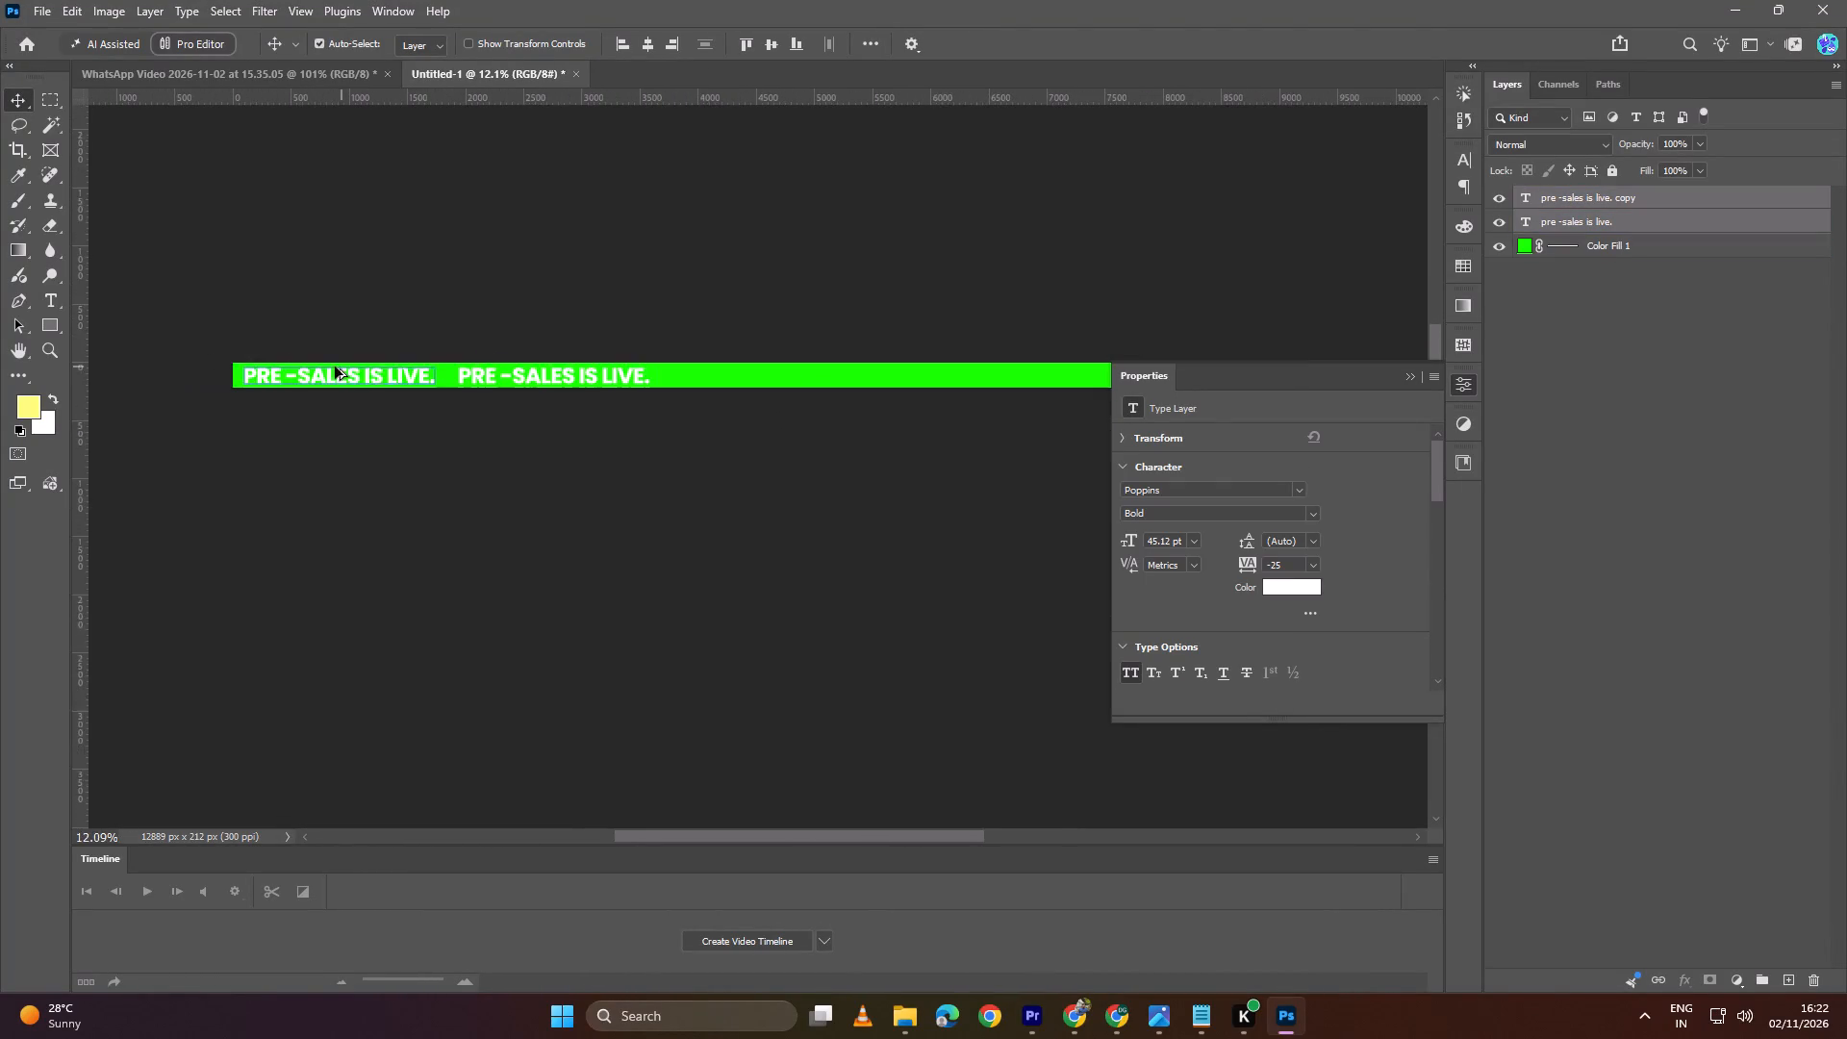
pyautogui.keyDown('alt'); pyautogui.scroll(-2, 335, 367); pyautogui.keyUp('alt')
pyautogui.scroll(-5, 323, 370)
pyautogui.keyDown('alt'); pyautogui.moveTo(479, 295); pyautogui.dragTo(732, 298); pyautogui.keyUp('alt')
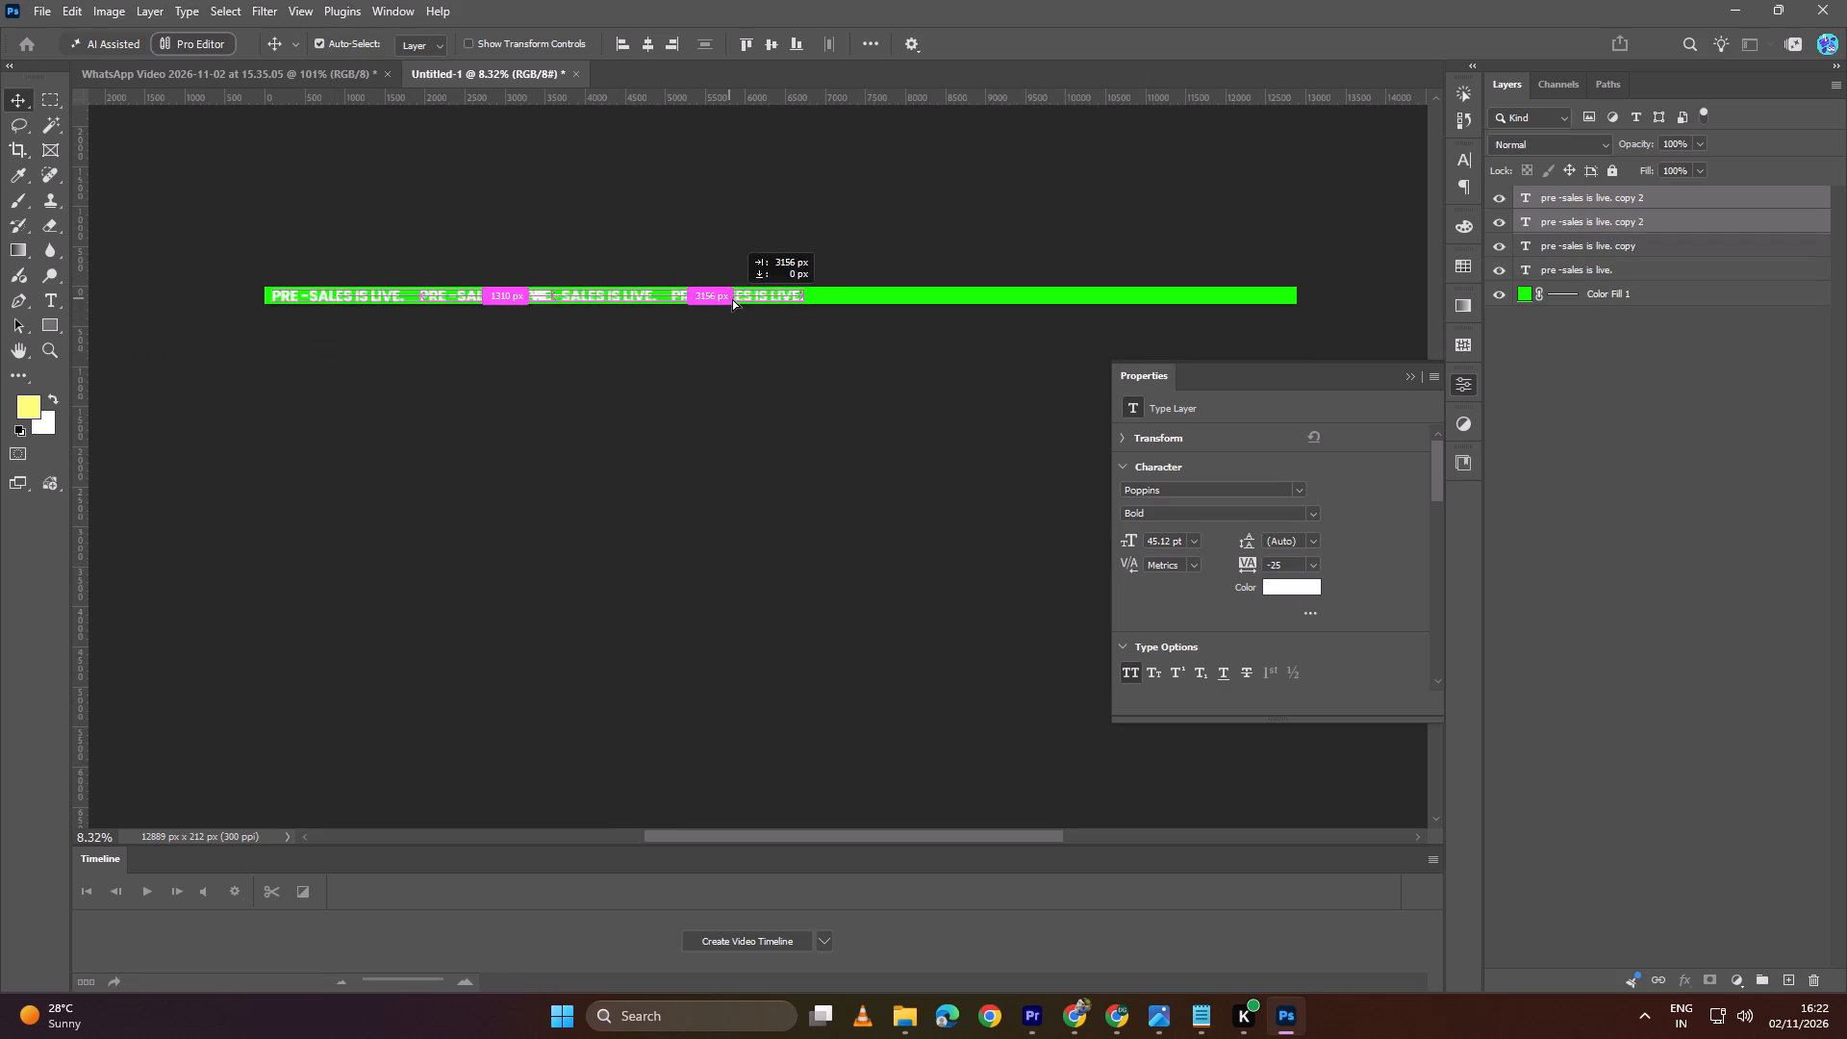
pyautogui.keyDown('alt'); pyautogui.moveTo(732, 298); pyautogui.dragTo(827, 296); pyautogui.keyUp('alt')
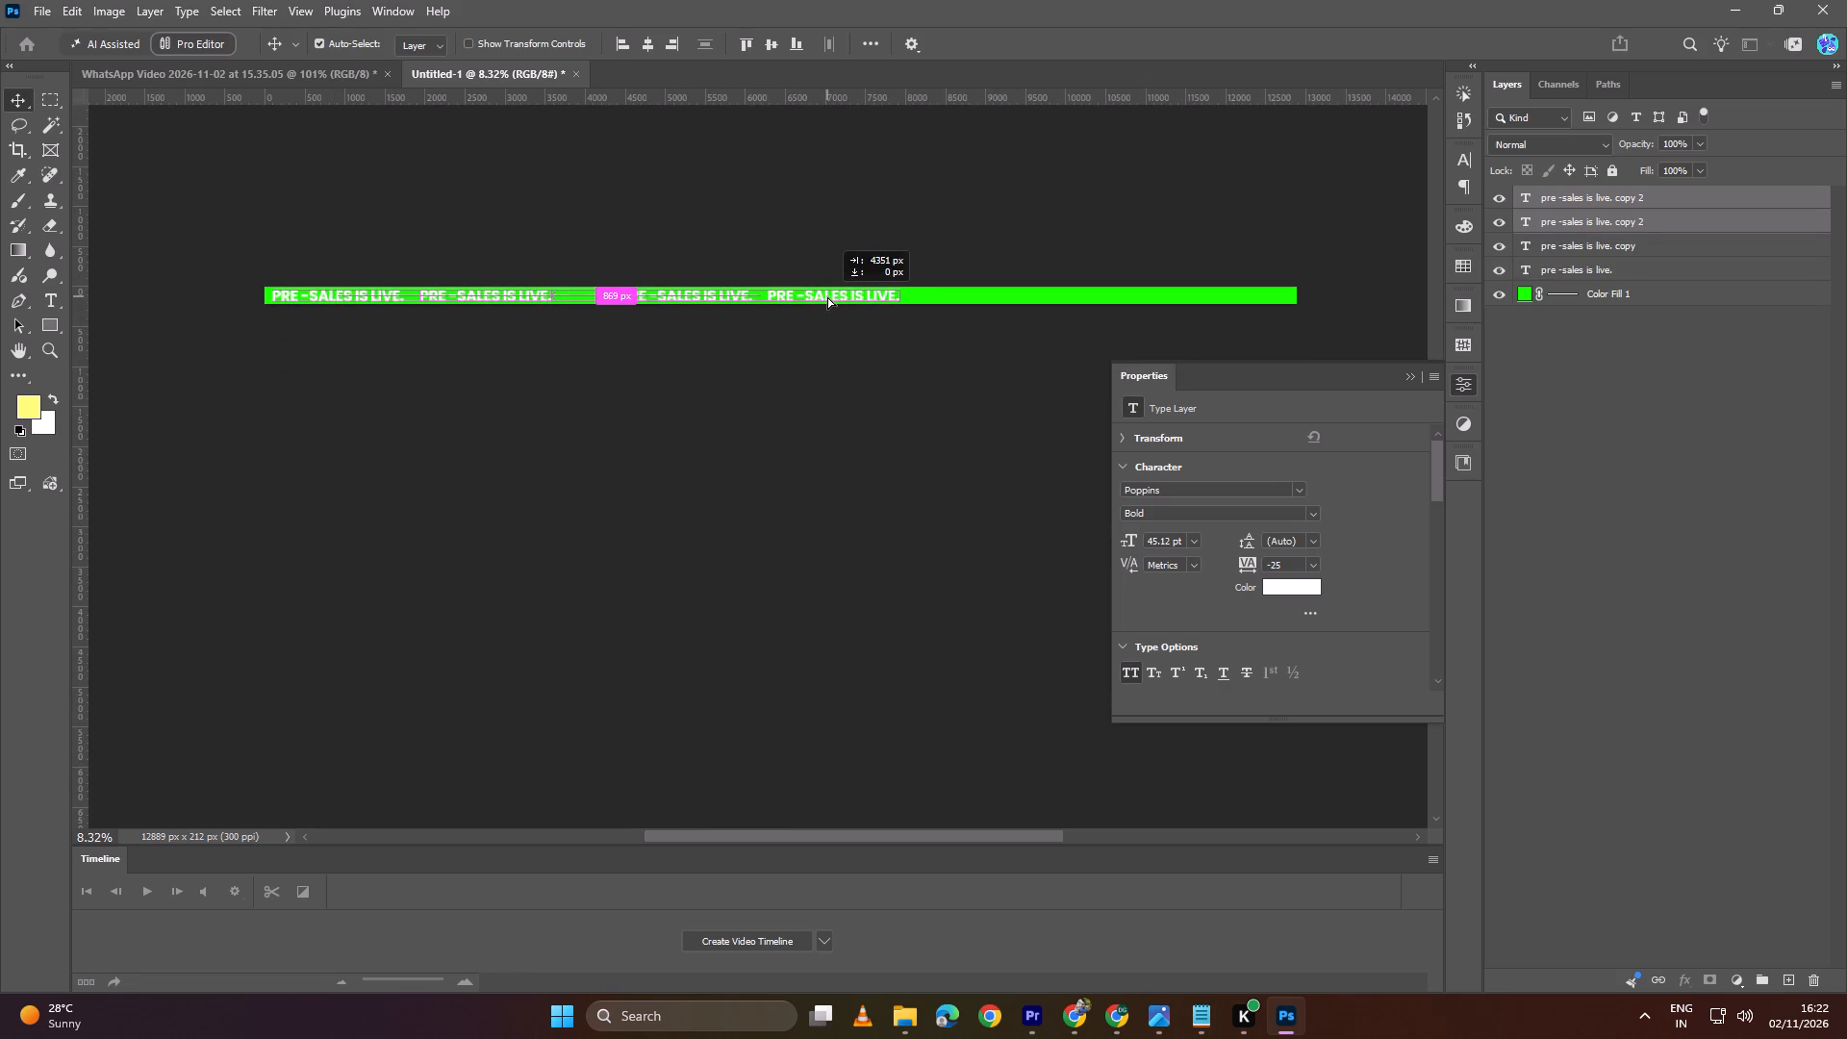
pyautogui.keyDown('alt'); pyautogui.moveTo(827, 296); pyautogui.dragTo(776, 298); pyautogui.keyUp('alt')
# Shift the duplicated pair about 23 px back so that all the gaps between the texts are 210 px.
pyautogui.click(597, 373)
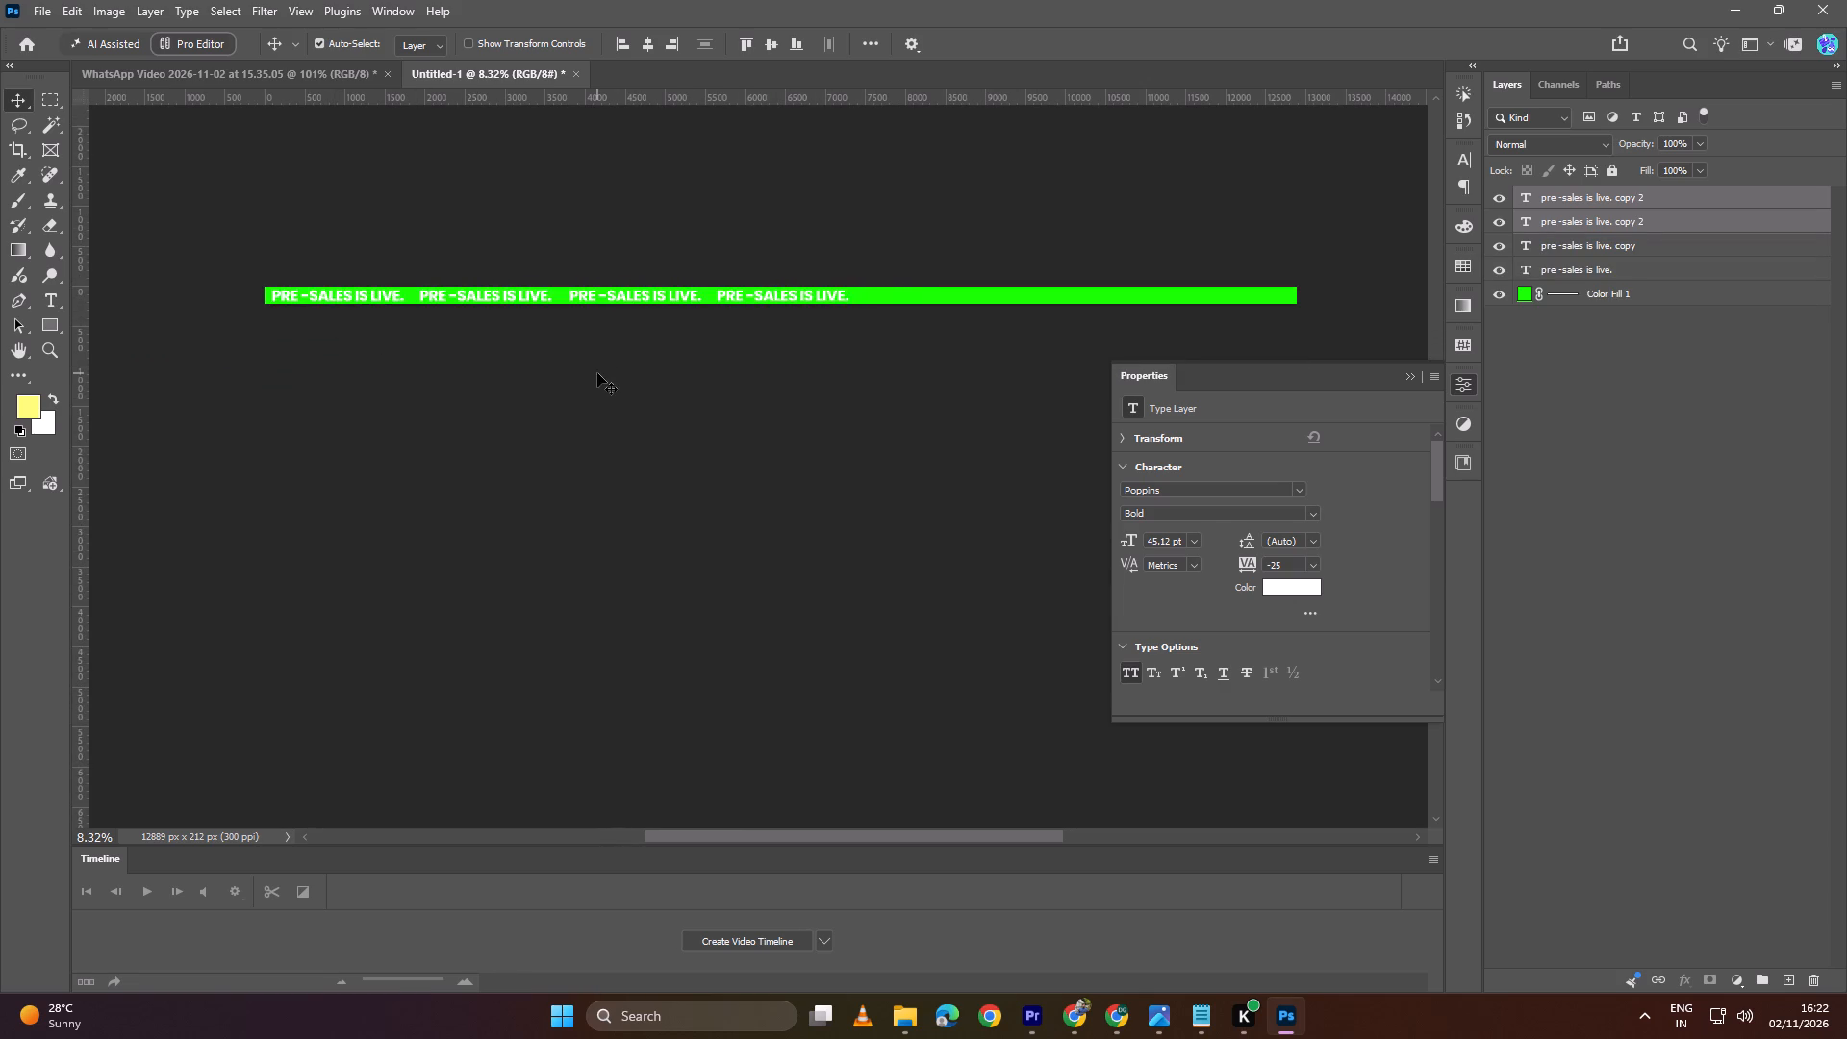
pyautogui.keyDown('alt'); pyautogui.scroll(5, 597, 329); pyautogui.keyUp('alt')
pyautogui.click(610, 295)
pyautogui.keyDown('shift'); pyautogui.click(743, 291); pyautogui.keyUp('shift')
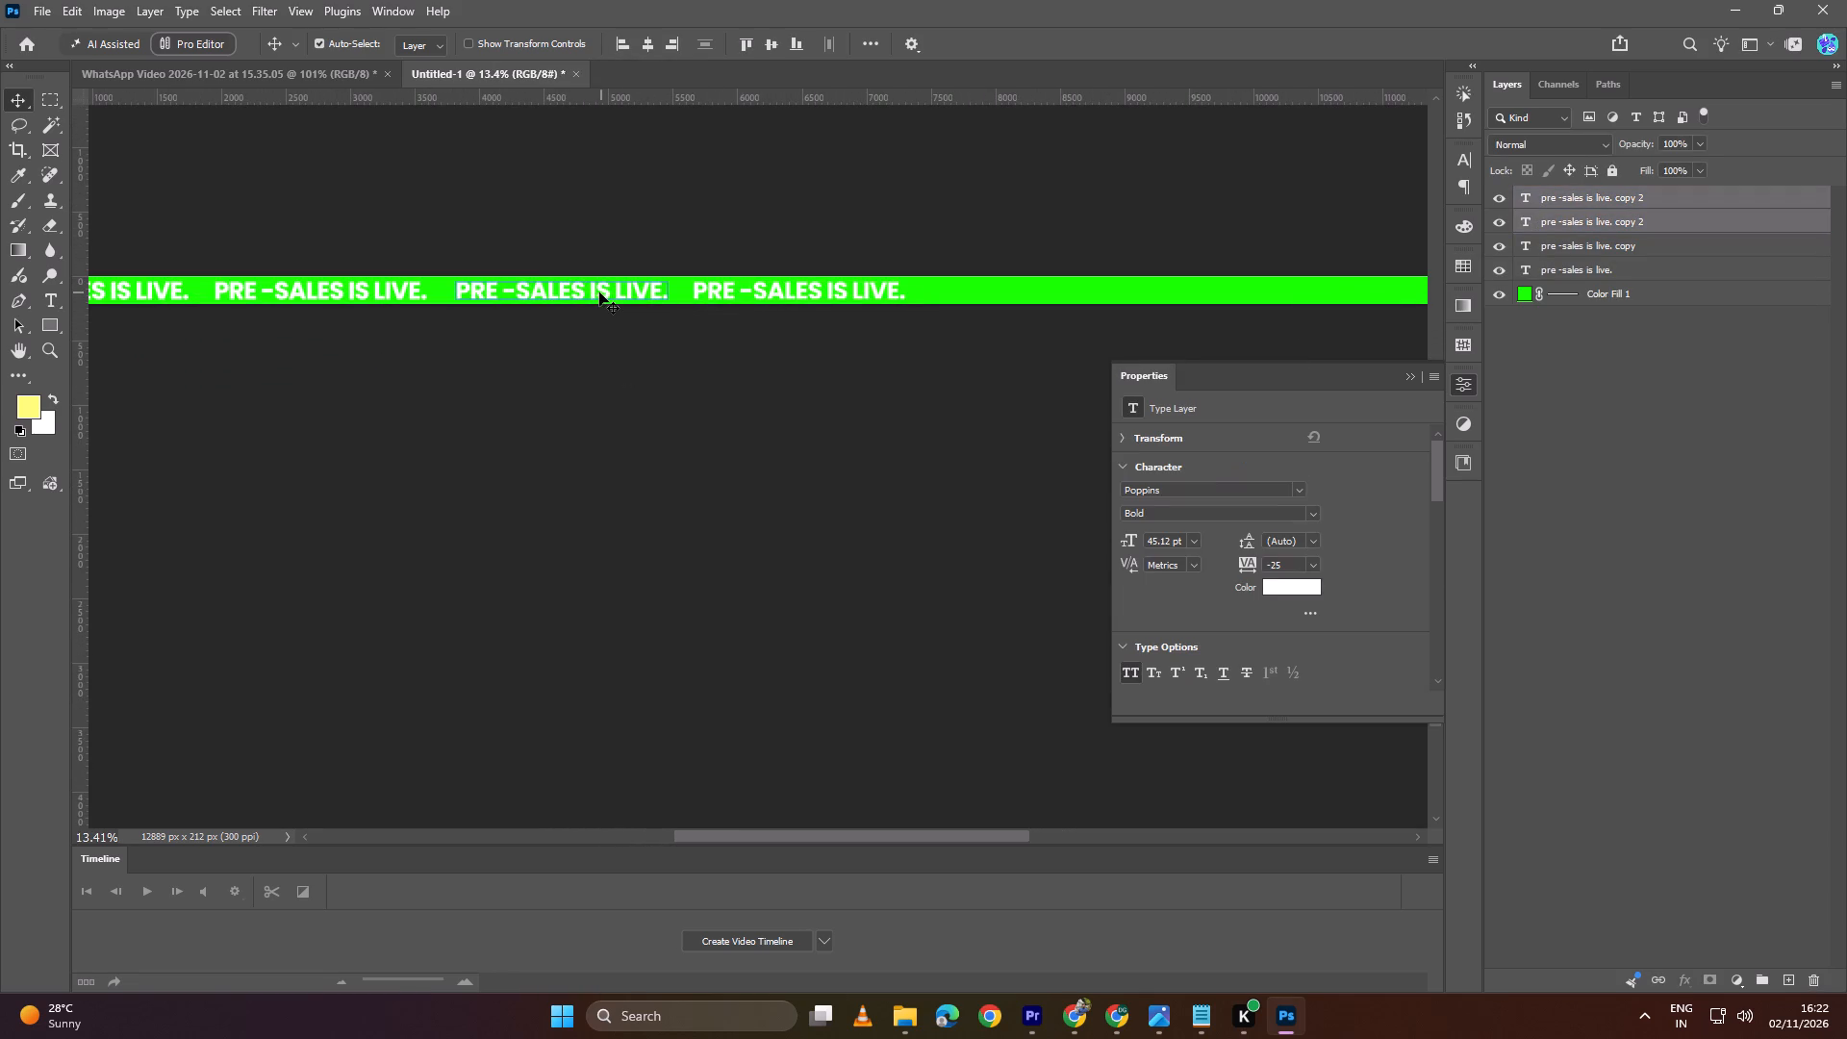
pyautogui.click(599, 292)
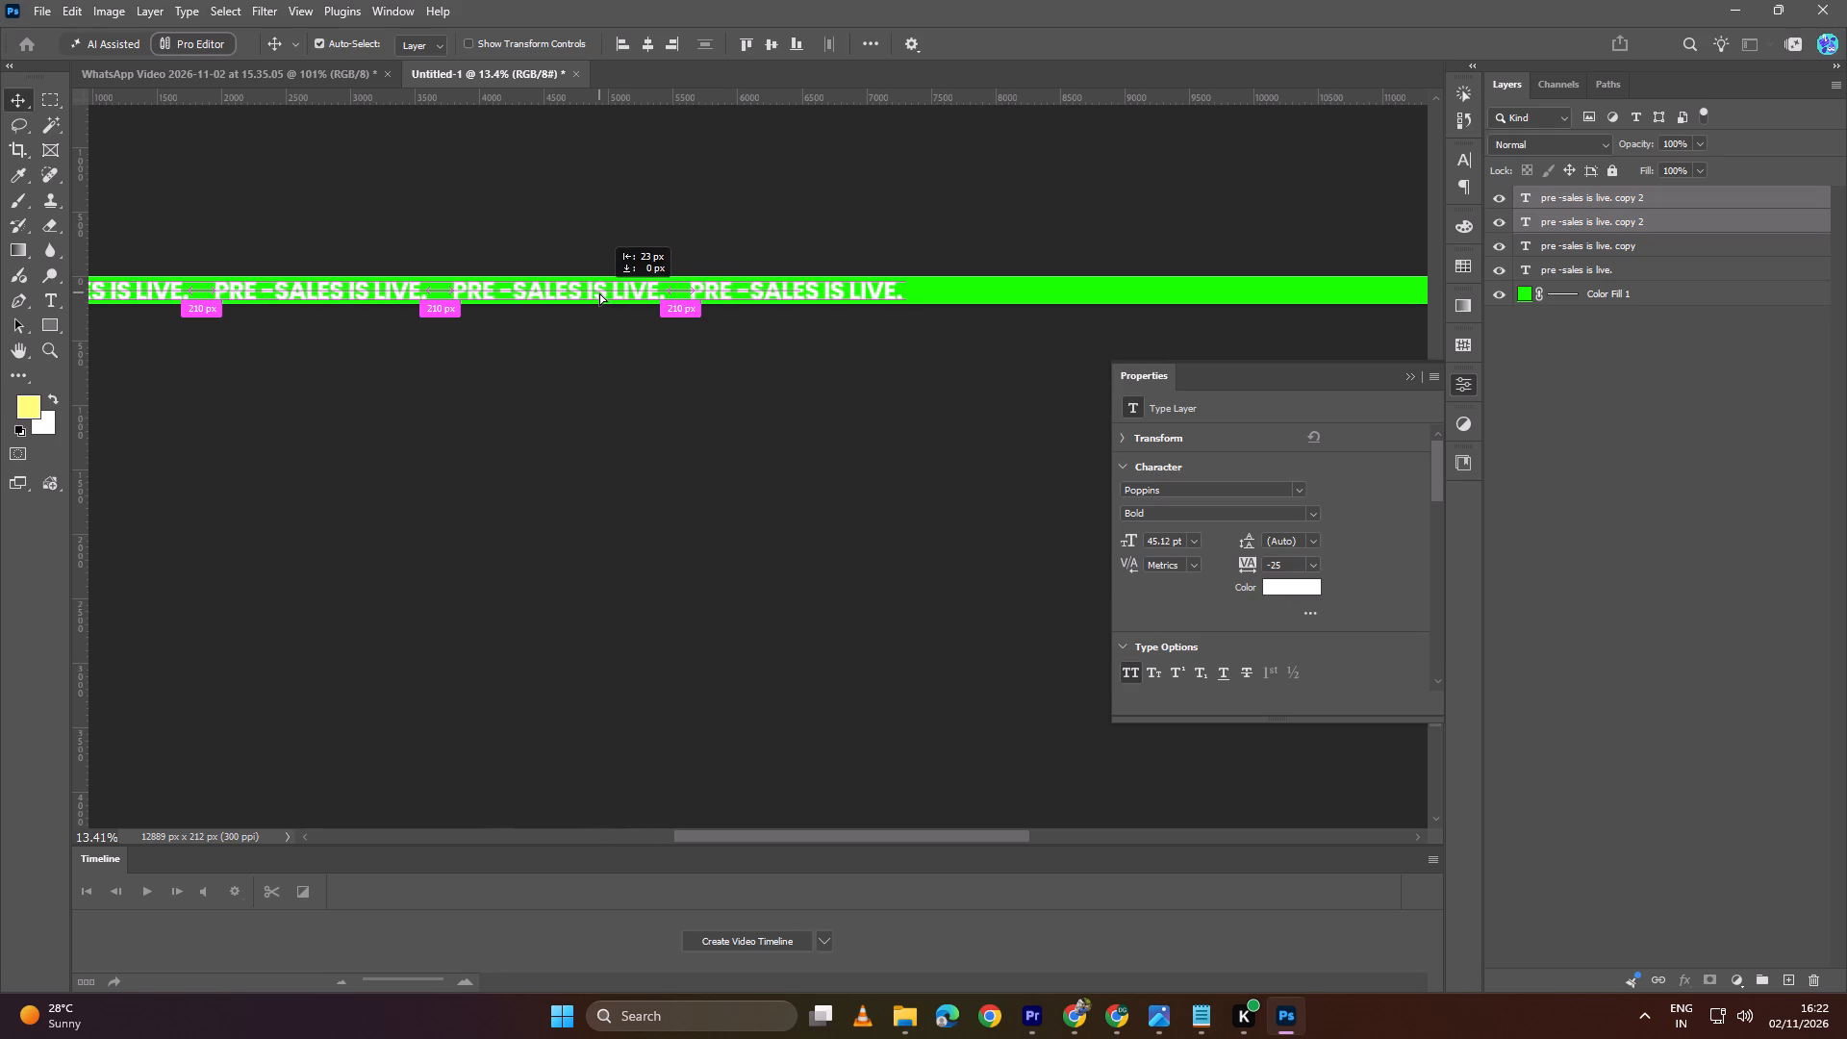
pyautogui.keyDown('alt'); pyautogui.scroll(-5, 598, 296); pyautogui.keyUp('alt')
pyautogui.click(715, 250)
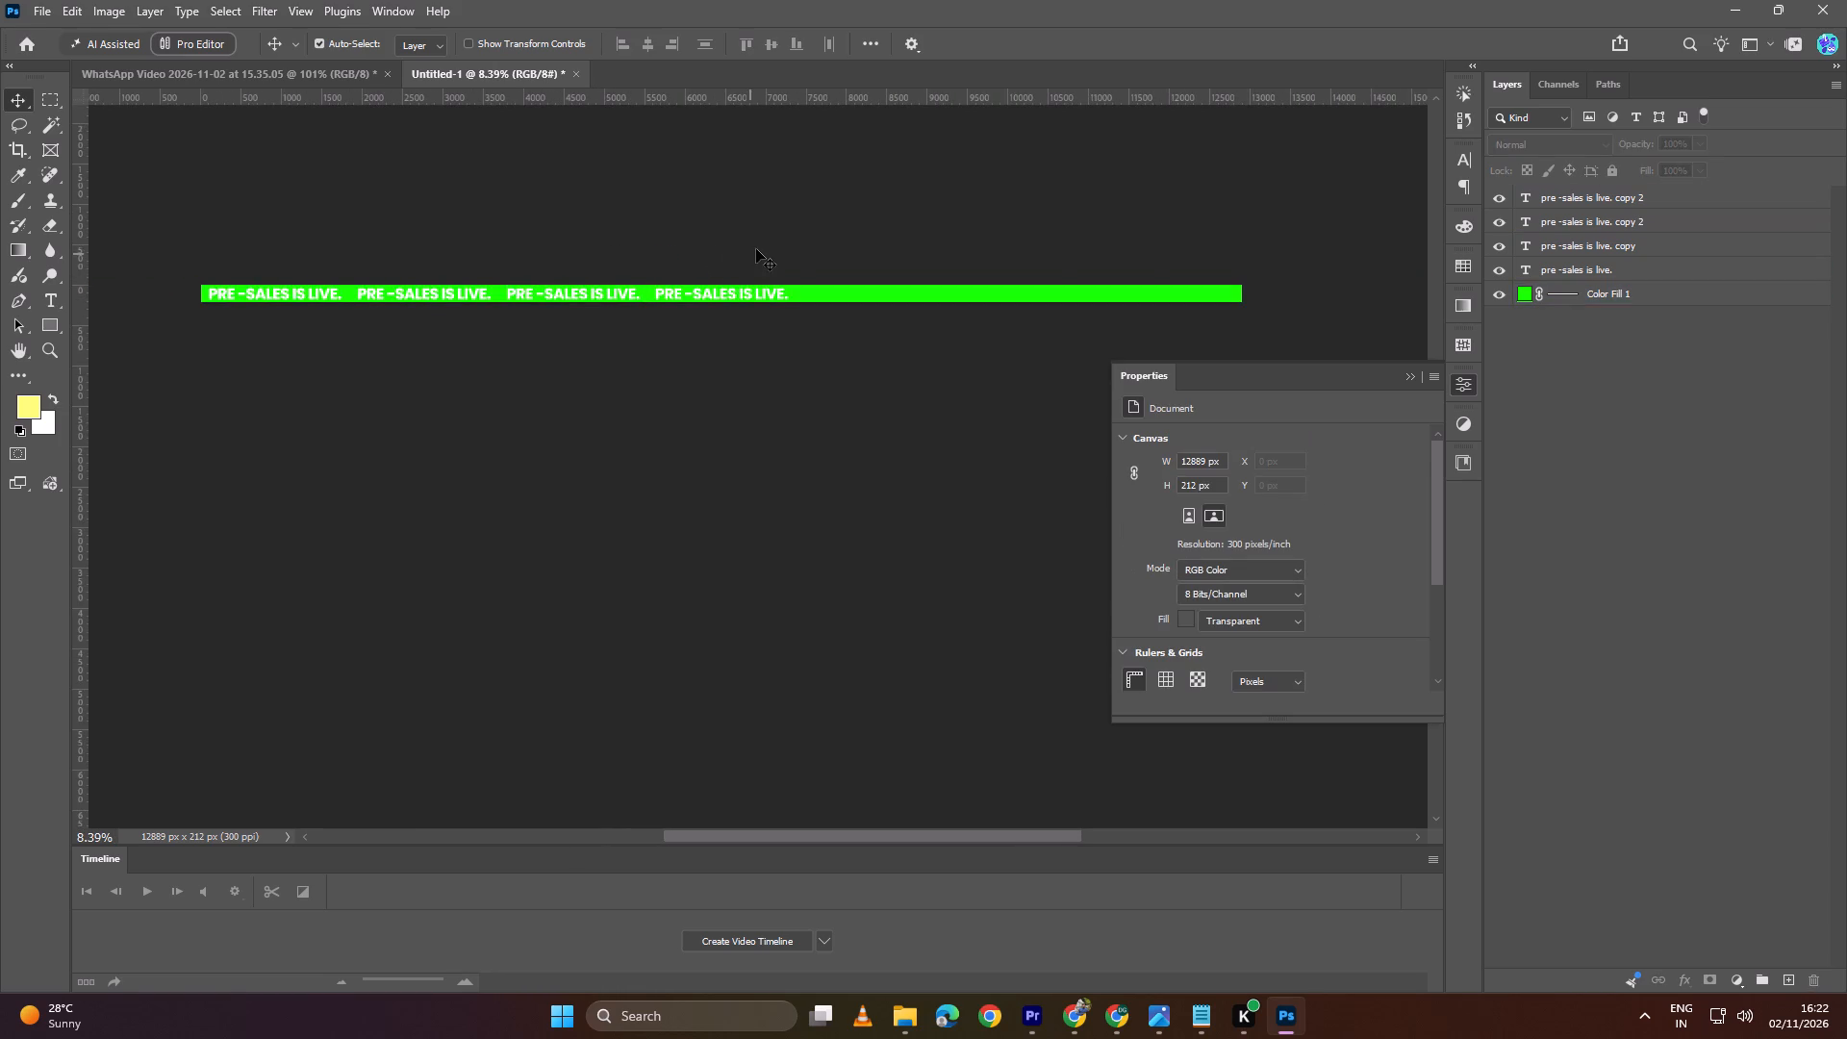
# Select all four texts and duplicate them about 7400 px further along the strip, beyond the fourth text.
pyautogui.moveTo(756, 249); pyautogui.dragTo(272, 326)
pyautogui.keyDown('alt'); pyautogui.moveTo(284, 294); pyautogui.dragTo(827, 280); pyautogui.keyUp('alt')
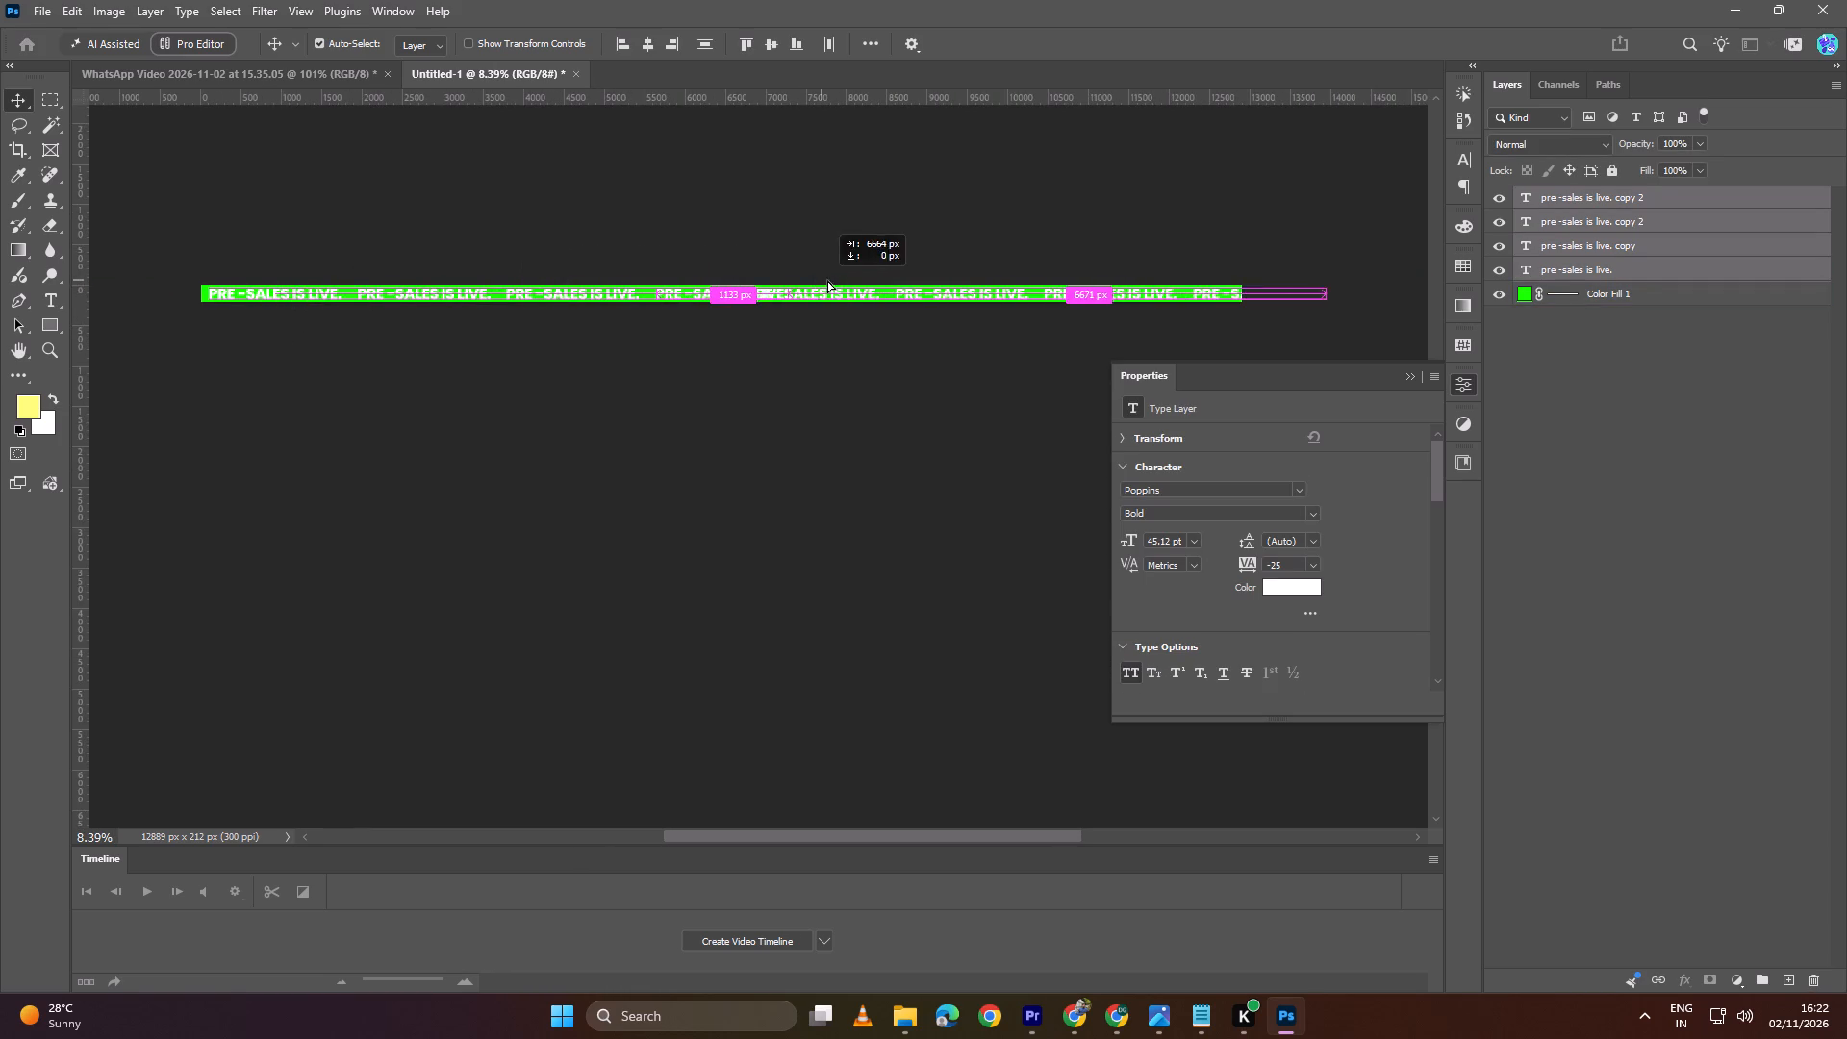
pyautogui.keyDown('alt'); pyautogui.moveTo(827, 280); pyautogui.dragTo(876, 287); pyautogui.keyUp('alt')
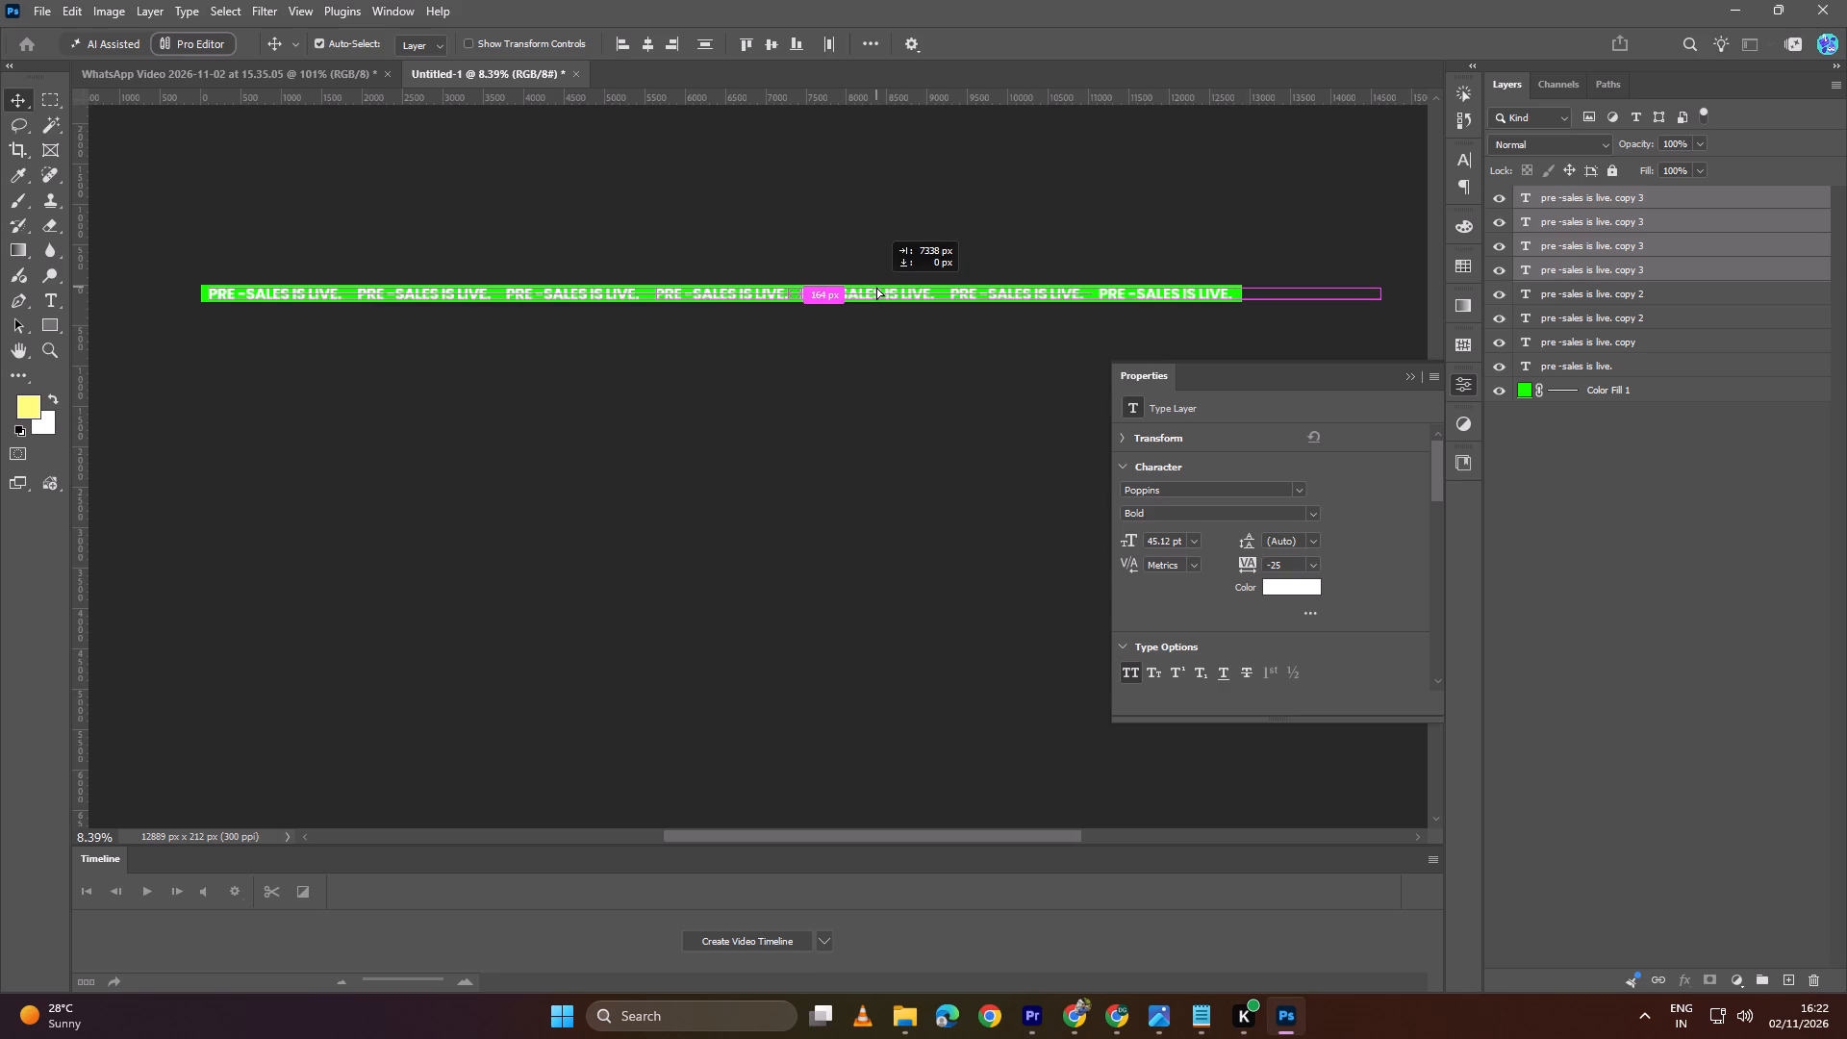
pyautogui.keyDown('alt'); pyautogui.moveTo(876, 287); pyautogui.dragTo(882, 286); pyautogui.keyUp('alt')
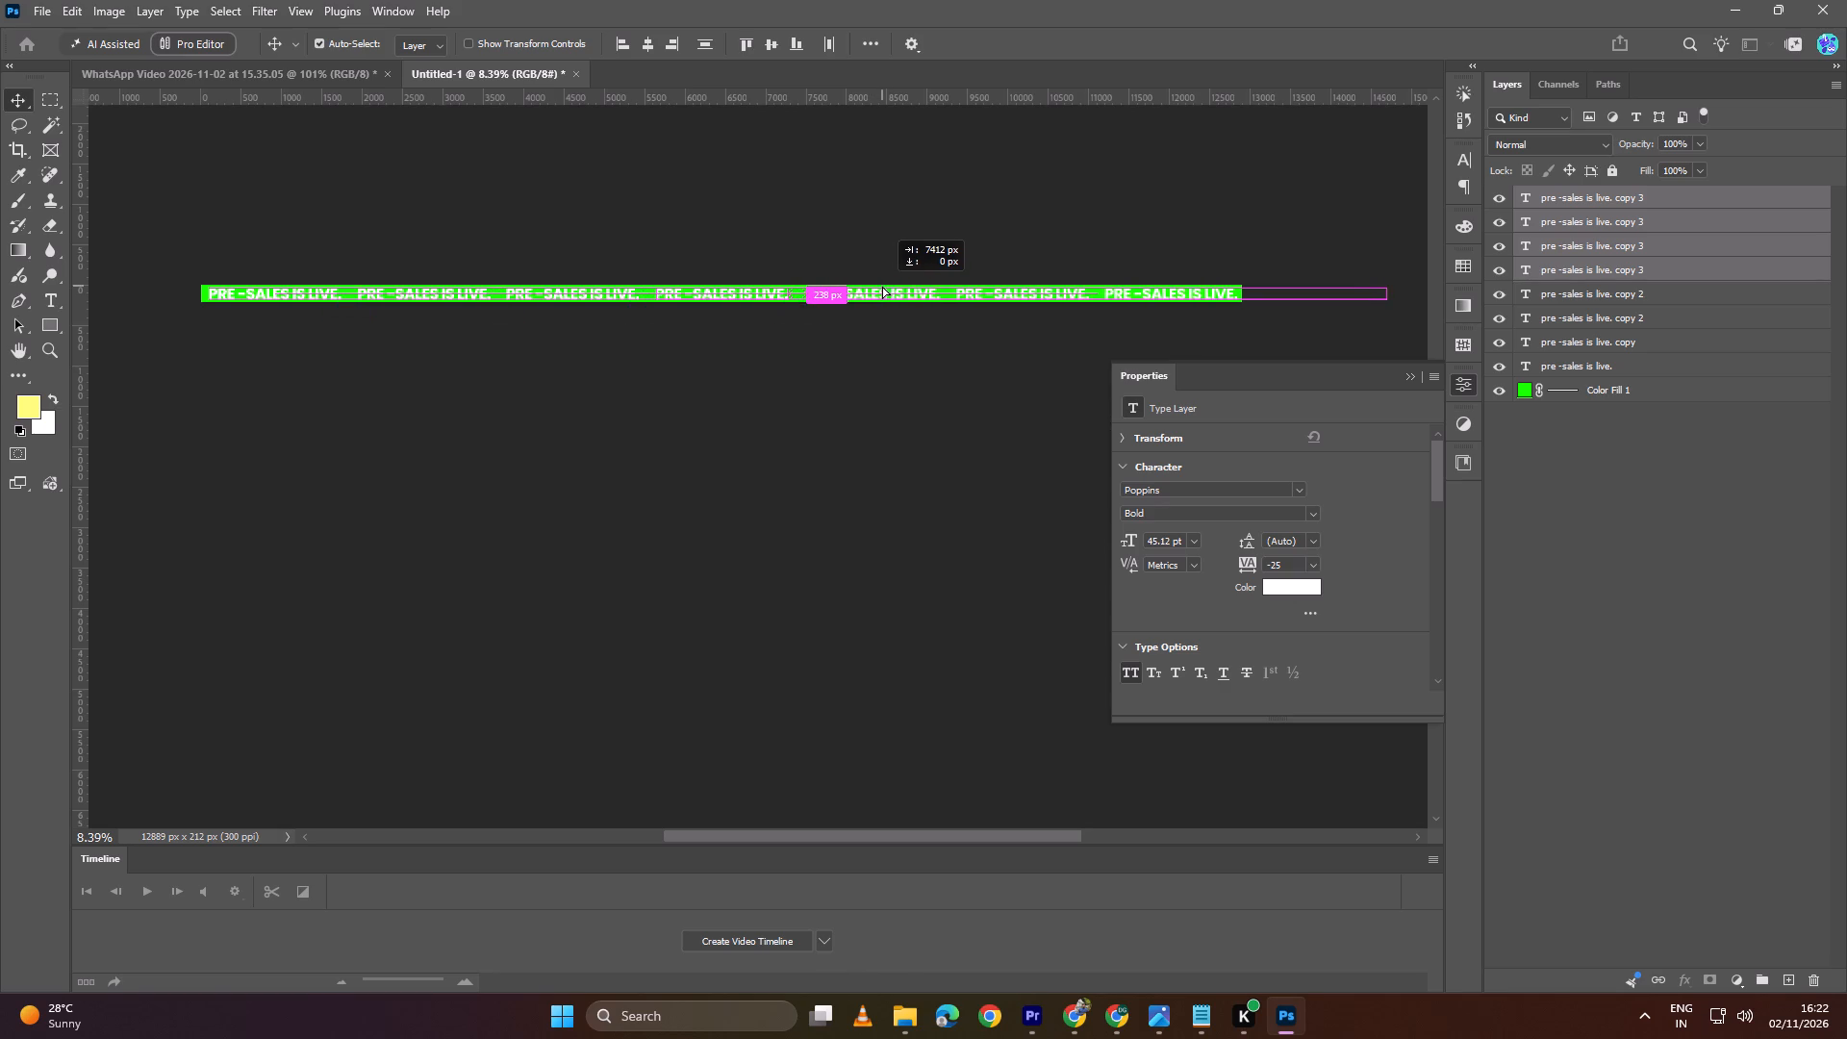
pyautogui.keyDown('alt'); pyautogui.moveTo(882, 286); pyautogui.dragTo(879, 286); pyautogui.keyUp('alt')
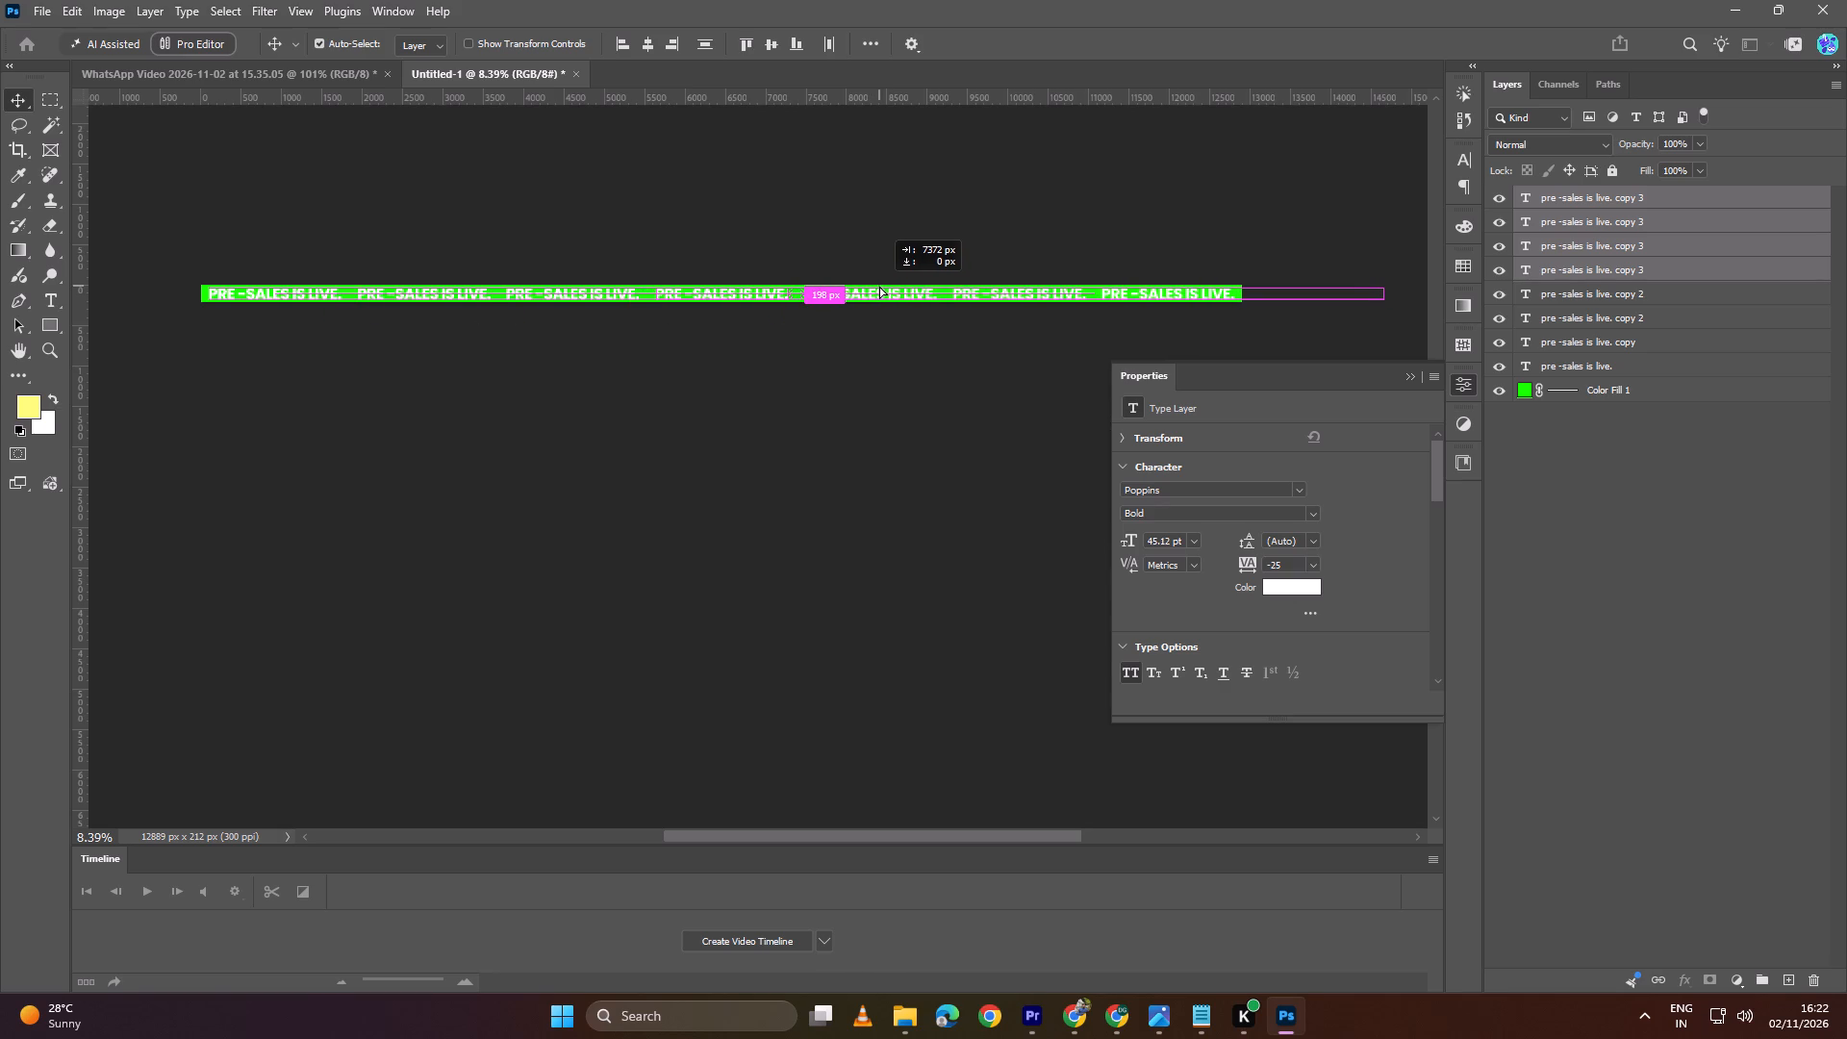
pyautogui.keyDown('alt'); pyautogui.moveTo(879, 286); pyautogui.dragTo(881, 286); pyautogui.keyUp('alt')
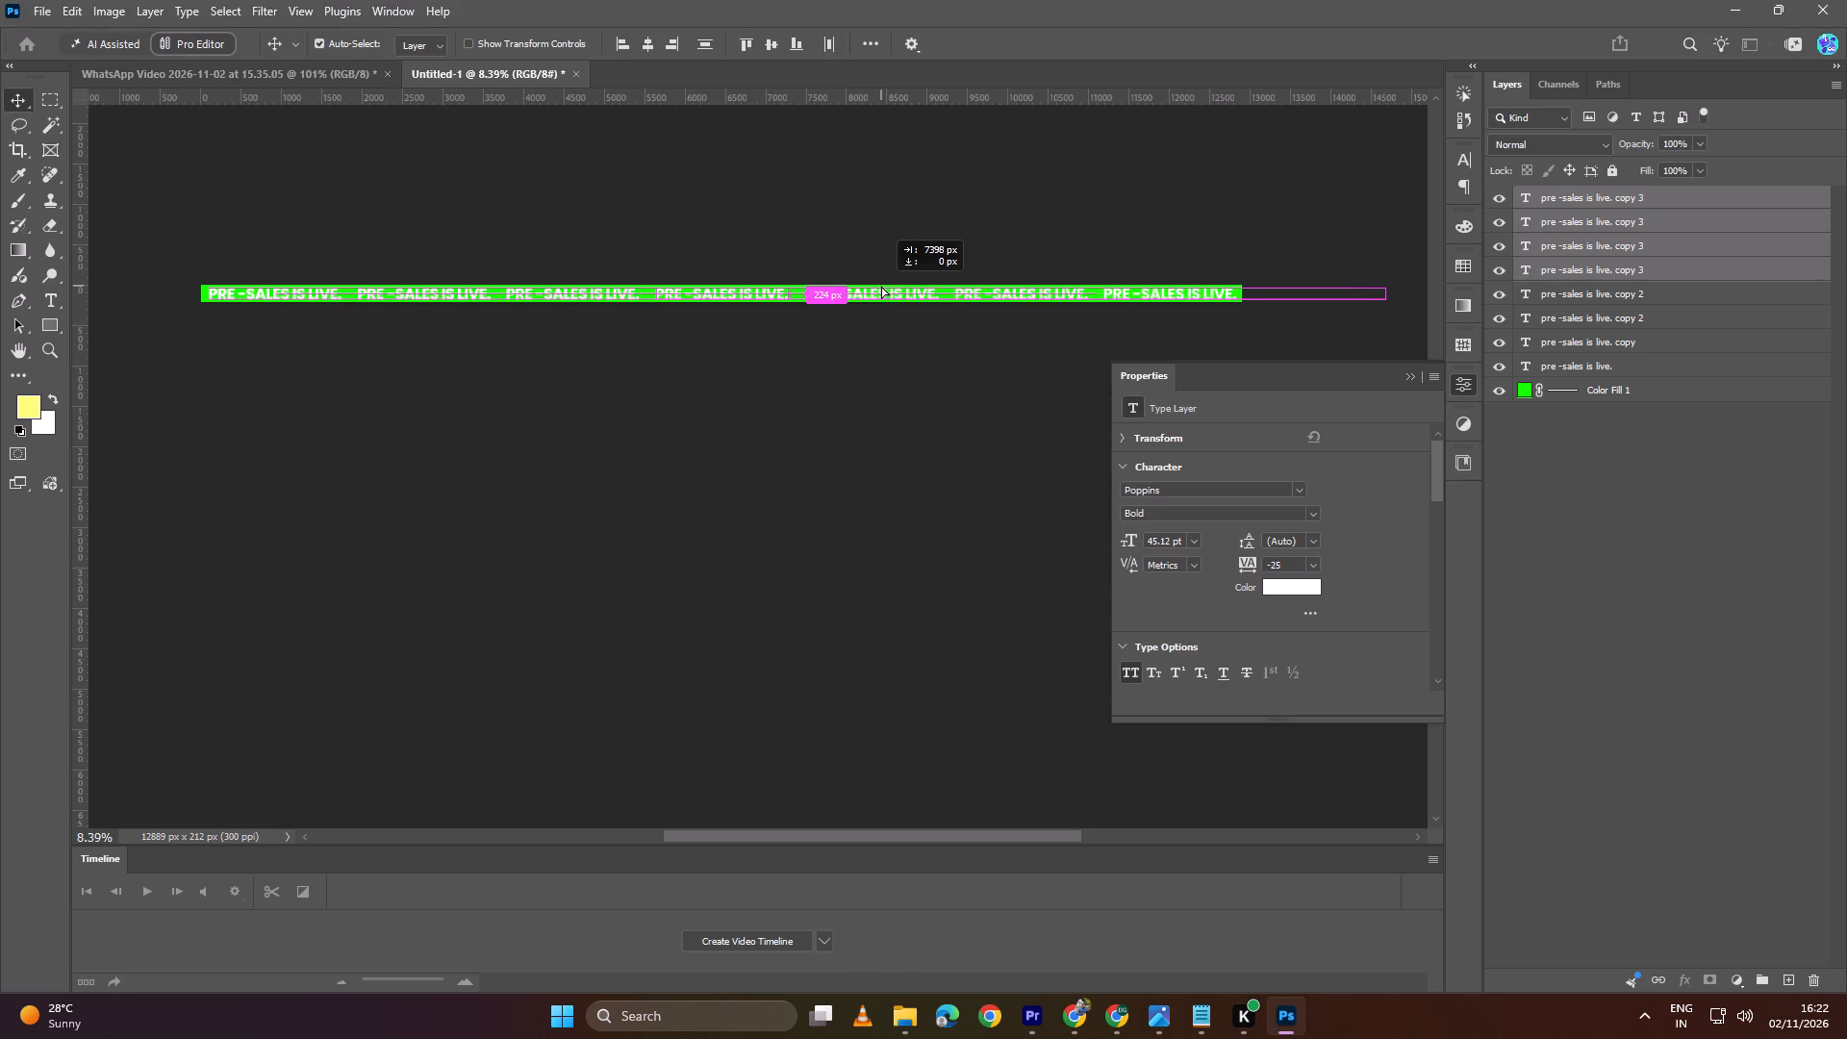
pyautogui.keyDown('alt'); pyautogui.moveTo(881, 286); pyautogui.dragTo(881, 288); pyautogui.keyUp('alt')
# Extend the canvas with the Crop tool at the strip's far end to a width of about 16131 px.
pyautogui.keyDown('alt'); pyautogui.scroll(5, 855, 287); pyautogui.keyUp('alt')
pyautogui.keyDown('alt'); pyautogui.scroll(-5, 852, 286); pyautogui.keyUp('alt')
pyautogui.press('space')
pyautogui.press('space')
pyautogui.press('space')
pyautogui.press('space')
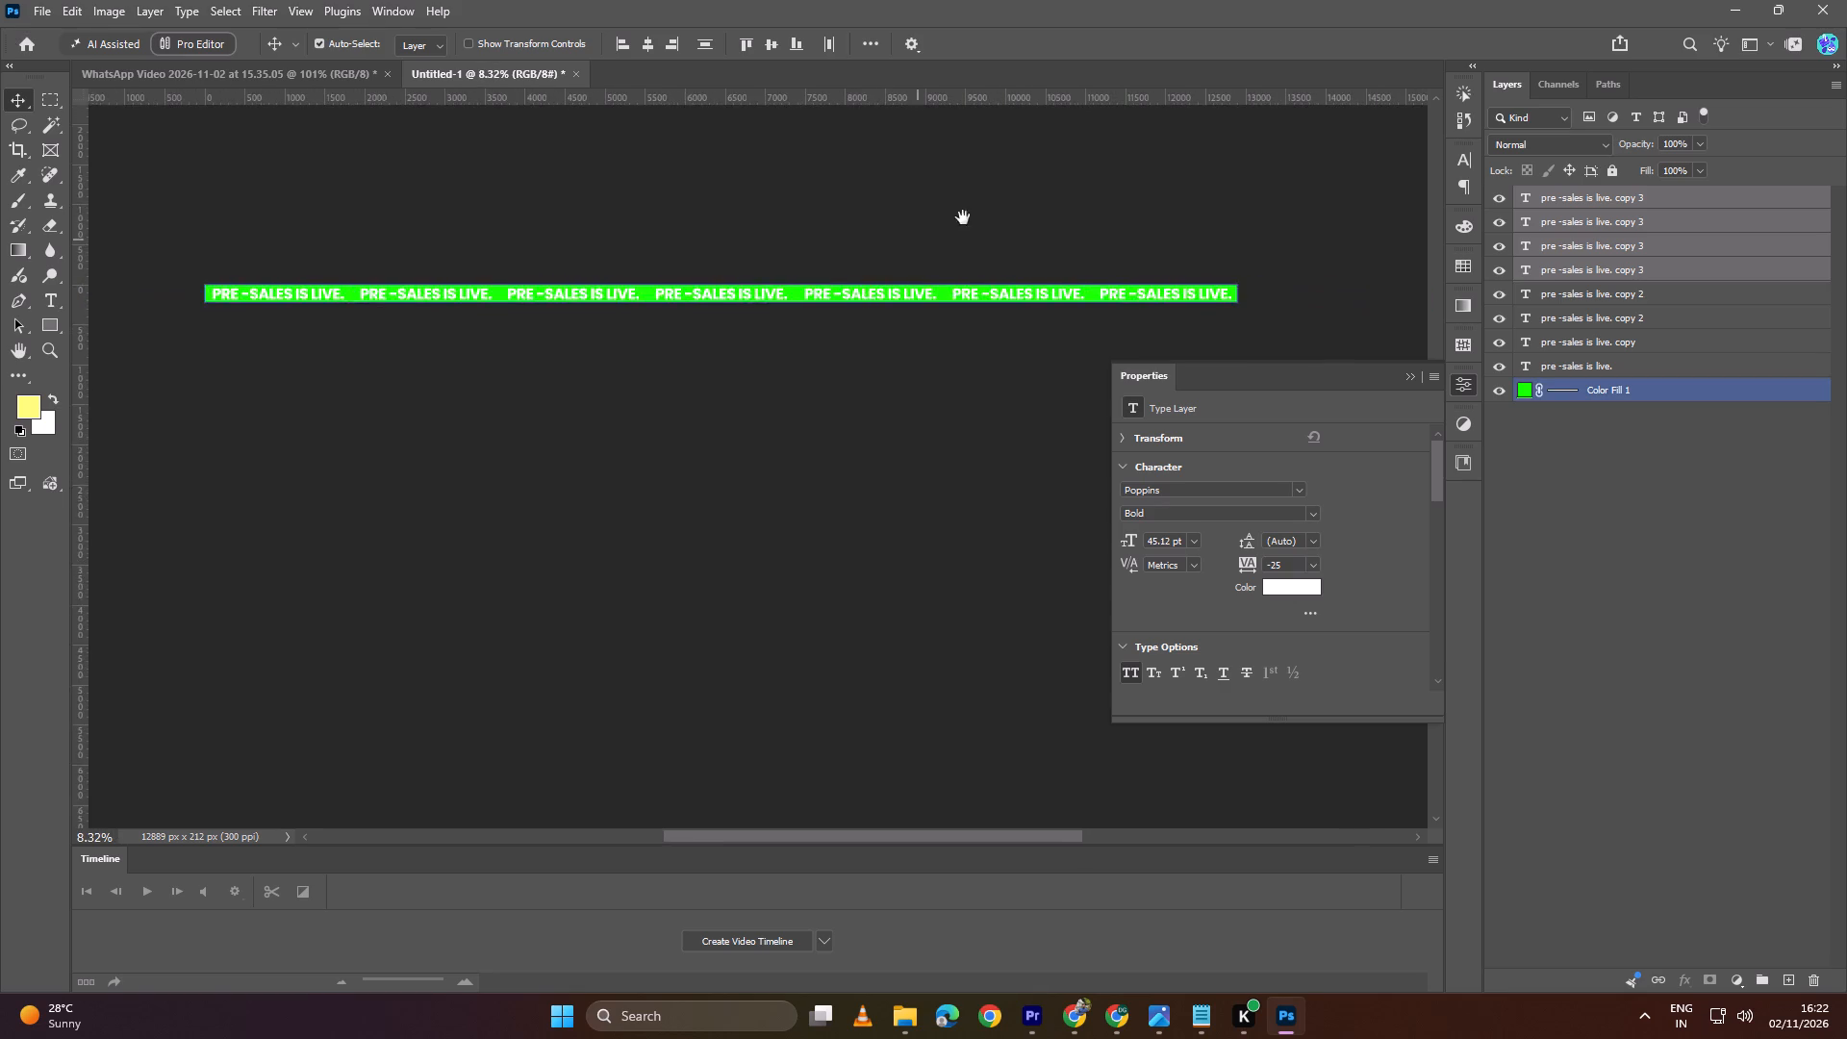
pyautogui.moveTo(963, 217); pyautogui.dragTo(536, 339)
pyautogui.press('c')
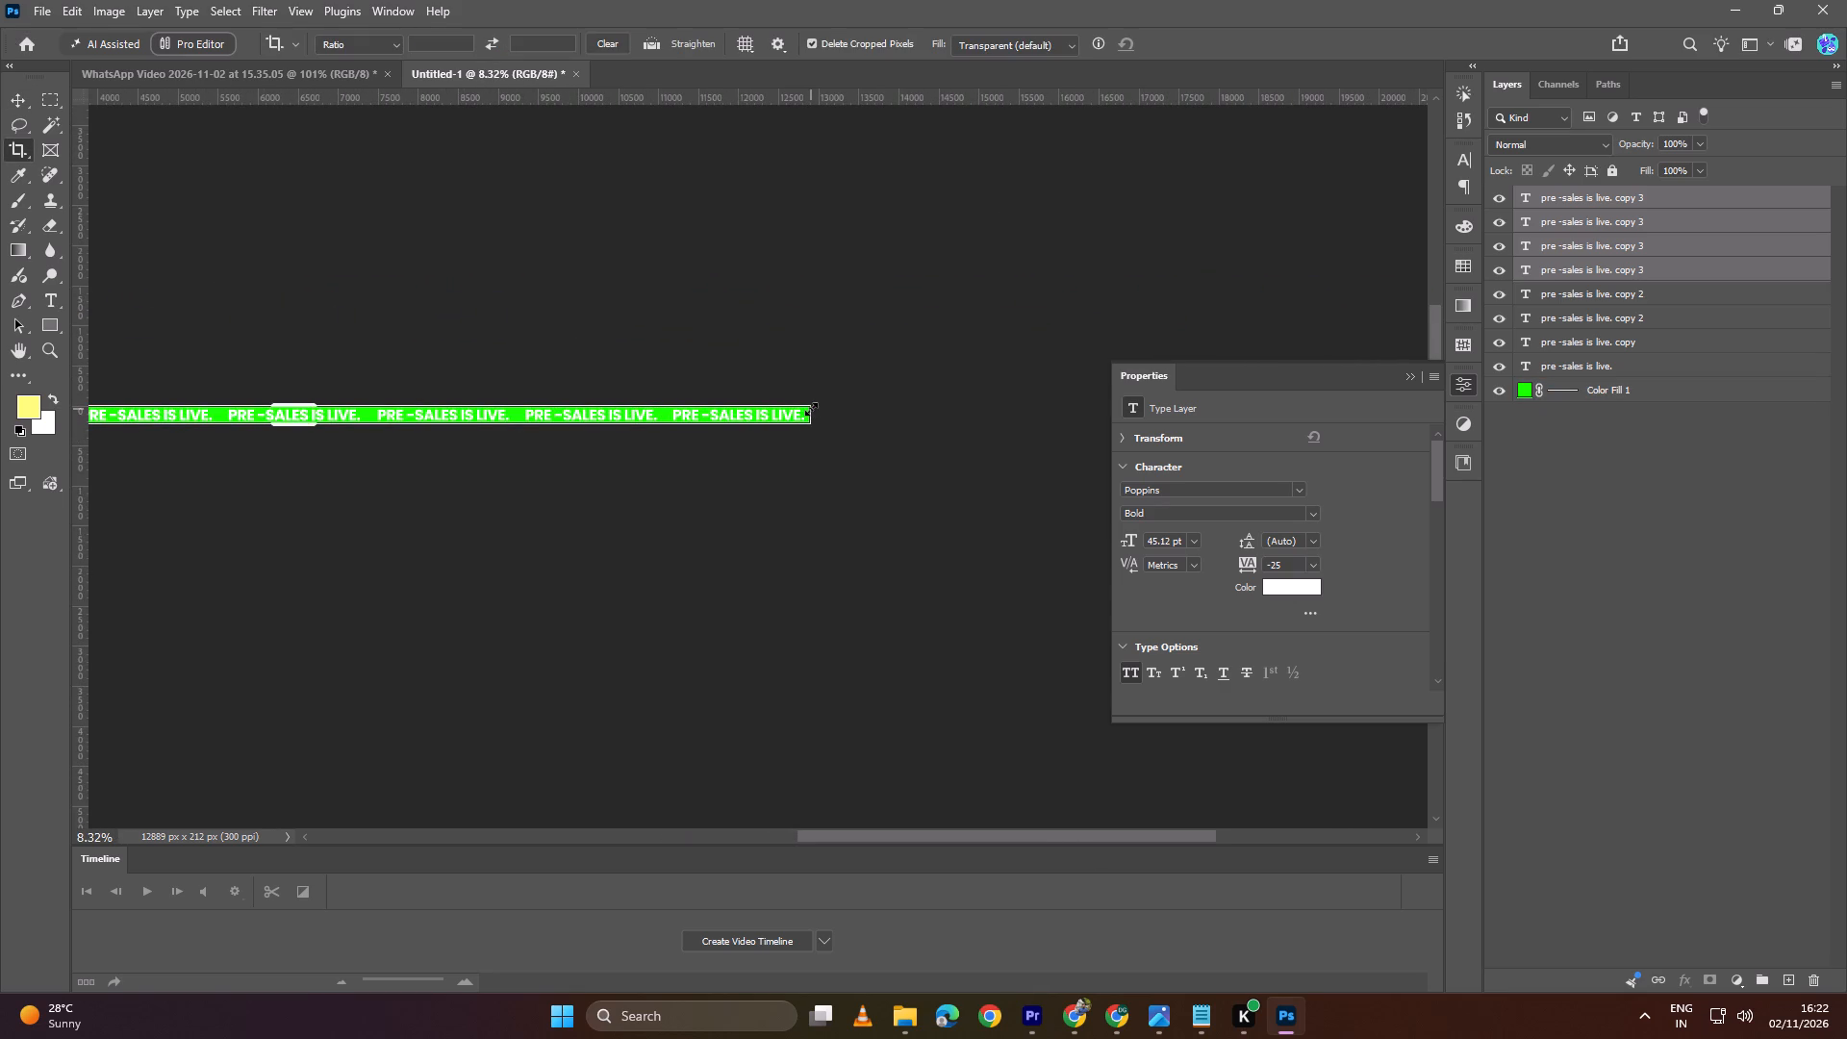
pyautogui.moveTo(814, 413); pyautogui.dragTo(944, 416)
pyautogui.keyDown('alt'); pyautogui.scroll(10, 487, 439); pyautogui.keyUp('alt')
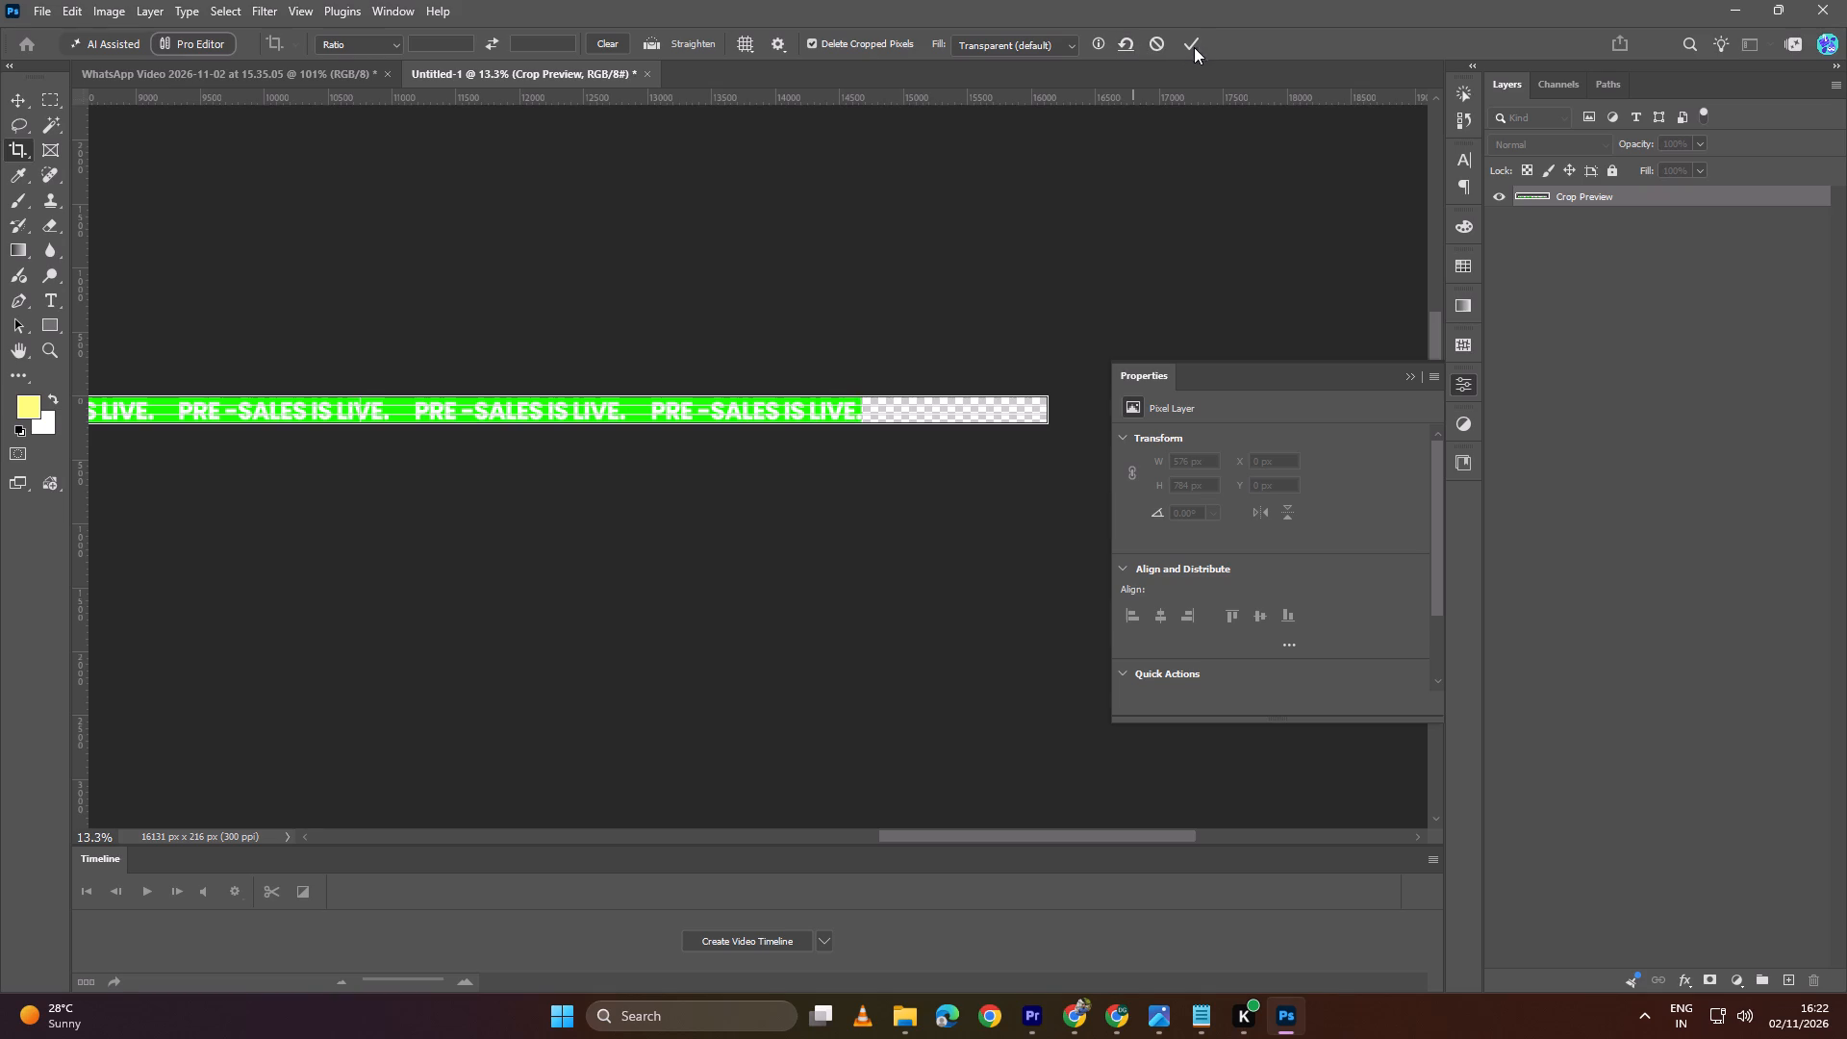
pyautogui.click(1195, 43)
# Fine-tune the position of the second set of four texts so its gap from the first set matches the others.
pyautogui.keyDown('alt'); pyautogui.scroll(-4, 687, 372); pyautogui.keyUp('alt')
pyautogui.press('space')
pyautogui.press('space')
pyautogui.press('space')
pyautogui.press('space')
pyautogui.press('space')
pyautogui.press('space')
pyautogui.press('space')
pyautogui.press('space')
pyautogui.press('space')
pyautogui.press('space')
pyautogui.press('space')
pyautogui.press('space')
pyautogui.press('space')
pyautogui.press('space')
pyautogui.press('space')
pyautogui.press('space')
pyautogui.press('space')
pyautogui.press('space')
pyautogui.press('space')
pyautogui.press('space')
pyautogui.moveTo(406, 417); pyautogui.dragTo(567, 426)
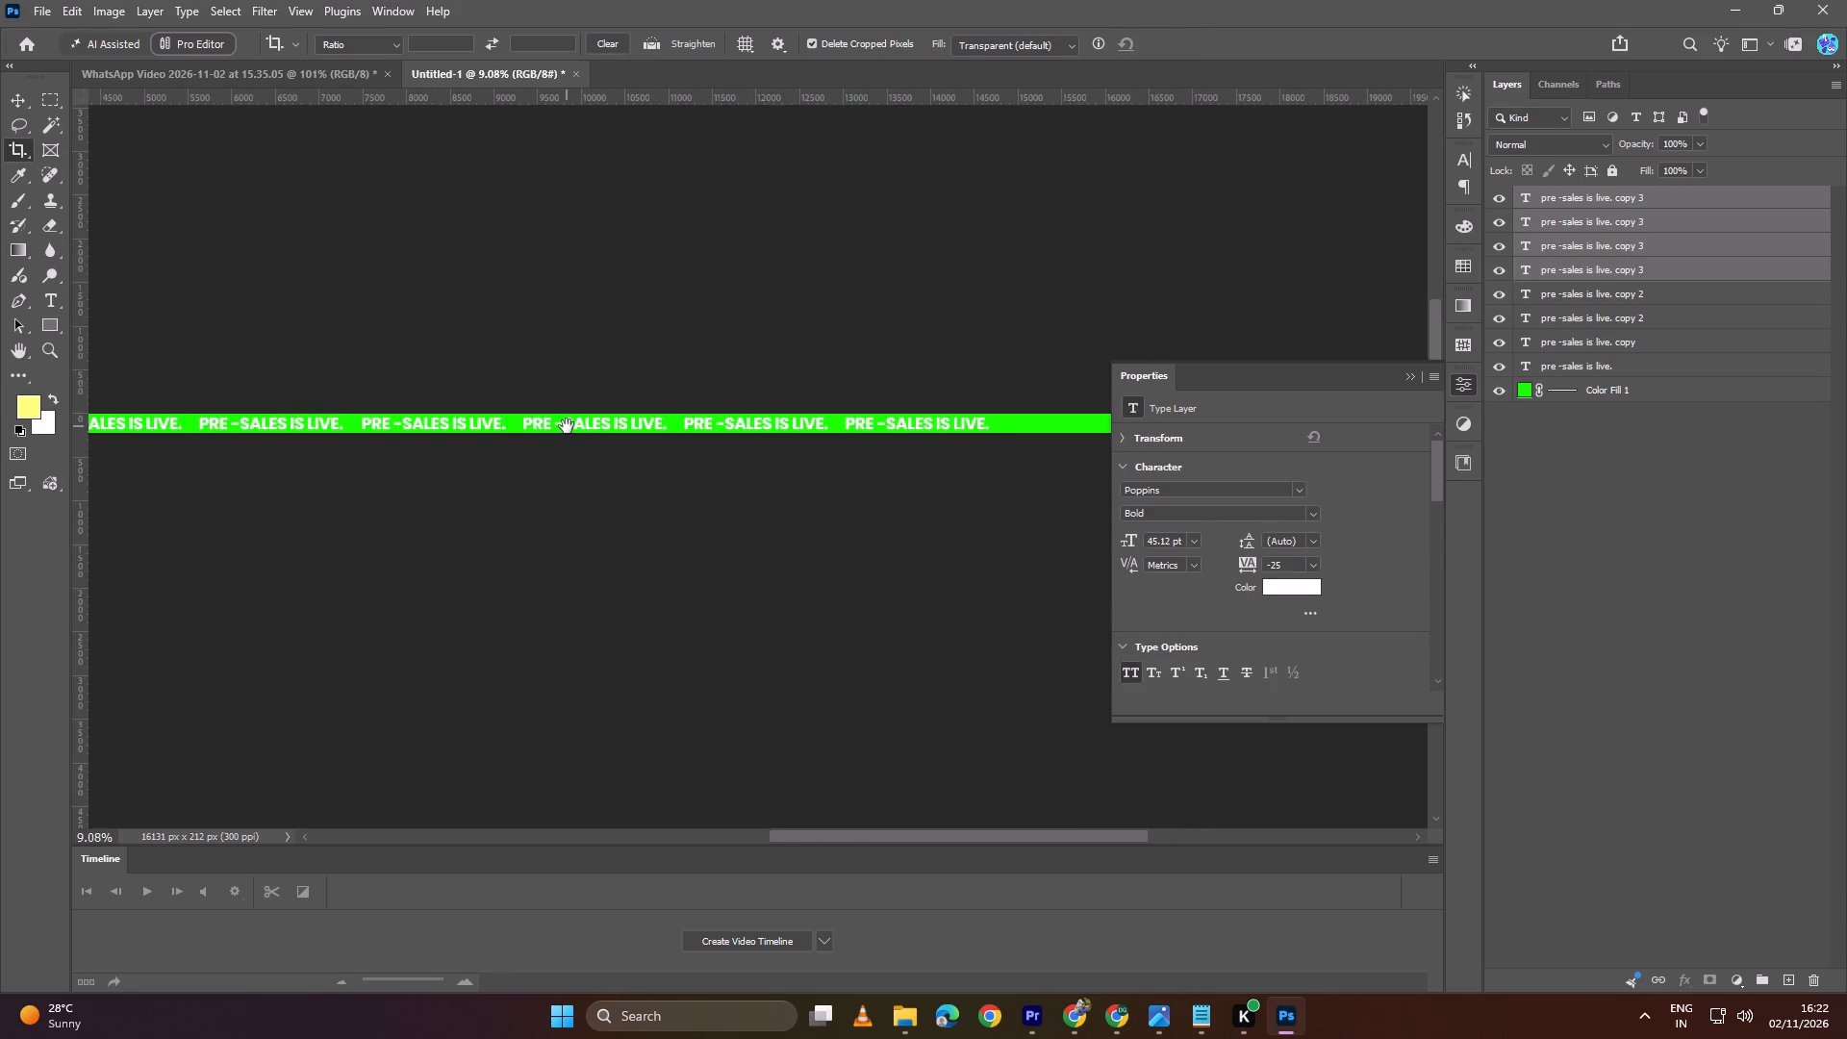
pyautogui.moveTo(567, 426); pyautogui.dragTo(566, 424)
pyautogui.keyDown('alt'); pyautogui.scroll(-5, 443, 410); pyautogui.keyUp('alt')
pyautogui.keyDown('alt'); pyautogui.scroll(5, 422, 421); pyautogui.keyUp('alt')
pyautogui.press('v')
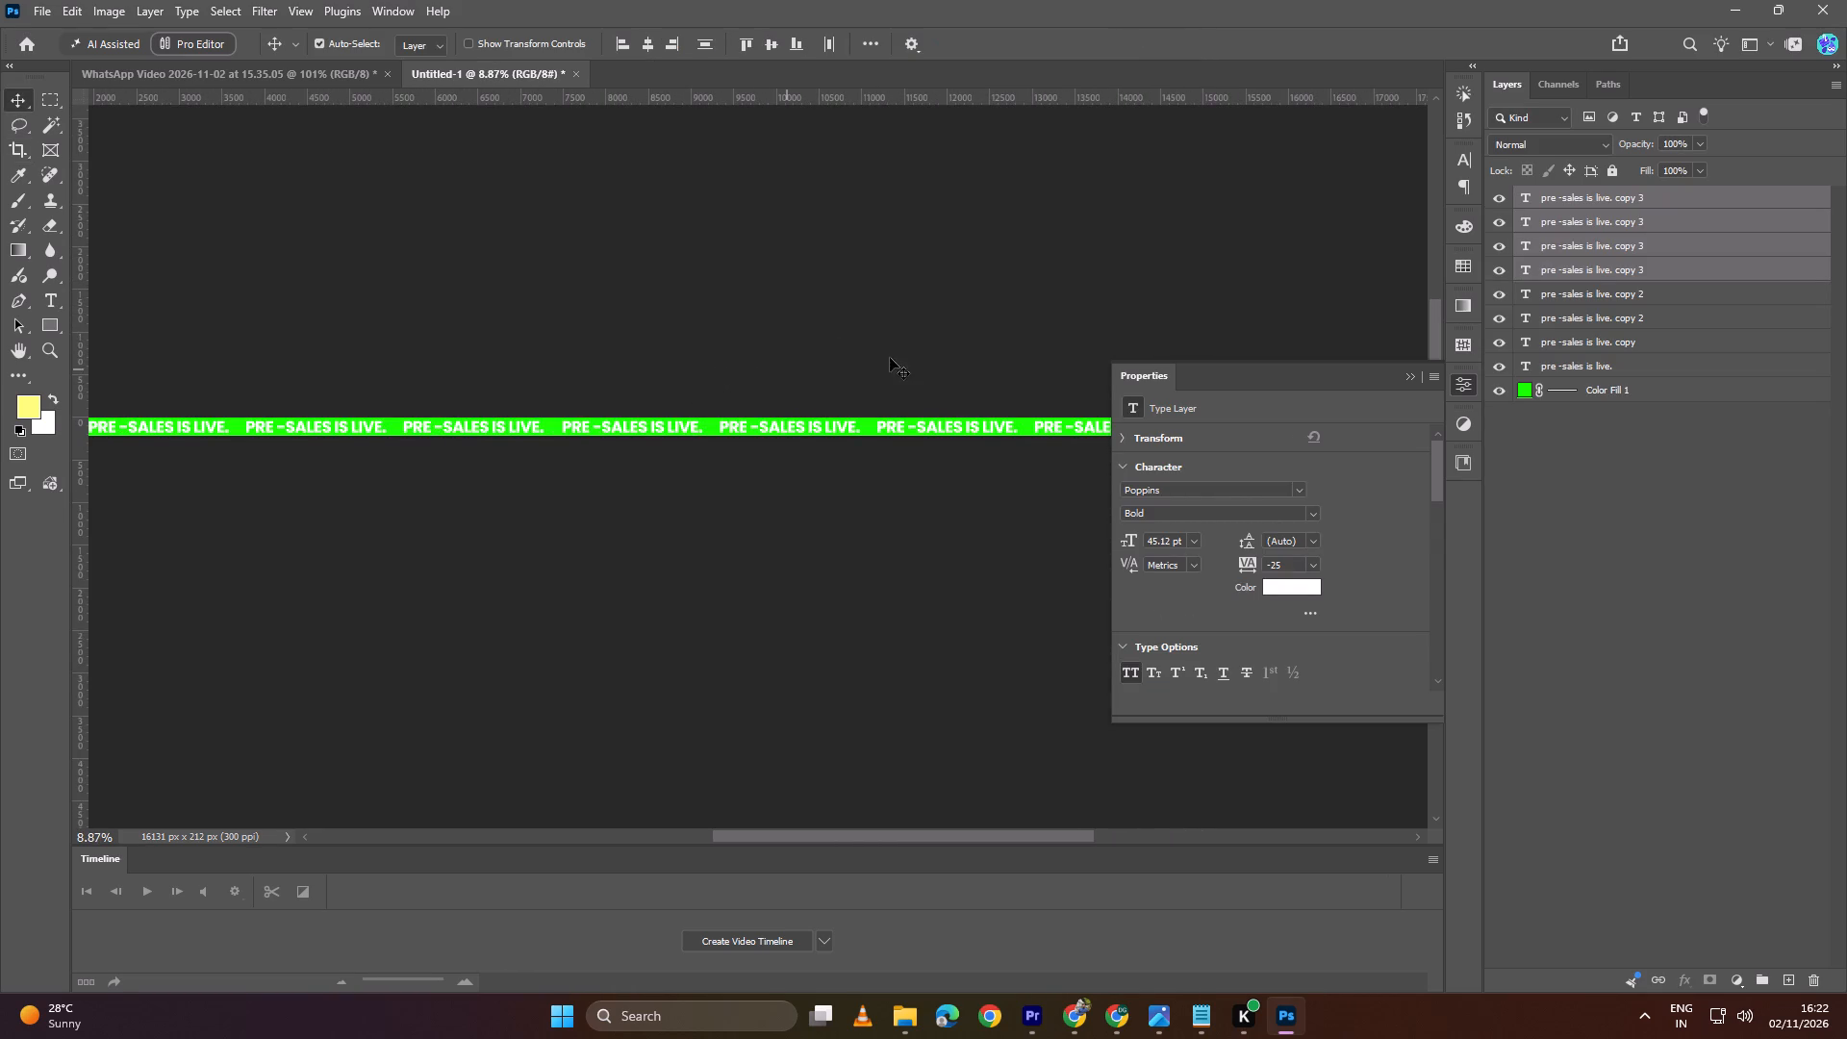
pyautogui.keyDown('alt'); pyautogui.scroll(-2, 772, 329); pyautogui.keyUp('alt')
pyautogui.press('space')
pyautogui.moveTo(945, 324); pyautogui.dragTo(860, 316)
pyautogui.moveTo(974, 349); pyautogui.dragTo(874, 416)
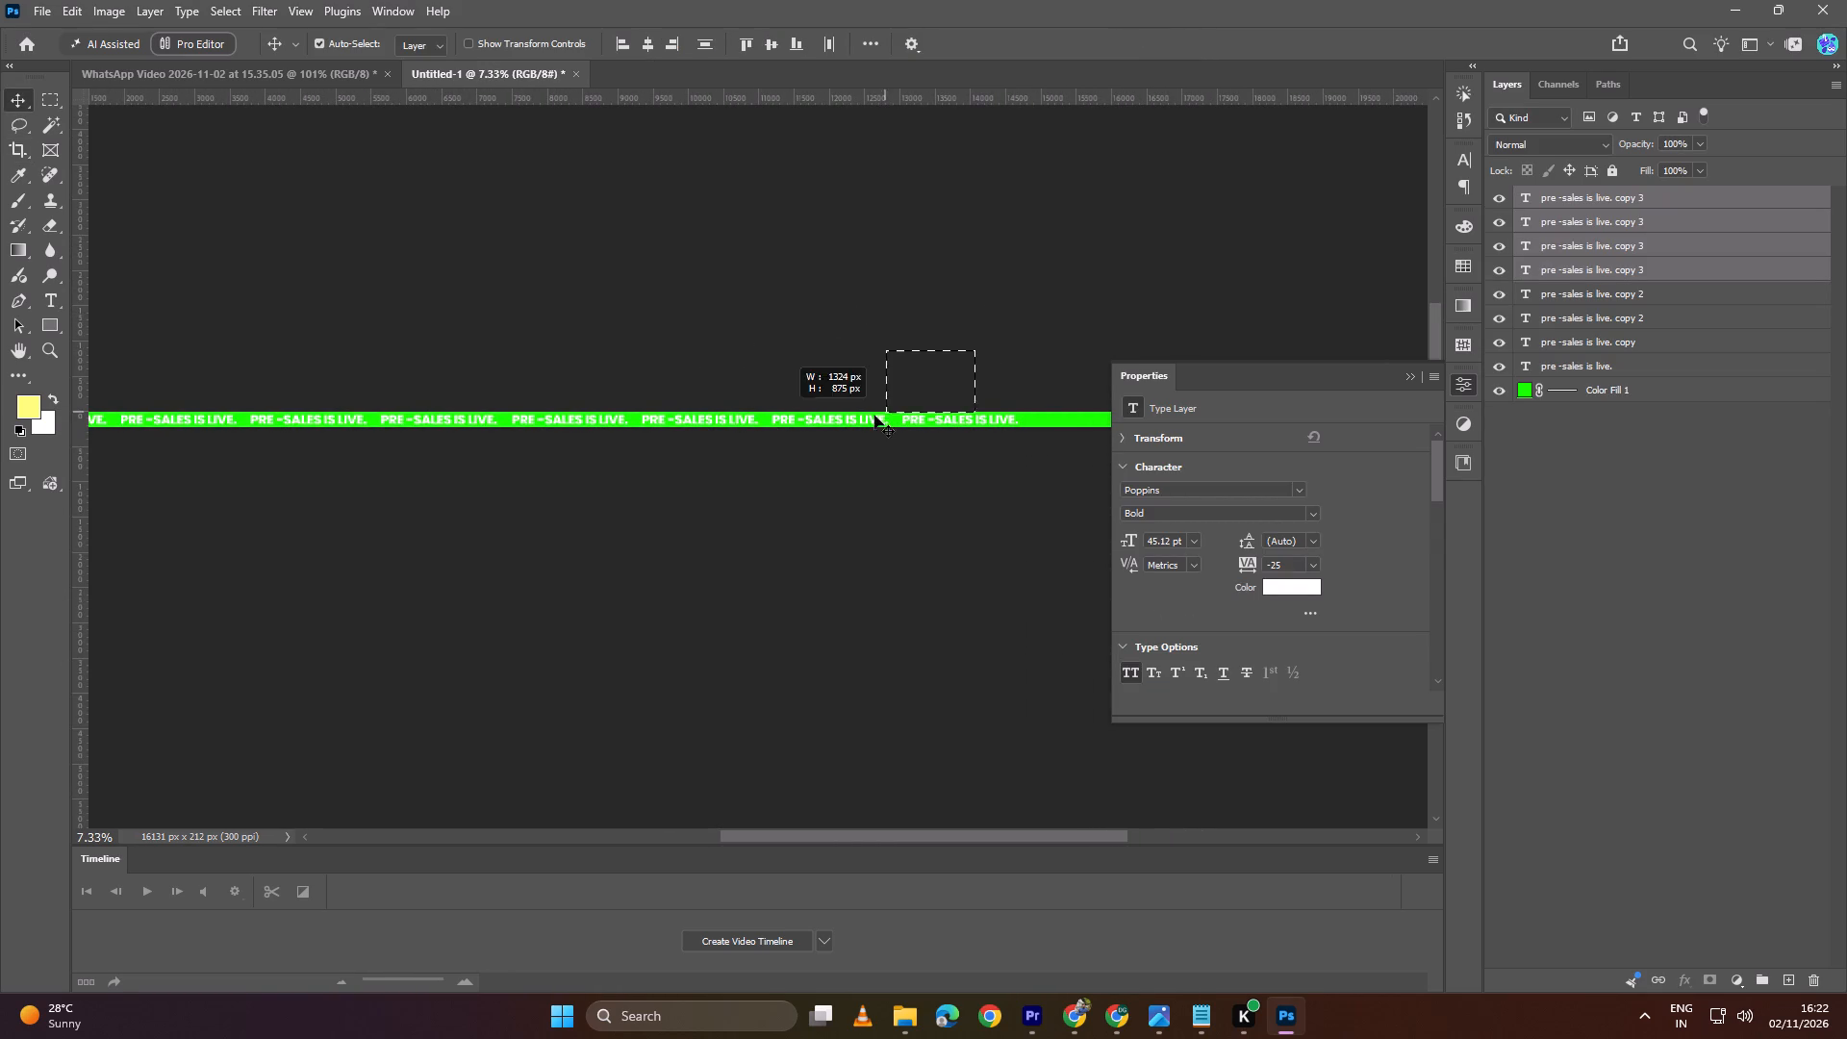
pyautogui.moveTo(874, 416); pyautogui.dragTo(551, 437)
pyautogui.keyDown('alt'); pyautogui.scroll(7, 483, 425); pyautogui.keyUp('alt')
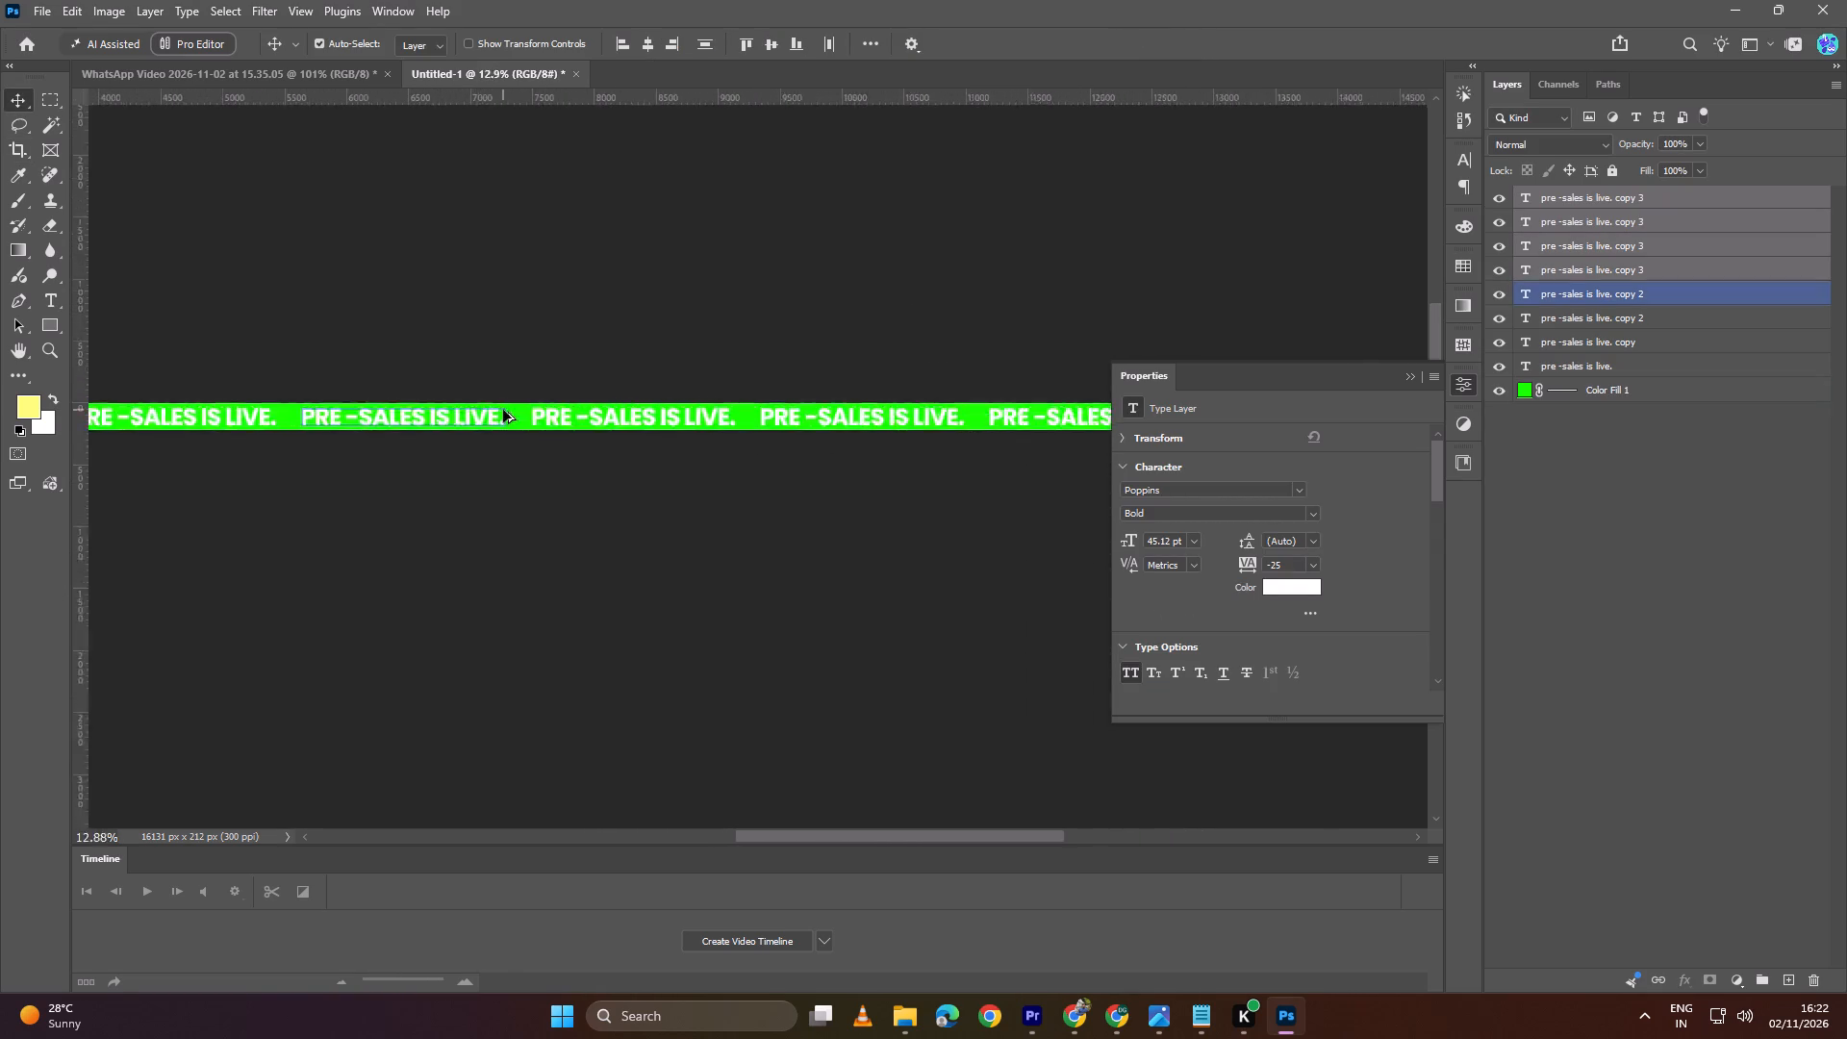
pyautogui.keyDown('alt'); pyautogui.scroll(7, 503, 410); pyautogui.keyUp('alt')
pyautogui.click(565, 423)
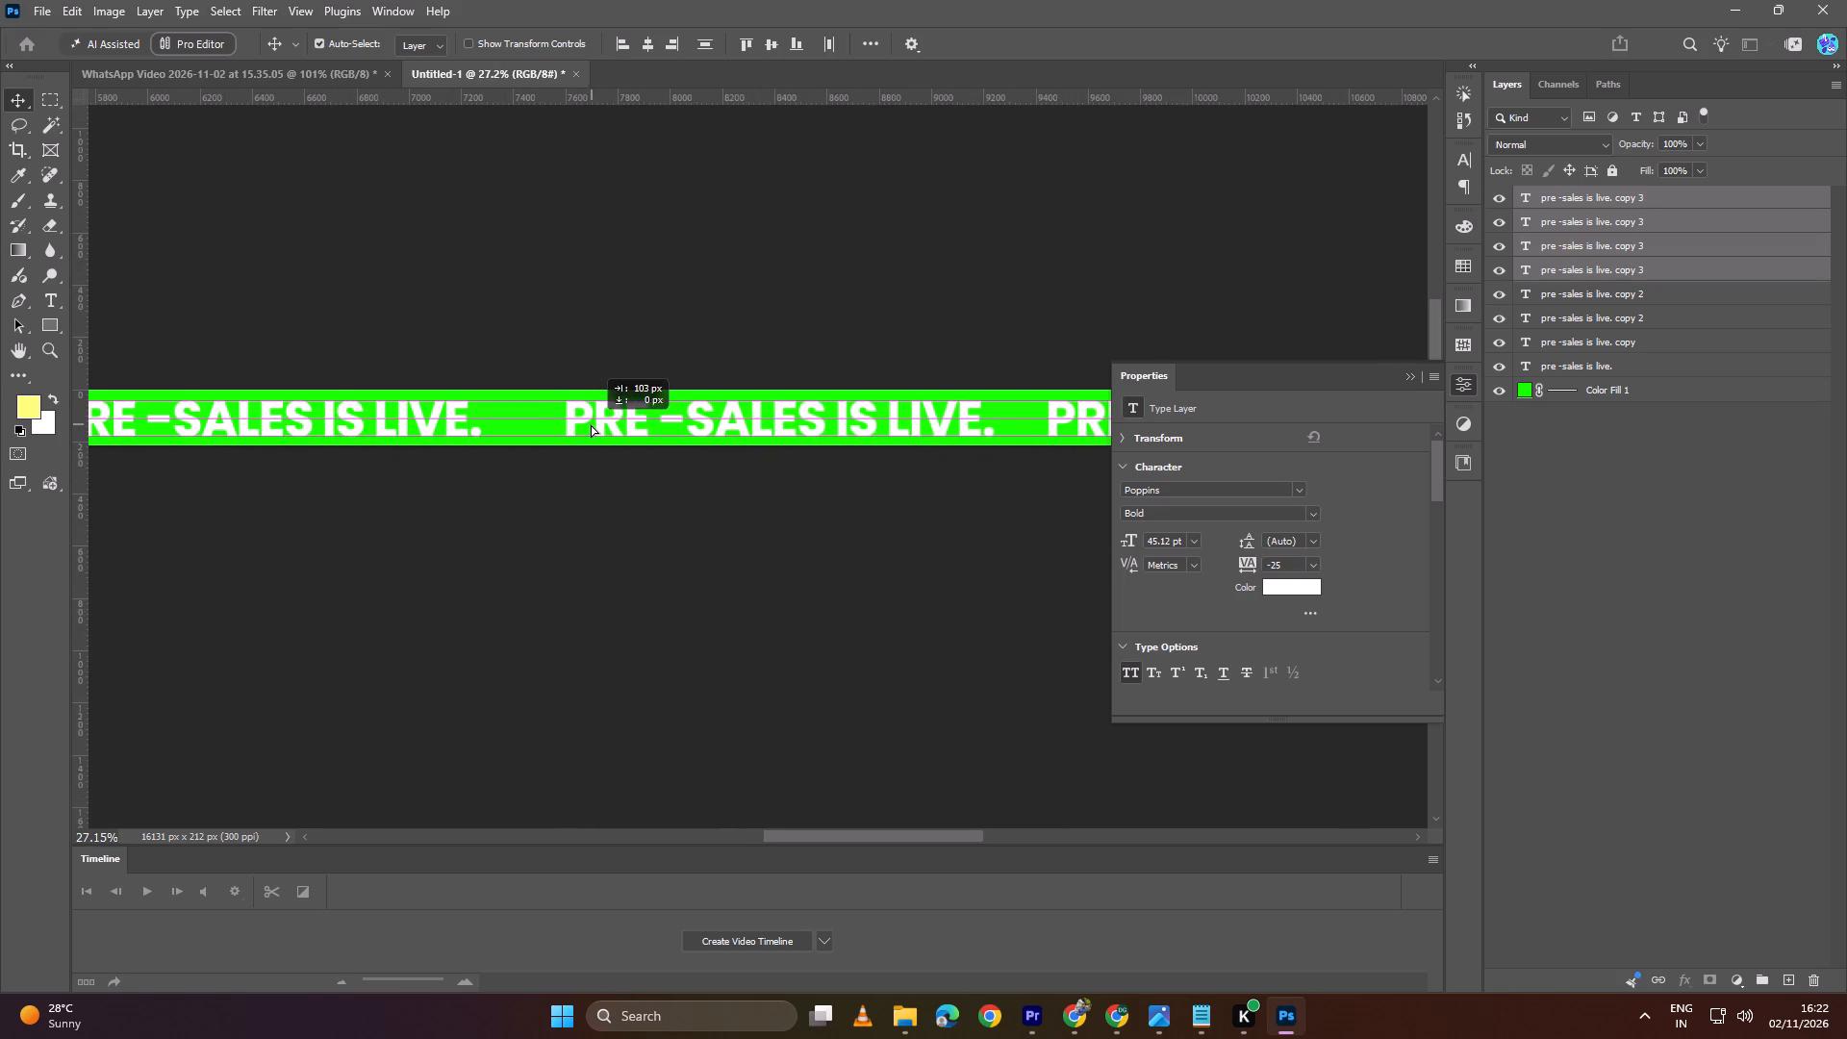
pyautogui.keyDown('alt'); pyautogui.scroll(-5, 622, 351); pyautogui.keyUp('alt')
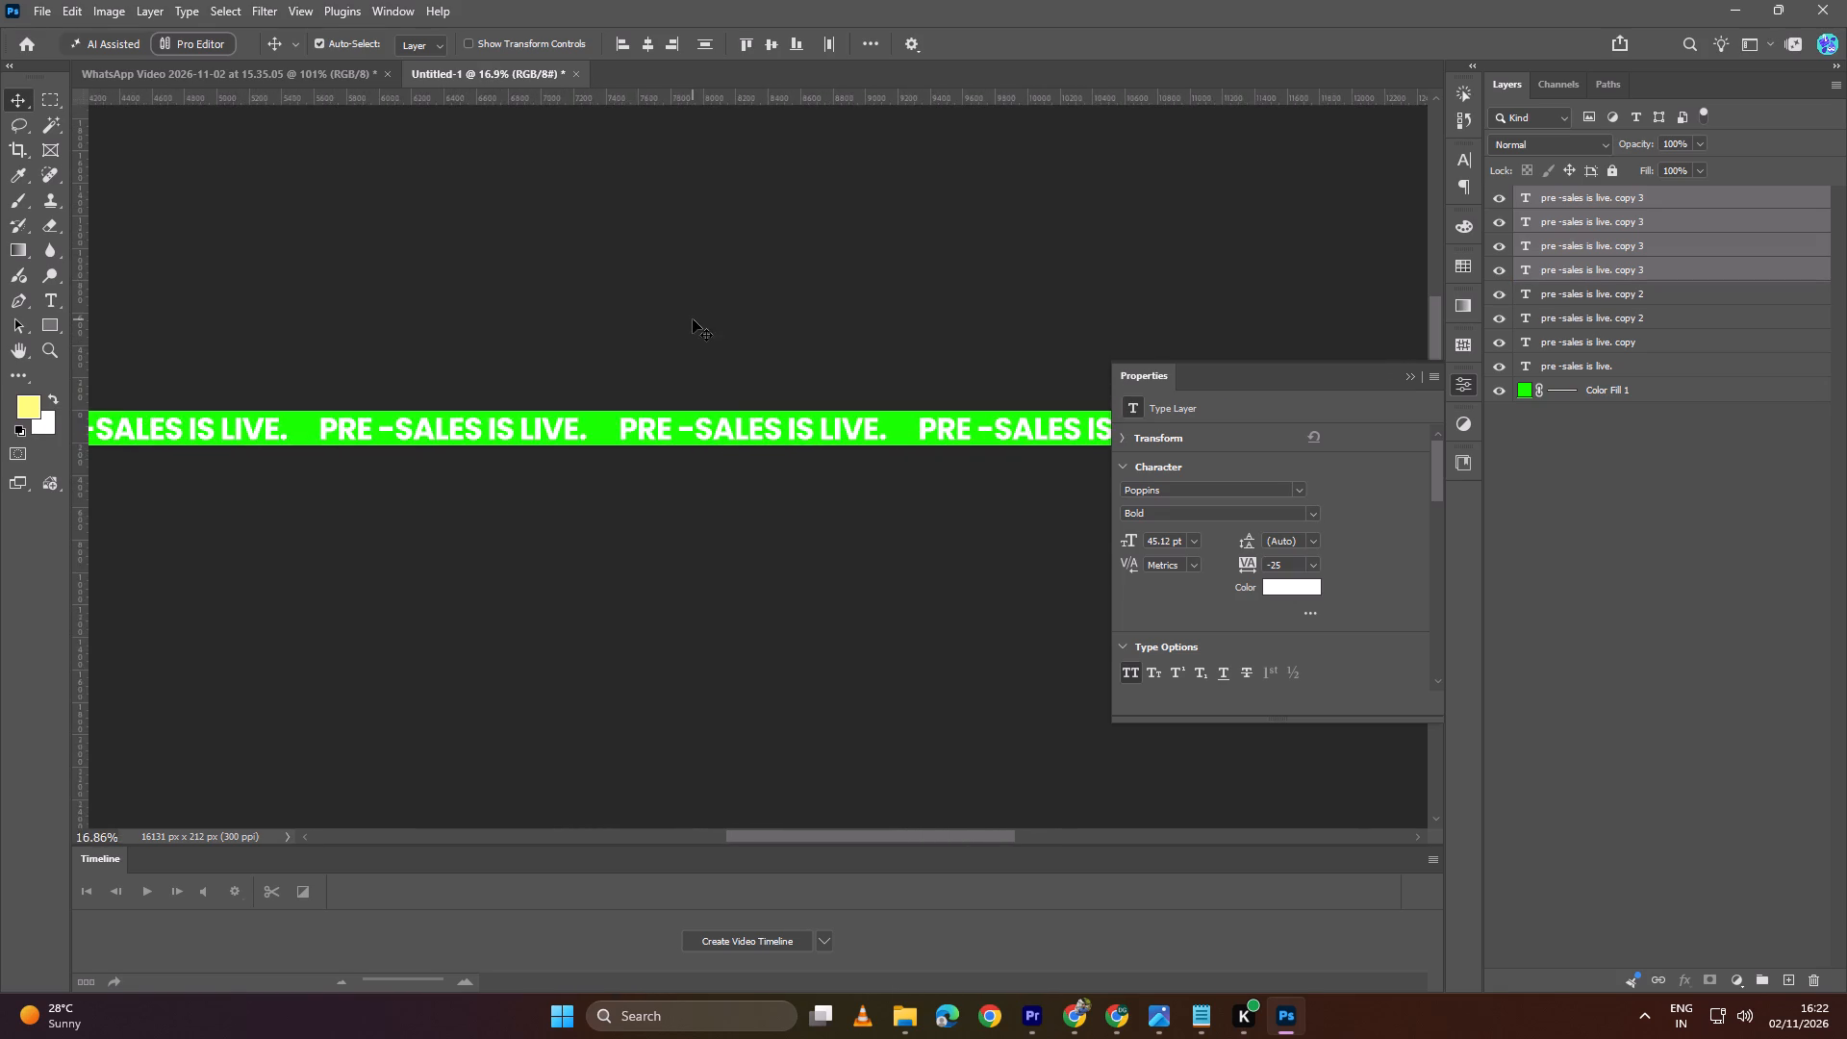
pyautogui.click(693, 319)
# Crop the empty far end of the strip, reducing the canvas width to about 14898 px.
pyautogui.keyDown('alt'); pyautogui.scroll(-11, 613, 347); pyautogui.keyUp('alt')
pyautogui.press('space')
pyautogui.moveTo(1007, 327); pyautogui.dragTo(850, 327)
pyautogui.keyDown('alt'); pyautogui.scroll(11, 976, 417); pyautogui.keyUp('alt')
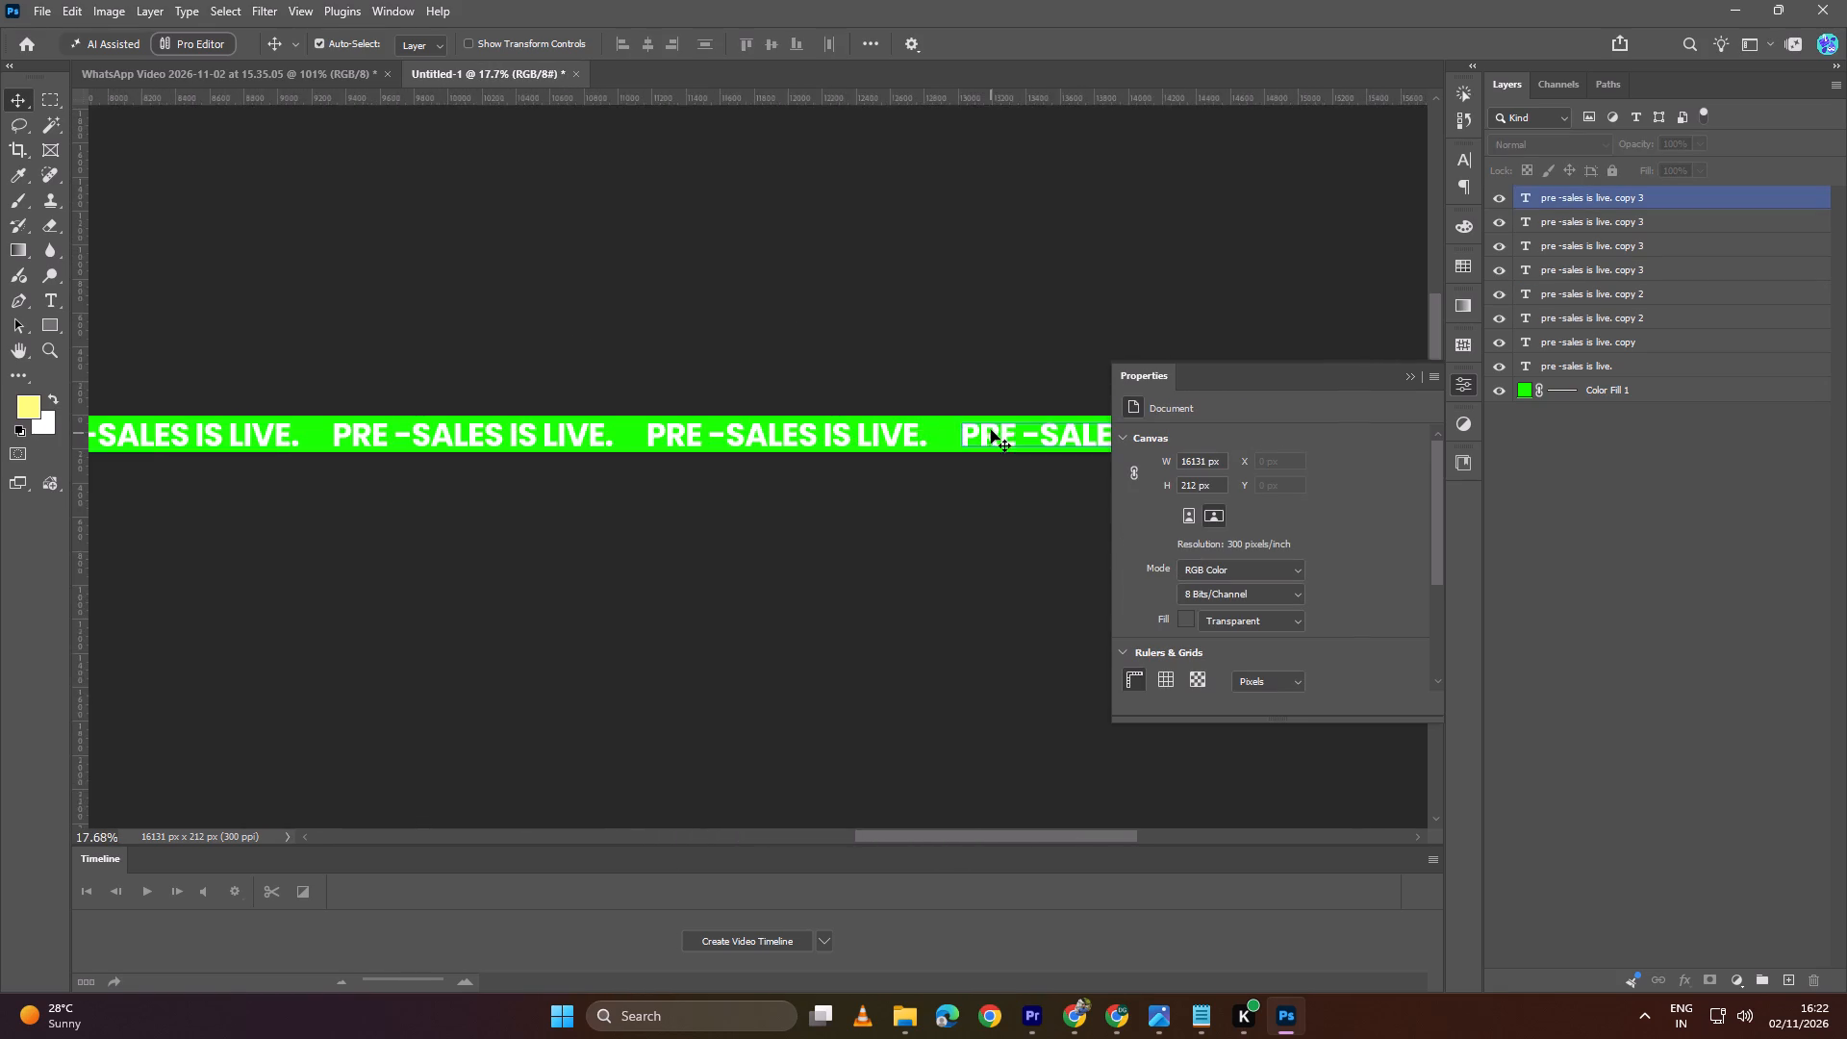
pyautogui.keyDown('alt'); pyautogui.scroll(-7, 909, 416); pyautogui.keyUp('alt')
pyautogui.press('space')
pyautogui.press('space')
pyautogui.press('space')
pyautogui.press('space')
pyautogui.moveTo(1008, 330); pyautogui.dragTo(704, 352)
pyautogui.keyDown('alt'); pyautogui.scroll(5, 857, 436); pyautogui.keyUp('alt')
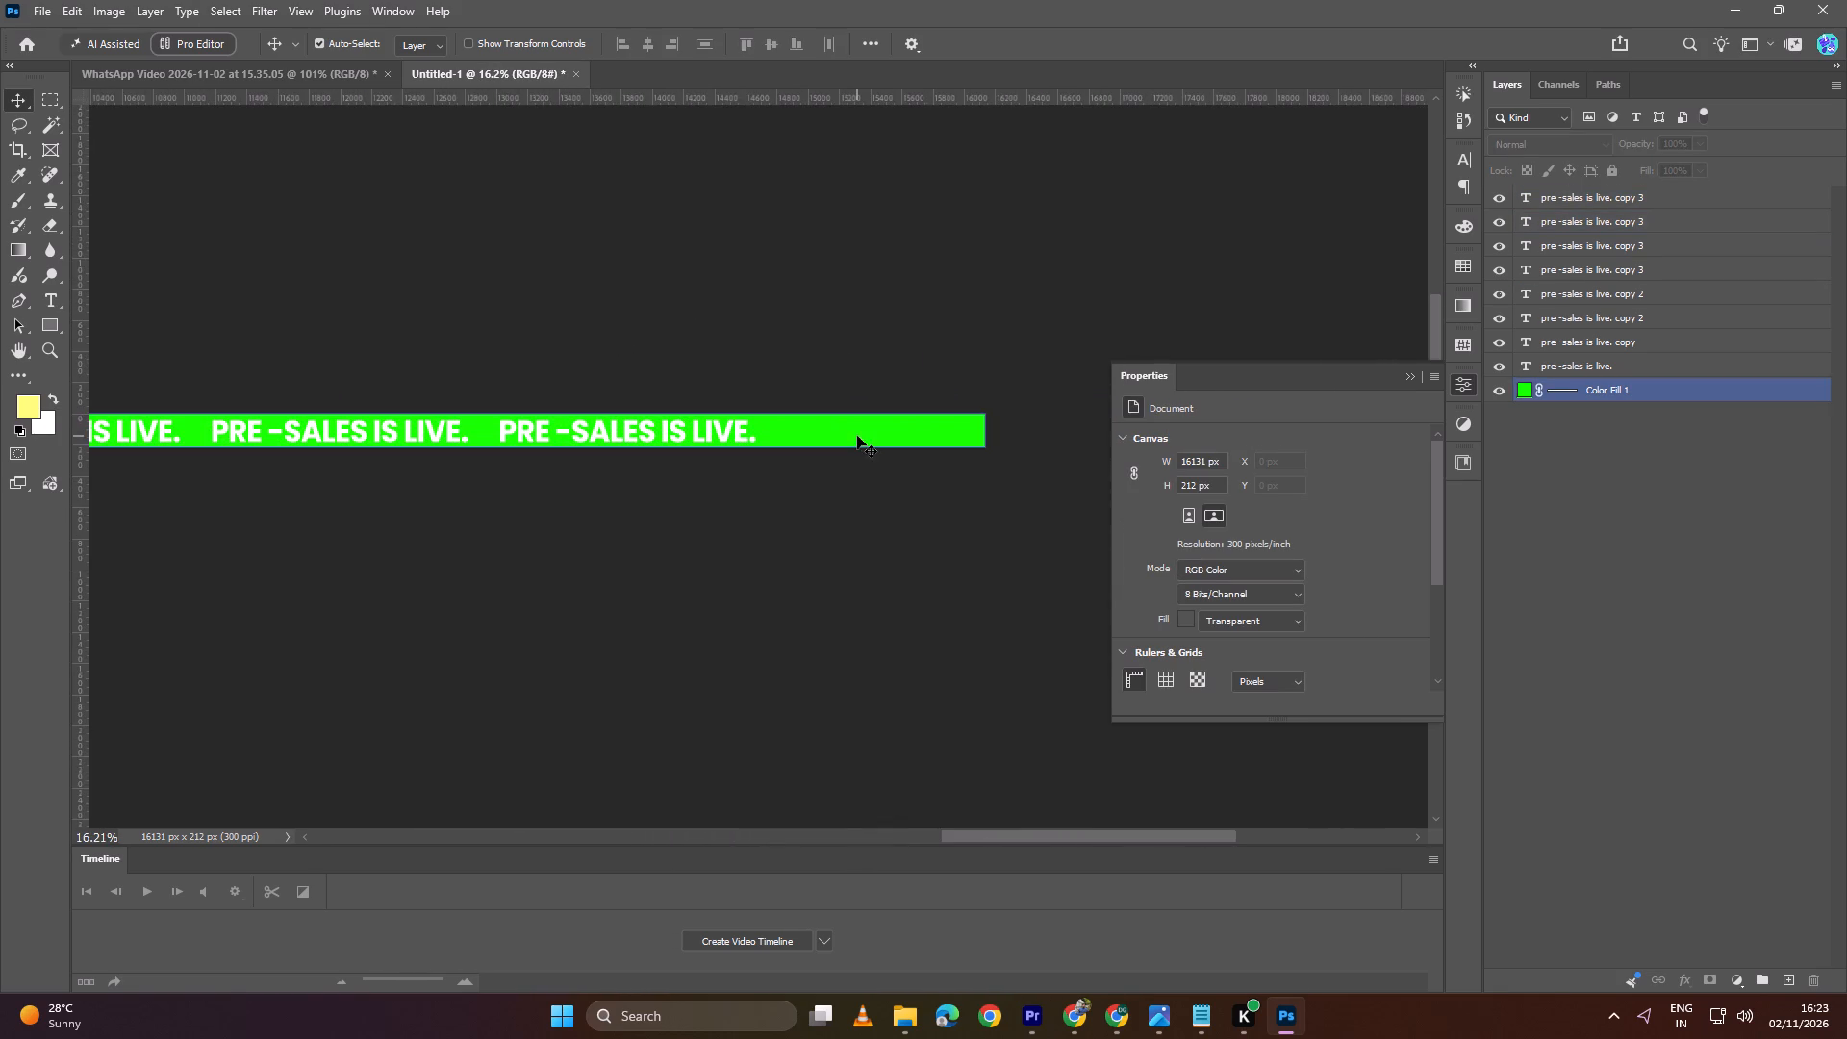
pyautogui.press('c')
pyautogui.moveTo(987, 425); pyautogui.dragTo(898, 428)
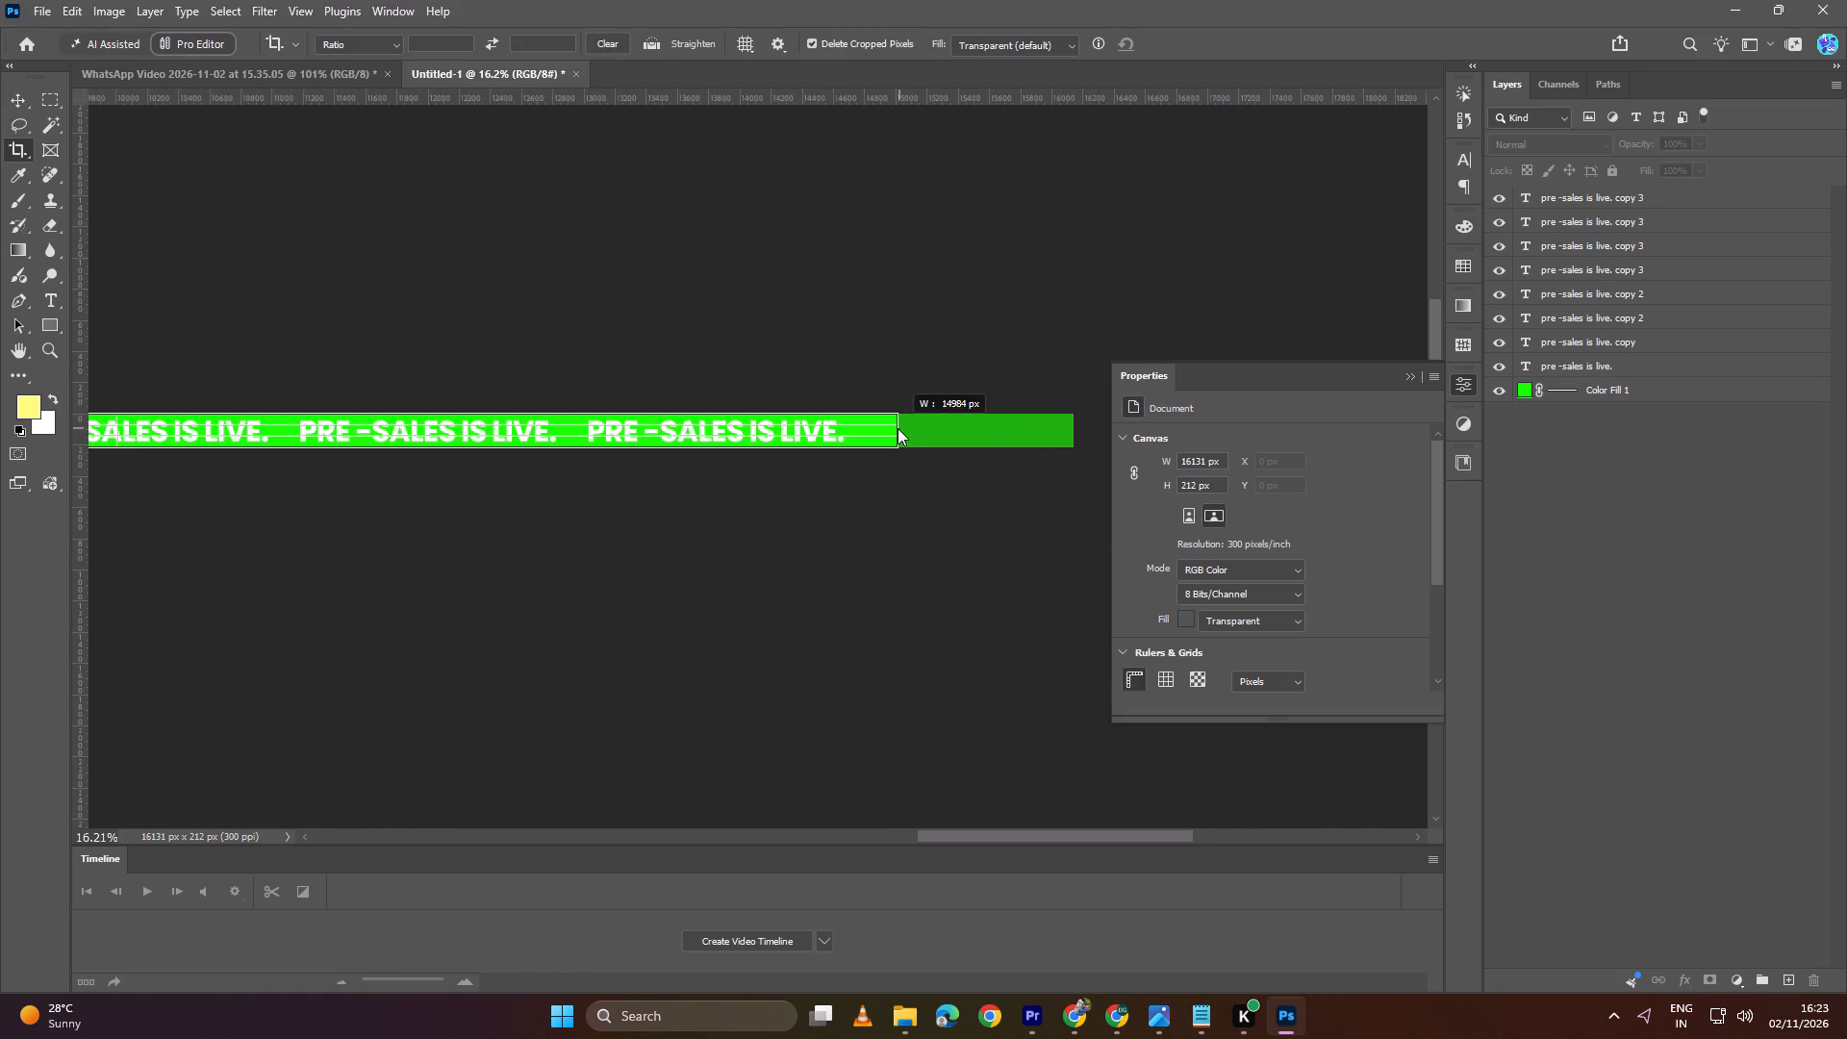
pyautogui.moveTo(898, 428); pyautogui.dragTo(891, 428)
pyautogui.click(1192, 46)
# Examine the cropped strip along its length, checking the spacing of the repeated texts.
pyautogui.keyDown('alt'); pyautogui.scroll(-8, 578, 423); pyautogui.keyUp('alt')
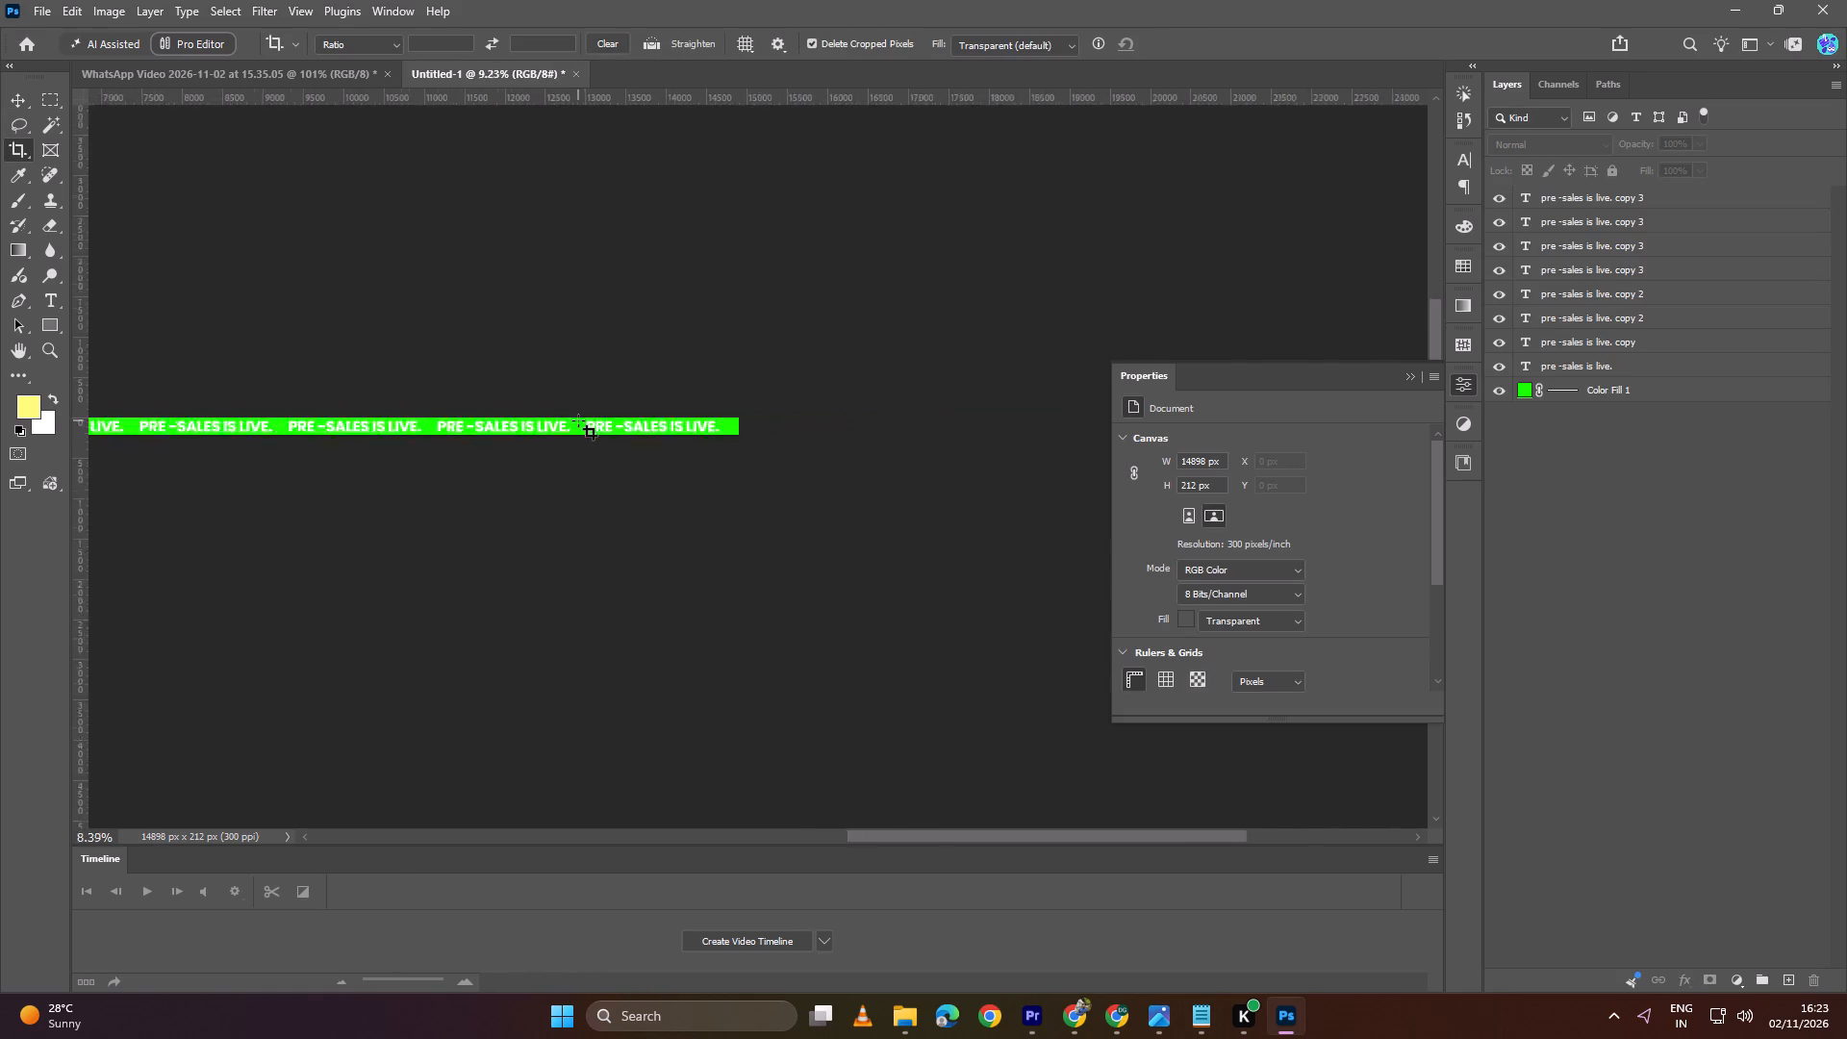
pyautogui.keyDown('alt'); pyautogui.scroll(-2, 578, 420); pyautogui.keyUp('alt')
pyautogui.keyDown('alt'); pyautogui.scroll(7, 337, 360); pyautogui.keyUp('alt')
pyautogui.click(10, 97)
pyautogui.click(342, 302)
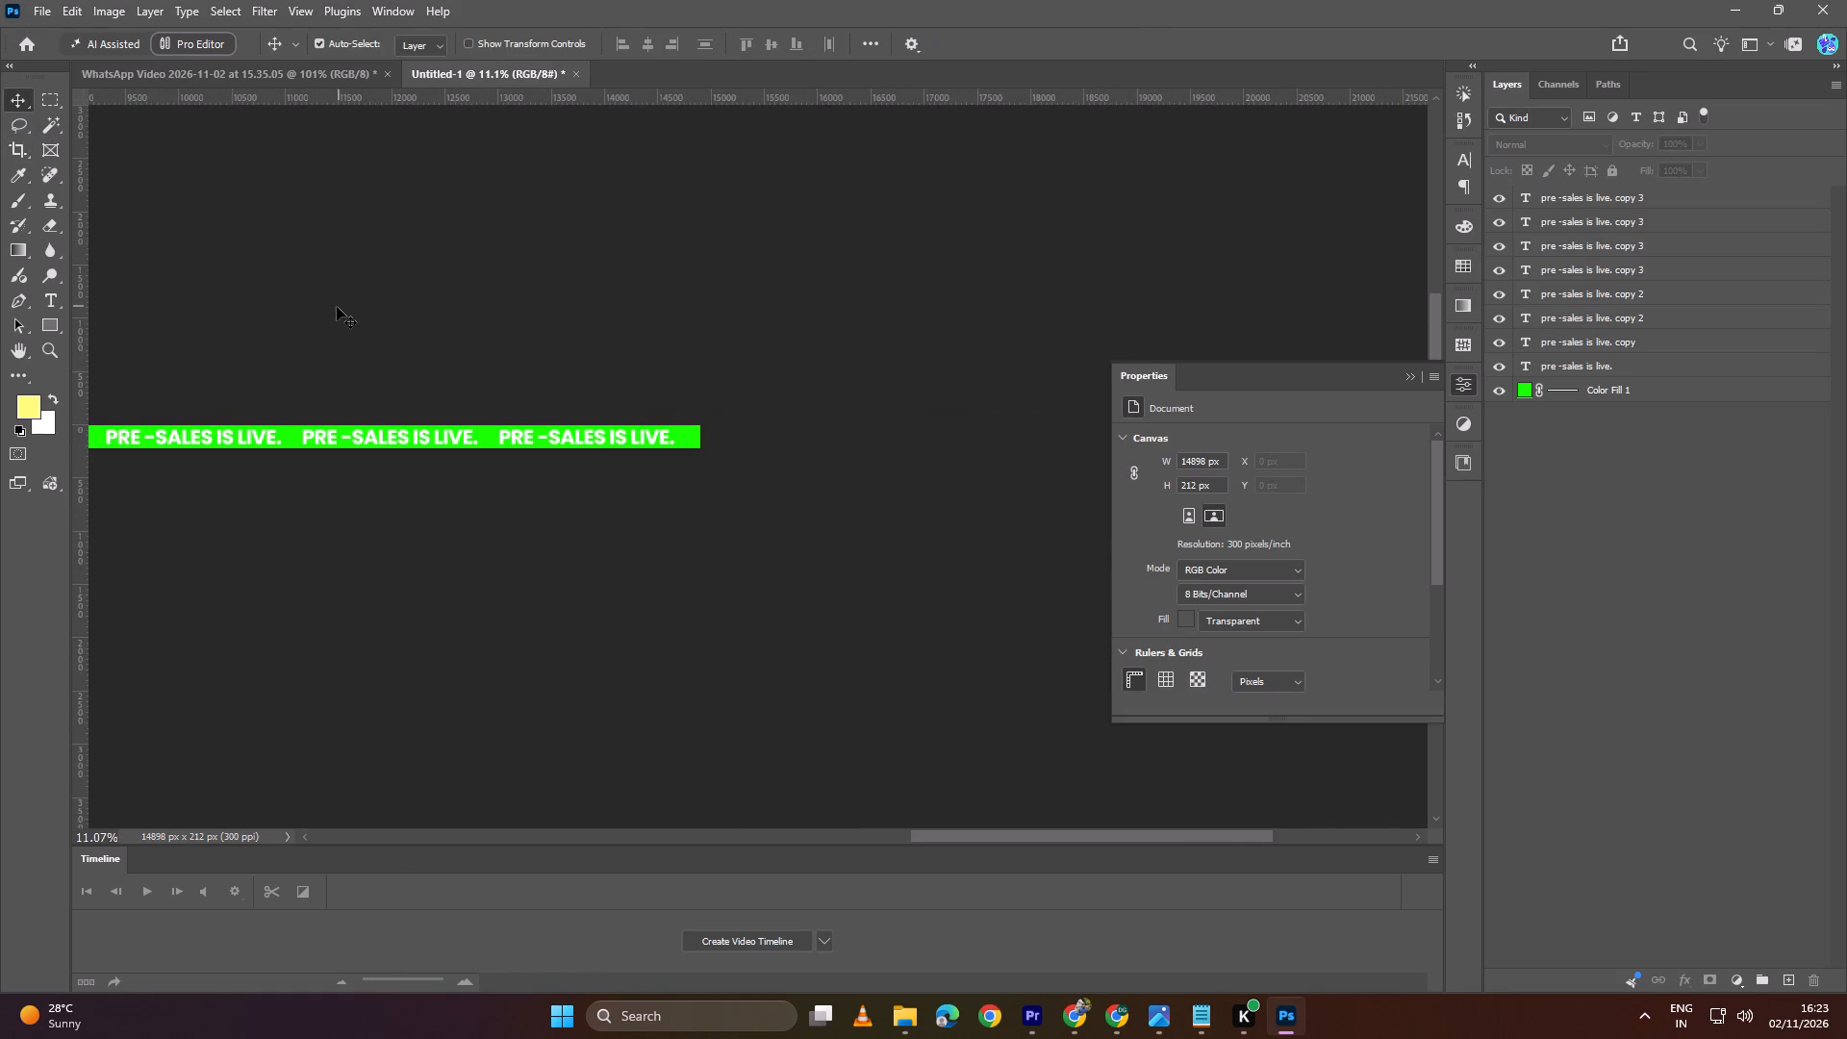
pyautogui.press('space')
pyautogui.press('space')
pyautogui.press('space')
pyautogui.press('space')
pyautogui.press('space')
pyautogui.press('space')
pyautogui.moveTo(289, 386); pyautogui.dragTo(846, 423)
pyautogui.keyDown('alt'); pyautogui.scroll(-2, 597, 426); pyautogui.keyUp('alt')
pyautogui.press('space')
pyautogui.press('space')
pyautogui.moveTo(459, 403); pyautogui.dragTo(758, 371)
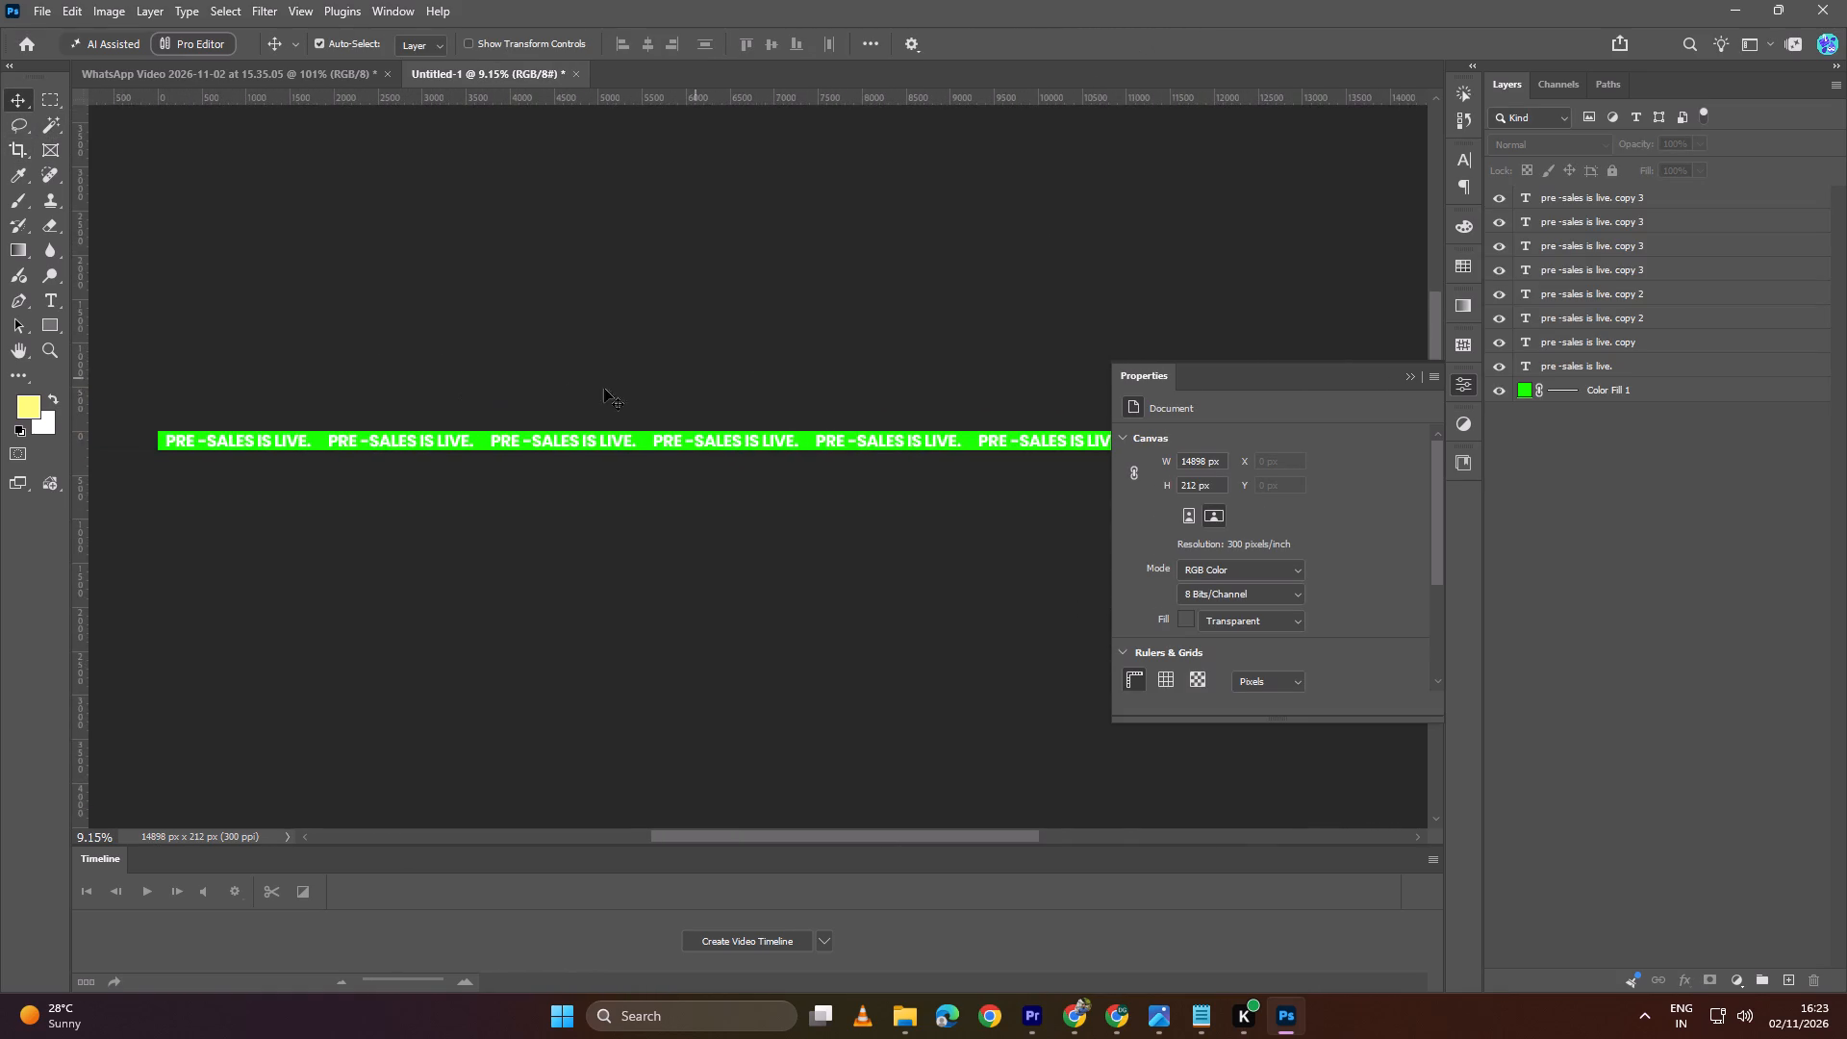
pyautogui.keyDown('alt'); pyautogui.scroll(3, 569, 389); pyautogui.keyUp('alt')
pyautogui.press('space')
pyautogui.moveTo(424, 365); pyautogui.dragTo(519, 387)
pyautogui.keyDown('alt'); pyautogui.scroll(-2, 519, 387); pyautogui.keyUp('alt')
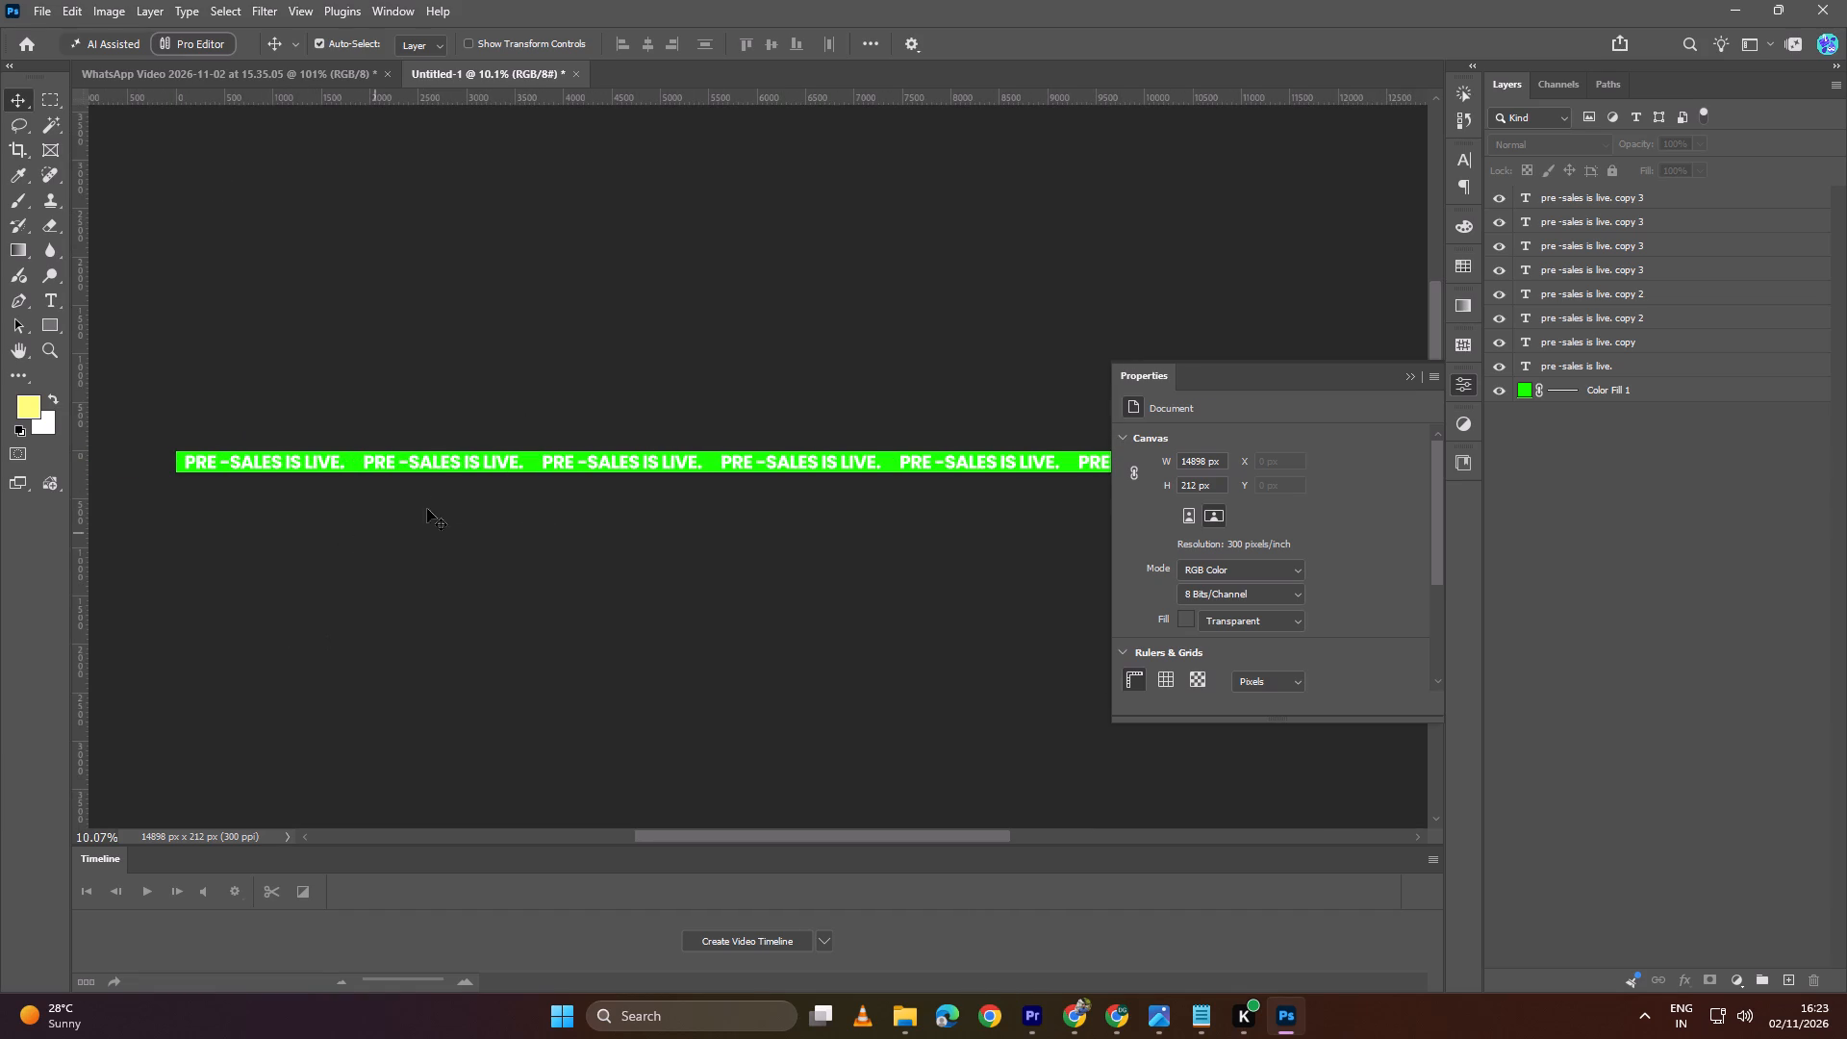
pyautogui.keyDown('alt'); pyautogui.scroll(12, 365, 471); pyautogui.keyUp('alt')
pyautogui.keyDown('alt'); pyautogui.scroll(-4, 400, 465); pyautogui.keyUp('alt')
pyautogui.keyDown('alt'); pyautogui.scroll(5, 774, 496); pyautogui.keyUp('alt')
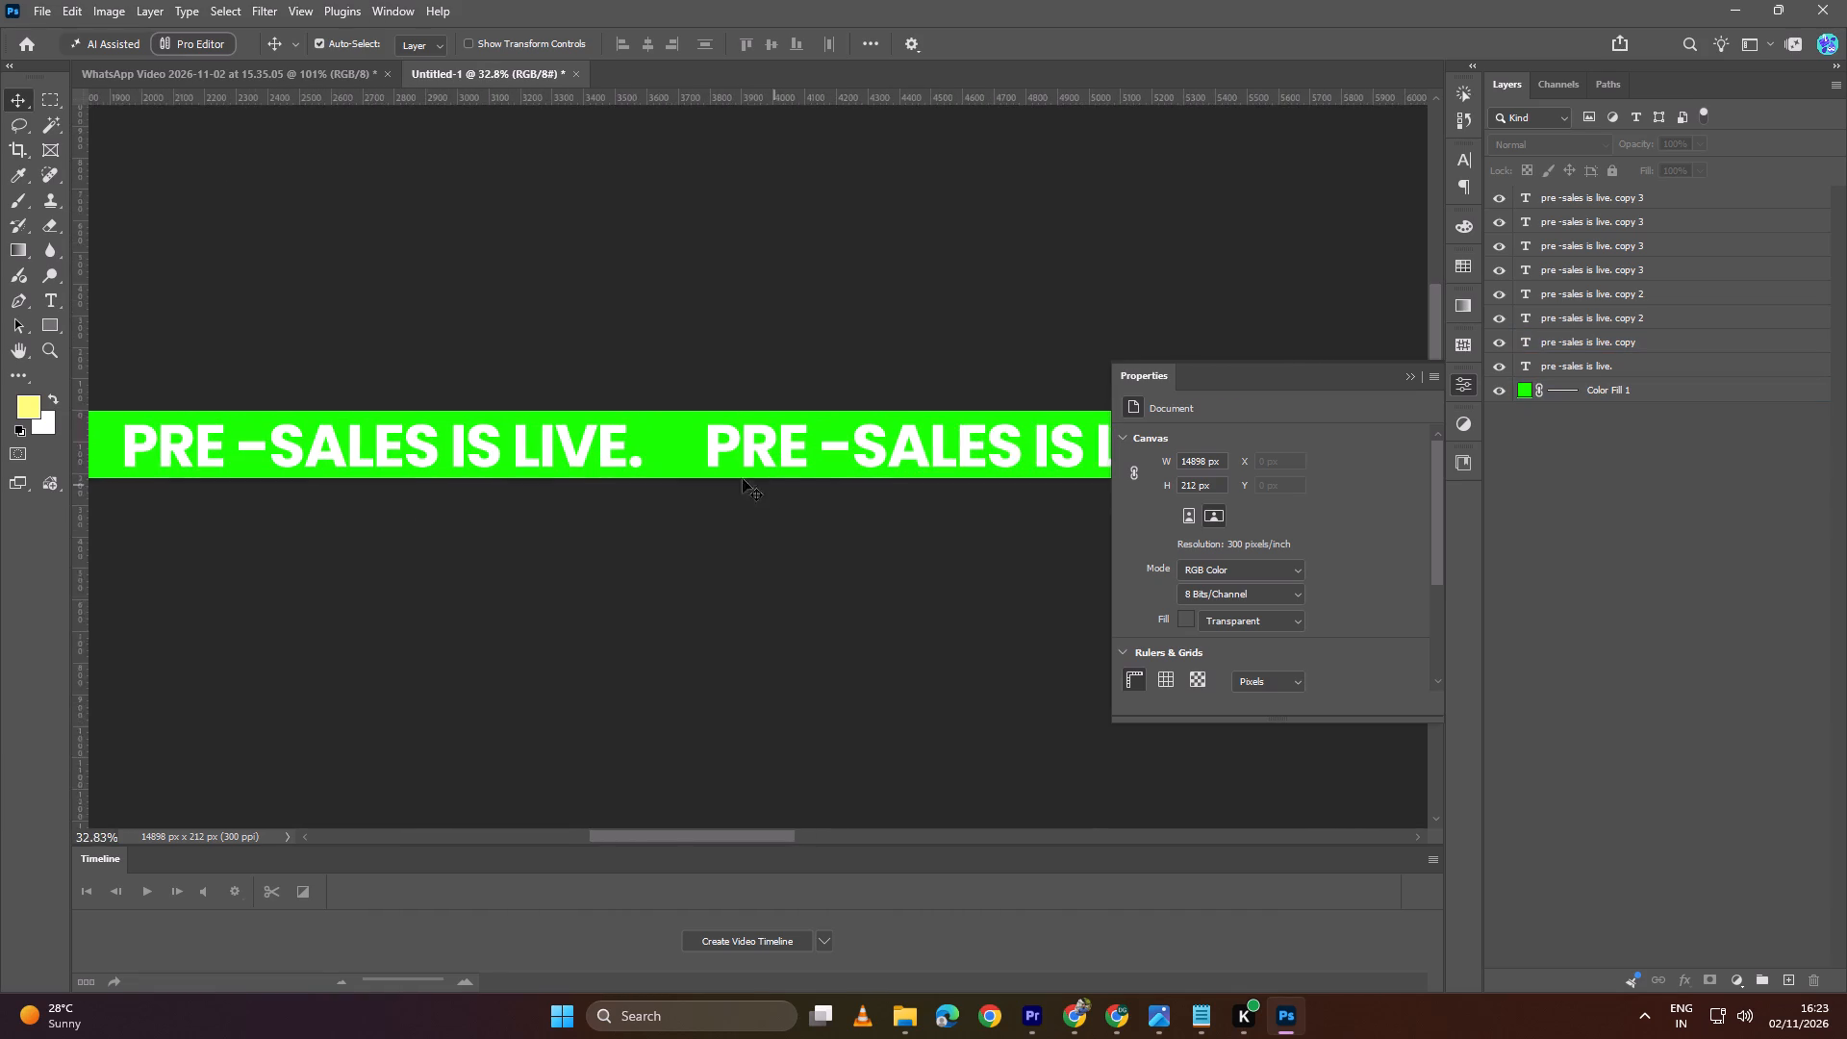
pyautogui.keyDown('alt'); pyautogui.scroll(5, 743, 479); pyautogui.keyUp('alt')
# Add a Gradient Overlay to the Color Fill 1 background and change the gradient's 100% colour stop to green.
pyautogui.click(686, 498)
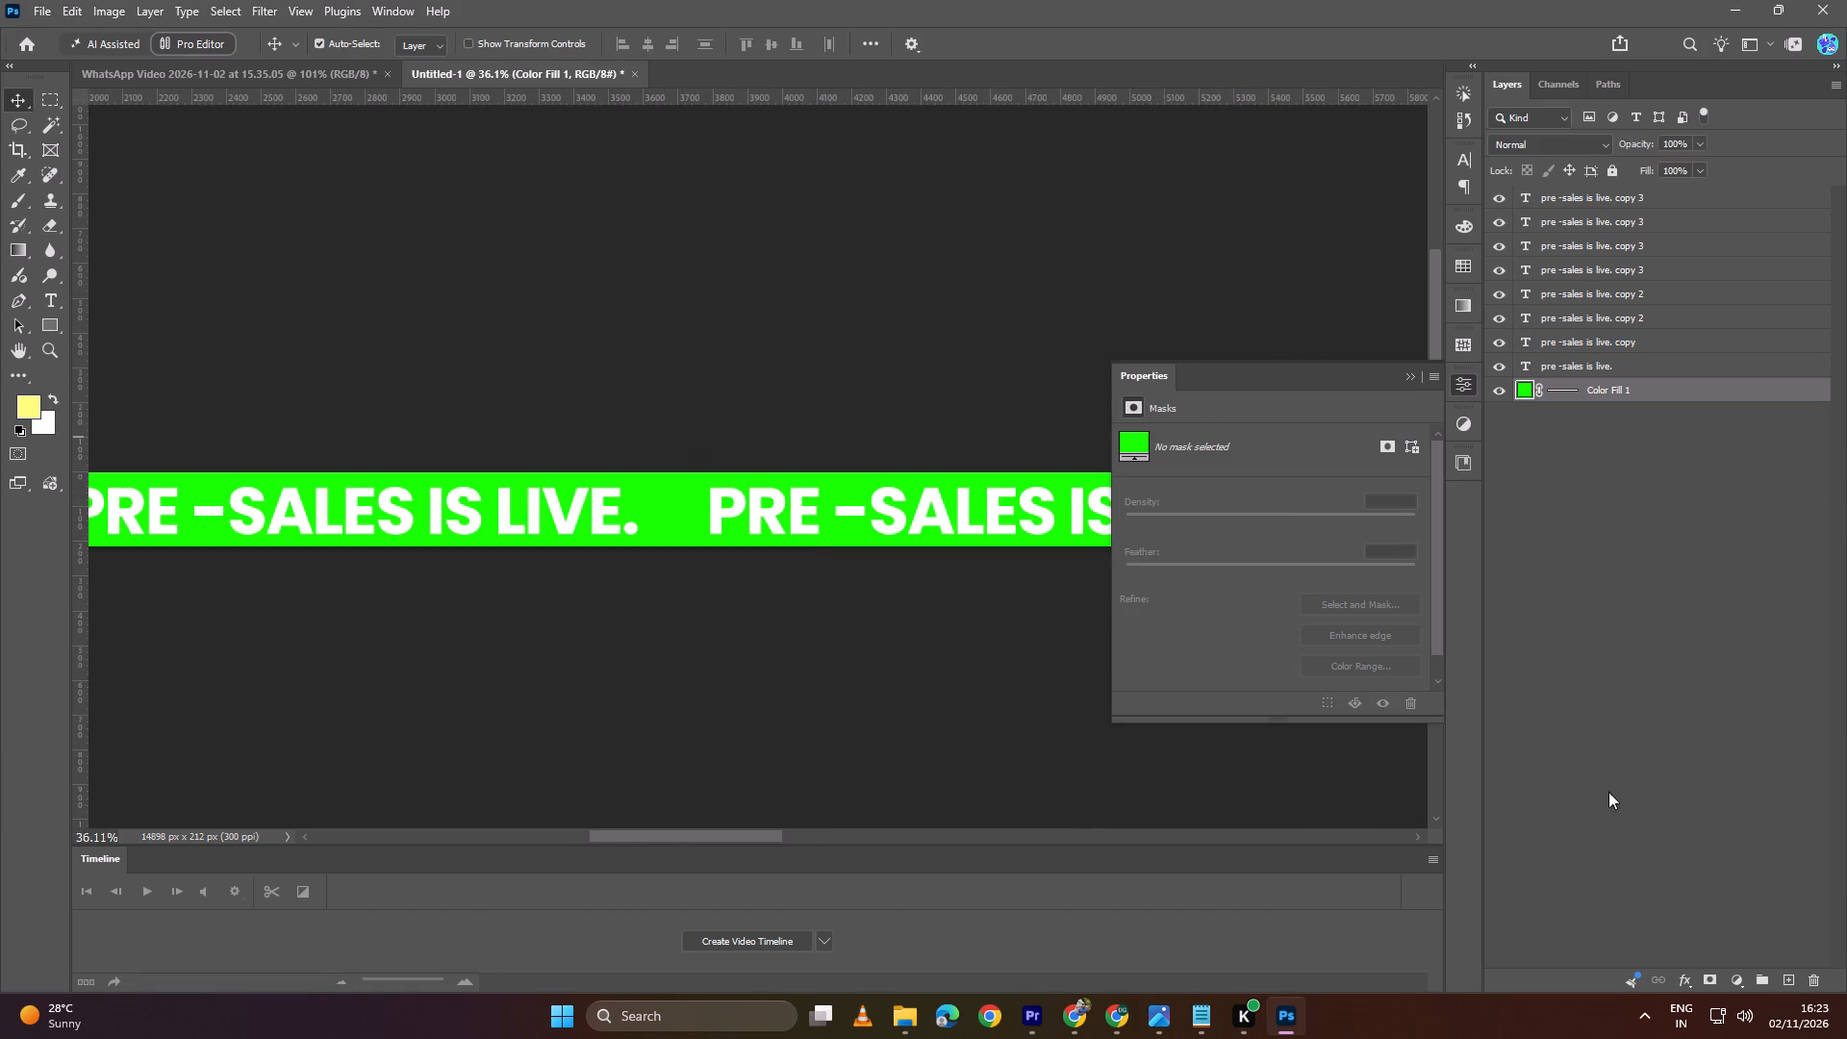
pyautogui.click(1683, 980)
pyautogui.click(1720, 911)
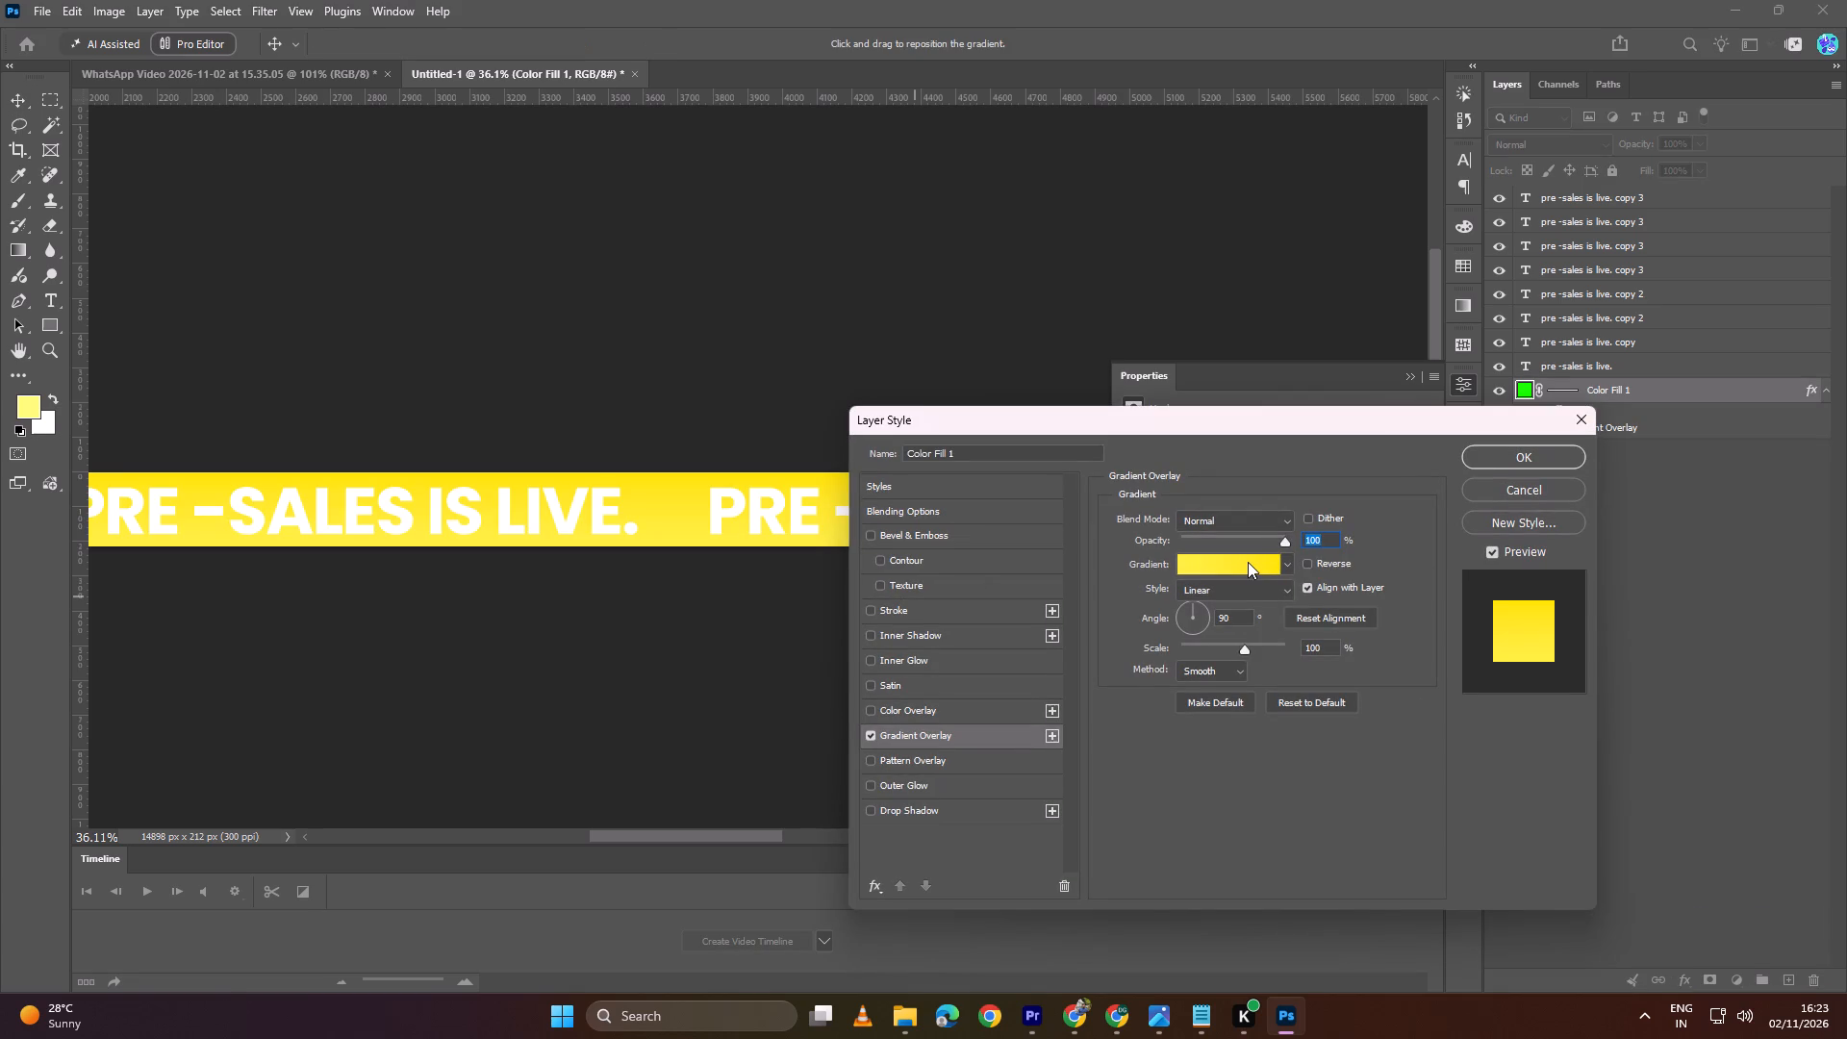
pyautogui.click(1258, 566)
pyautogui.click(1112, 505)
pyautogui.doubleClick(1106, 507)
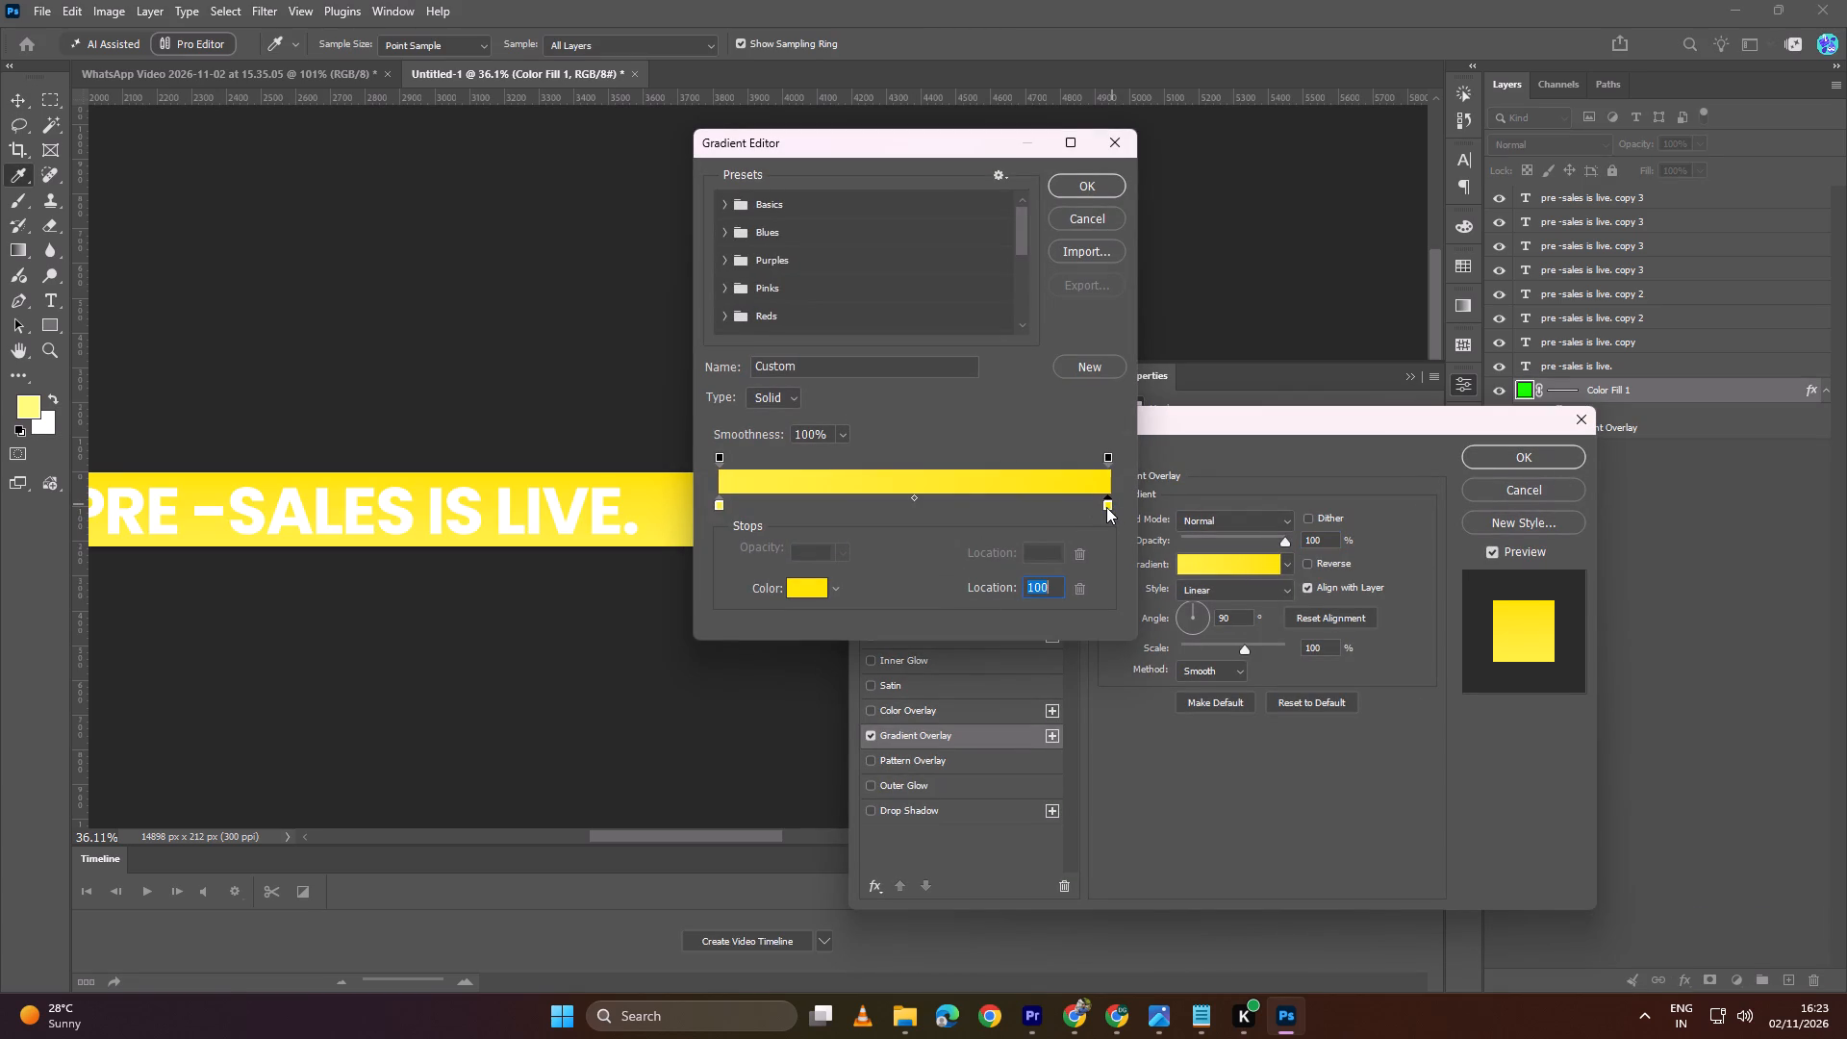
pyautogui.moveTo(598, 762); pyautogui.dragTo(598, 827)
pyautogui.moveTo(494, 772); pyautogui.dragTo(621, 701)
pyautogui.click(810, 648)
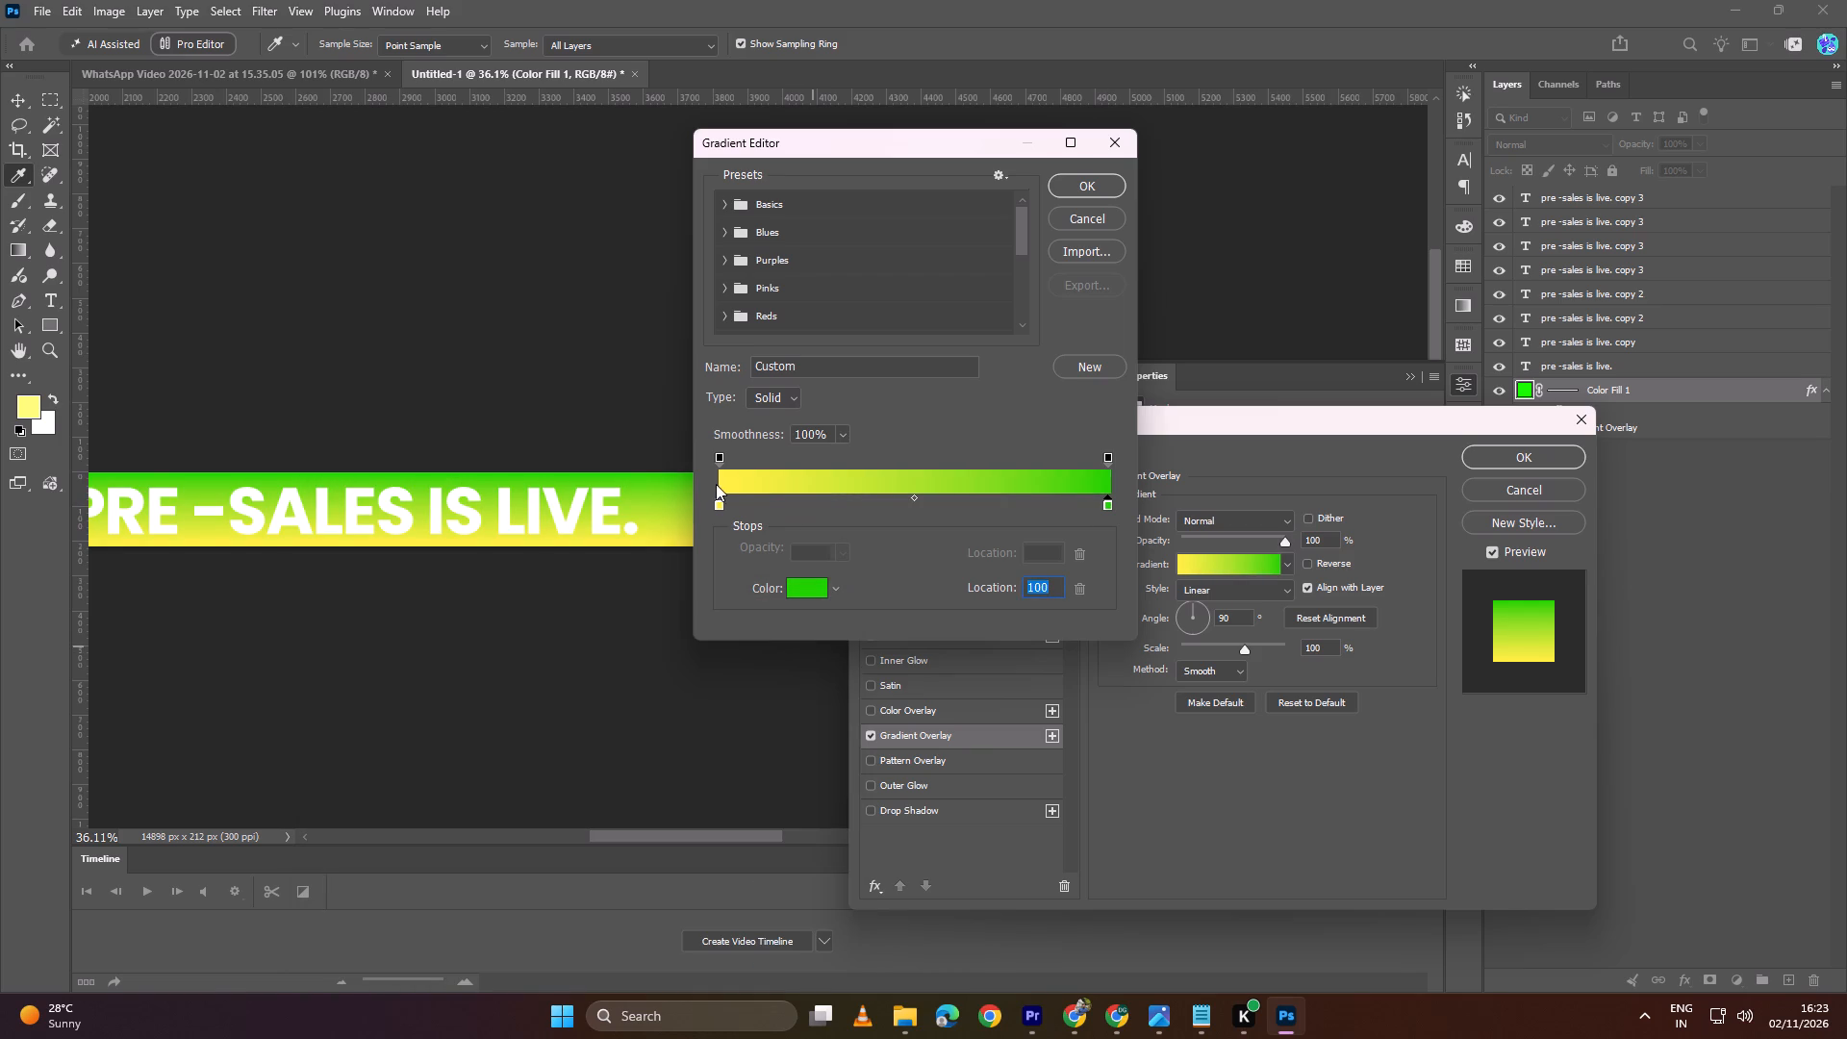
# Set the gradient's 0% colour stop to dark green #032614 and apply the overlay.
pyautogui.click(720, 505)
pyautogui.click(721, 503)
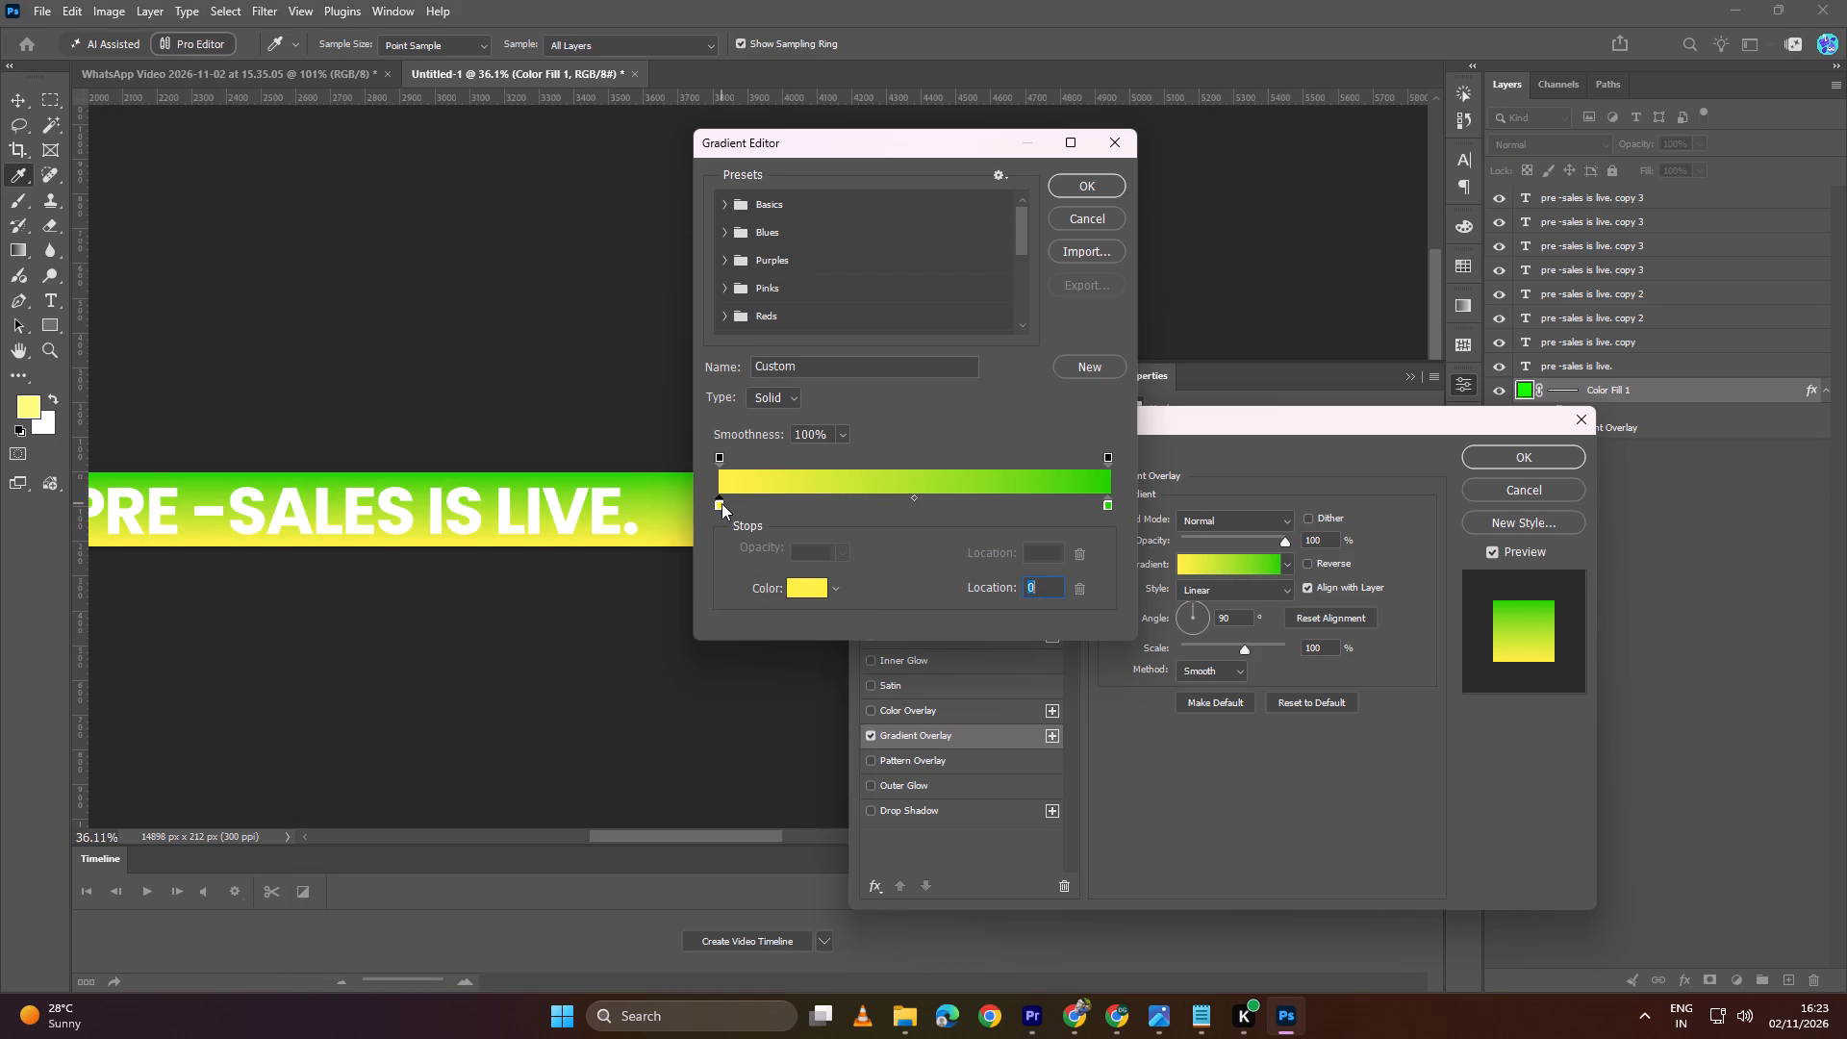
pyautogui.doubleClick(721, 504)
pyautogui.moveTo(426, 721); pyautogui.dragTo(223, 598)
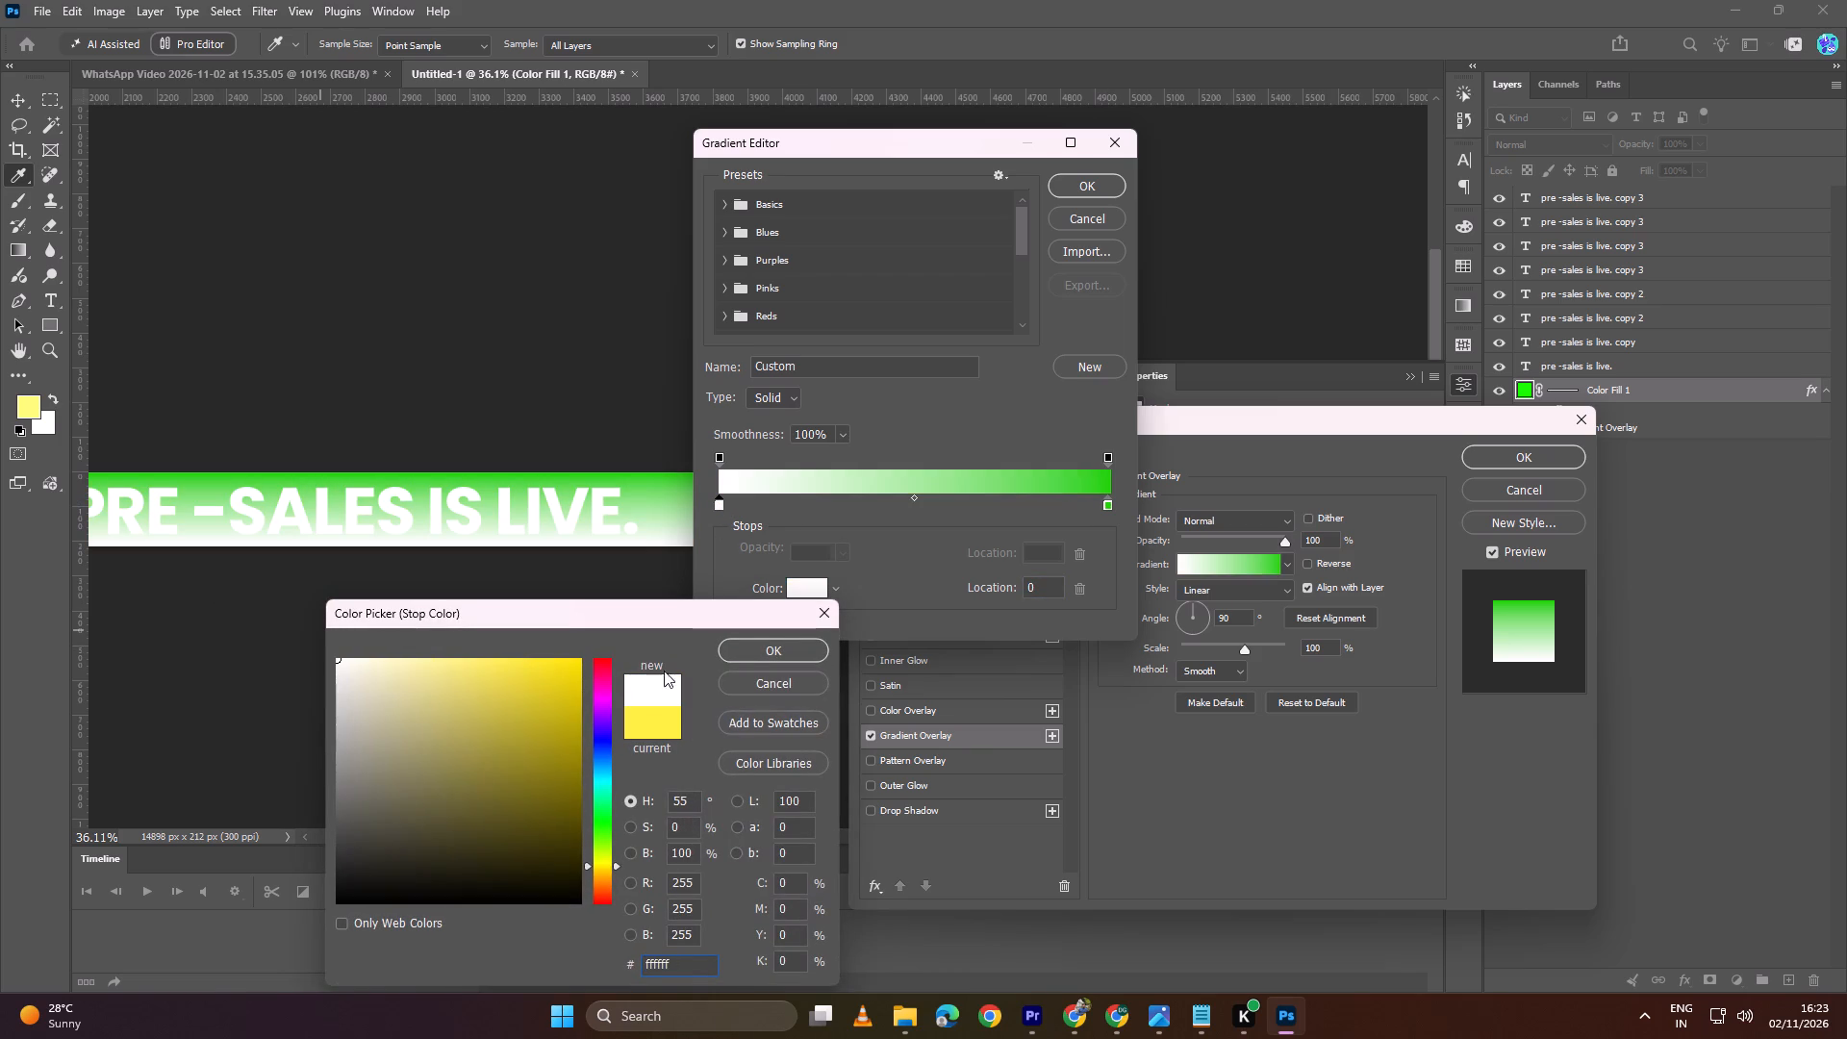
pyautogui.moveTo(529, 684); pyautogui.dragTo(618, 646)
pyautogui.moveTo(421, 685); pyautogui.dragTo(521, 643)
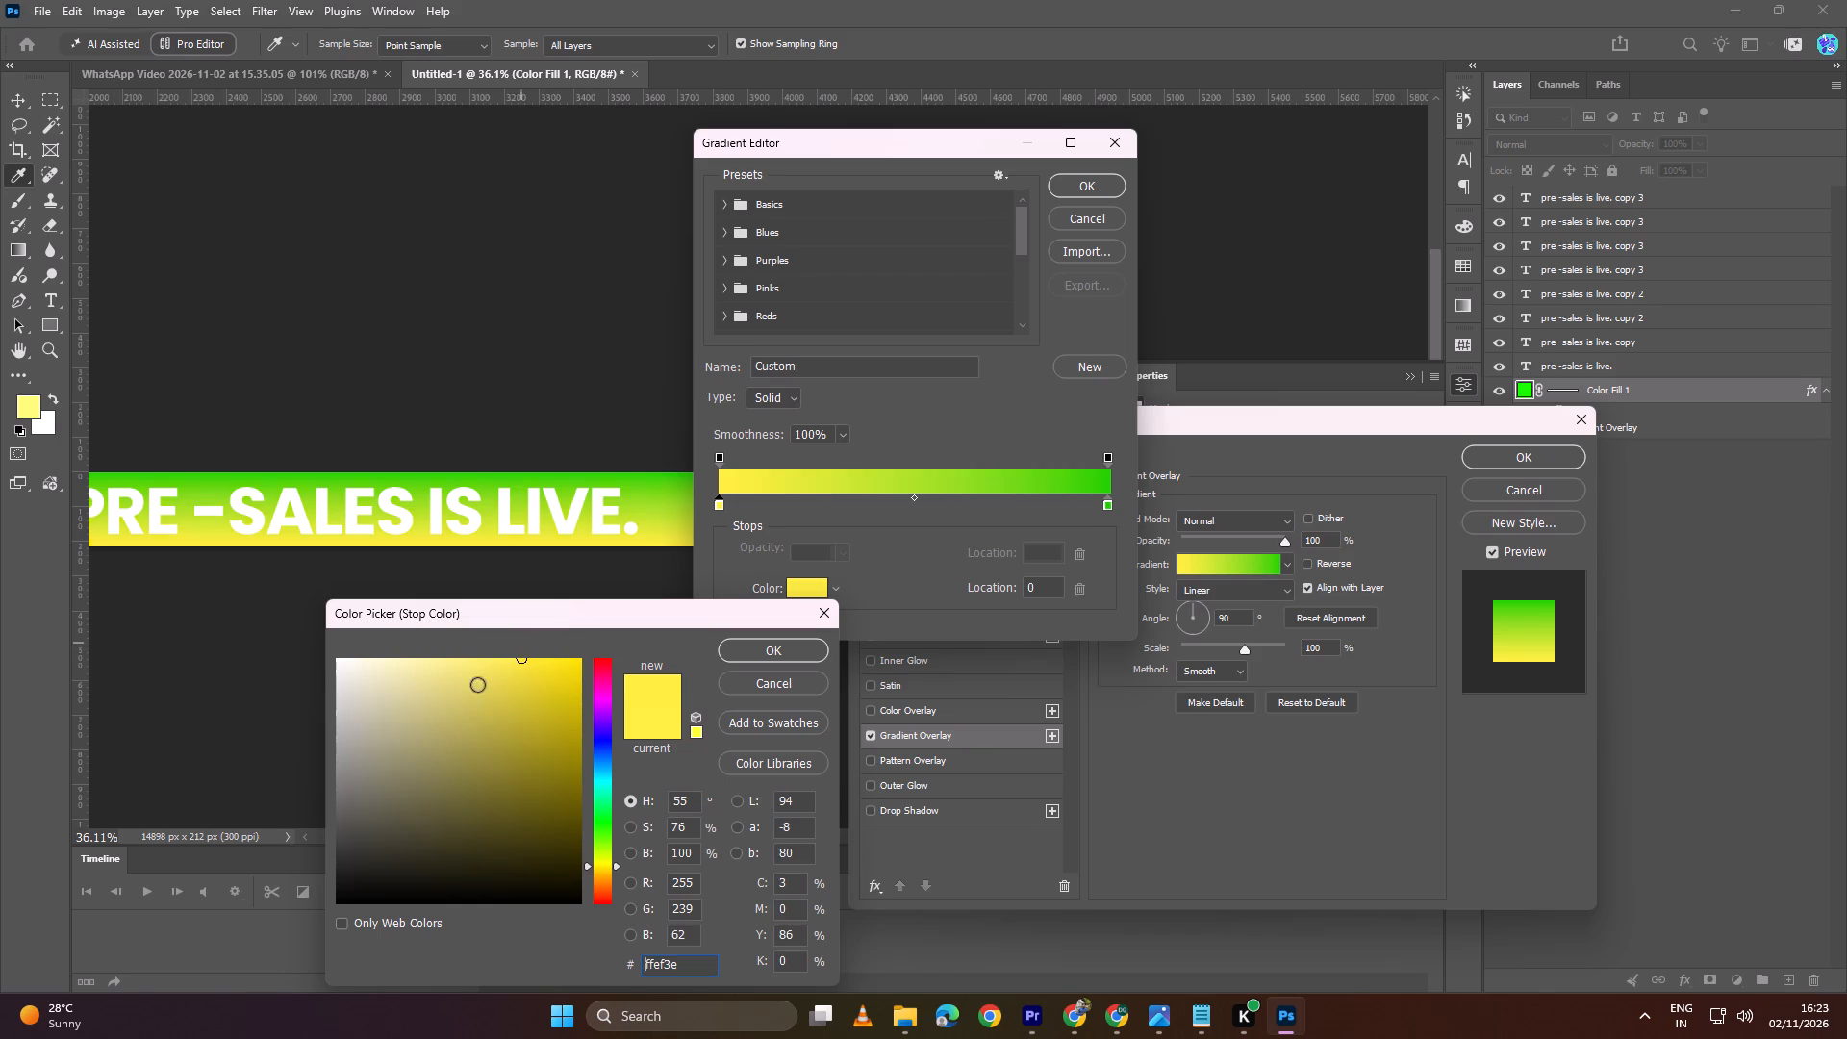
pyautogui.moveTo(448, 701); pyautogui.dragTo(550, 600)
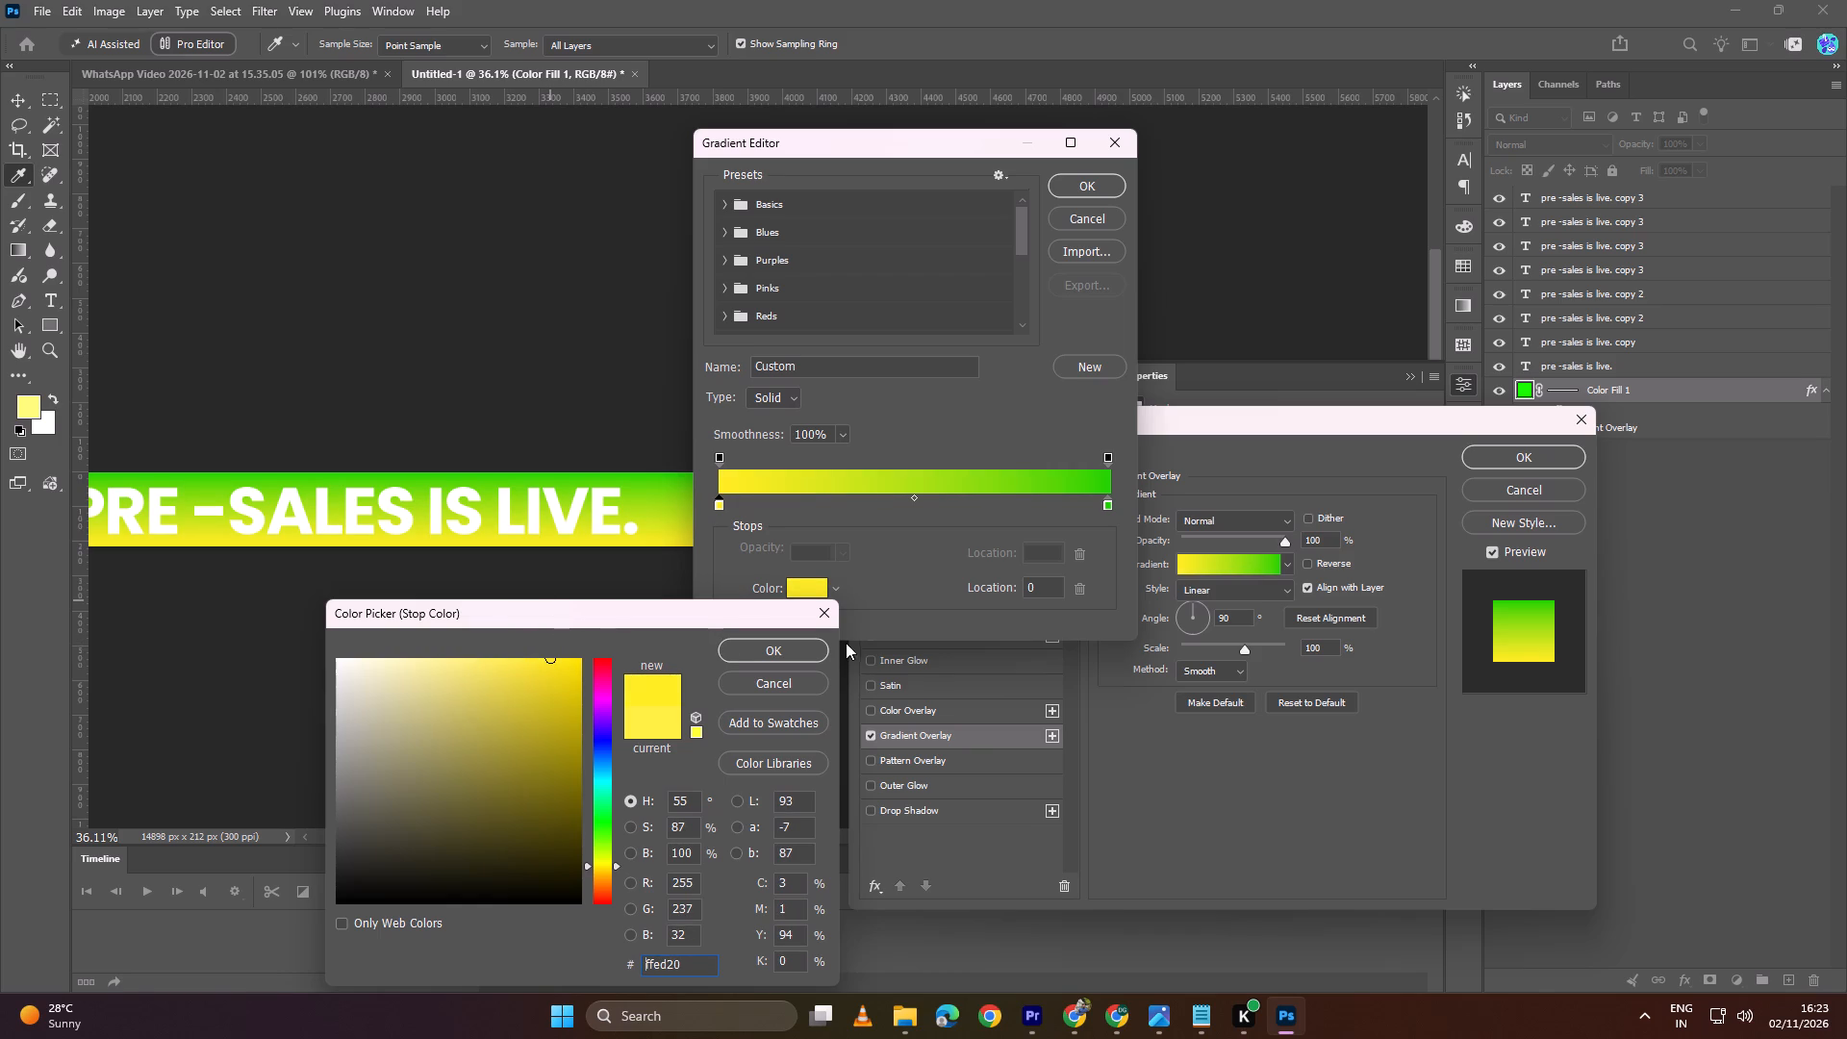
pyautogui.moveTo(596, 828); pyautogui.dragTo(600, 816)
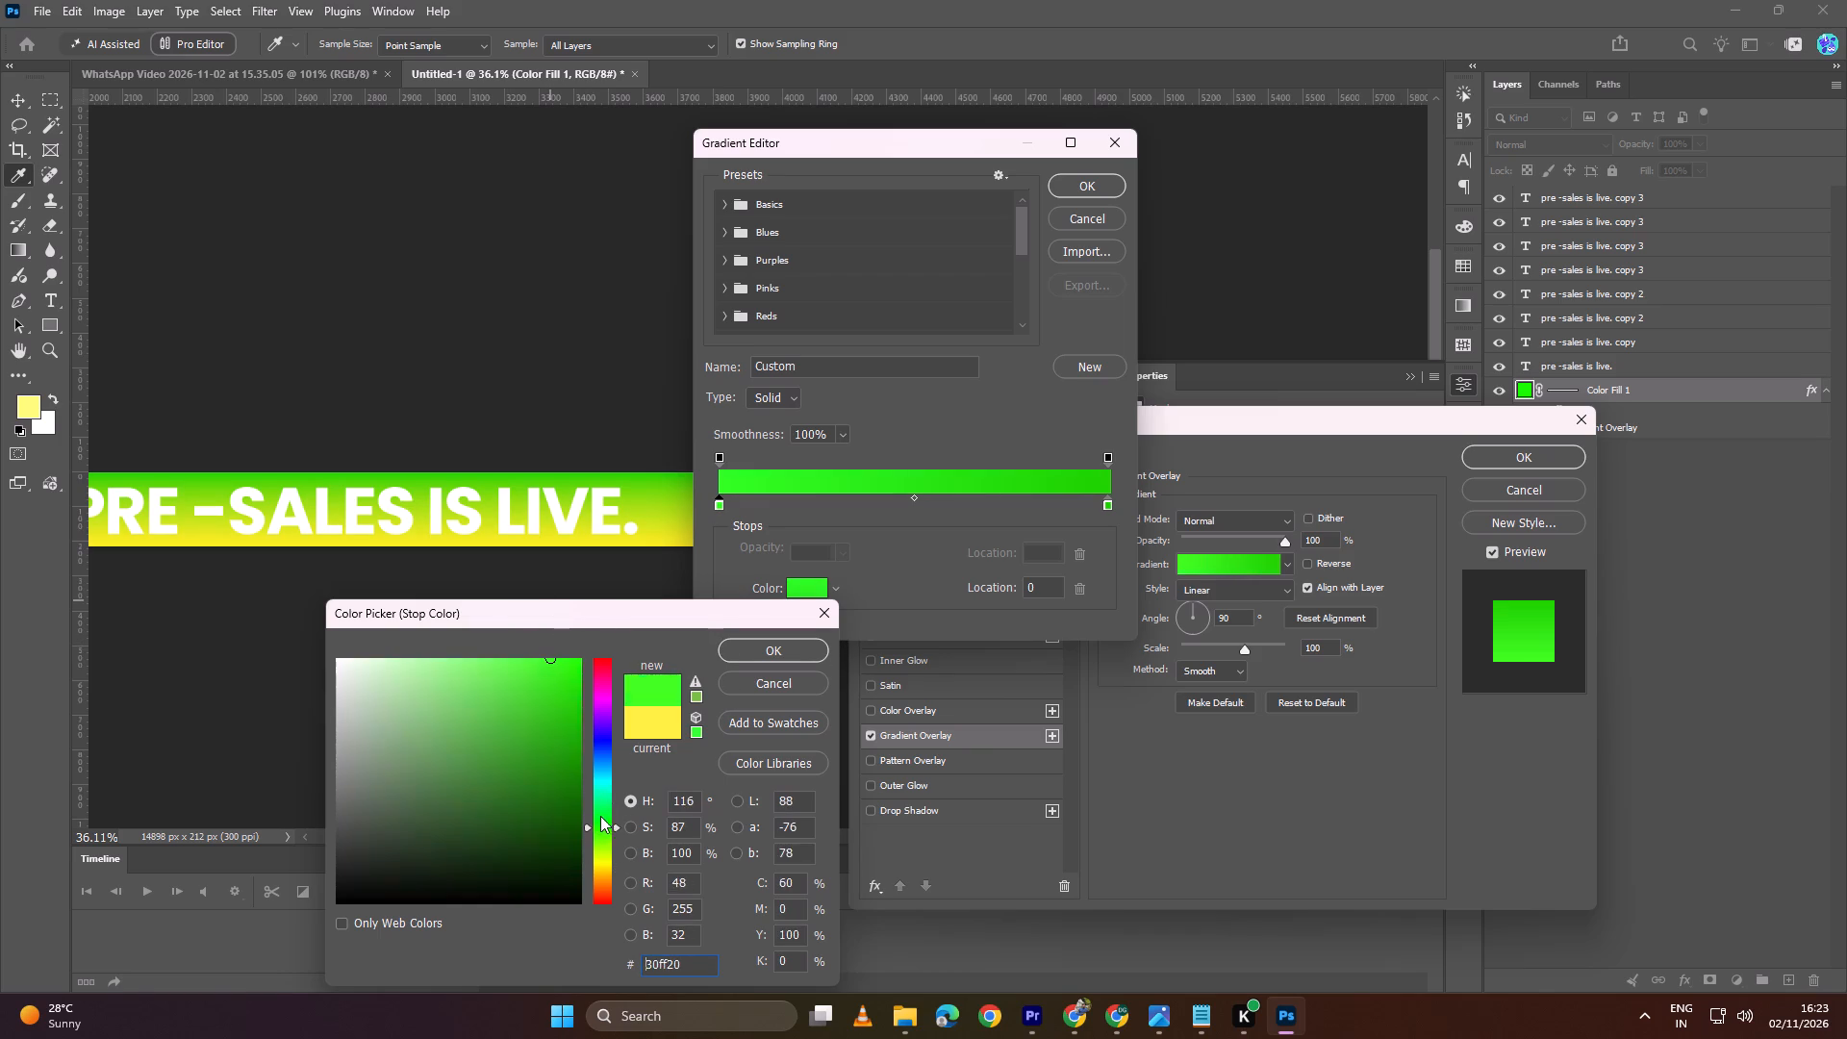
pyautogui.moveTo(600, 816); pyautogui.dragTo(601, 814)
pyautogui.moveTo(484, 695); pyautogui.dragTo(402, 652)
pyautogui.moveTo(409, 659); pyautogui.dragTo(436, 618)
pyautogui.moveTo(600, 834); pyautogui.dragTo(601, 864)
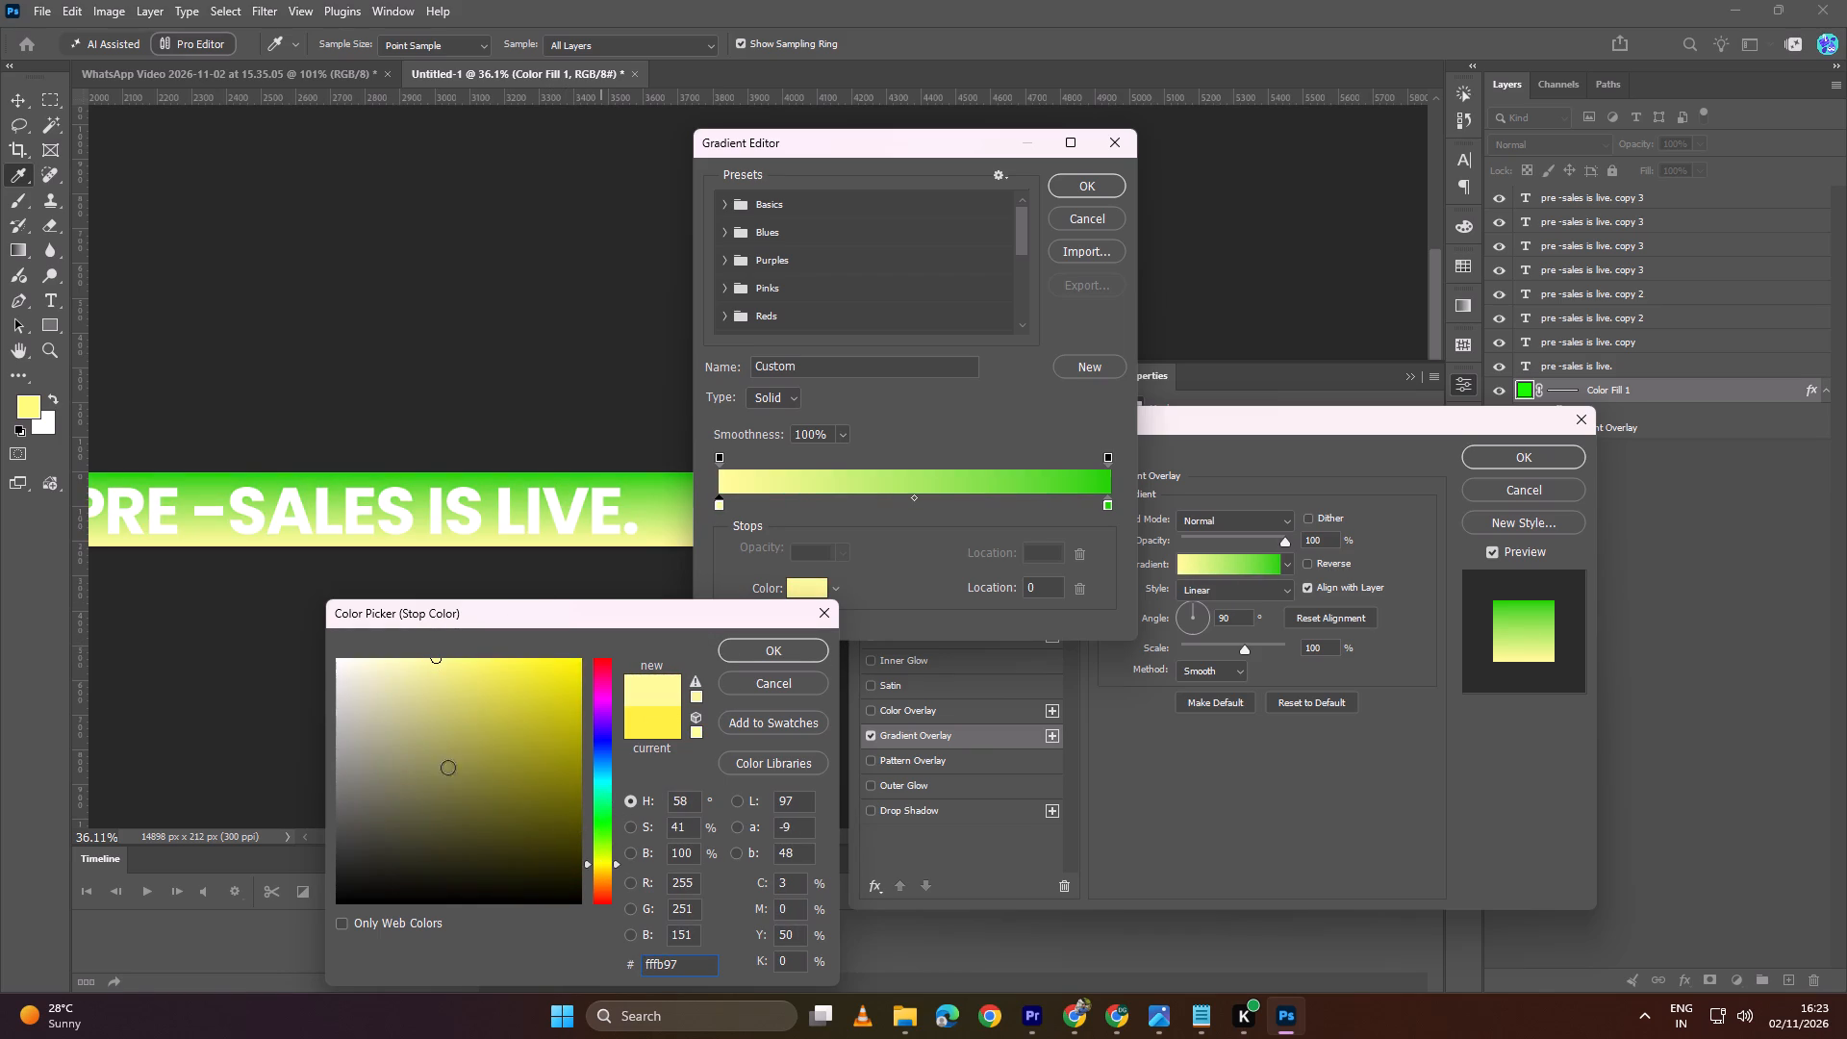
pyautogui.moveTo(379, 743); pyautogui.dragTo(366, 758)
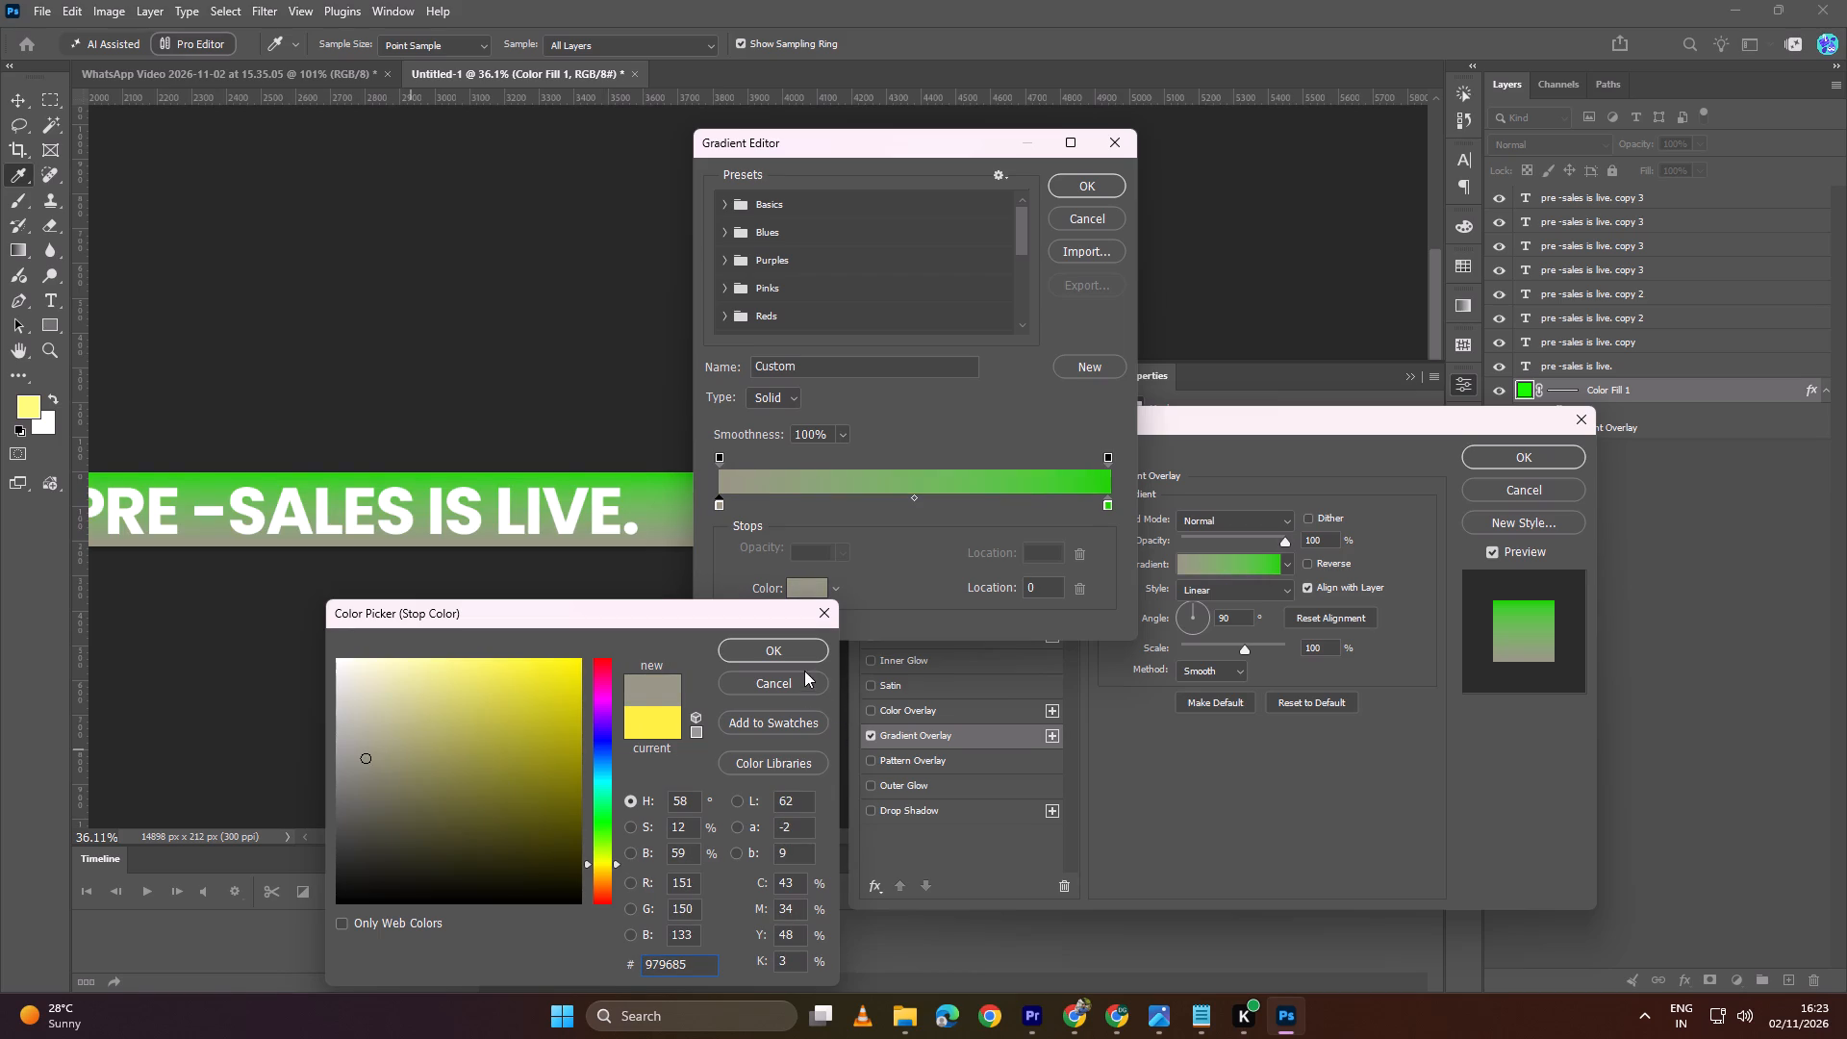
pyautogui.moveTo(451, 722); pyautogui.dragTo(298, 858)
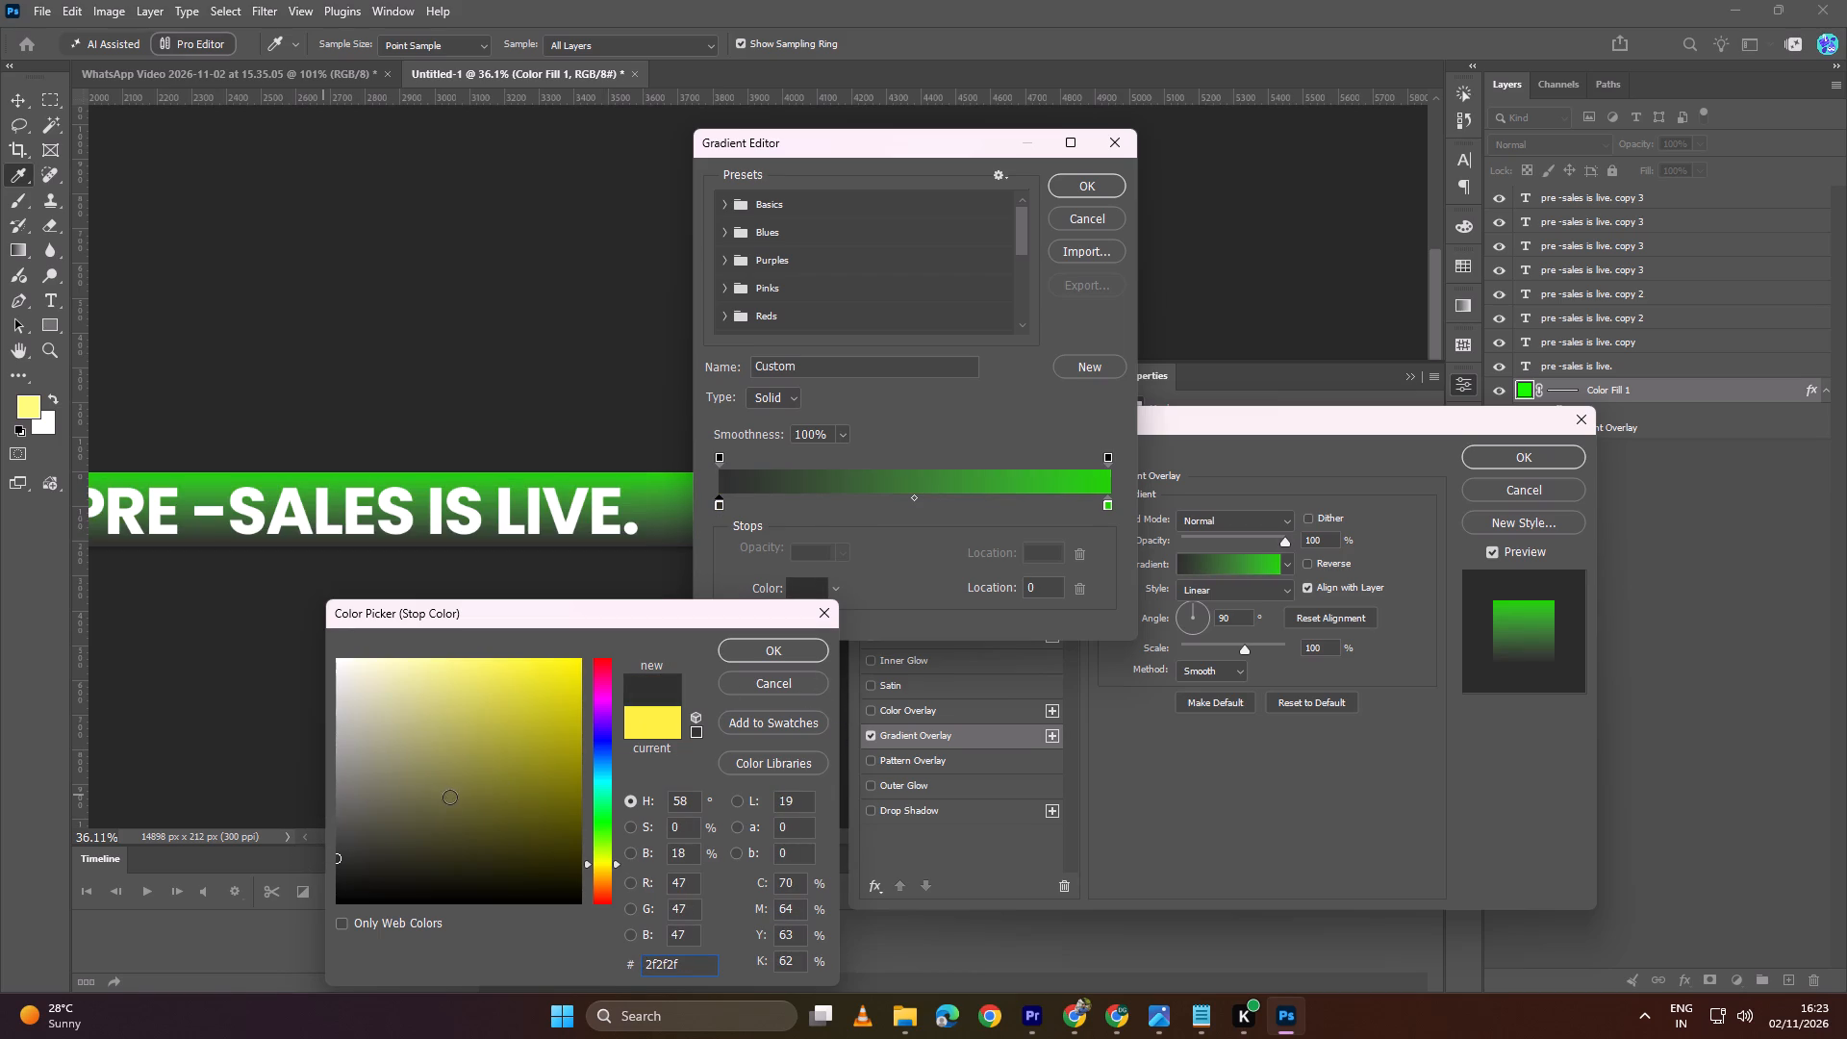
pyautogui.moveTo(350, 813); pyautogui.dragTo(337, 835)
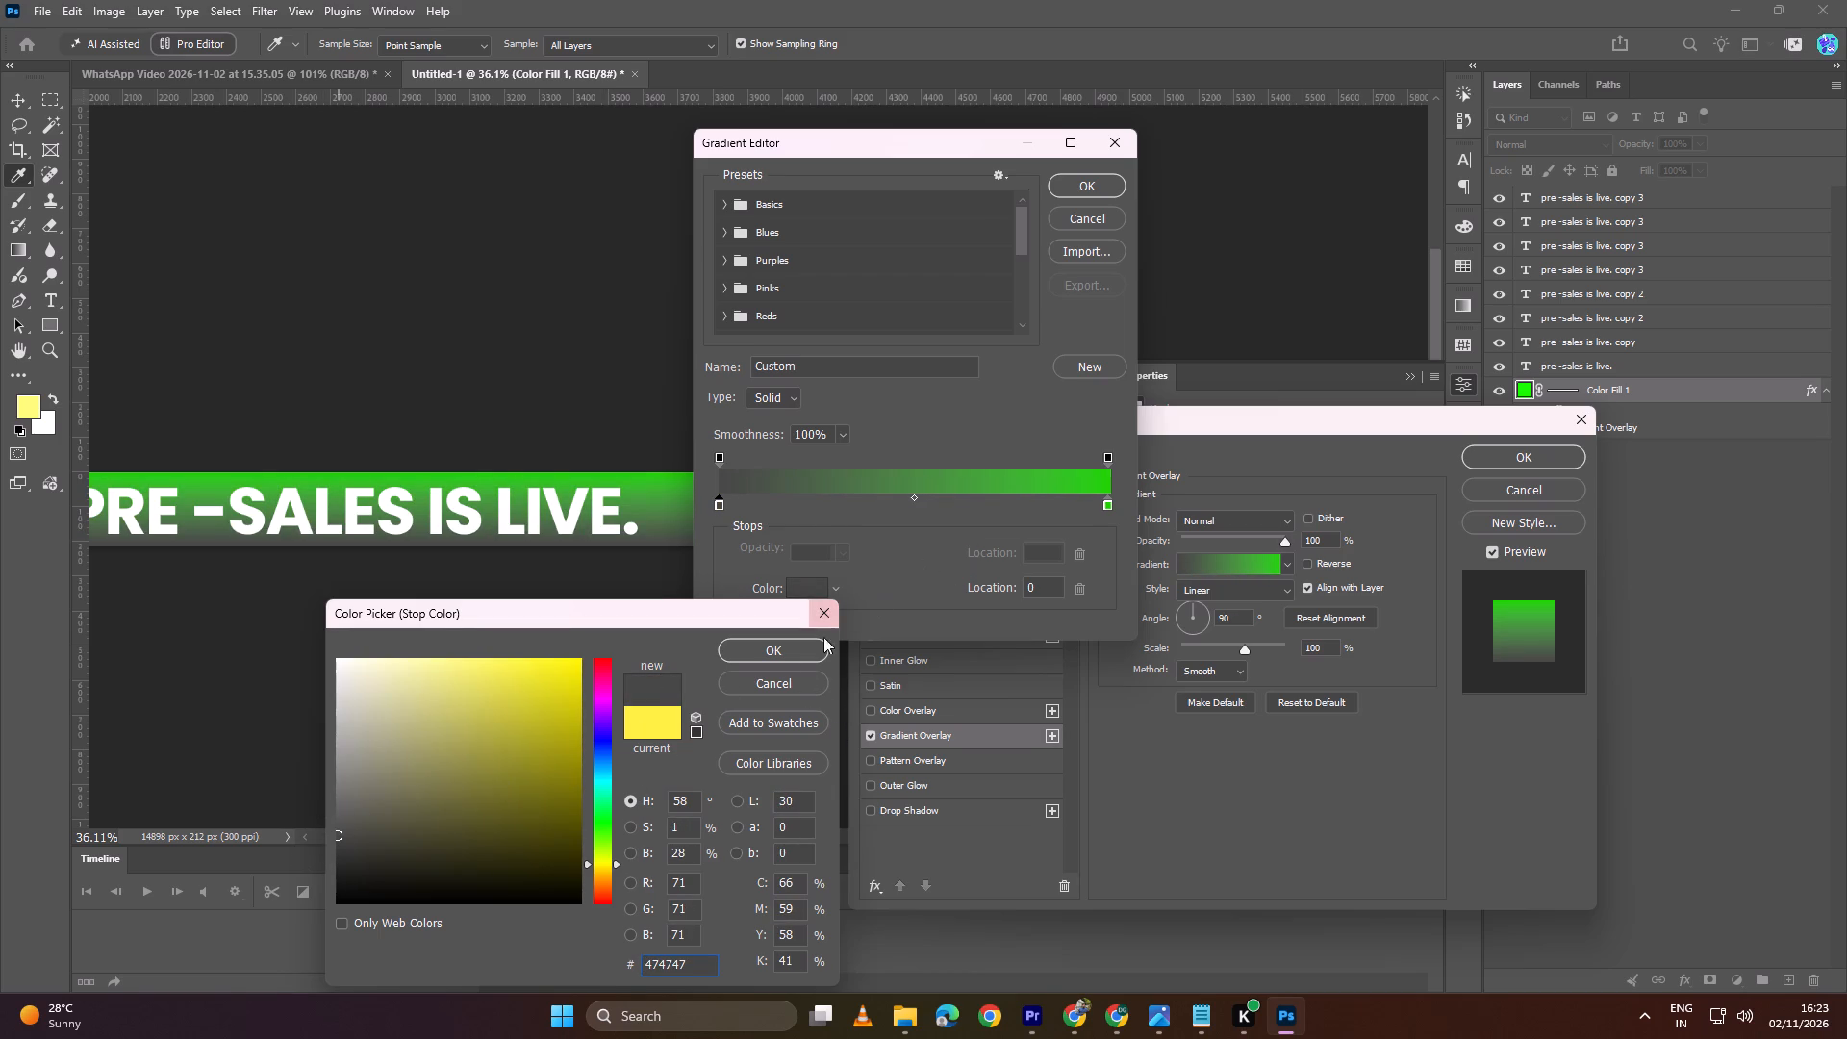
pyautogui.moveTo(603, 821); pyautogui.dragTo(608, 801)
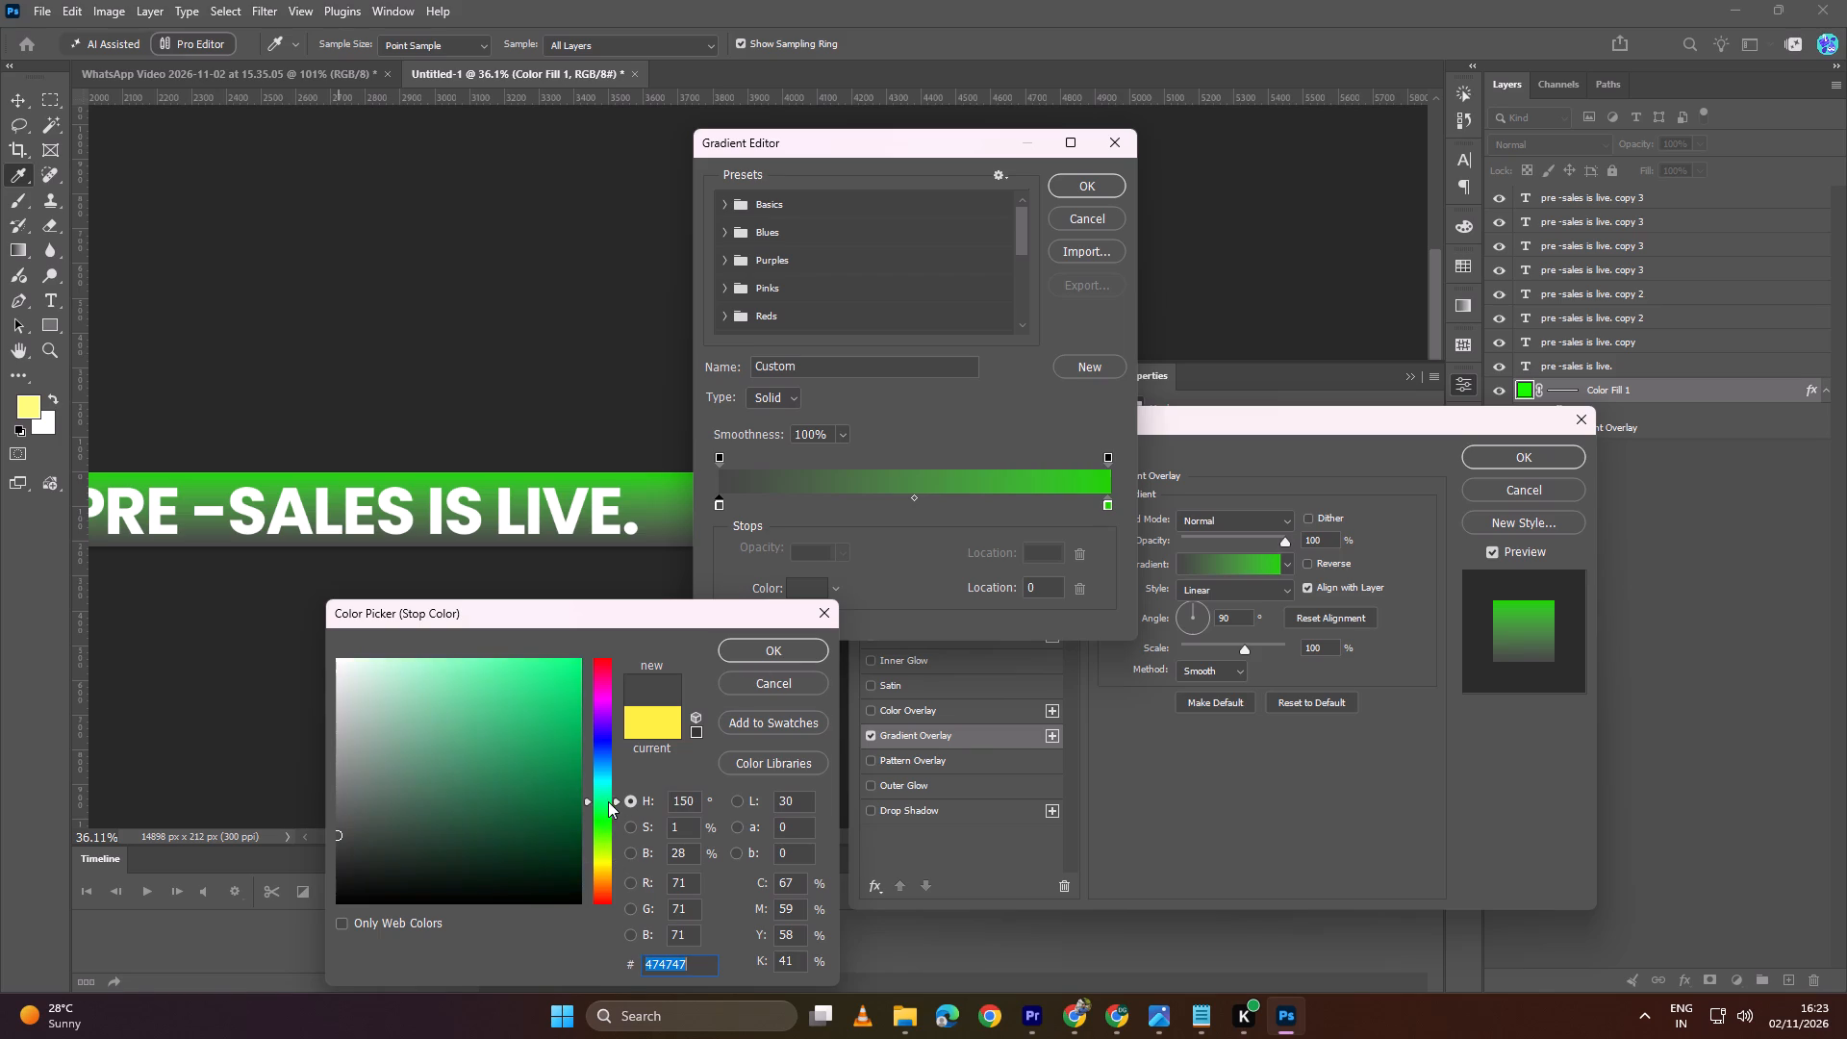
pyautogui.moveTo(546, 783); pyautogui.dragTo(559, 867)
pyautogui.click(559, 859)
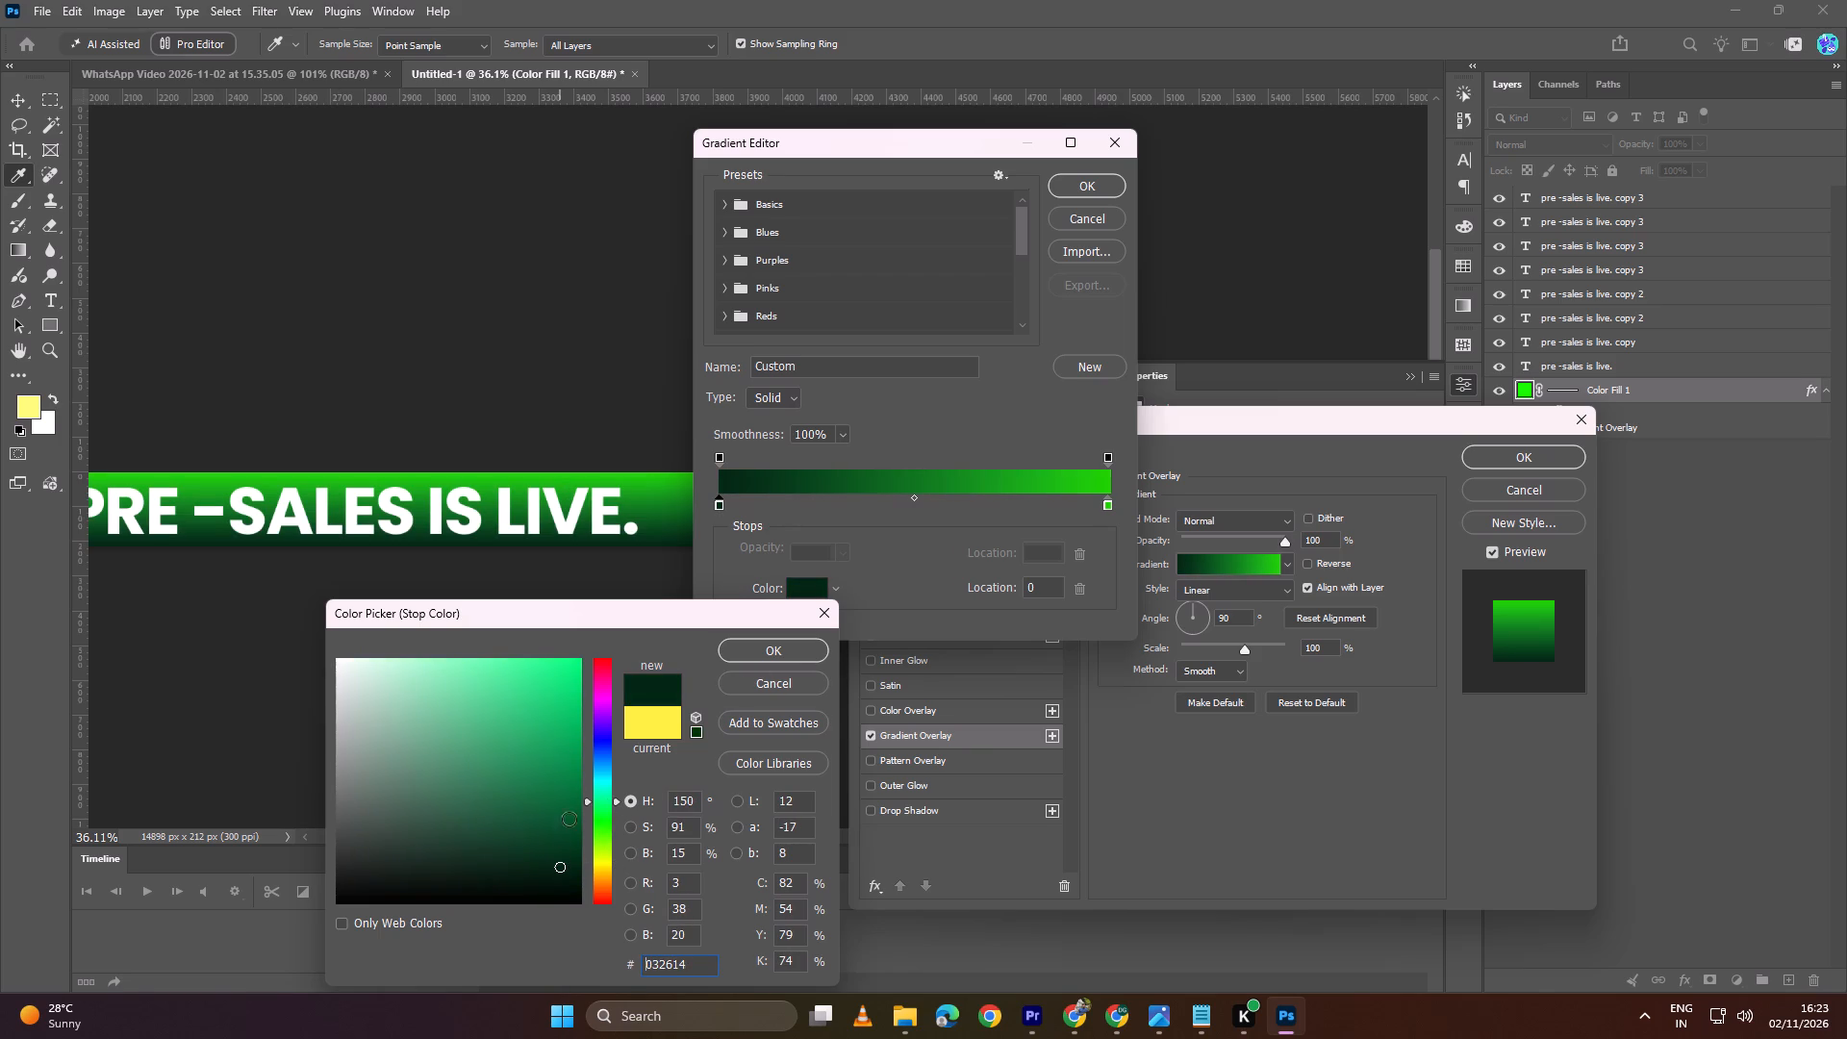
pyautogui.click(820, 649)
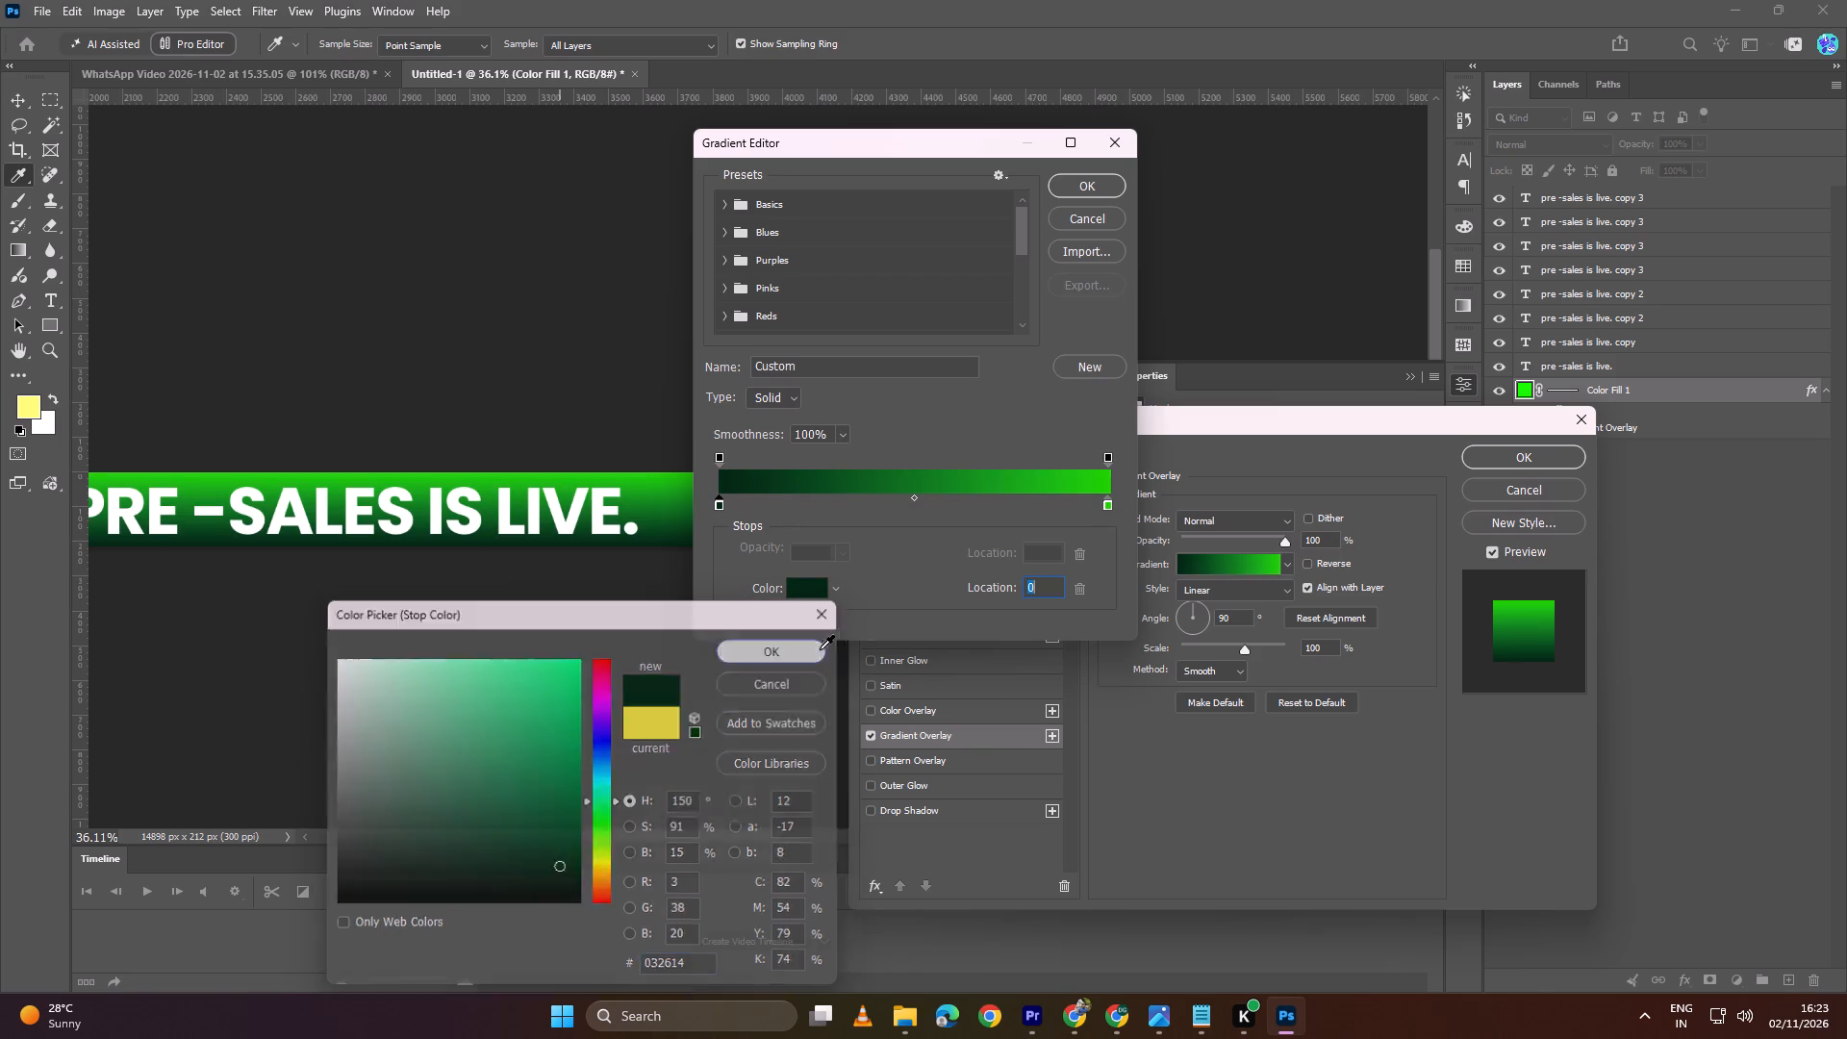
pyautogui.click(1109, 186)
pyautogui.click(1520, 455)
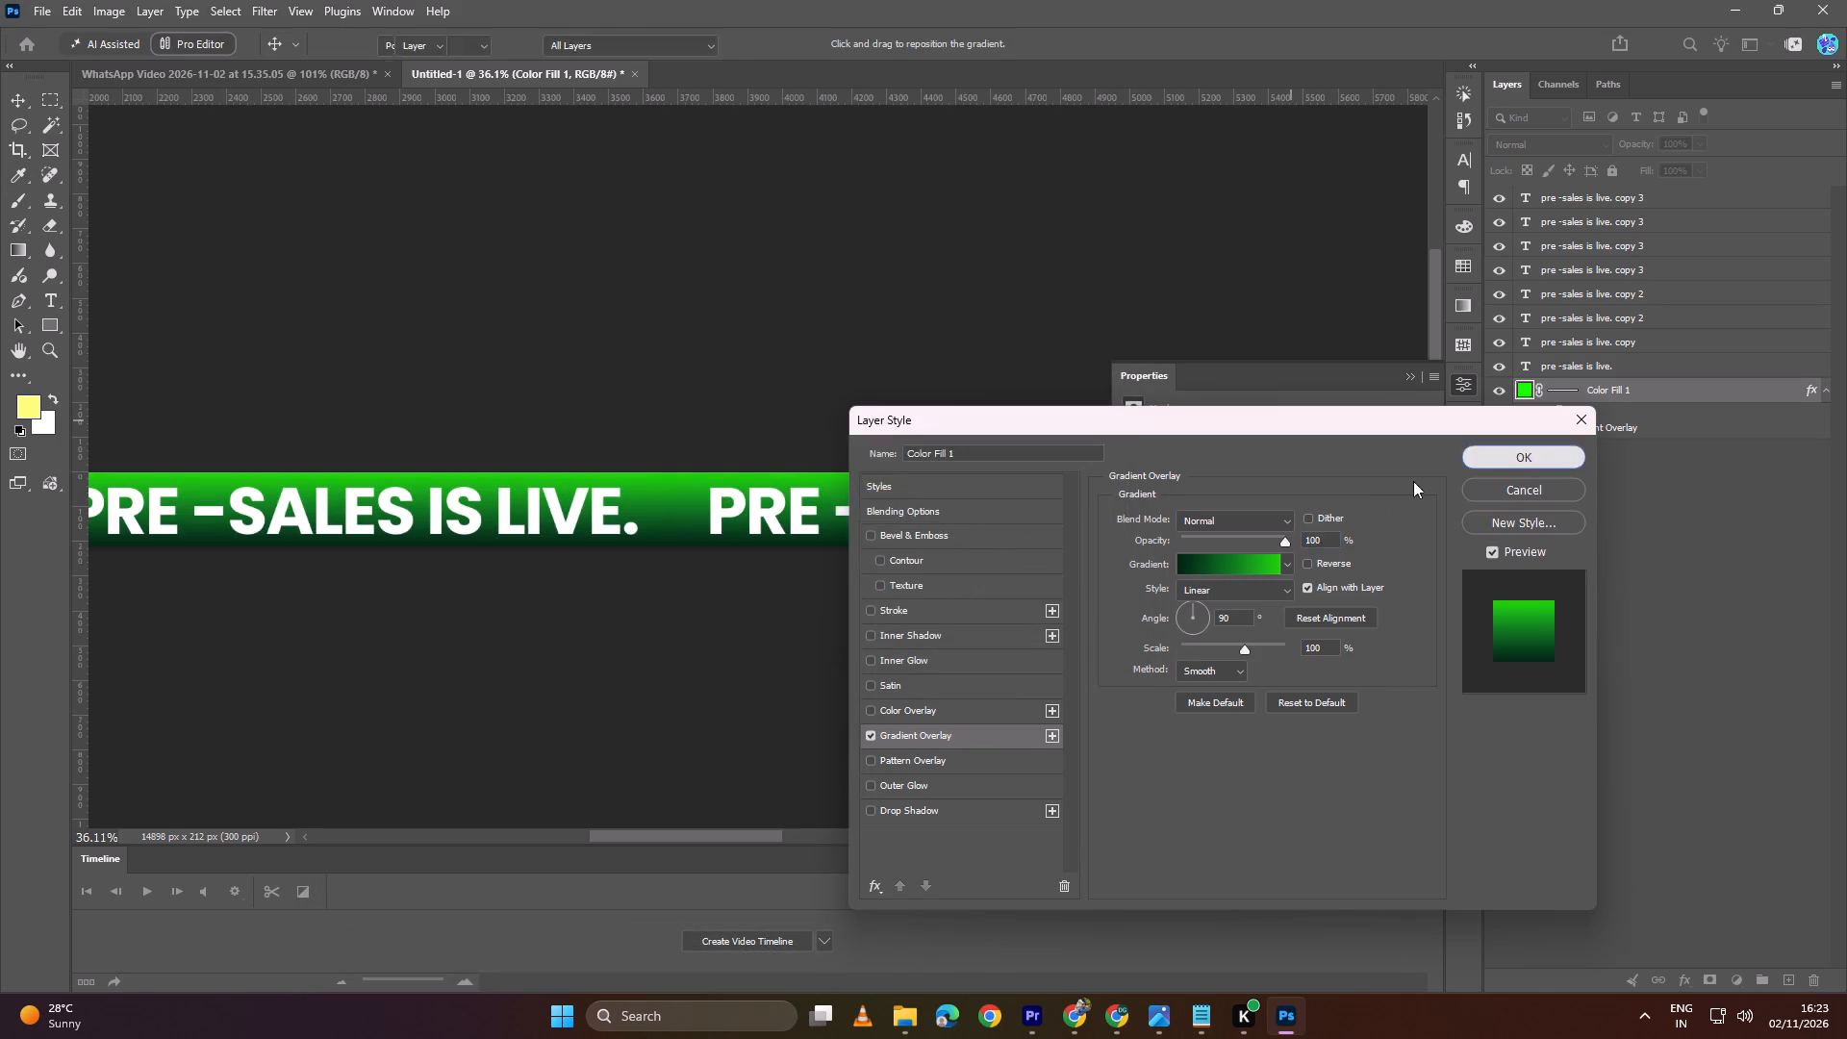
# Examine the strip along its length to judge the green gradient behind the repeated texts.
pyautogui.keyDown('alt'); pyautogui.scroll(-12, 578, 539); pyautogui.keyUp('alt')
pyautogui.press('space')
pyautogui.moveTo(655, 601); pyautogui.dragTo(631, 577)
pyautogui.keyDown('alt'); pyautogui.scroll(-5, 679, 581); pyautogui.keyUp('alt')
pyautogui.press('space')
pyautogui.press('space')
pyautogui.moveTo(984, 582); pyautogui.dragTo(726, 581)
pyautogui.keyDown('alt'); pyautogui.scroll(11, 987, 543); pyautogui.keyUp('alt')
pyautogui.press('space')
pyautogui.moveTo(997, 579); pyautogui.dragTo(705, 545)
pyautogui.keyDown('alt'); pyautogui.scroll(5, 854, 524); pyautogui.keyUp('alt')
# Replace the Gradient Overlay's dark 0% stop with a mid-green stop taken from within the gradient, and apply it.
pyautogui.click(931, 464)
pyautogui.doubleClick(1610, 428)
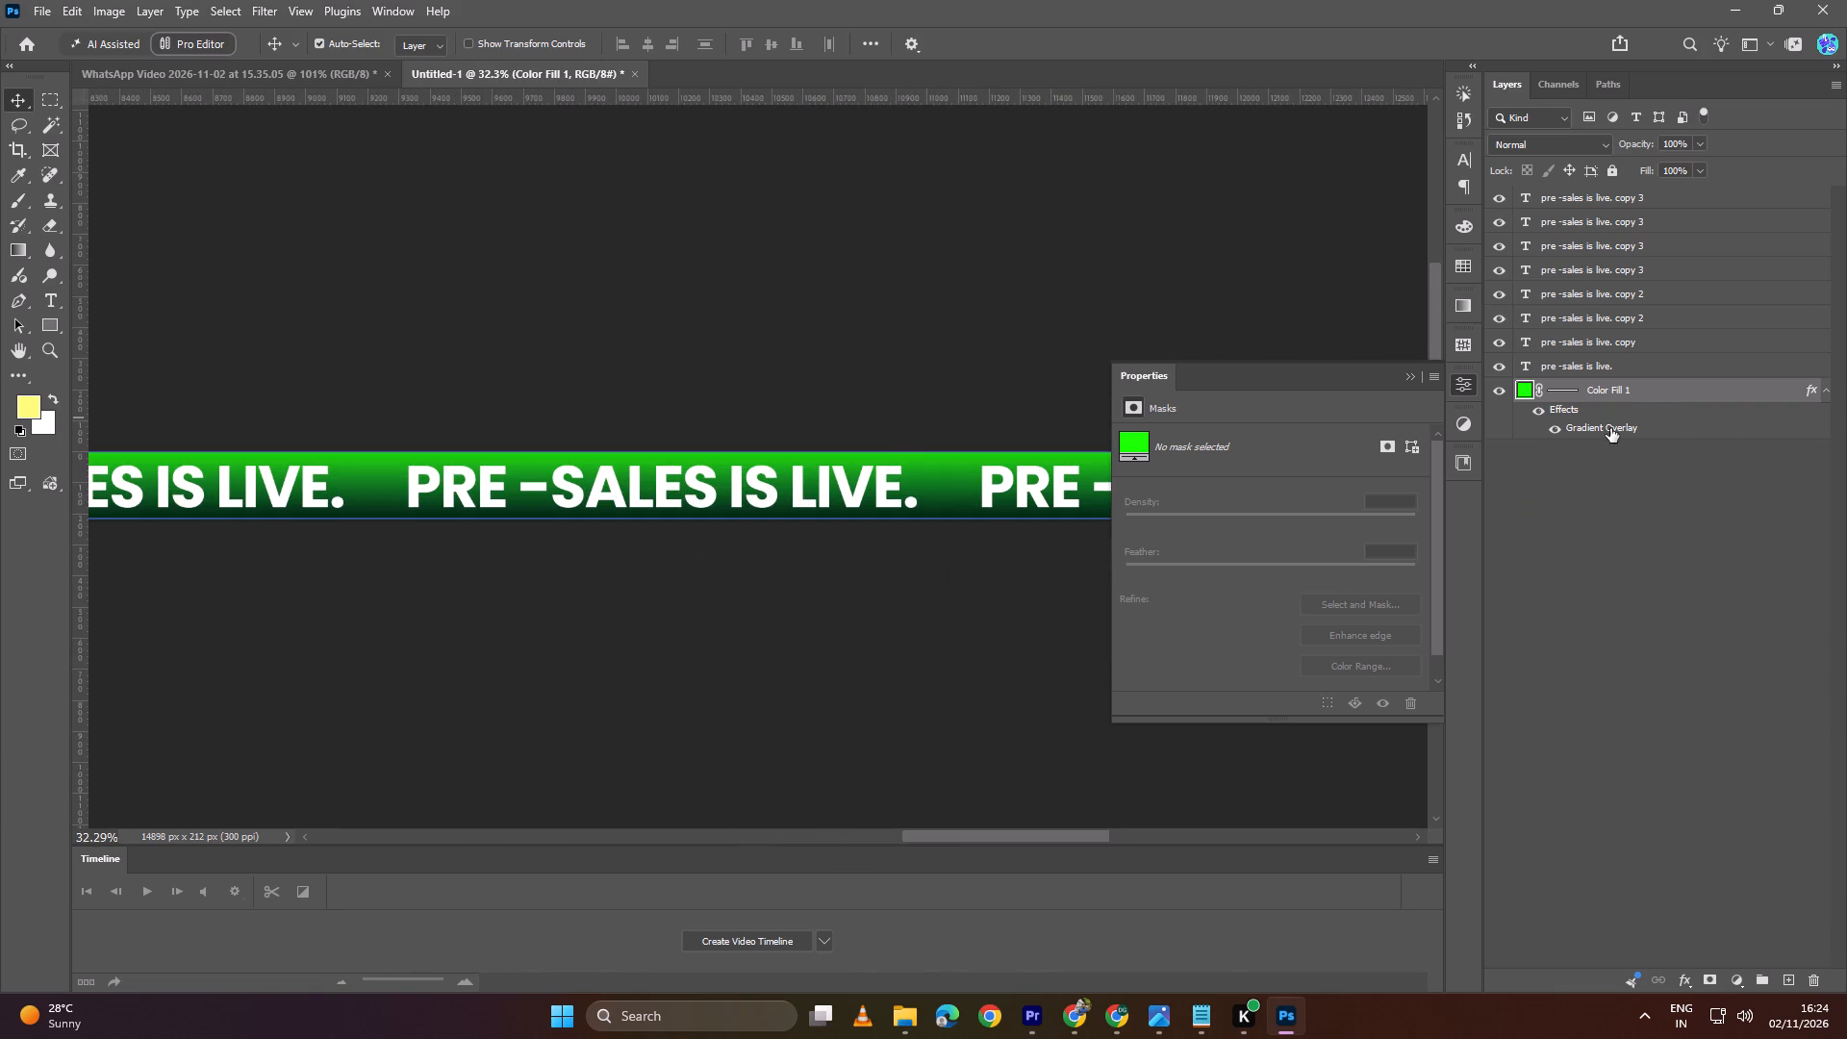
pyautogui.click(1251, 560)
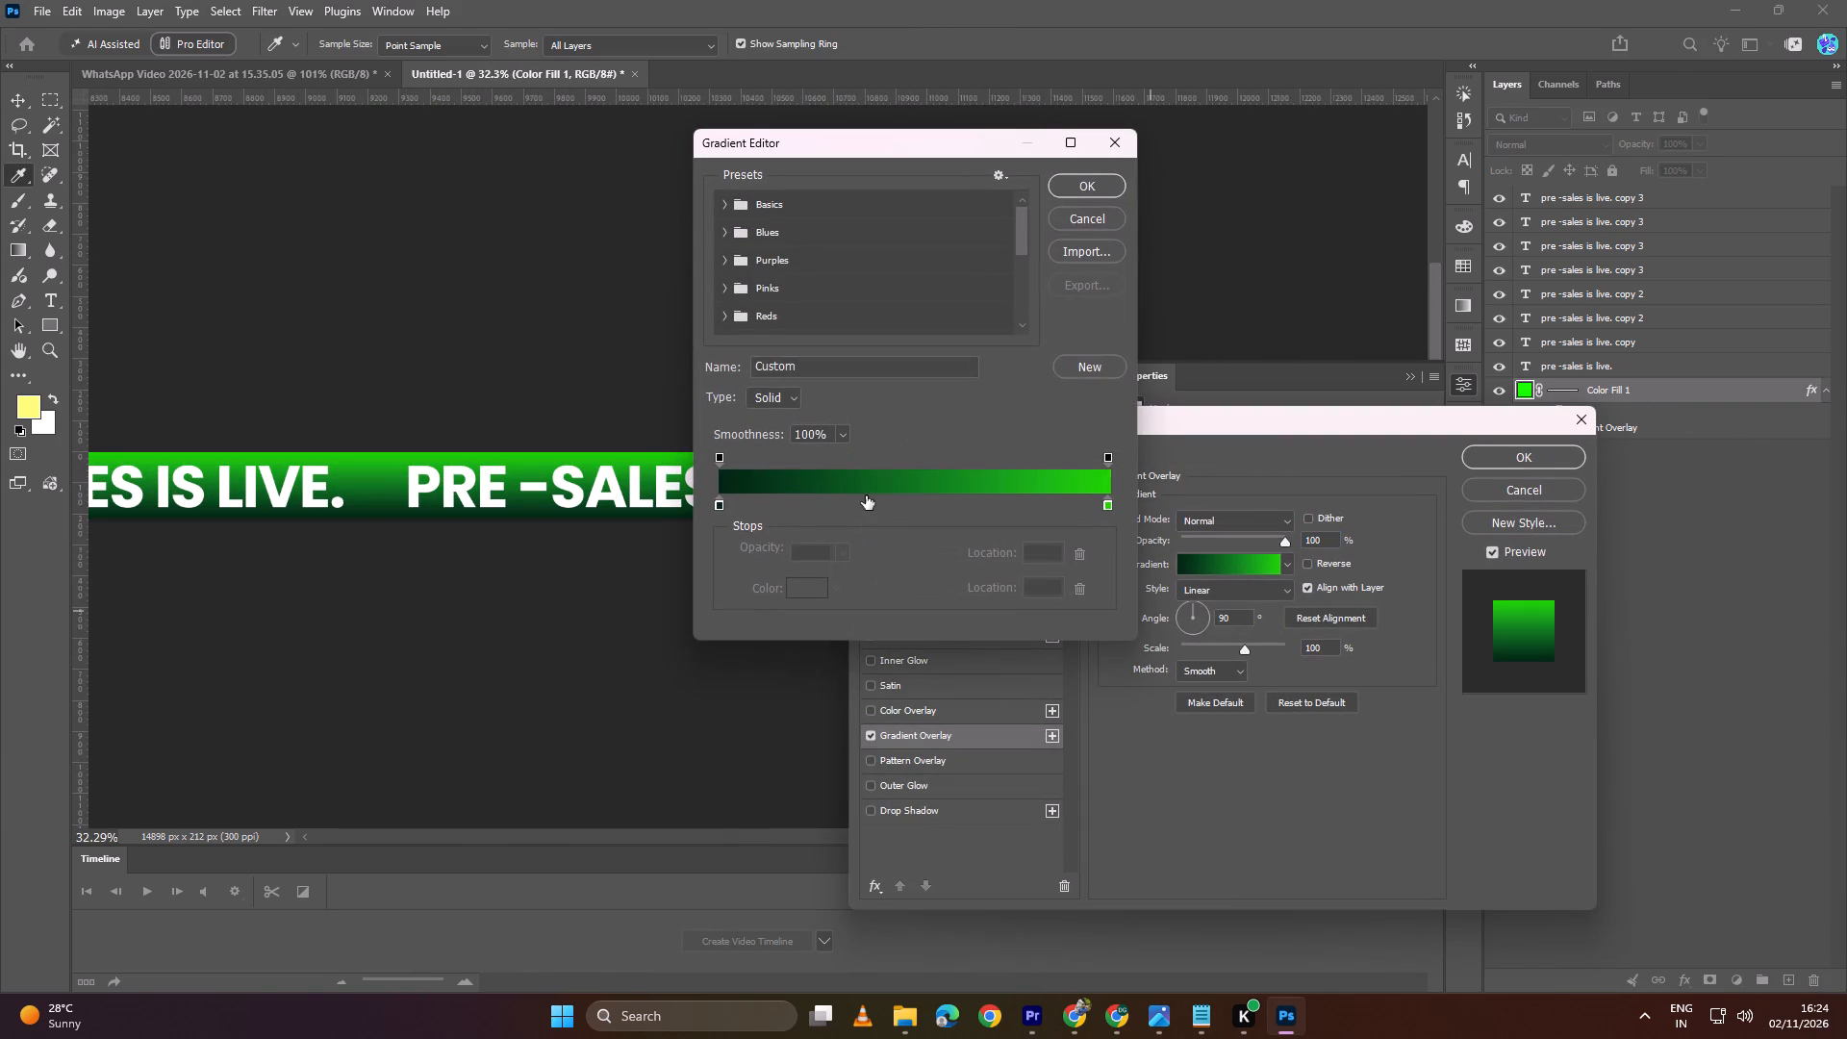
pyautogui.keyDown('alt'); pyautogui.click(950, 505); pyautogui.keyUp('alt')
pyautogui.moveTo(719, 504); pyautogui.dragTo(718, 567)
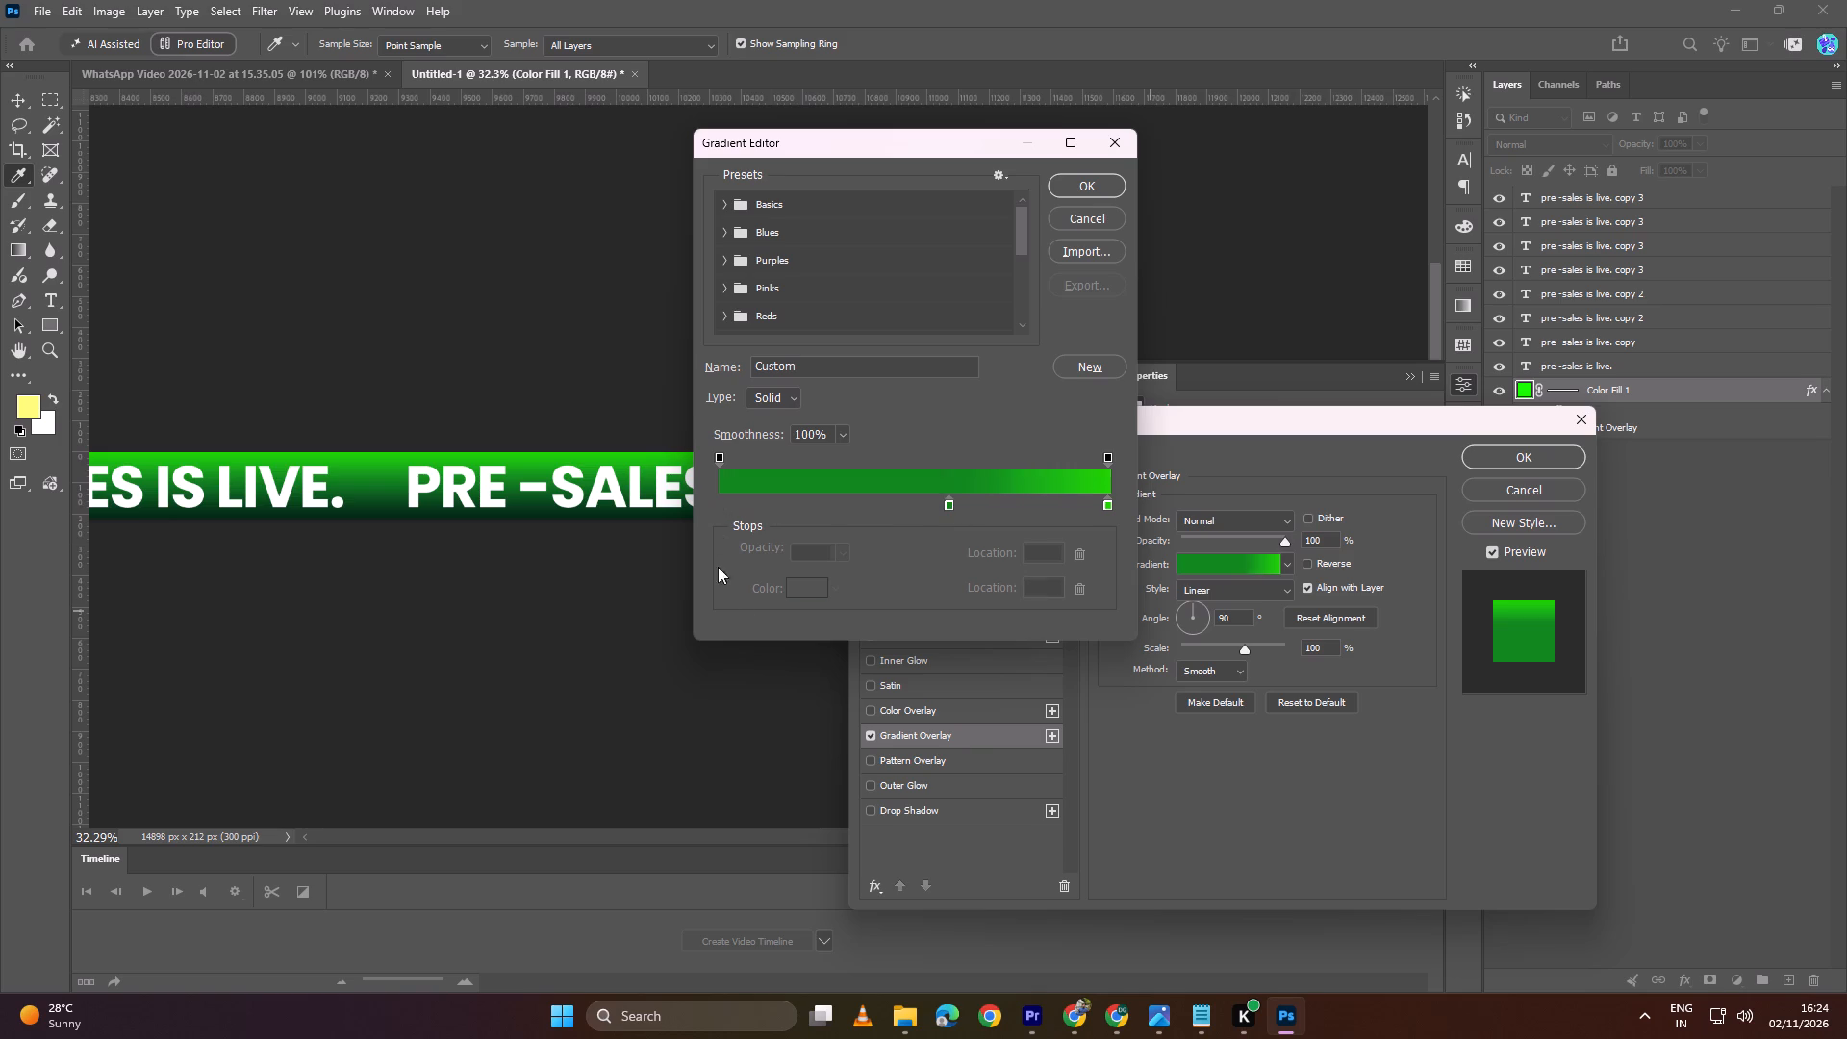
pyautogui.moveTo(718, 567); pyautogui.dragTo(718, 590)
pyautogui.moveTo(948, 506); pyautogui.dragTo(657, 510)
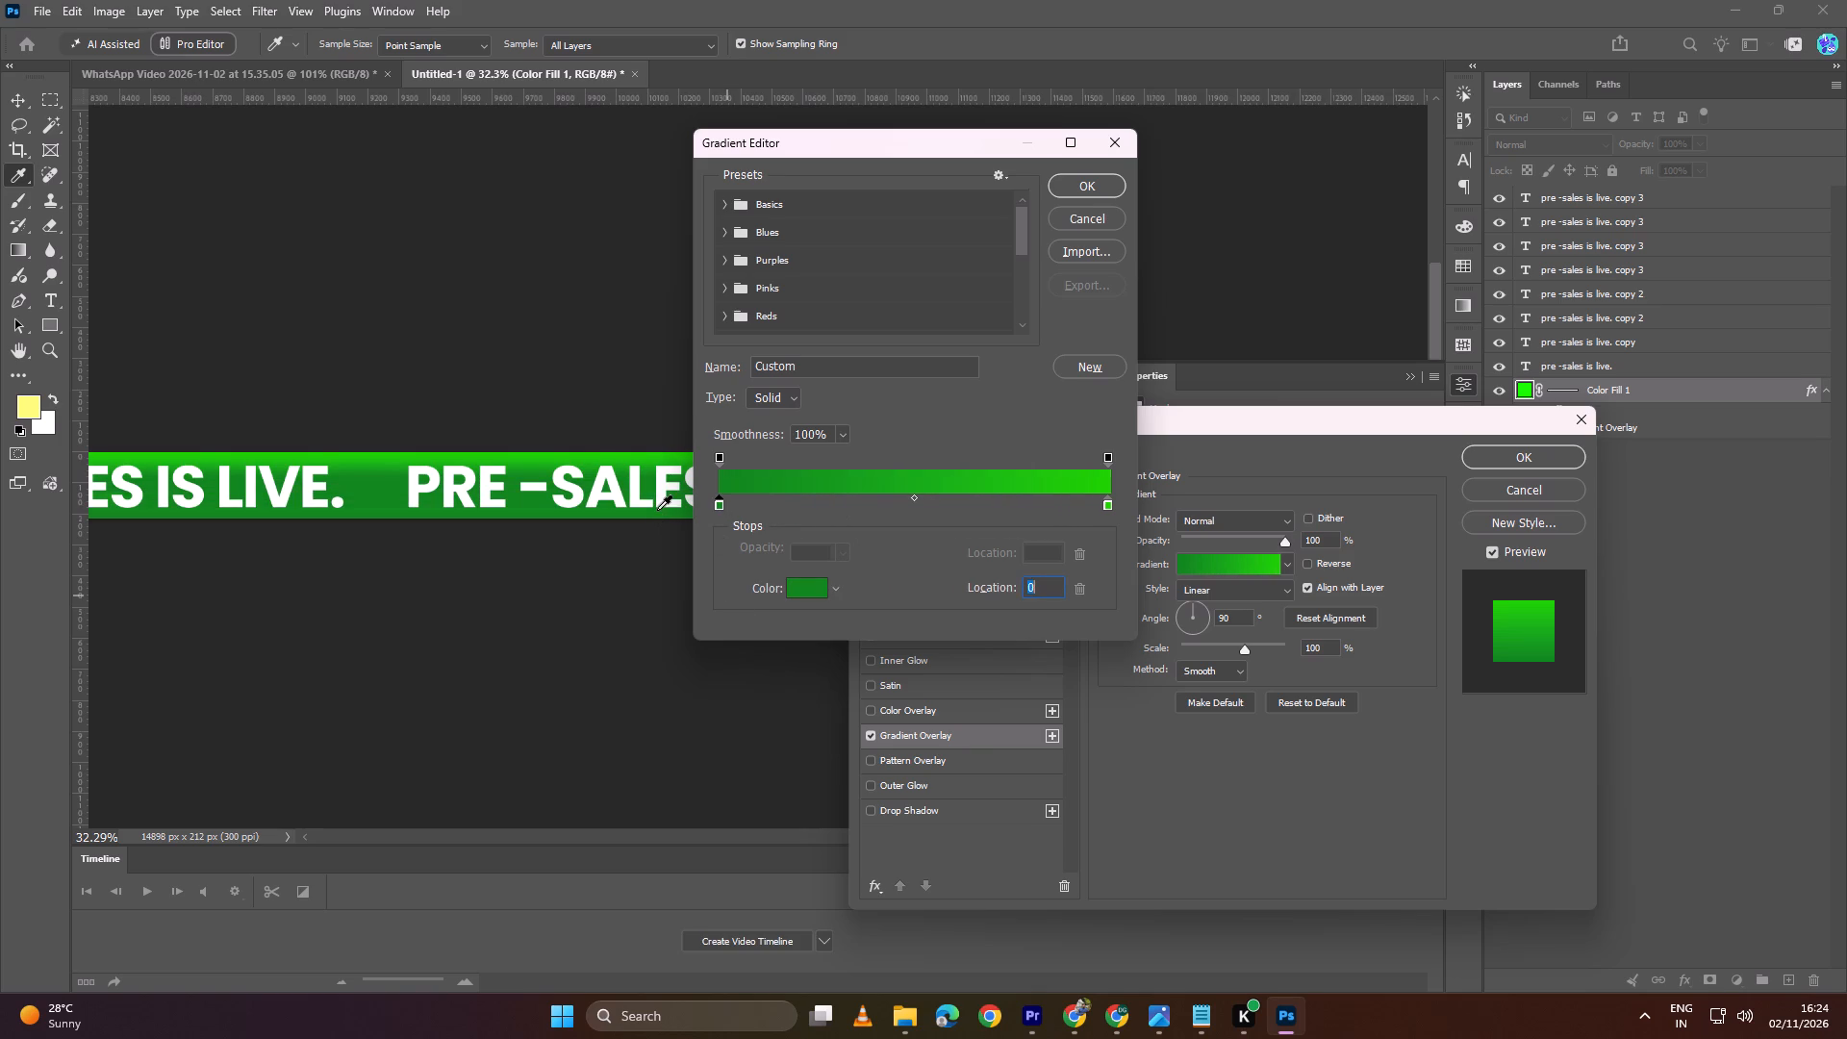
pyautogui.click(1107, 179)
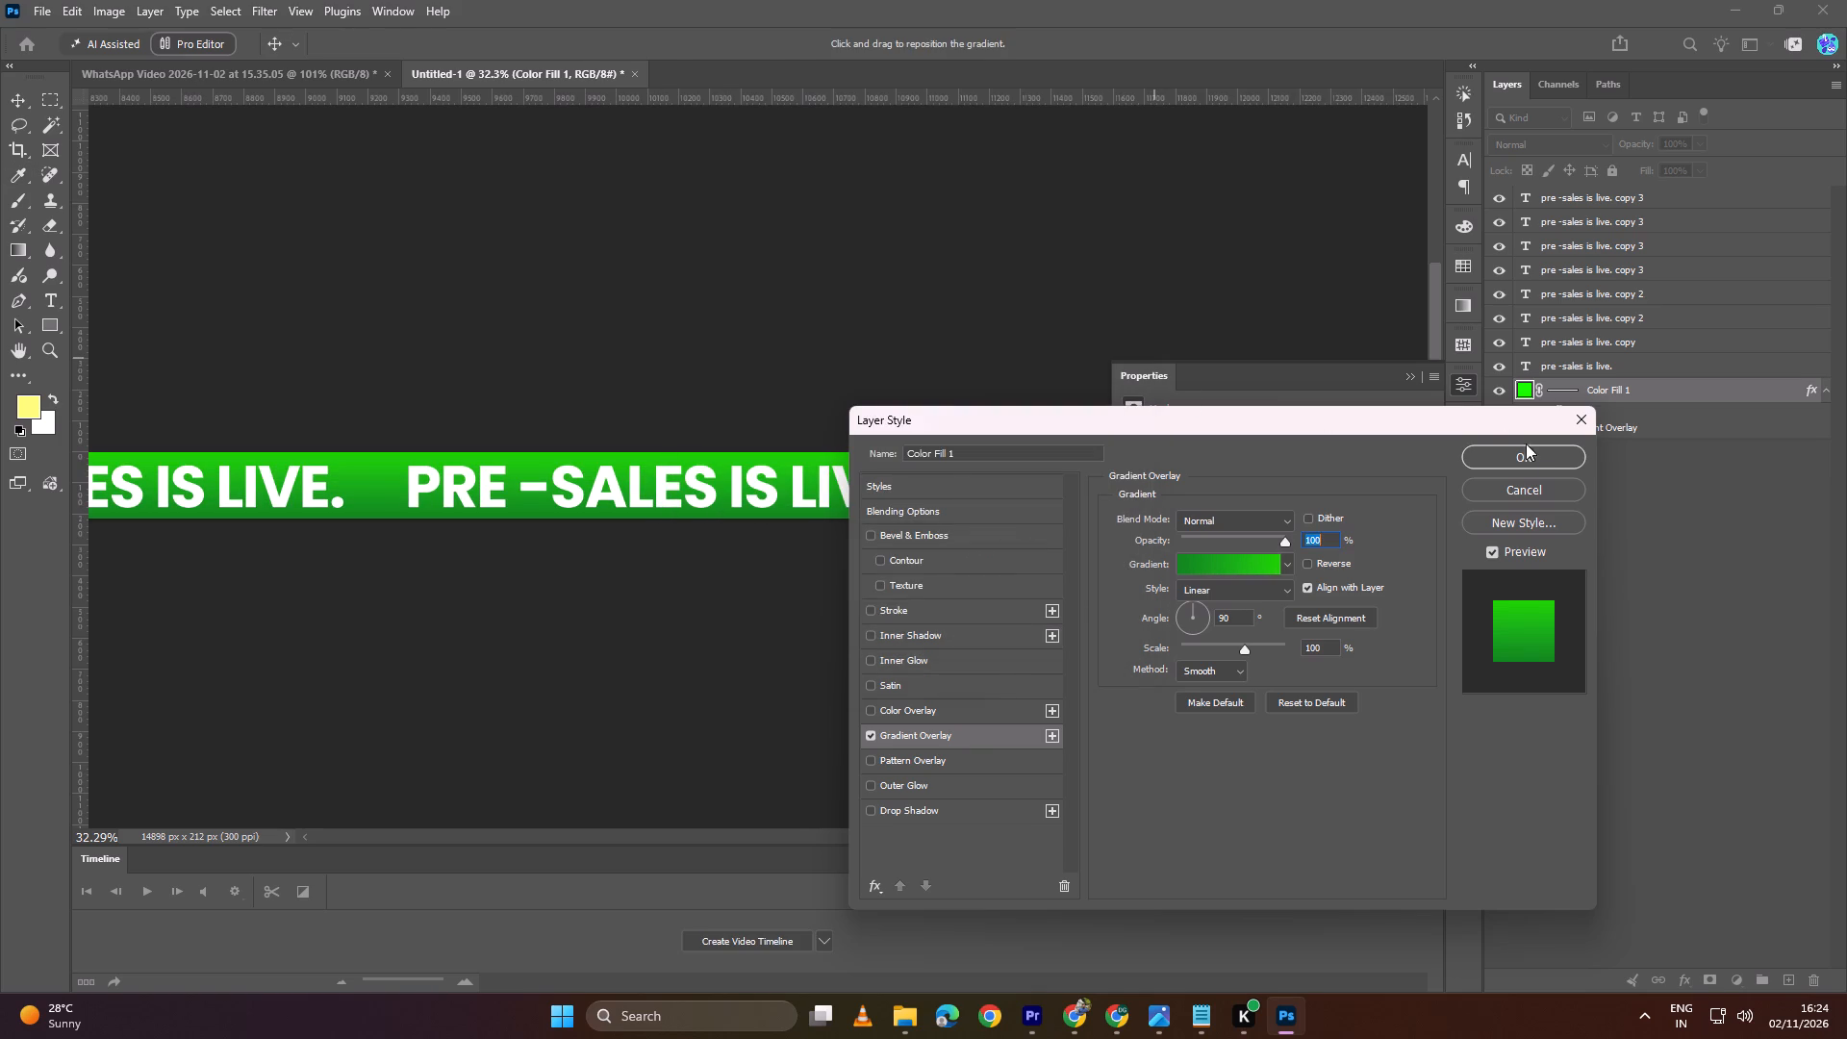
pyautogui.click(1548, 462)
# Start a Save for Web export of the strip as PNG-24, choosing the KGG GYM folder on Local Disk (E:).
pyautogui.keyDown('alt'); pyautogui.scroll(-13, 787, 399); pyautogui.keyUp('alt')
pyautogui.press('space')
pyautogui.moveTo(942, 340); pyautogui.dragTo(885, 343)
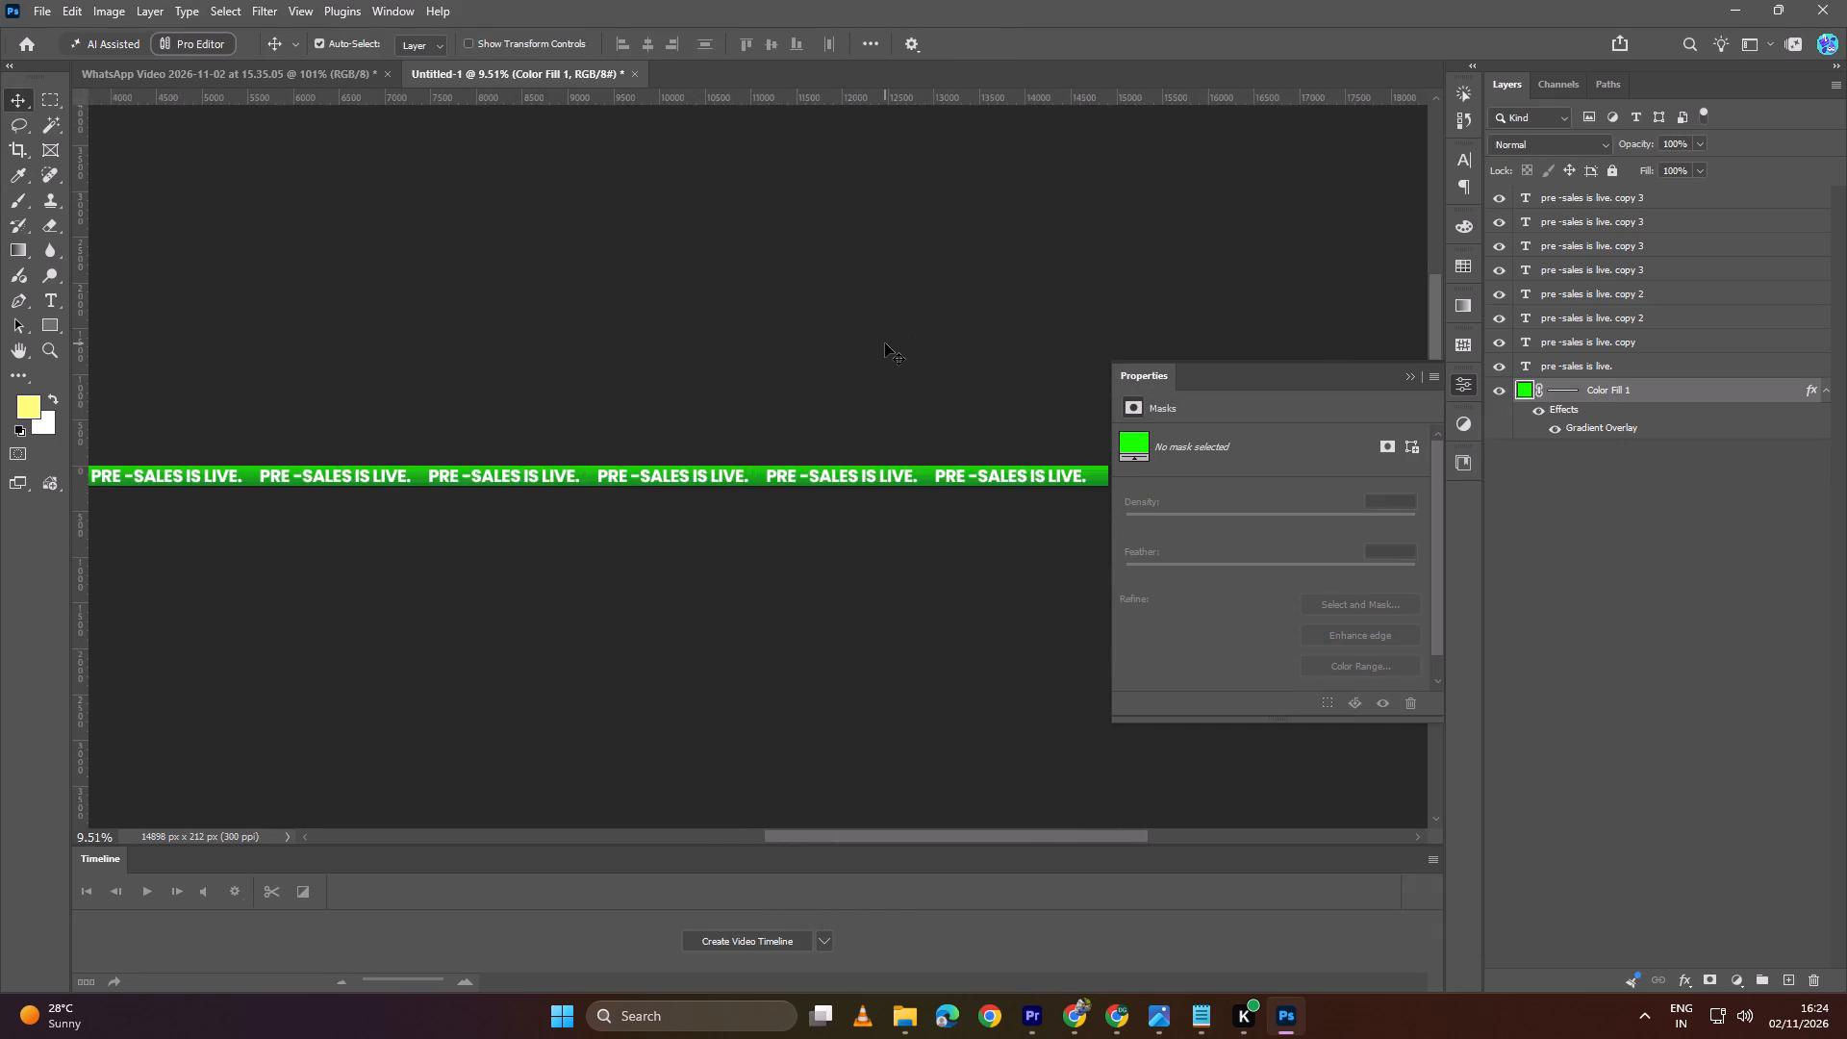
pyautogui.keyDown('alt'); pyautogui.scroll(-5, 885, 343); pyautogui.keyUp('alt')
pyautogui.hotkey('ctrl', 'alt', 'shift', 's')
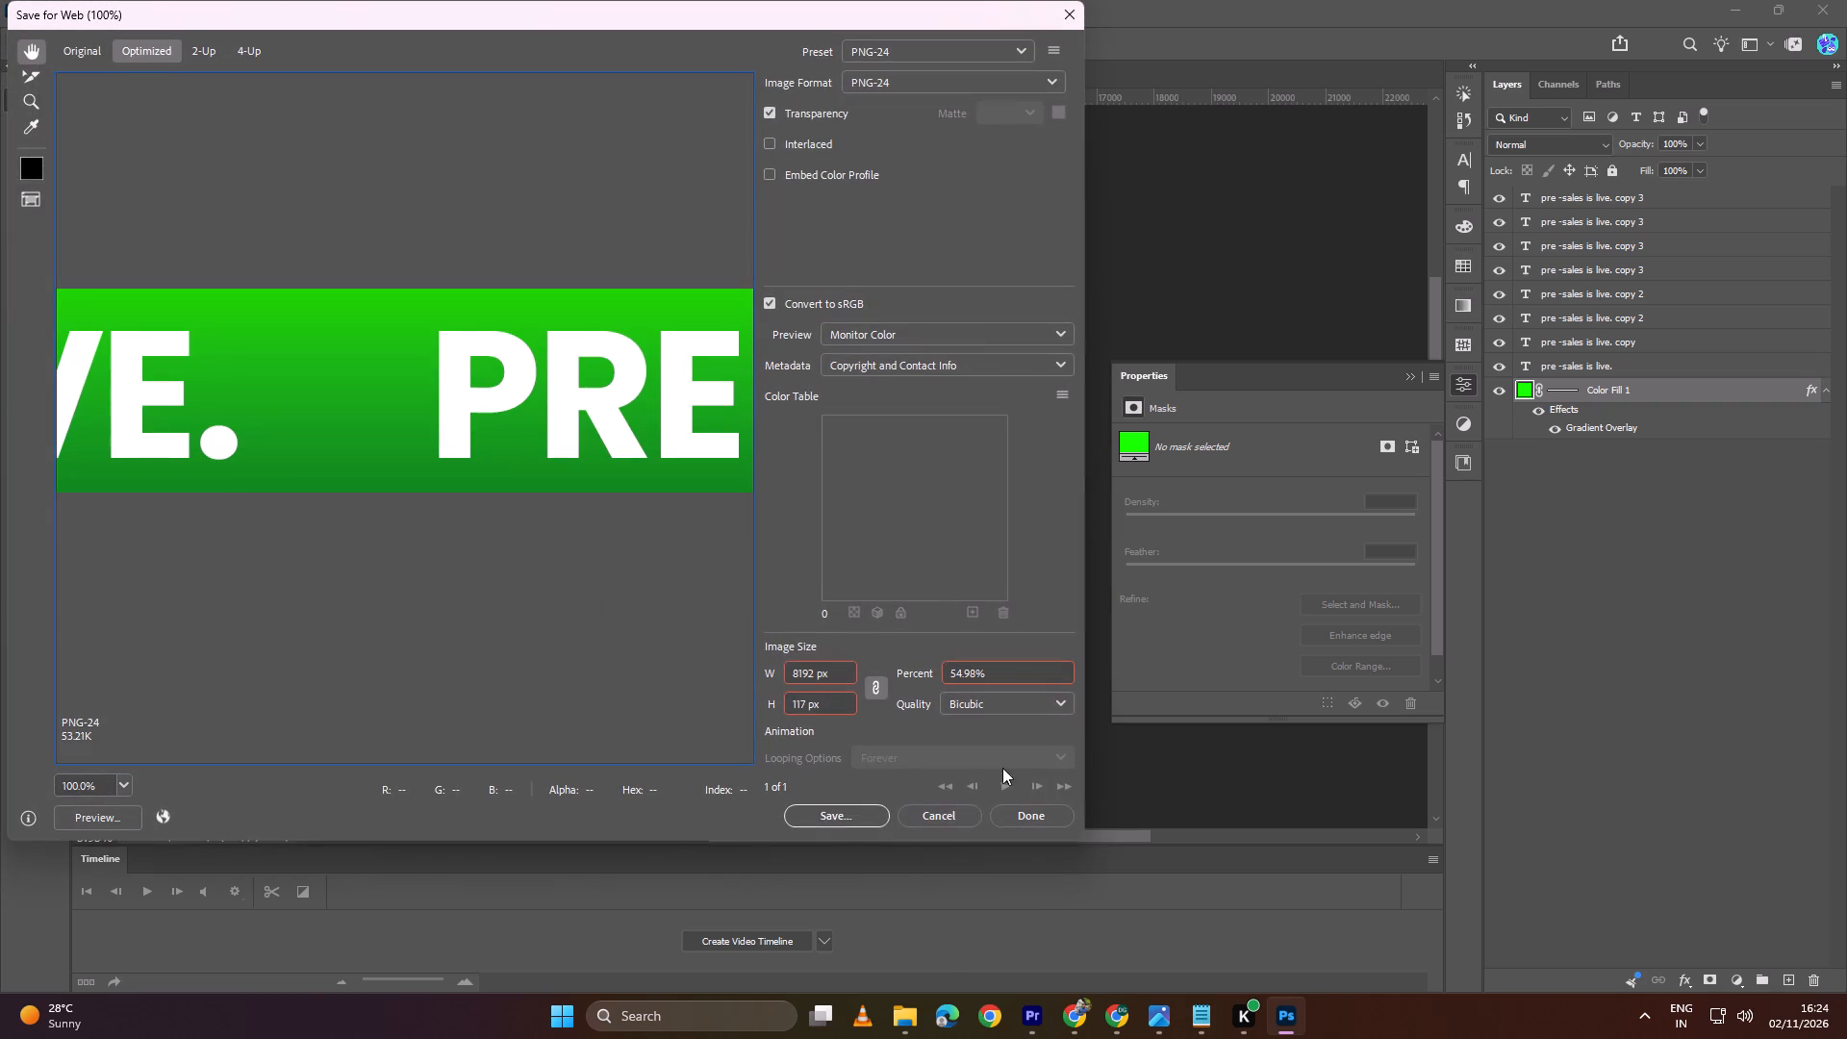
pyautogui.click(855, 815)
pyautogui.scroll(-5, 484, 672)
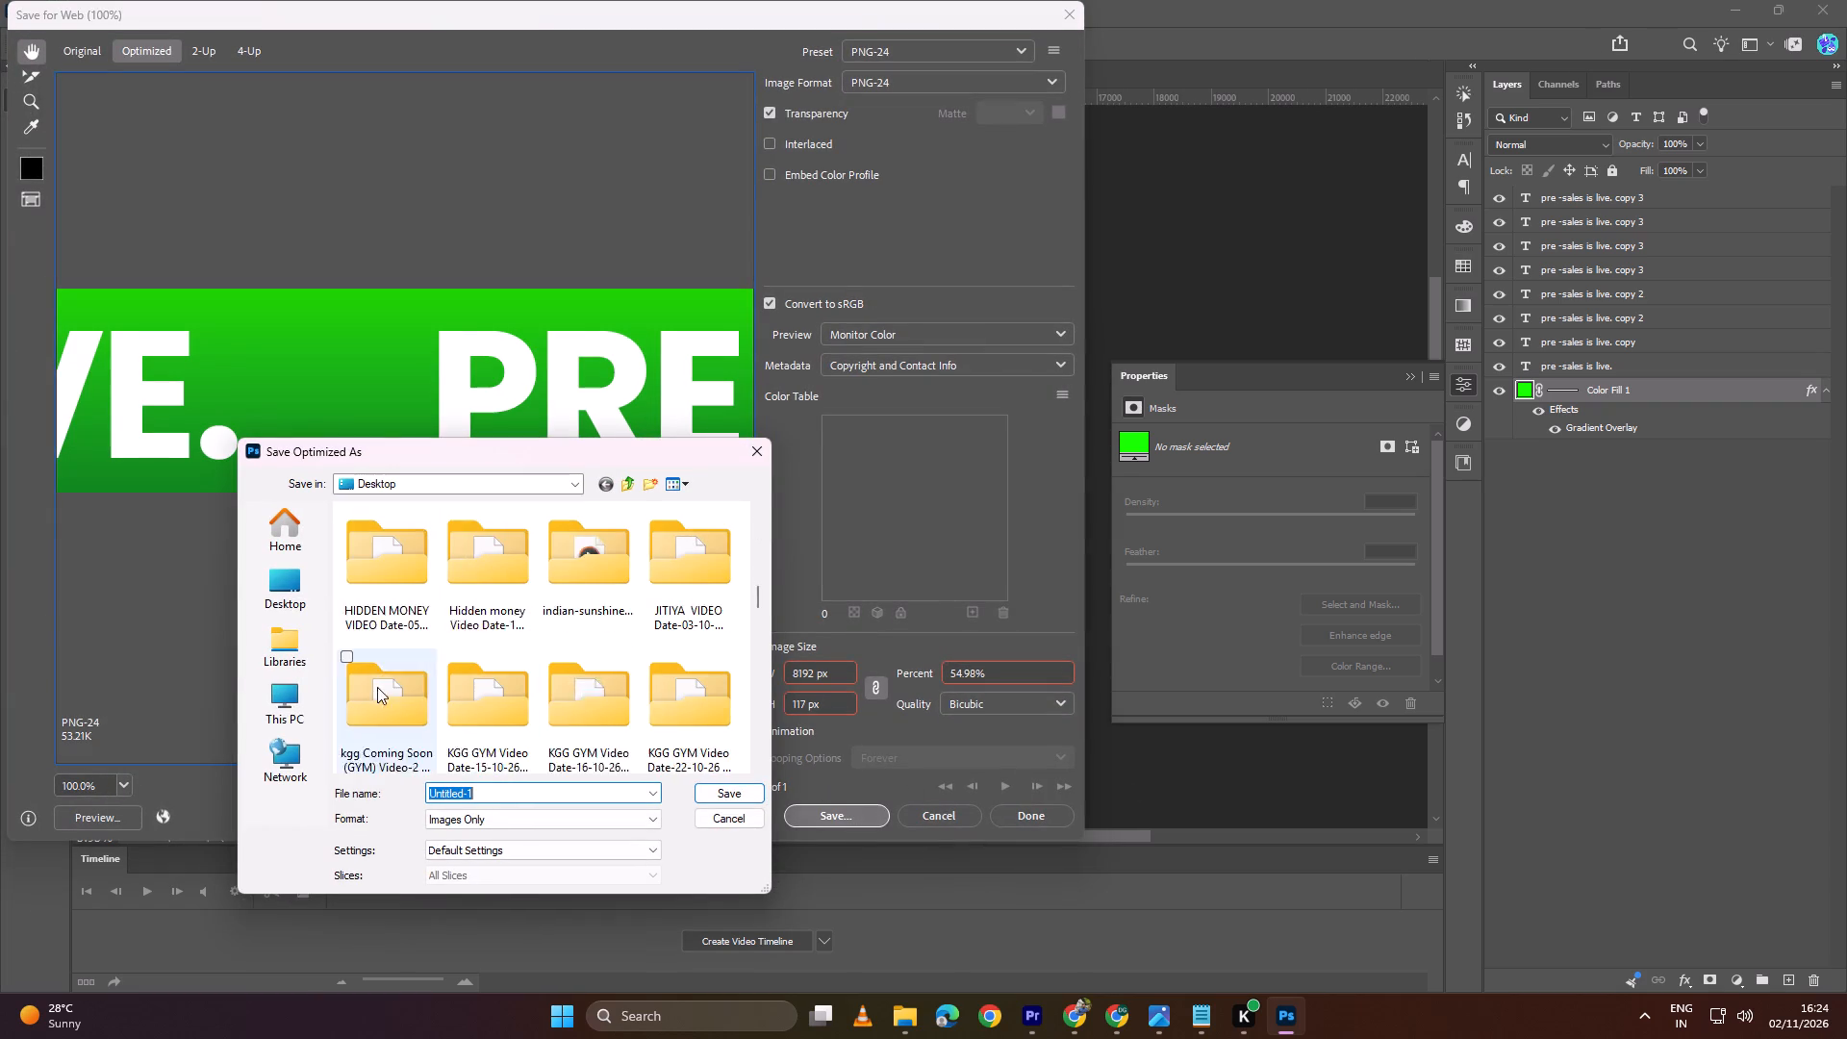
pyautogui.scroll(-11, 377, 687)
pyautogui.click(297, 701)
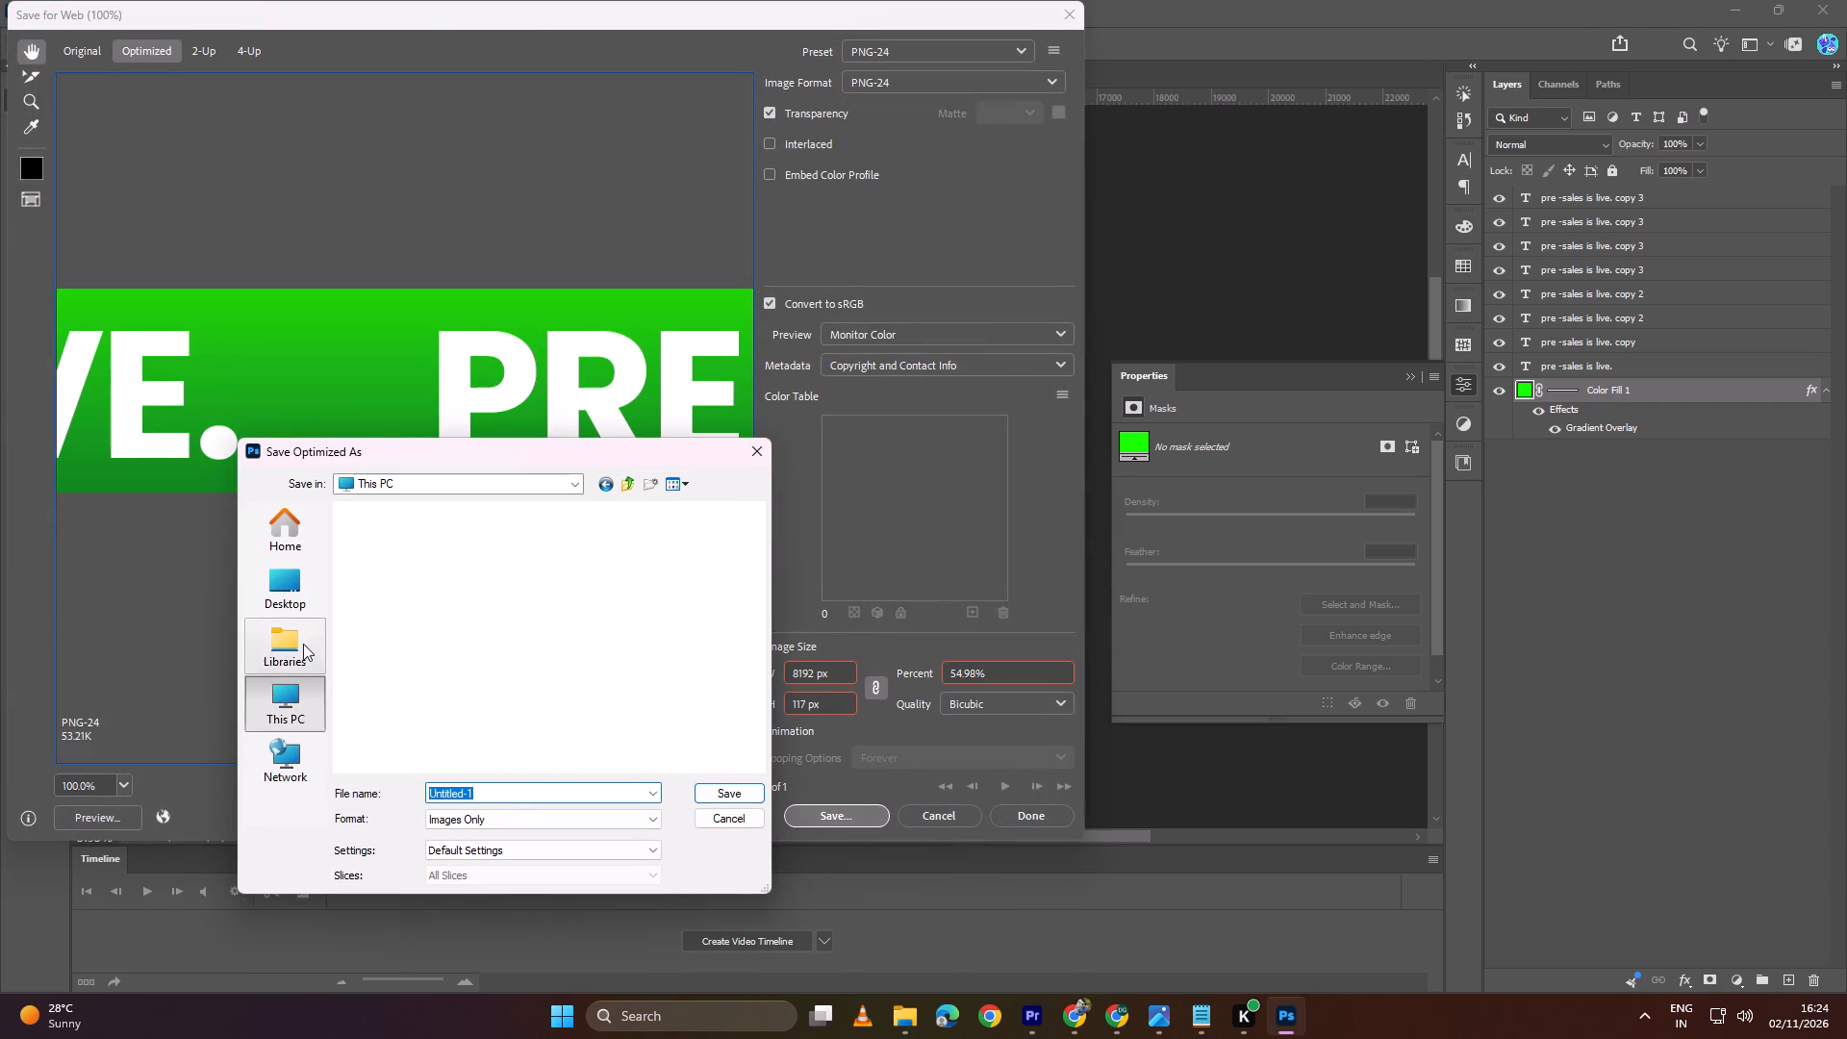
pyautogui.doubleClick(476, 662)
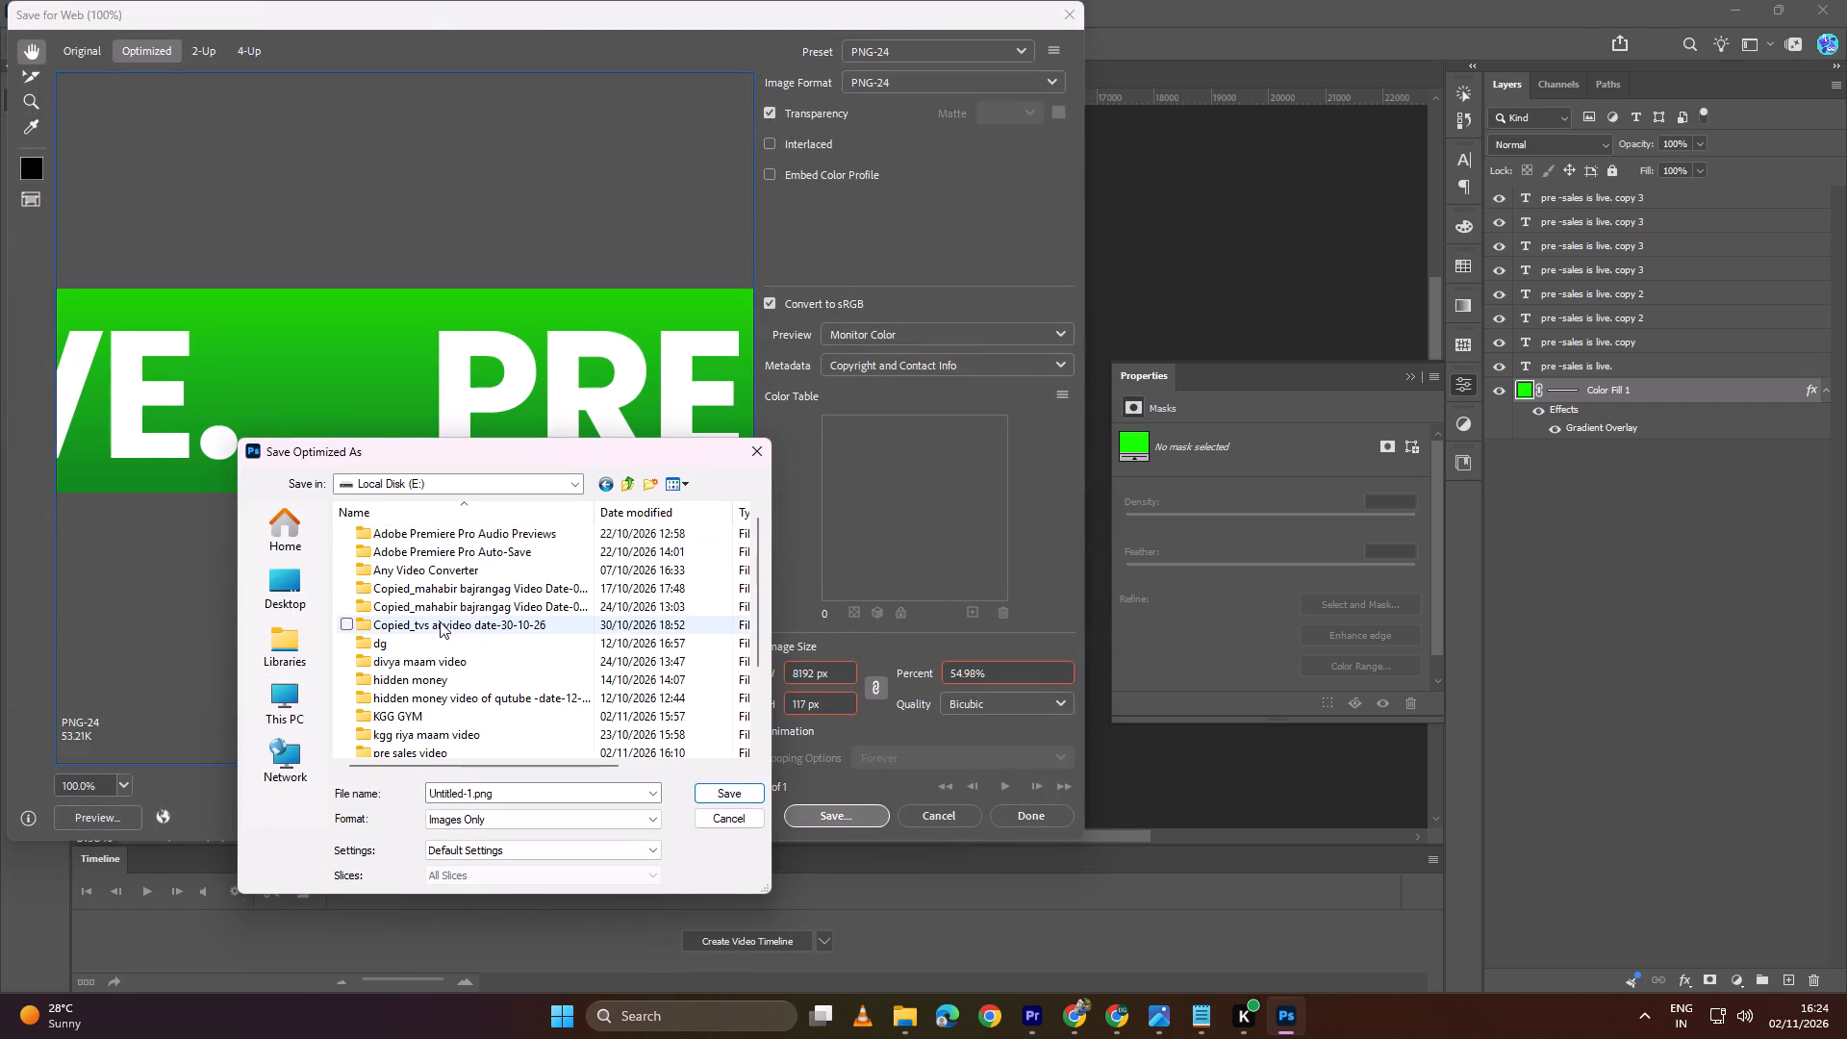
pyautogui.scroll(-1, 434, 713)
pyautogui.doubleClick(410, 606)
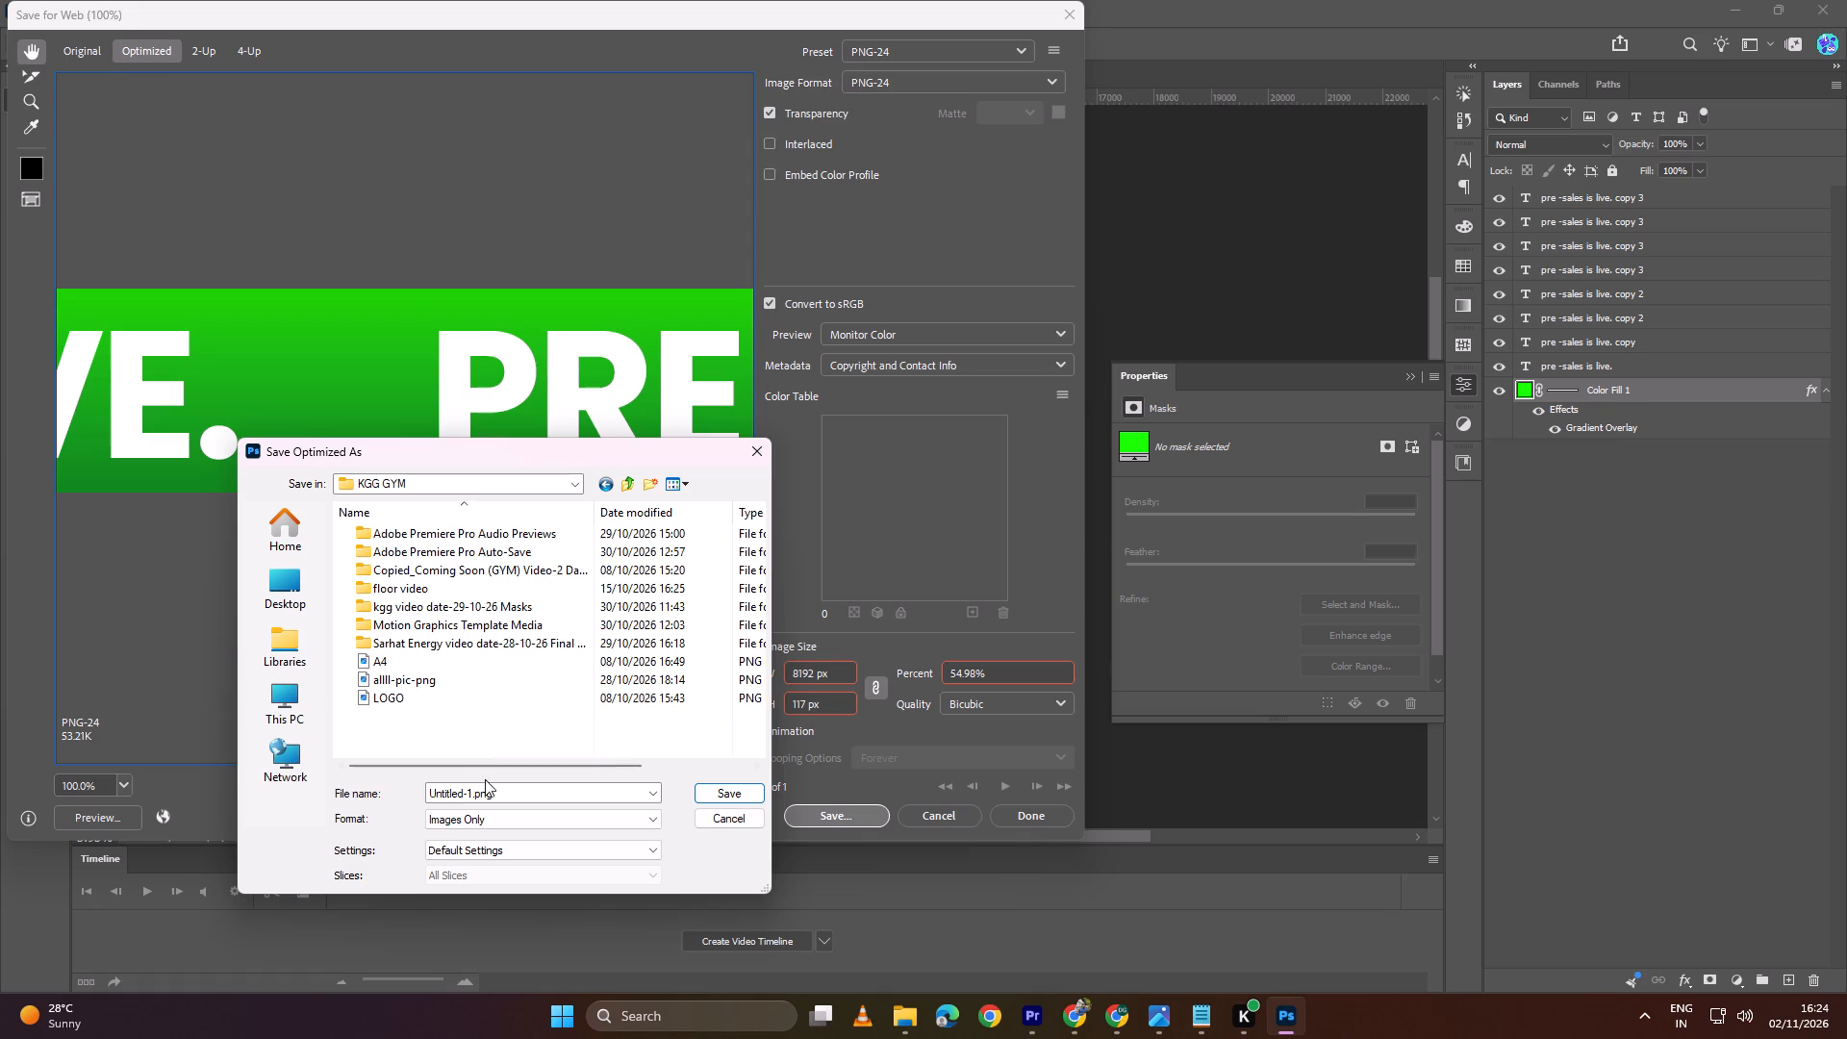
# Name the exported PNG rfefewfw and save it.
pyautogui.click(507, 793)
pyautogui.moveTo(532, 793); pyautogui.dragTo(204, 814)
pyautogui.press('r')
pyautogui.press('f')
pyautogui.press('e')
pyautogui.press('f')
pyautogui.press('e')
pyautogui.press('w')
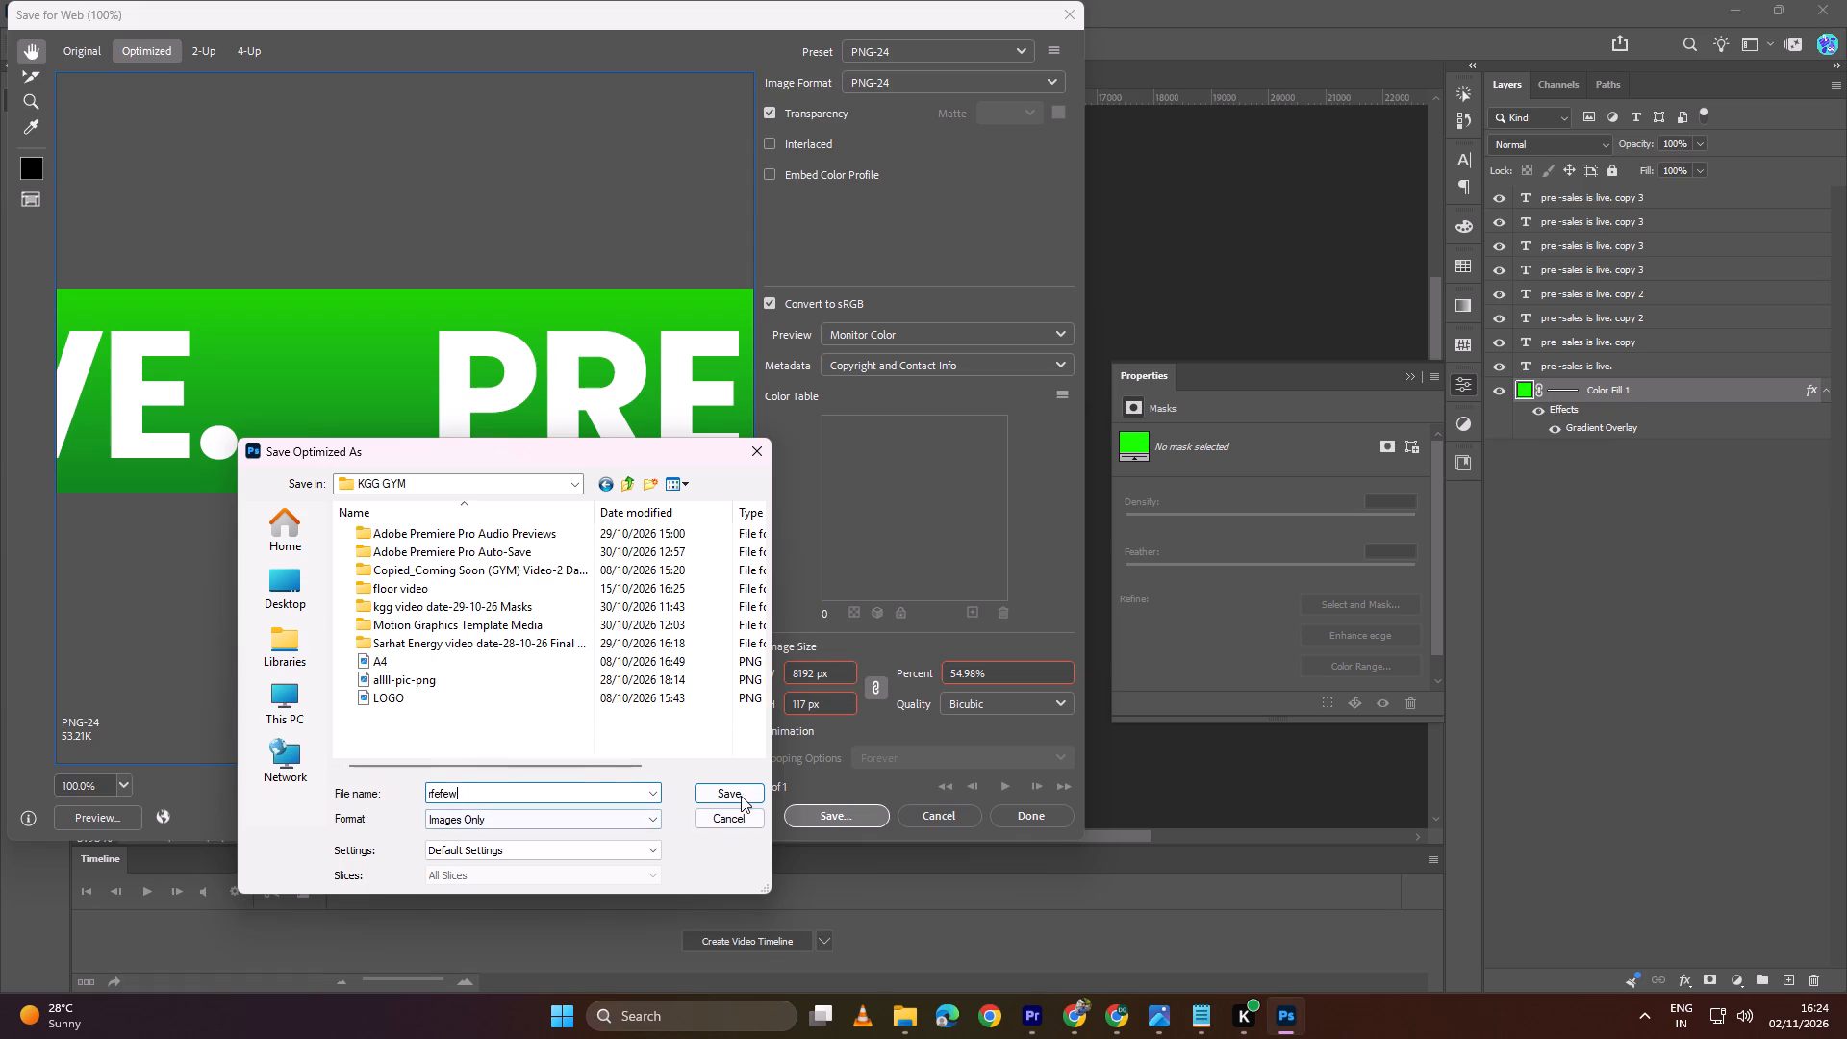
pyautogui.press('f')
pyautogui.press('w')
pyautogui.click(743, 795)
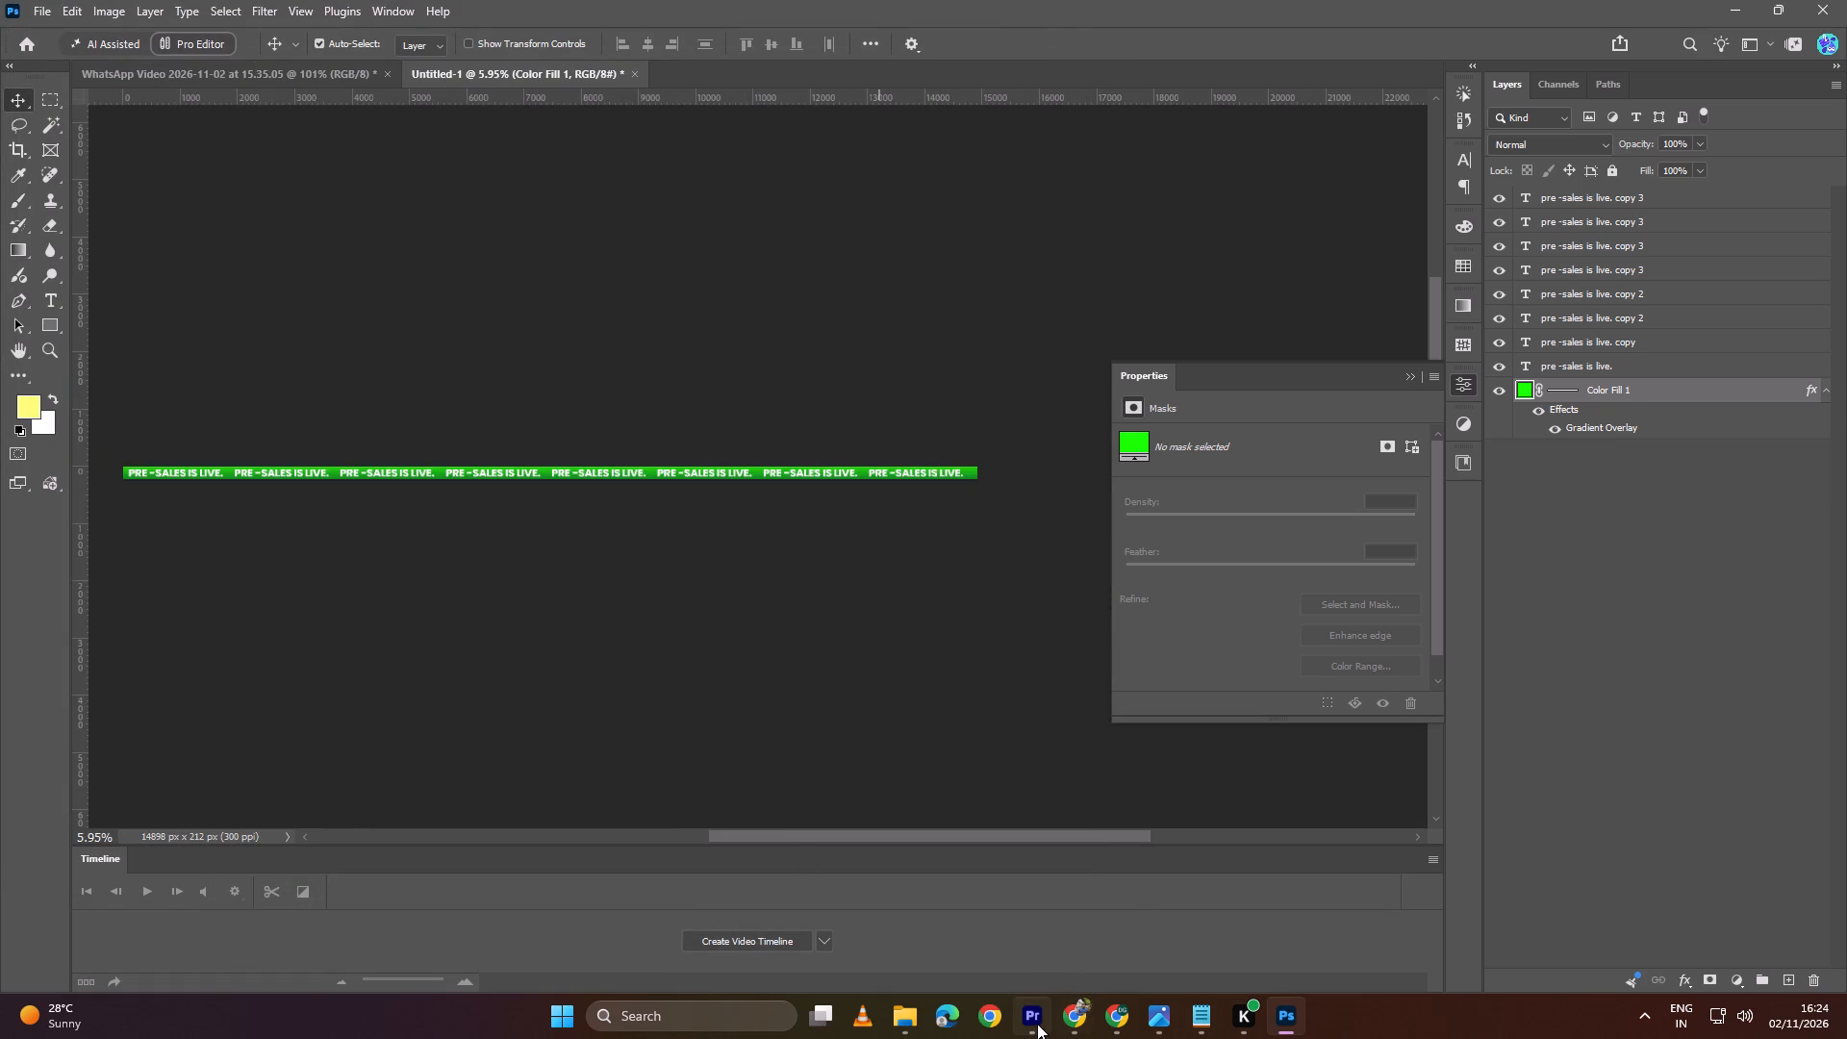
# Bring rfefewfw.png from the KGG GYM folder into Premiere's Nested Sequence 15, placing it on track V10 above Nested Sequence 42.
pyautogui.click(1038, 1022)
pyautogui.click(894, 1022)
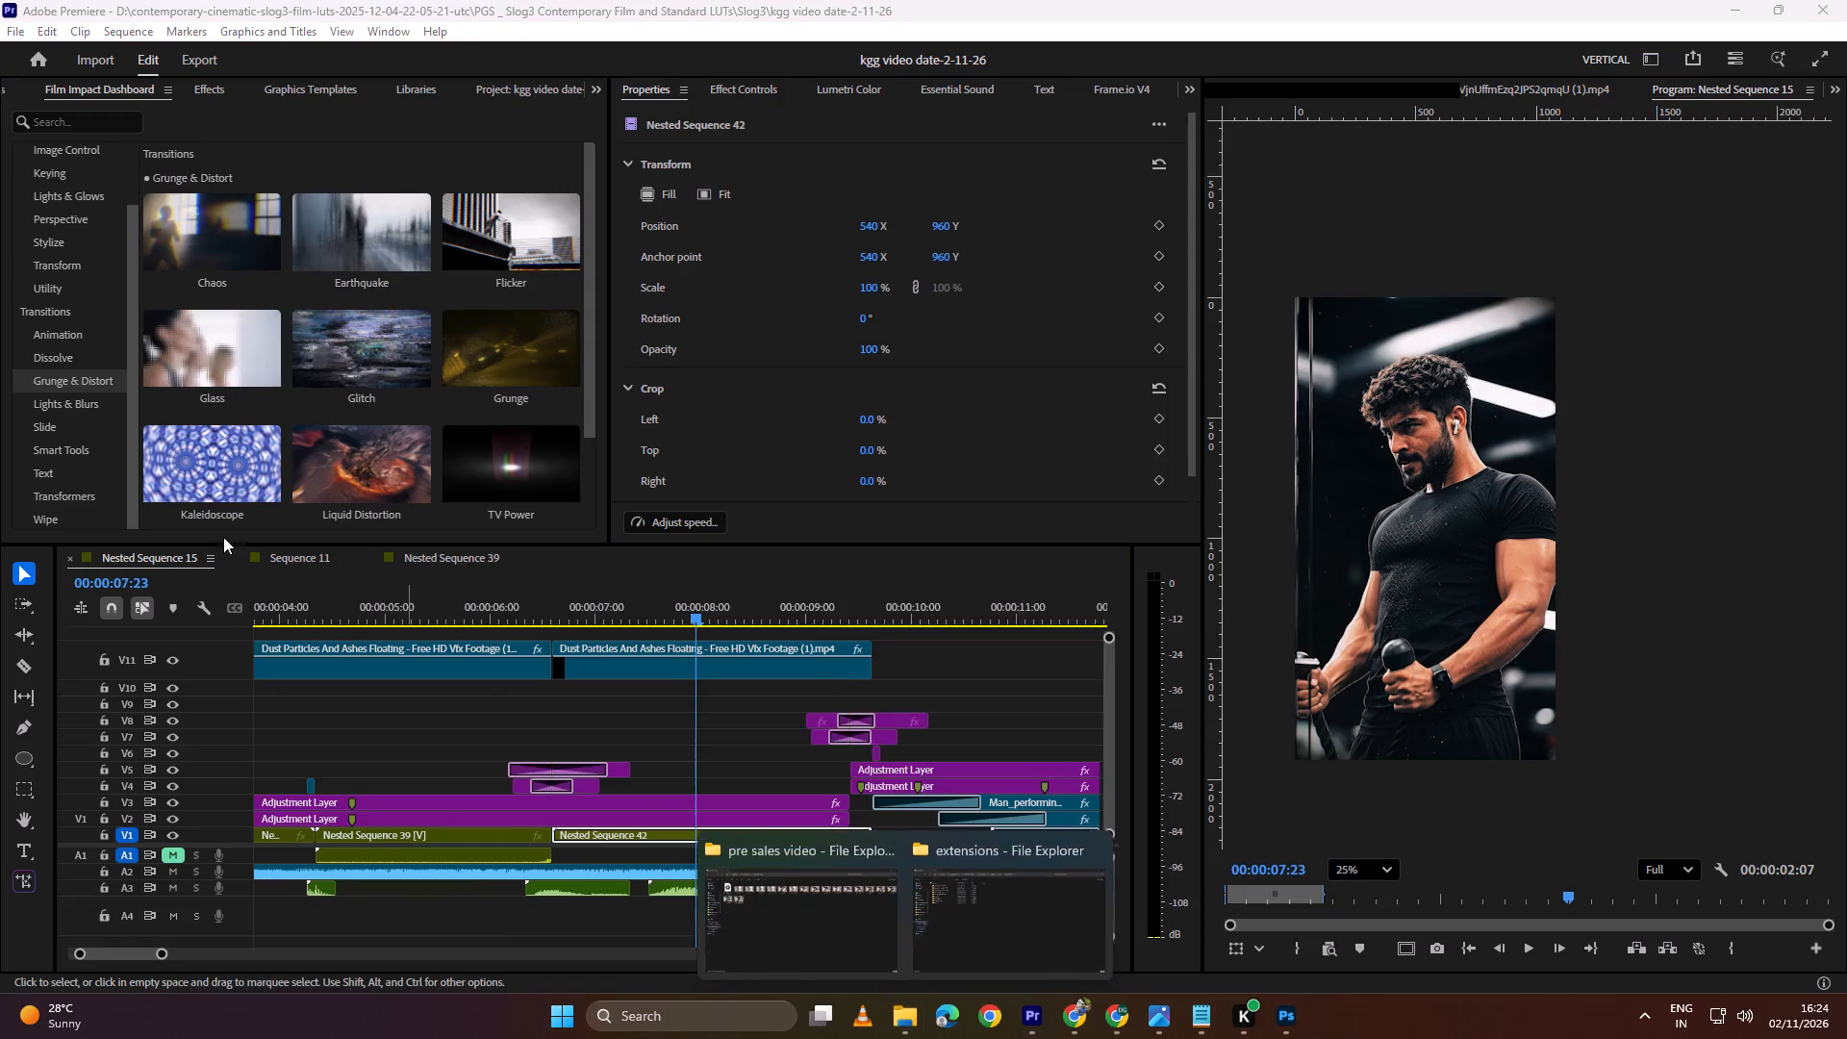
pyautogui.click(822, 903)
pyautogui.click(73, 434)
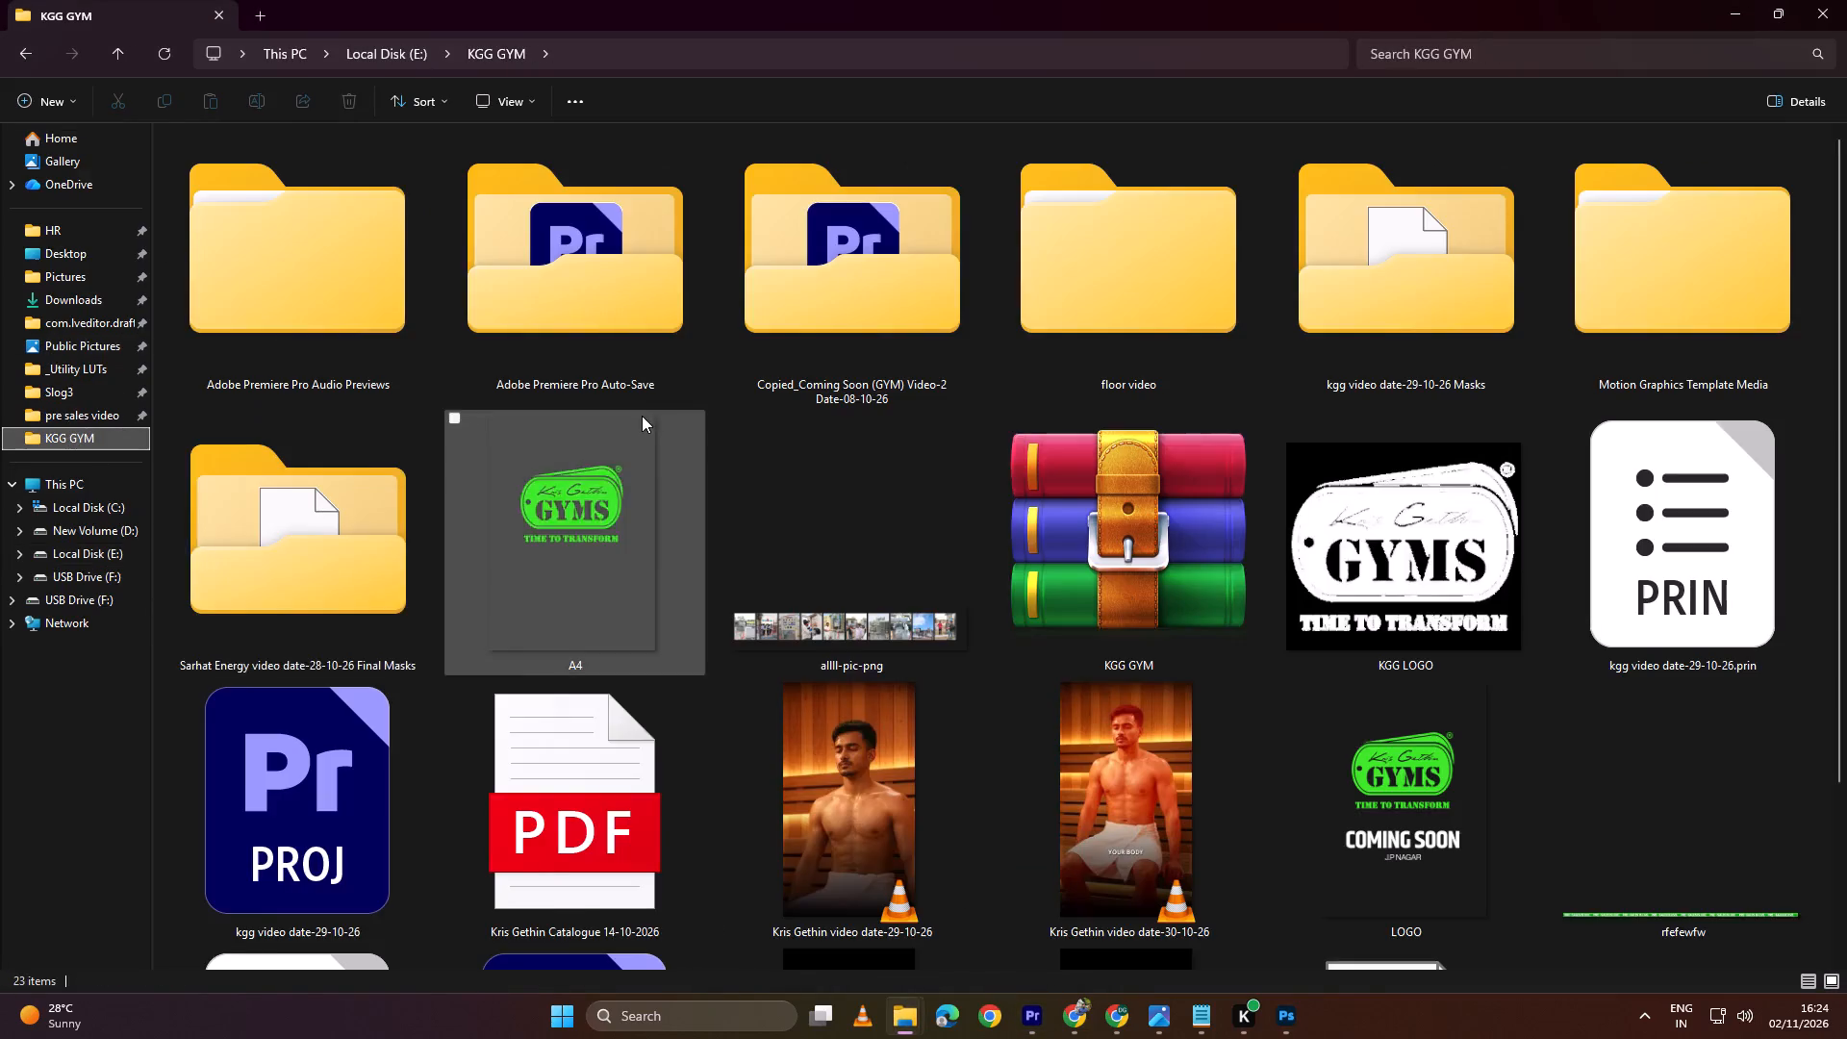
pyautogui.scroll(-3, 1198, 688)
pyautogui.click(1700, 638)
pyautogui.moveTo(1677, 671); pyautogui.dragTo(1137, 989)
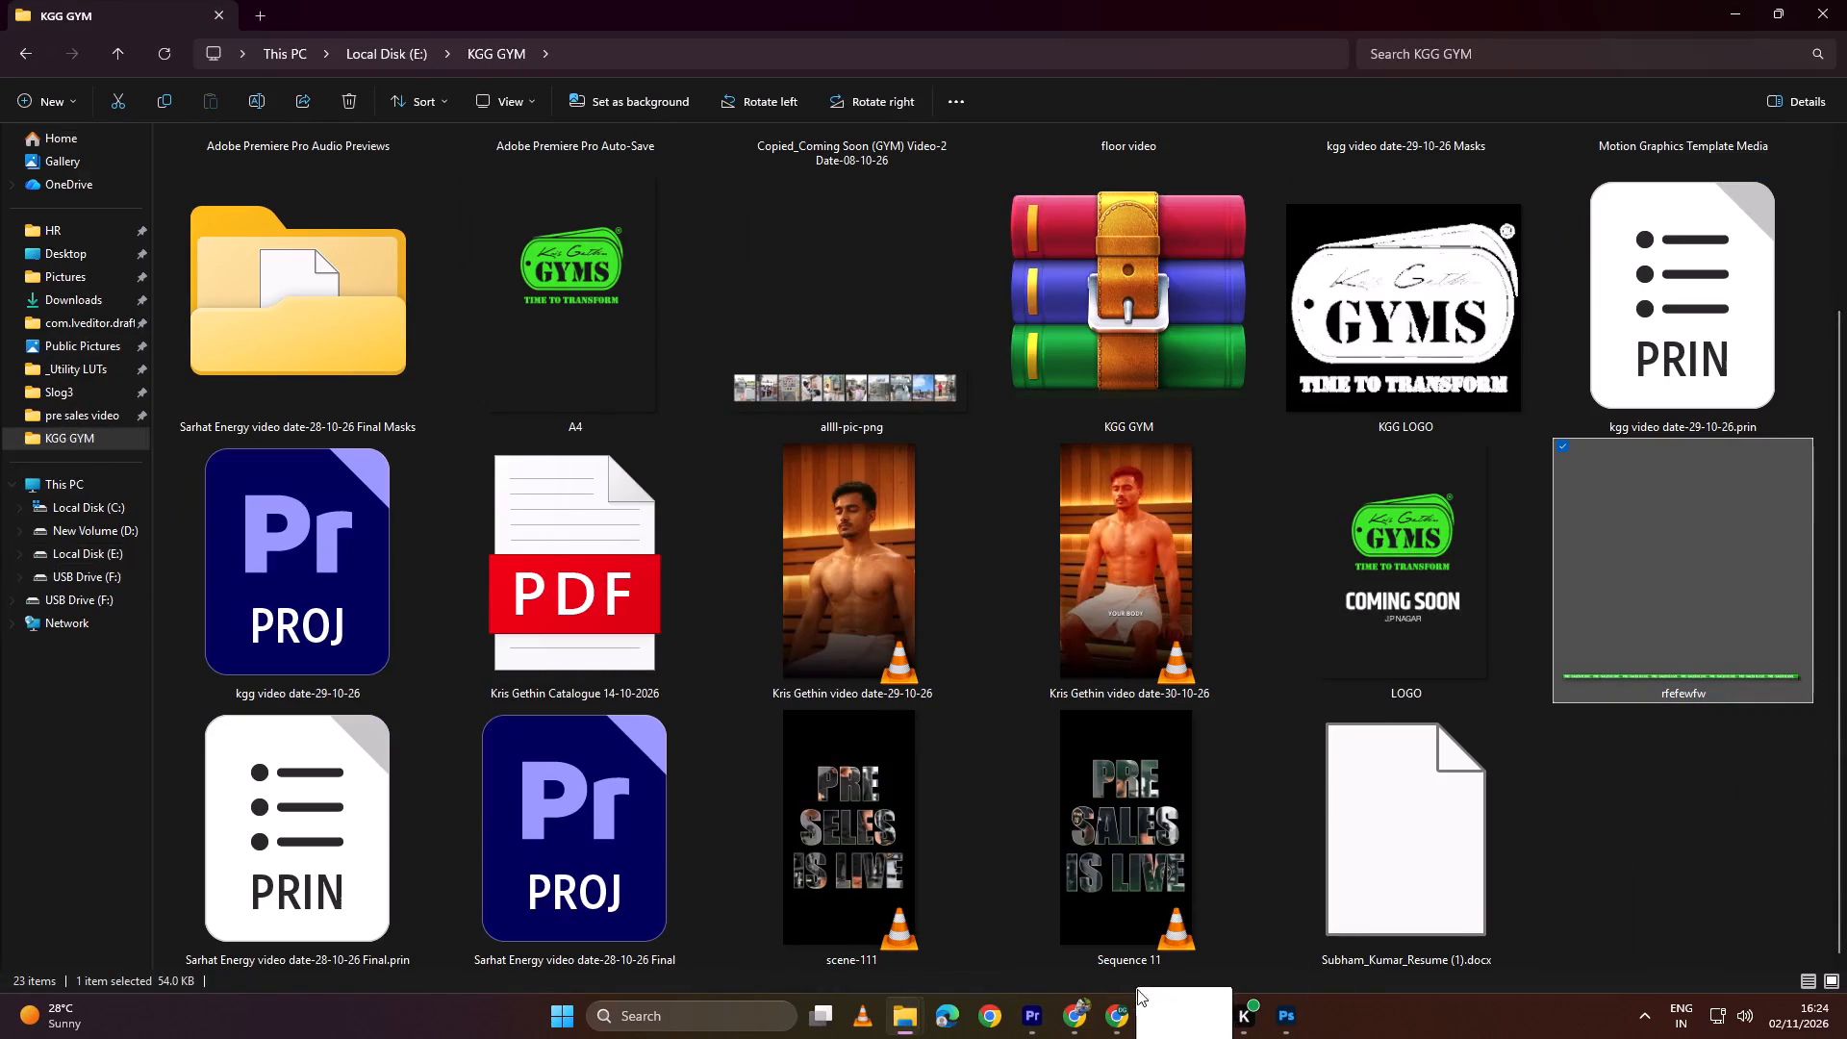
pyautogui.moveTo(1137, 989); pyautogui.dragTo(612, 718)
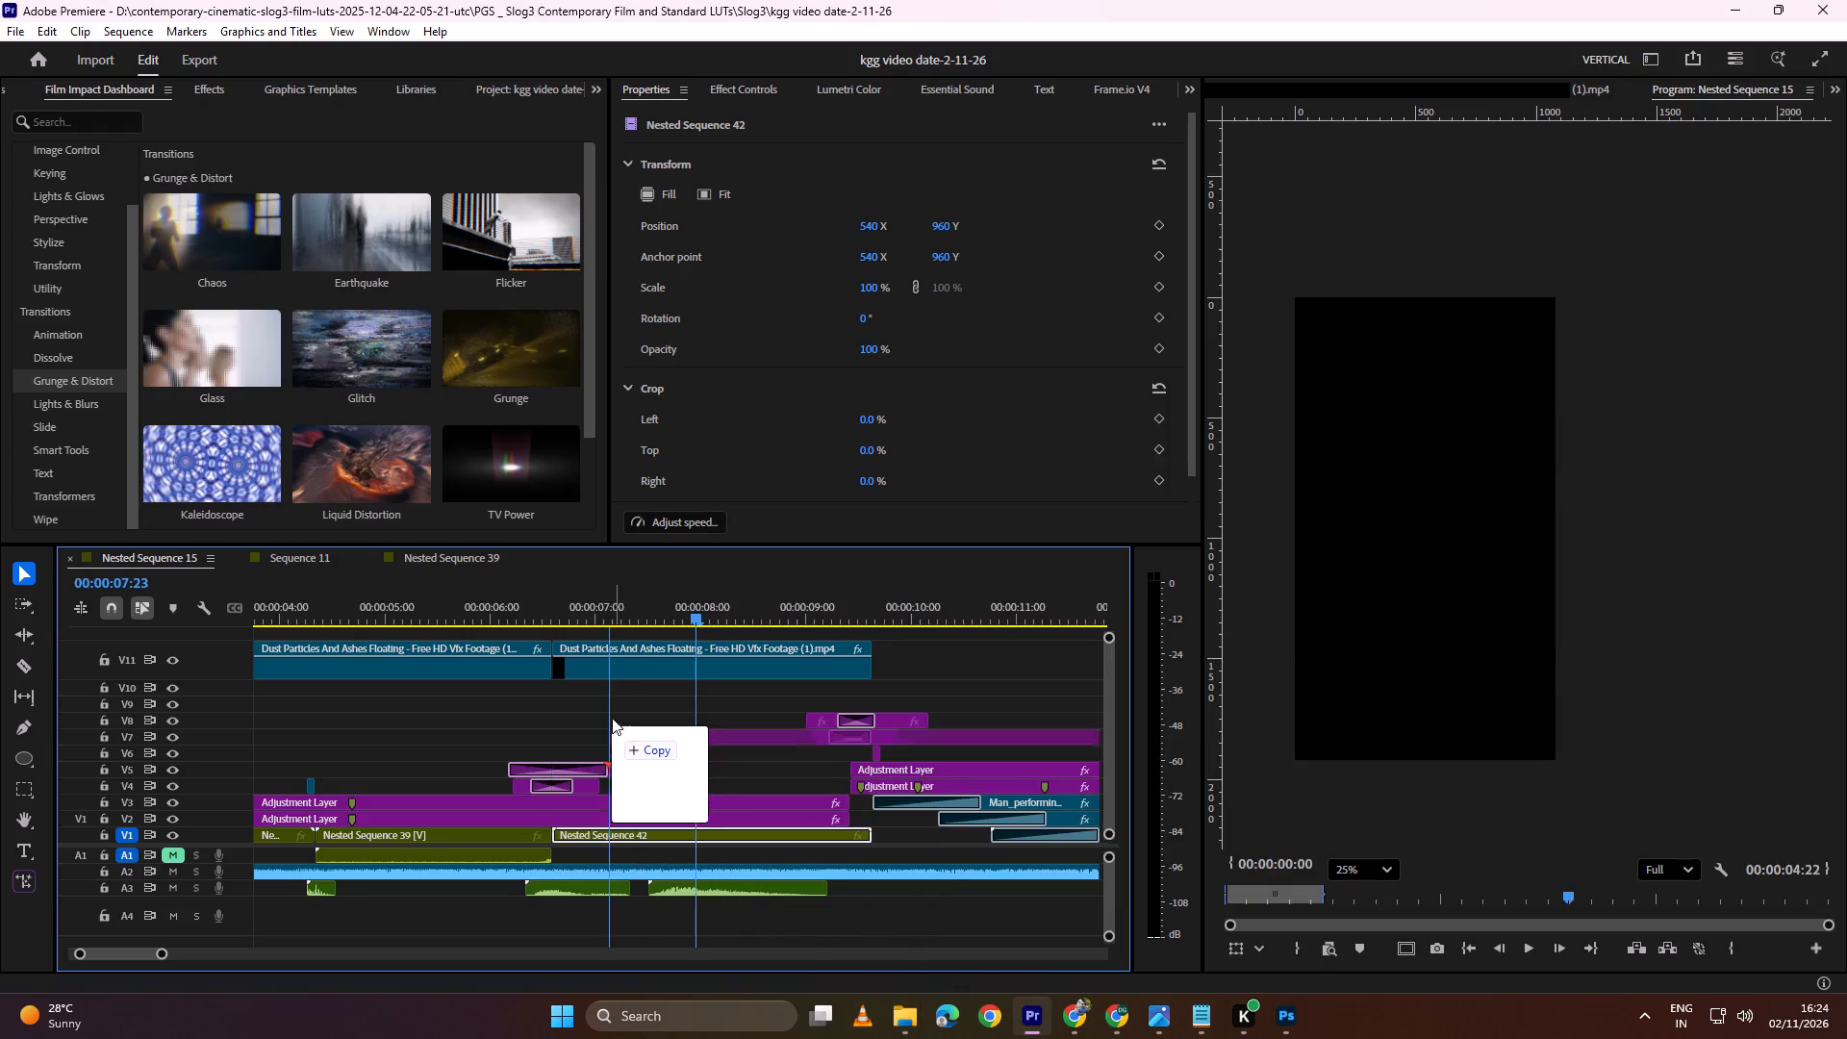
pyautogui.moveTo(612, 718); pyautogui.dragTo(426, 695)
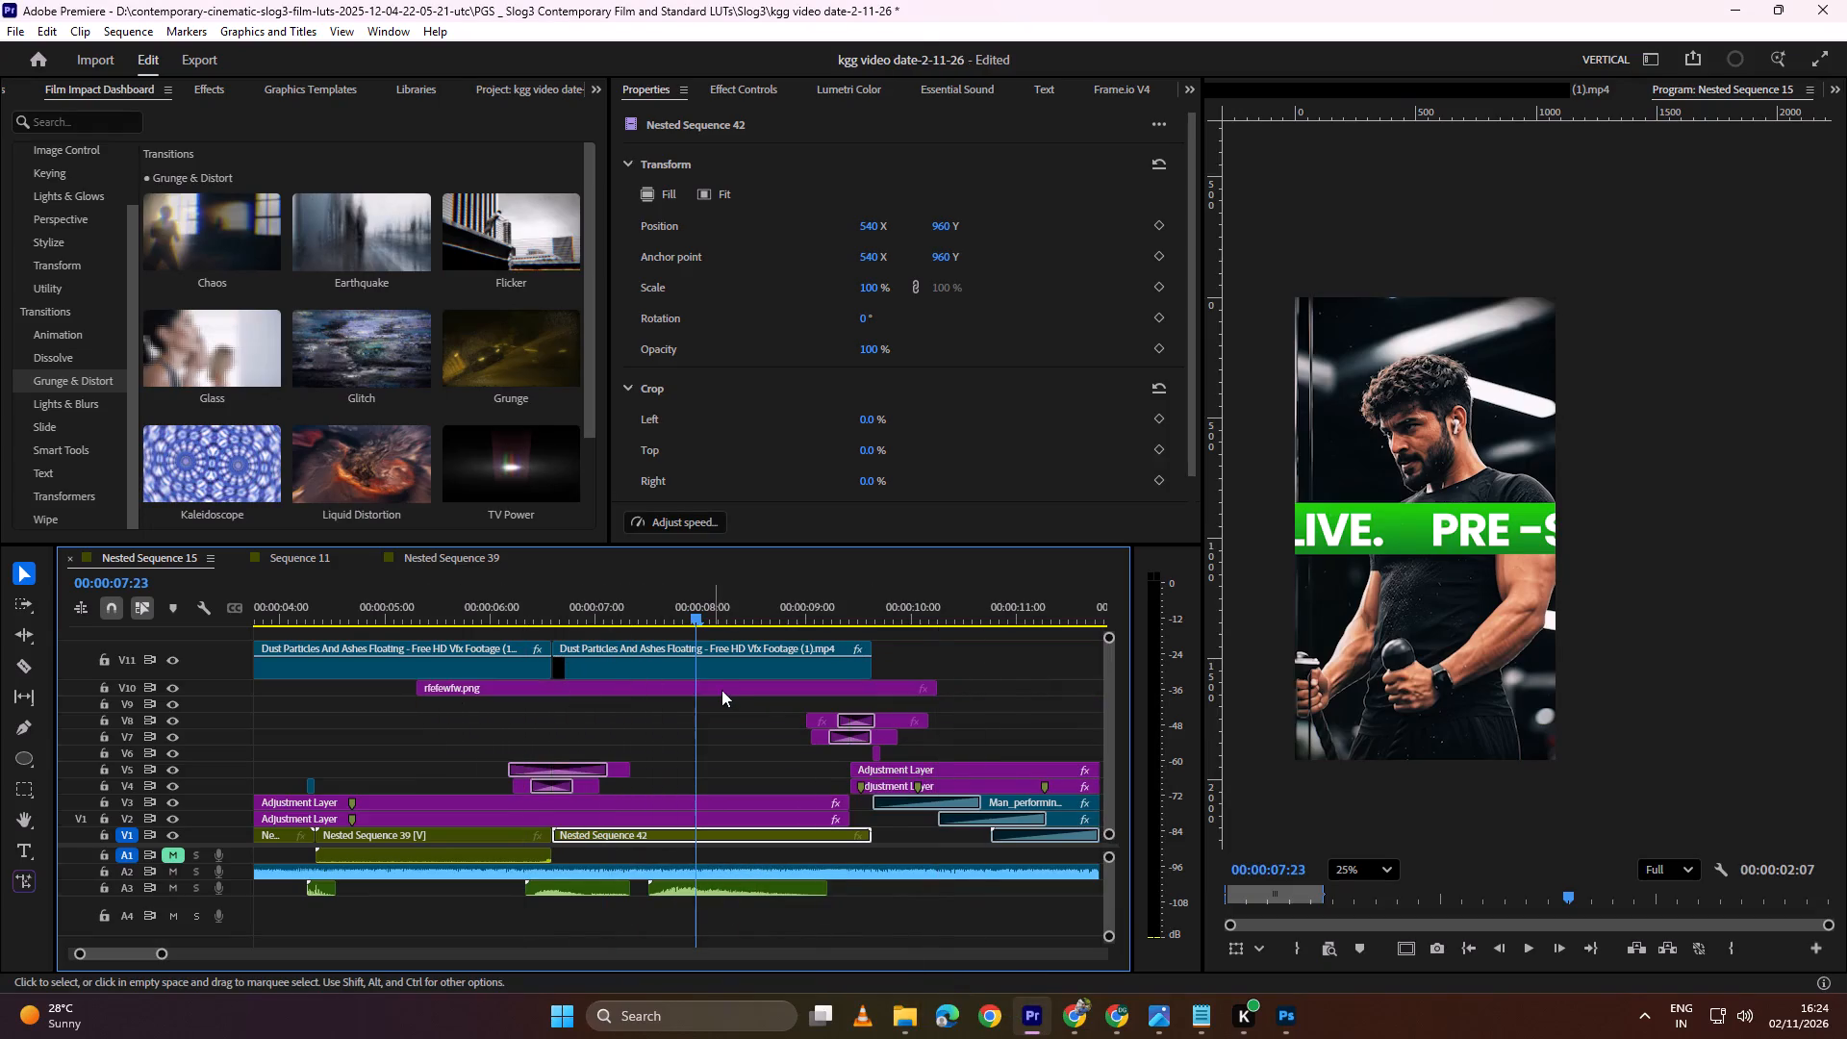
# Cut the rfefewfw.png clip out of Nested Sequence 15.
pyautogui.click(719, 690)
pyautogui.hotkey('ctrl', 'x')
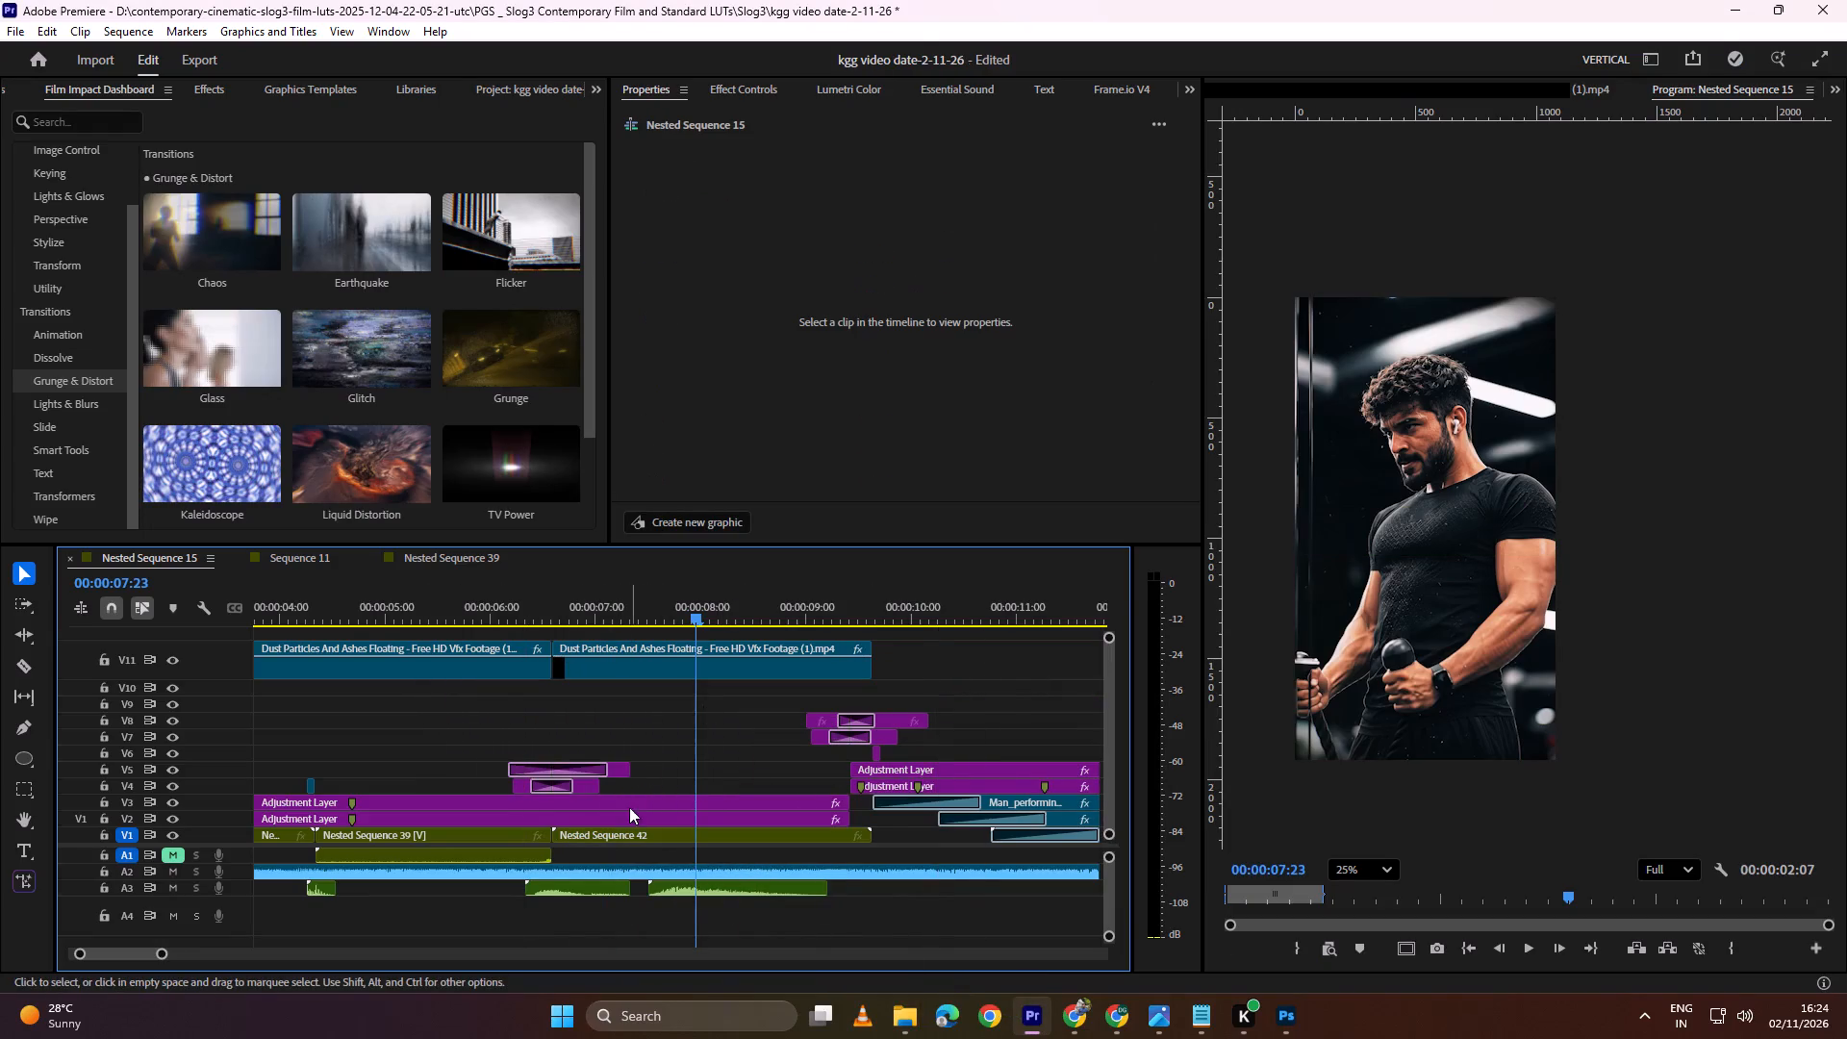
# Play Nested Sequence 15 from 00:00:06:14 and open Nested Sequence 42 for editing.
pyautogui.moveTo(680, 605); pyautogui.dragTo(555, 628)
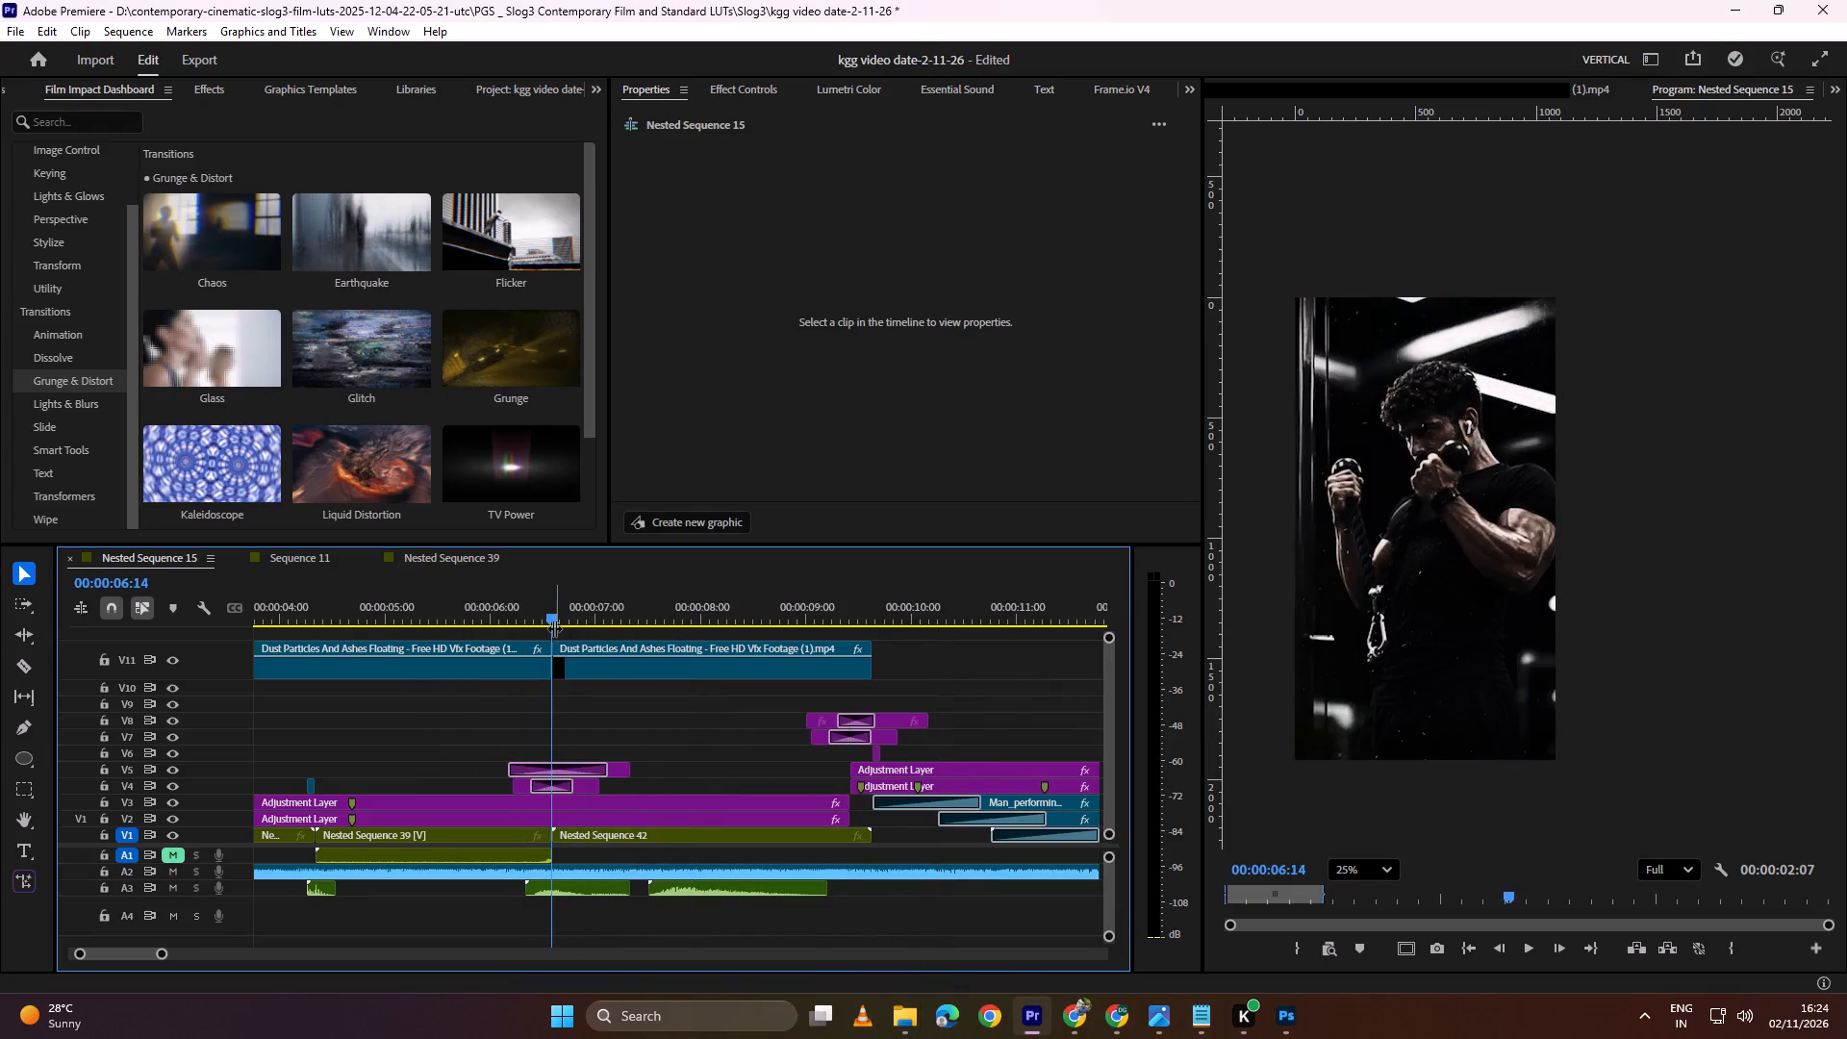
pyautogui.press('space')
pyautogui.press('space')
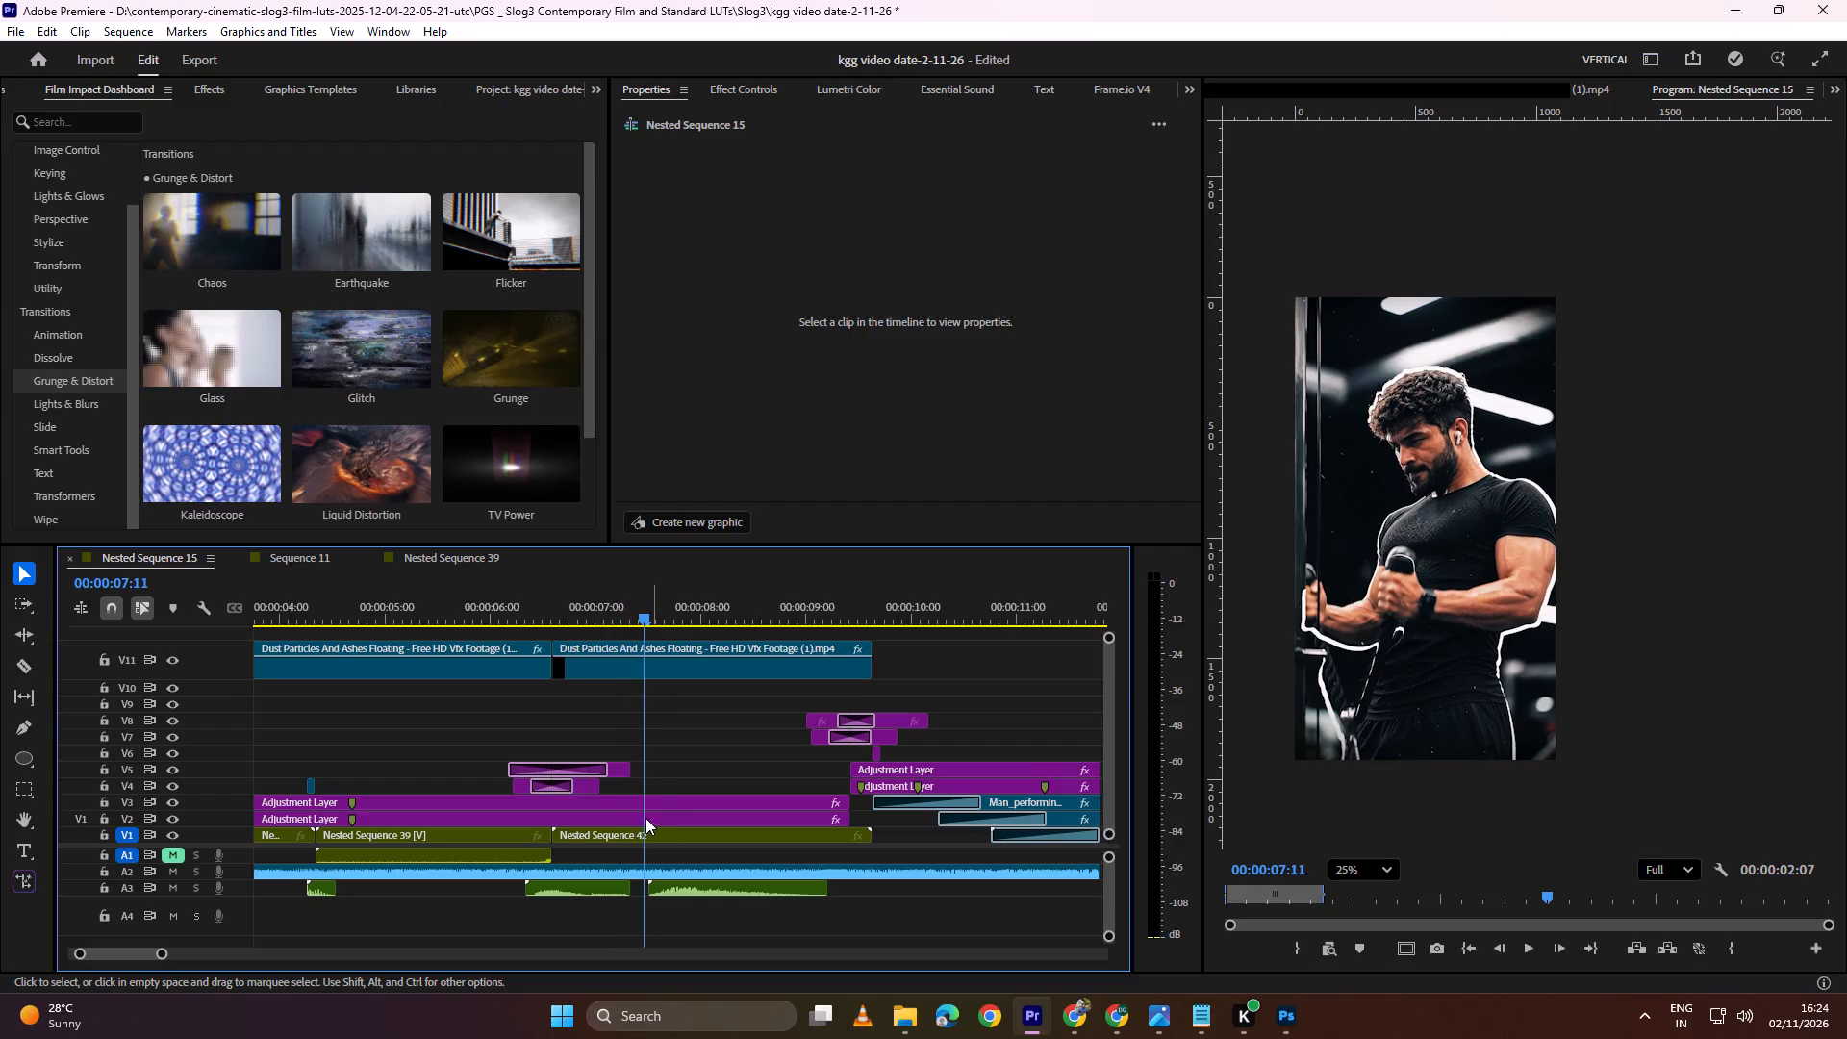
pyautogui.doubleClick(644, 836)
# Review the bicep-curl footage in Nested Sequence 42 and move its topmost long clip from track V3 to V4.
pyautogui.keyDown('alt'); pyautogui.scroll(5, 354, 698); pyautogui.keyUp('alt')
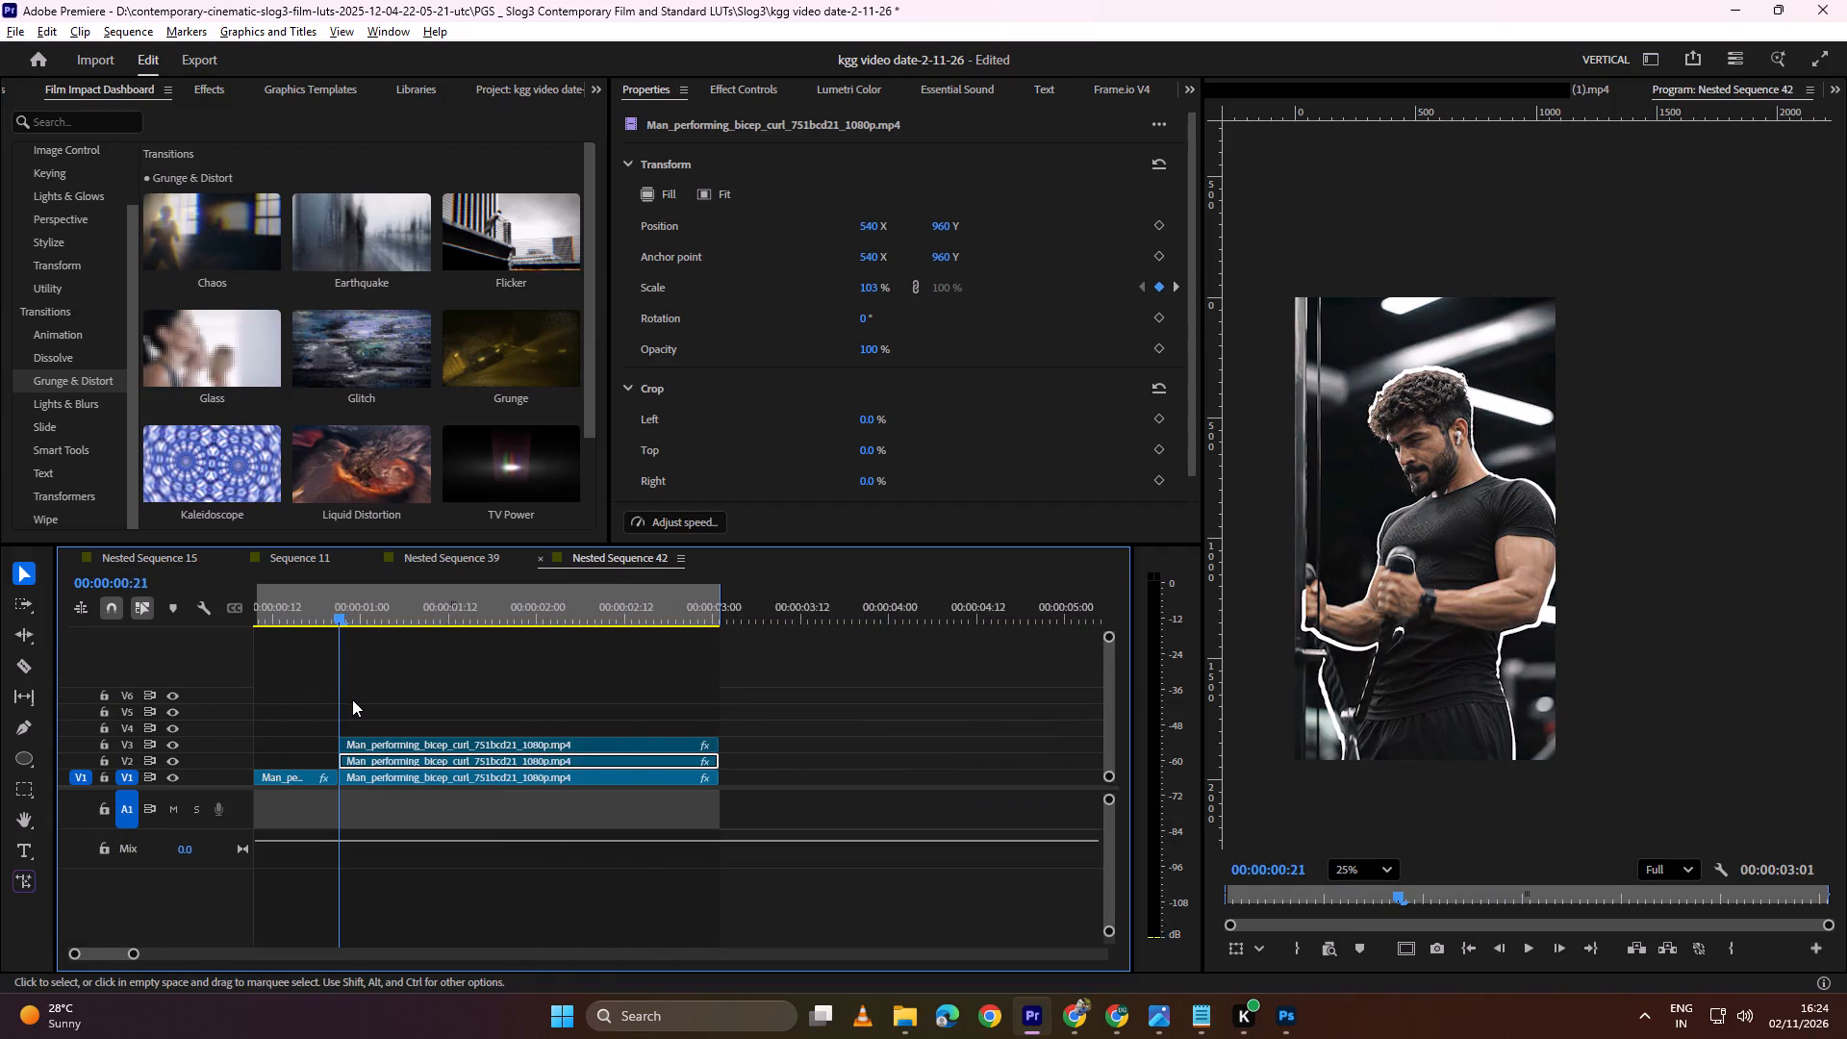
pyautogui.keyDown('alt'); pyautogui.scroll(5, 352, 699); pyautogui.keyUp('alt')
pyautogui.scroll(-1, 352, 699)
pyautogui.press('space')
pyautogui.press('space')
pyautogui.moveTo(490, 615); pyautogui.dragTo(432, 623)
pyautogui.click(583, 697)
pyautogui.moveTo(544, 741); pyautogui.dragTo(546, 721)
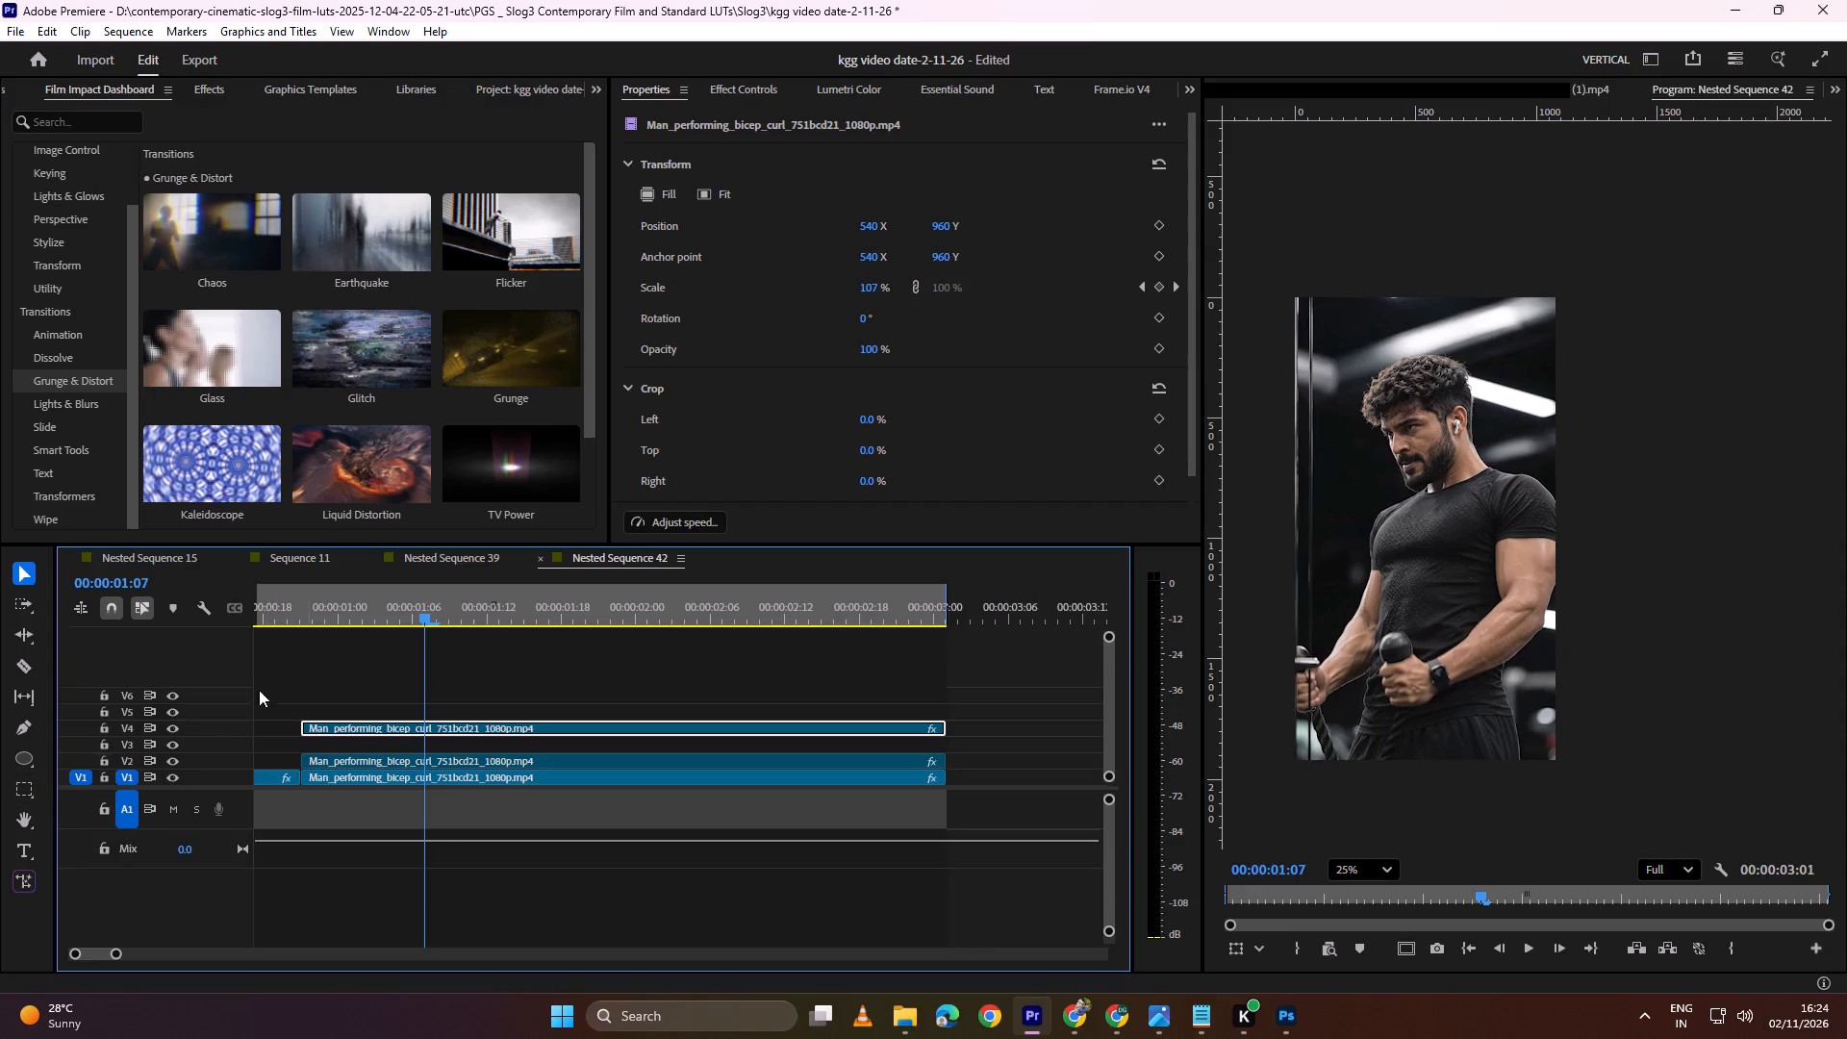
# Look through the end of the project's media bin for the rfefewfw.png strip.
pyautogui.click(597, 93)
pyautogui.click(633, 237)
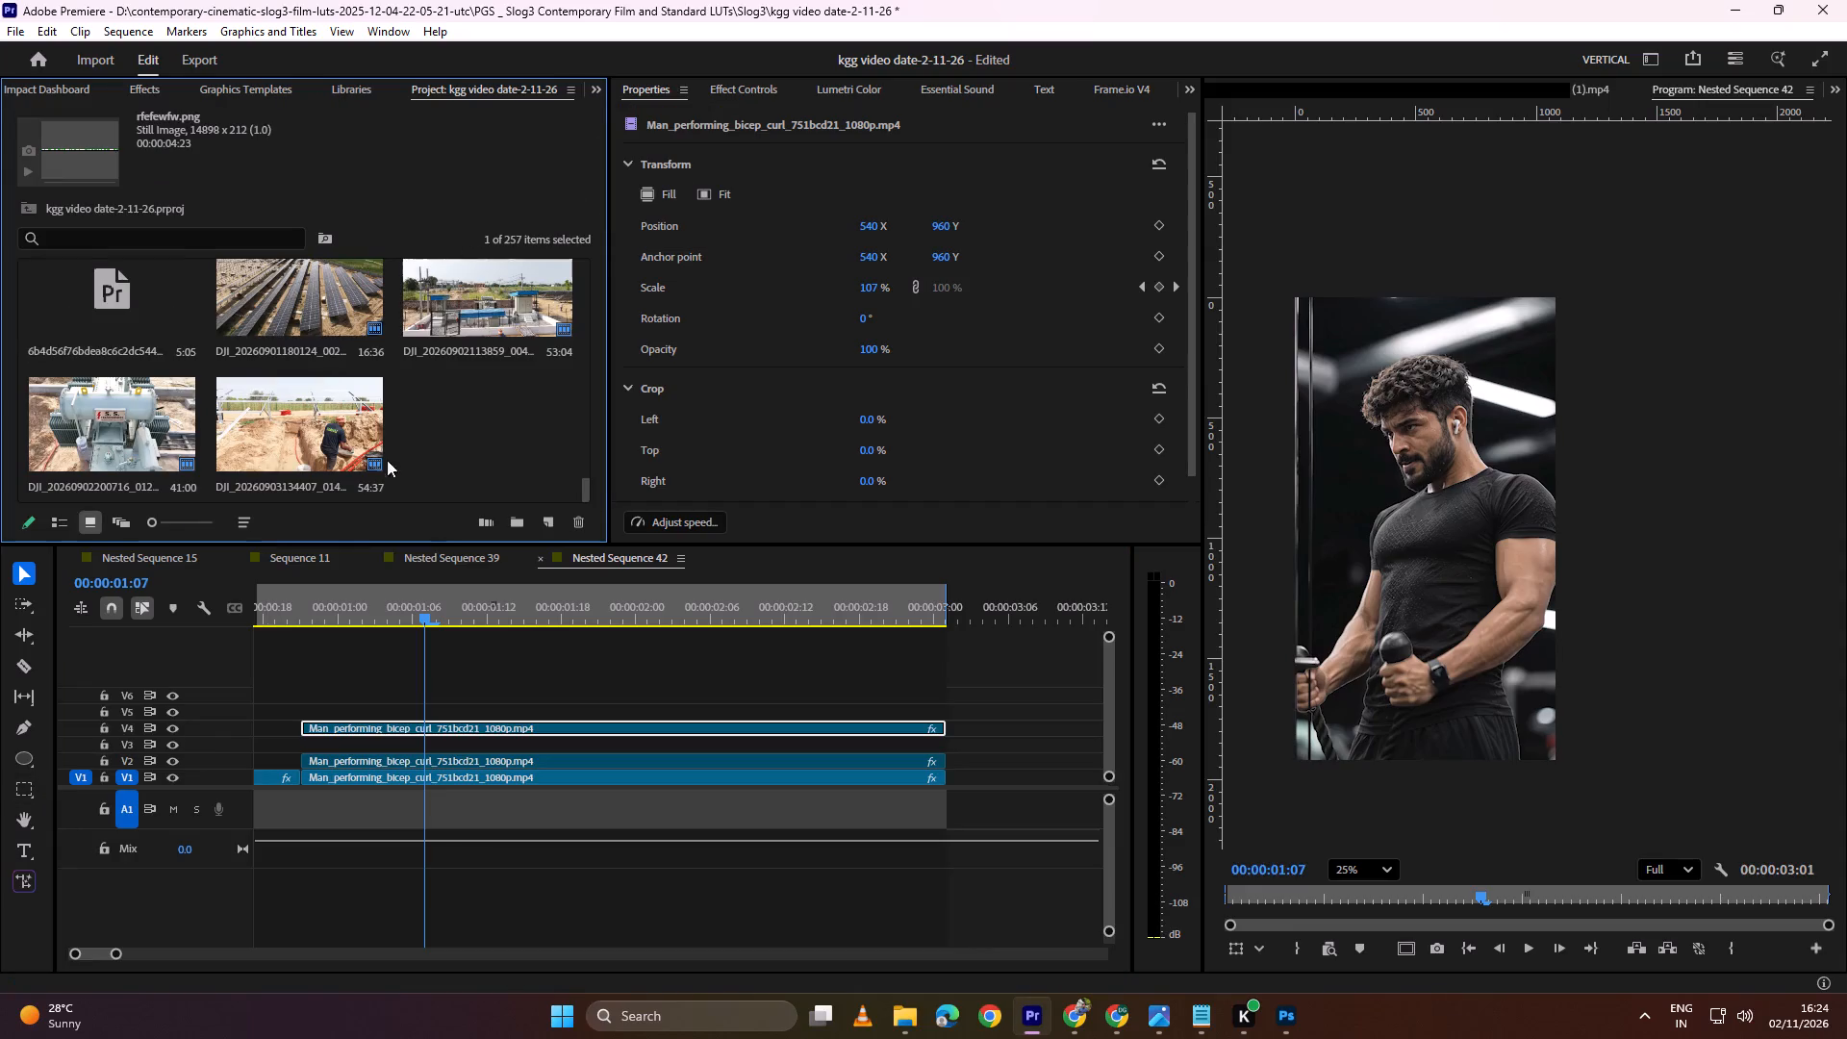
pyautogui.scroll(-3, 485, 473)
pyautogui.scroll(2, 476, 446)
pyautogui.scroll(-1, 476, 446)
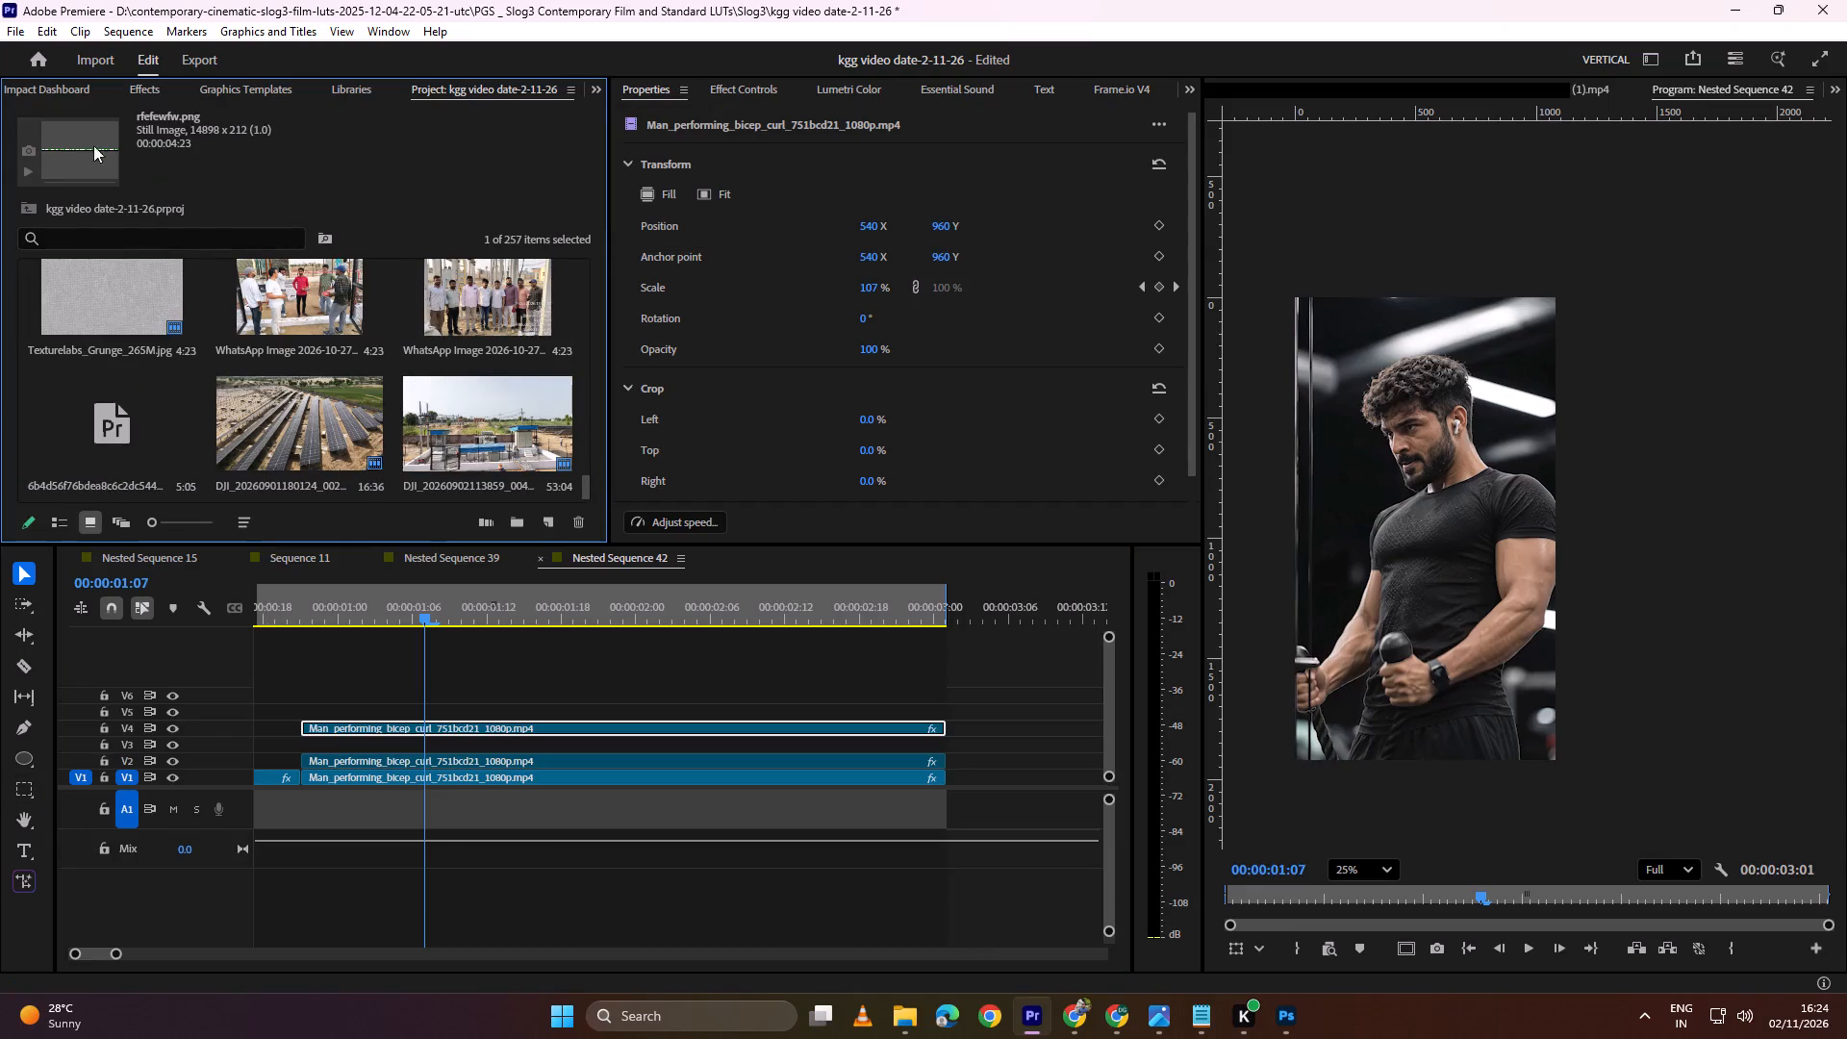
pyautogui.scroll(-5, 482, 429)
pyautogui.click(518, 461)
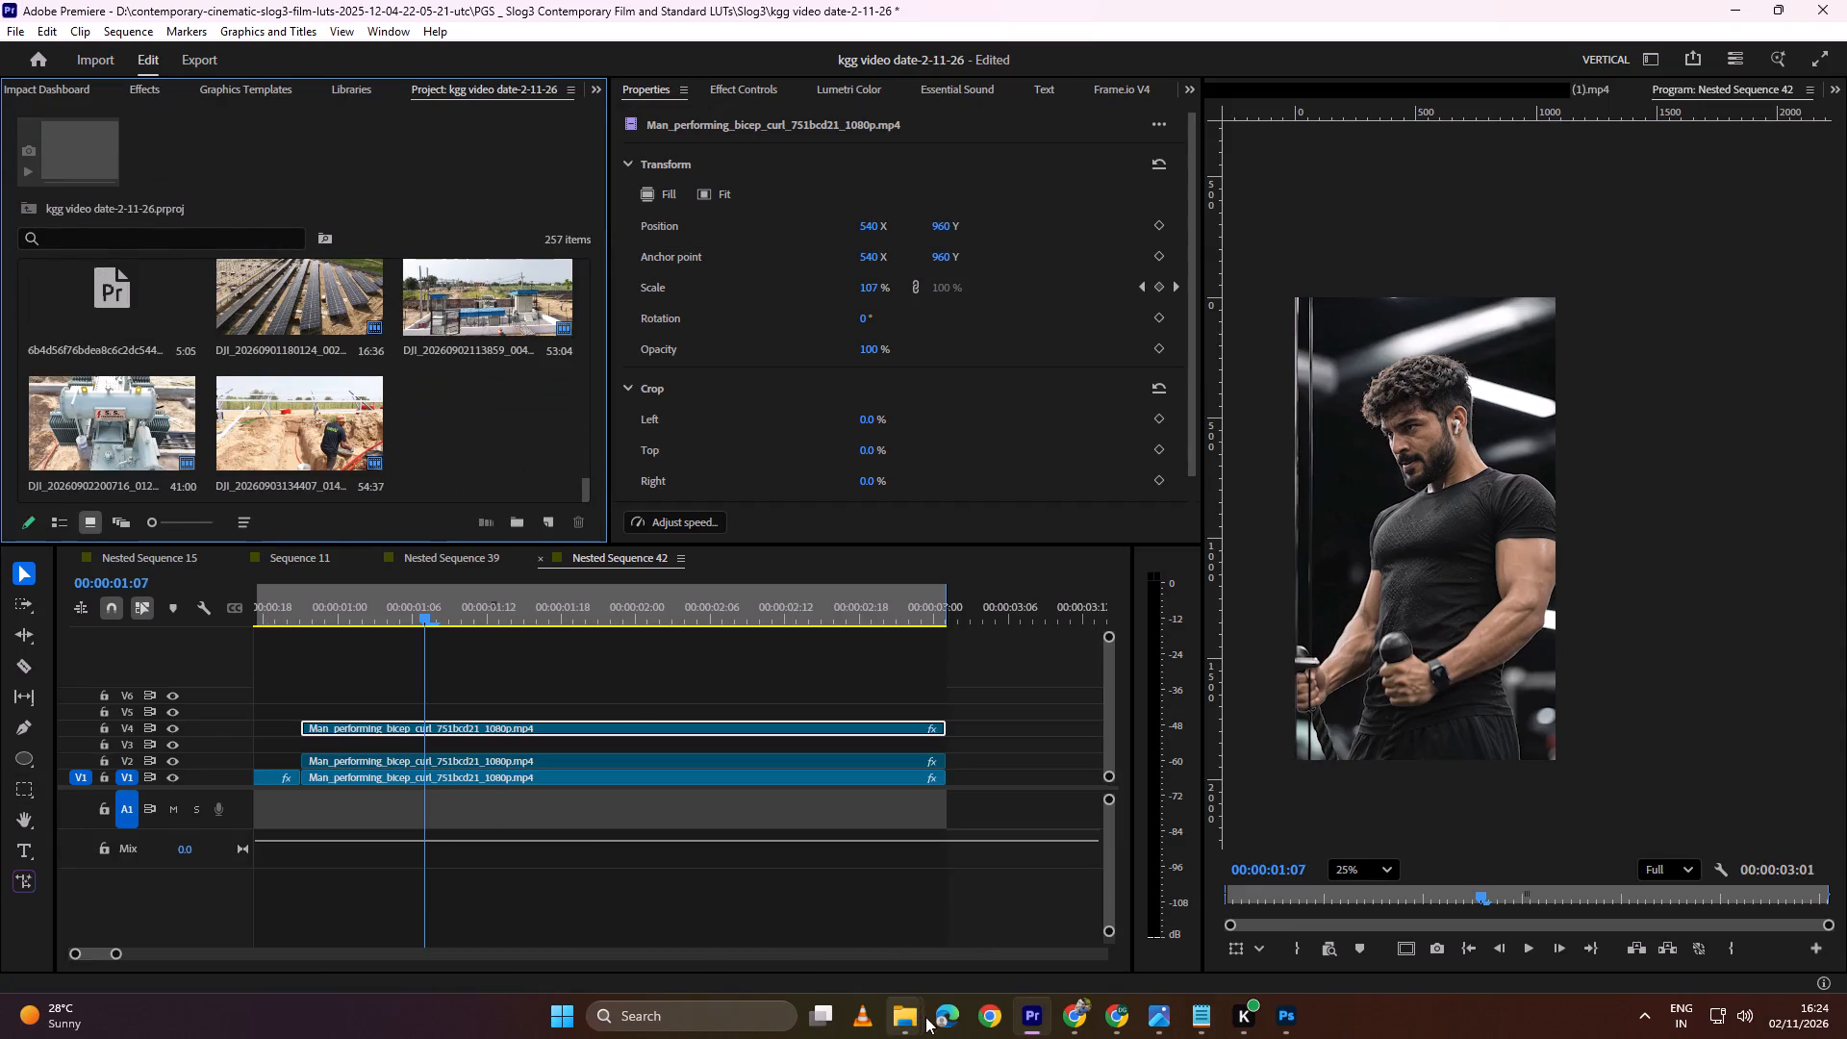
# Paste the cut rfefewfw.png clip into Nested Sequence 42 at 00:00:03:06, past the end of the bicep-curl footage.
pyautogui.click(1015, 612)
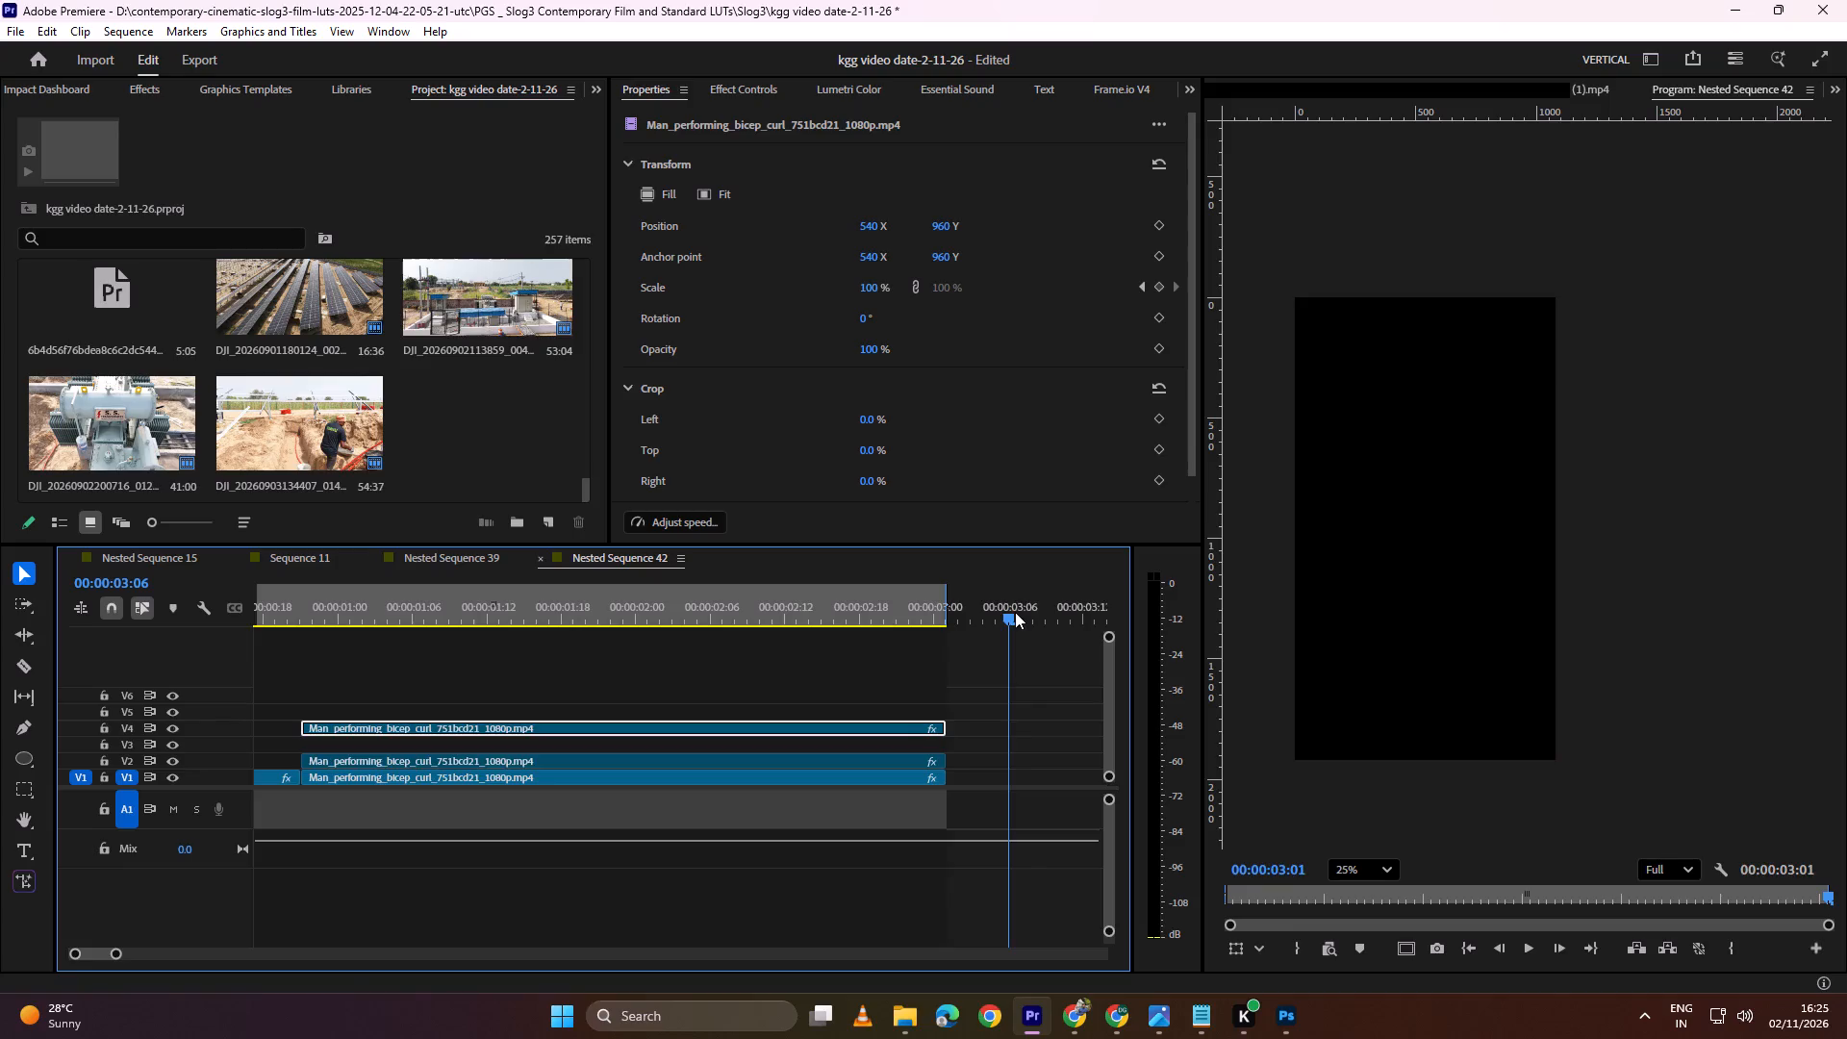
pyautogui.hotkey('ctrl', 'v')
pyautogui.keyDown('alt'); pyautogui.scroll(-12, 645, 747); pyautogui.keyUp('alt')
pyautogui.scroll(16, 357, 774)
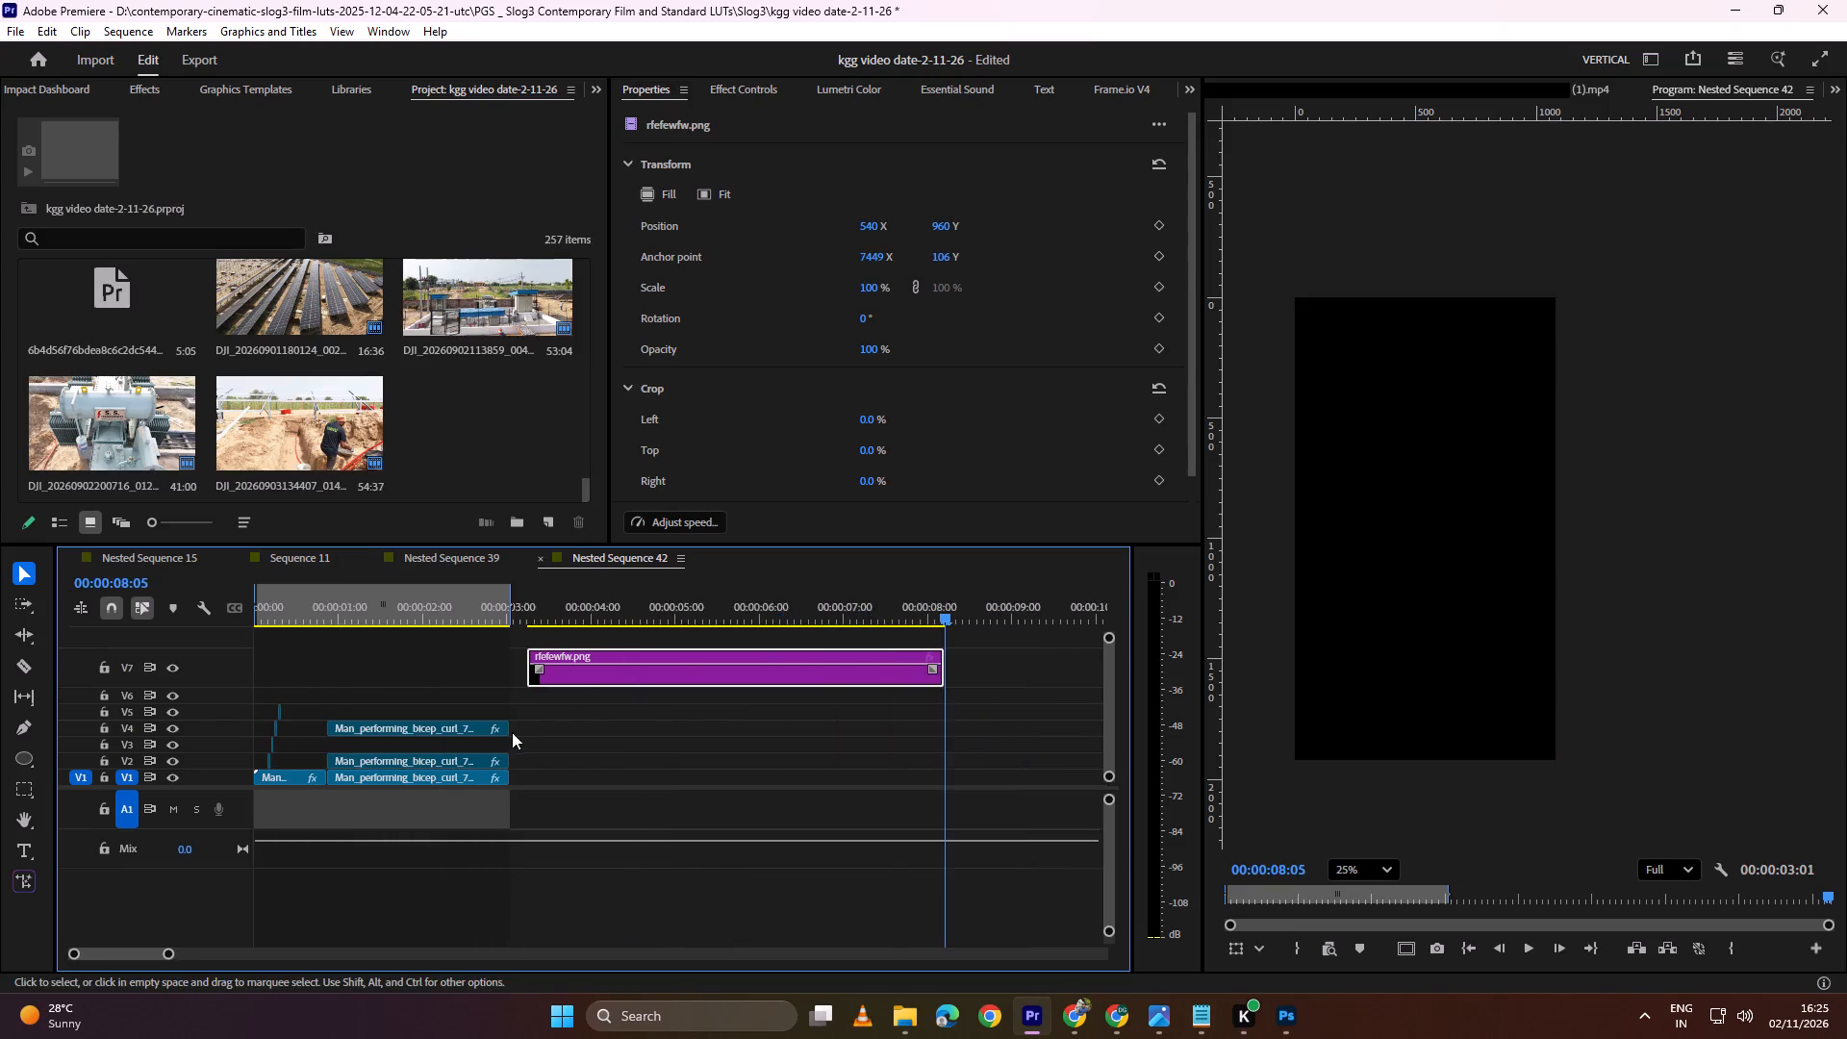
# Review the bicep-curl section and move the rfefewfw.png clip onto track V3, starting at about 00:00:01:00.
pyautogui.scroll(20, 512, 732)
pyautogui.moveTo(524, 609); pyautogui.dragTo(432, 615)
pyautogui.press('space')
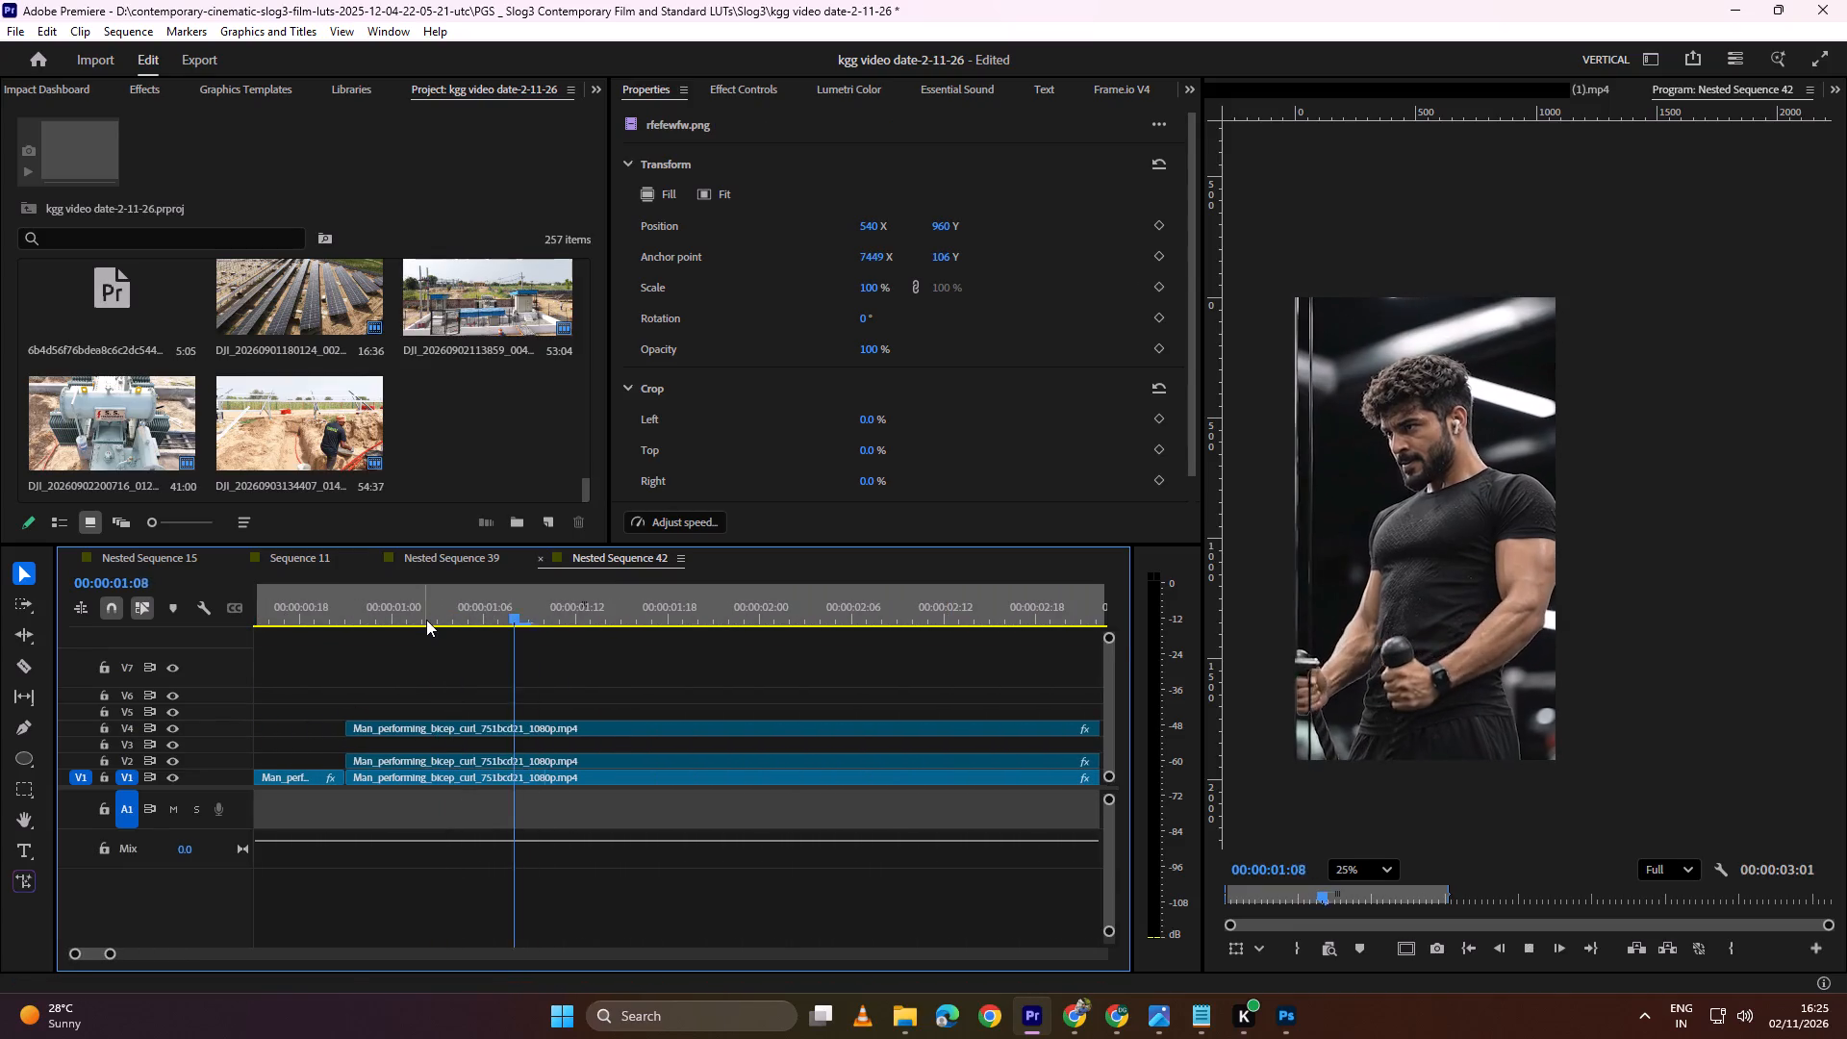
pyautogui.press('space')
pyautogui.keyDown('alt'); pyautogui.scroll(-6, 471, 634); pyautogui.keyUp('alt')
pyautogui.moveTo(568, 608); pyautogui.dragTo(450, 620)
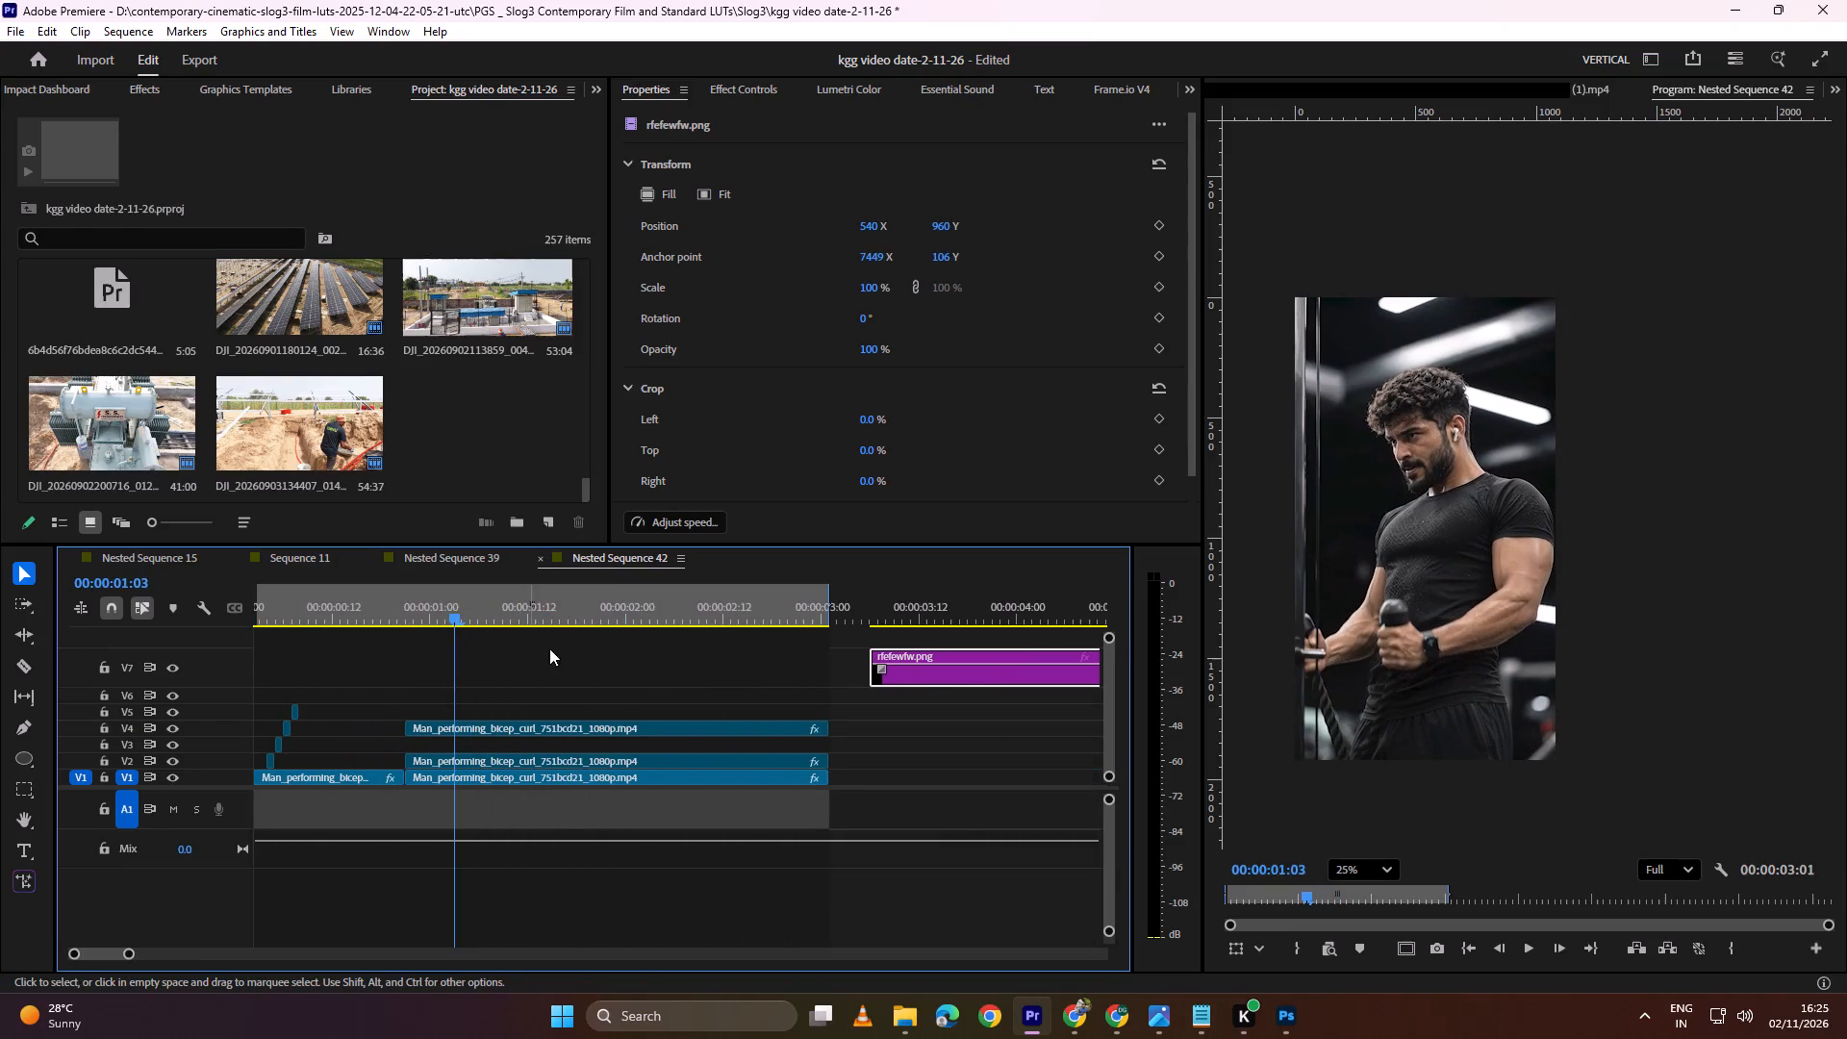
pyautogui.moveTo(964, 683); pyautogui.dragTo(521, 745)
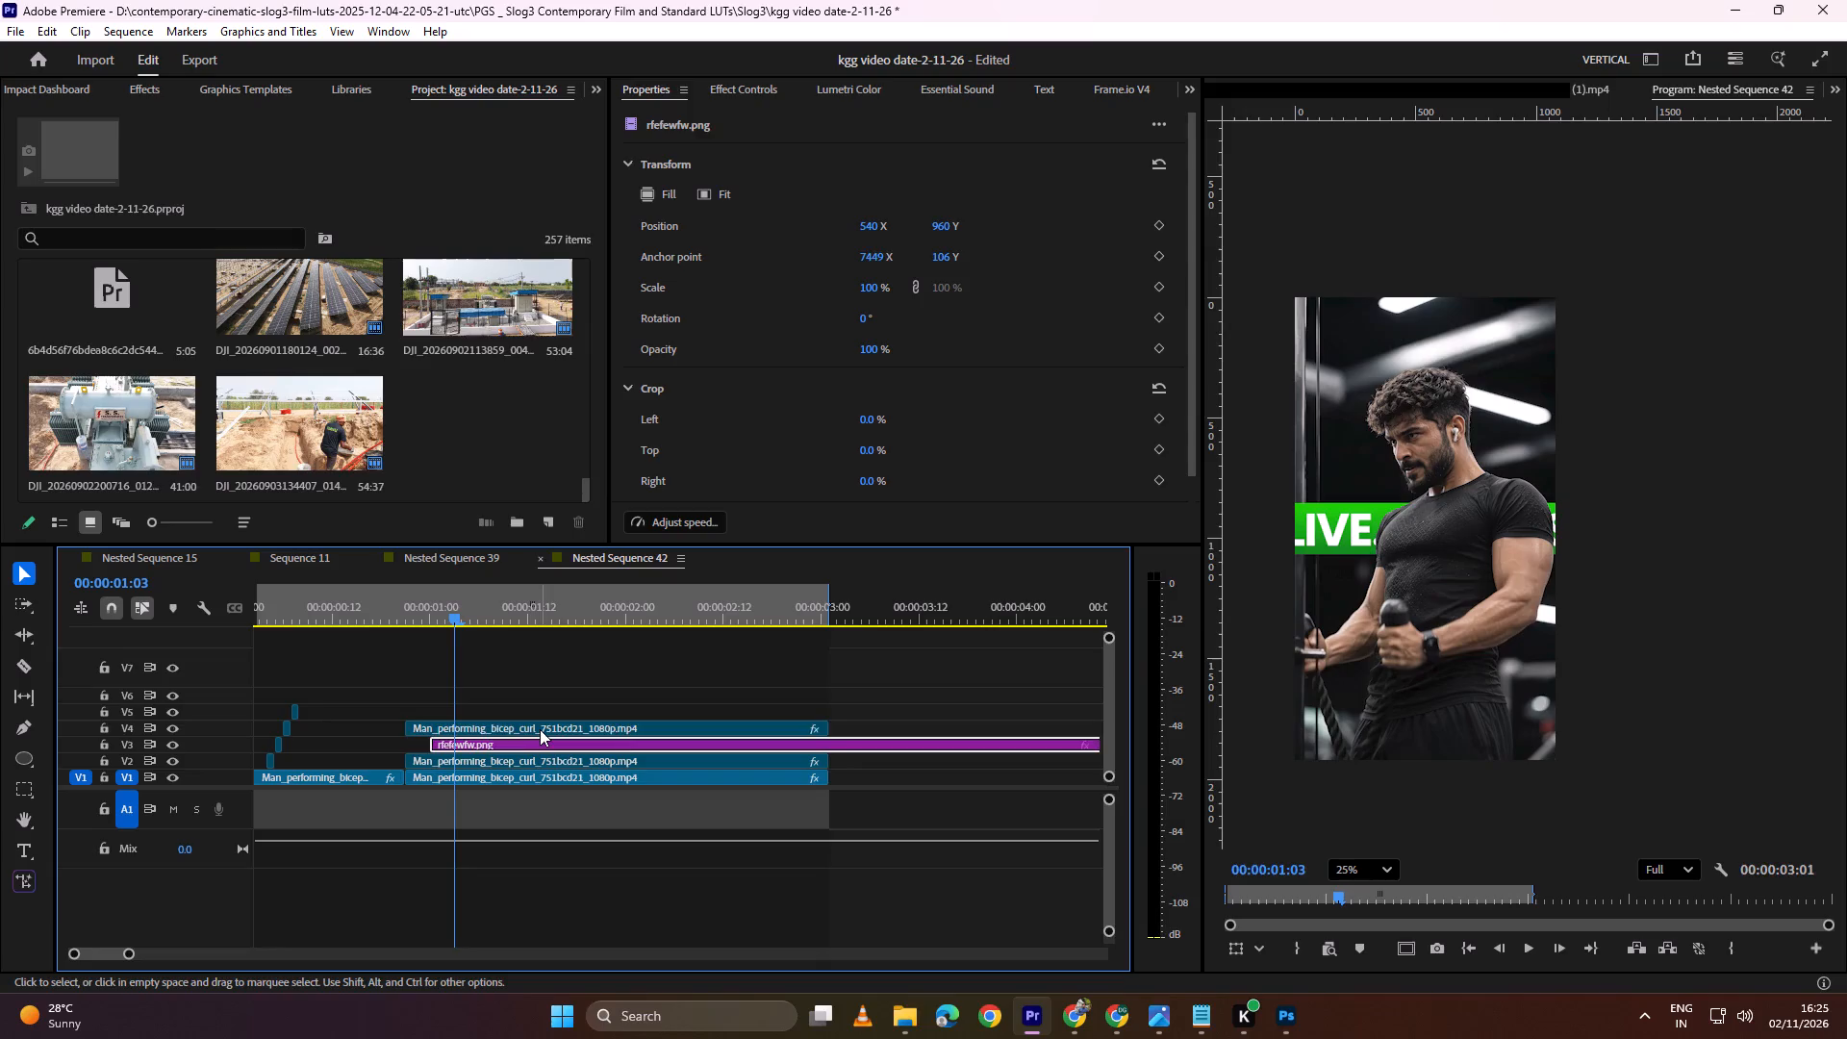
# Move the top bicep-curl clip up to track V5 and the rfefewfw.png clip up to V4, beneath it.
pyautogui.click(540, 729)
pyautogui.keyDown('shift'); pyautogui.moveTo(548, 726); pyautogui.dragTo(548, 718); pyautogui.keyUp('shift')
pyautogui.keyDown('alt'); pyautogui.scroll(5, 494, 739); pyautogui.keyUp('alt')
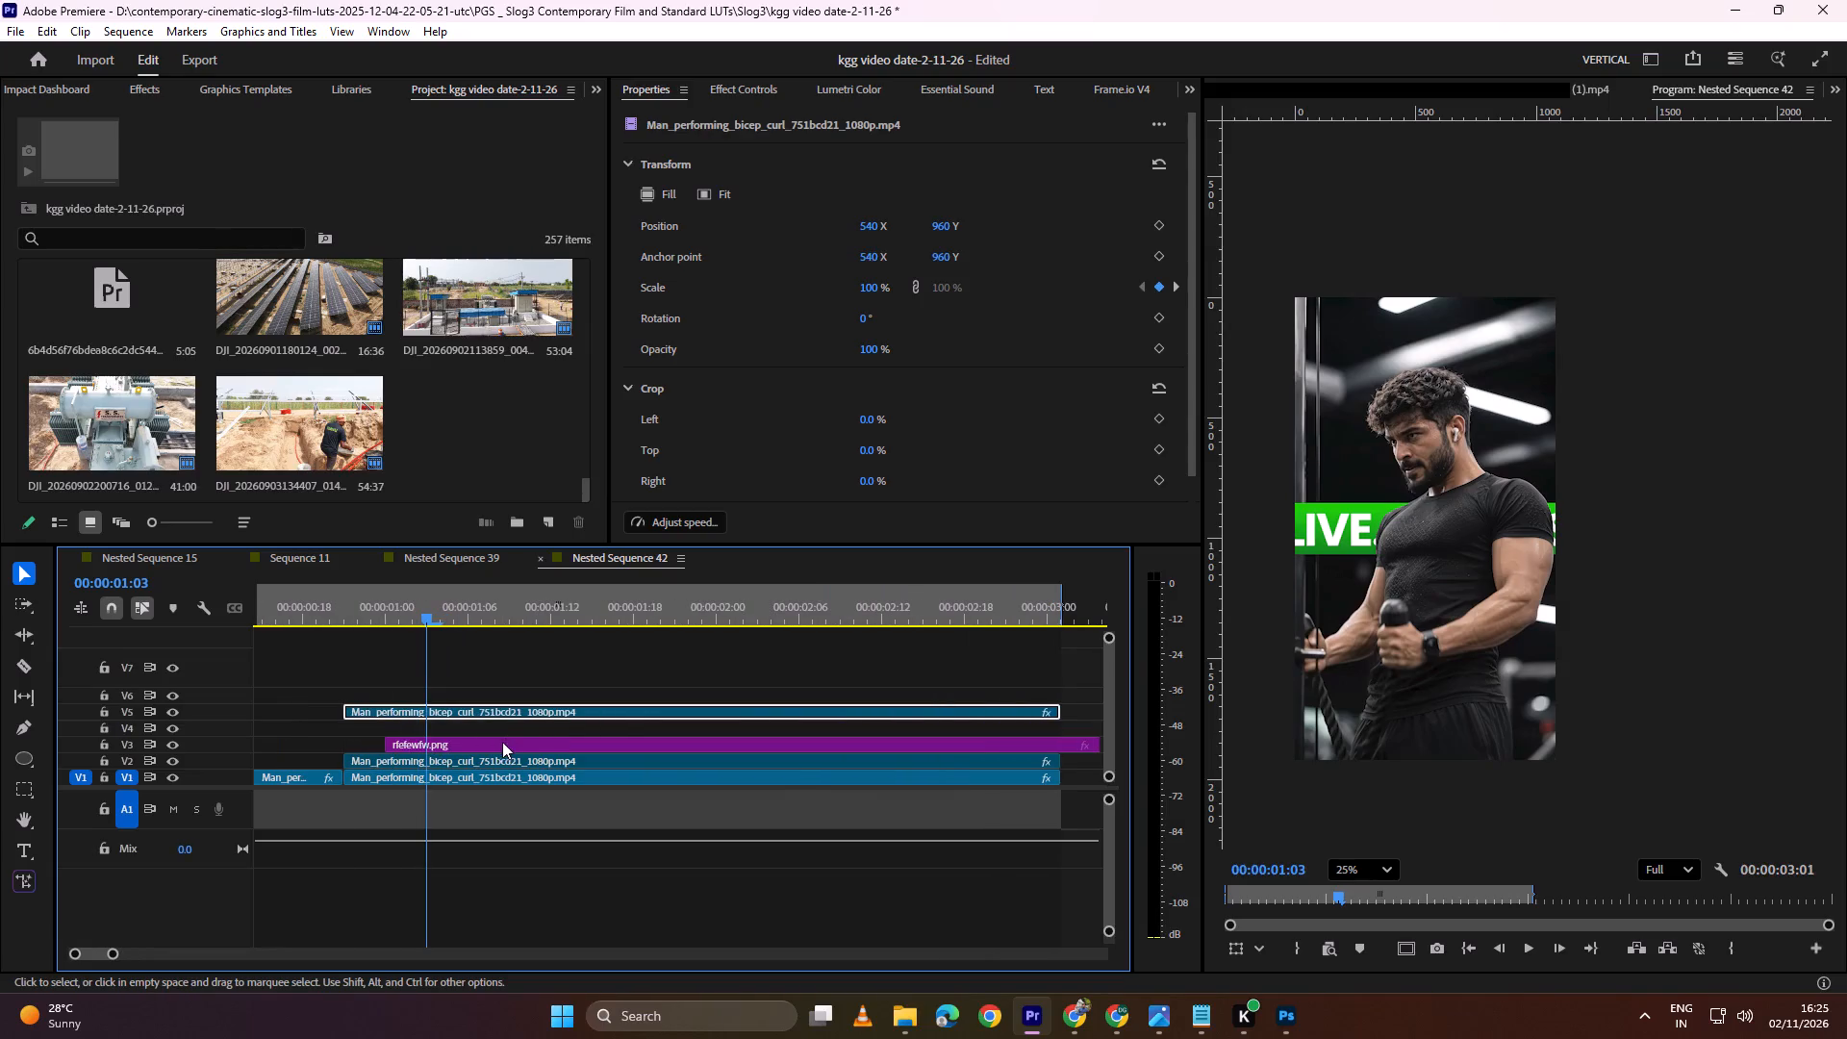
pyautogui.moveTo(498, 744); pyautogui.dragTo(497, 732)
pyautogui.click(498, 728)
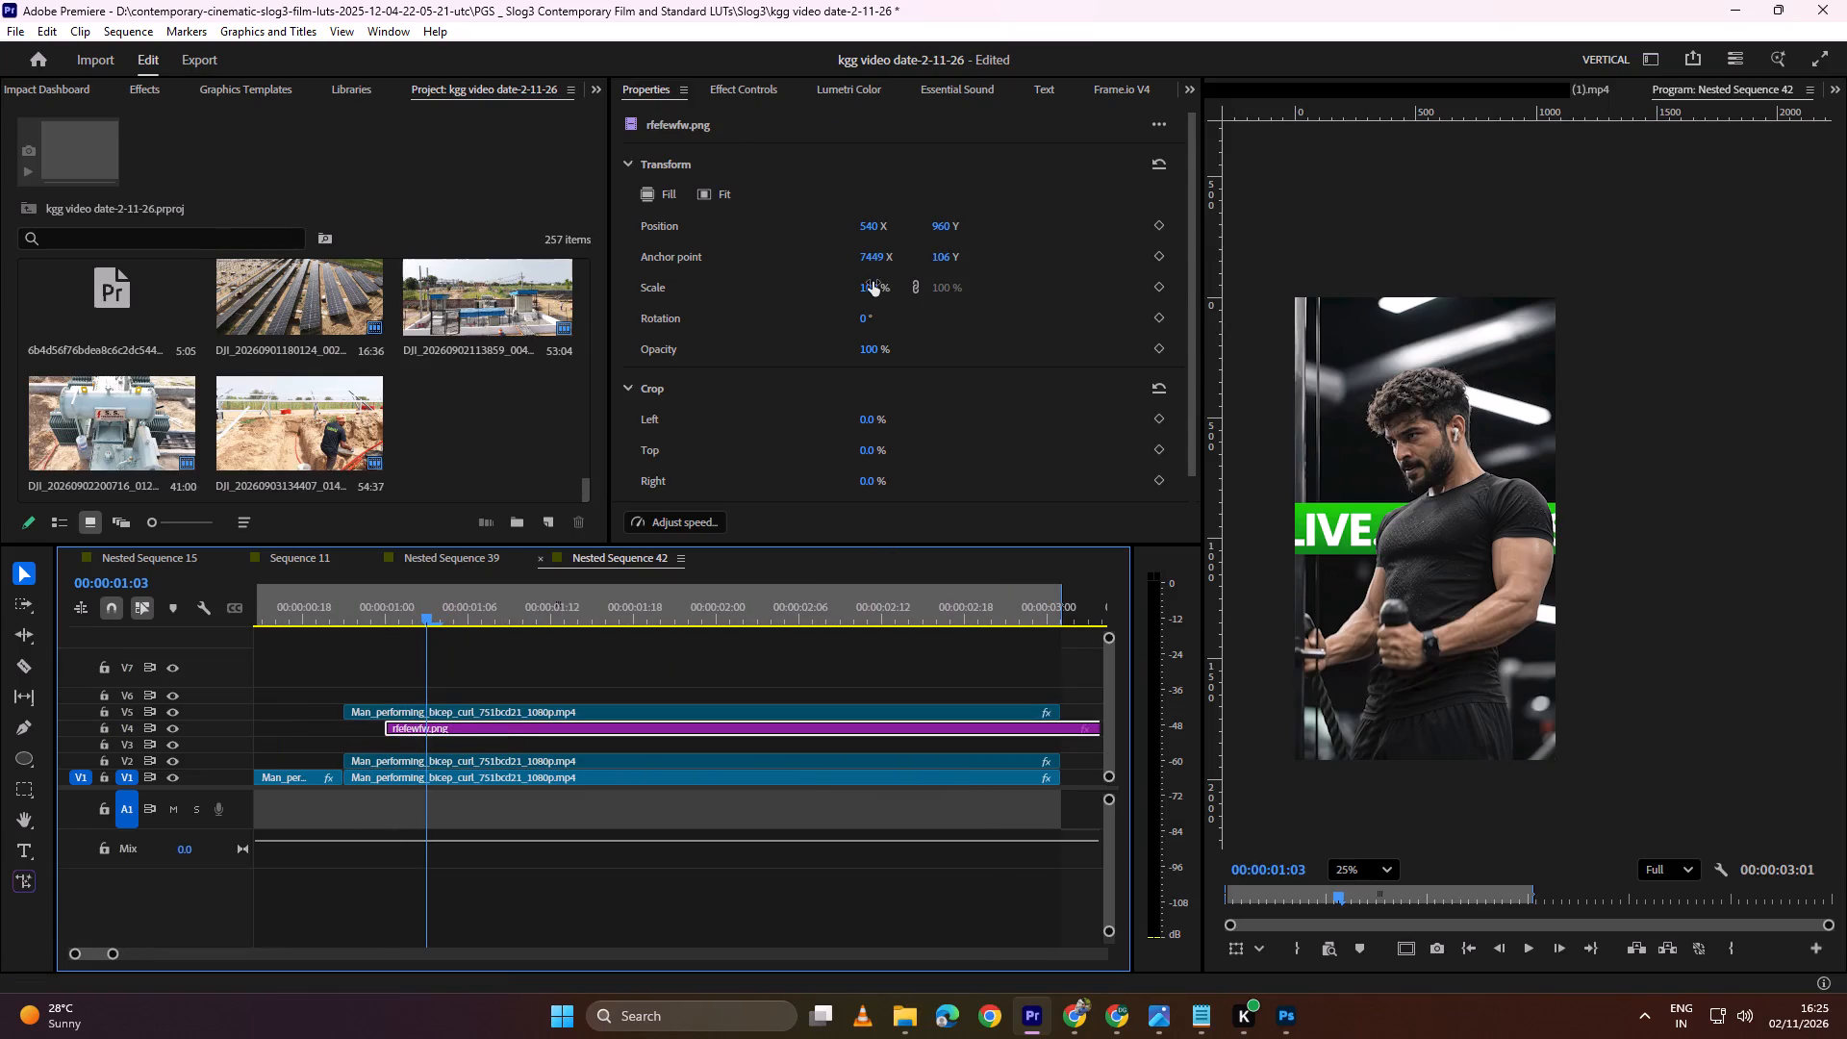
# Set the rfefewfw.png clip's scale to 44%.
pyautogui.moveTo(873, 282); pyautogui.dragTo(828, 293)
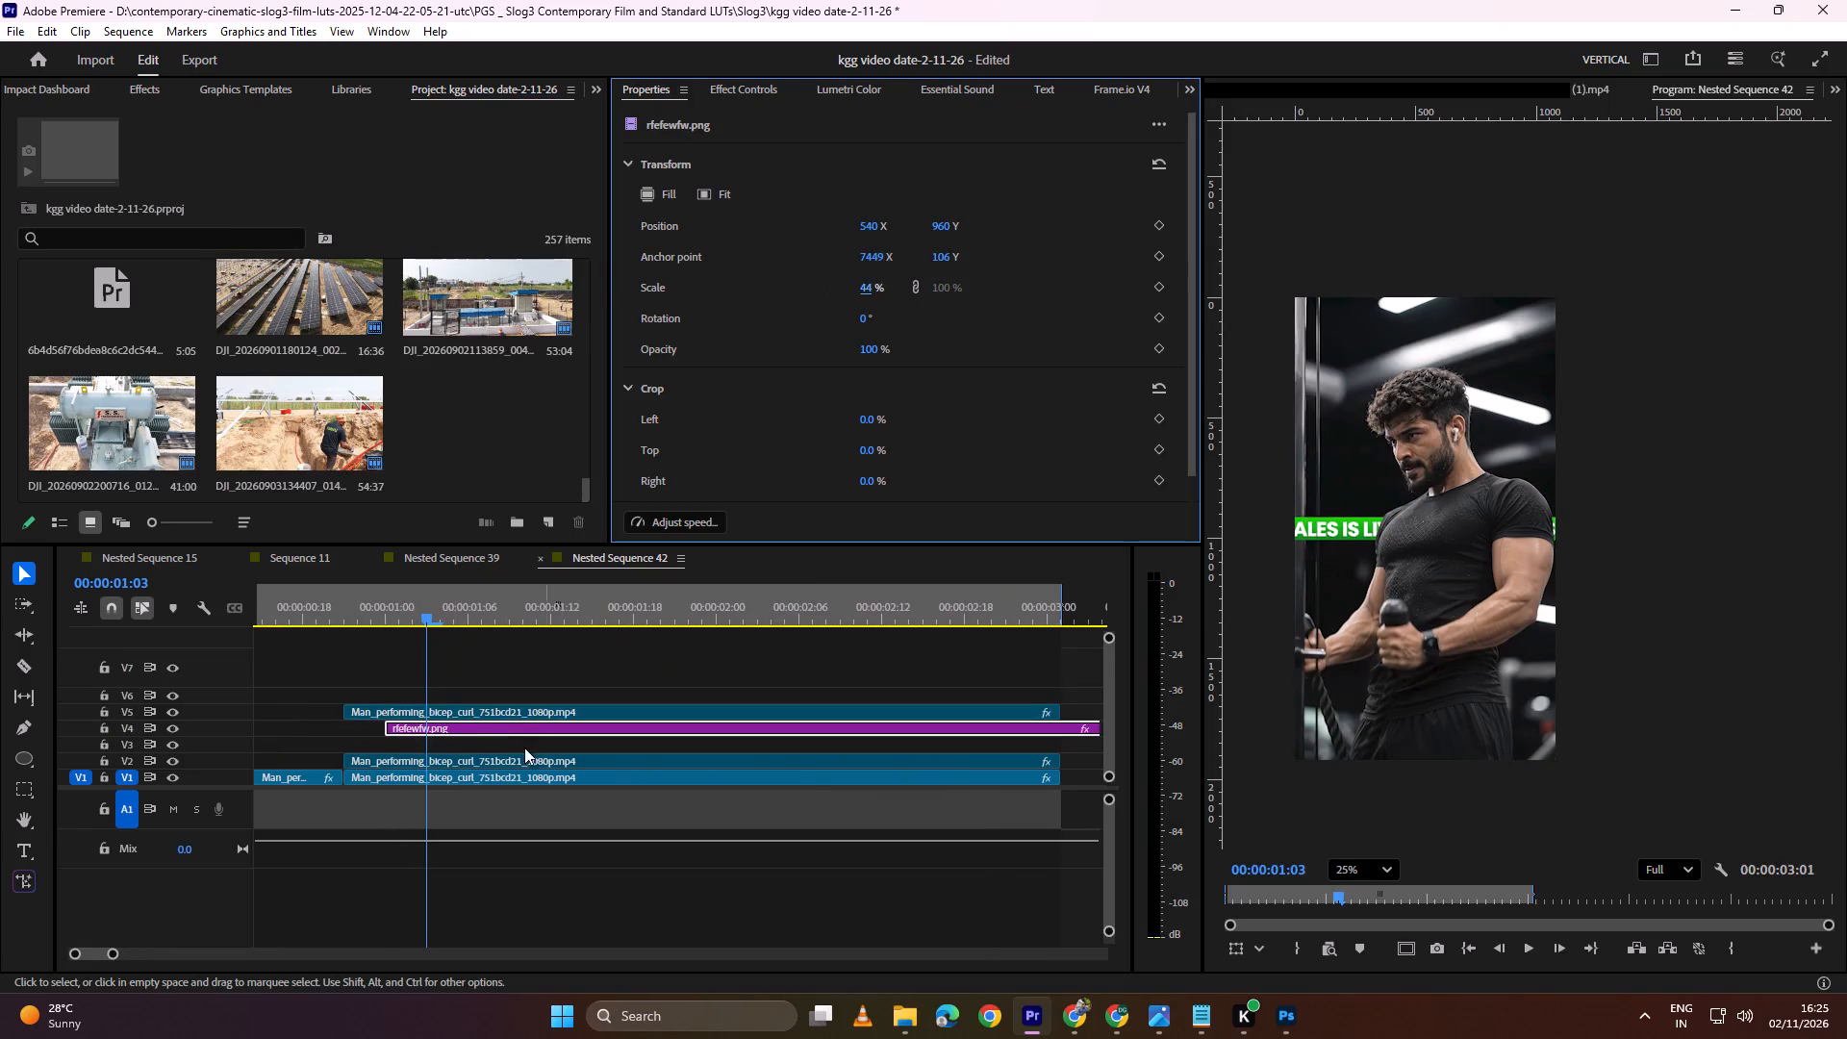
# Set the strip's Position X to 3243 at 00:00:01:00 and start Position keyframing there.
pyautogui.click(421, 730)
pyautogui.click(741, 90)
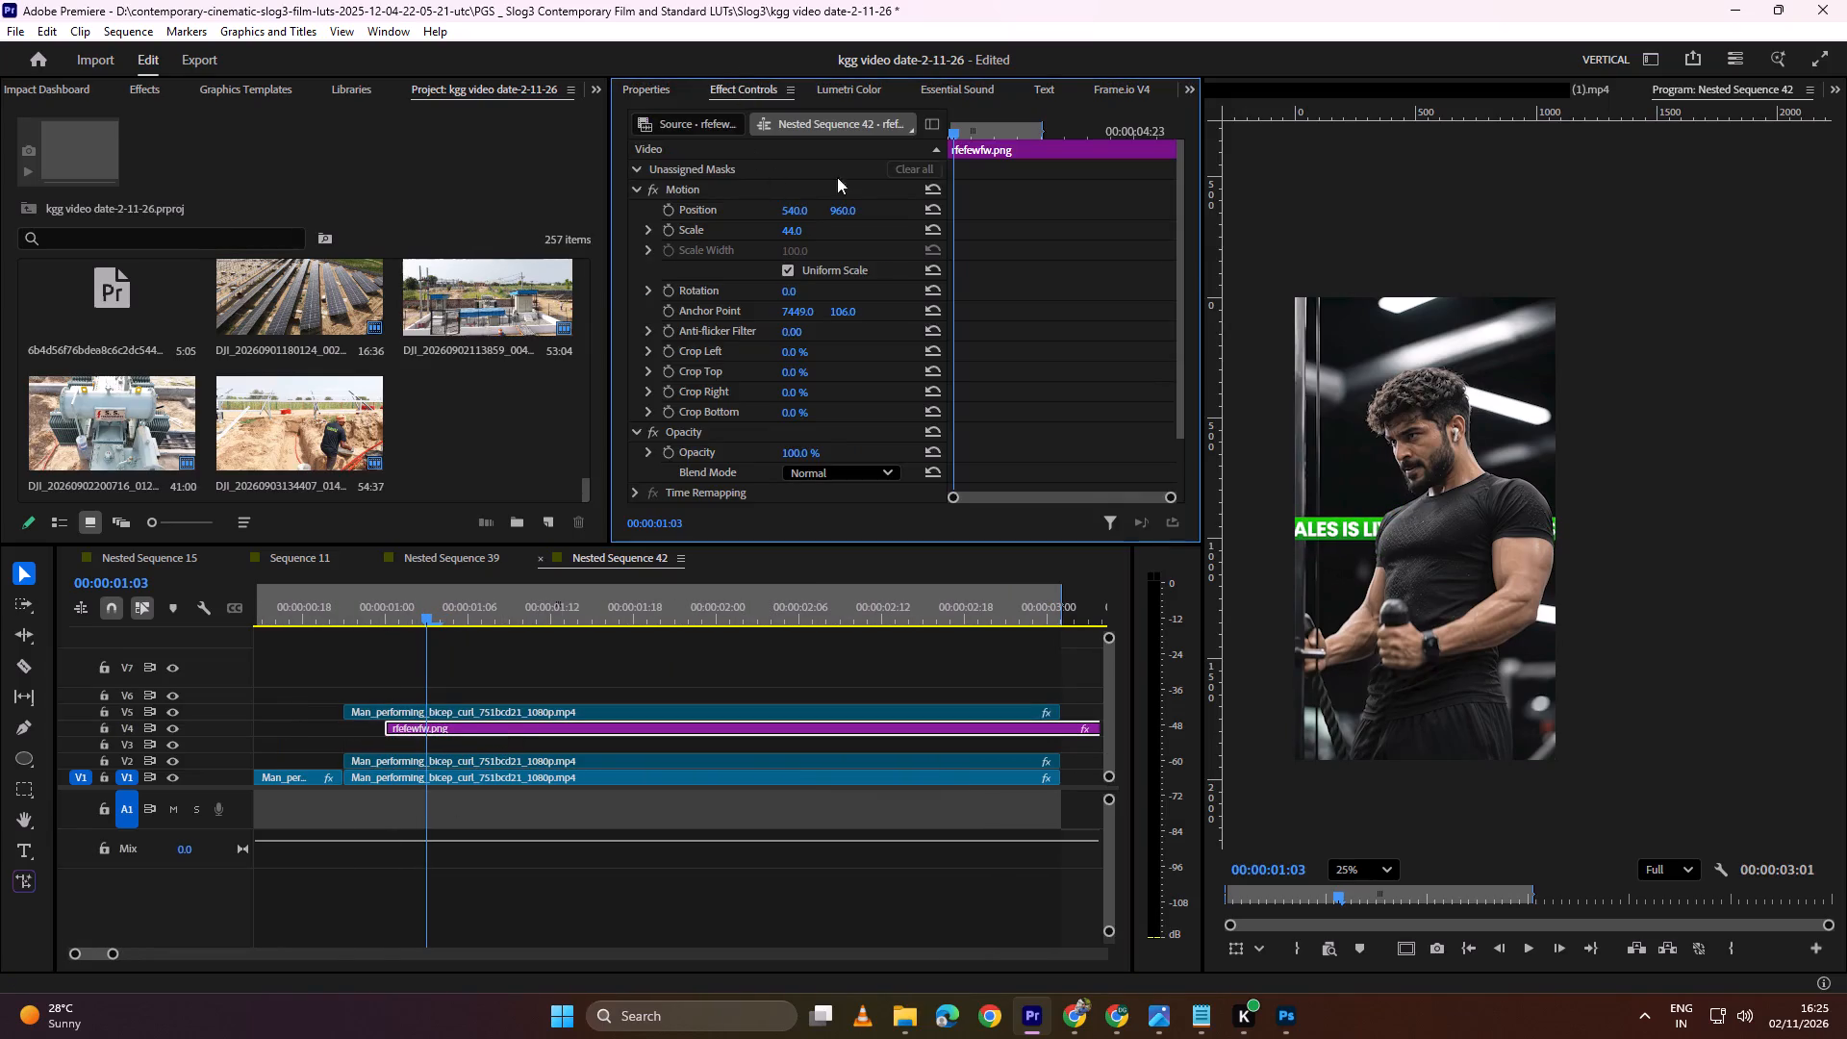
pyautogui.moveTo(986, 121); pyautogui.dragTo(796, 163)
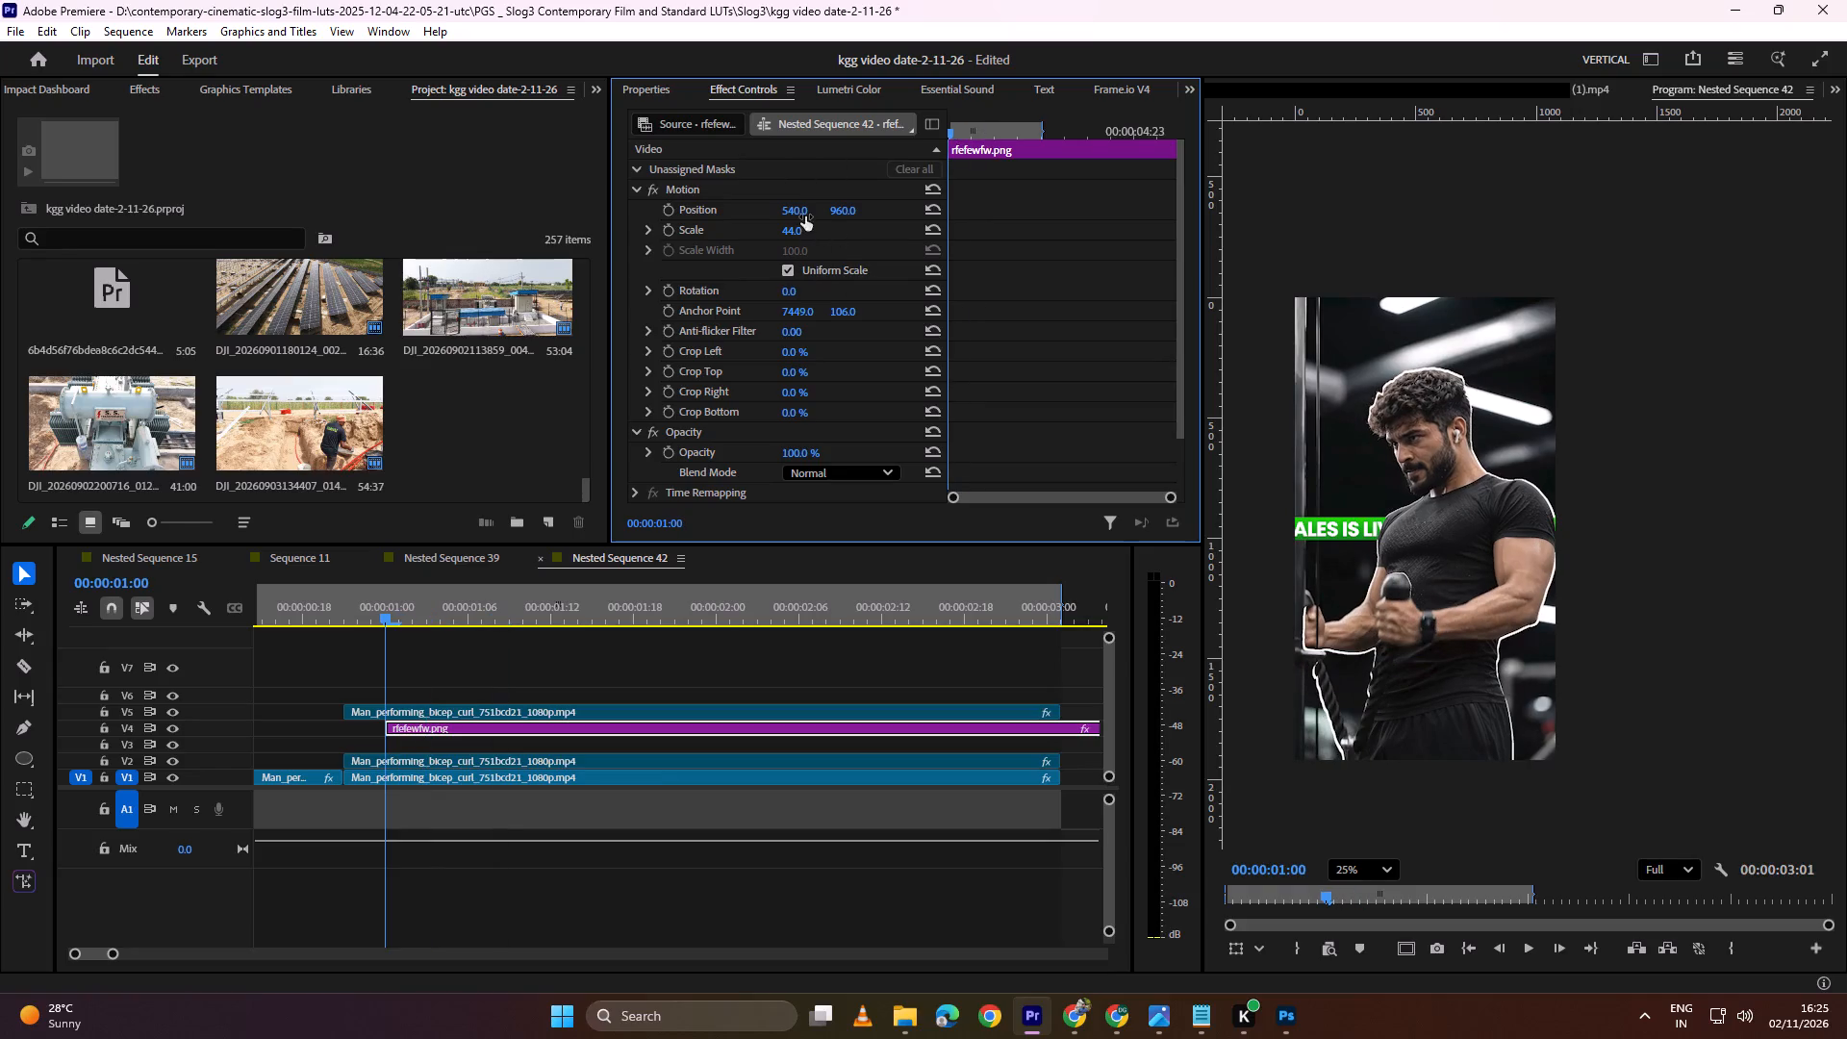
pyautogui.moveTo(804, 213); pyautogui.dragTo(373, 285)
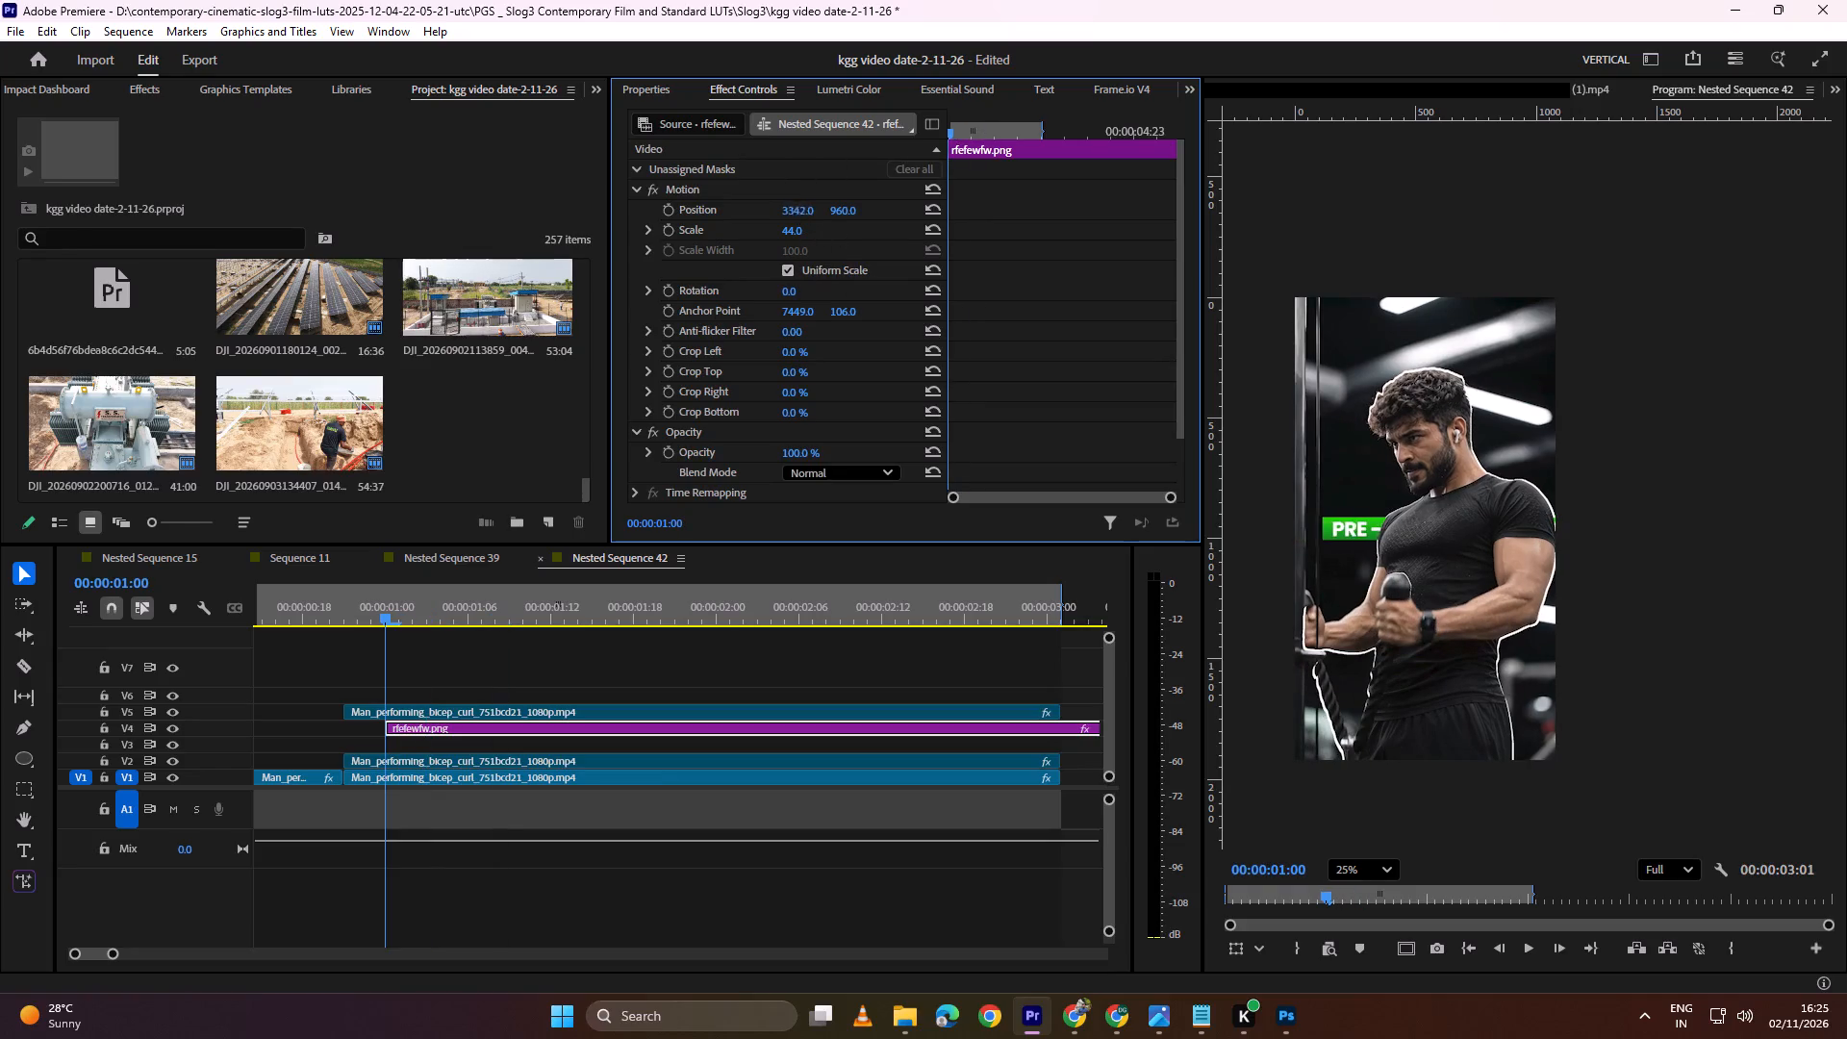
pyautogui.moveTo(373, 285); pyautogui.dragTo(279, 297)
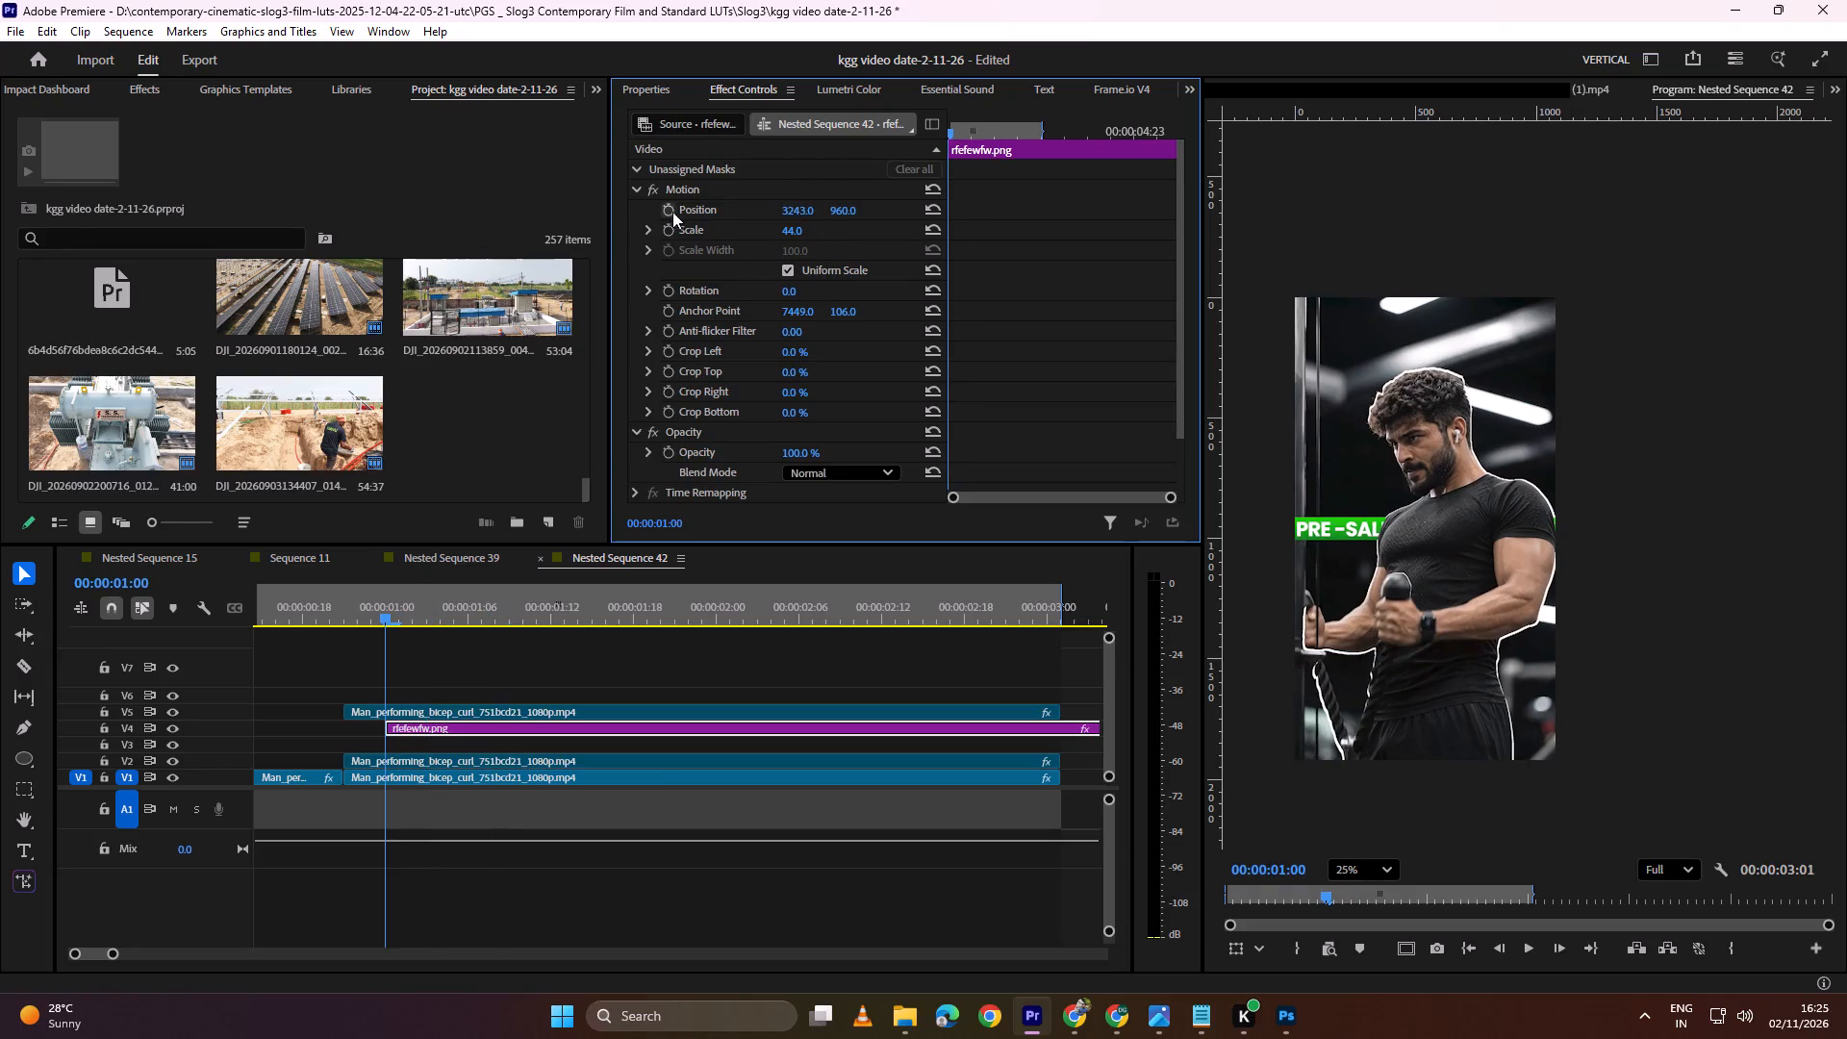
pyautogui.click(667, 211)
# Keyframe the strip's Position X at -1975 at 00:00:05:22, the end of the clip.
pyautogui.click(1032, 125)
pyautogui.moveTo(1044, 132); pyautogui.dragTo(1188, 128)
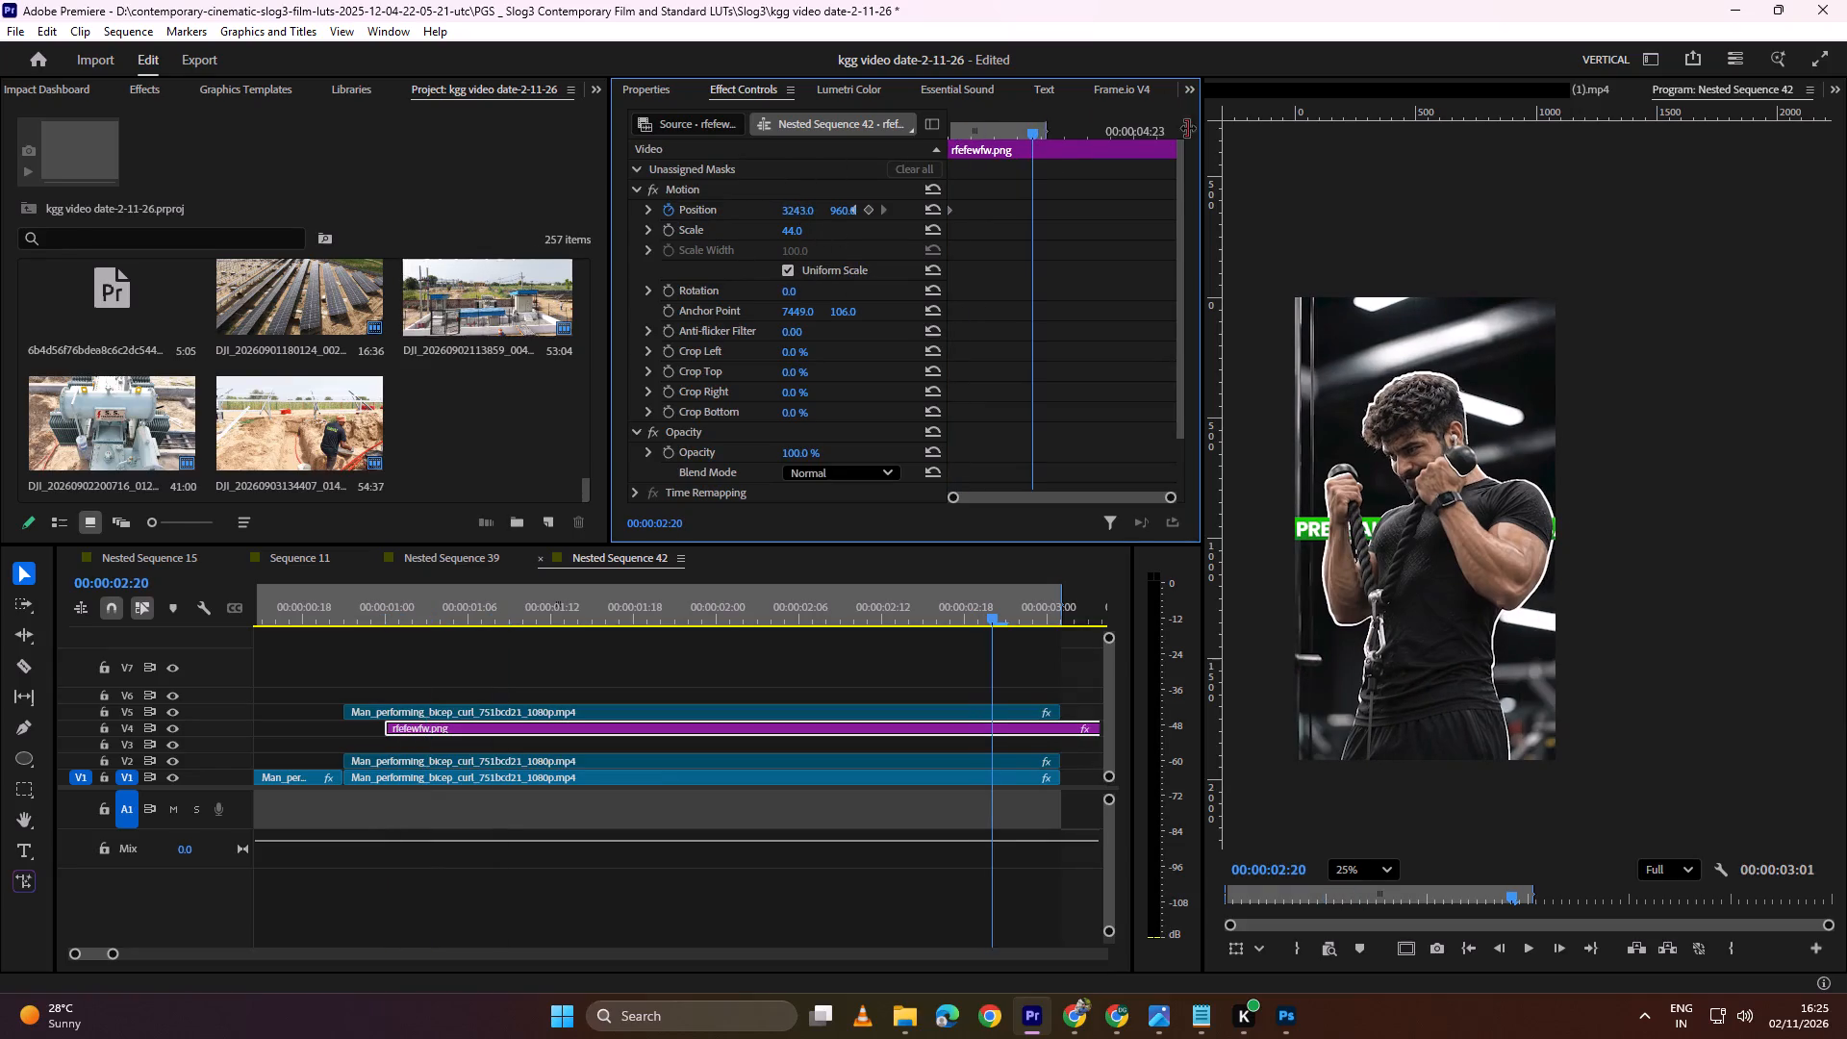
pyautogui.moveTo(1188, 128); pyautogui.dragTo(1548, 127)
pyautogui.moveTo(1073, 130); pyautogui.dragTo(1378, 136)
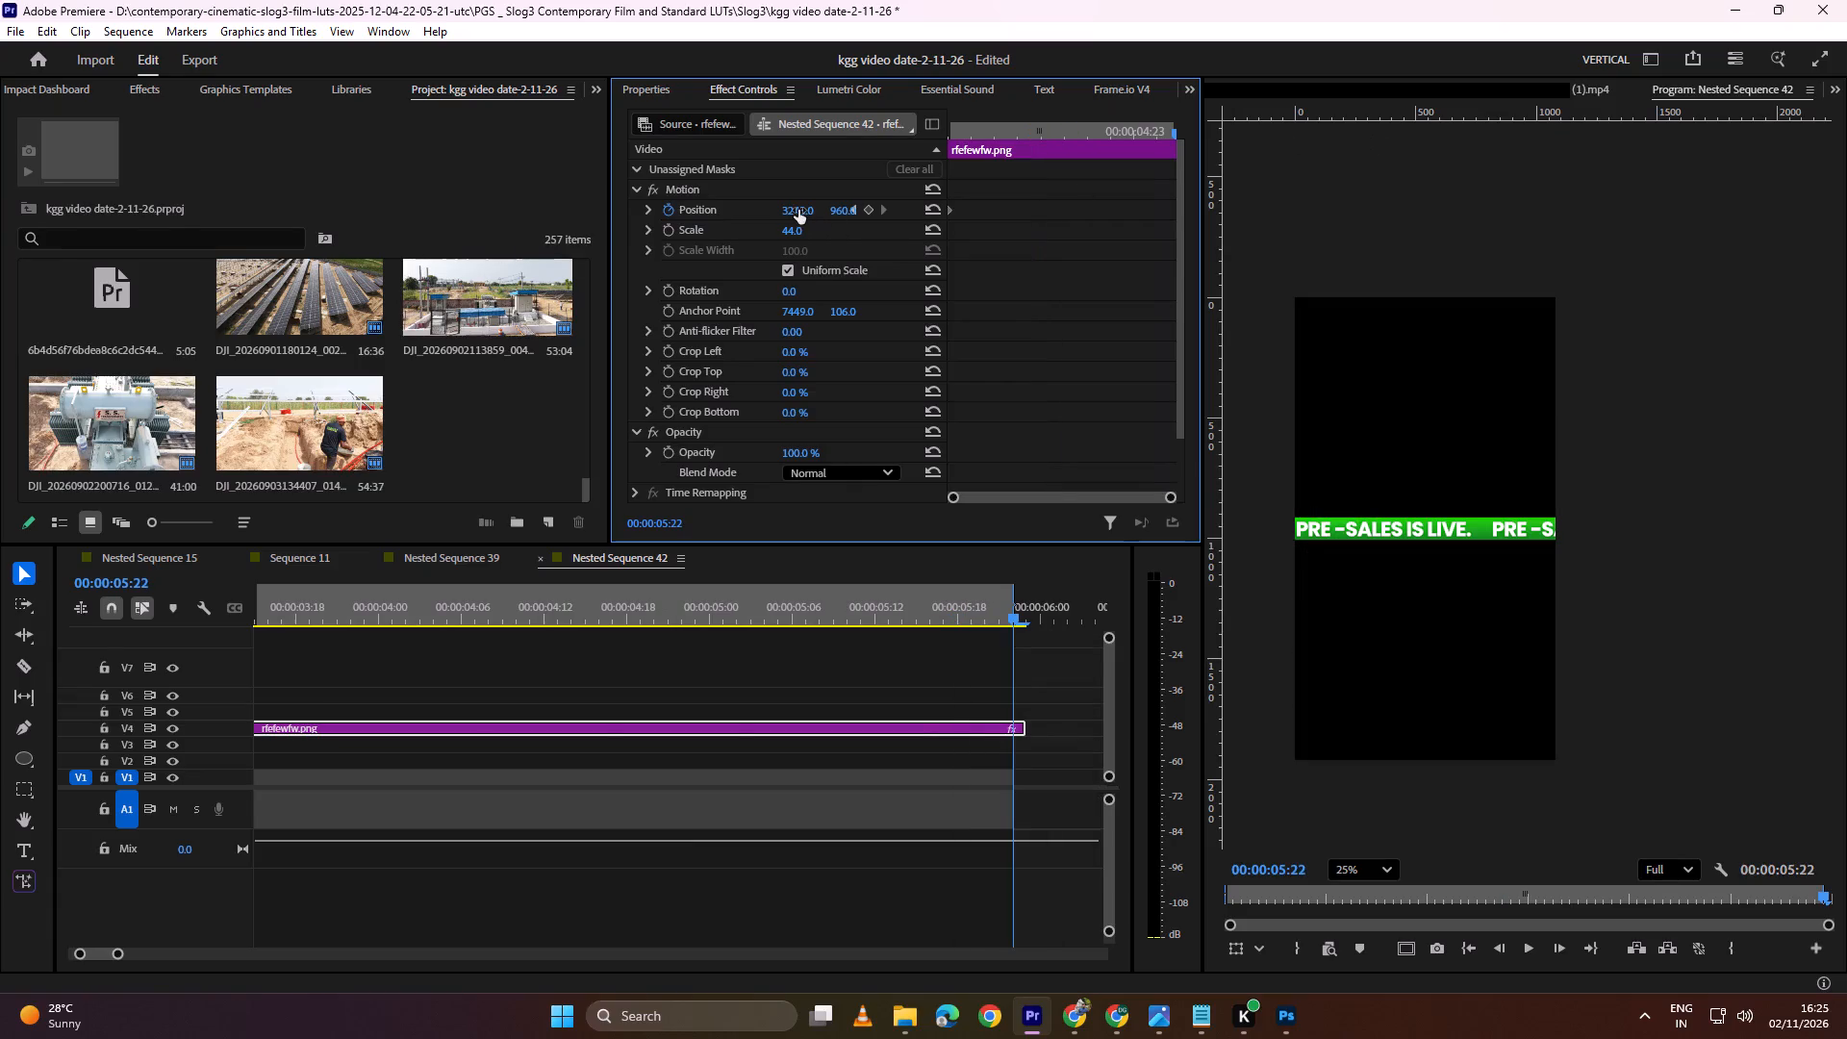
pyautogui.moveTo(797, 210); pyautogui.dragTo(9, 286)
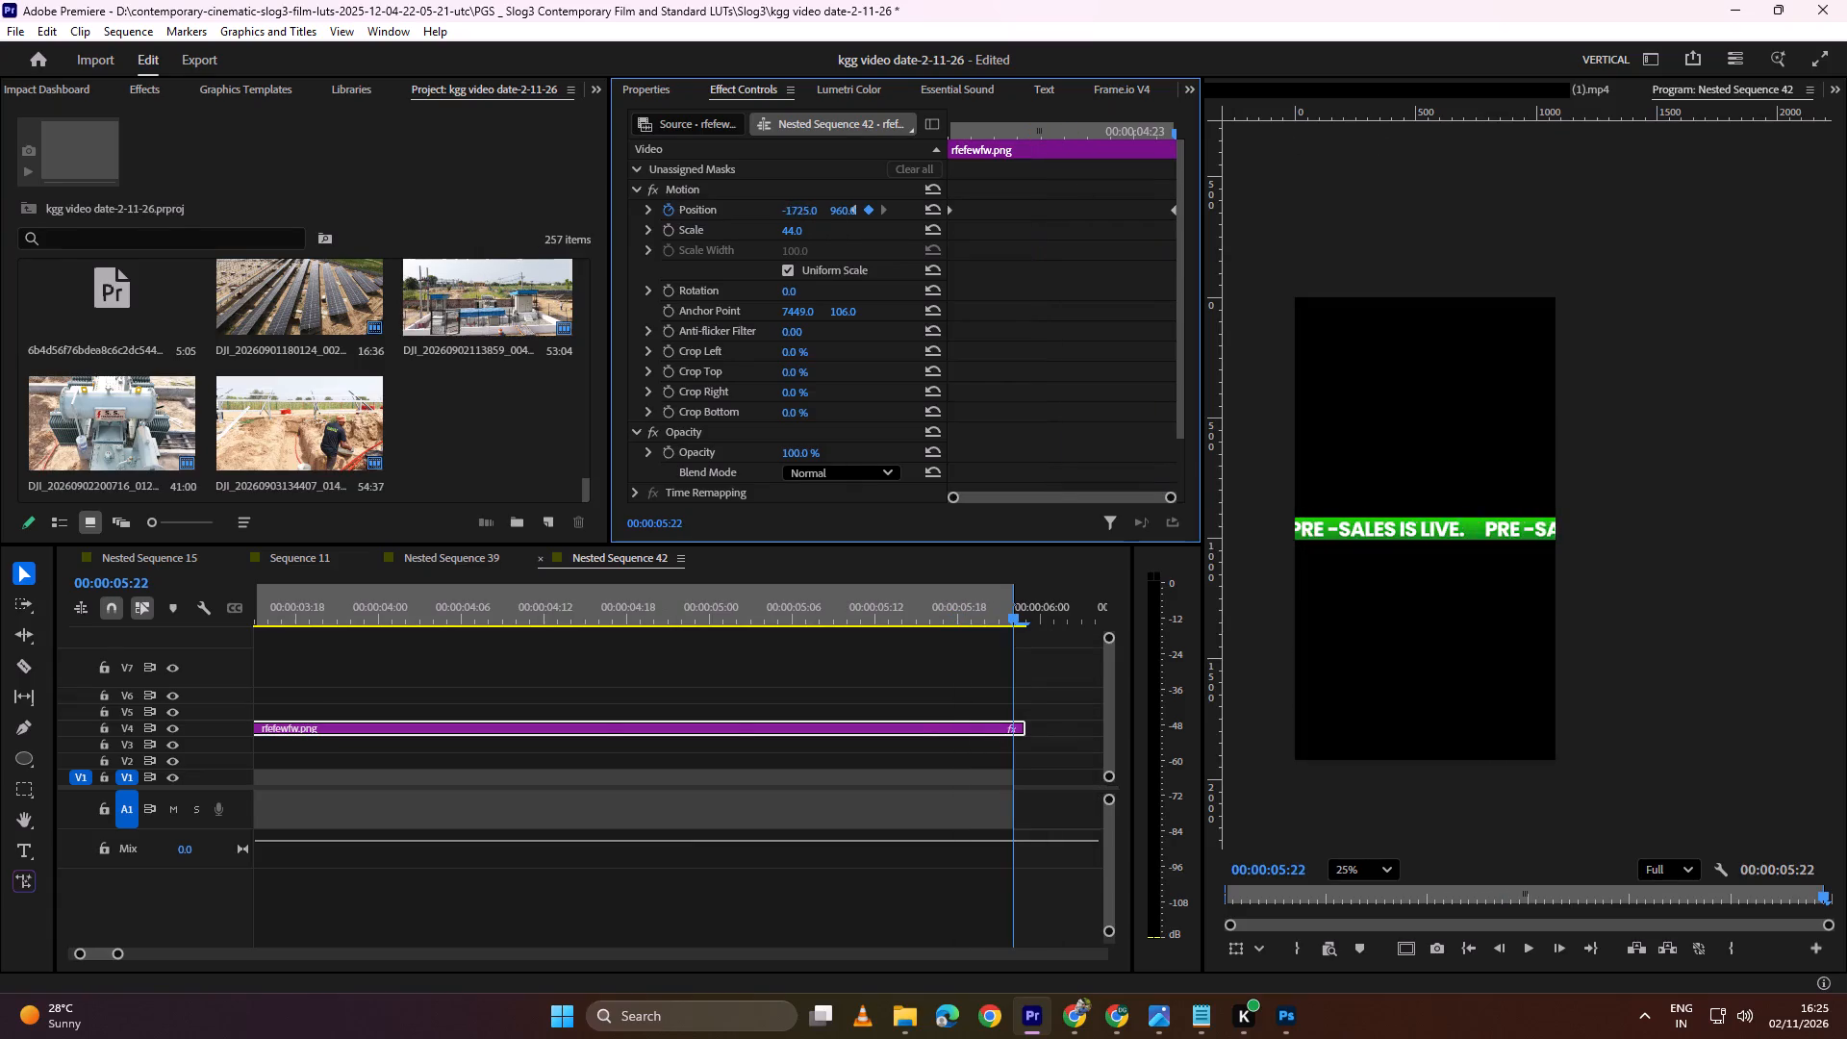
pyautogui.moveTo(9, 286); pyautogui.dragTo(1119, 186)
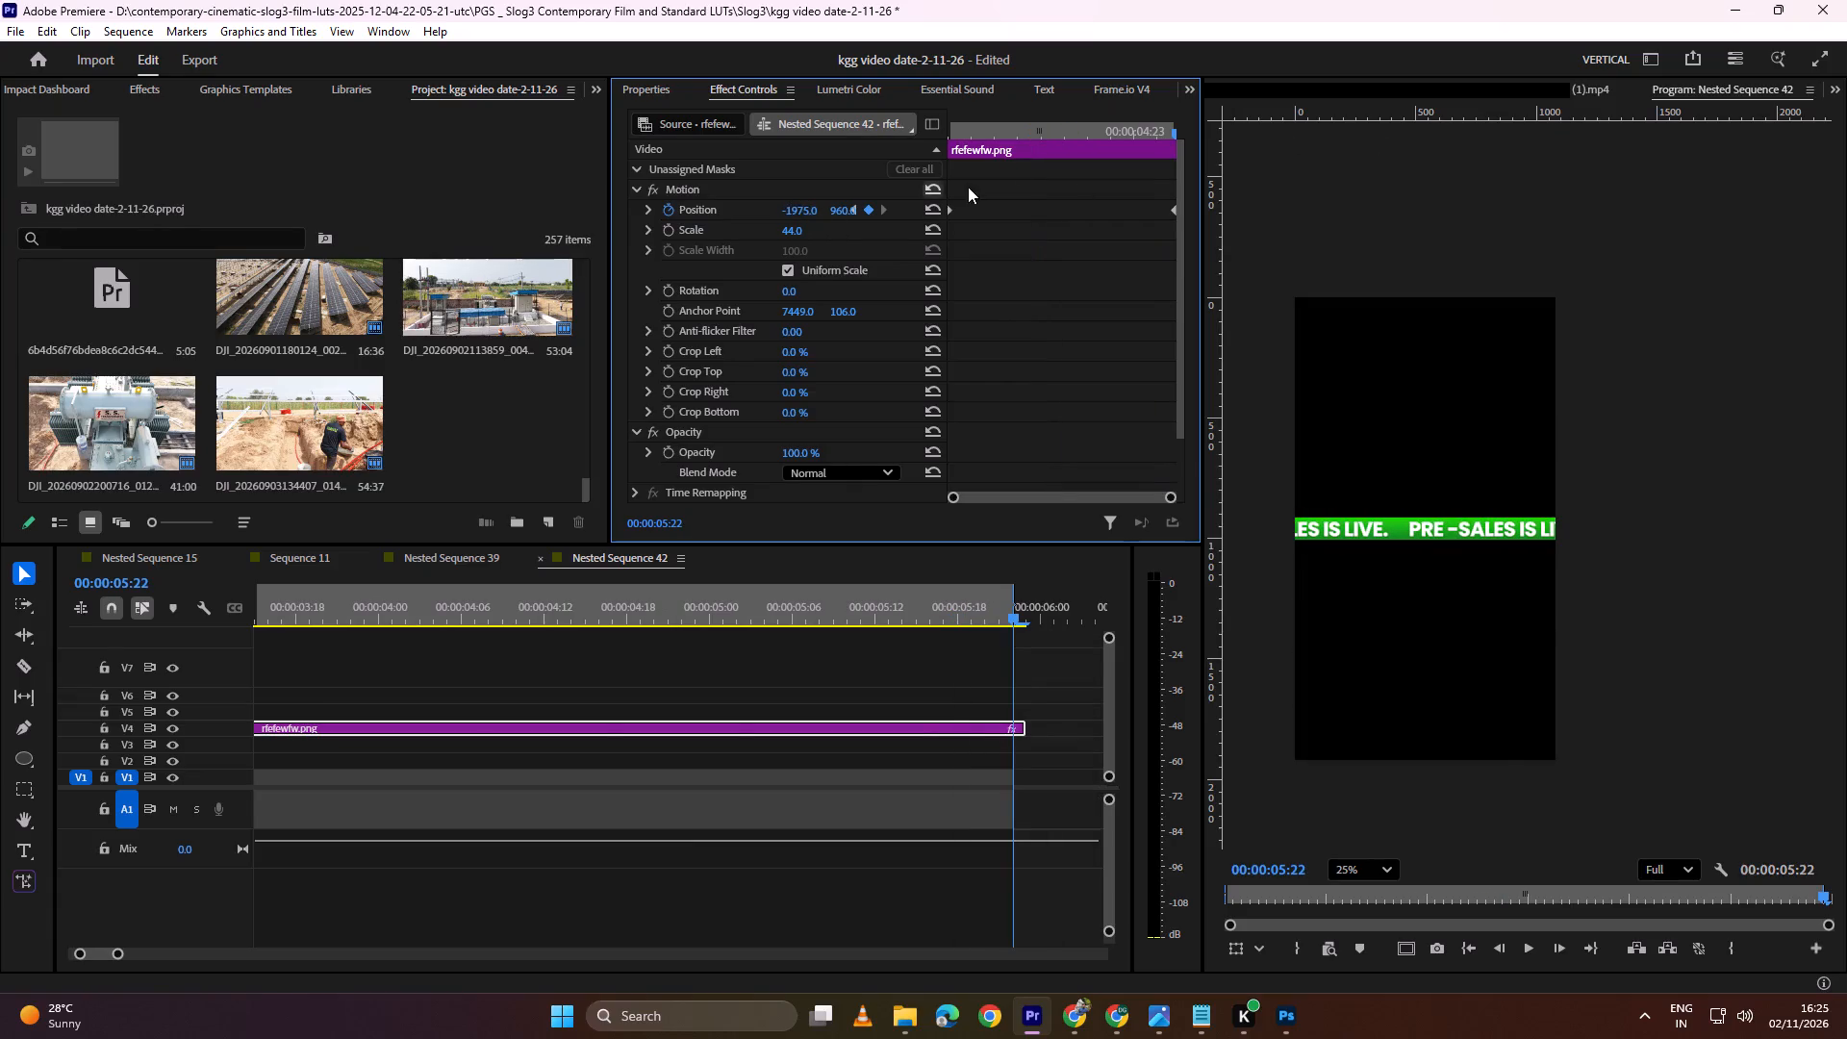
# Play the strip's scrolling animation from the beginning to check its speed.
pyautogui.moveTo(1025, 123); pyautogui.dragTo(502, 201)
pyautogui.press('space')
pyautogui.press('space')
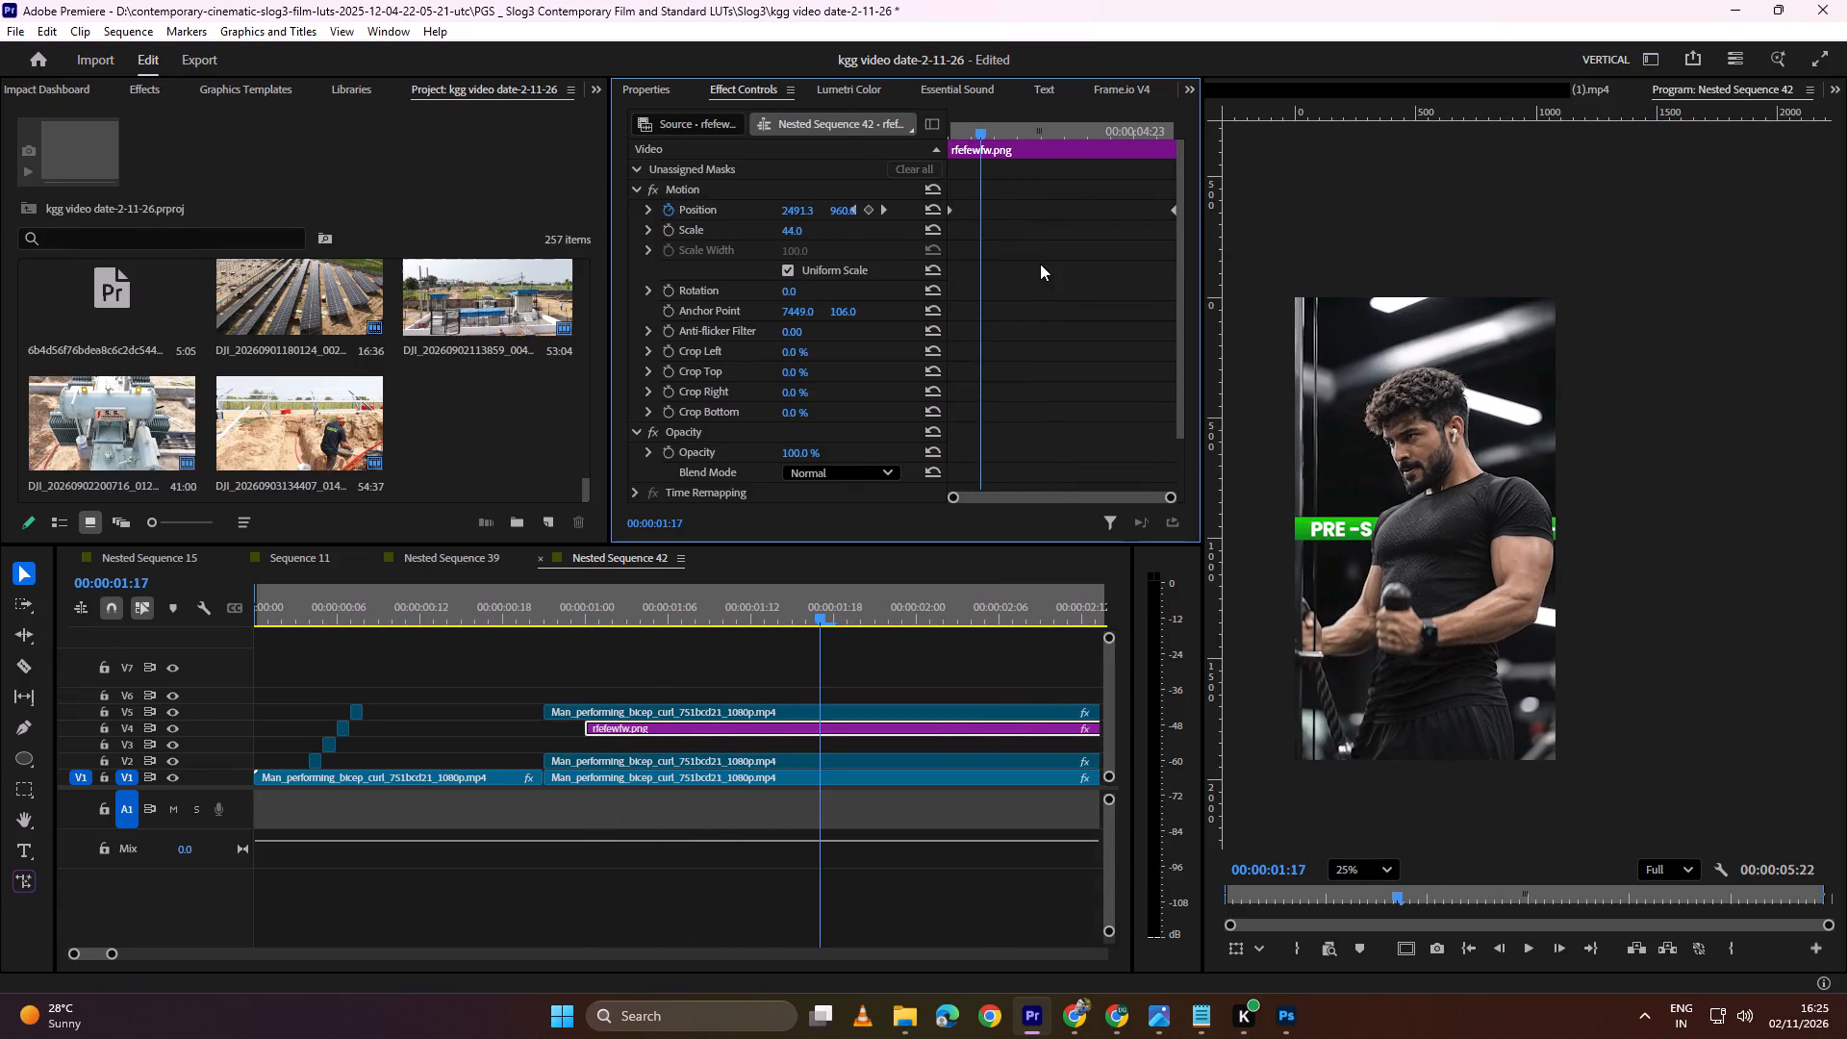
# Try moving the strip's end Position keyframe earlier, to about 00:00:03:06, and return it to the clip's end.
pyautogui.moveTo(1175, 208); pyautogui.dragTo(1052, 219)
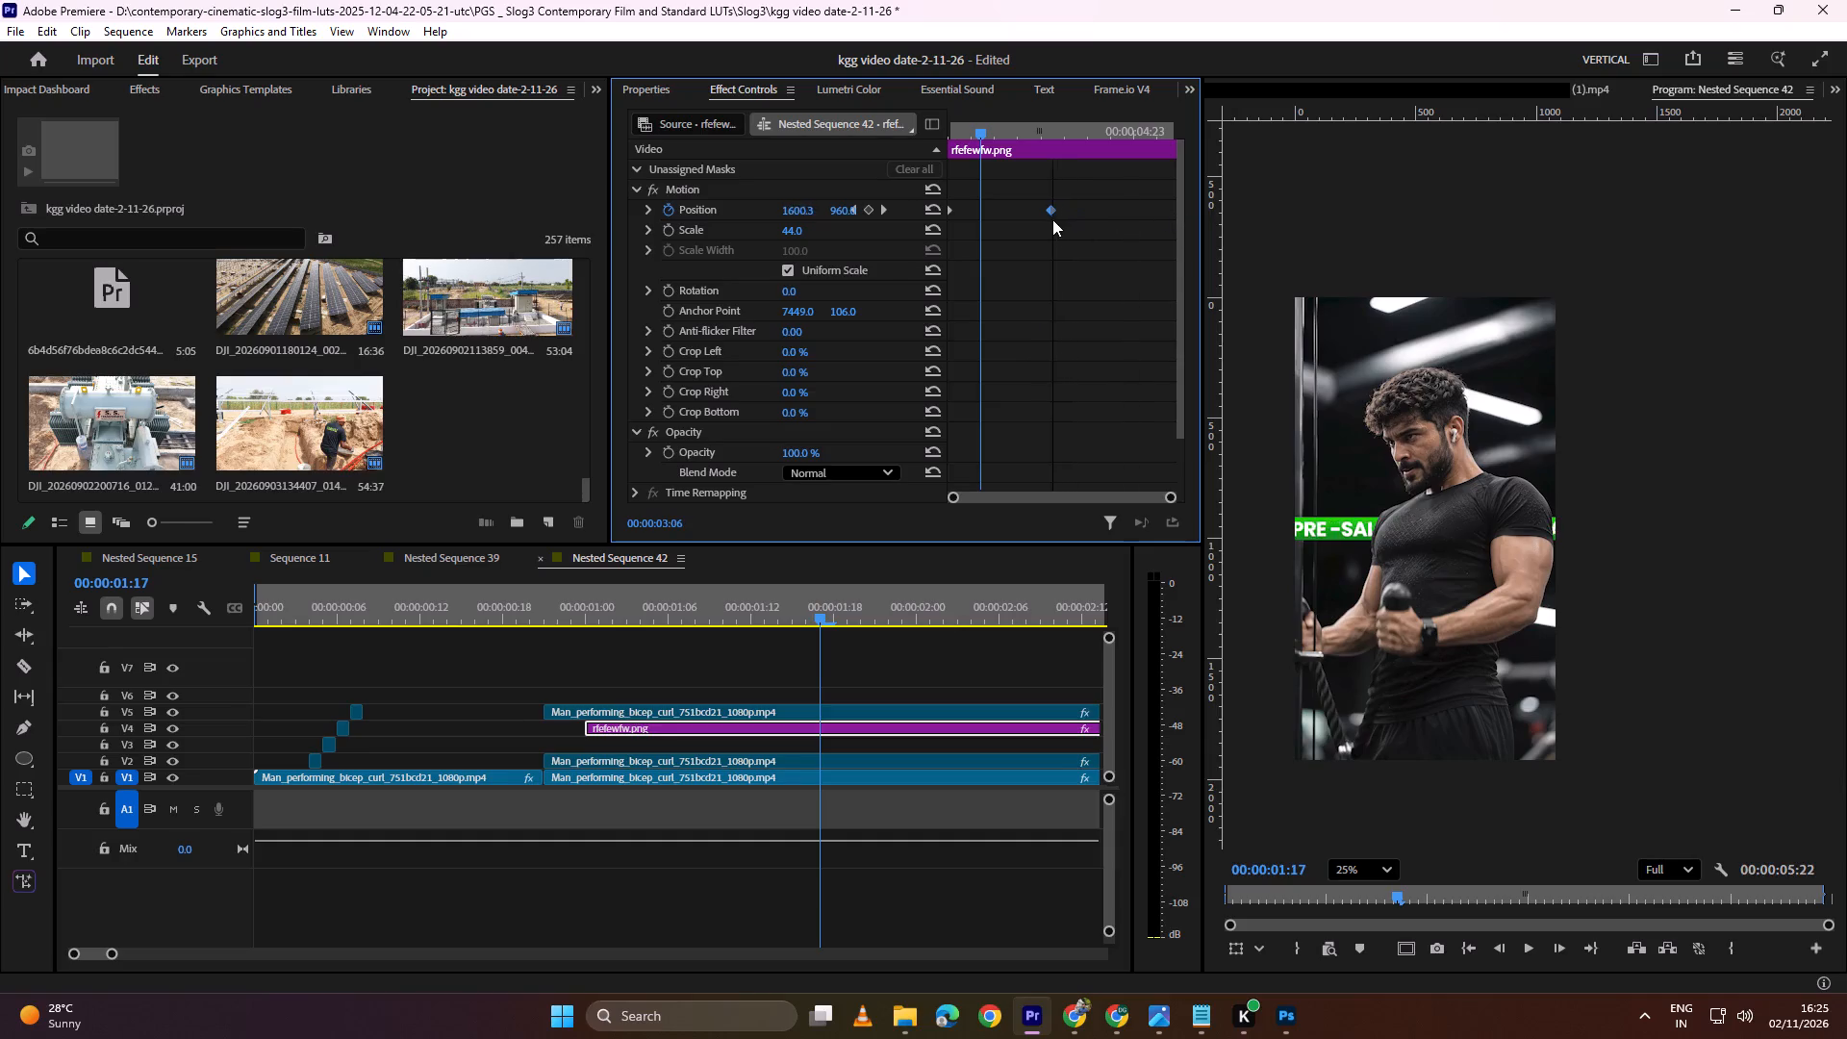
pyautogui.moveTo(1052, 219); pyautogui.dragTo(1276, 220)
# Add a Position keyframe to the strip at 00:00:03:15 and delete the Position keyframe at the clip's end.
pyautogui.click(1068, 125)
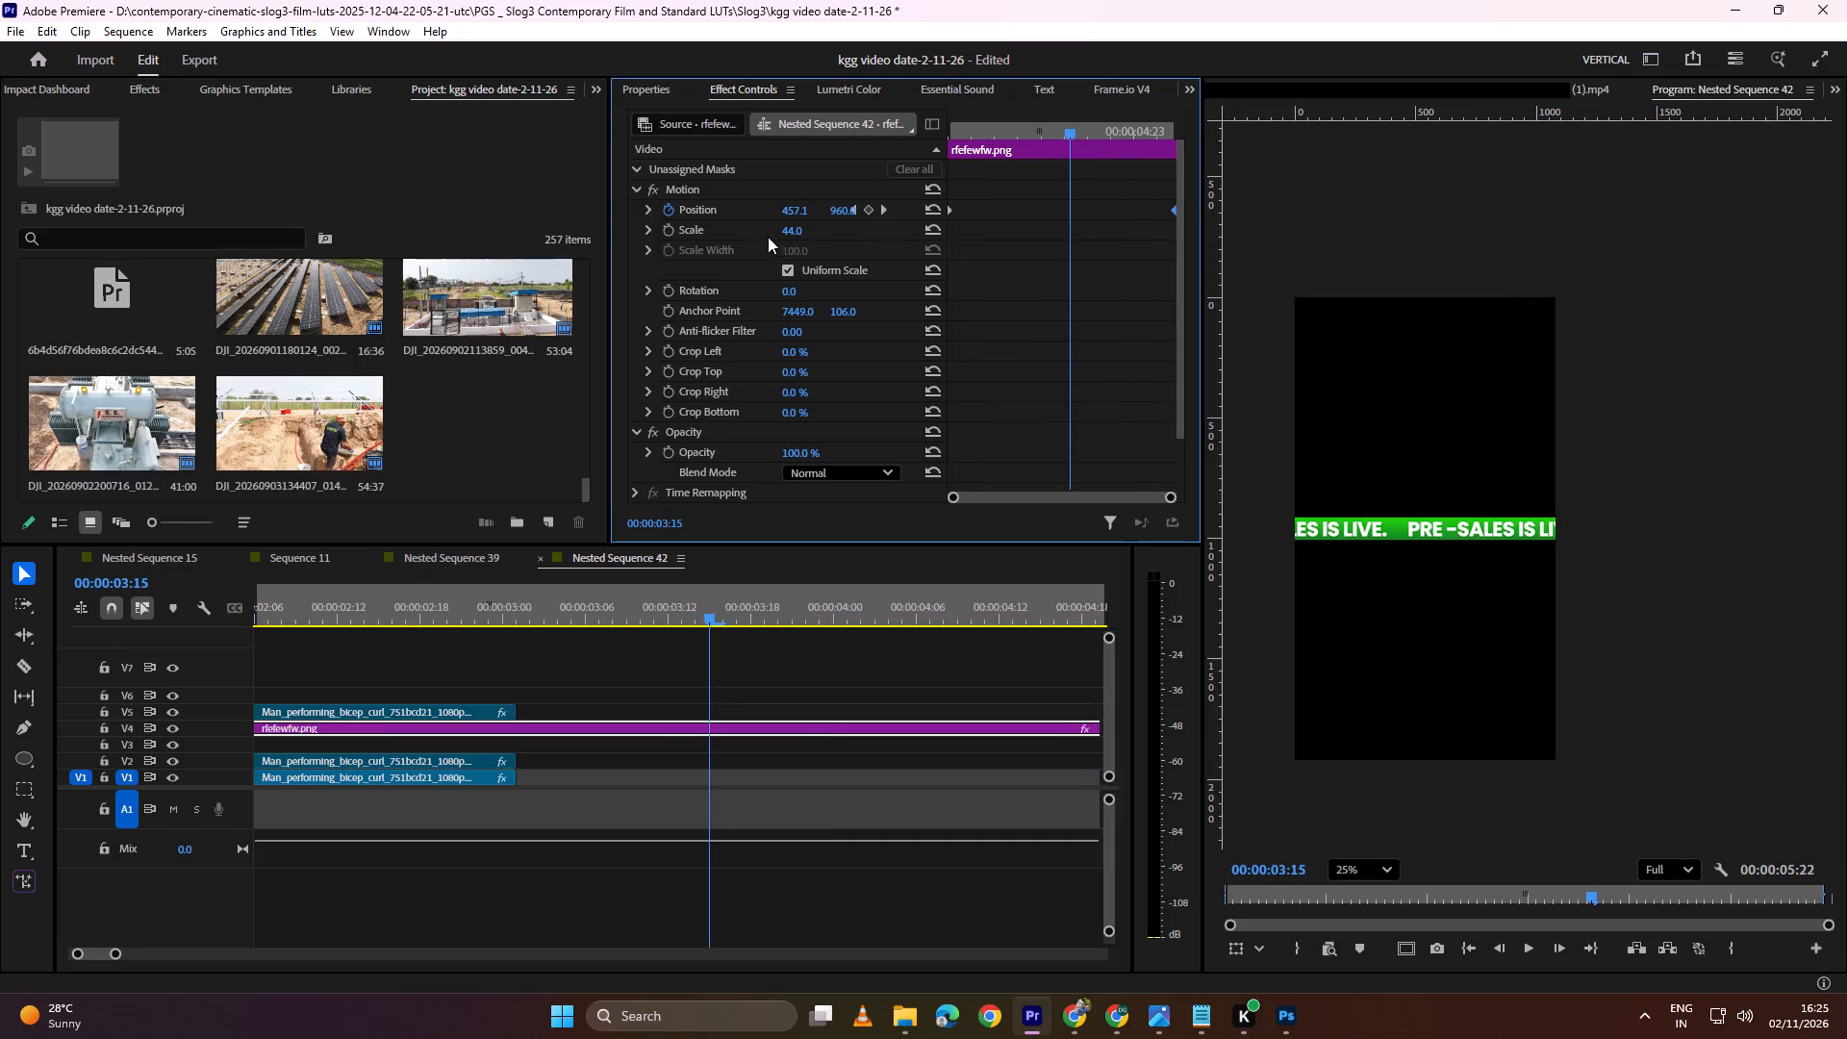
pyautogui.click(873, 208)
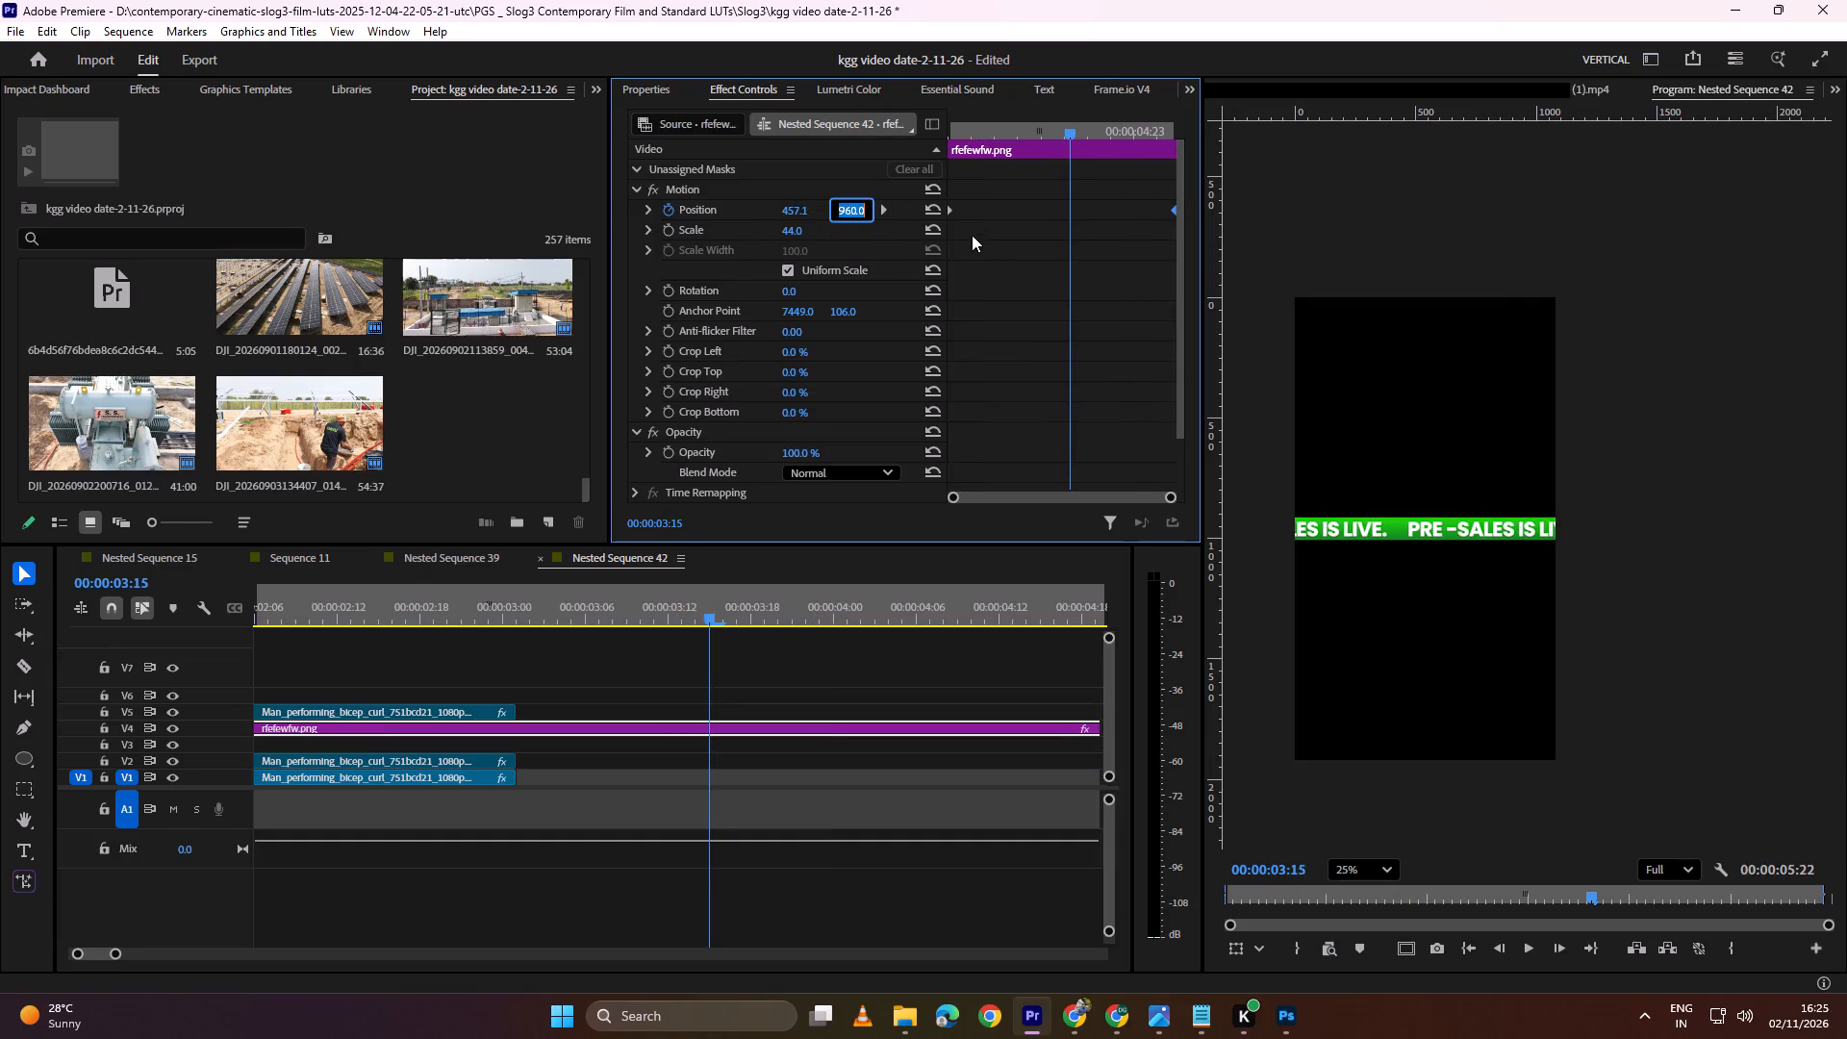
pyautogui.moveTo(944, 247); pyautogui.dragTo(999, 240)
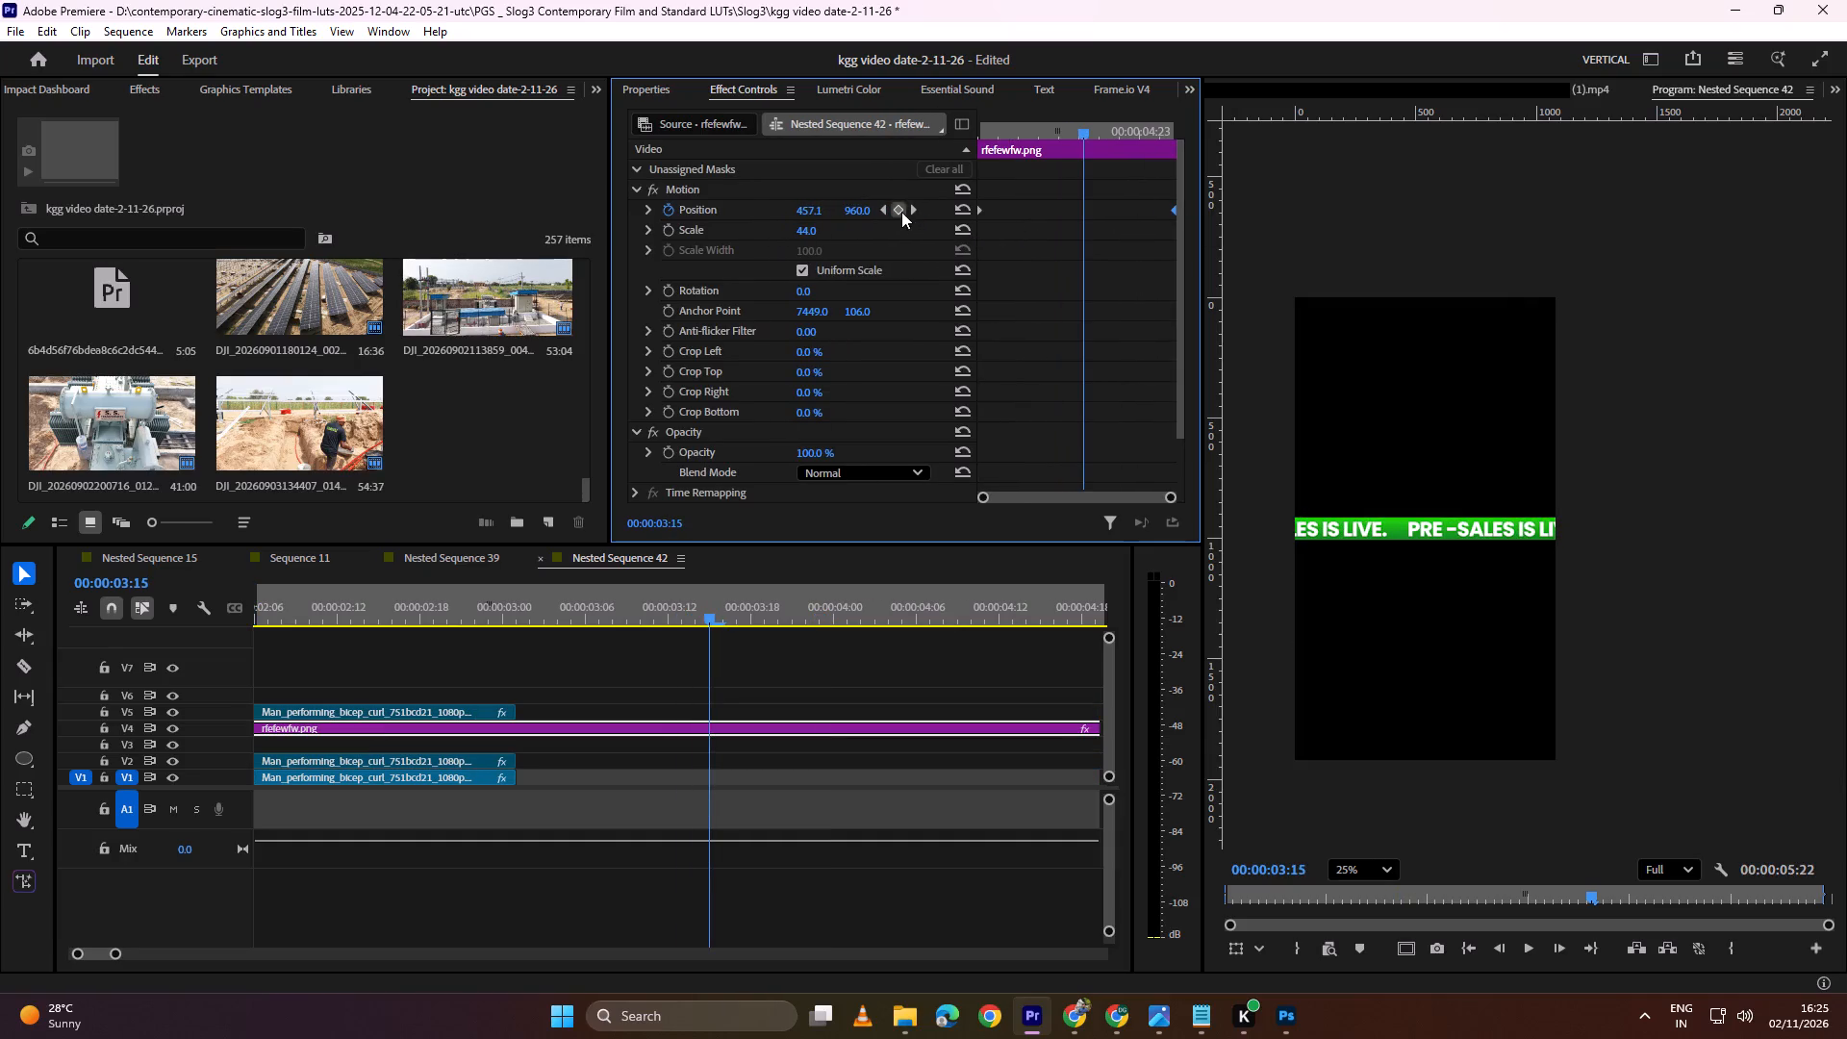
pyautogui.click(901, 212)
pyautogui.moveTo(1158, 188); pyautogui.dragTo(1251, 265)
pyautogui.press('BackSpace')
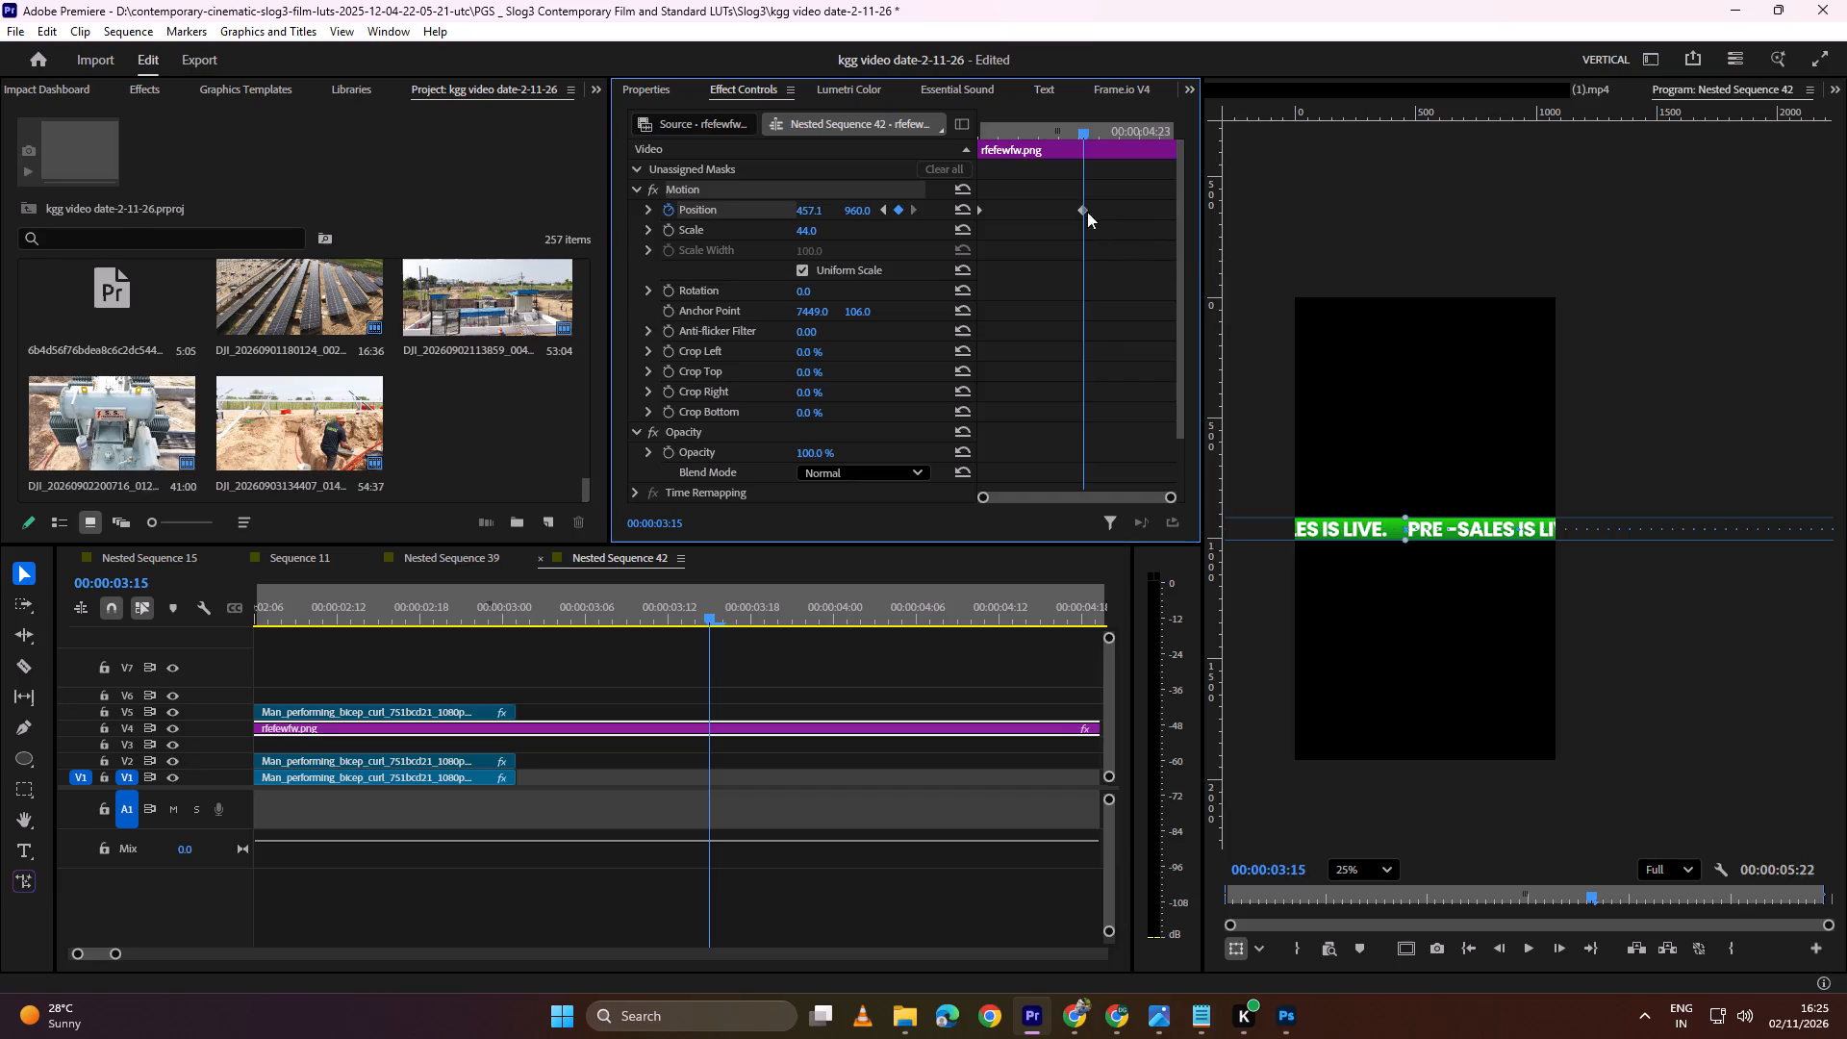
# Move the strip's Position keyframe from 00:00:03:15 to the clip's end and play the slower scroll.
pyautogui.moveTo(1084, 211); pyautogui.dragTo(1274, 210)
pyautogui.moveTo(1107, 114); pyautogui.dragTo(705, 212)
pyautogui.press('space')
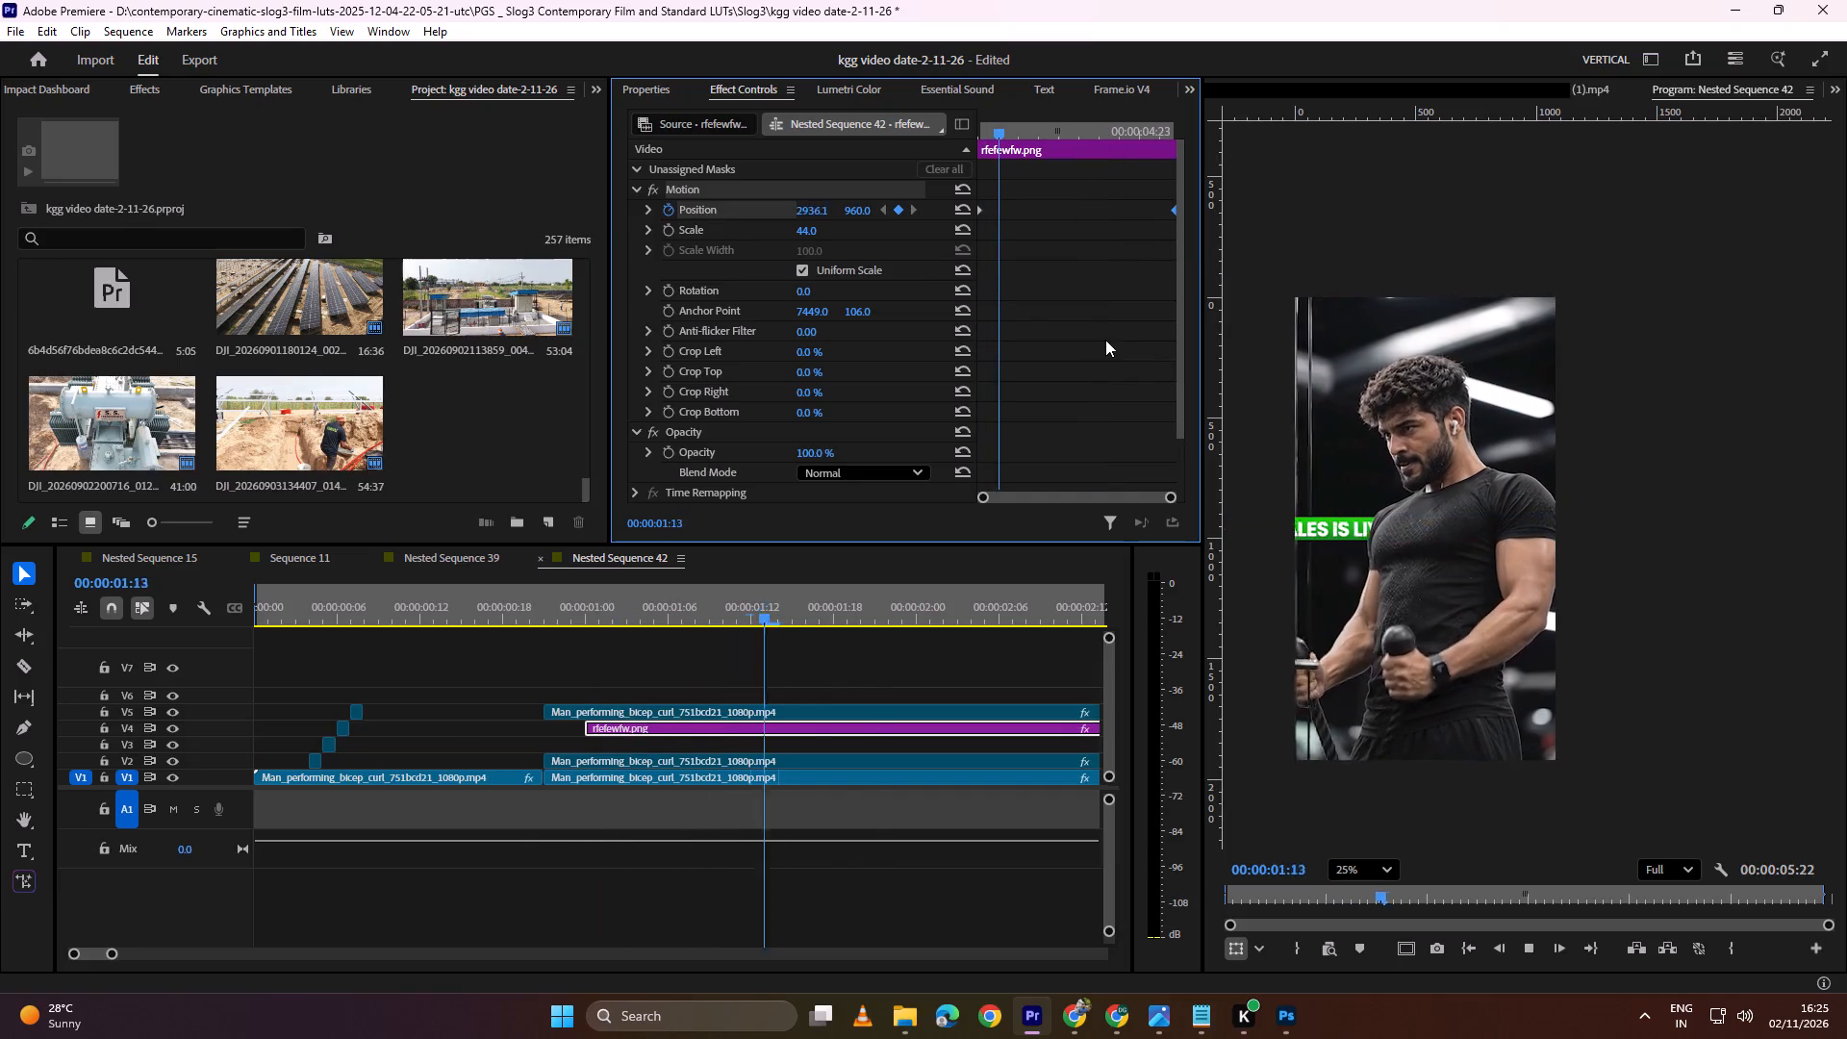
pyautogui.press('space')
# Move the strip clip from track V4 down to track V3, keeping its start time.
pyautogui.click(670, 728)
pyautogui.moveTo(664, 732); pyautogui.dragTo(625, 739)
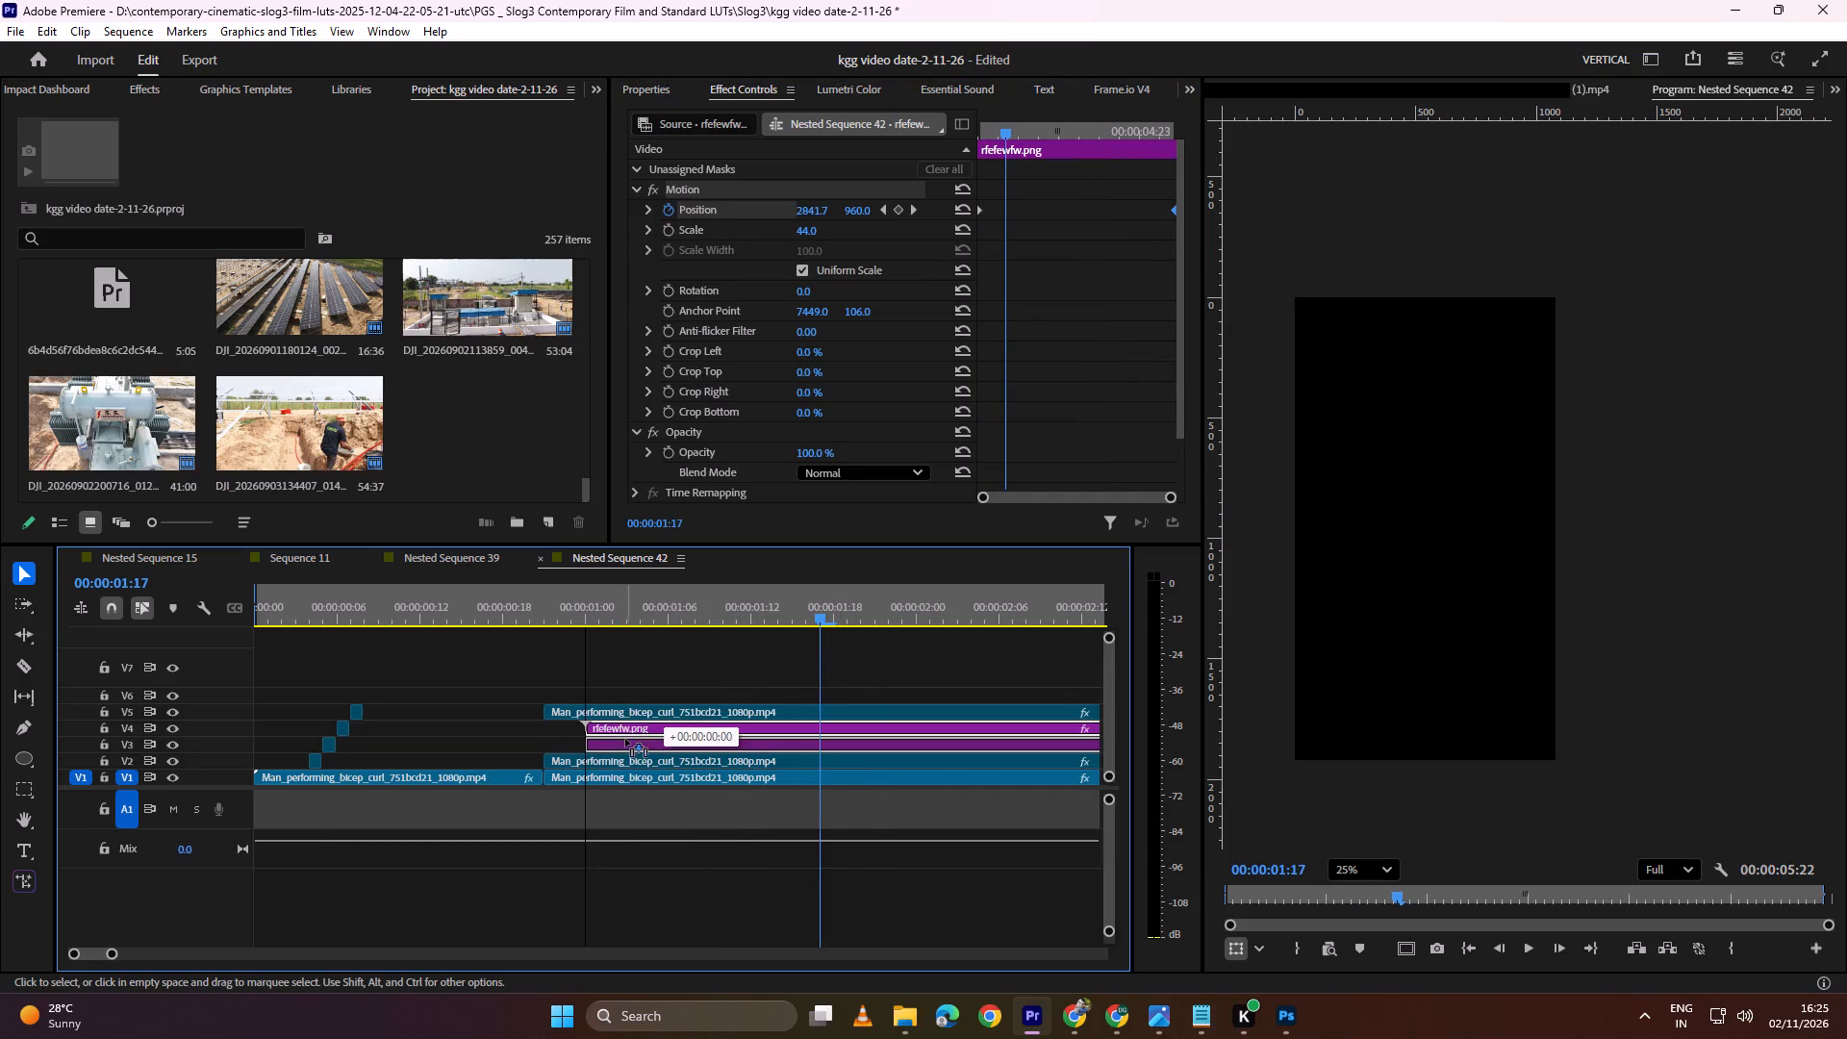
pyautogui.moveTo(625, 739); pyautogui.dragTo(613, 744)
pyautogui.keyDown('alt'); pyautogui.scroll(-8, 577, 738); pyautogui.keyUp('alt')
pyautogui.press('c')
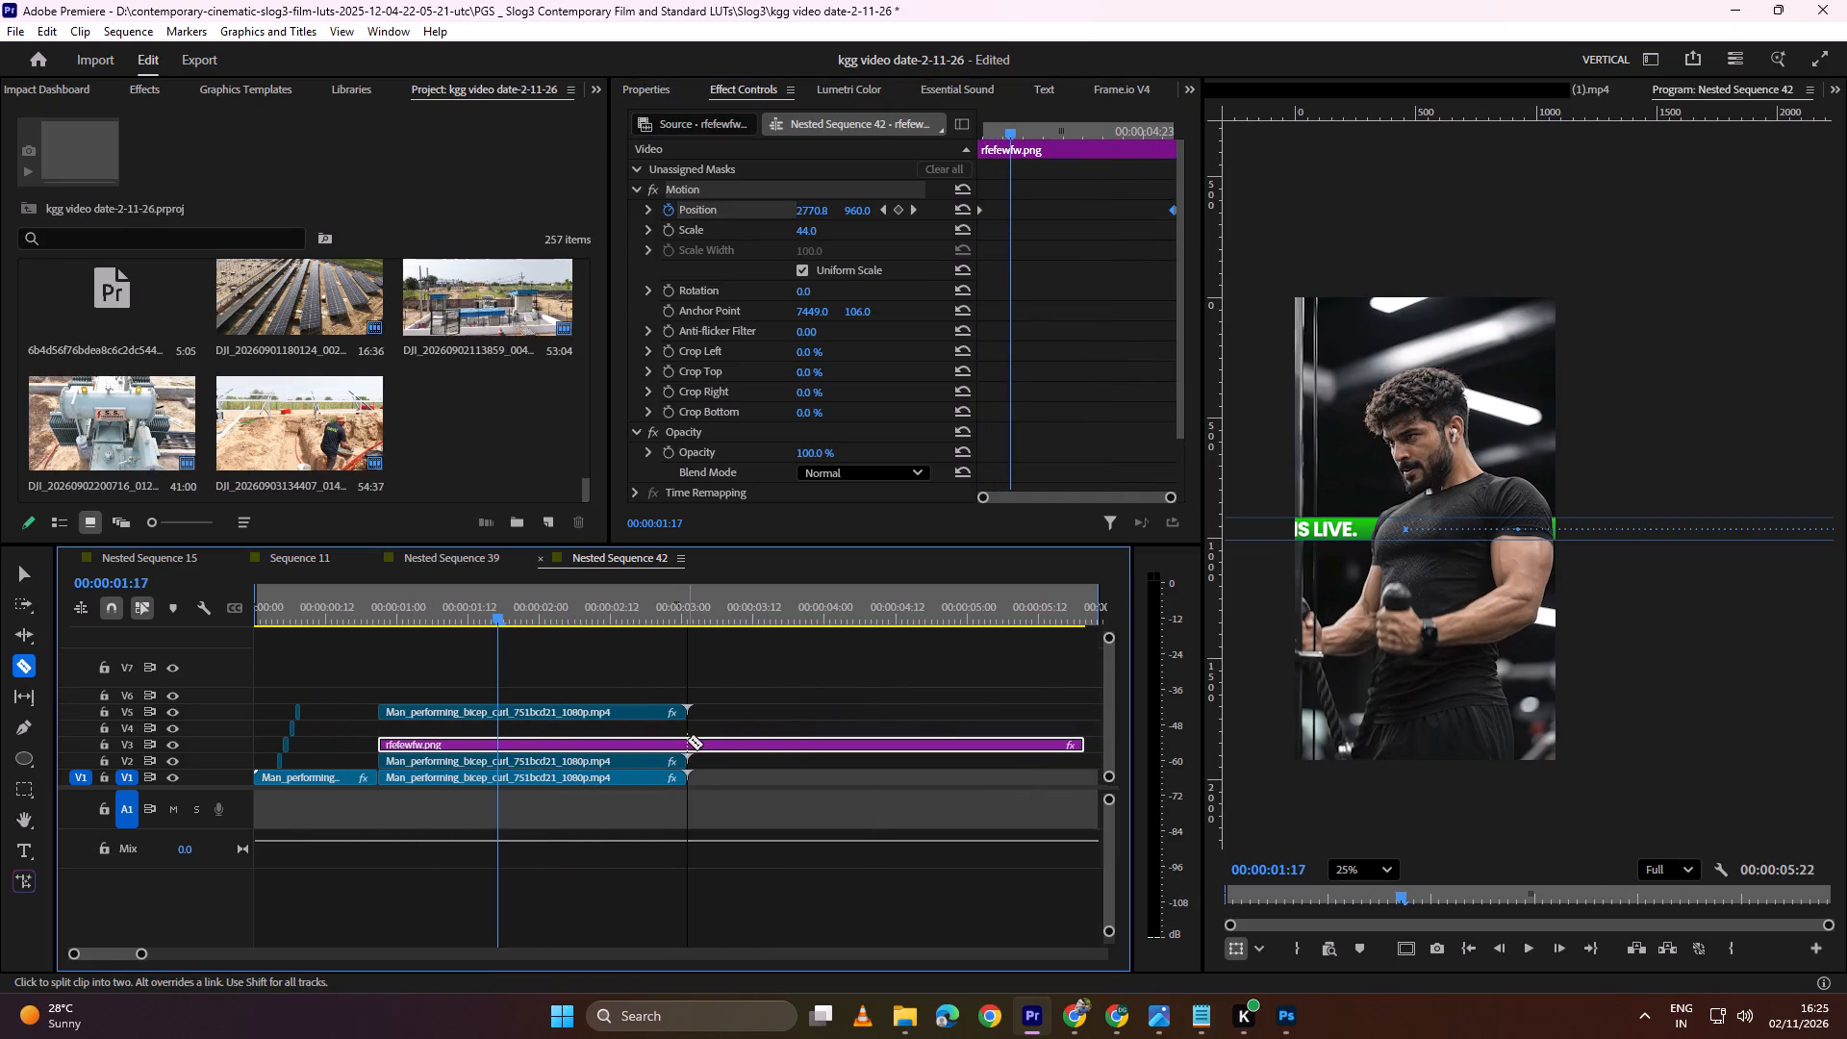
pyautogui.press('v')
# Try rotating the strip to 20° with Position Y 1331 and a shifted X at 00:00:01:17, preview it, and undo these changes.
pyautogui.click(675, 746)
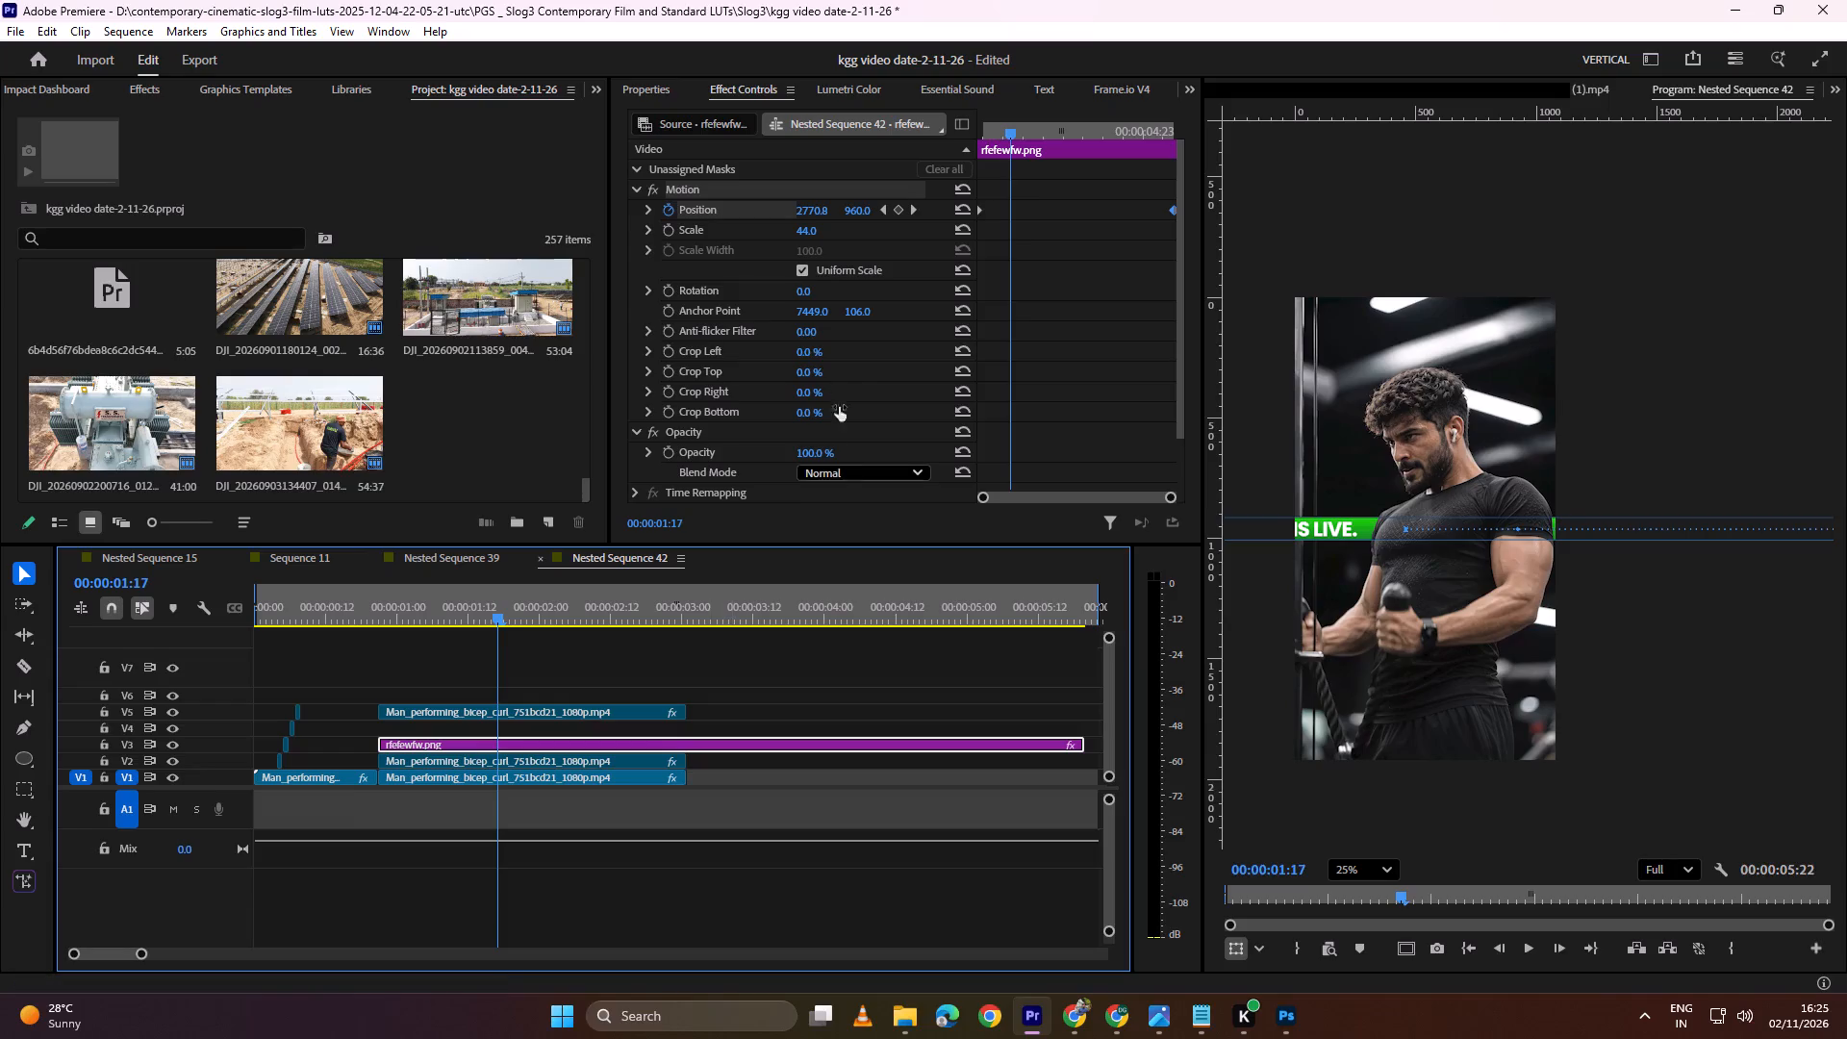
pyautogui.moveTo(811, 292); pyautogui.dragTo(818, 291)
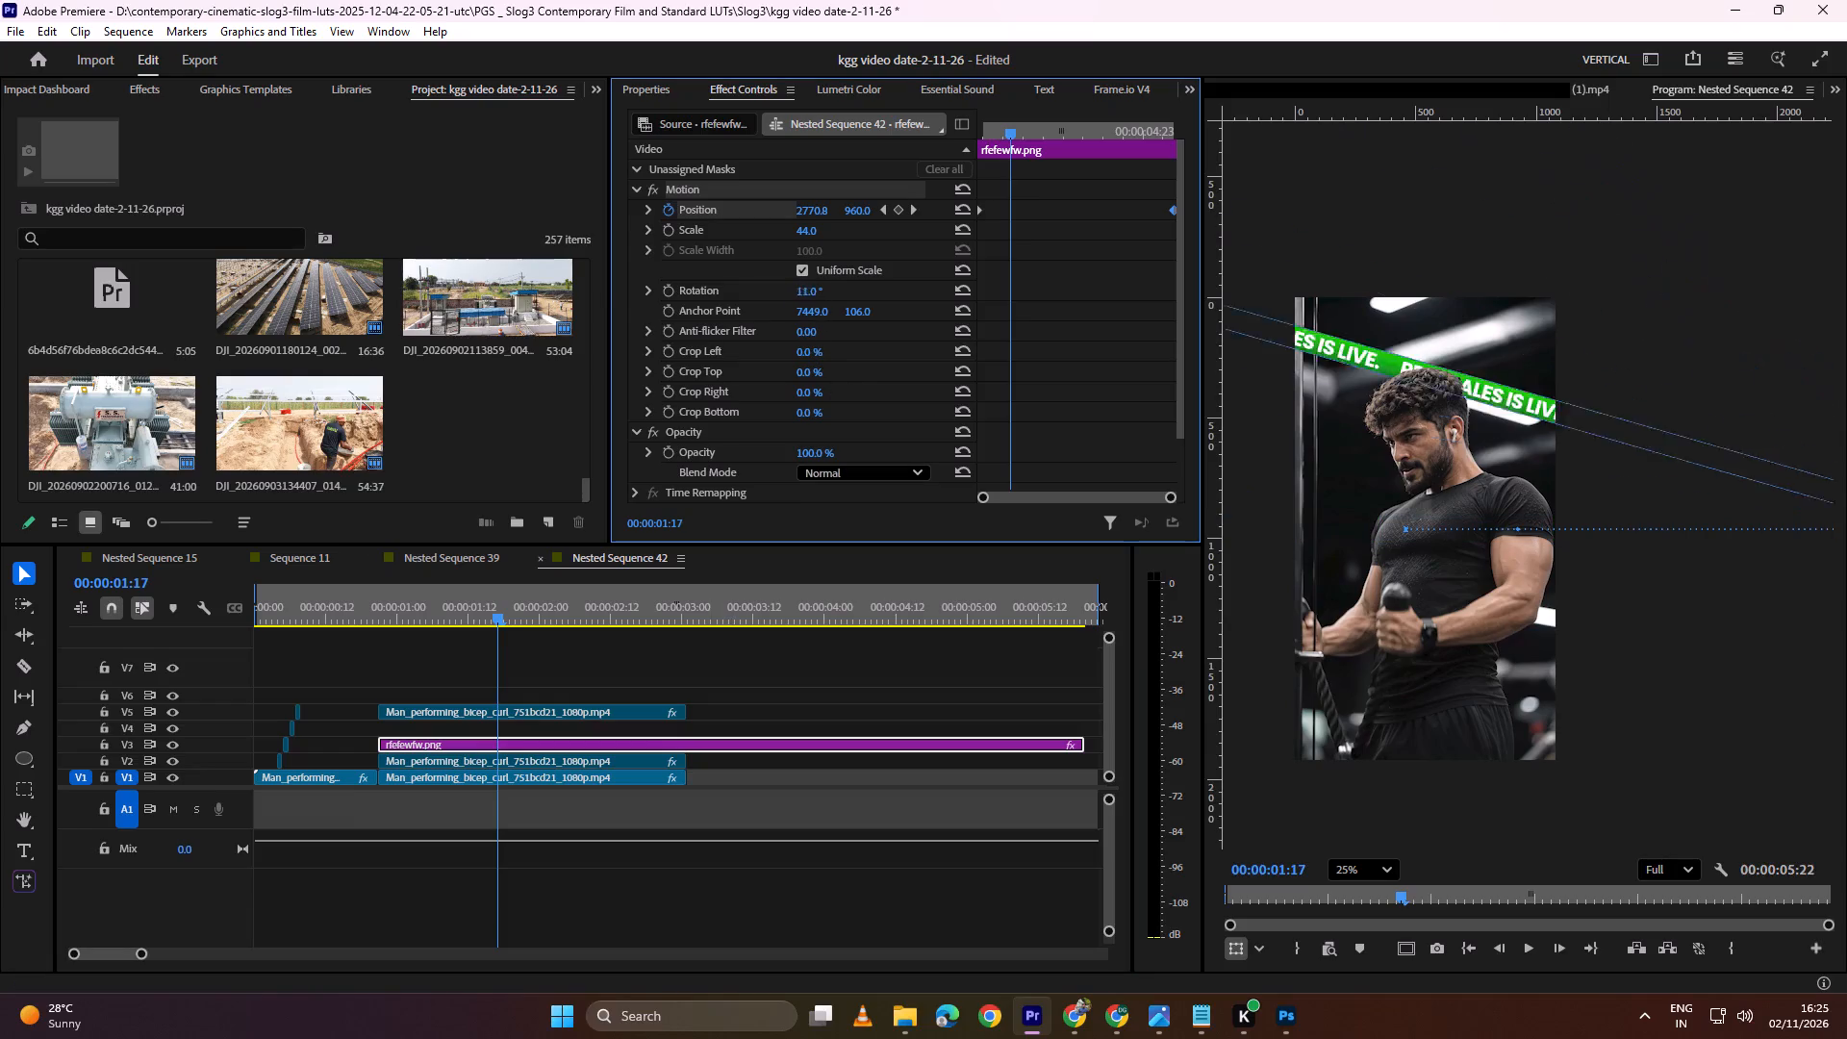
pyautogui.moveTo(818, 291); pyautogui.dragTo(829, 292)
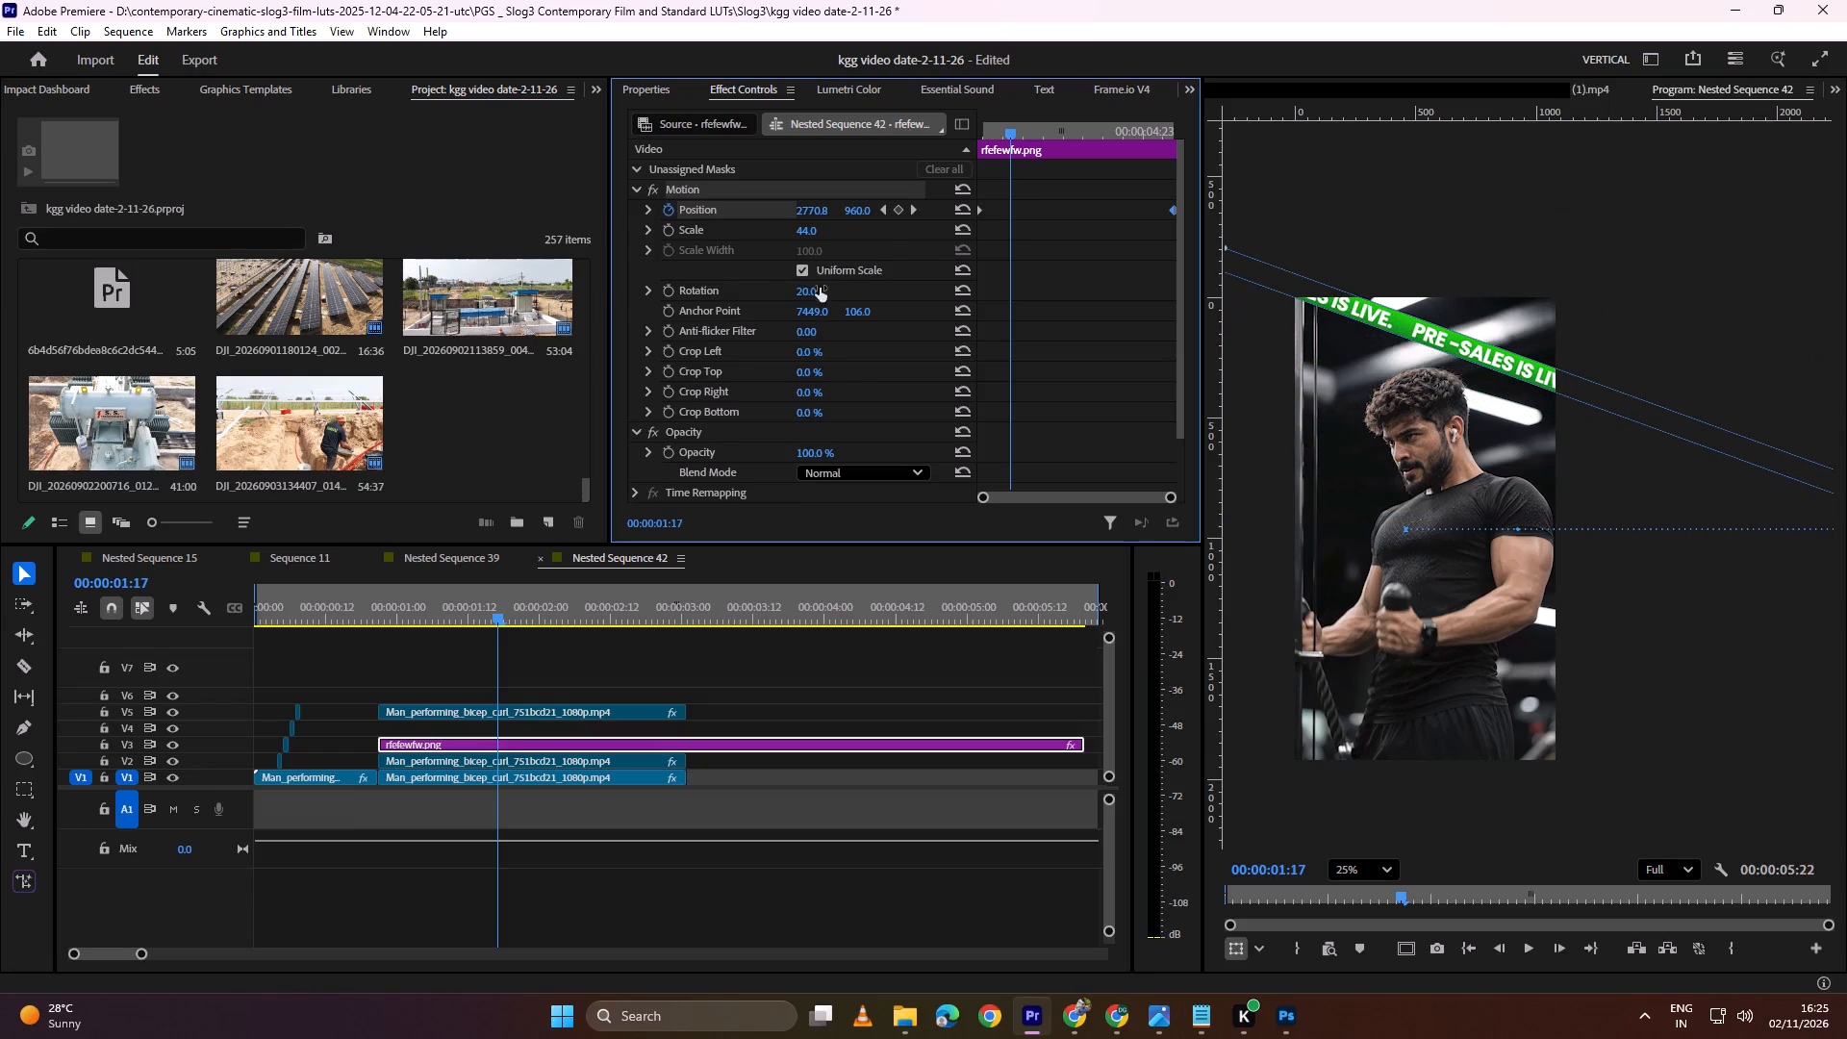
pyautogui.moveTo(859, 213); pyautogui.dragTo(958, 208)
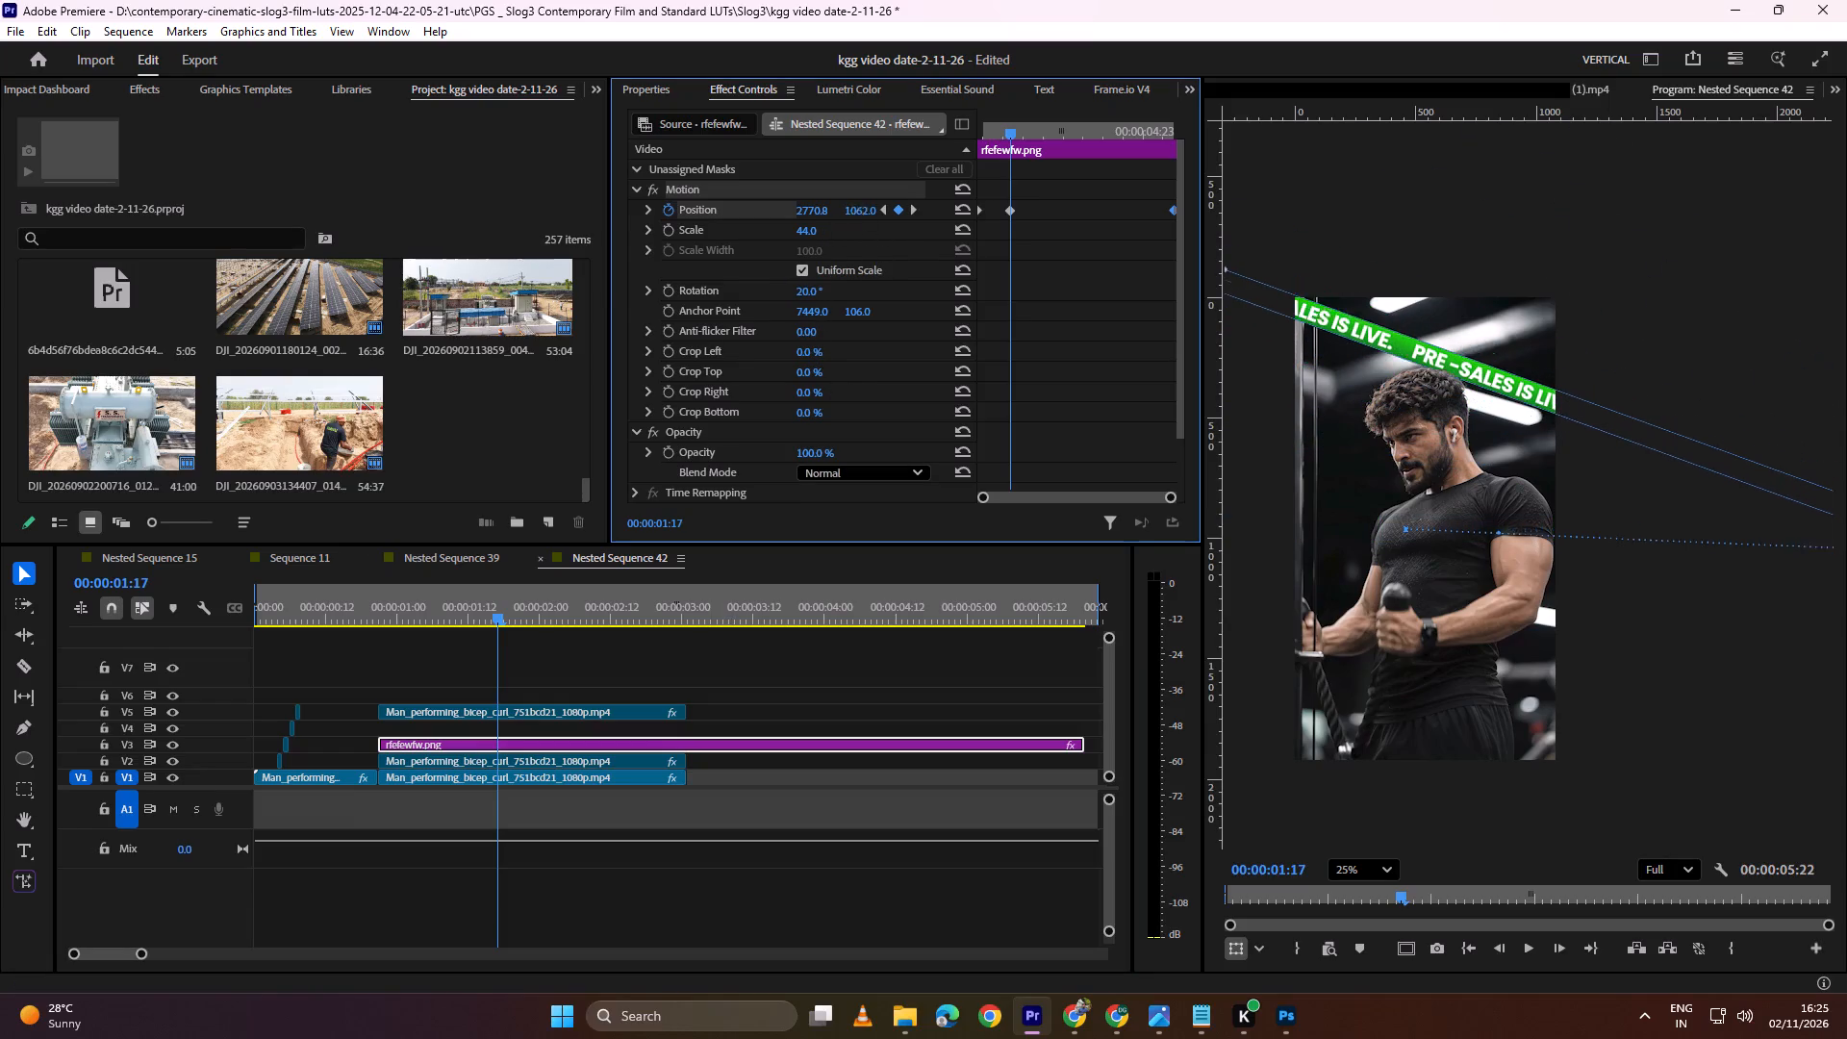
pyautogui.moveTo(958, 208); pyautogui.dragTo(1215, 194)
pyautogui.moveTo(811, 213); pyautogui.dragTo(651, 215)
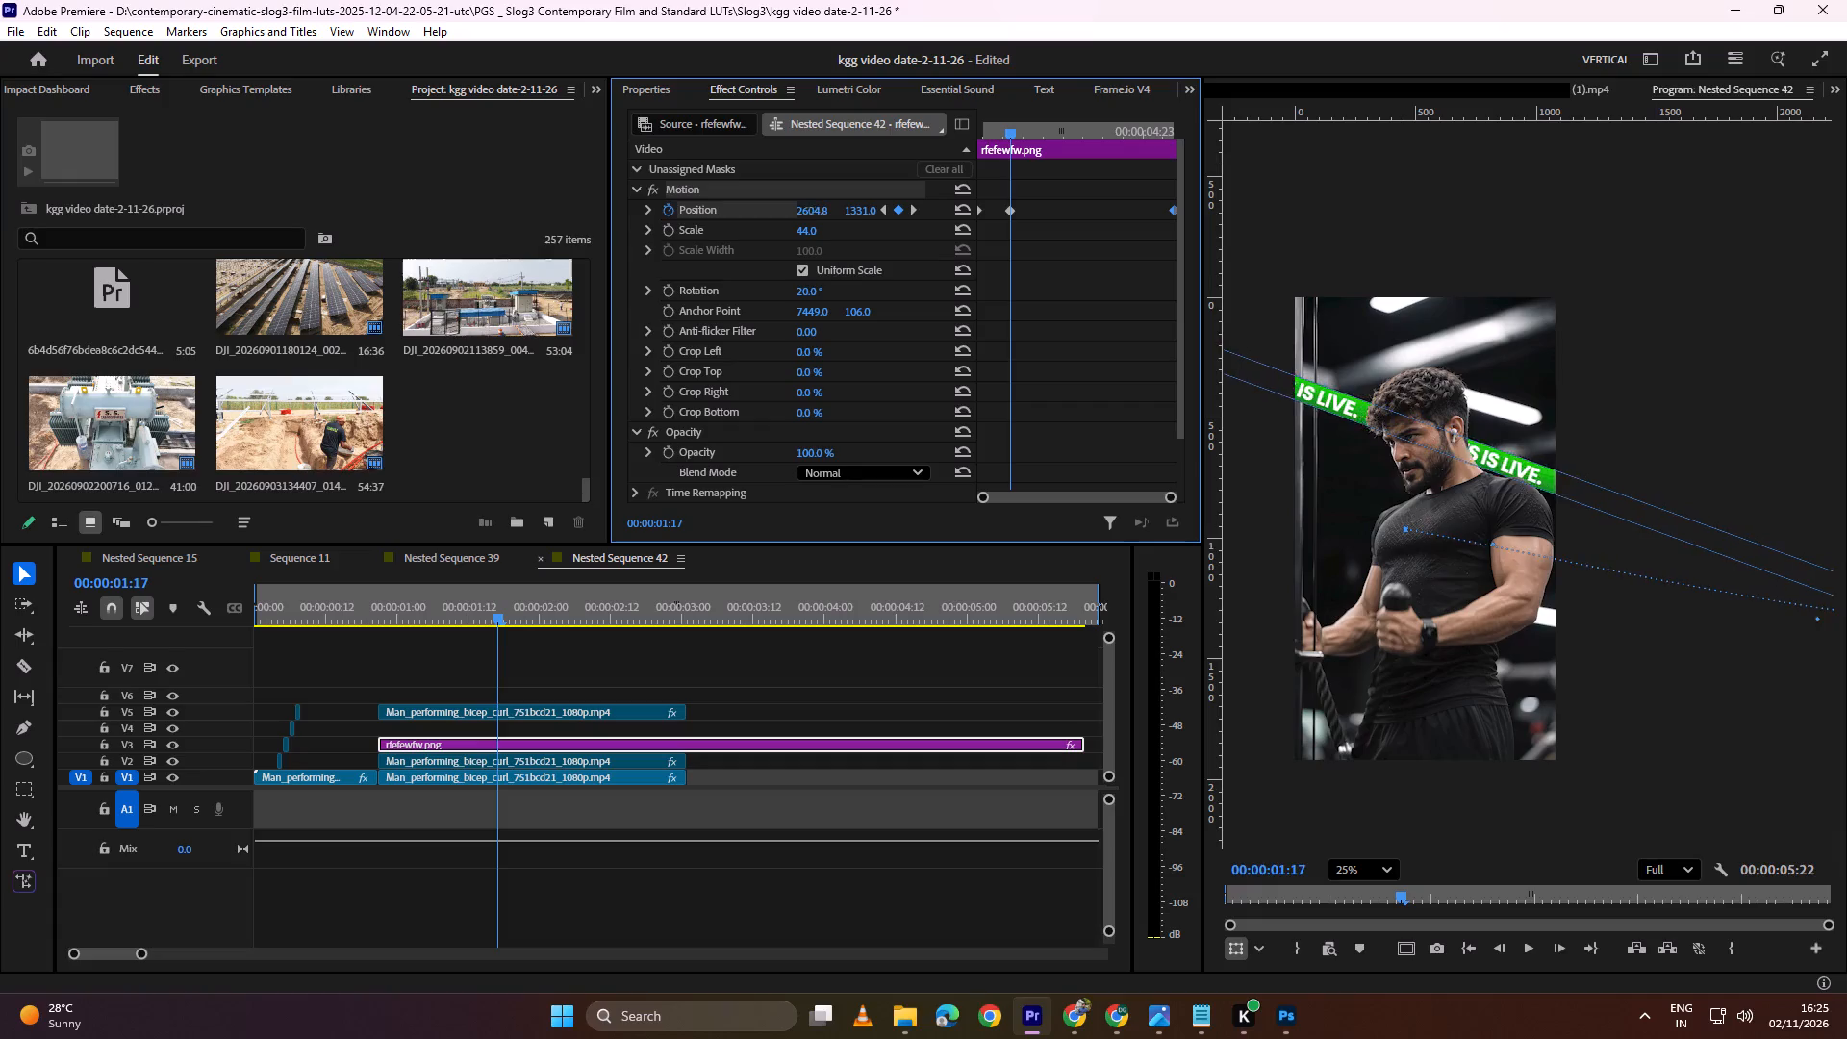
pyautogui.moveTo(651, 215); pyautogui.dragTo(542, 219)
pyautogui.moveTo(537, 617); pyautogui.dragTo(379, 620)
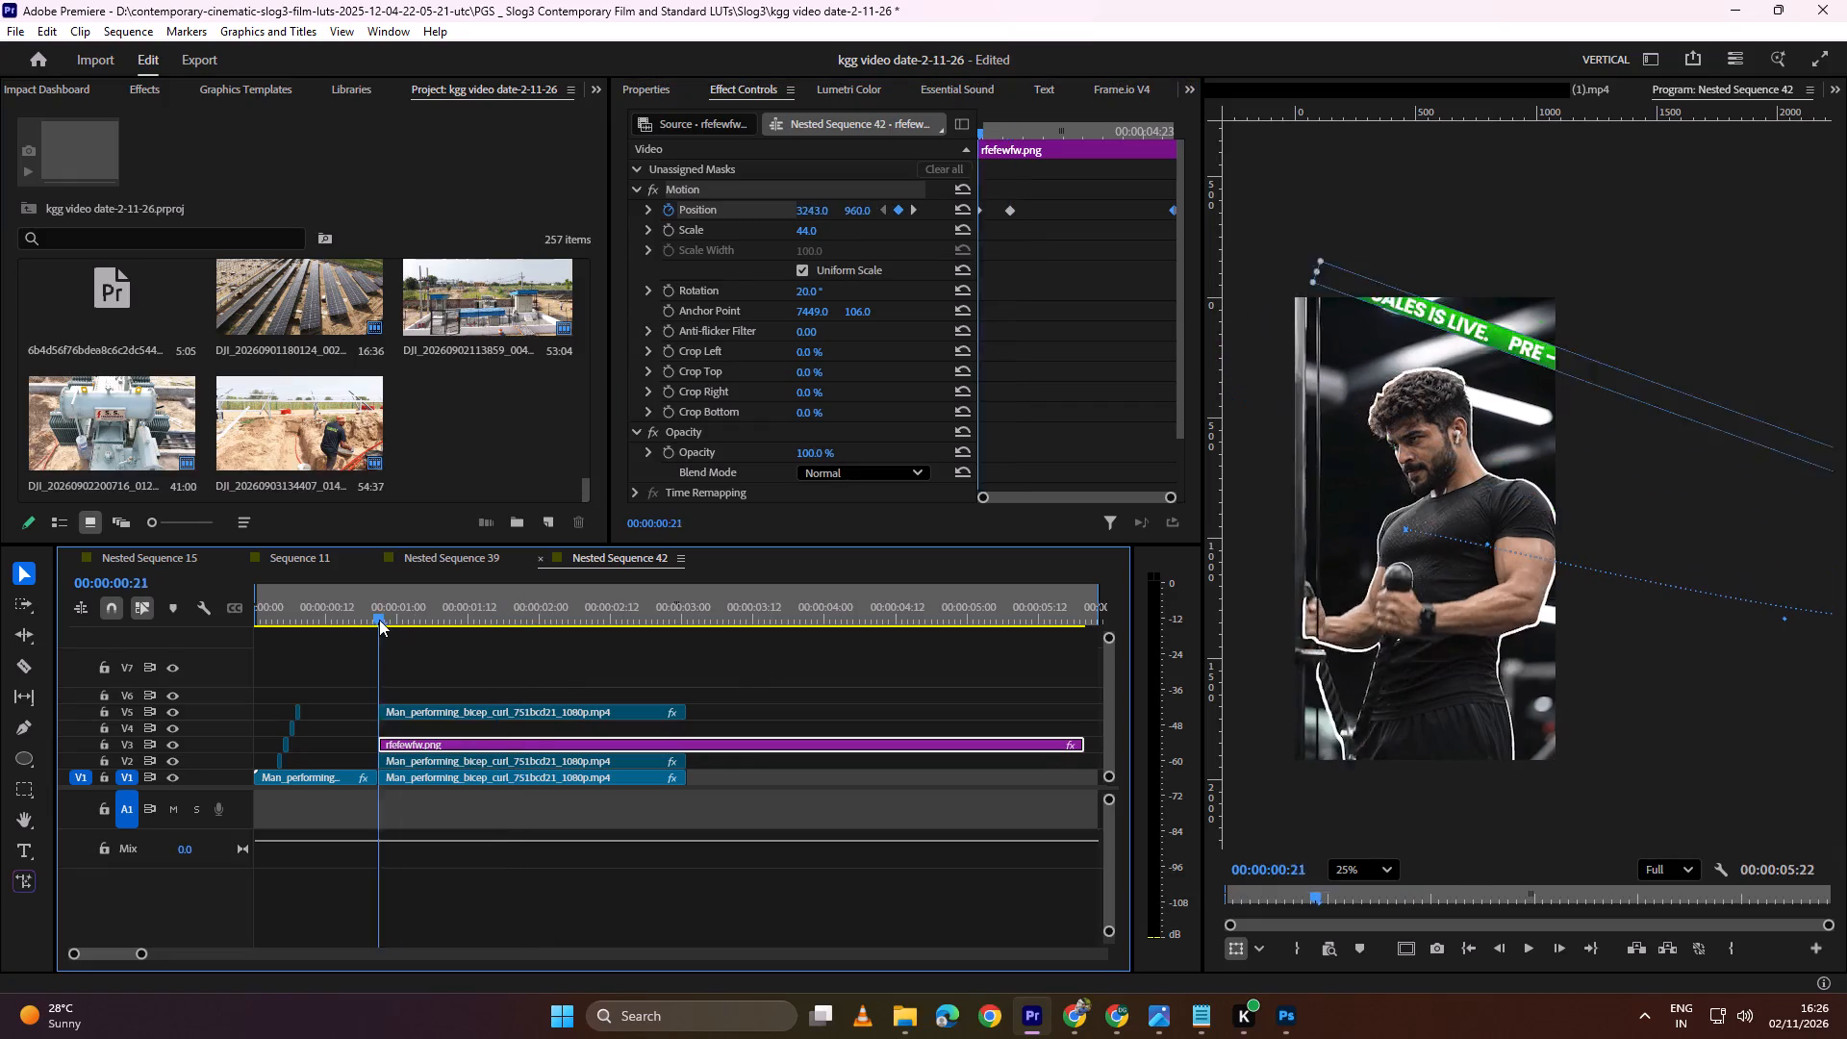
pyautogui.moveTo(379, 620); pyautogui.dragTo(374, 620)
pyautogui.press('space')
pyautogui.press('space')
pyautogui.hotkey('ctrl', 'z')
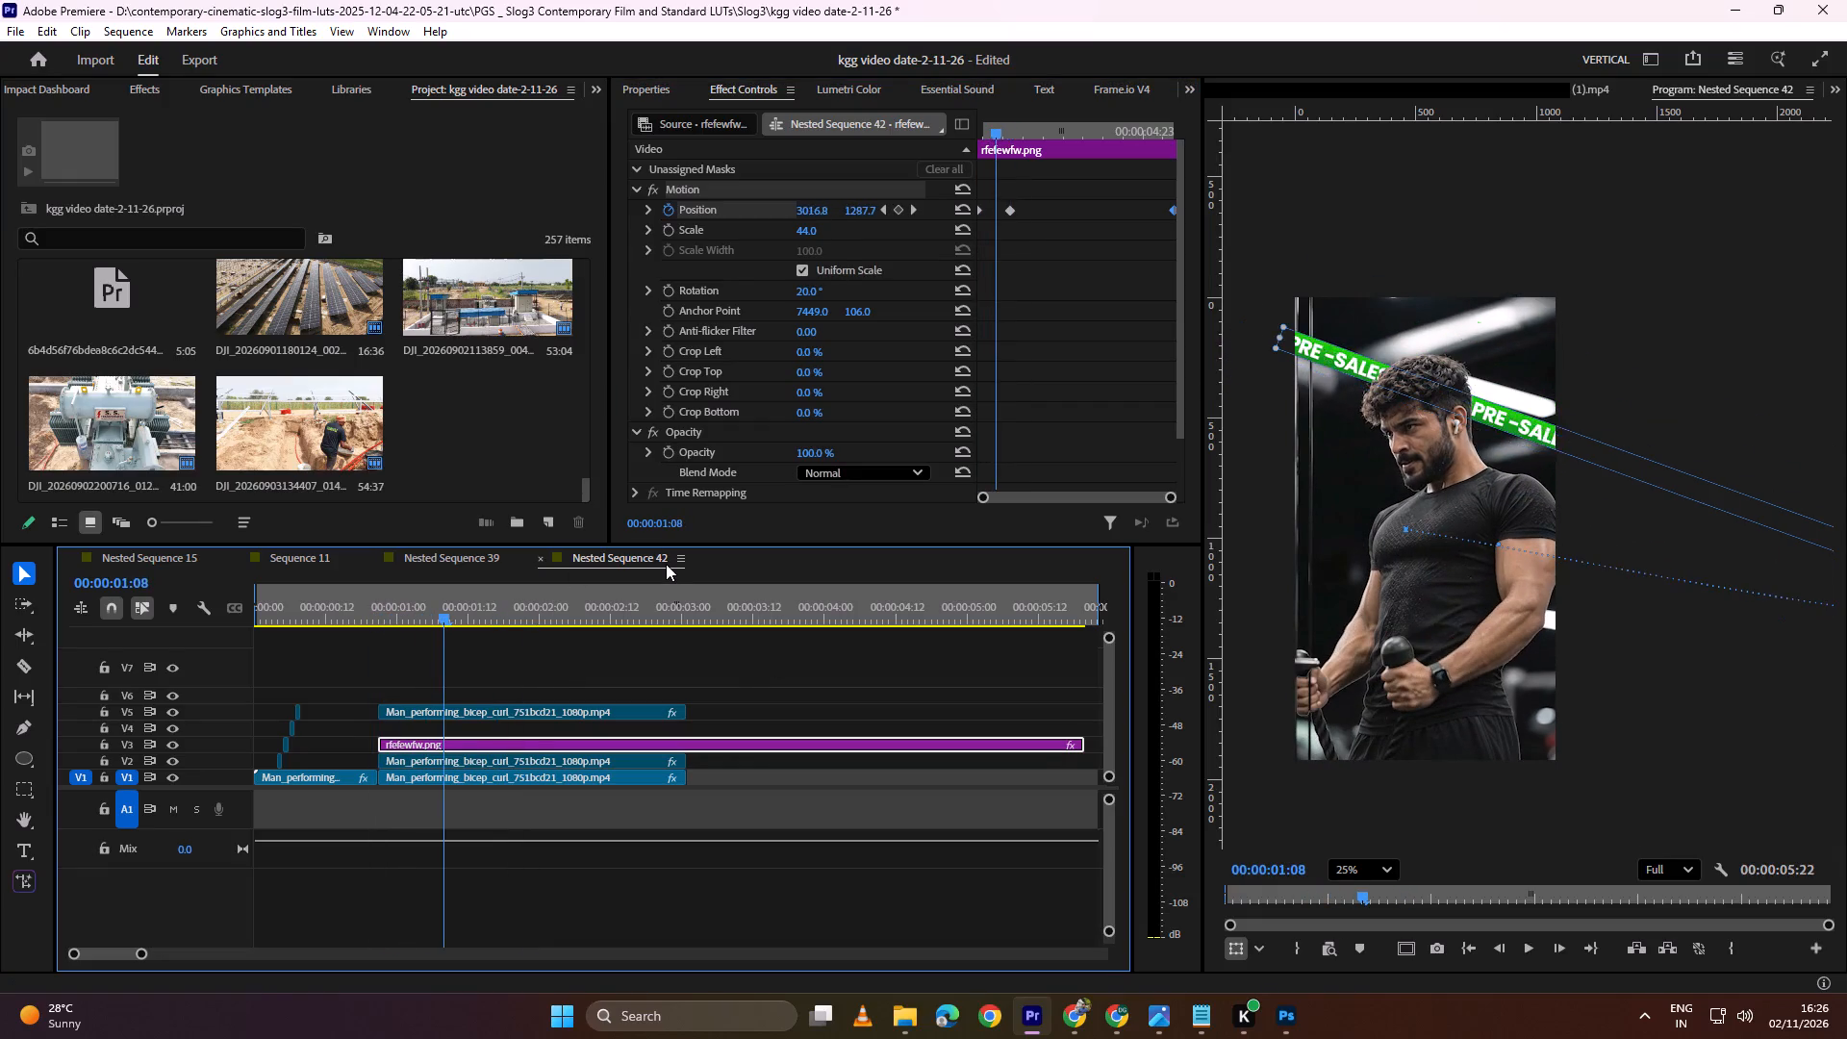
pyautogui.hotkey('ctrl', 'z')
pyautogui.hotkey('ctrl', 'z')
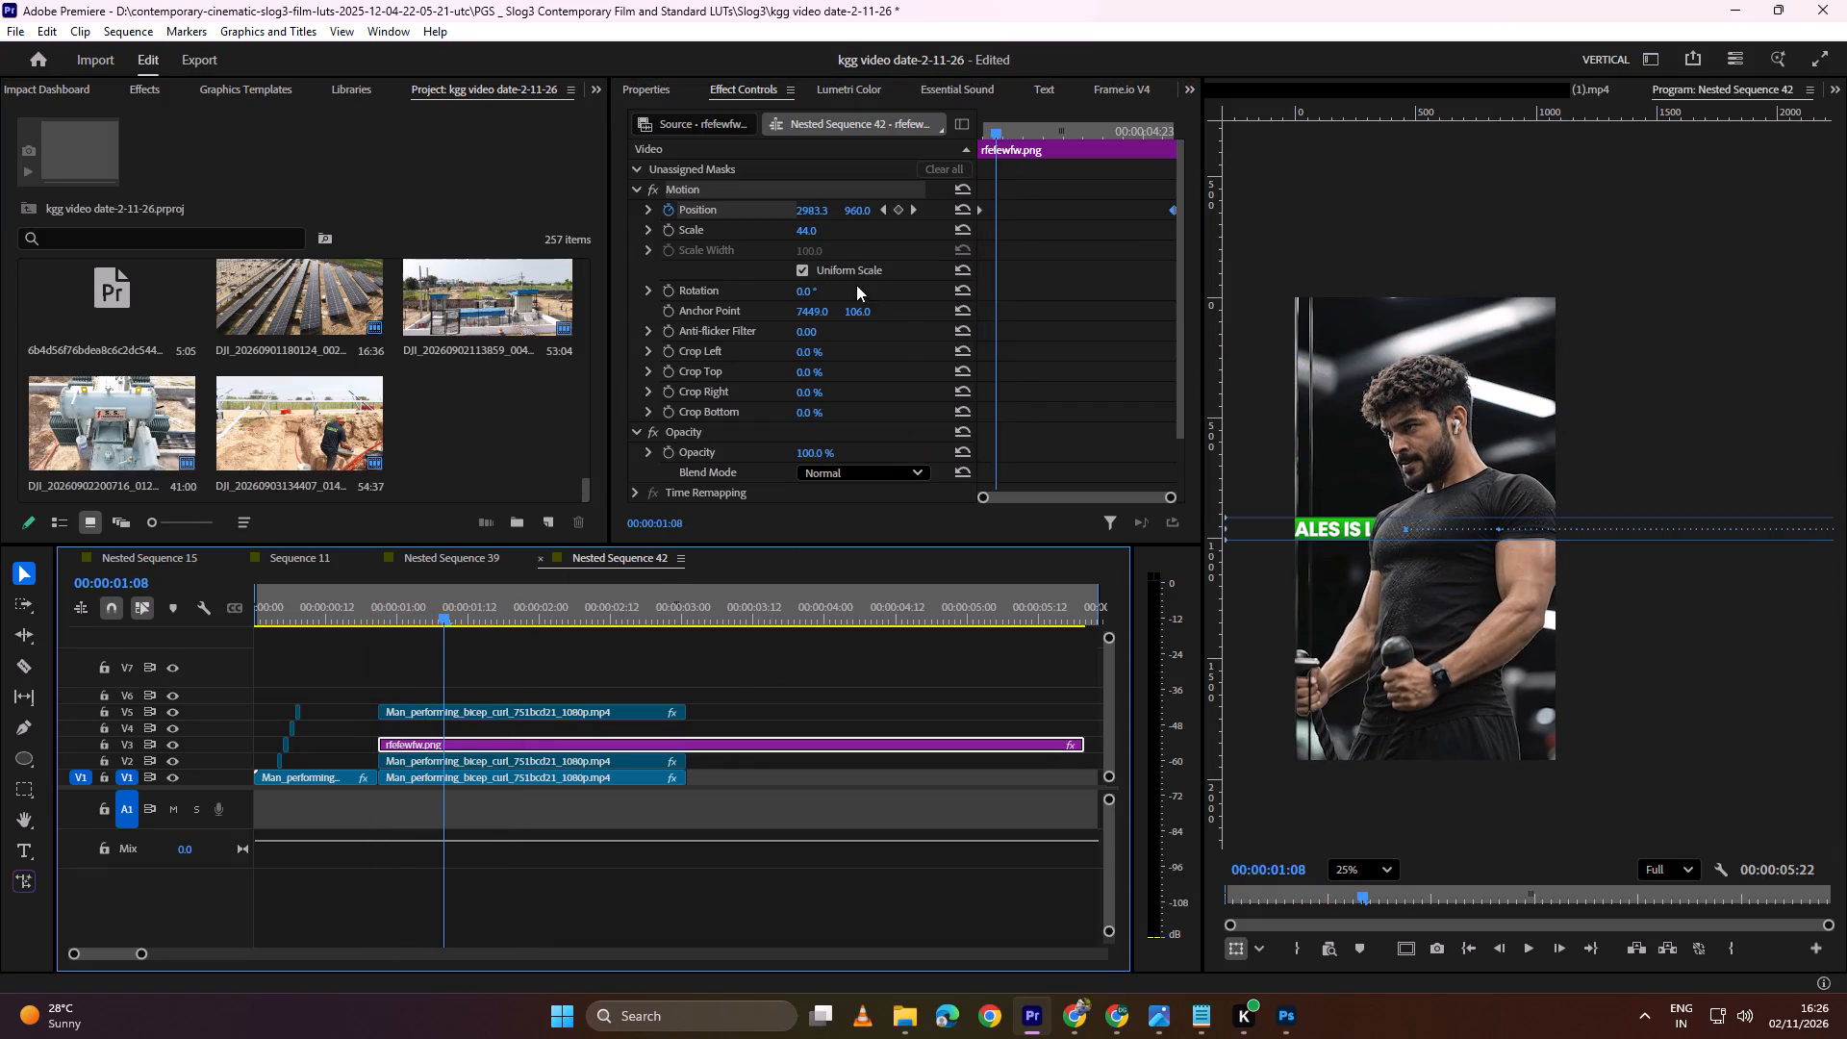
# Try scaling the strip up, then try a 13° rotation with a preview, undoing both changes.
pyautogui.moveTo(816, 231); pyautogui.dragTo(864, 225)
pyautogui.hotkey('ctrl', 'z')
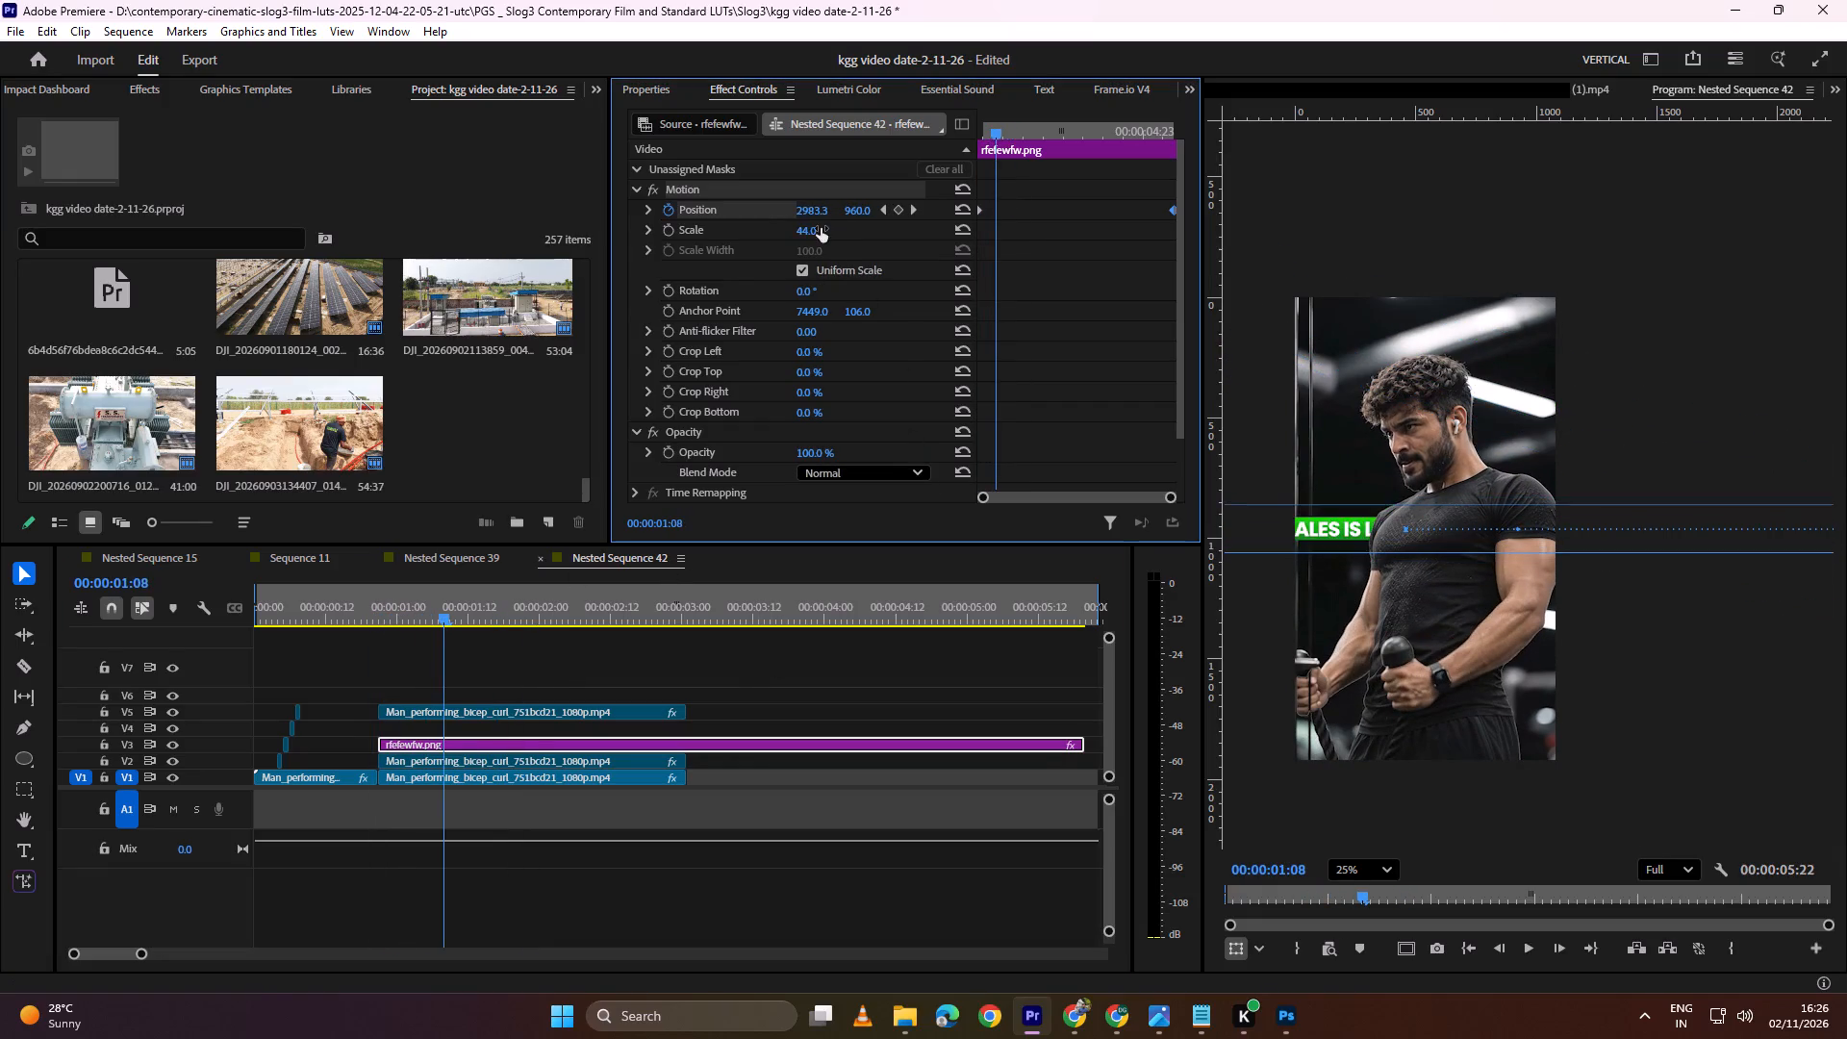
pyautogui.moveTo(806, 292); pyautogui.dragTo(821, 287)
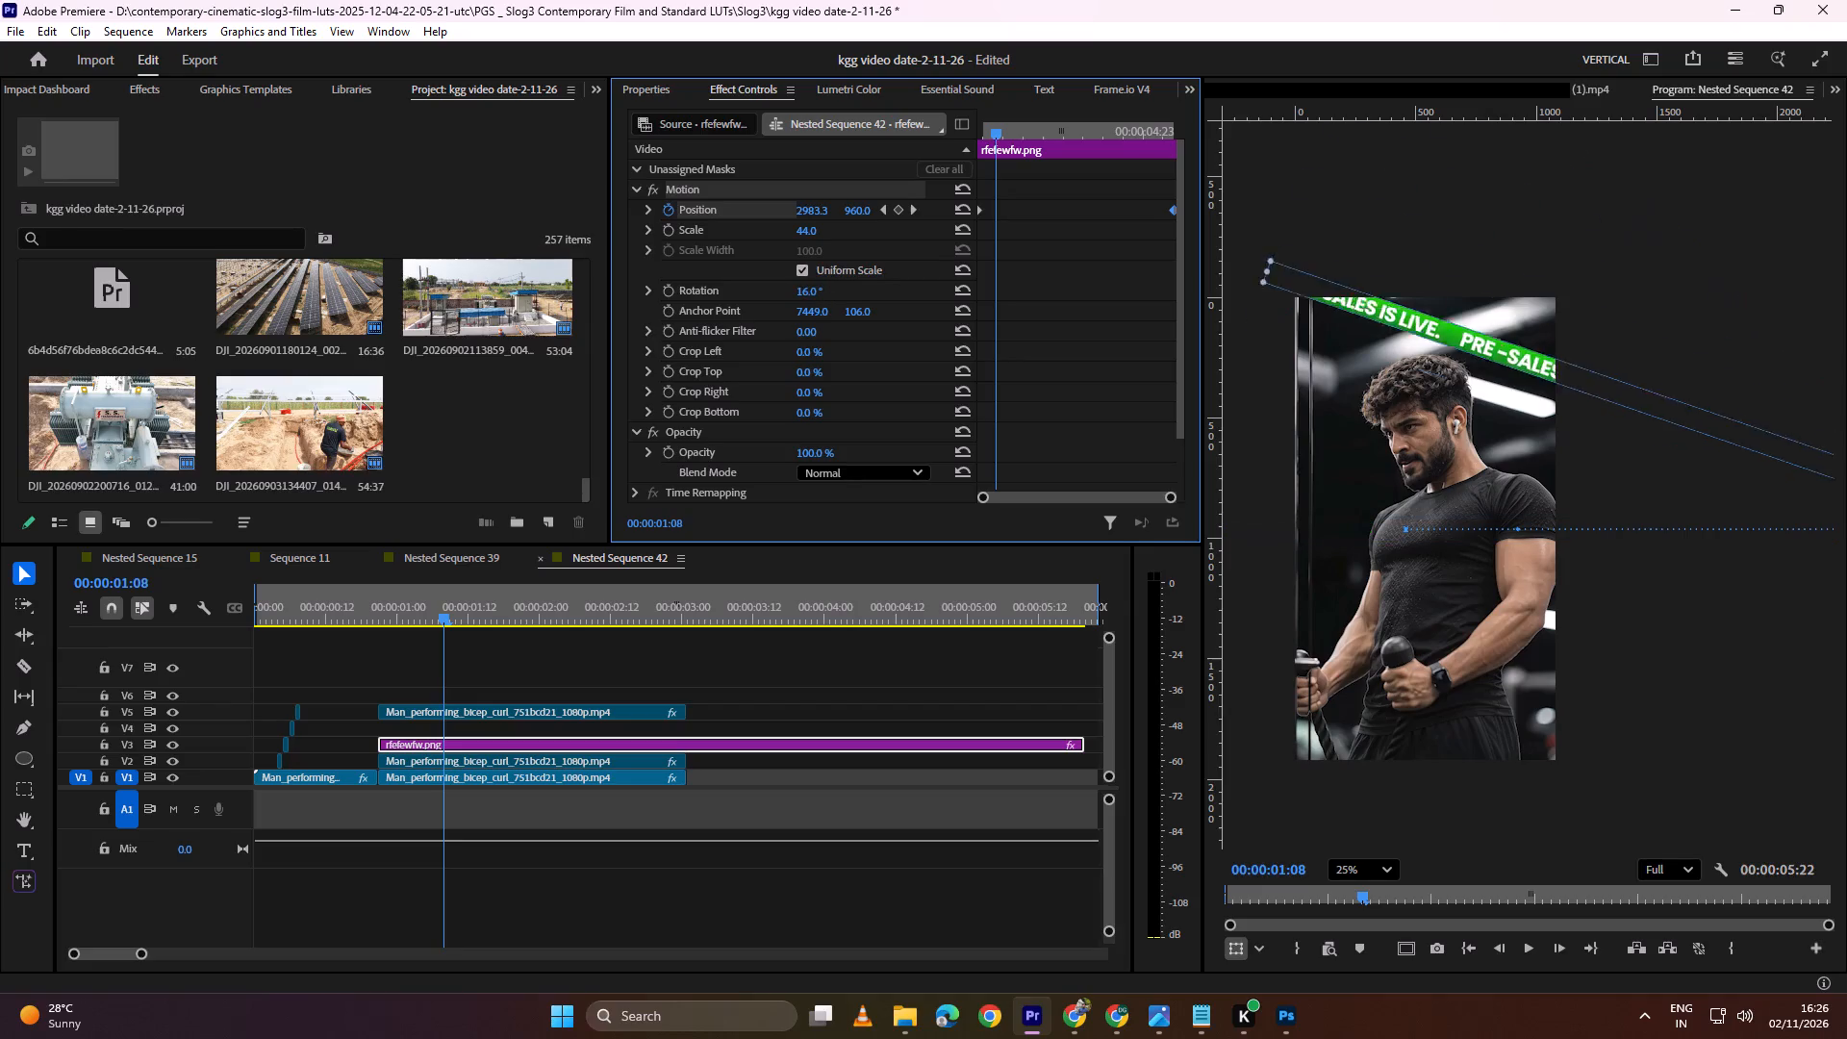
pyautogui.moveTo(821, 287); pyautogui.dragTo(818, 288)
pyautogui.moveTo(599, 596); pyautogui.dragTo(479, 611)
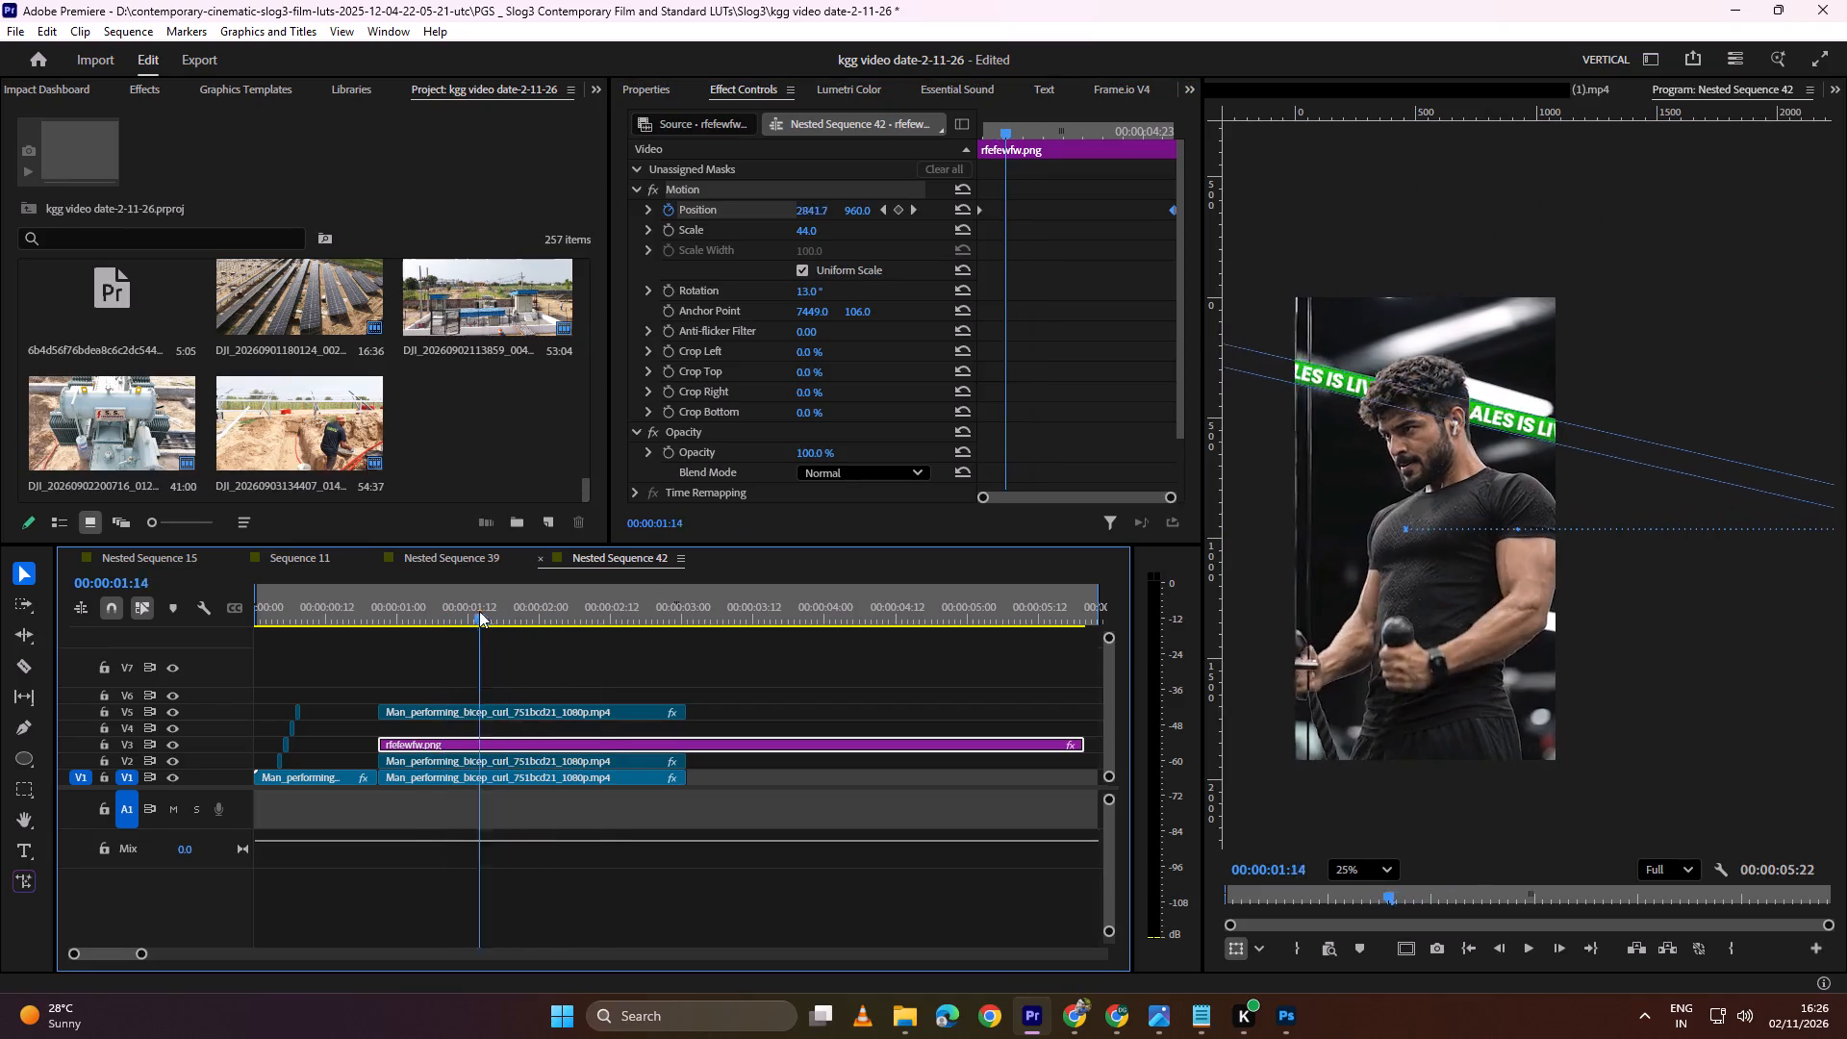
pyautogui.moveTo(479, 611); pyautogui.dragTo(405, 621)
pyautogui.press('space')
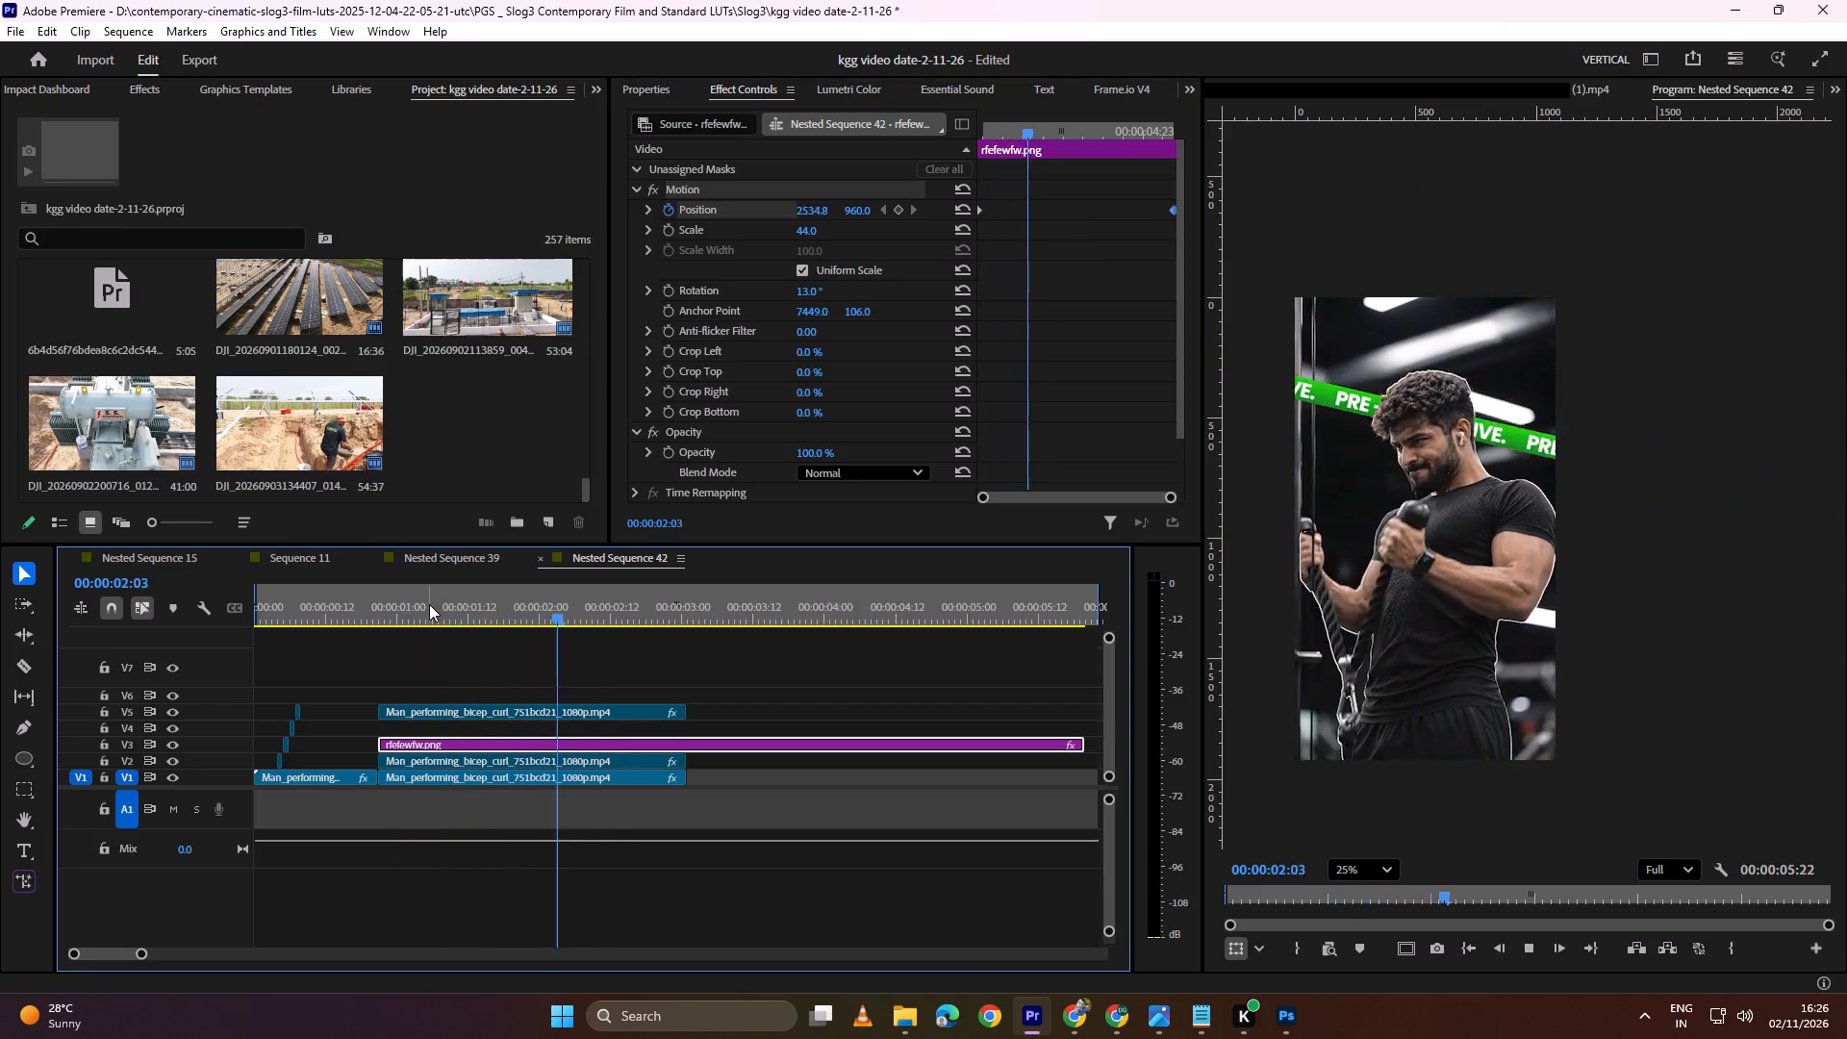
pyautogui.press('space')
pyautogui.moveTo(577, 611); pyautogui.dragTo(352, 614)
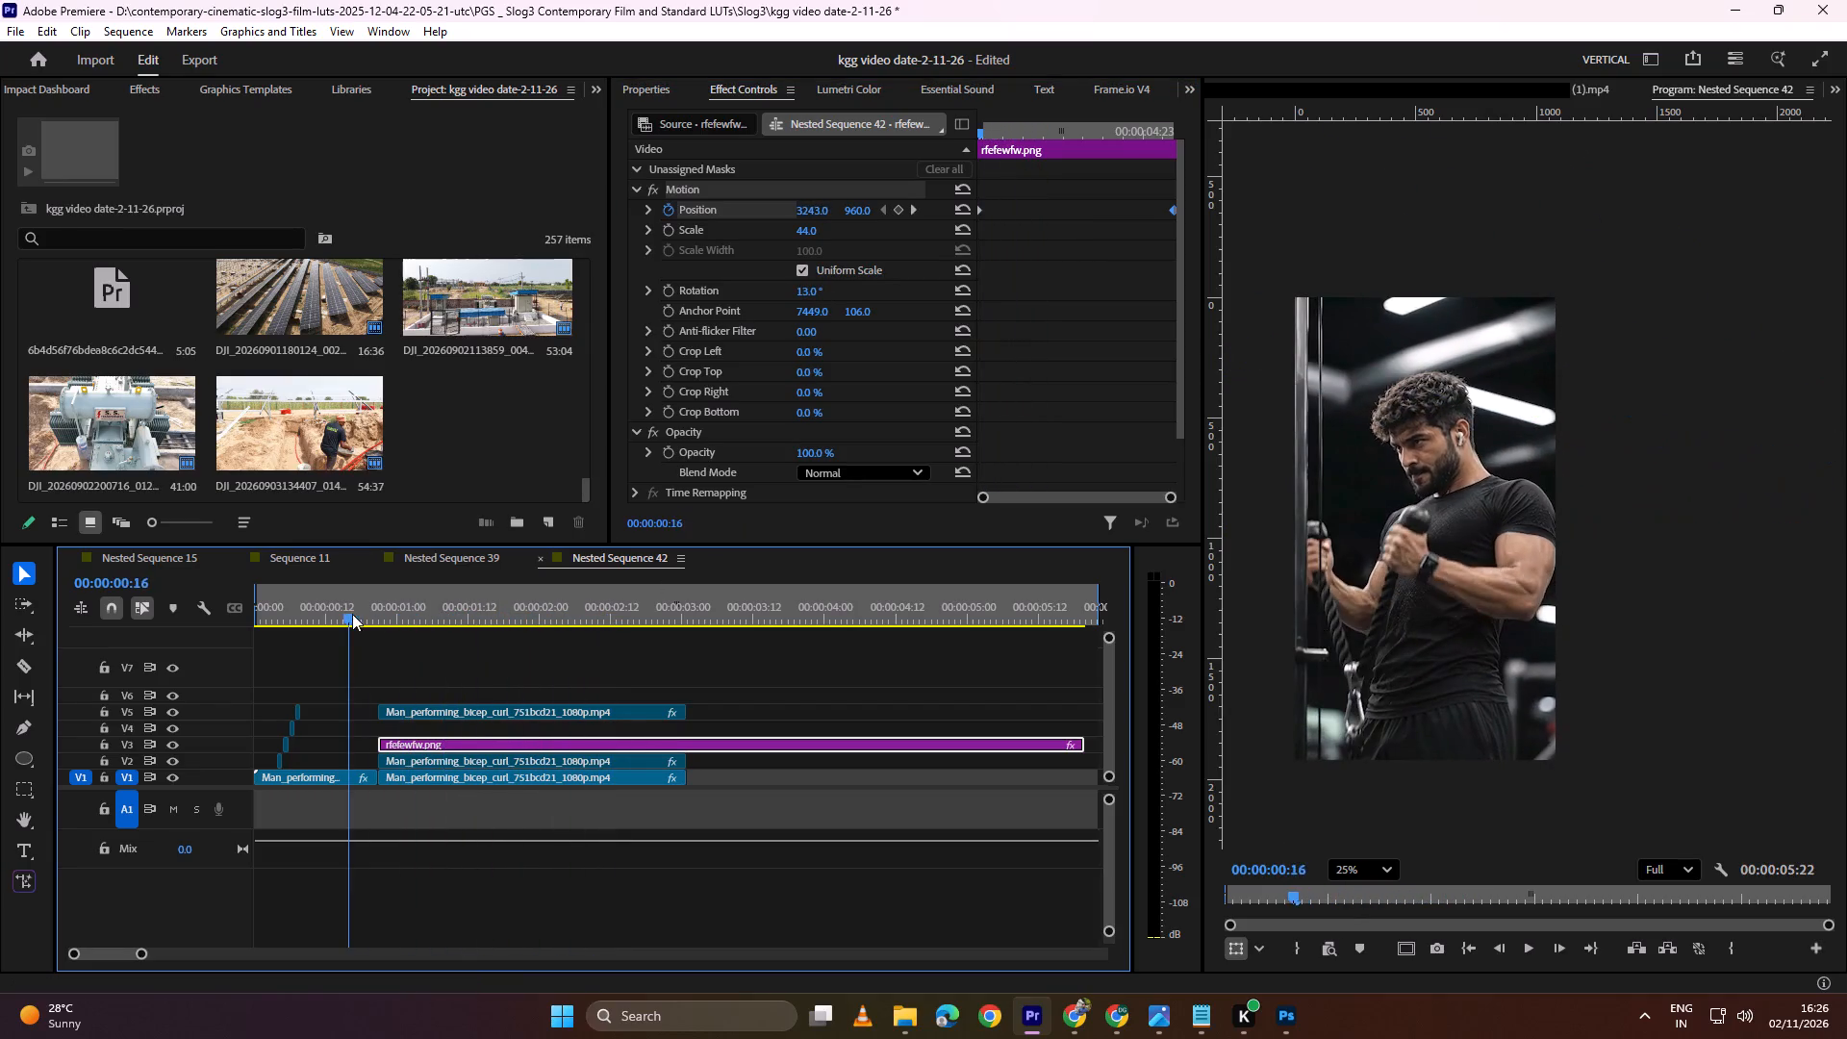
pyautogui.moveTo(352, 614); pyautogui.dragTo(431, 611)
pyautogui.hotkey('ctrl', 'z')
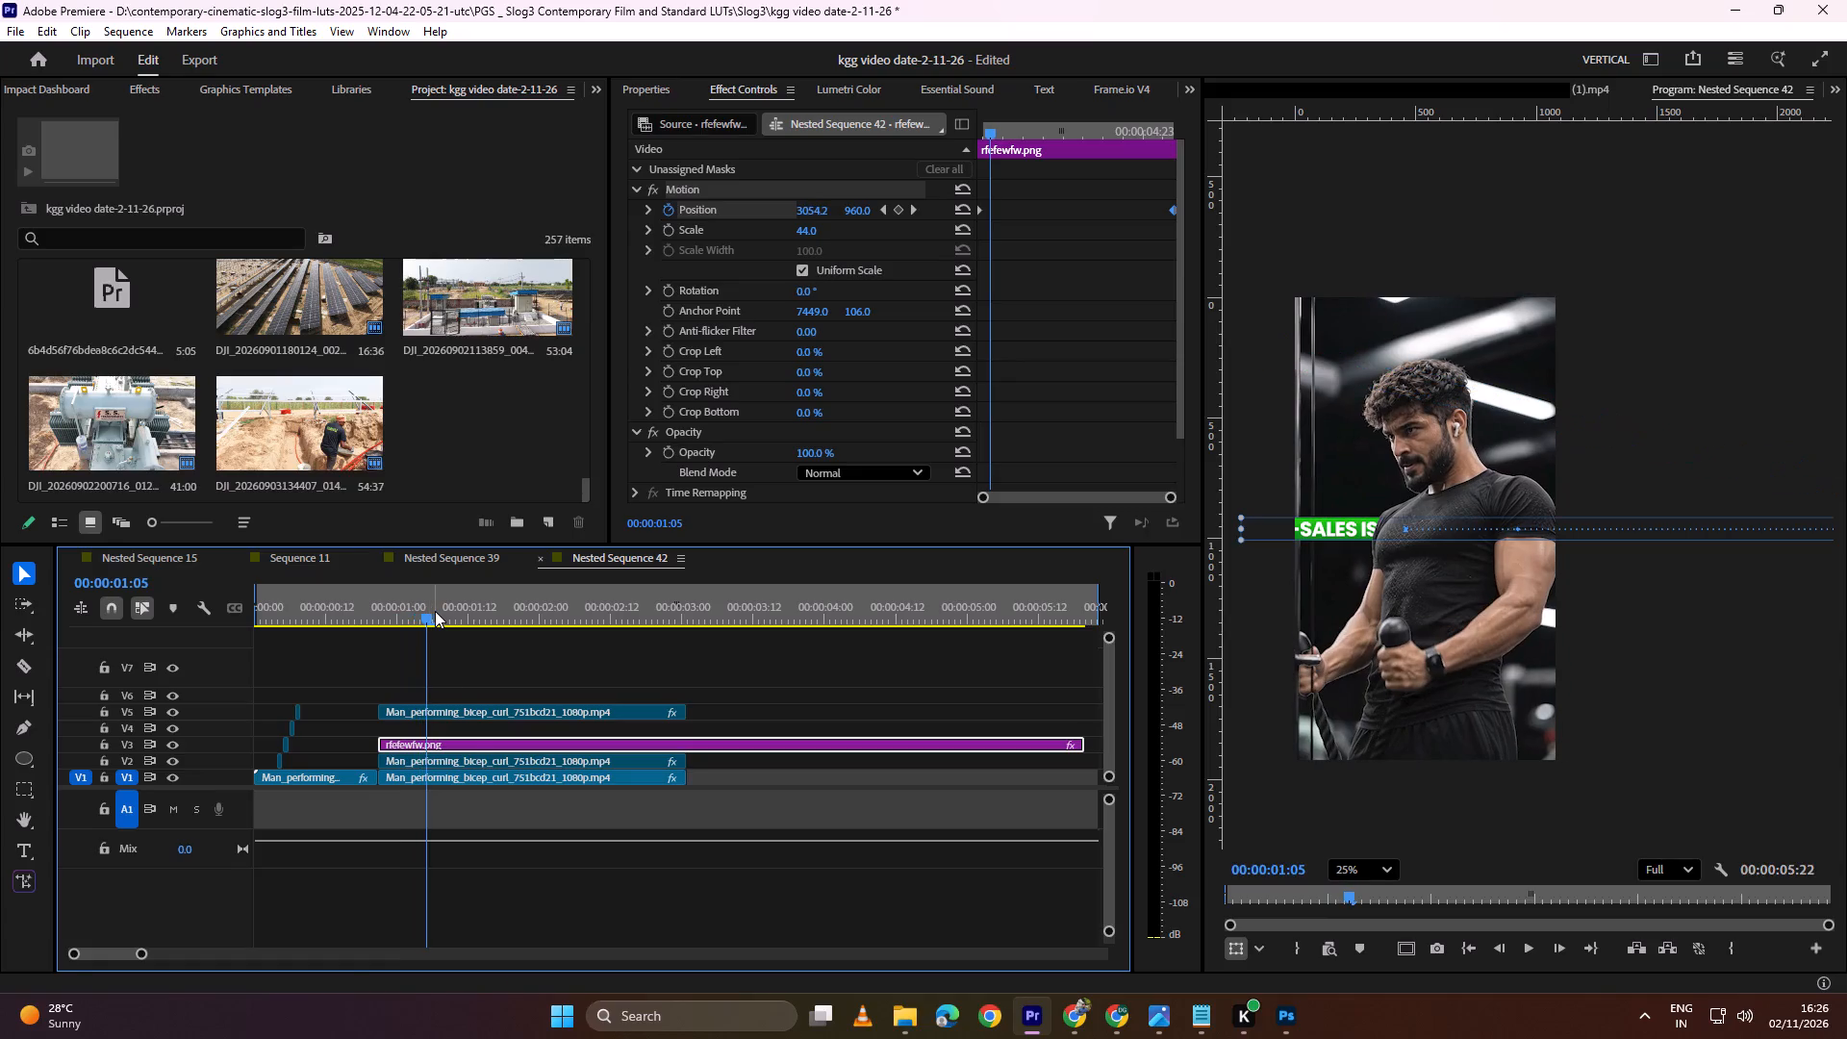
# Nest the strip clip on V3 into its own sequence and preview the scroll.
pyautogui.click(455, 745)
pyautogui.rightClick(455, 745)
pyautogui.click(527, 501)
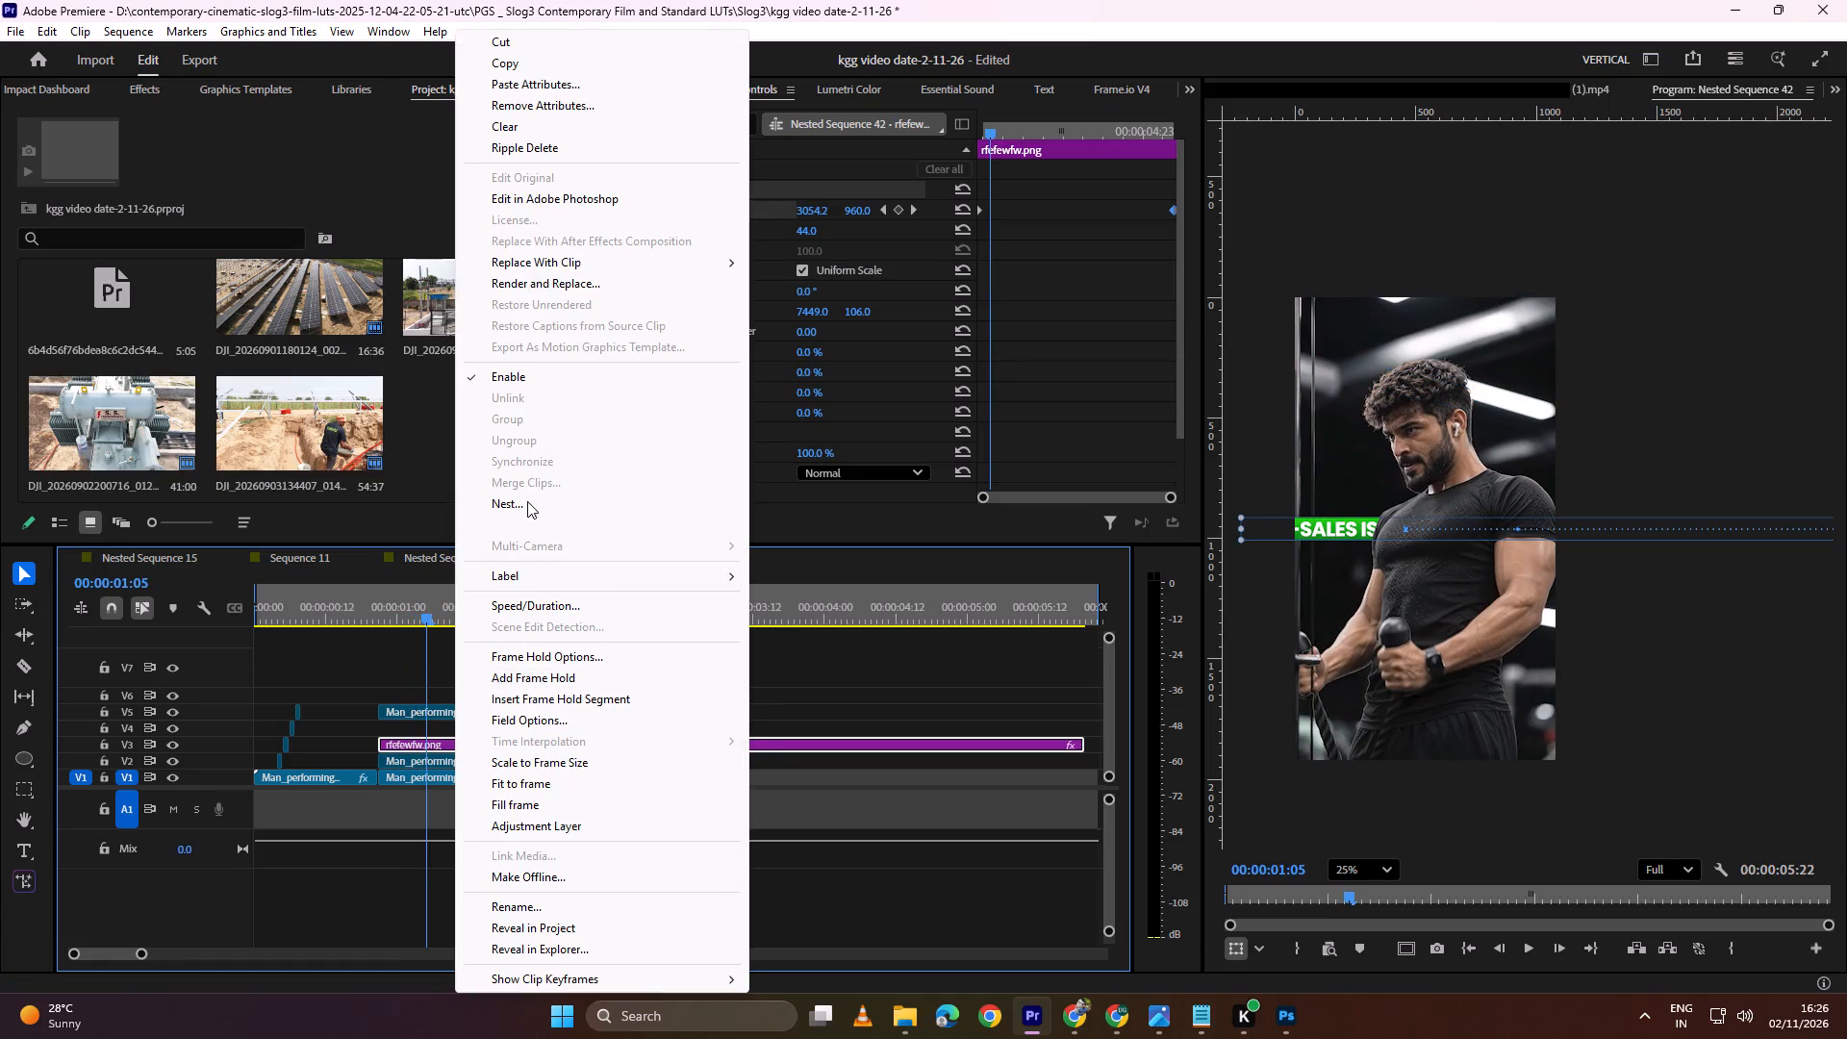
pyautogui.click(966, 524)
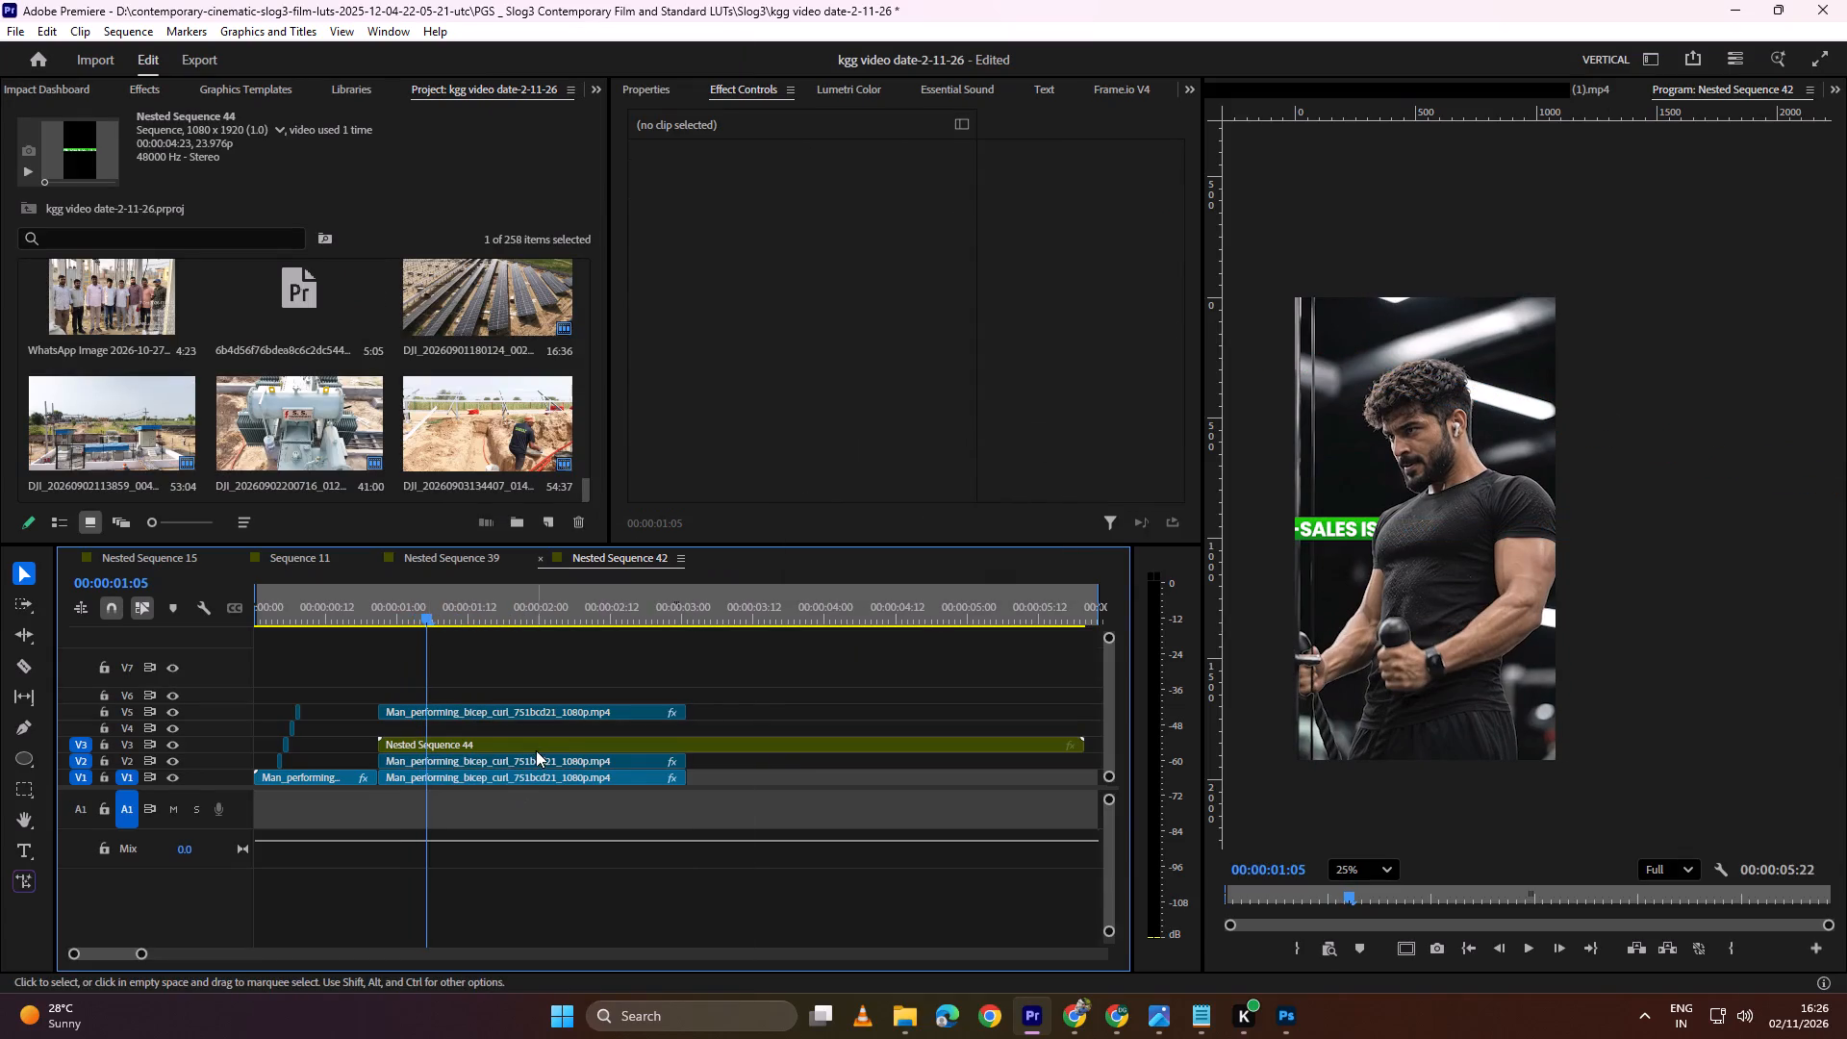
pyautogui.click(538, 747)
pyautogui.moveTo(471, 602); pyautogui.dragTo(391, 619)
pyautogui.press('space')
pyautogui.press('space')
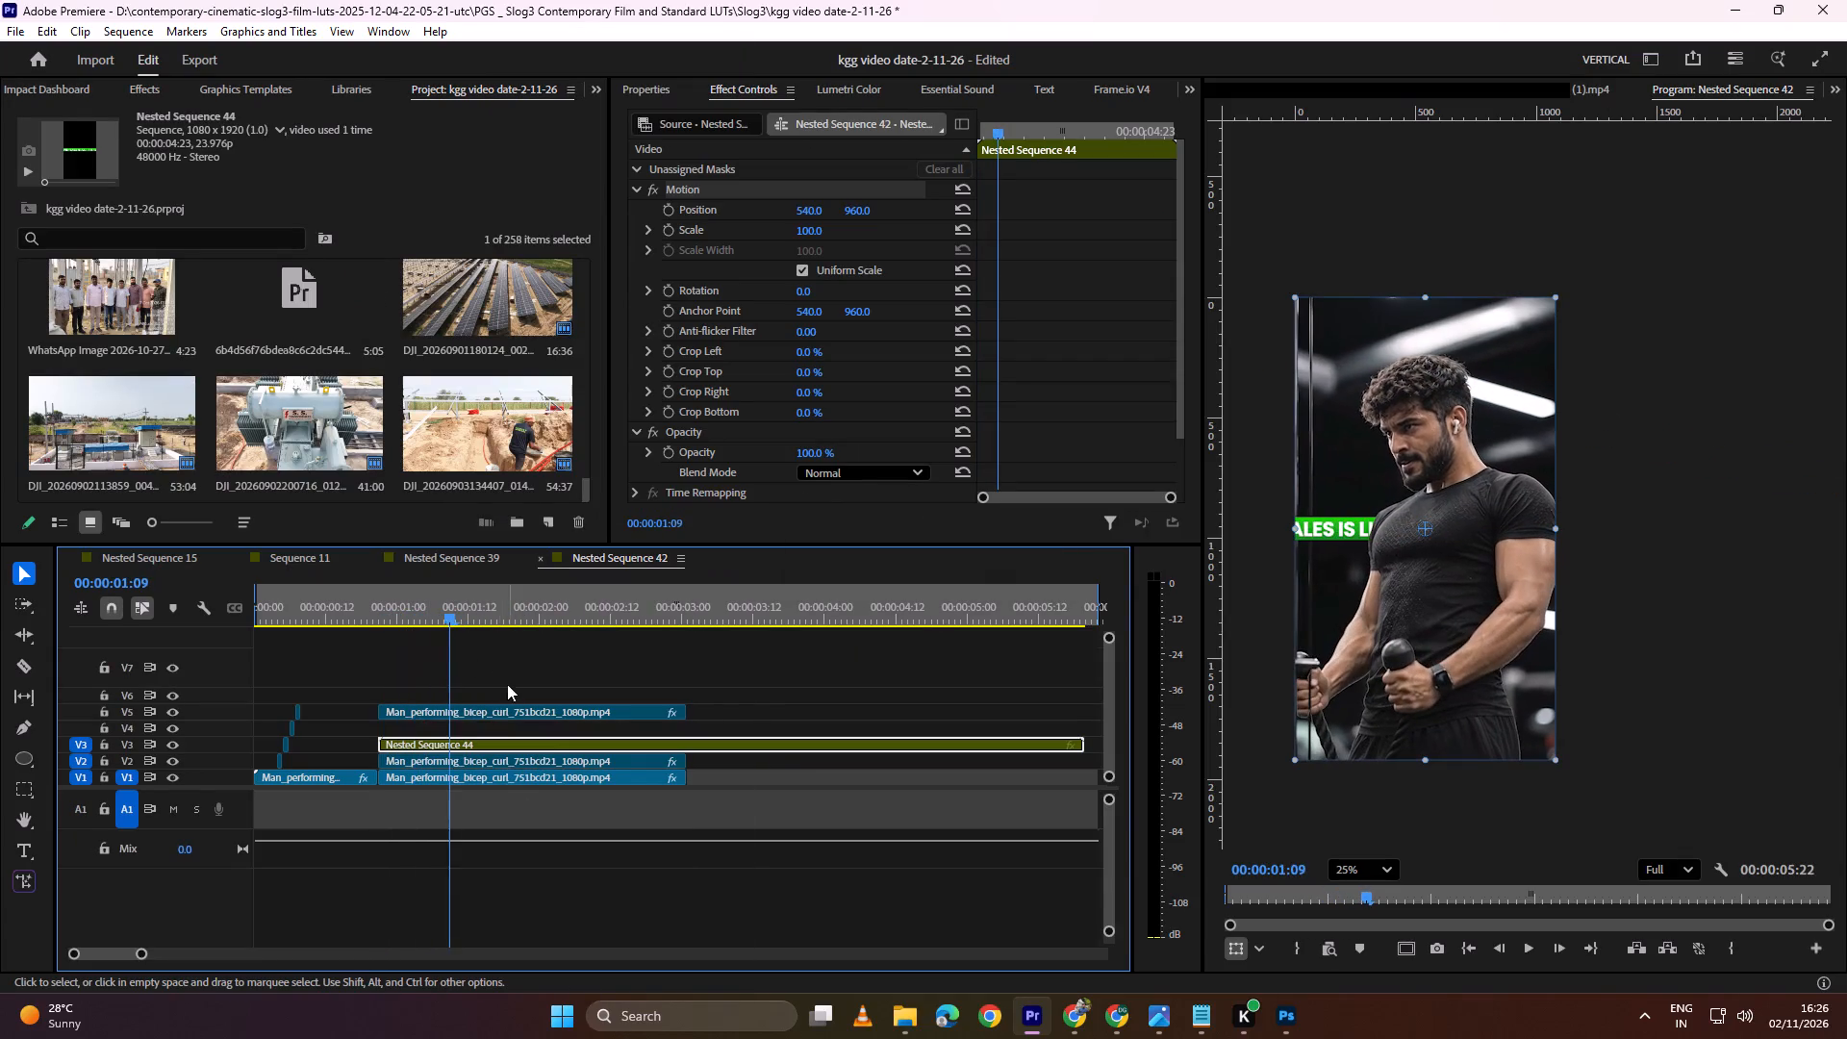
# Set the nested strip's rotation to 31° and its scale to 135.
pyautogui.click(487, 741)
pyautogui.moveTo(807, 291); pyautogui.dragTo(821, 291)
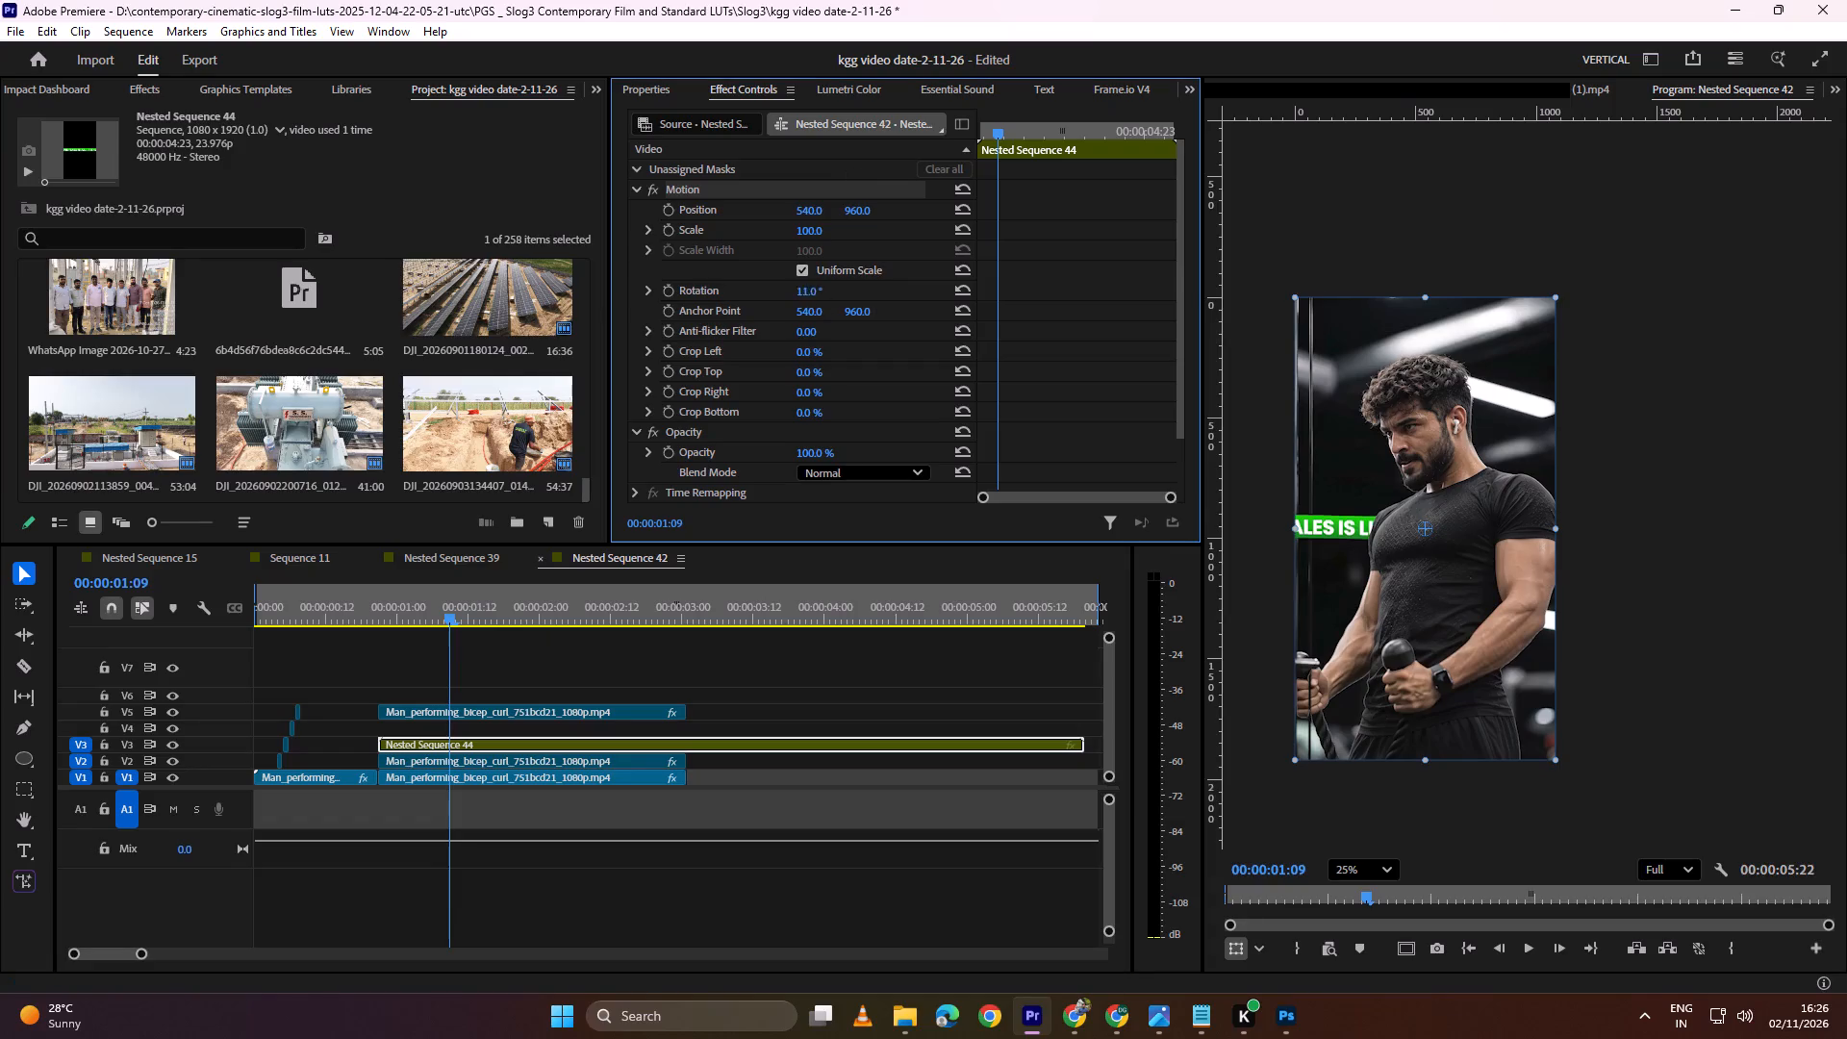
pyautogui.moveTo(821, 291); pyautogui.dragTo(837, 291)
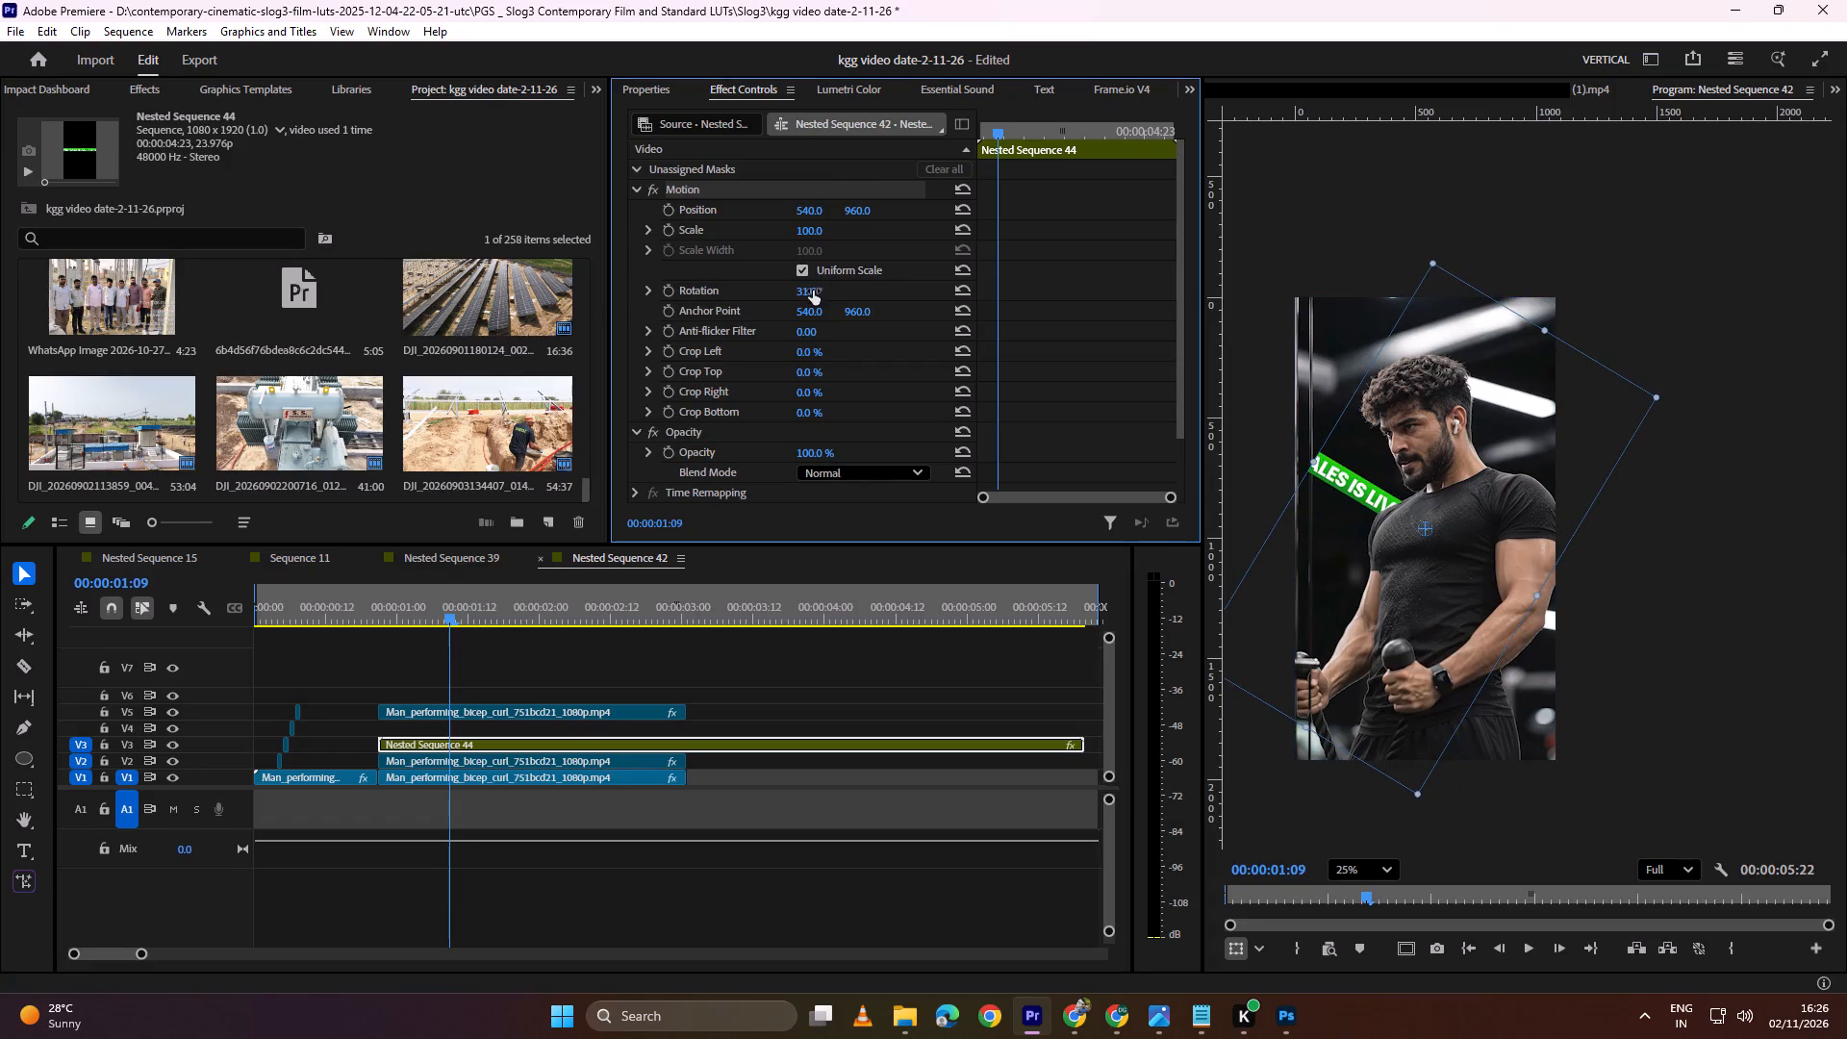
pyautogui.moveTo(812, 231); pyautogui.dragTo(847, 234)
# Play the tilted ticker repeatedly from before its entrance to check its motion and placement behind the man.
pyautogui.moveTo(519, 604); pyautogui.dragTo(395, 612)
pyautogui.press('space')
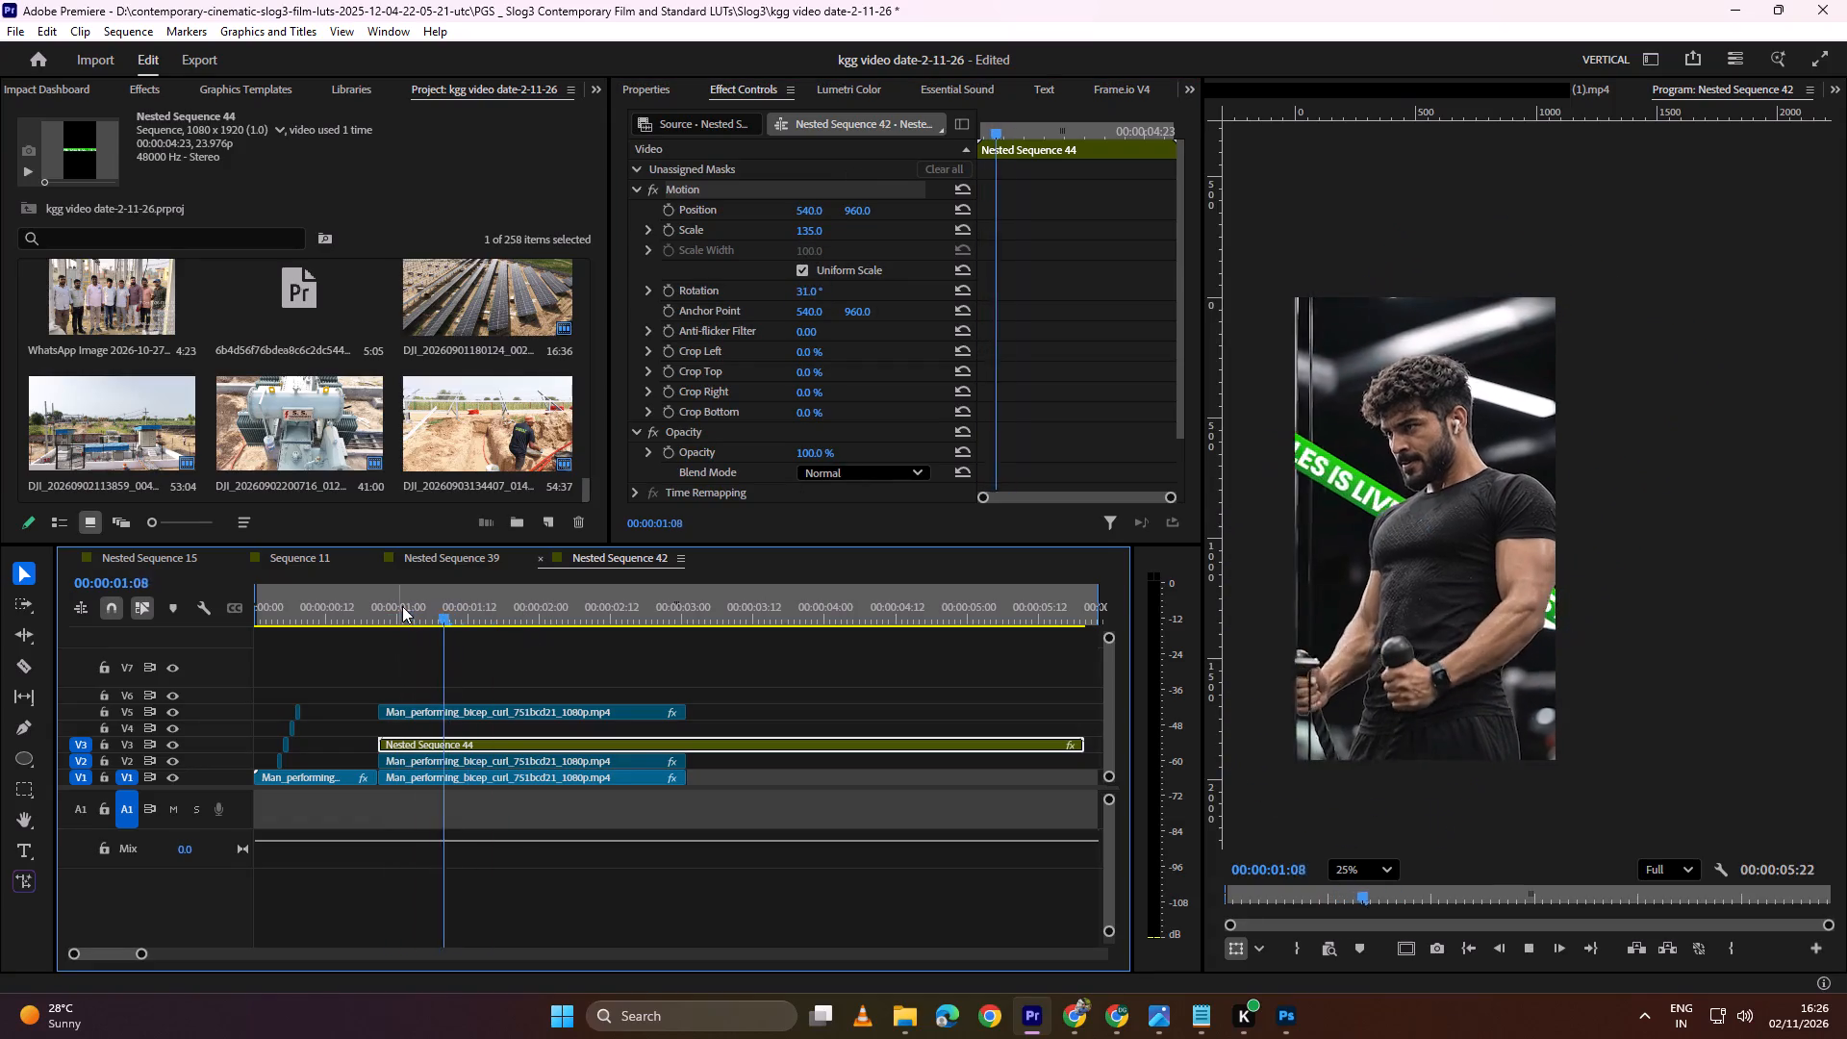
pyautogui.press('space')
pyautogui.press('space')
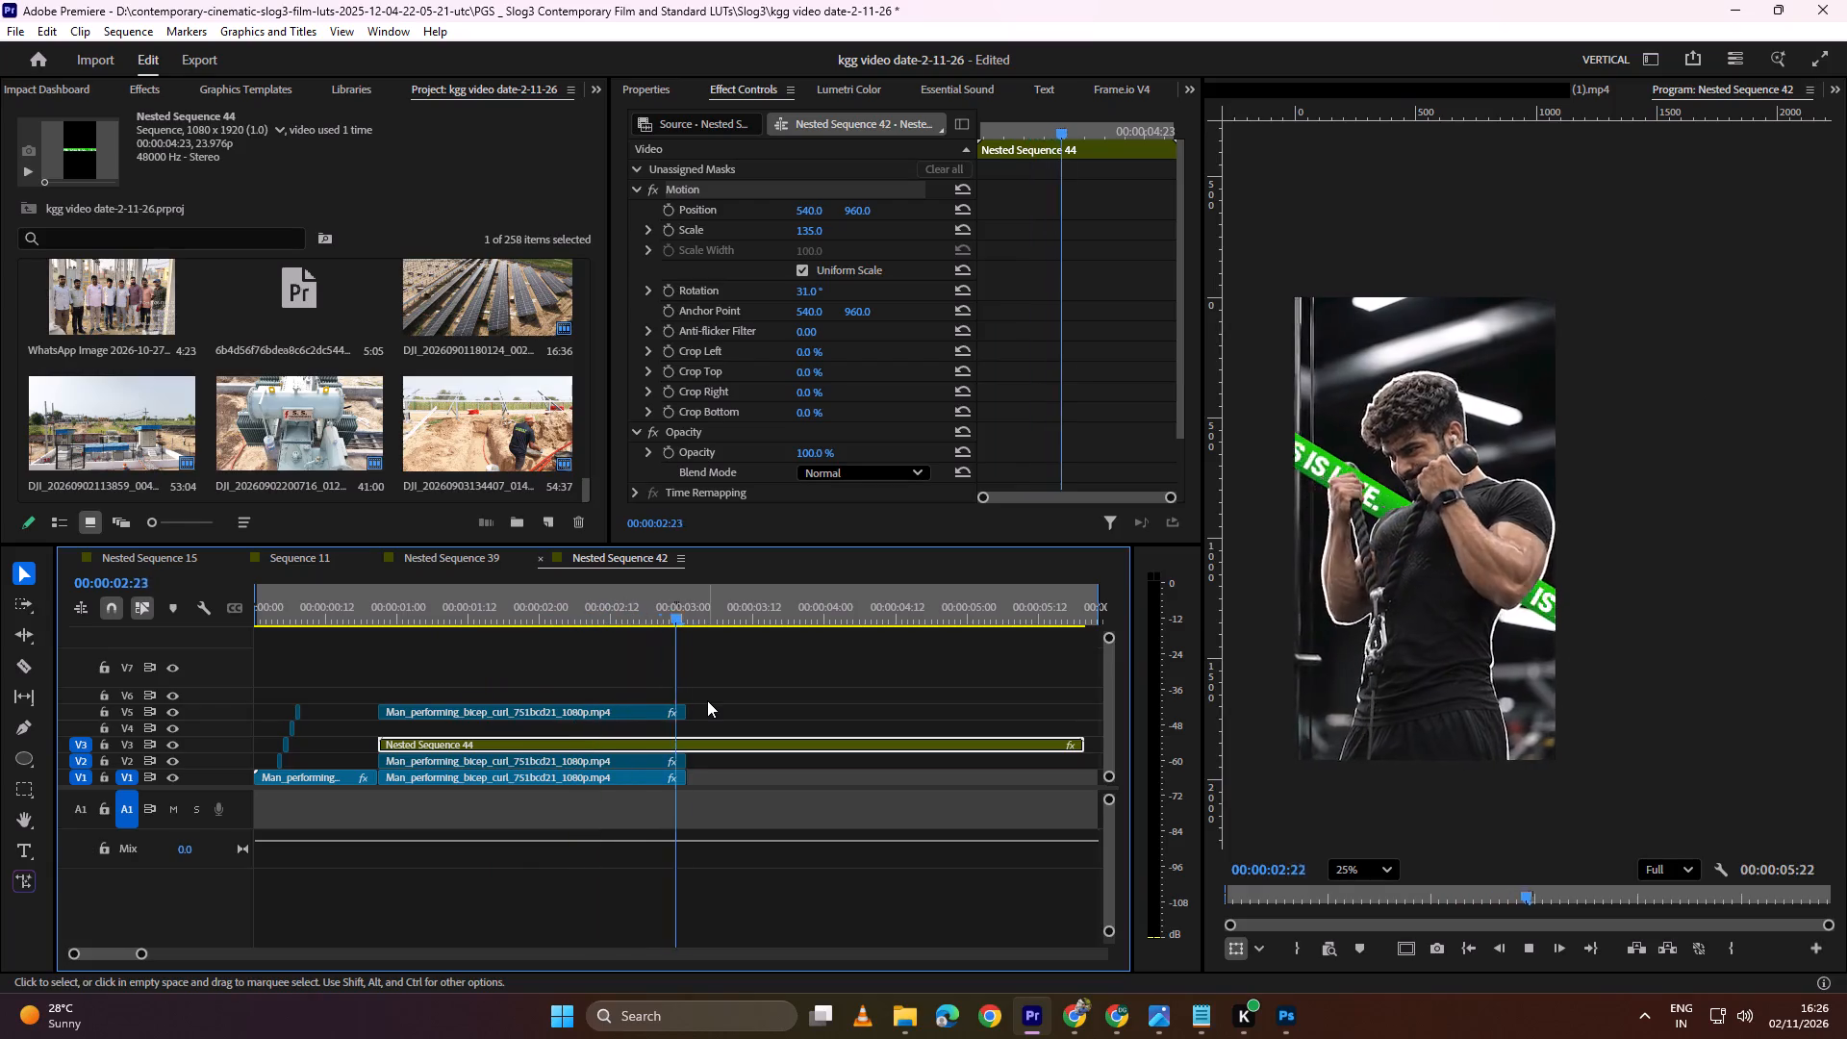
pyautogui.press('space')
pyautogui.press('c')
pyautogui.press('v')
pyautogui.moveTo(717, 605); pyautogui.dragTo(674, 609)
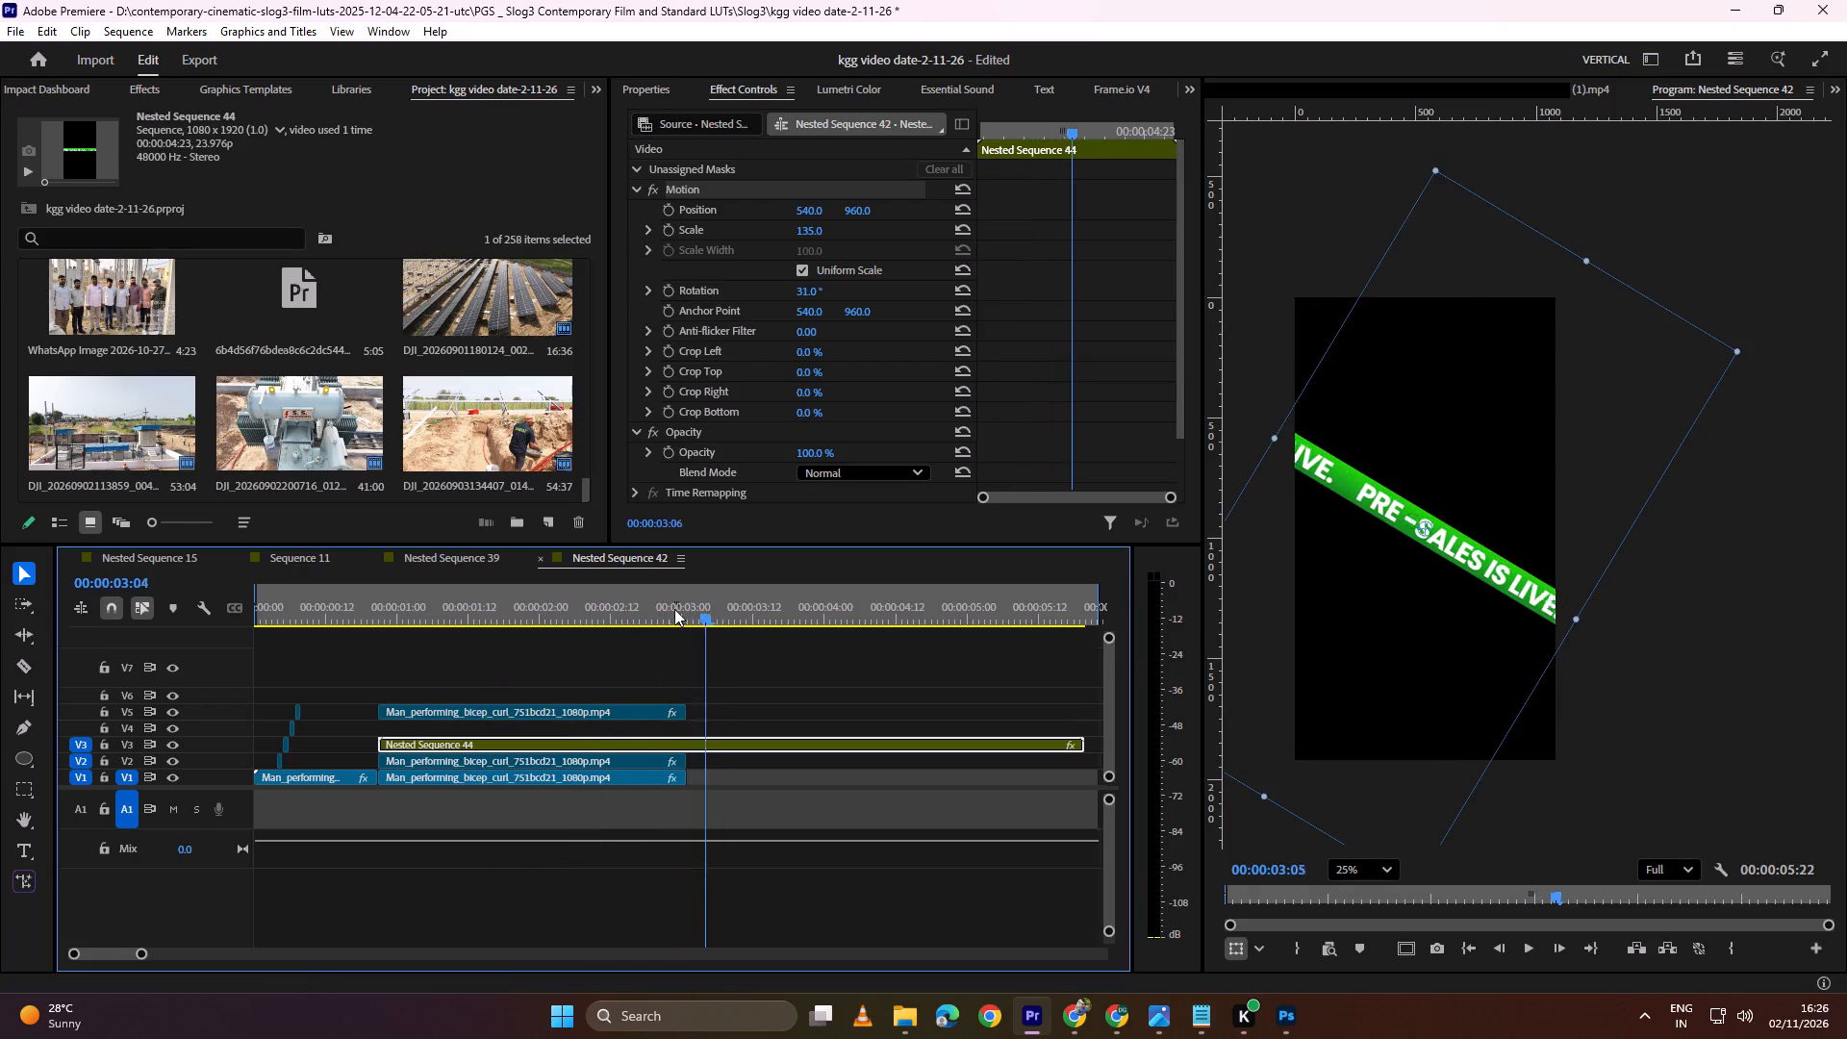
pyautogui.moveTo(674, 609); pyautogui.dragTo(302, 664)
pyautogui.press('space')
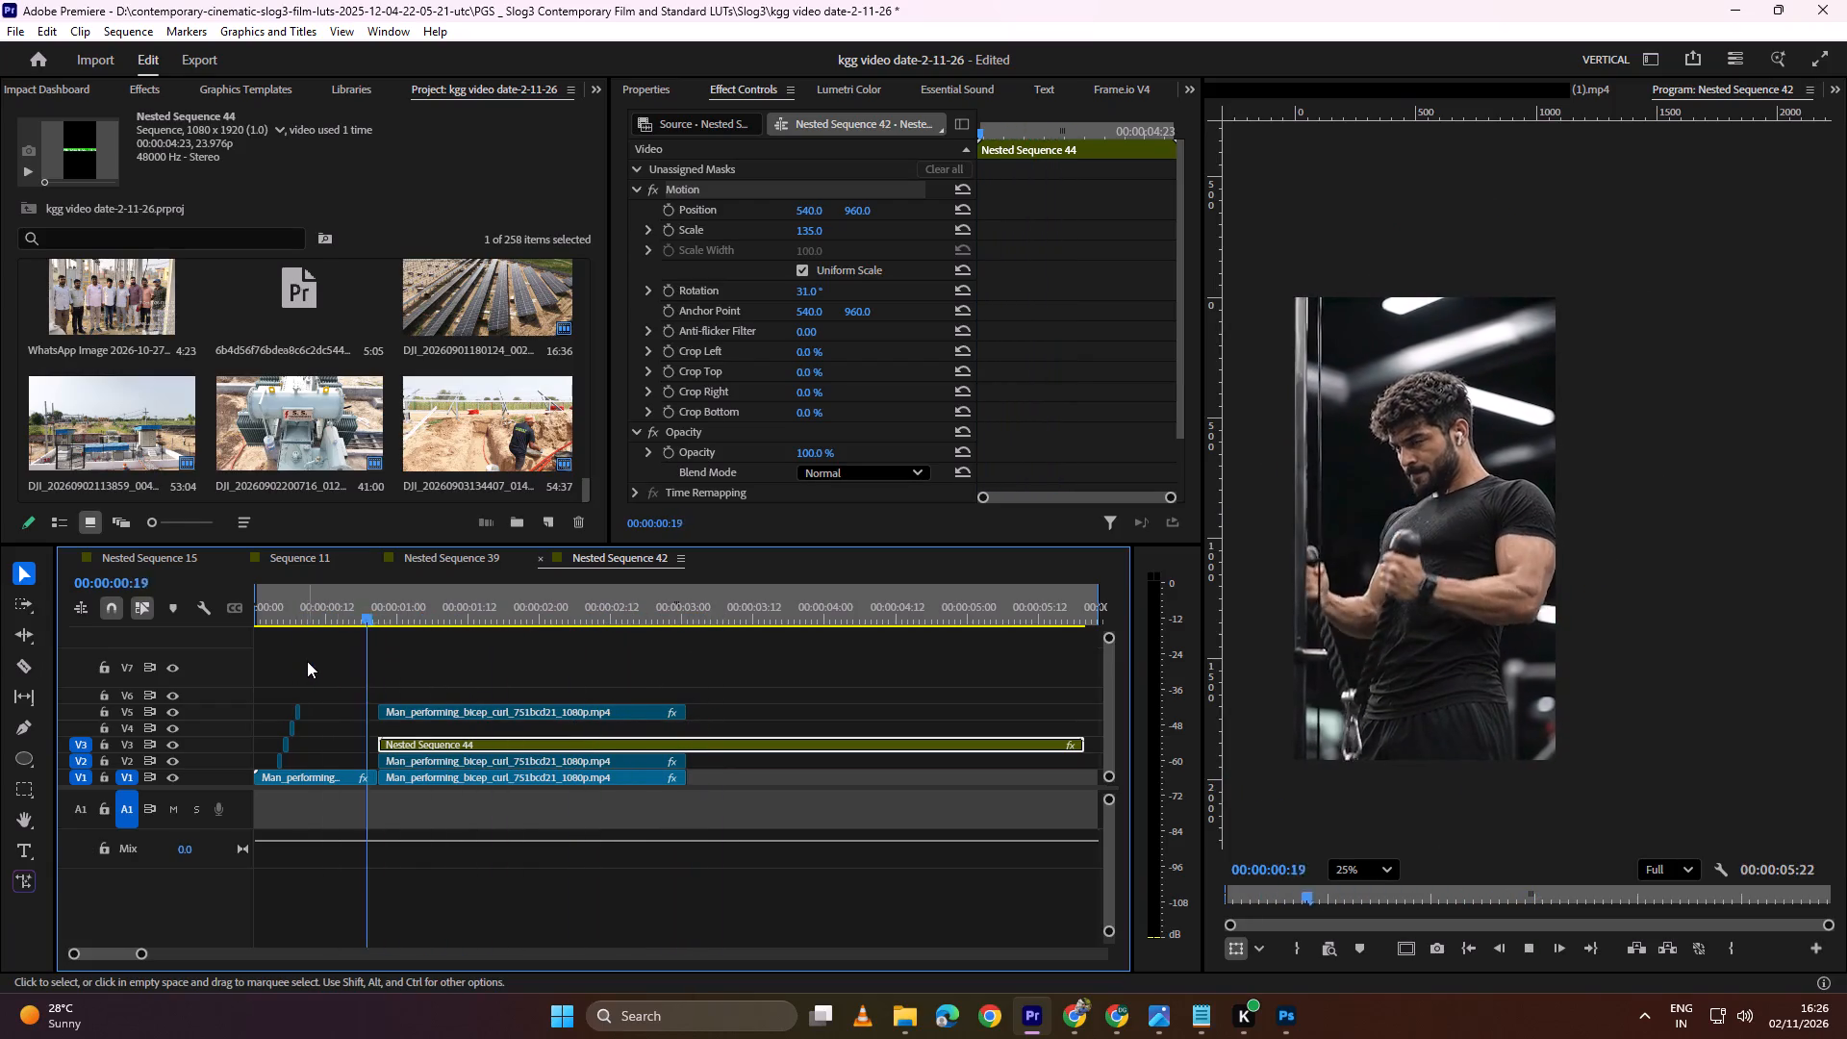
pyautogui.press('space')
pyautogui.keyDown('alt'); pyautogui.scroll(17, 433, 713); pyautogui.keyUp('alt')
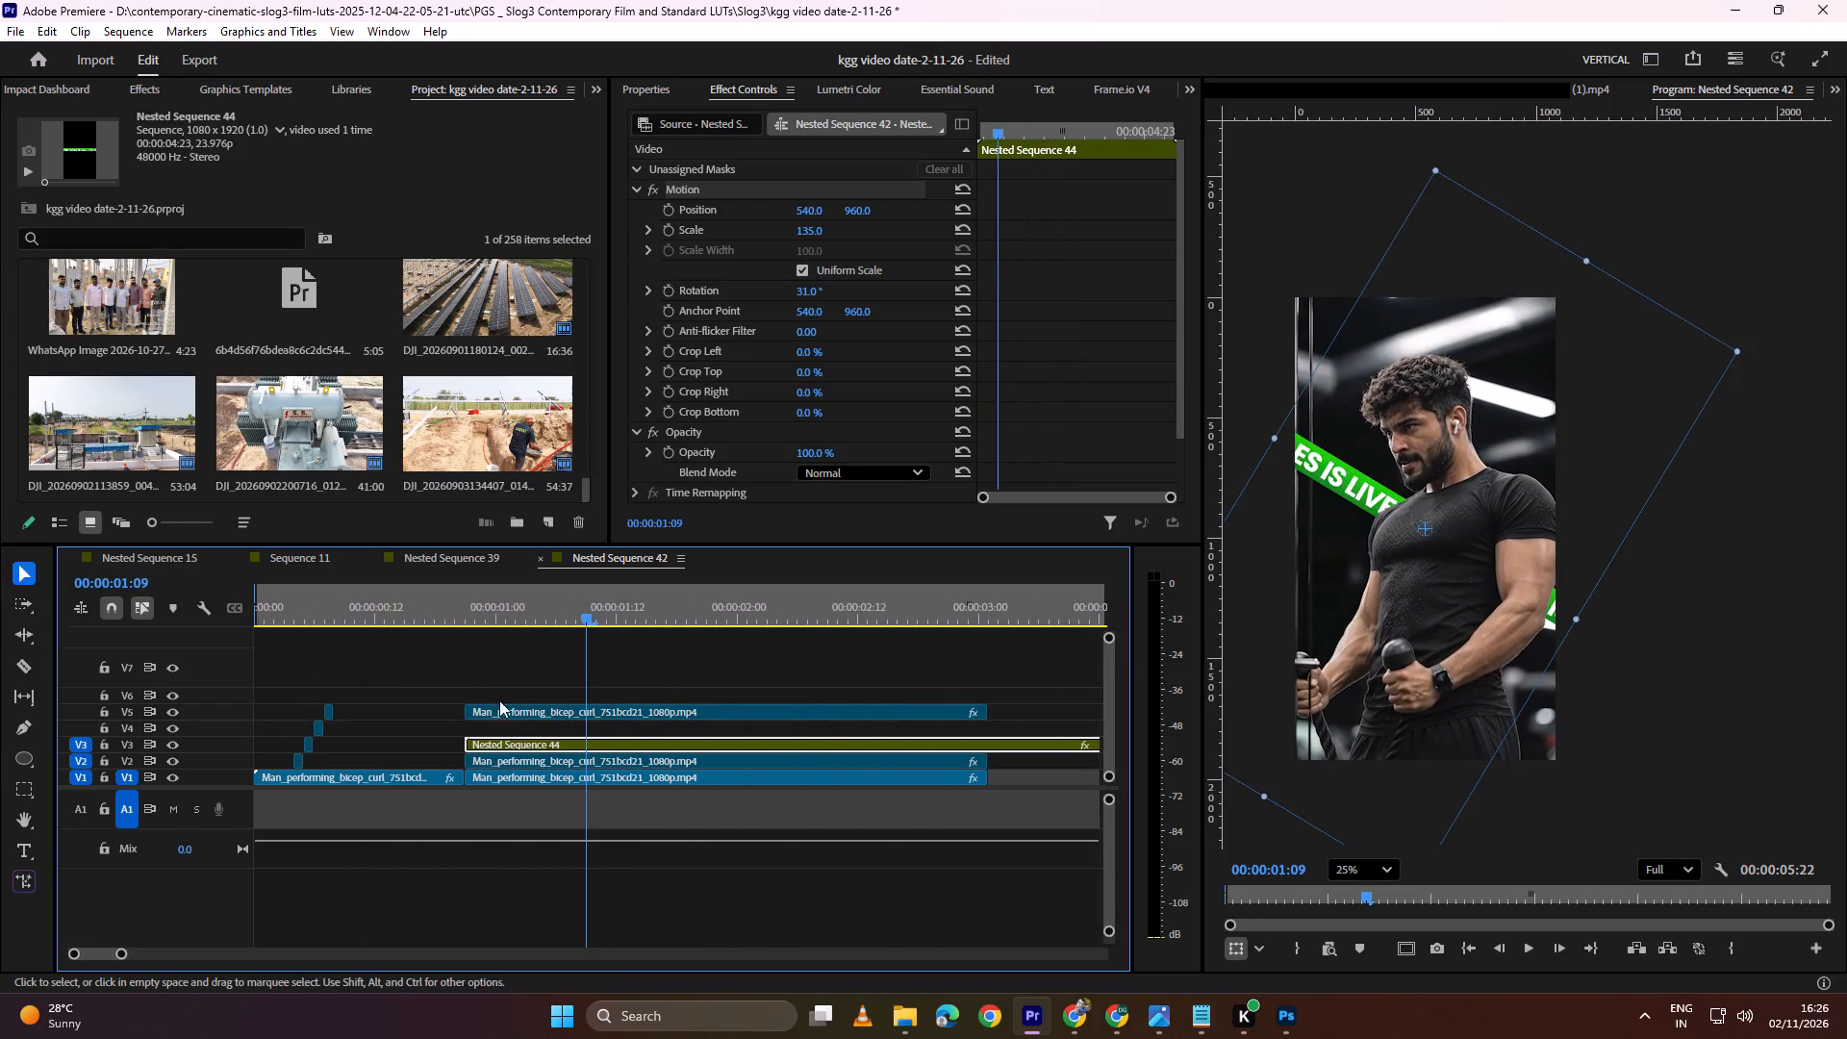
pyautogui.keyDown('alt'); pyautogui.scroll(4, 499, 700); pyautogui.keyUp('alt')
pyautogui.moveTo(620, 614); pyautogui.dragTo(379, 635)
pyautogui.press('space')
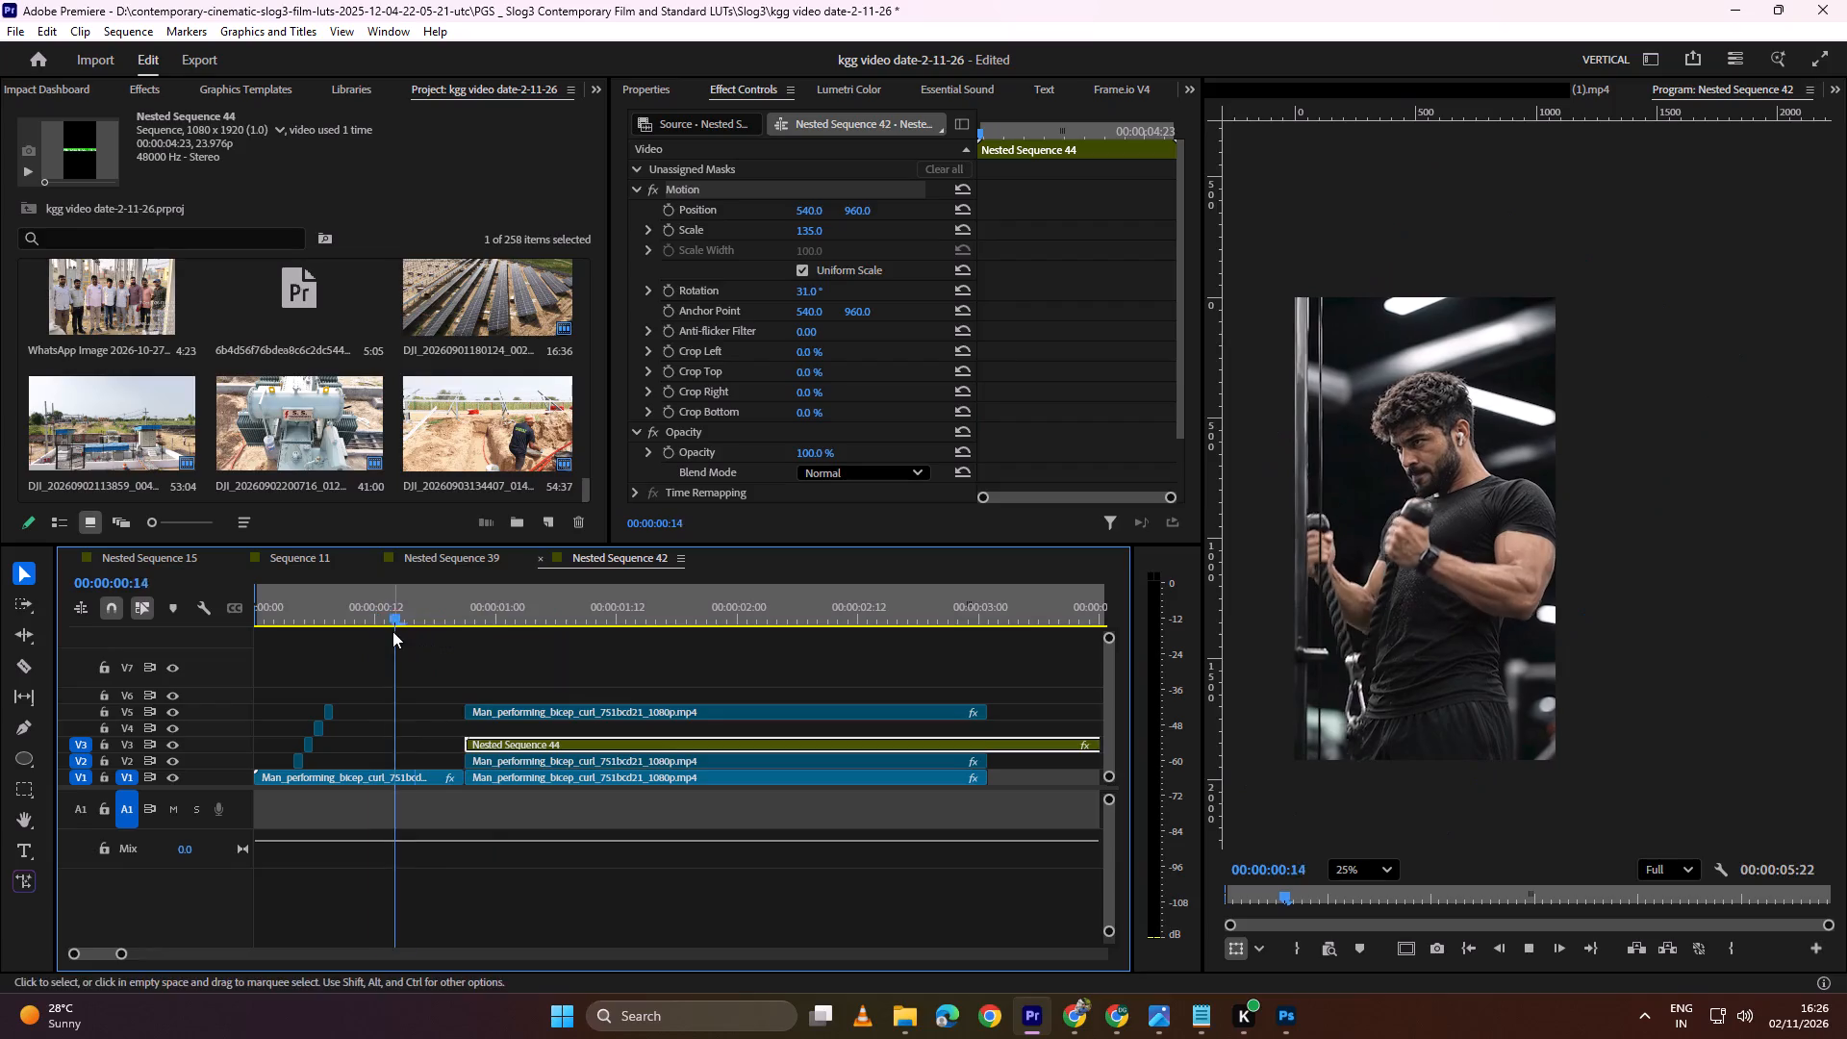
pyautogui.press('space')
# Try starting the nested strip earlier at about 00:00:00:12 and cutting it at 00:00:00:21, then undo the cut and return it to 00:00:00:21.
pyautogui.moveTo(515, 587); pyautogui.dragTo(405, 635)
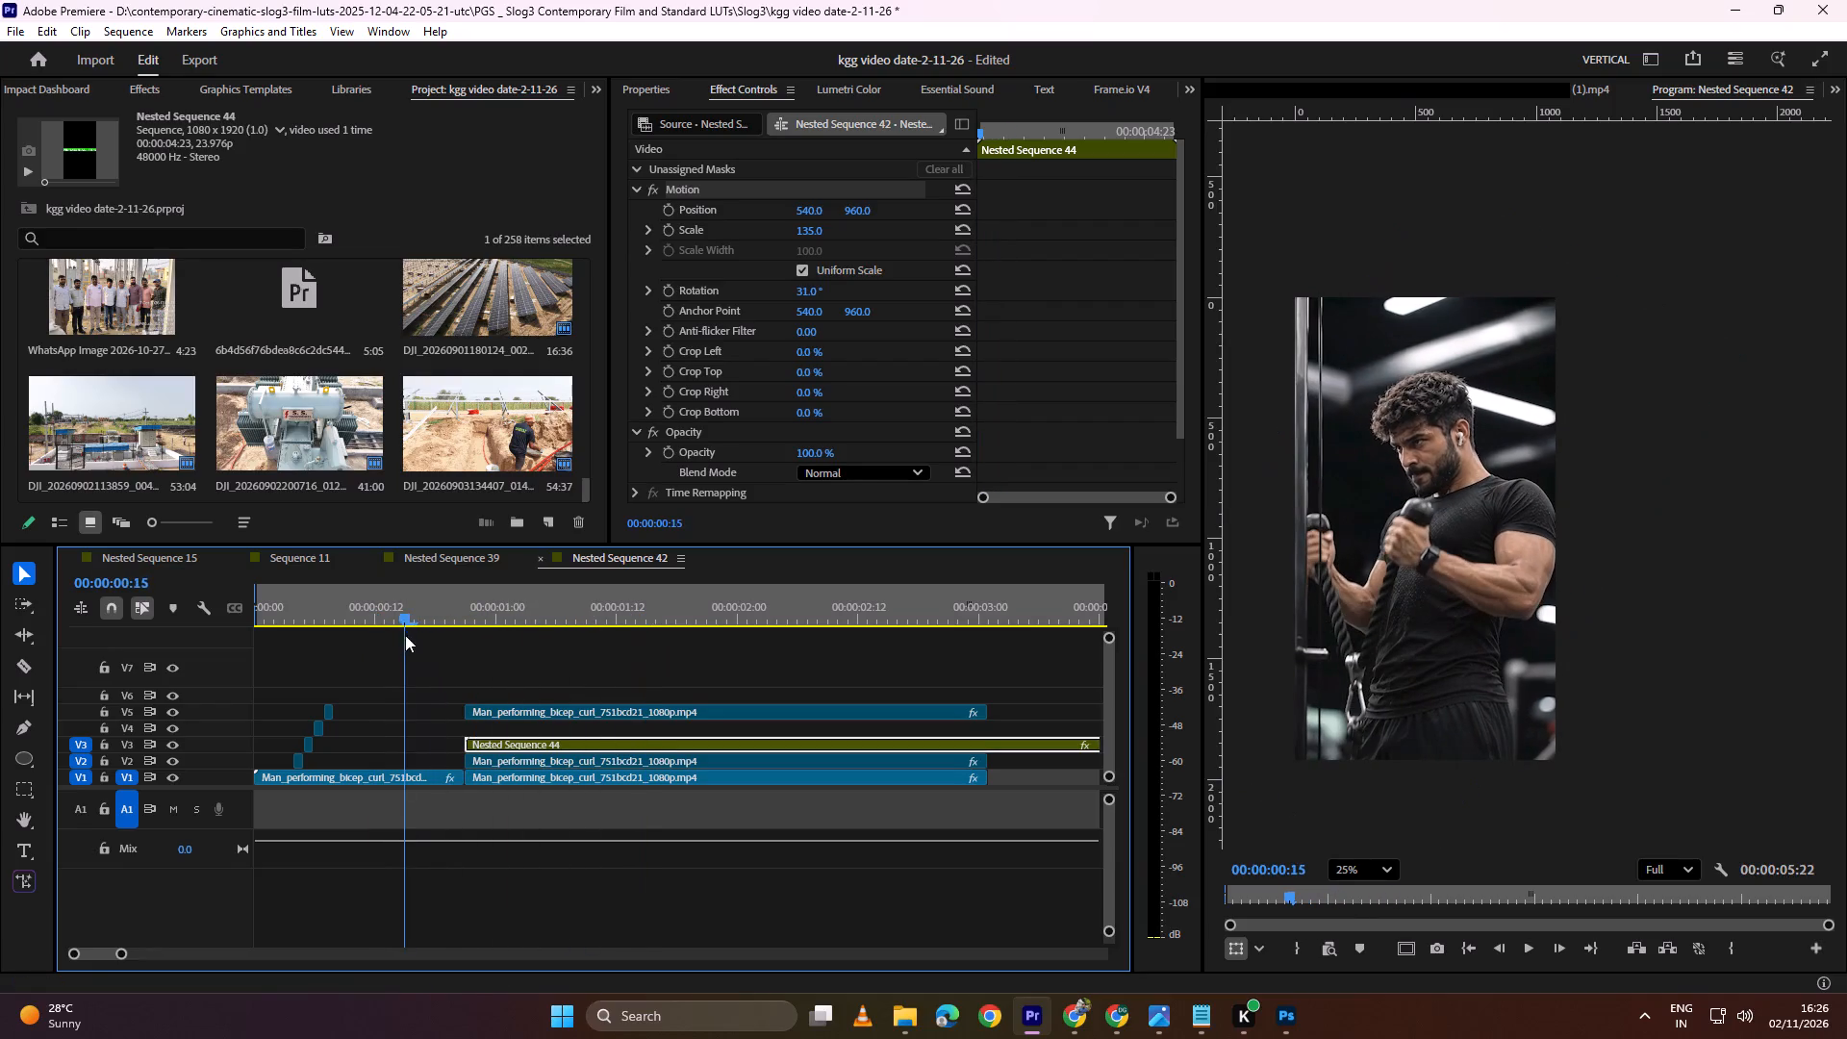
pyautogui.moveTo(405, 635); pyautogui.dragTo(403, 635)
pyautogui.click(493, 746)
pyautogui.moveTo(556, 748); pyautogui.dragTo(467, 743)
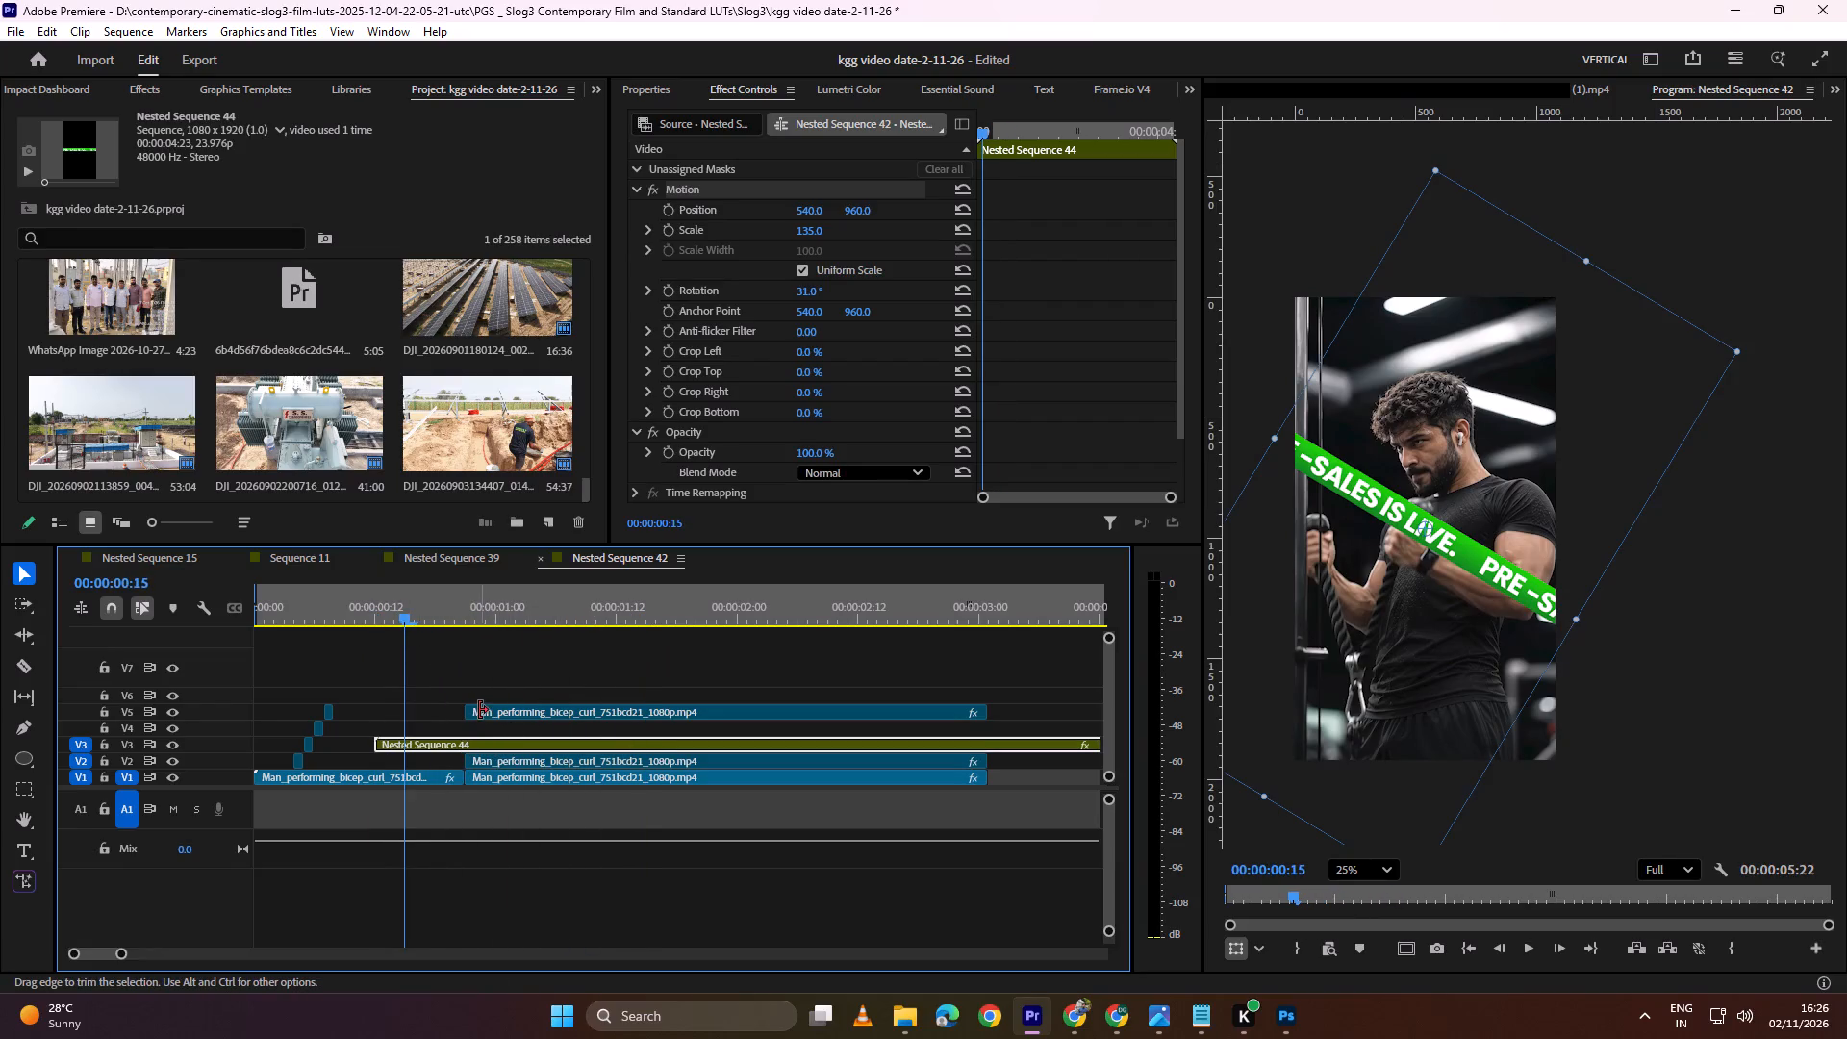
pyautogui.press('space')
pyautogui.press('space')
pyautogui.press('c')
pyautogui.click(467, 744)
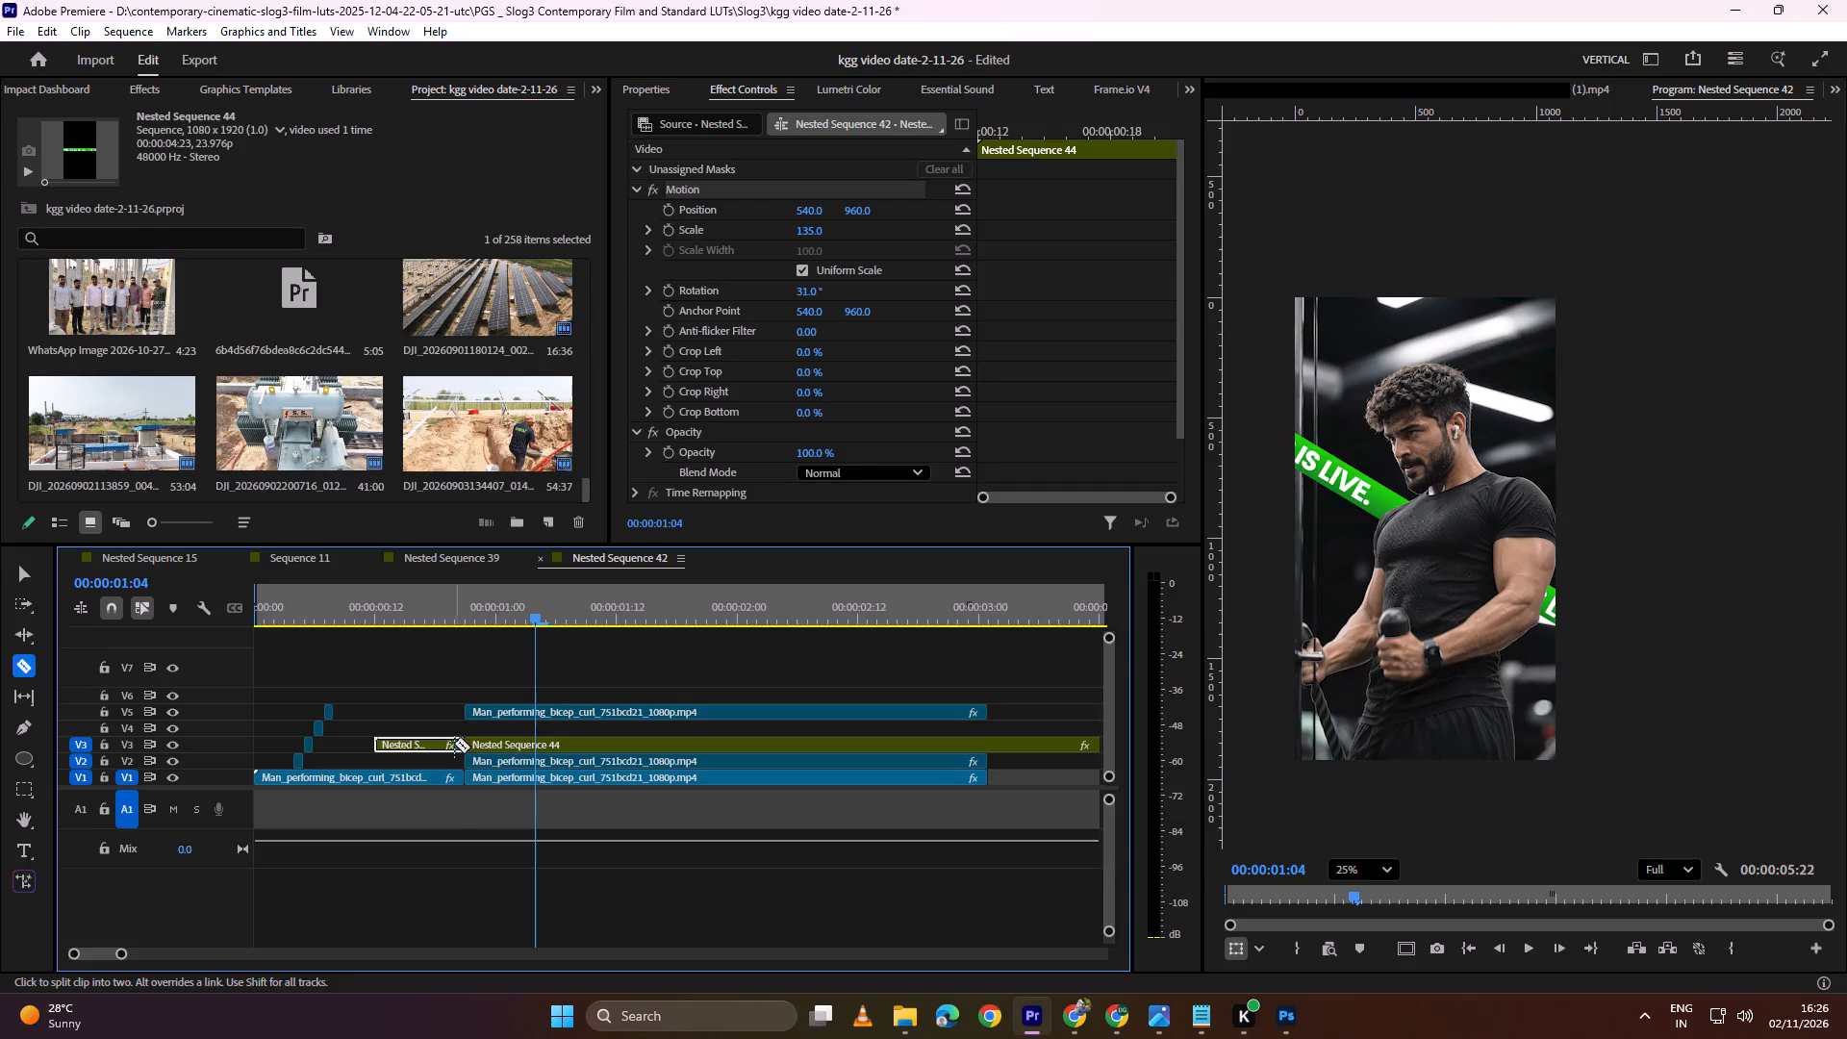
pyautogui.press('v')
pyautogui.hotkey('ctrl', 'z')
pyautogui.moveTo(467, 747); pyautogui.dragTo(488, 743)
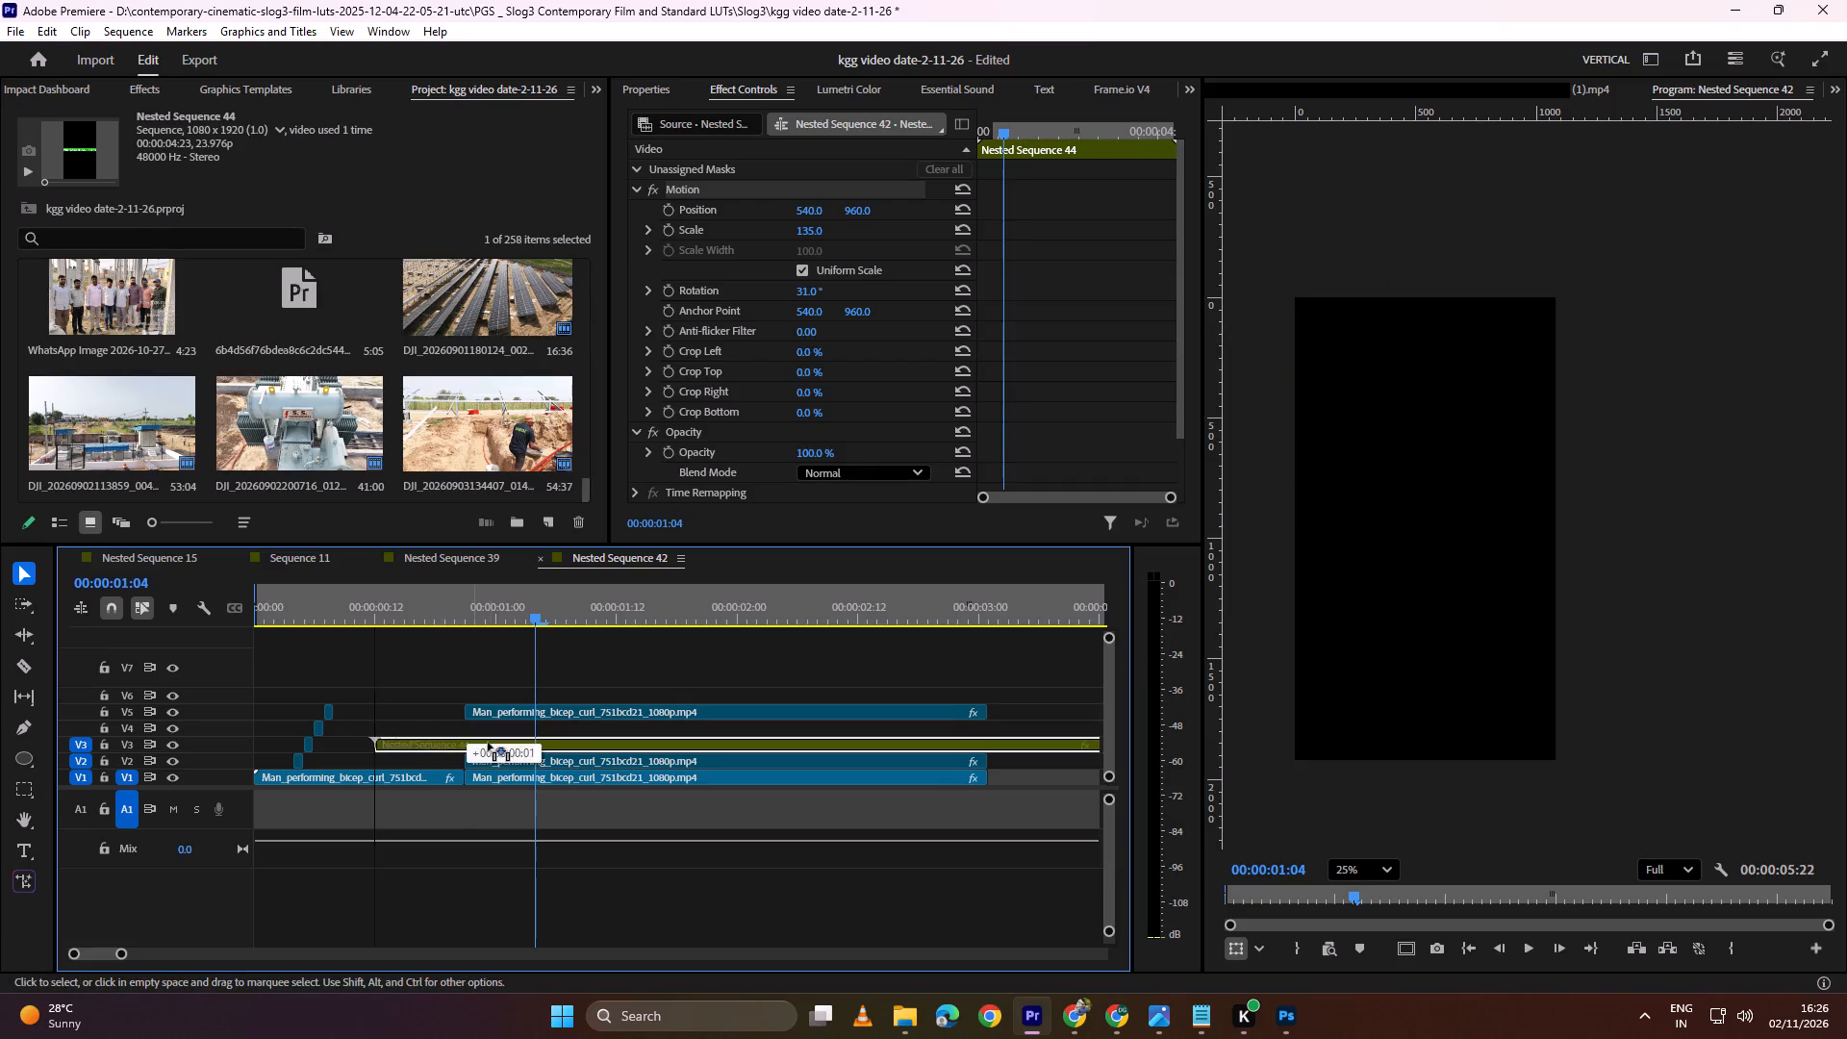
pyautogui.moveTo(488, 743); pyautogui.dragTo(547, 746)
# Open the nested strip sequence and remove all Position keyframes from the strip clip with the playhead at its start.
pyautogui.click(542, 746)
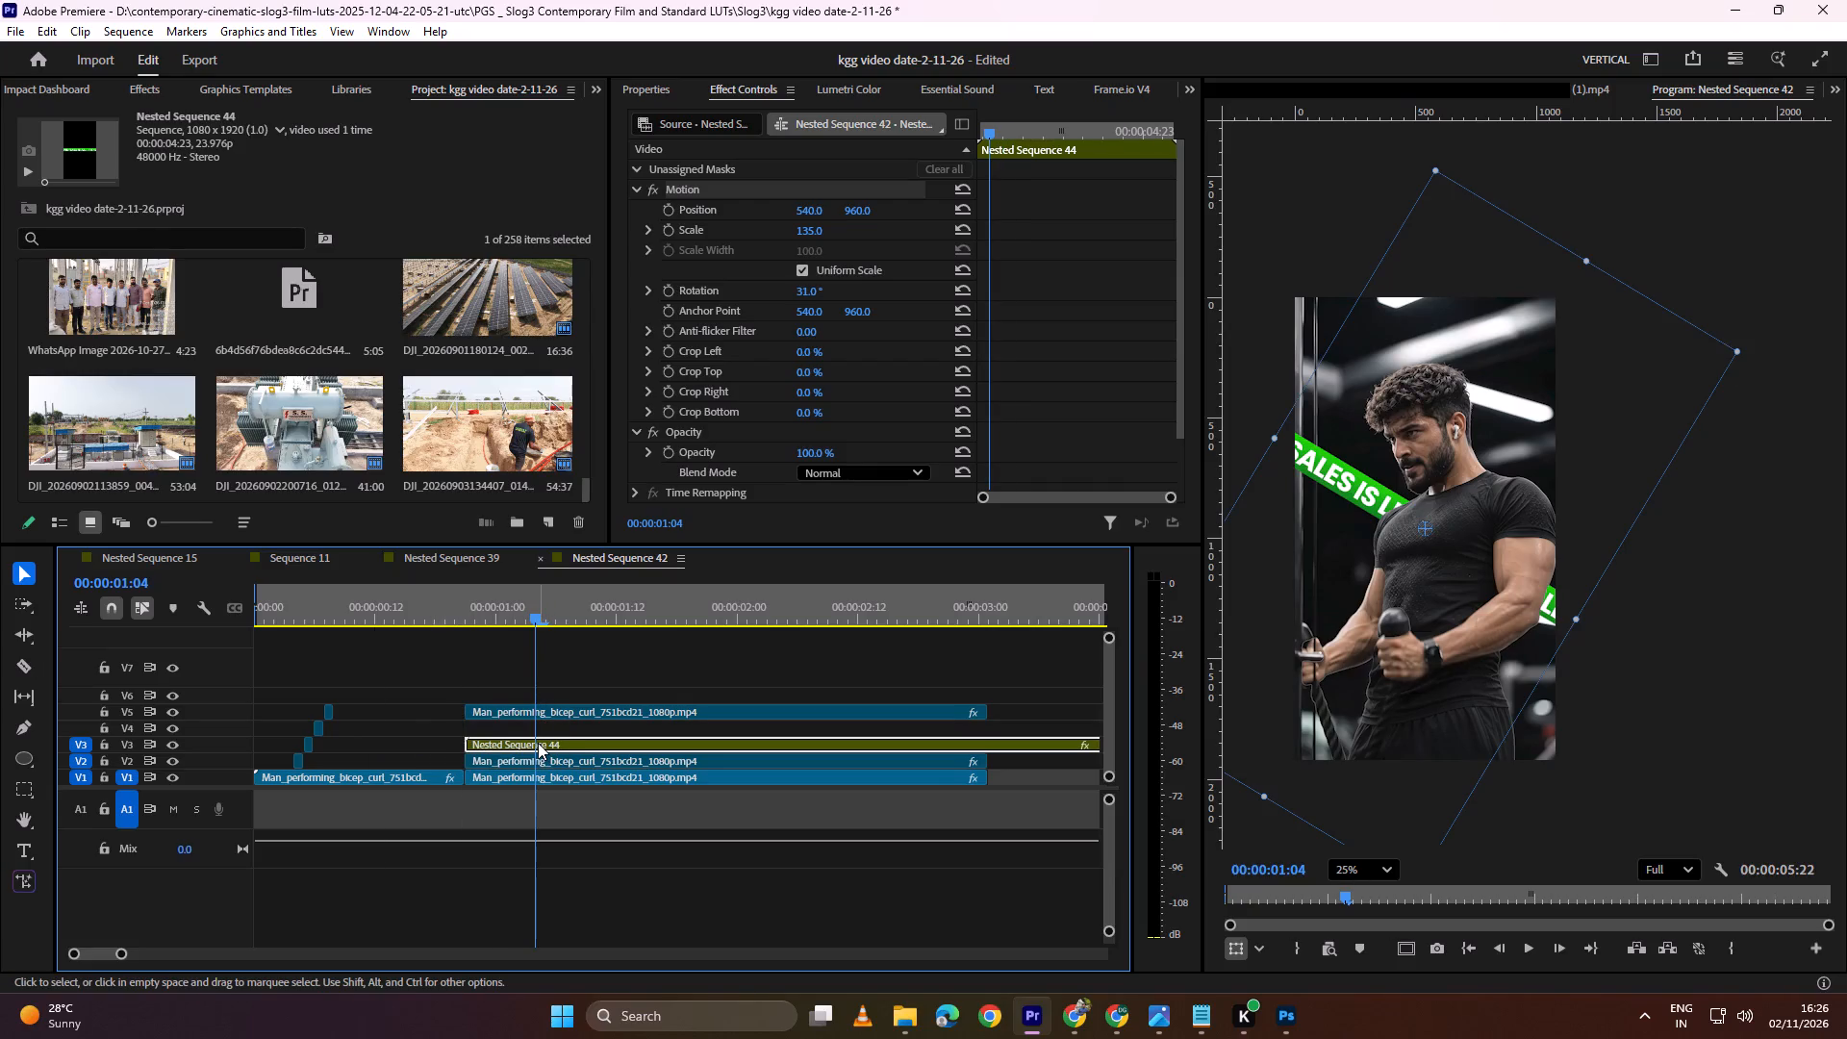
pyautogui.doubleClick(538, 743)
pyautogui.moveTo(558, 610); pyautogui.dragTo(555, 610)
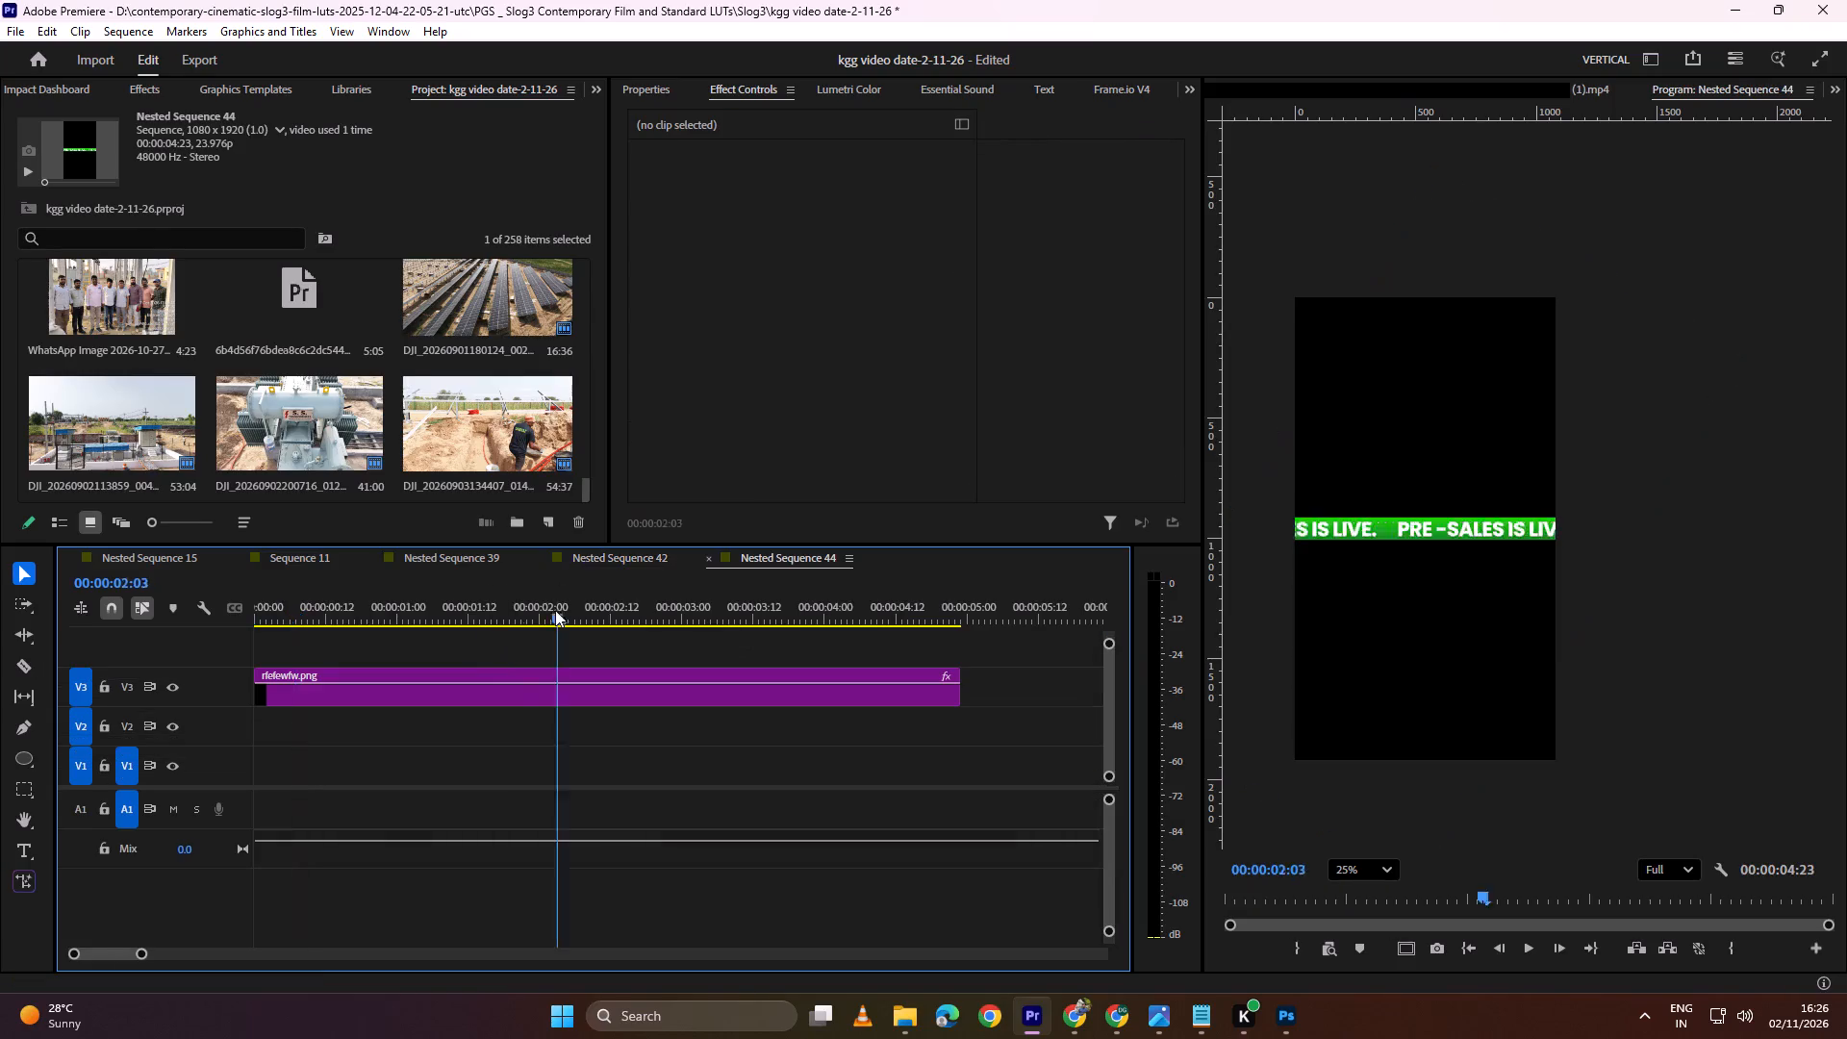
pyautogui.moveTo(555, 610); pyautogui.dragTo(63, 678)
pyautogui.click(330, 699)
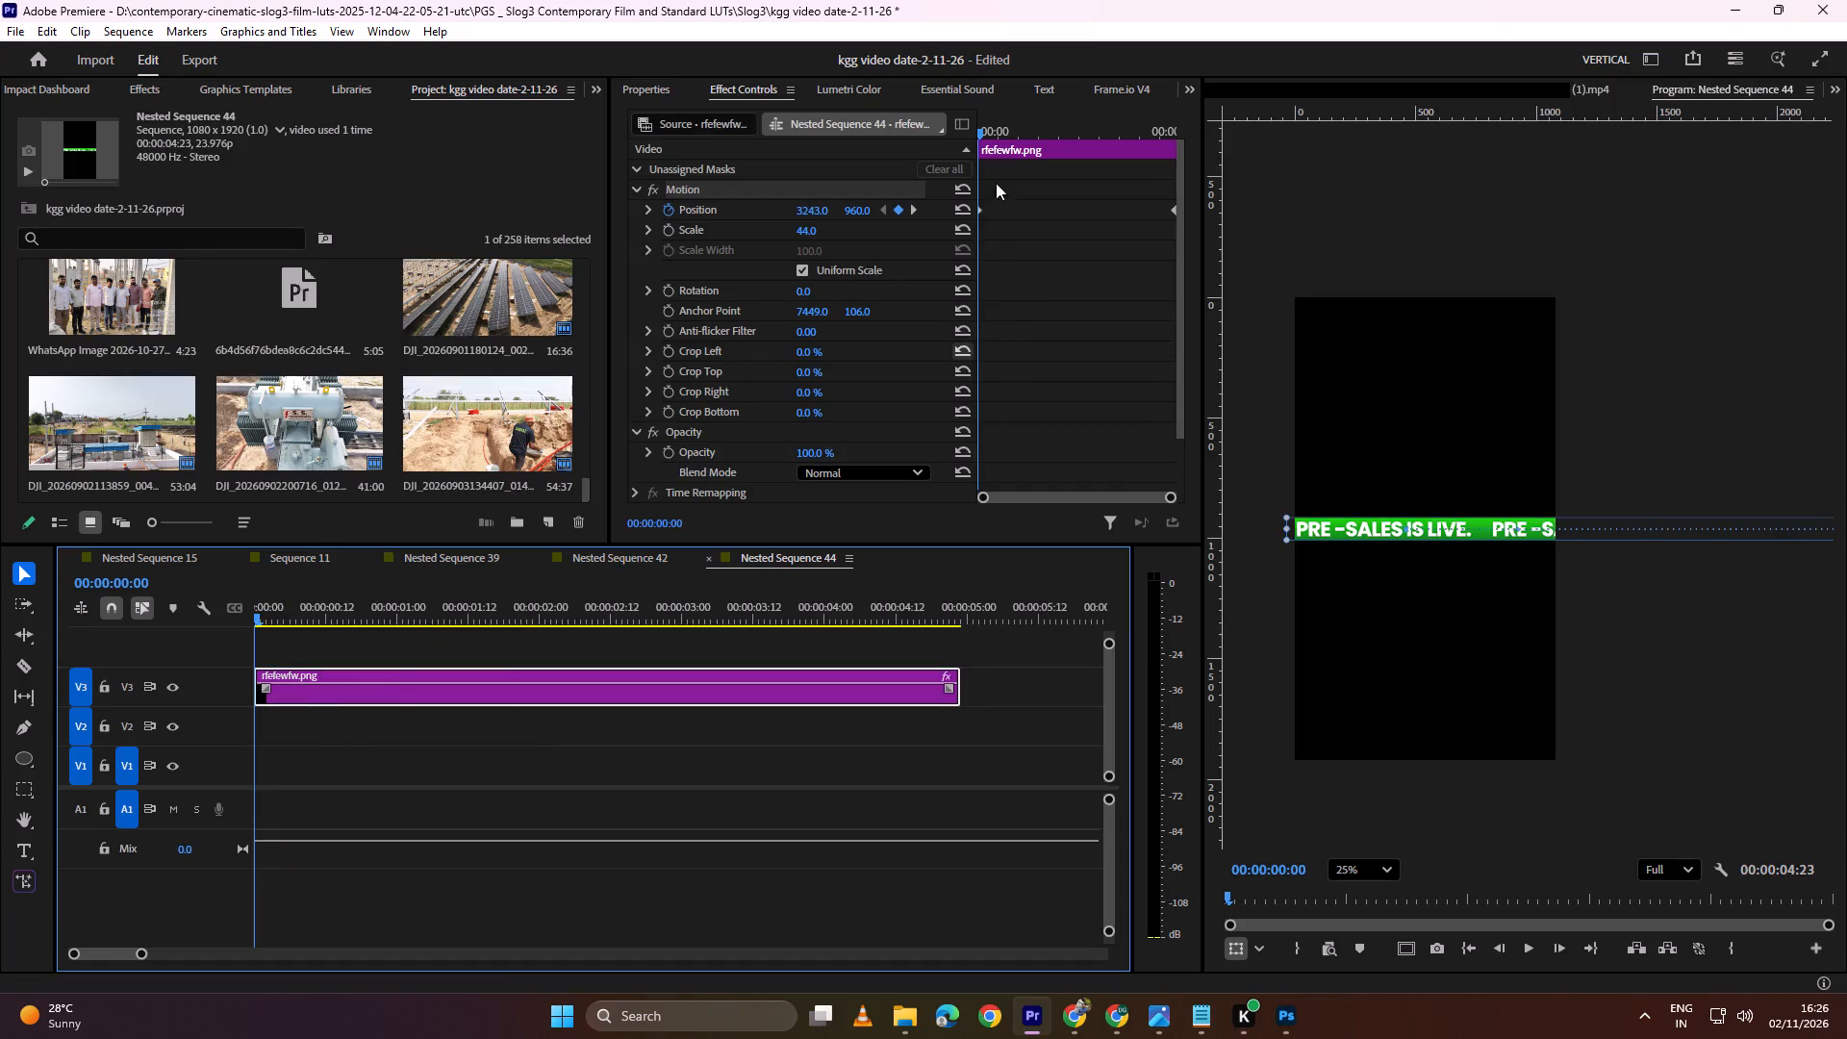
pyautogui.moveTo(997, 123); pyautogui.dragTo(871, 165)
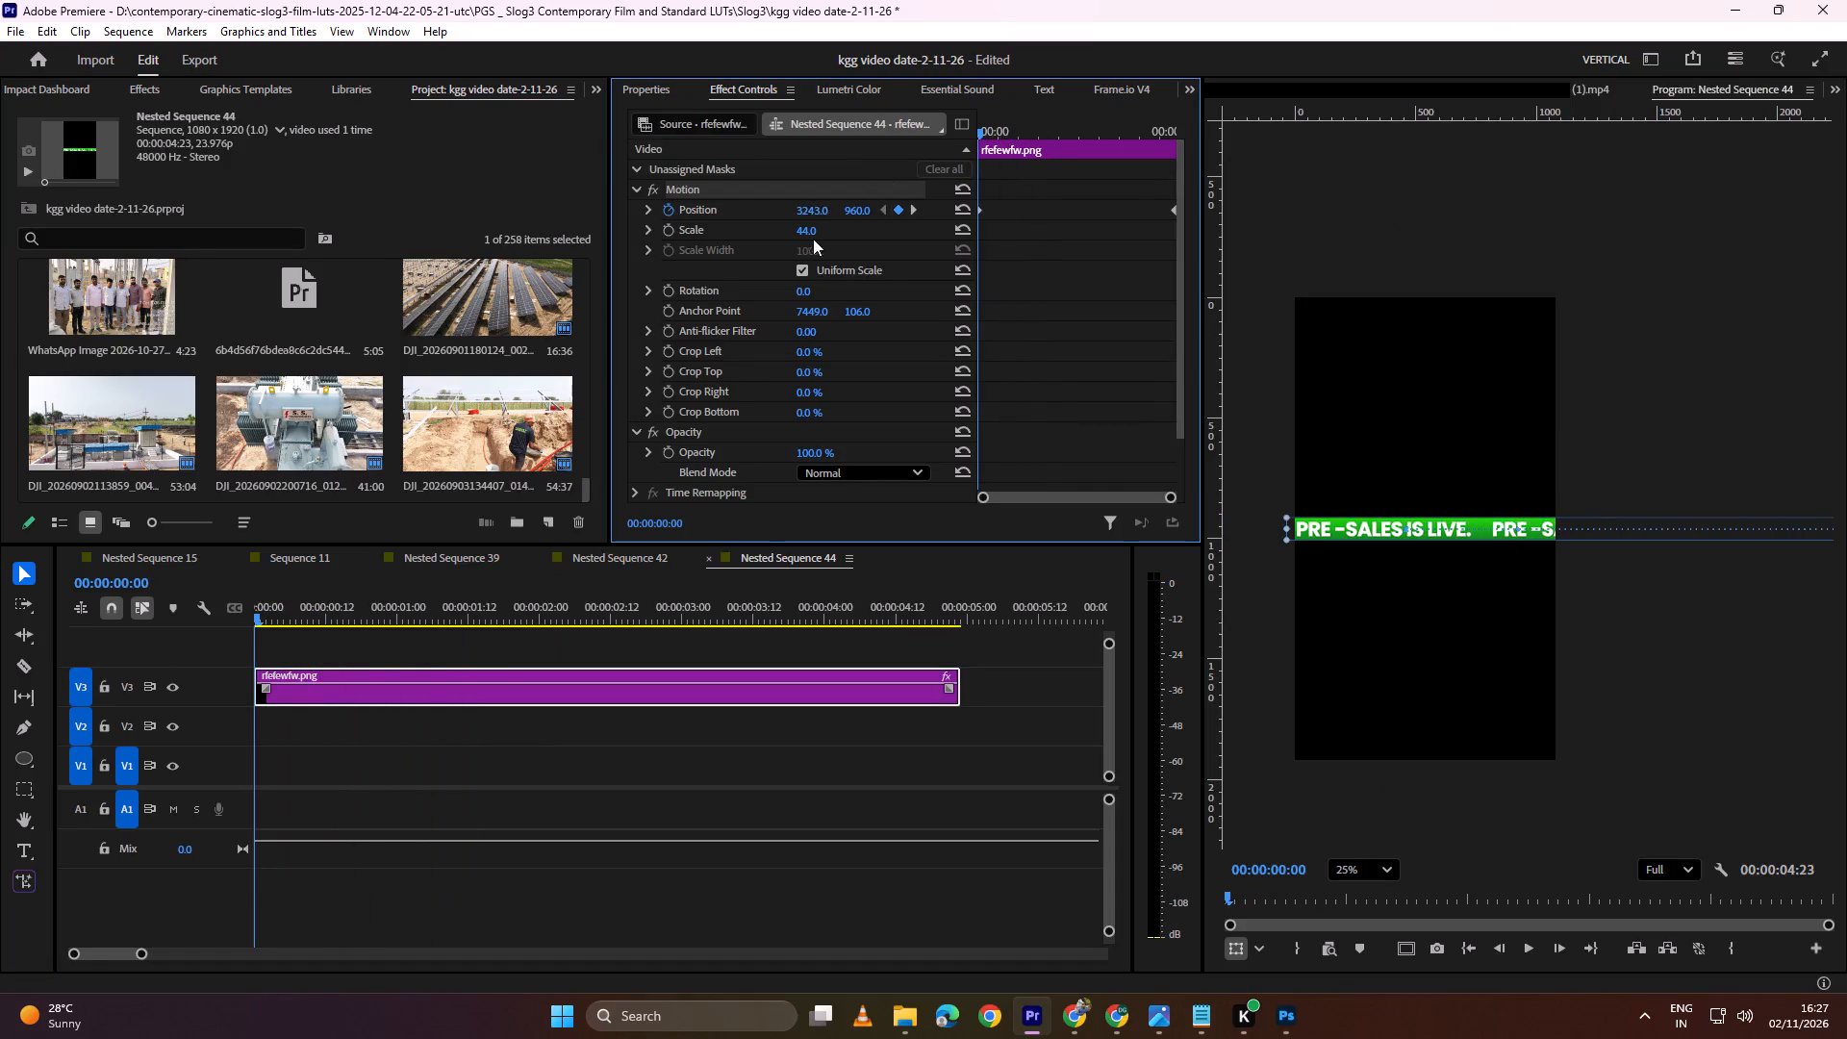
pyautogui.click(731, 686)
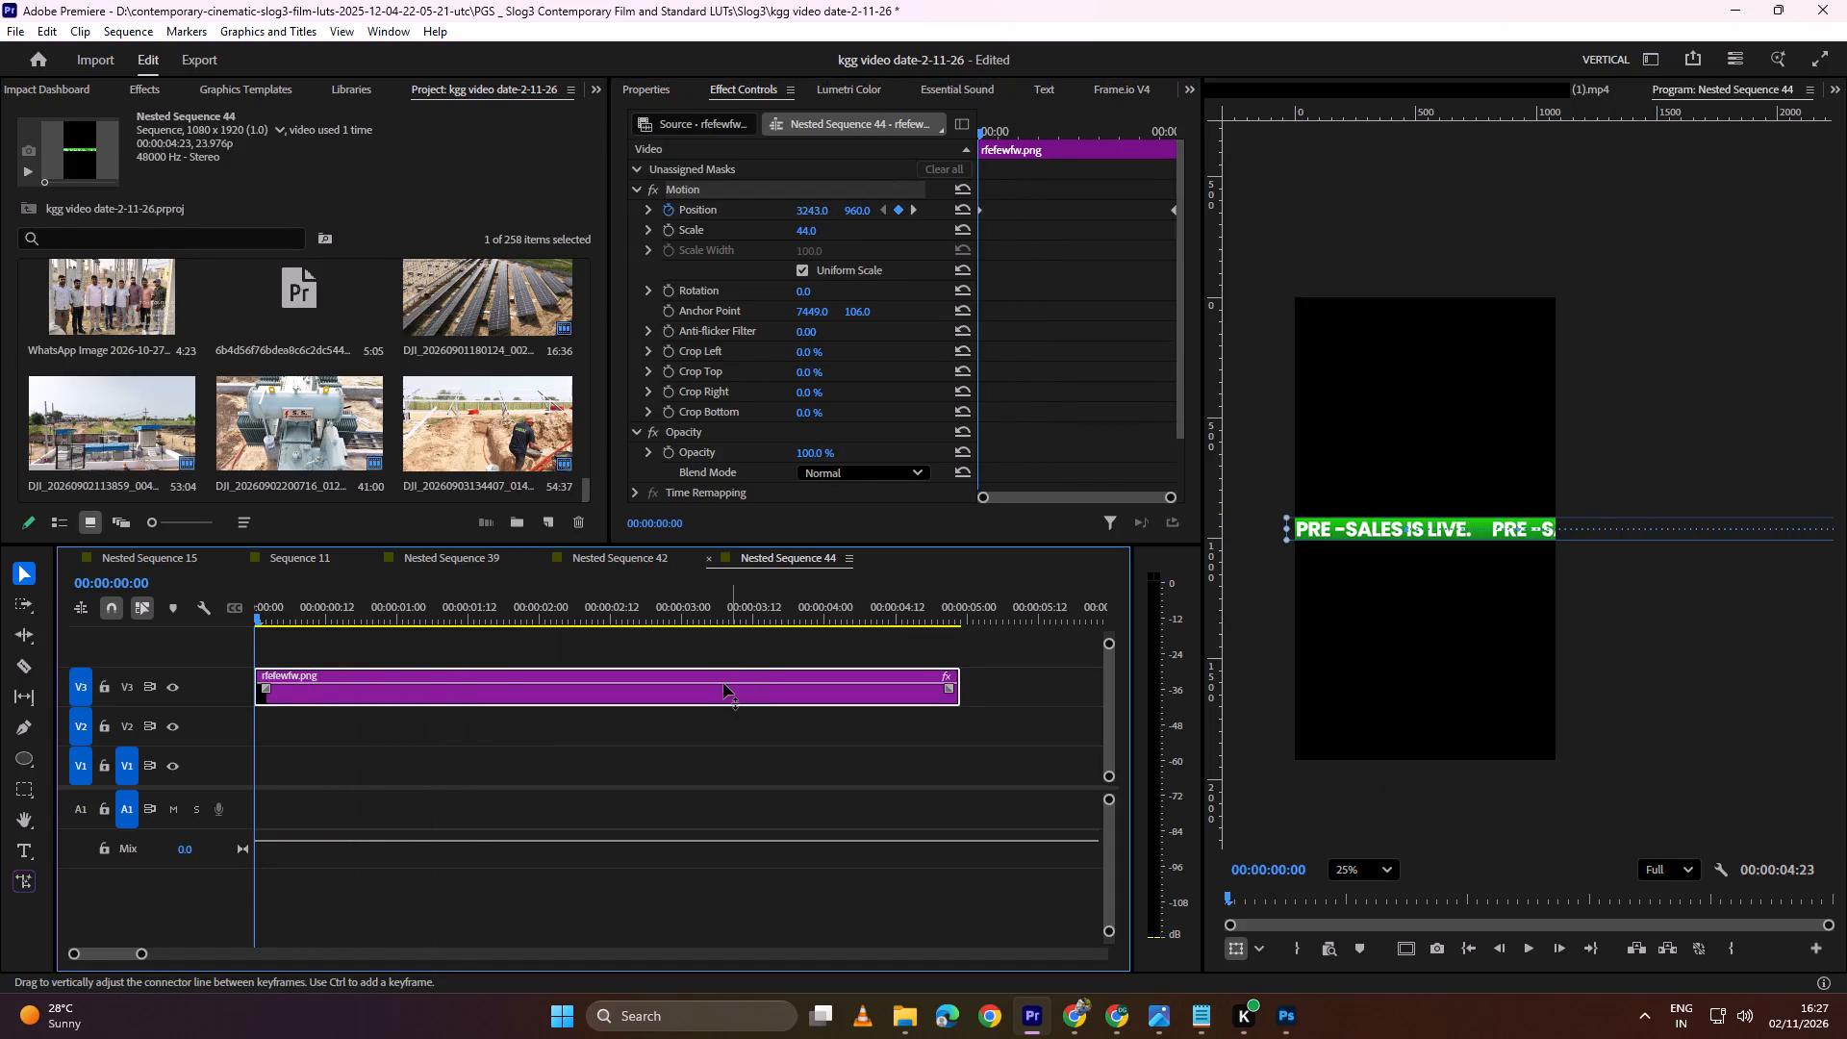
pyautogui.click(672, 214)
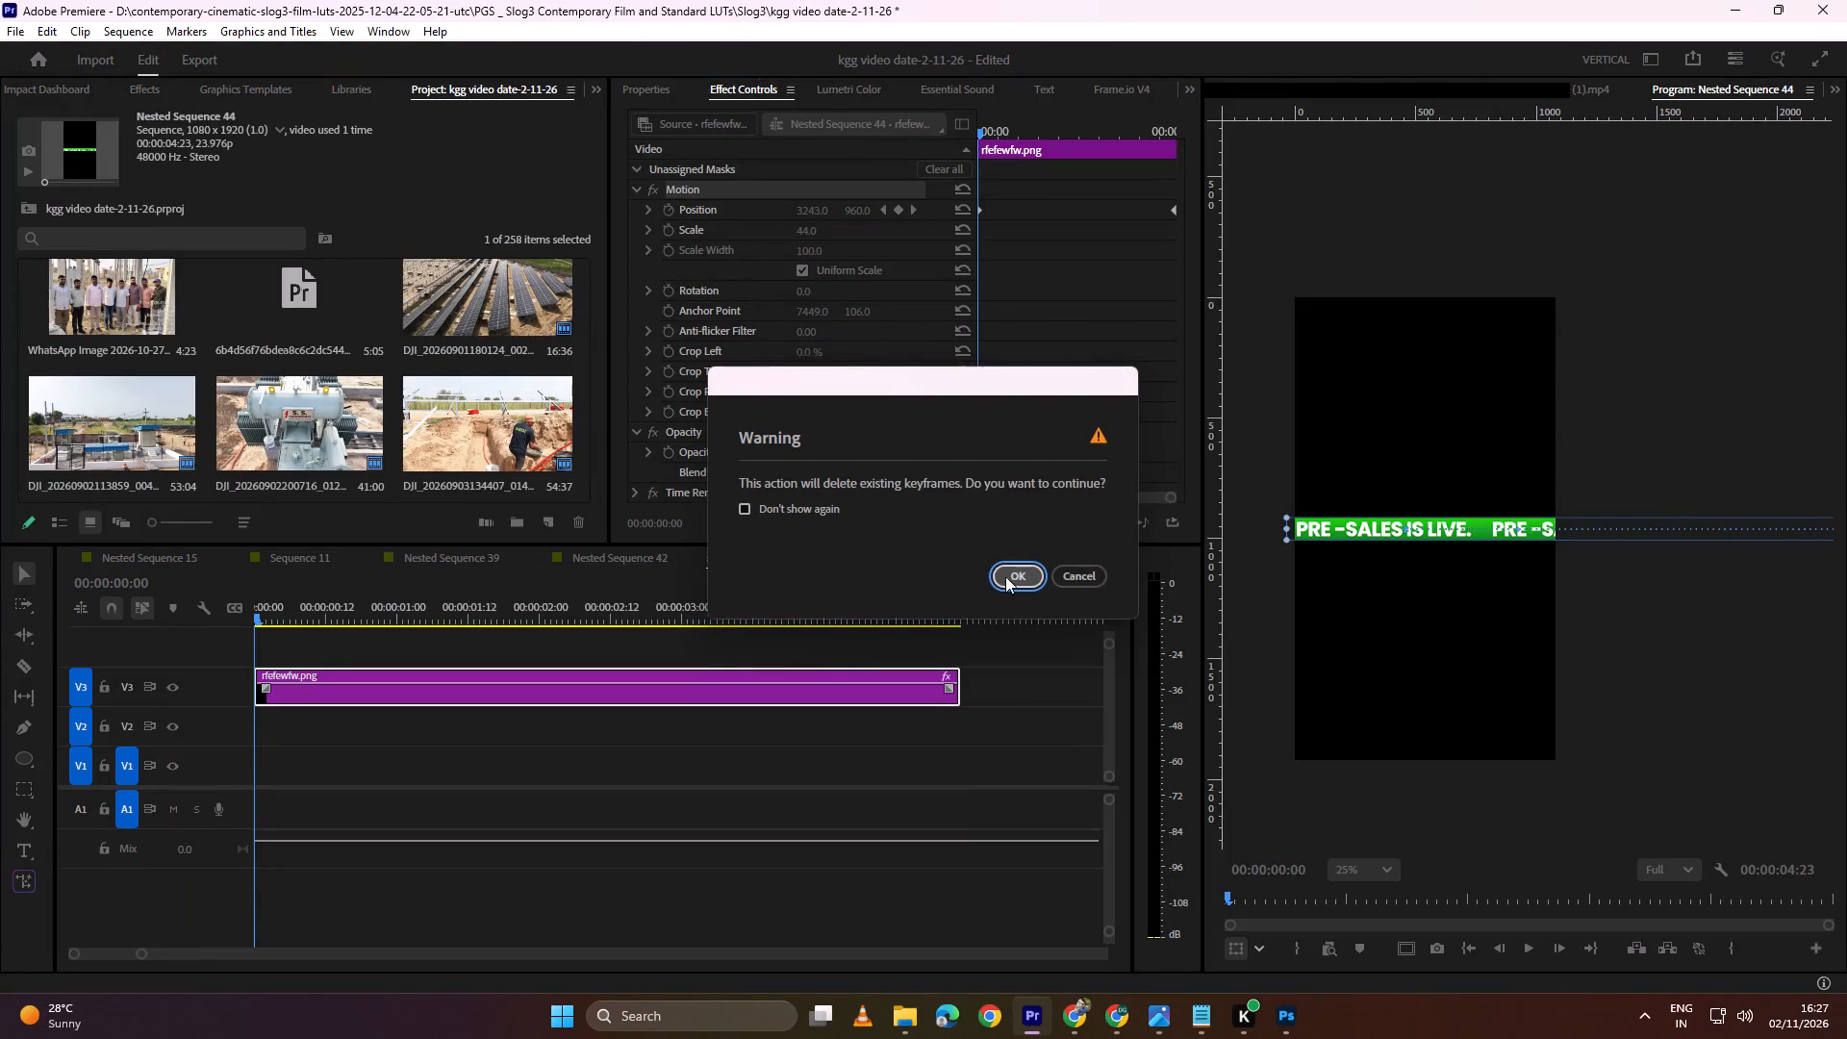
pyautogui.click(1010, 576)
pyautogui.click(775, 679)
# Move the strip fully out of frame to horizontal position -3312 and set a starting Position keyframe at 00:00:00:00.
pyautogui.moveTo(825, 213); pyautogui.dragTo(138, 303)
pyautogui.moveTo(817, 213); pyautogui.dragTo(277, 277)
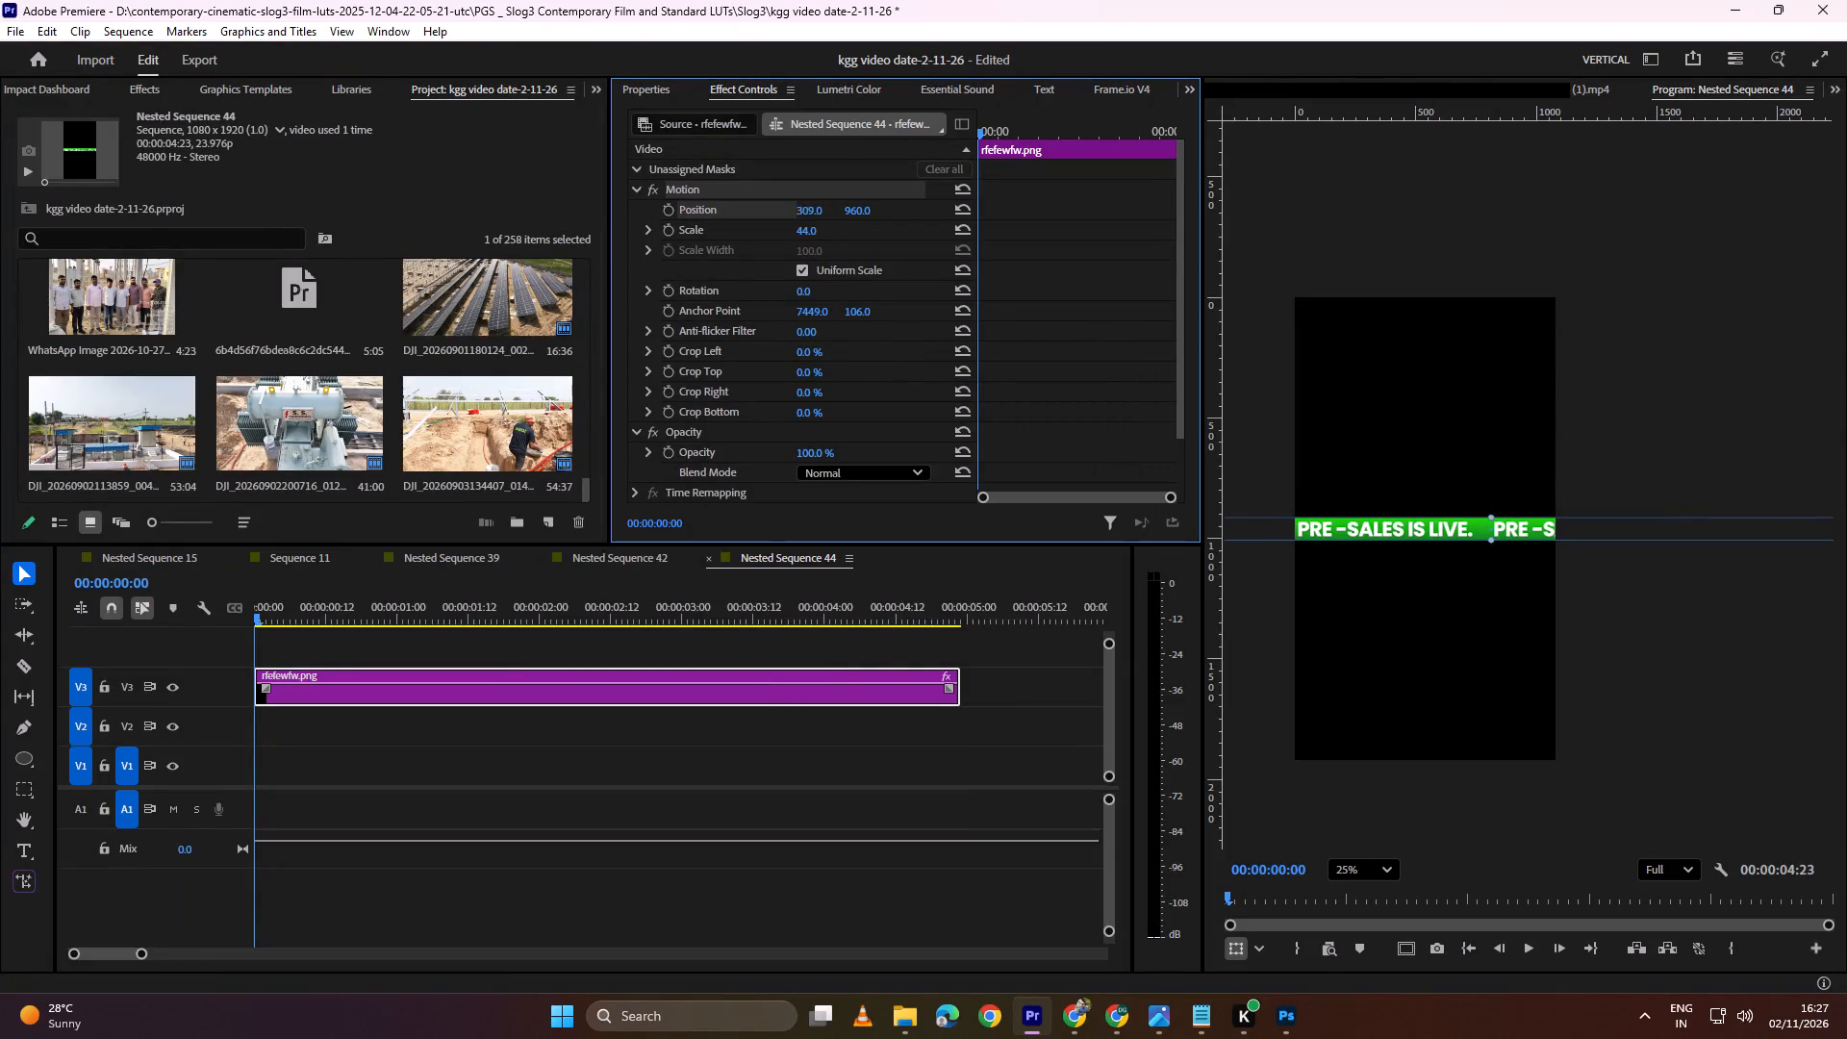
pyautogui.moveTo(277, 277); pyautogui.dragTo(726, 227)
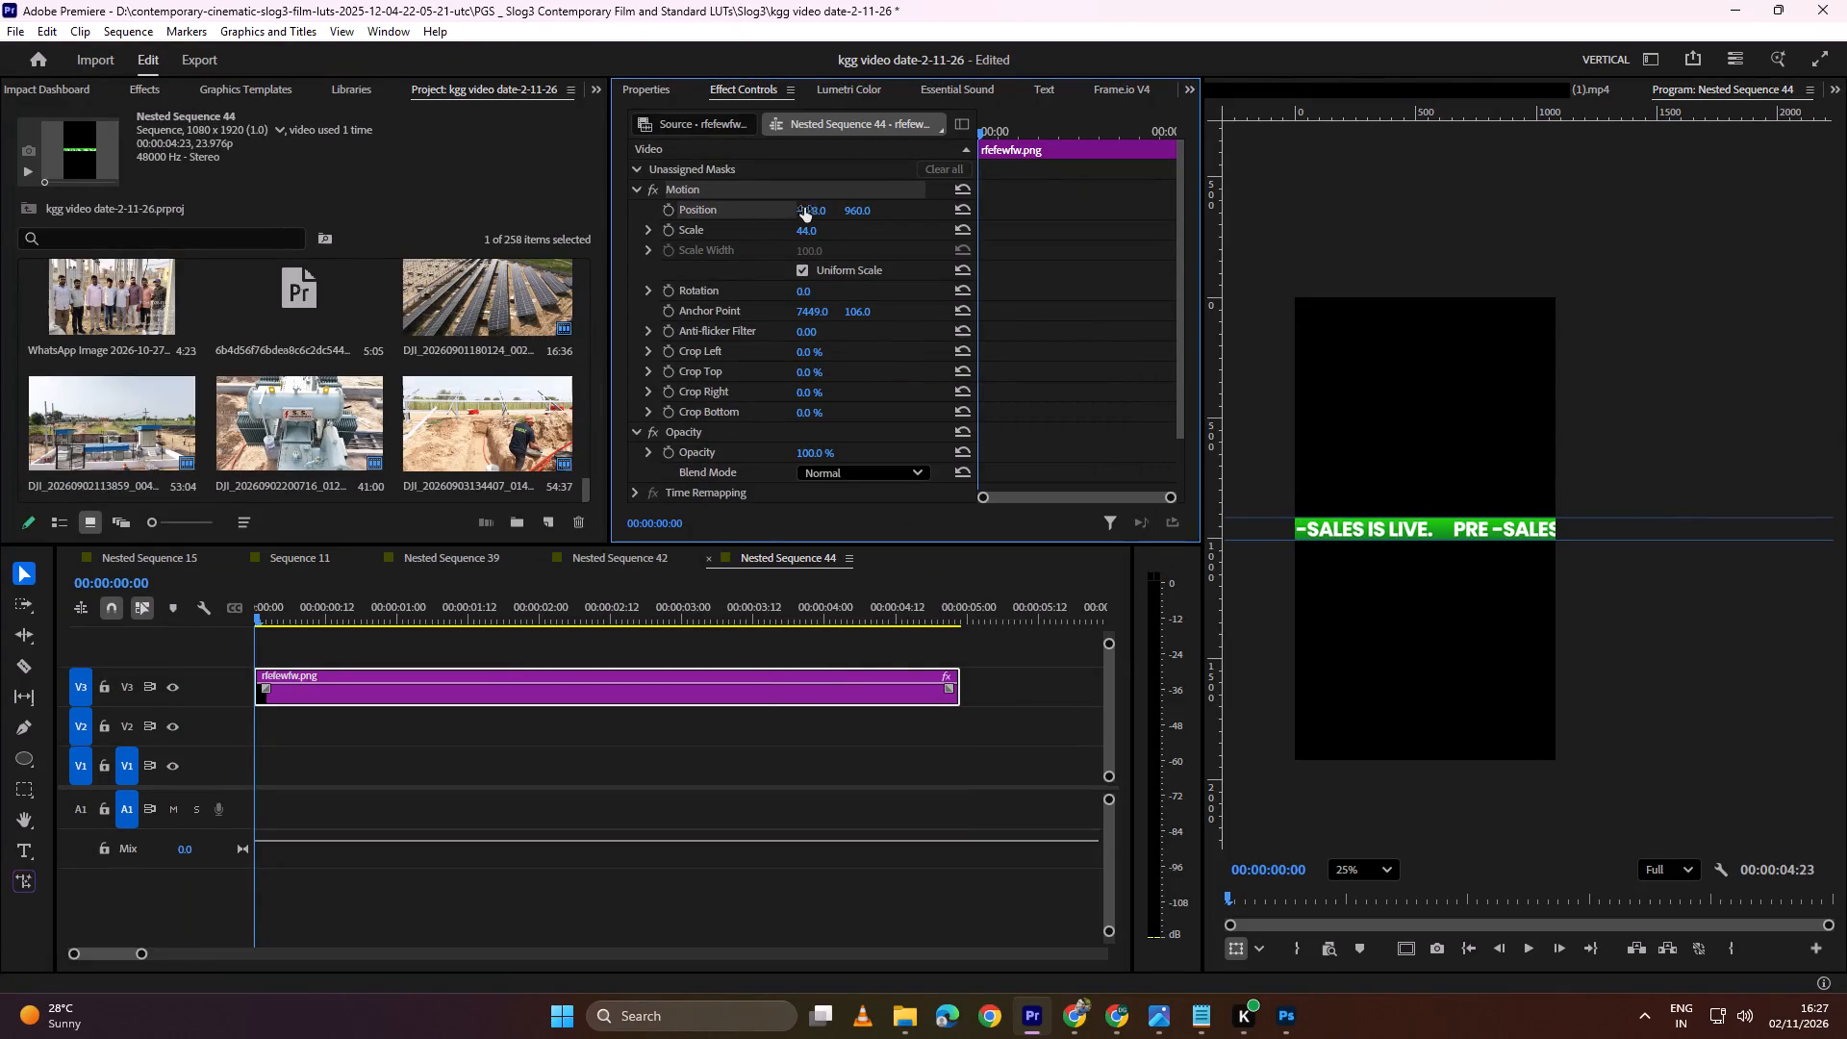
pyautogui.moveTo(811, 210); pyautogui.dragTo(332, 210)
pyautogui.moveTo(820, 215); pyautogui.dragTo(193, 290)
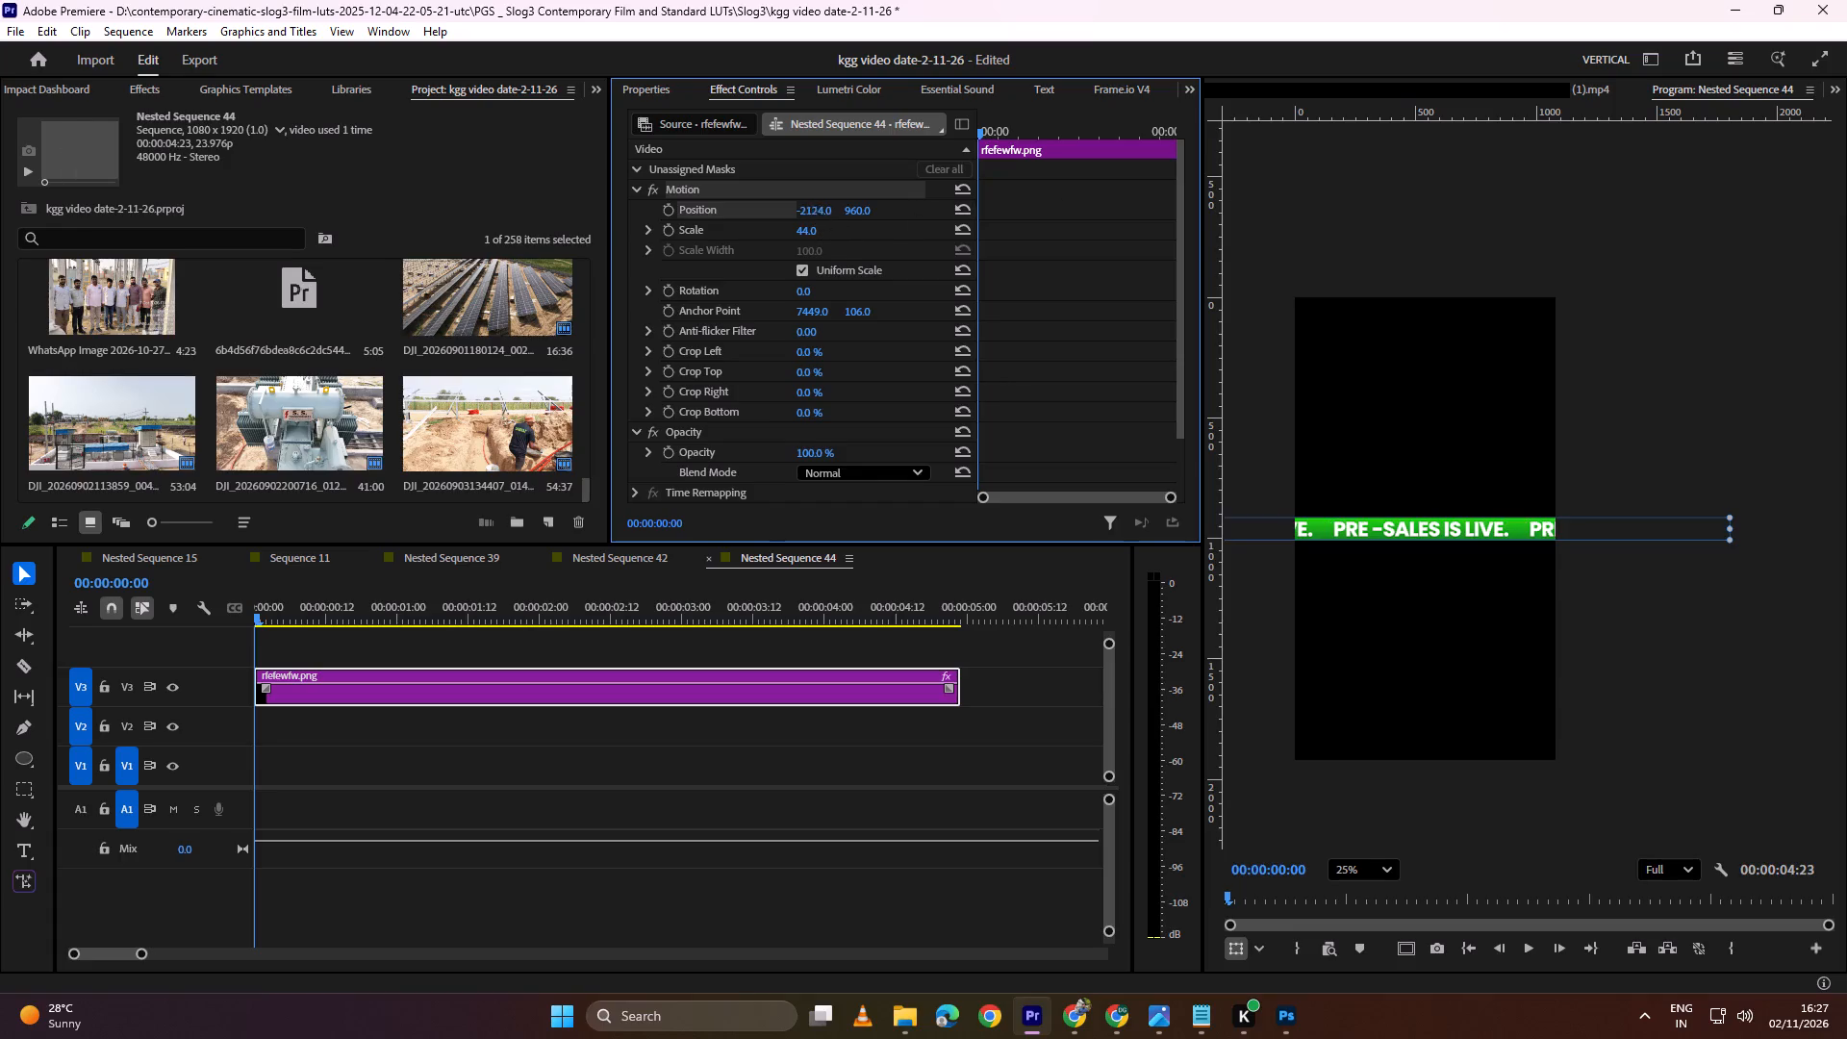
pyautogui.moveTo(193, 290); pyautogui.dragTo(189, 291)
pyautogui.moveTo(818, 211); pyautogui.dragTo(133, 287)
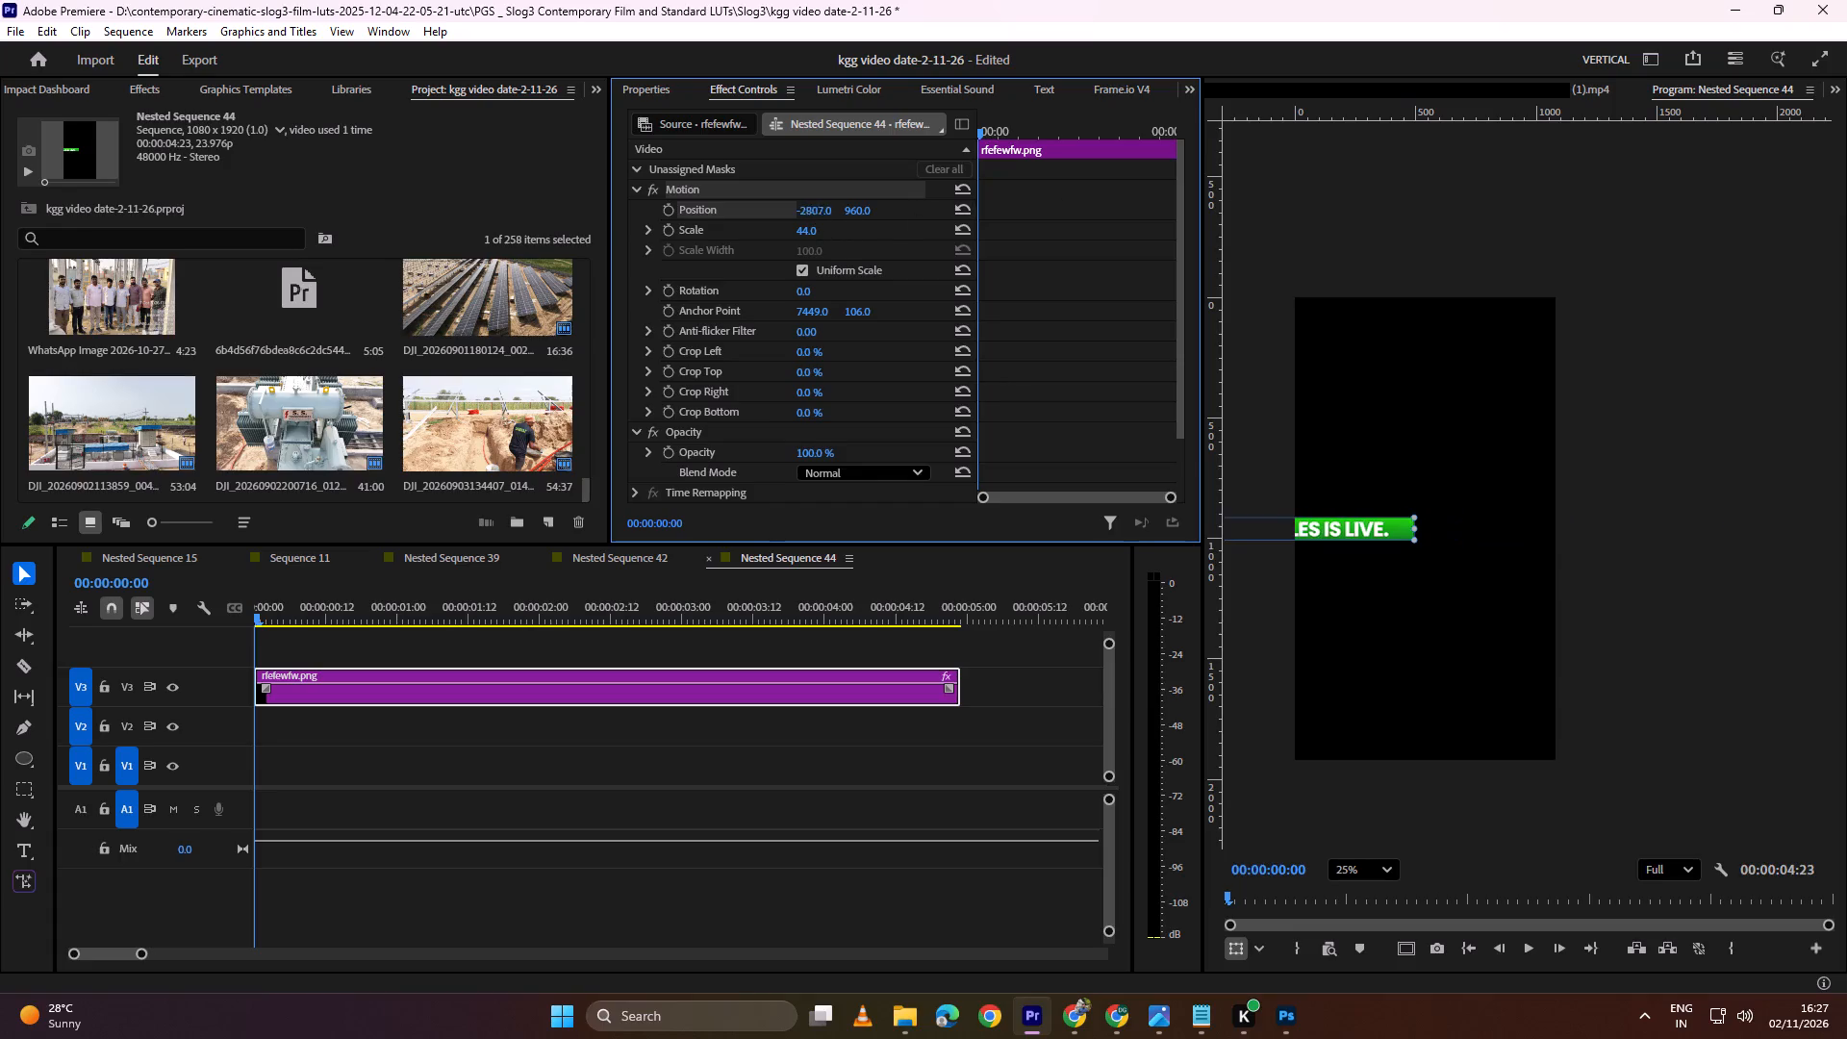
pyautogui.moveTo(133, 287); pyautogui.dragTo(548, 256)
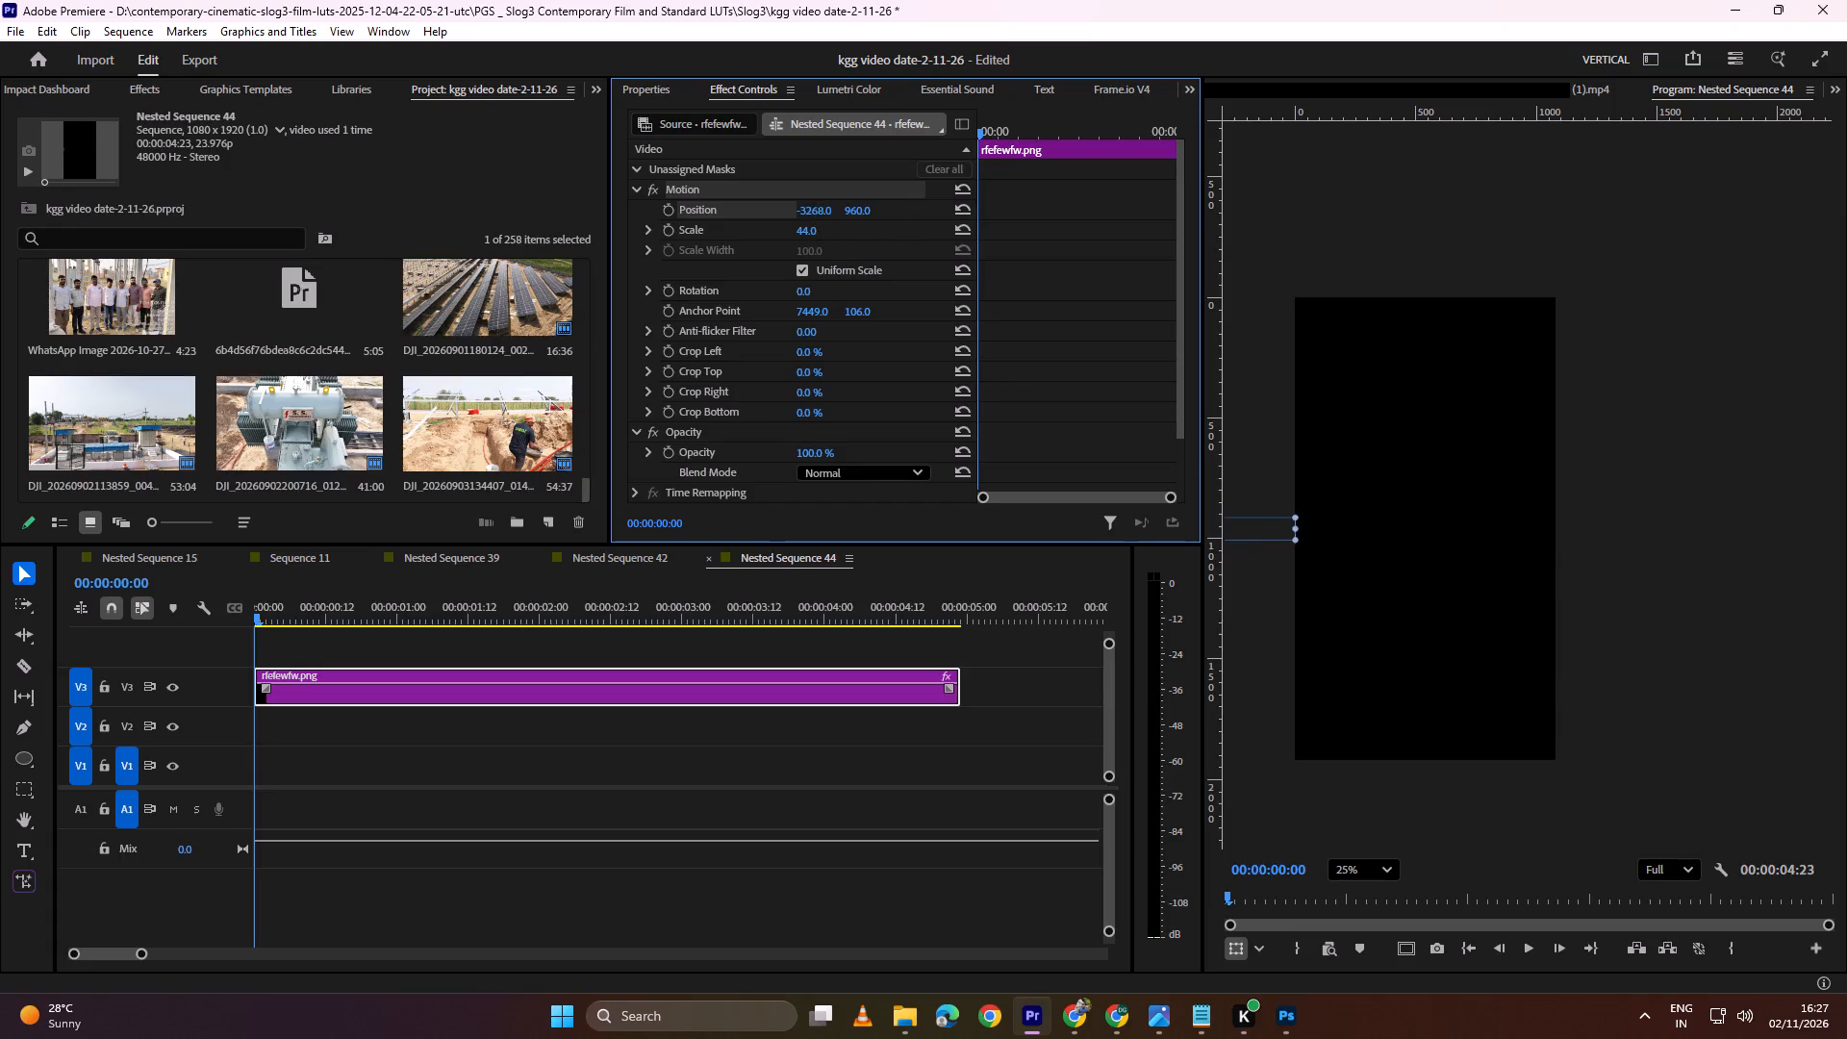
pyautogui.moveTo(548, 256); pyautogui.dragTo(504, 261)
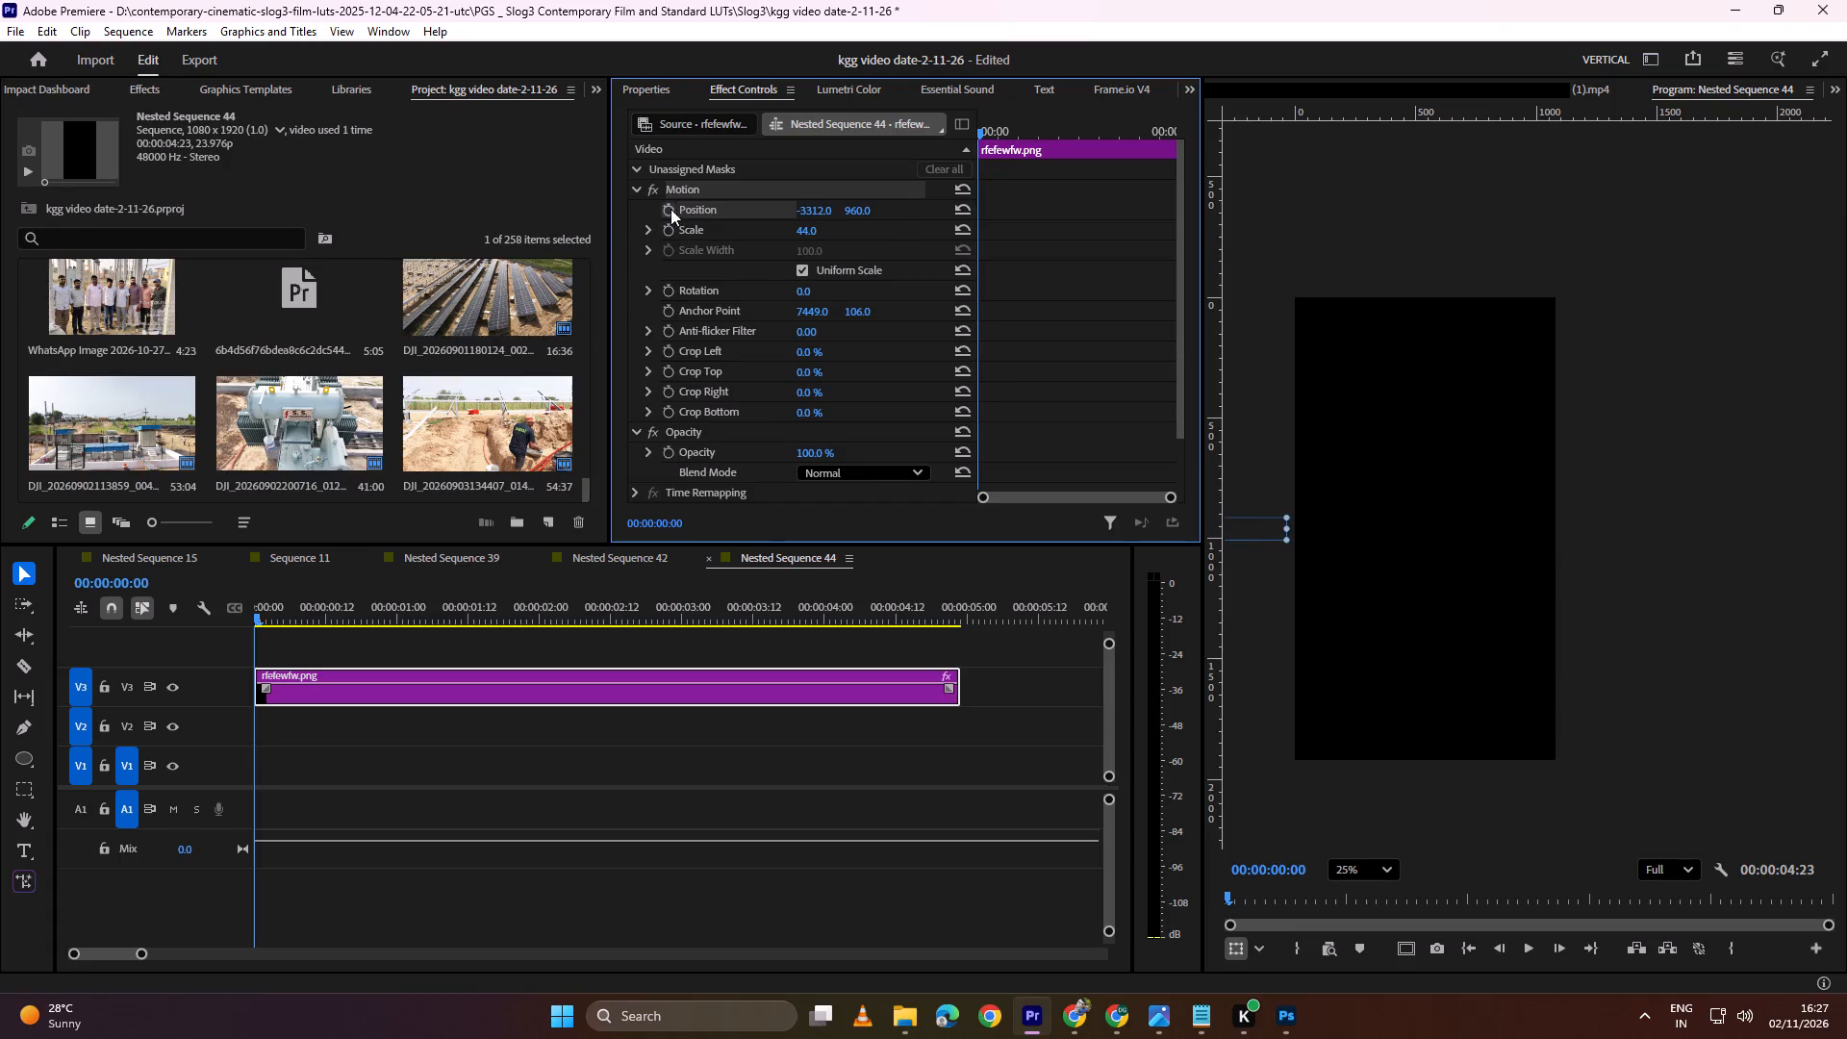
pyautogui.click(670, 209)
# Add a Position keyframe at 00:00:03:04 with the strip moved rightwards across the frame, and preview the scroll.
pyautogui.moveTo(1048, 125); pyautogui.dragTo(1109, 138)
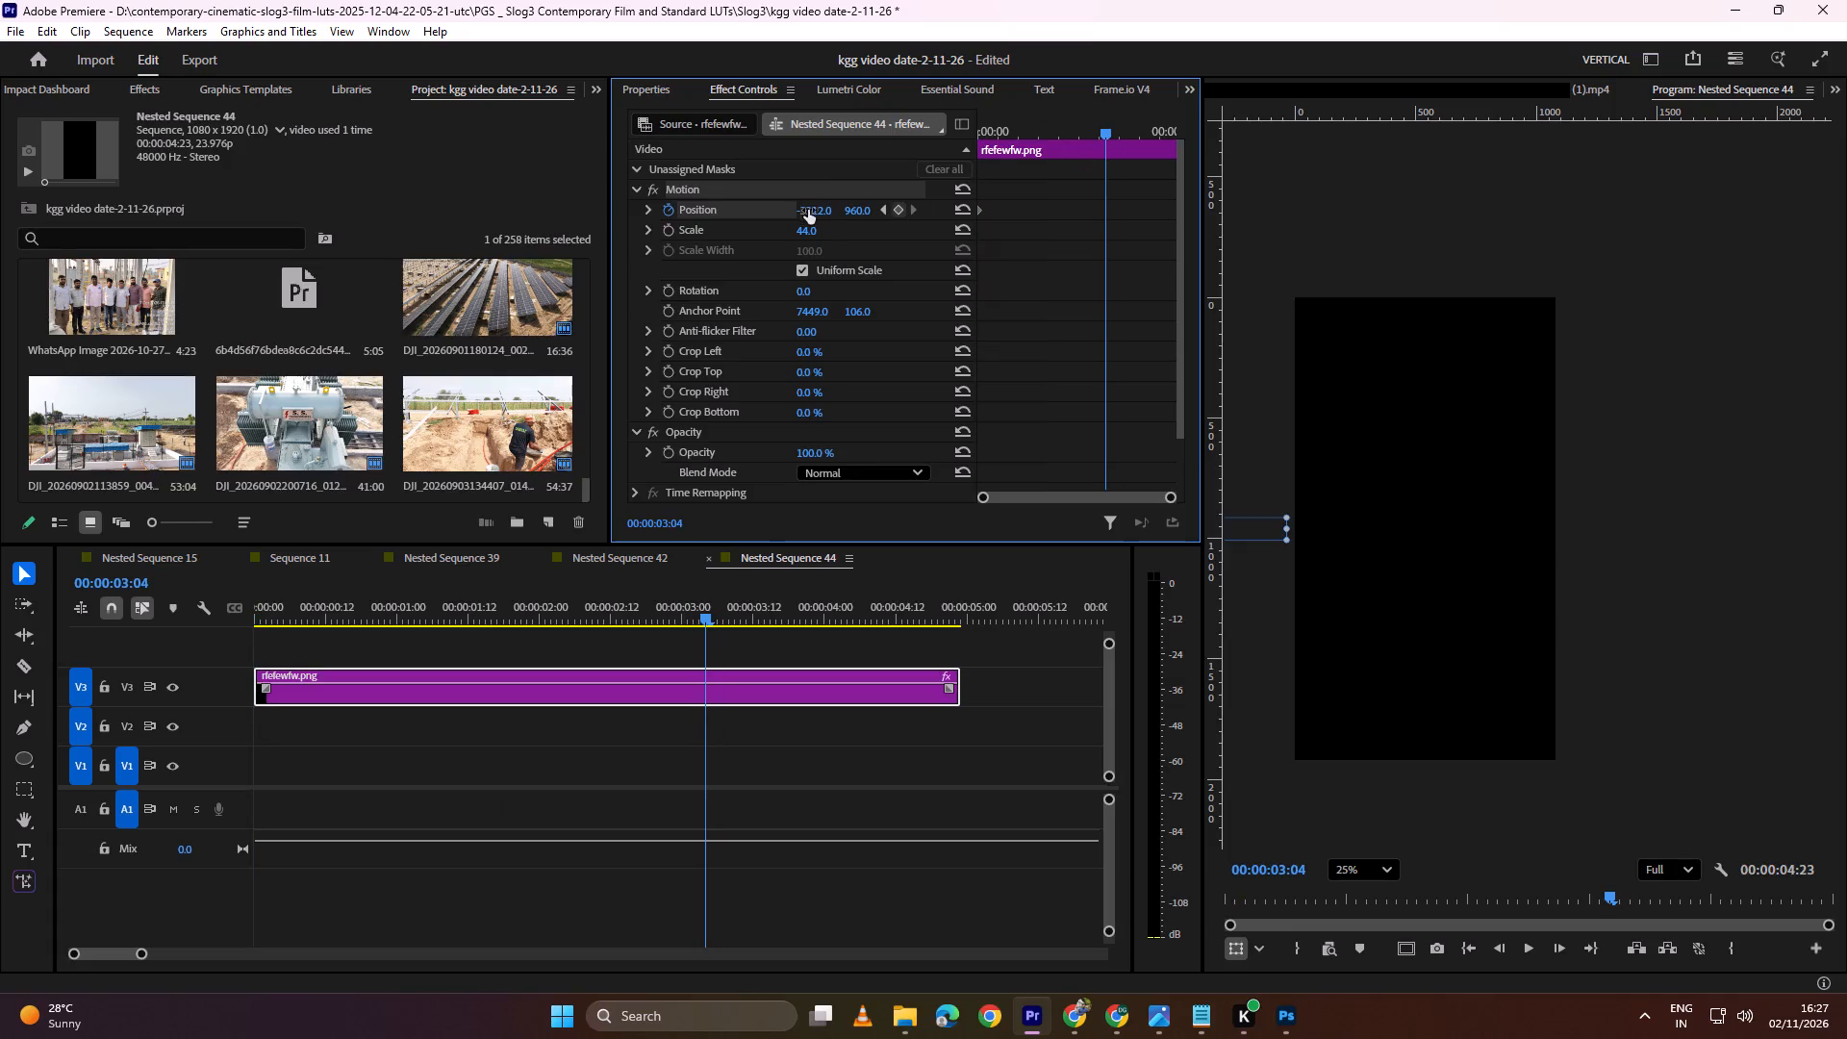
pyautogui.moveTo(813, 212); pyautogui.dragTo(1001, 212)
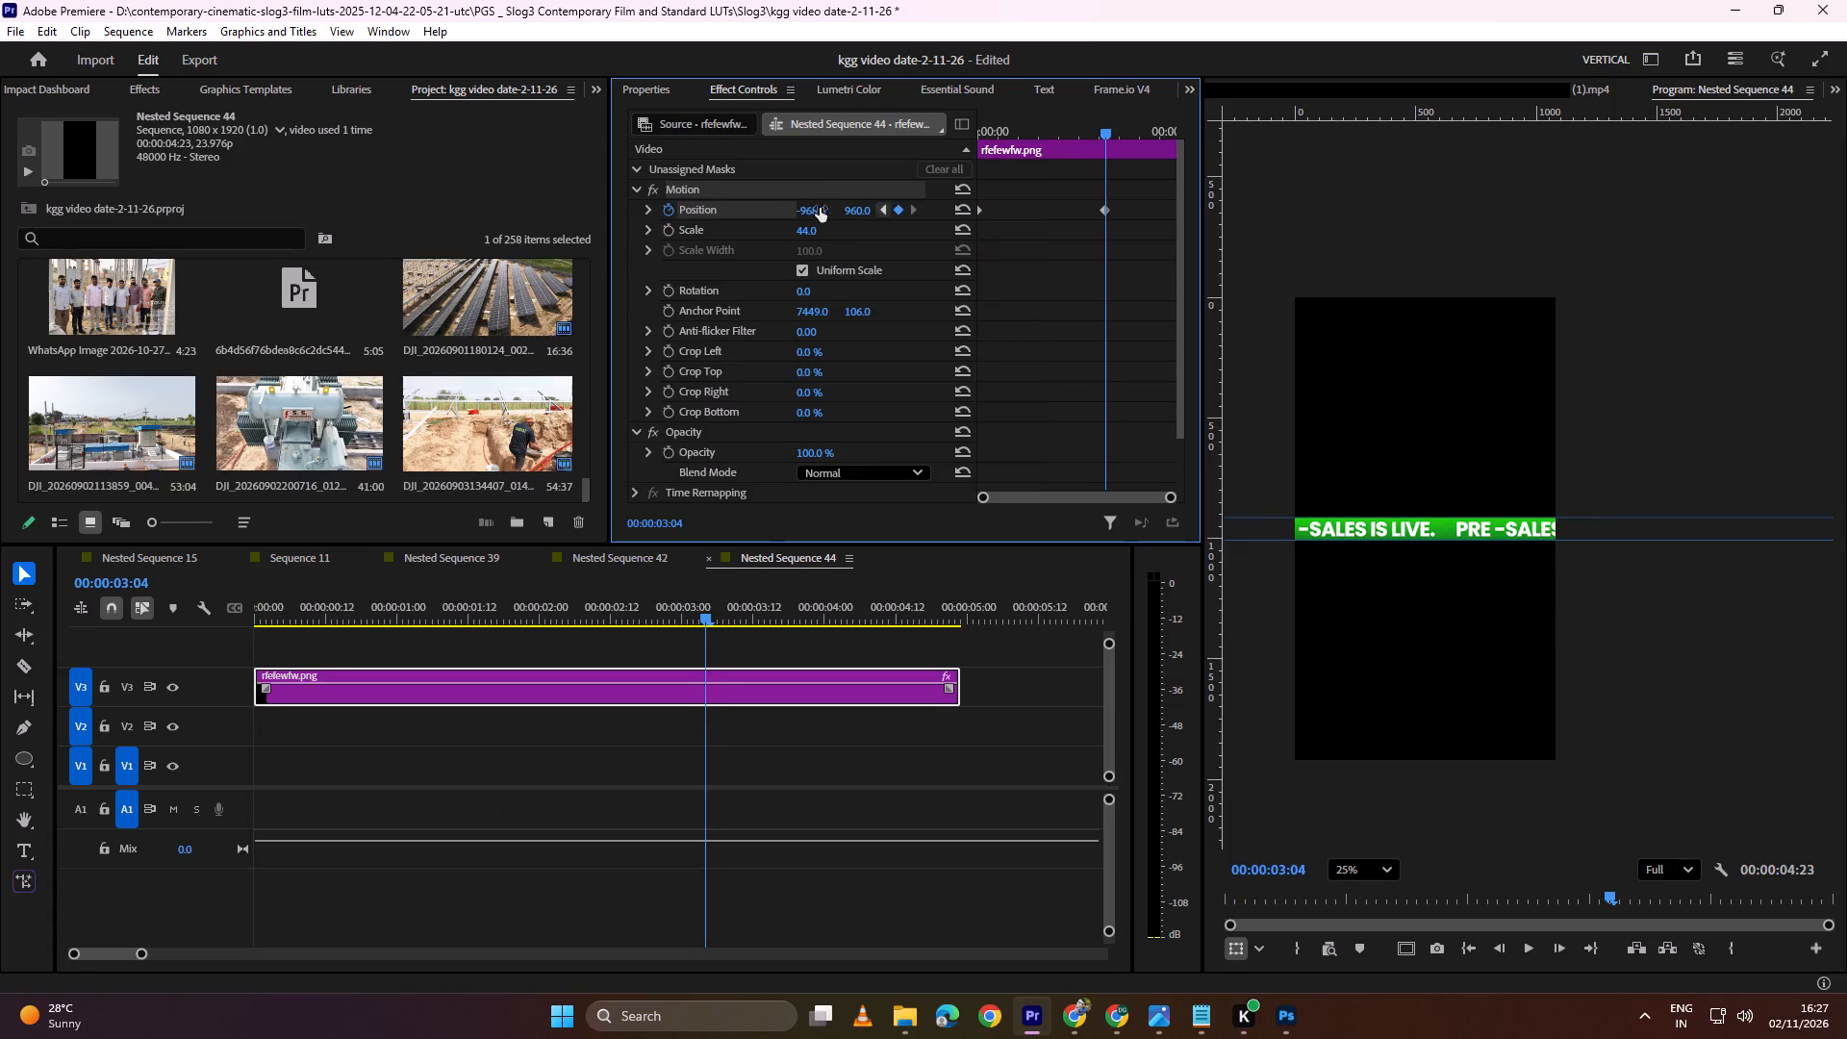
pyautogui.moveTo(808, 208); pyautogui.dragTo(1294, 186)
pyautogui.moveTo(1115, 119); pyautogui.dragTo(804, 174)
pyautogui.press('space')
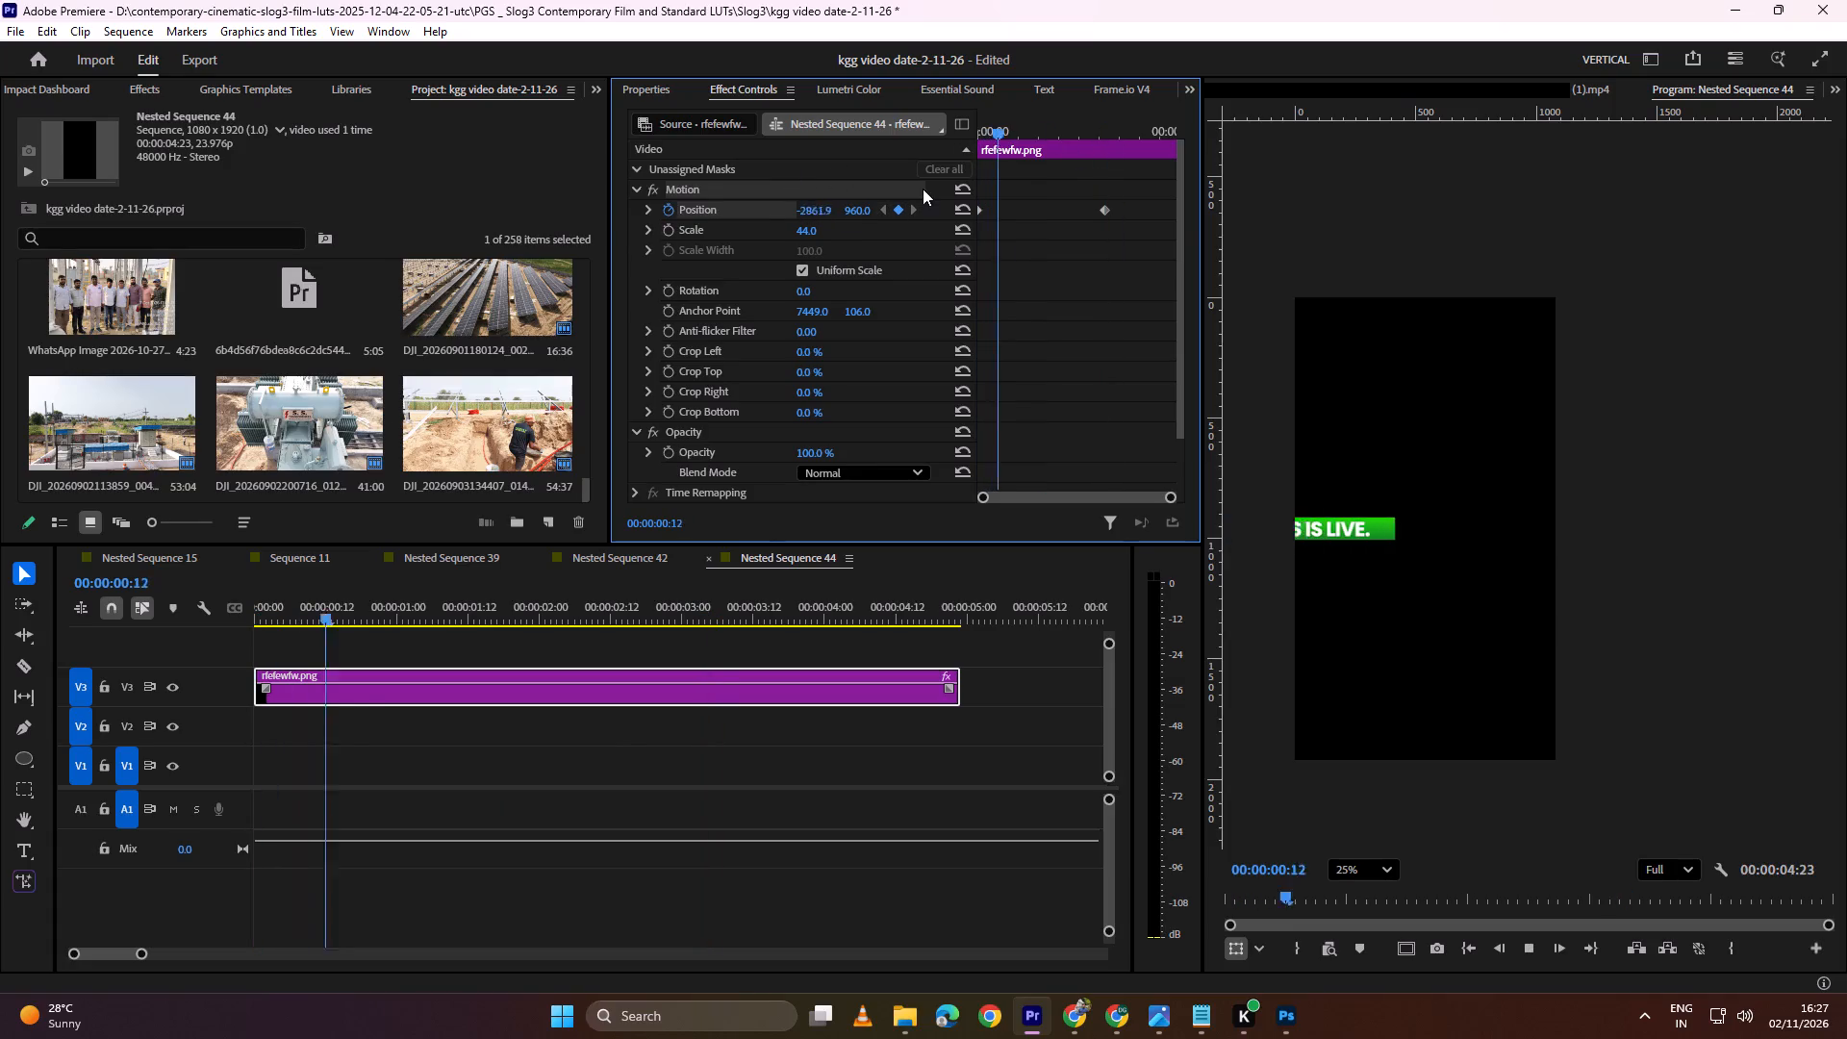
pyautogui.press('space')
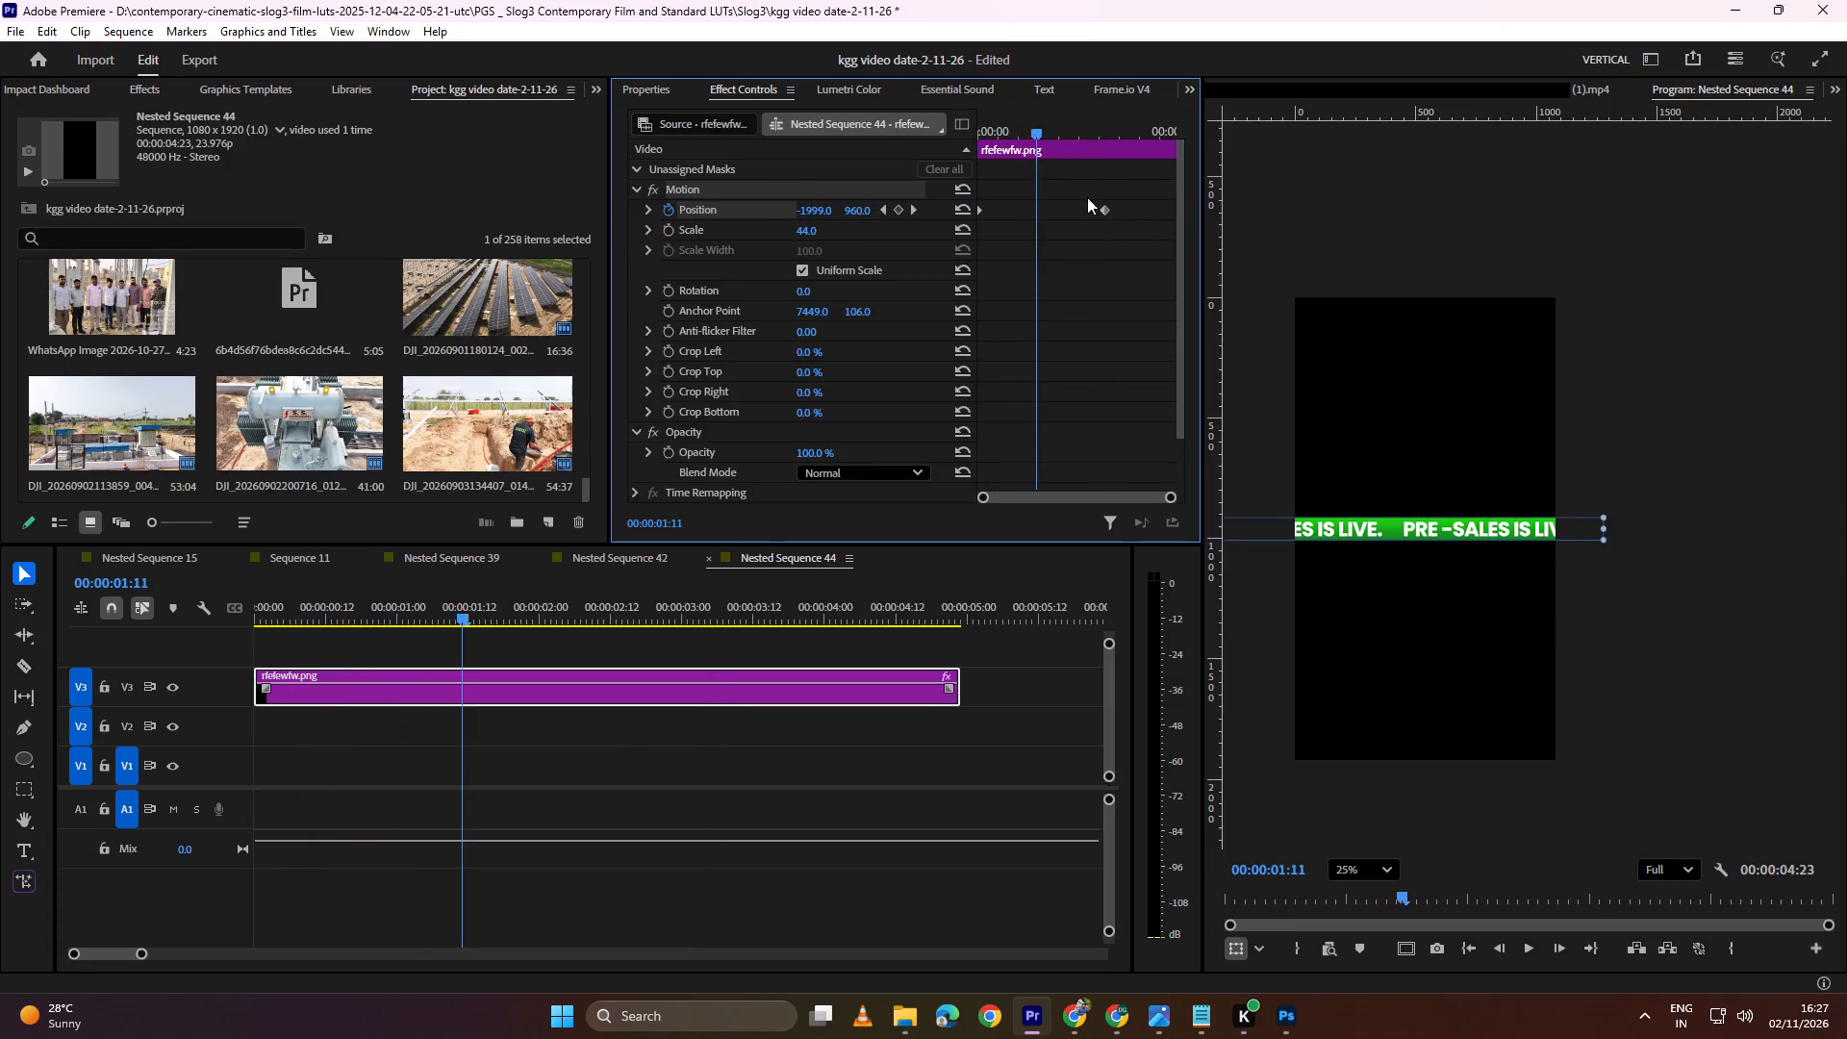
# Move the second Position keyframe to the end of the clip and preview the slower scroll.
pyautogui.moveTo(1104, 212); pyautogui.dragTo(1303, 204)
pyautogui.moveTo(1061, 135); pyautogui.dragTo(822, 159)
pyautogui.press('space')
pyautogui.press('space')
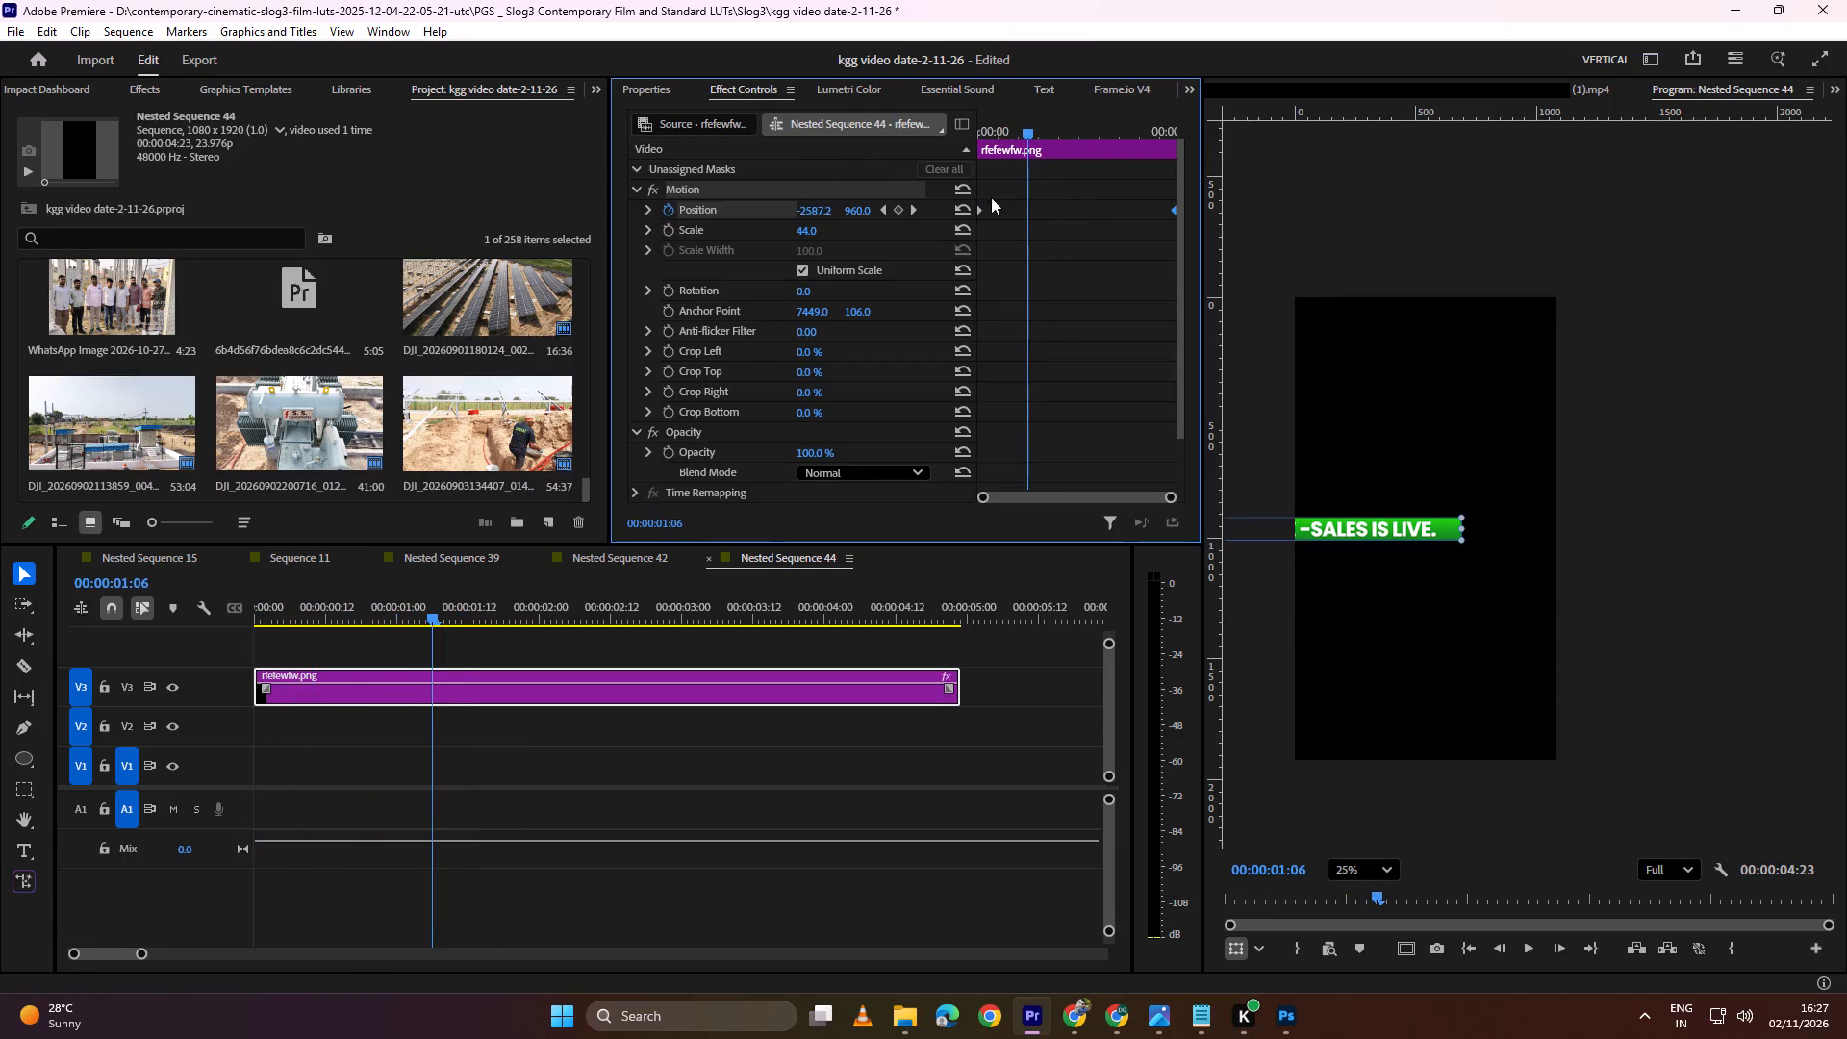
# Add a middle Position keyframe at 00:00:01:06 with the horizontal position set to -1936.2.
pyautogui.click(897, 214)
pyautogui.moveTo(816, 211); pyautogui.dragTo(1375, 180)
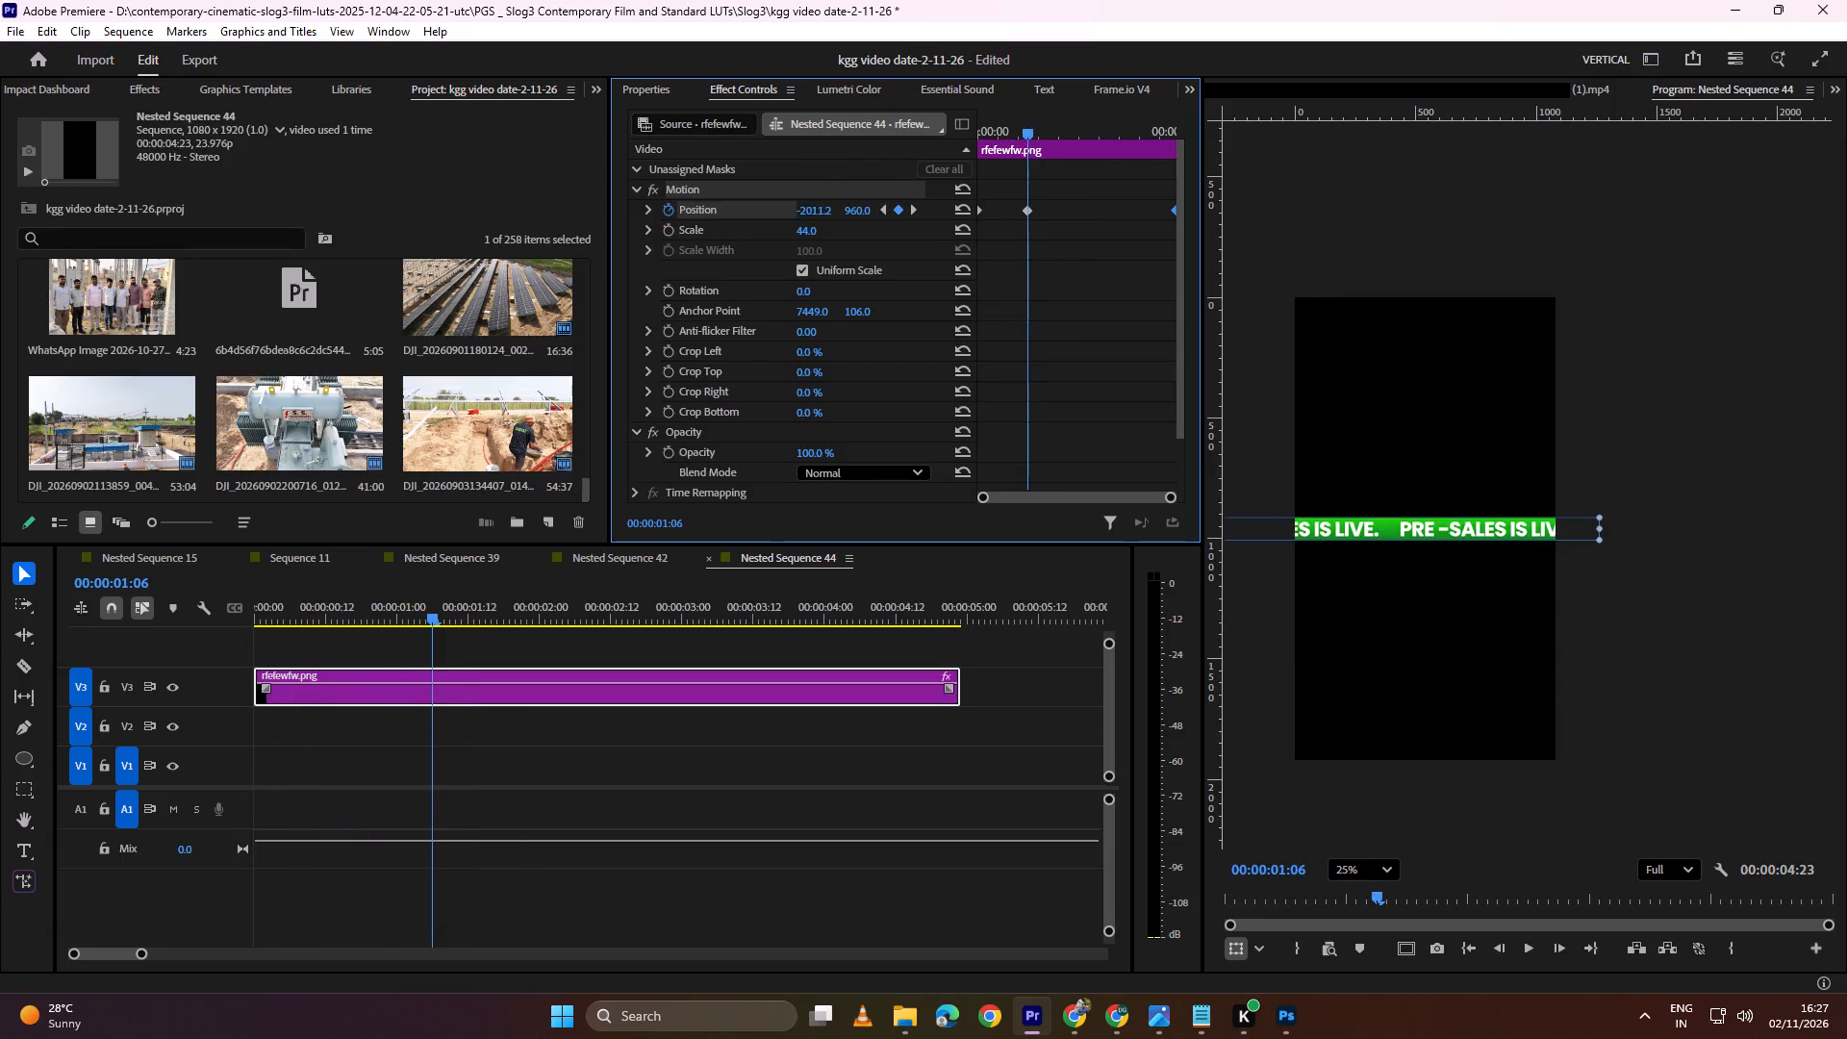
pyautogui.moveTo(1375, 180); pyautogui.dragTo(1442, 180)
# Apply Ease Out to the middle Position keyframe and Ease In to the first one.
pyautogui.click(1030, 210)
pyautogui.rightClick(1030, 210)
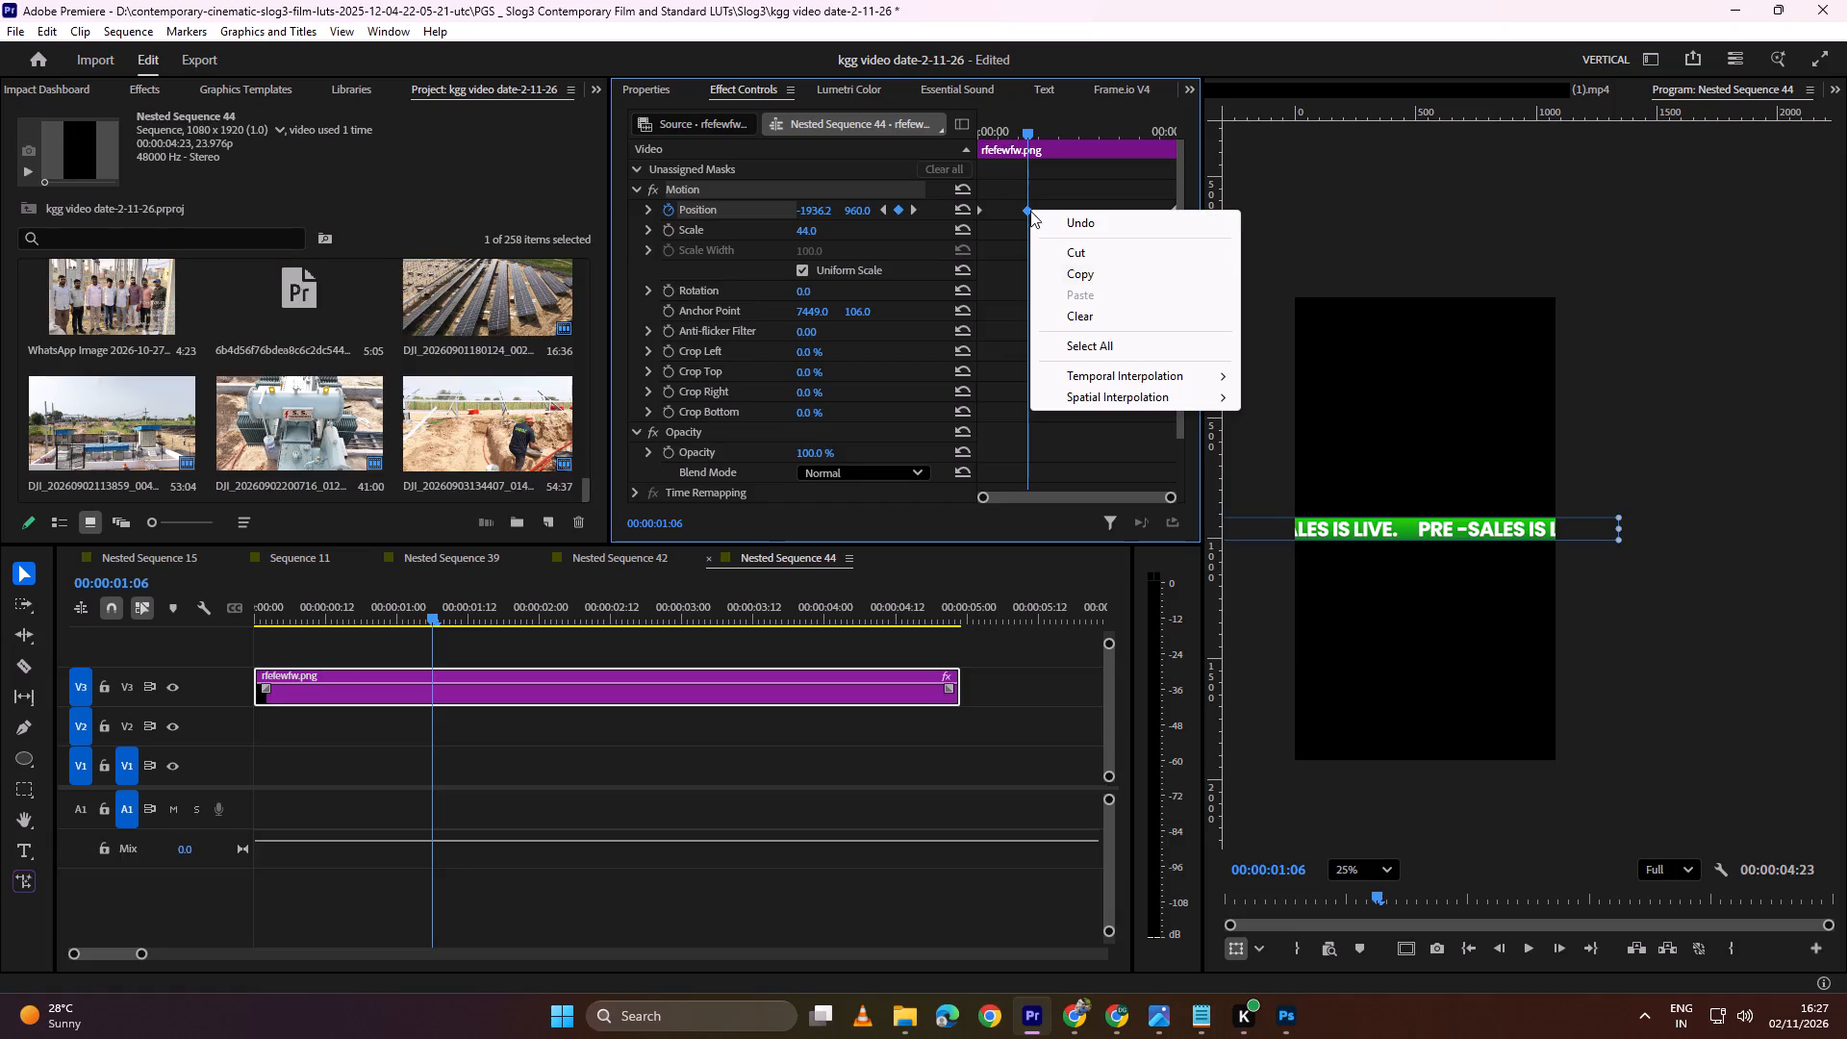
pyautogui.click(1151, 369)
pyautogui.click(1312, 509)
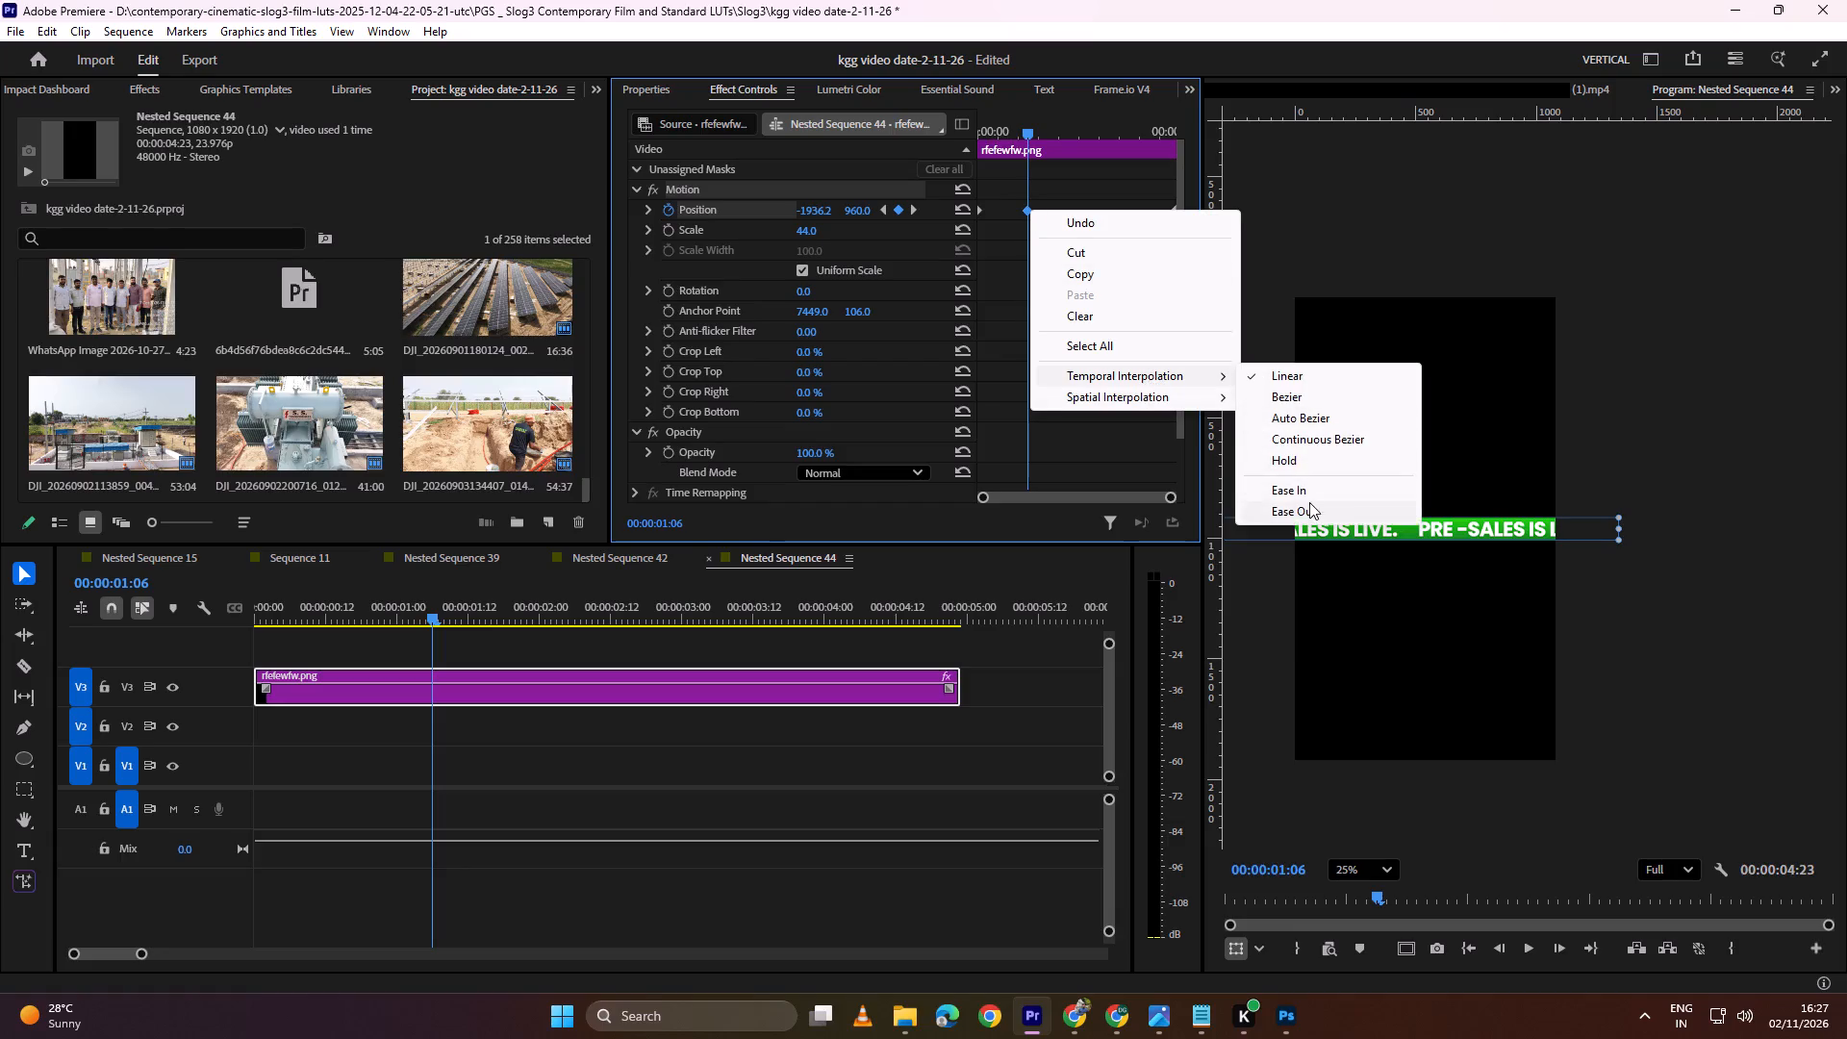
pyautogui.click(979, 206)
pyautogui.rightClick(979, 206)
pyautogui.click(1076, 368)
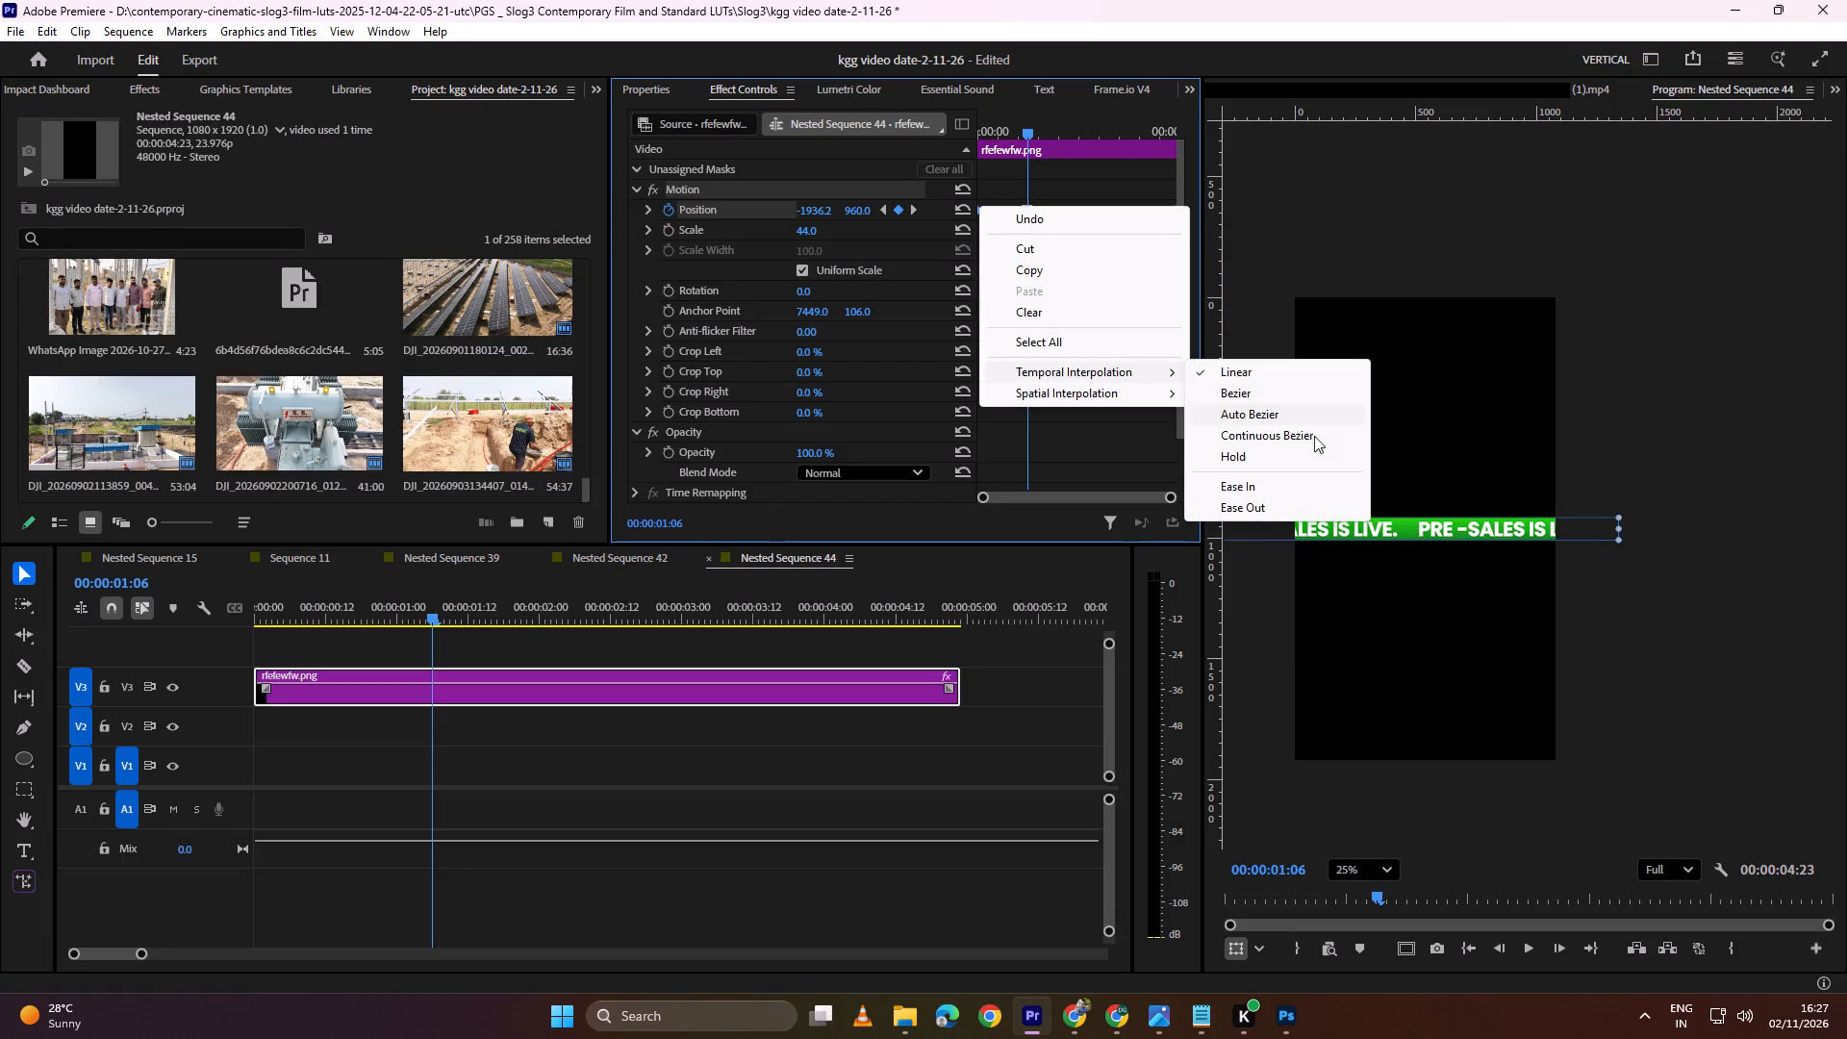
pyautogui.click(1267, 490)
# Shape the velocity curve between the first two Position keyframes to peak early and slow into the second, and preview it.
pyautogui.moveTo(1044, 188); pyautogui.dragTo(947, 238)
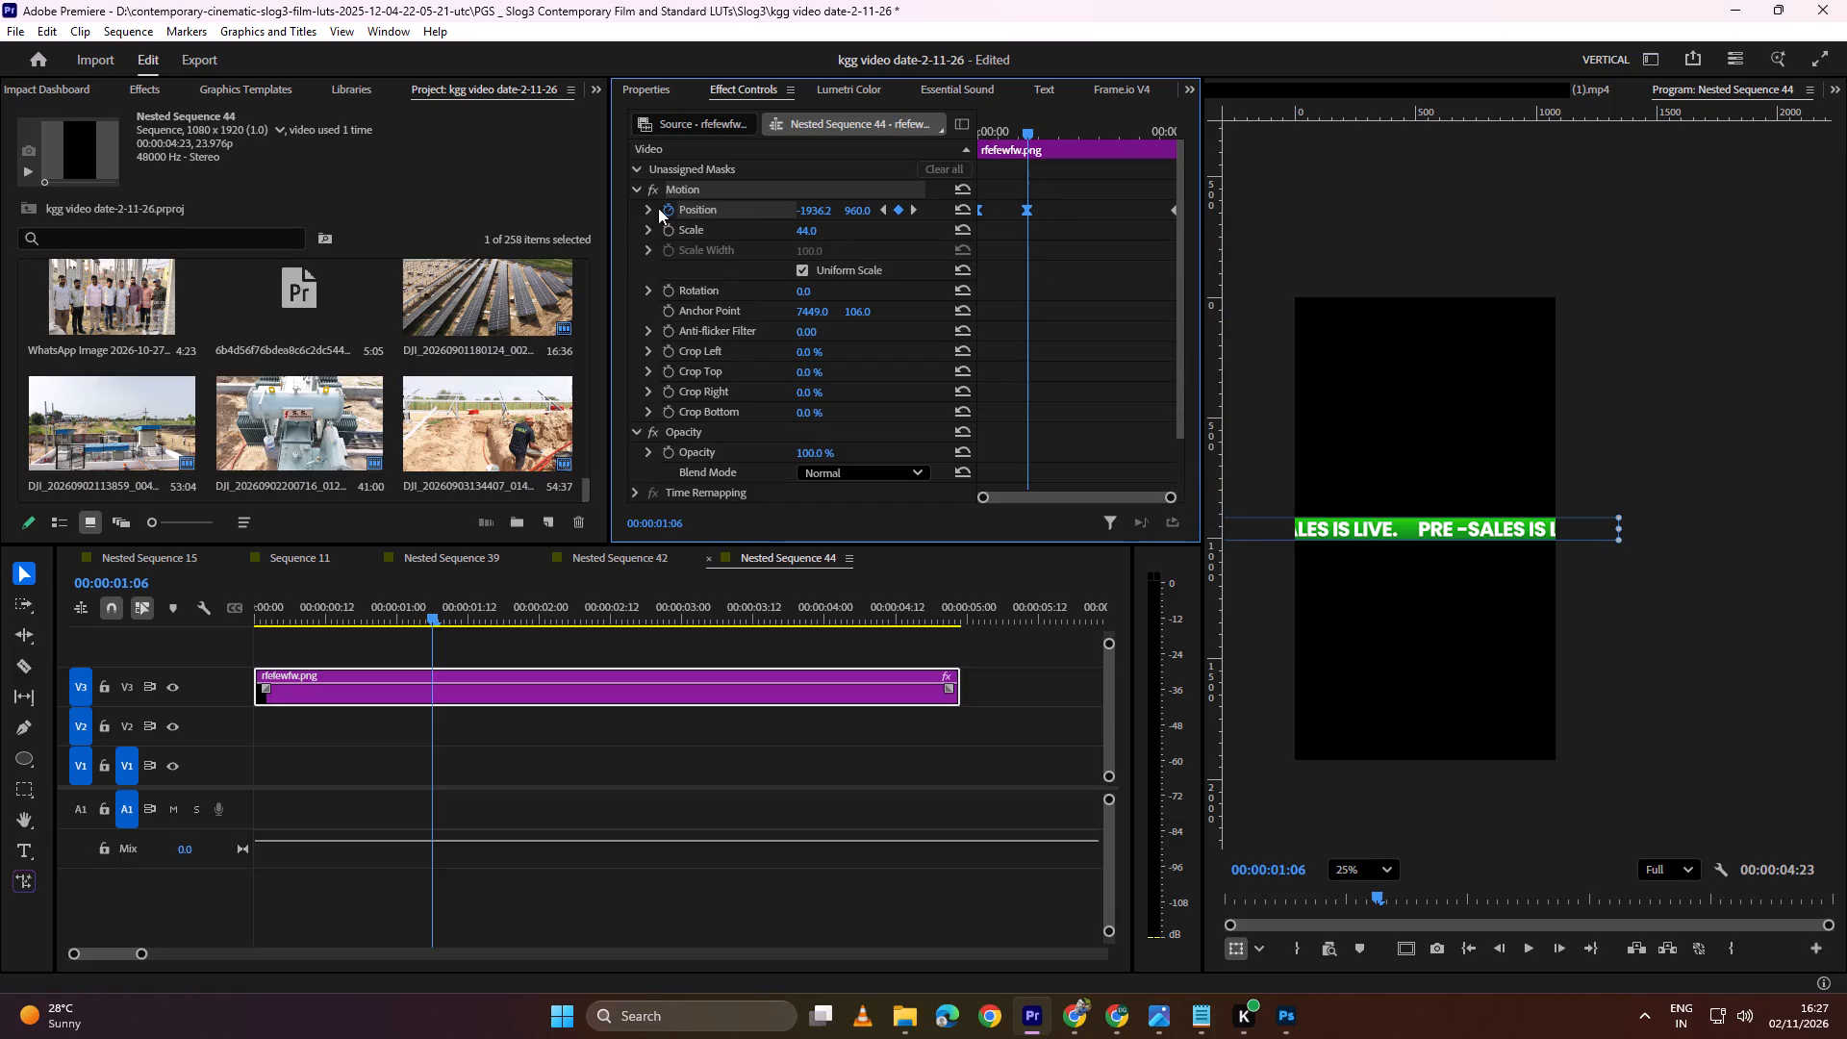
pyautogui.click(651, 210)
pyautogui.moveTo(1025, 229); pyautogui.dragTo(997, 236)
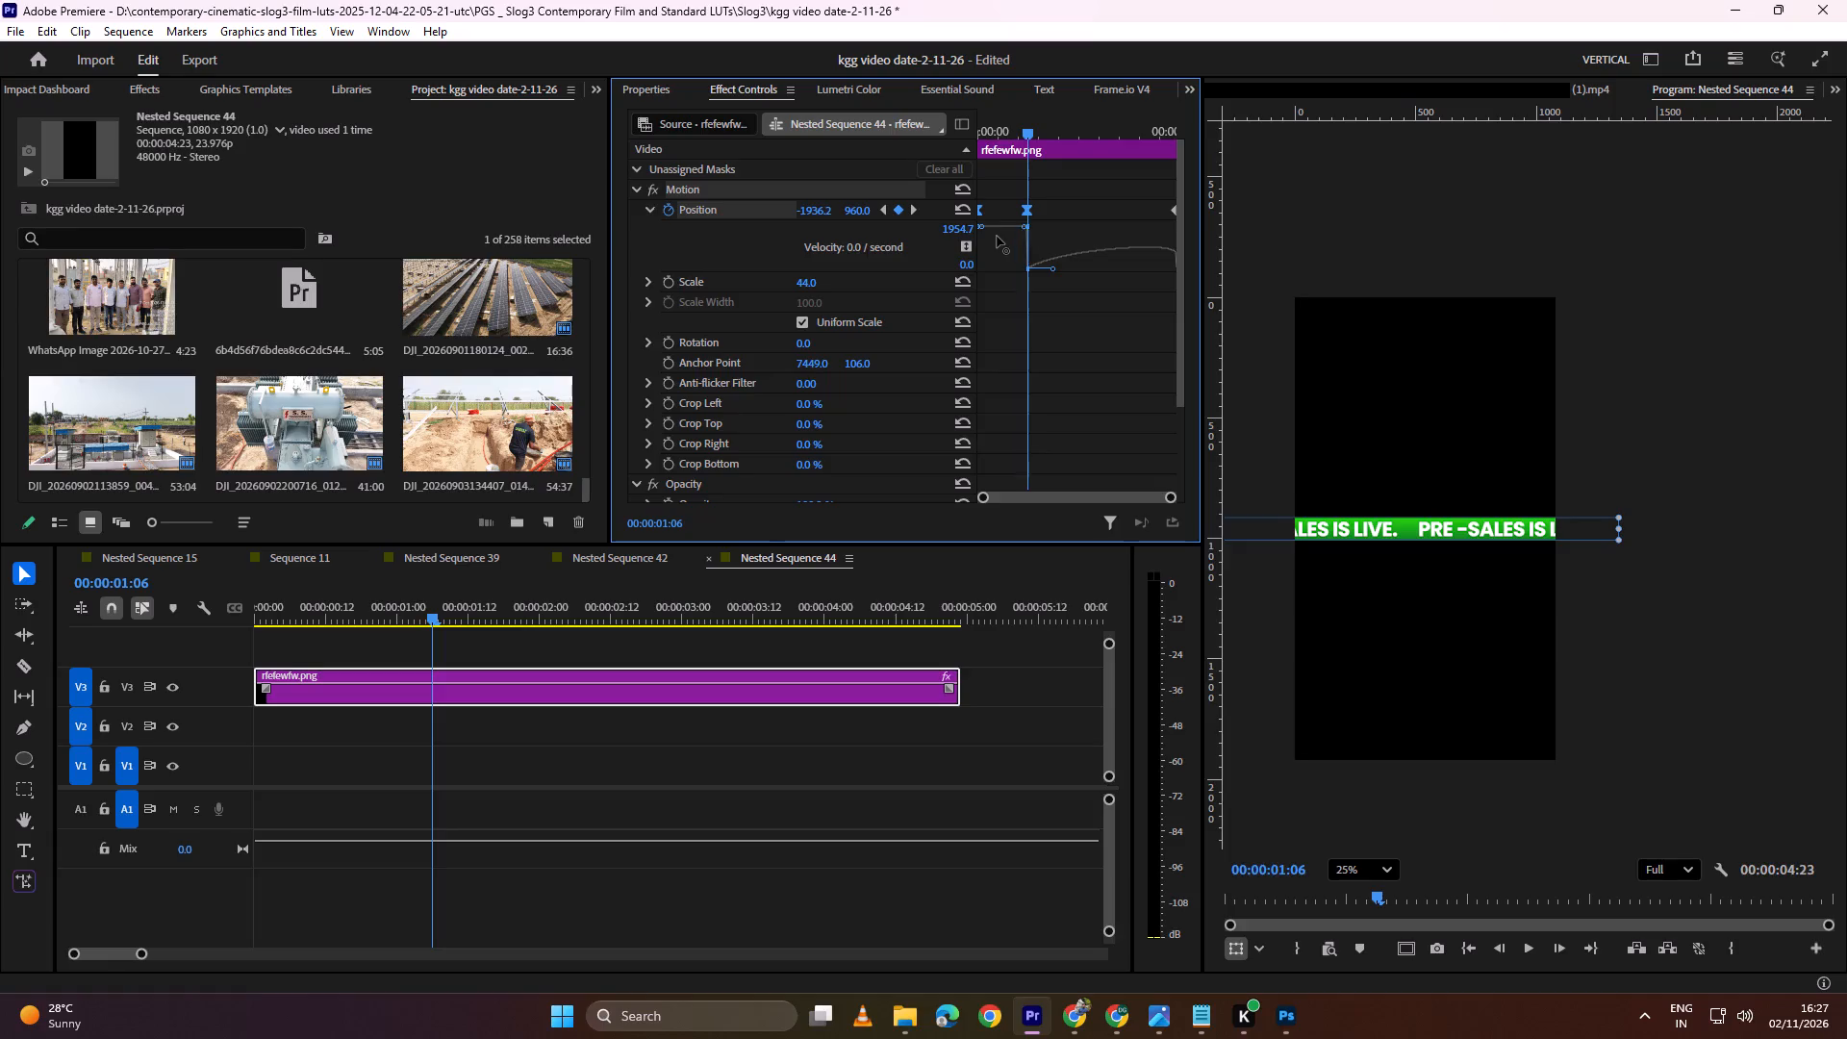
pyautogui.moveTo(997, 236); pyautogui.dragTo(989, 244)
pyautogui.moveTo(1021, 121); pyautogui.dragTo(915, 139)
pyautogui.press('space')
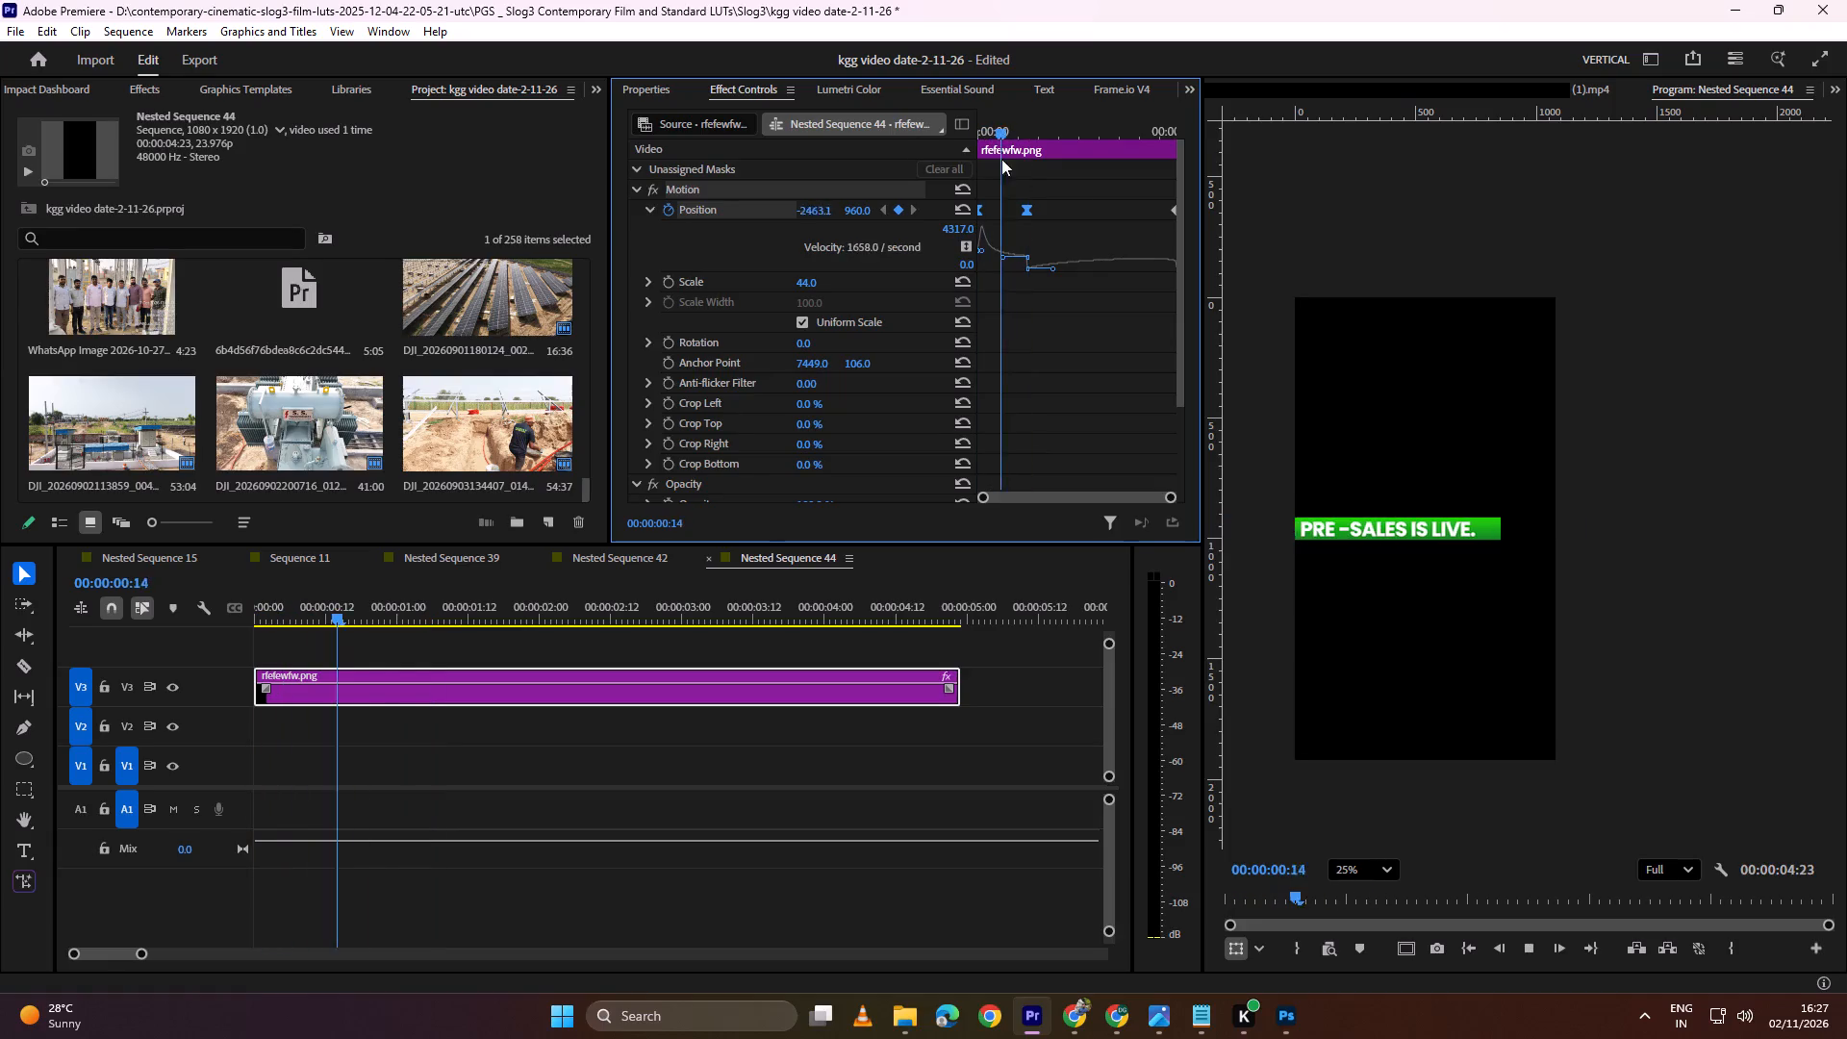
pyautogui.press('space')
pyautogui.moveTo(1040, 124); pyautogui.dragTo(770, 159)
pyautogui.press('space')
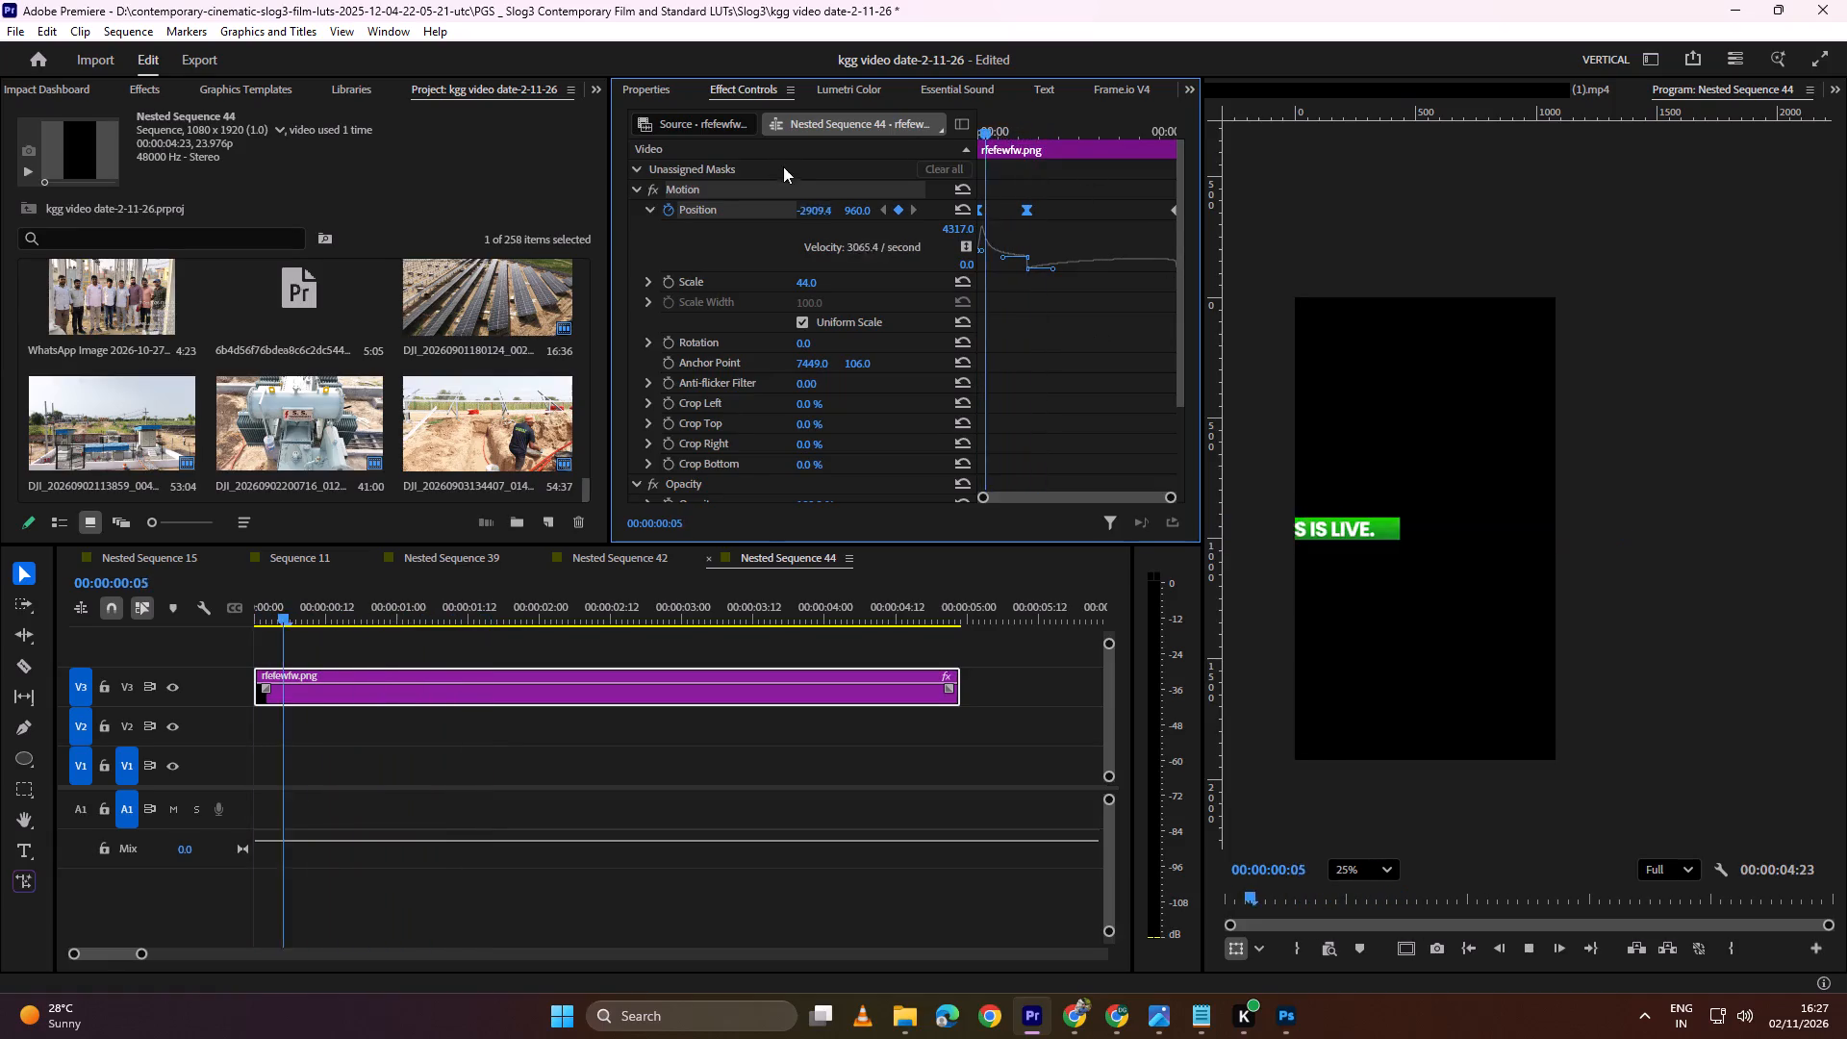
pyautogui.press('space')
# Shift the first Position keyframe slightly after the clip start, bring the middle keyframe closer to it, and preview the entrance.
pyautogui.moveTo(1027, 207); pyautogui.dragTo(998, 207)
pyautogui.moveTo(1003, 203); pyautogui.dragTo(1045, 209)
pyautogui.click(1065, 191)
pyautogui.moveTo(1045, 210); pyautogui.dragTo(1021, 210)
pyautogui.moveTo(1030, 116); pyautogui.dragTo(958, 133)
pyautogui.press('space')
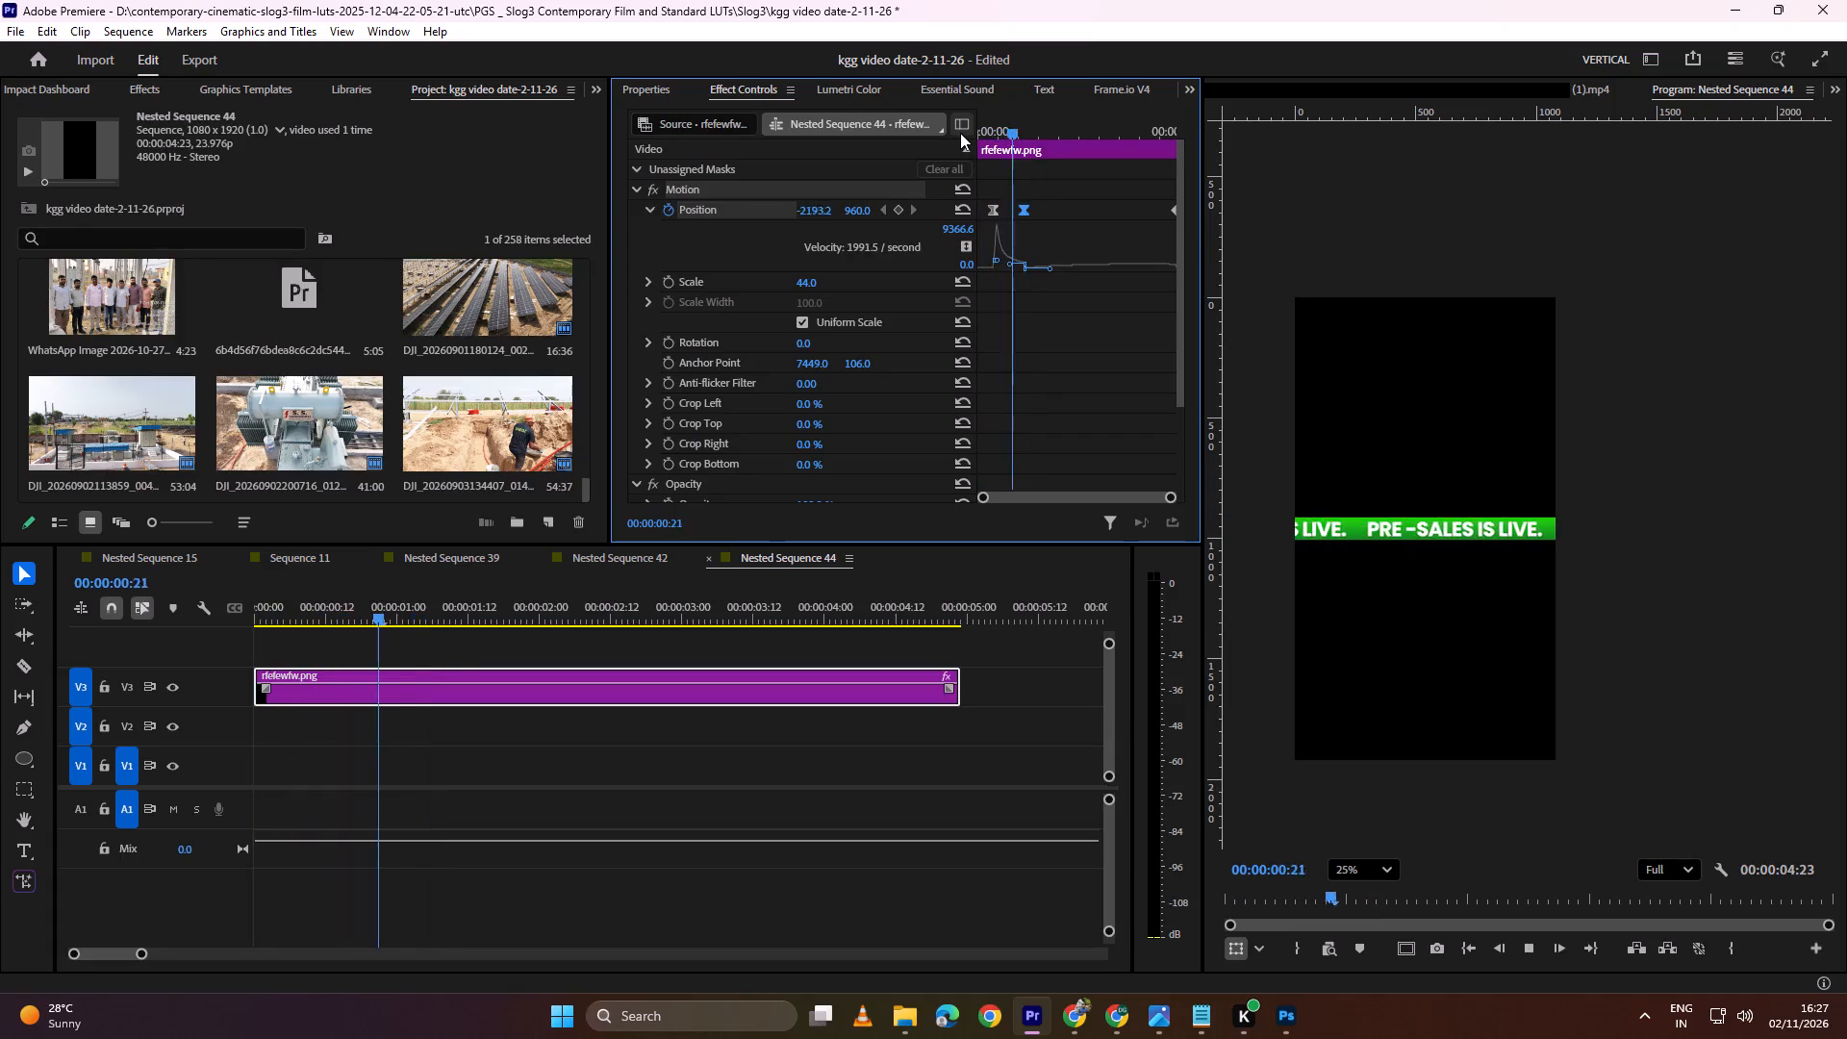
pyautogui.press('space')
pyautogui.moveTo(1046, 123); pyautogui.dragTo(952, 138)
pyautogui.press('space')
pyautogui.press('space')
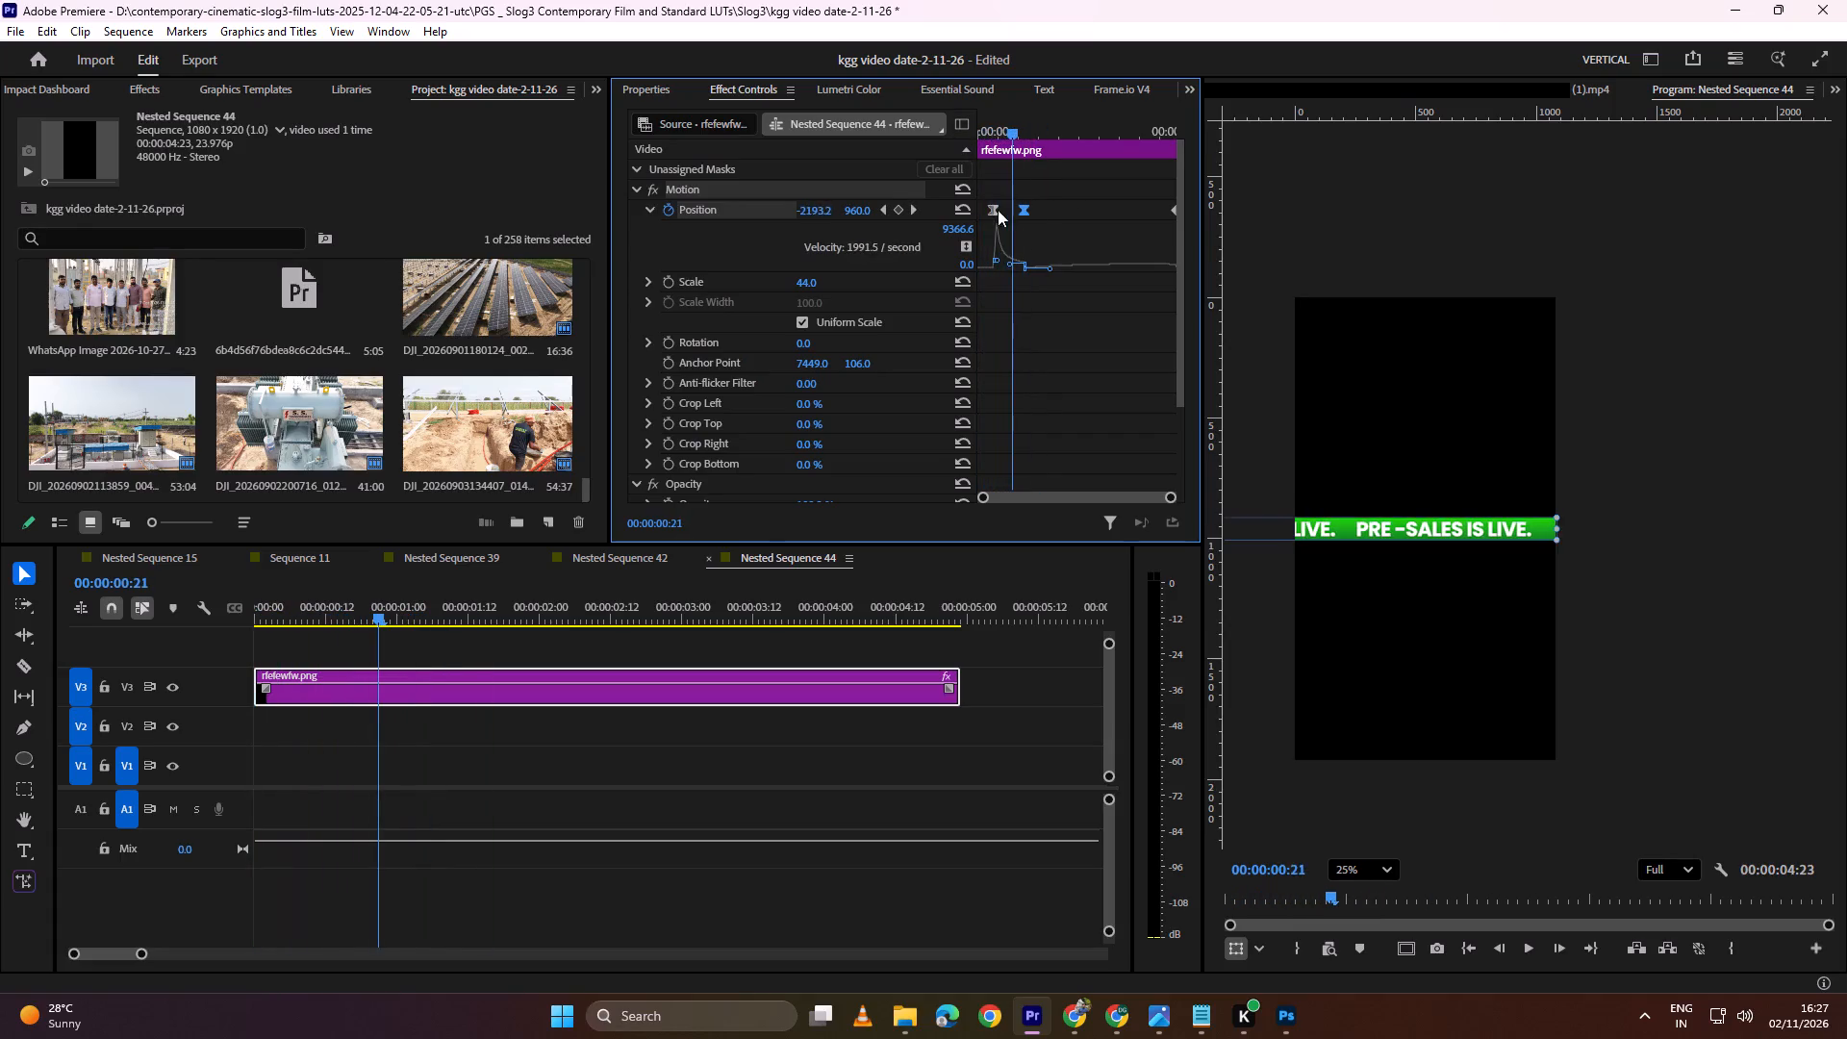
# Move the first and middle Position keyframes a little earlier and preview the faster entrance.
pyautogui.moveTo(998, 209); pyautogui.dragTo(988, 210)
pyautogui.moveTo(1025, 205); pyautogui.dragTo(1016, 207)
pyautogui.moveTo(1006, 127); pyautogui.dragTo(928, 136)
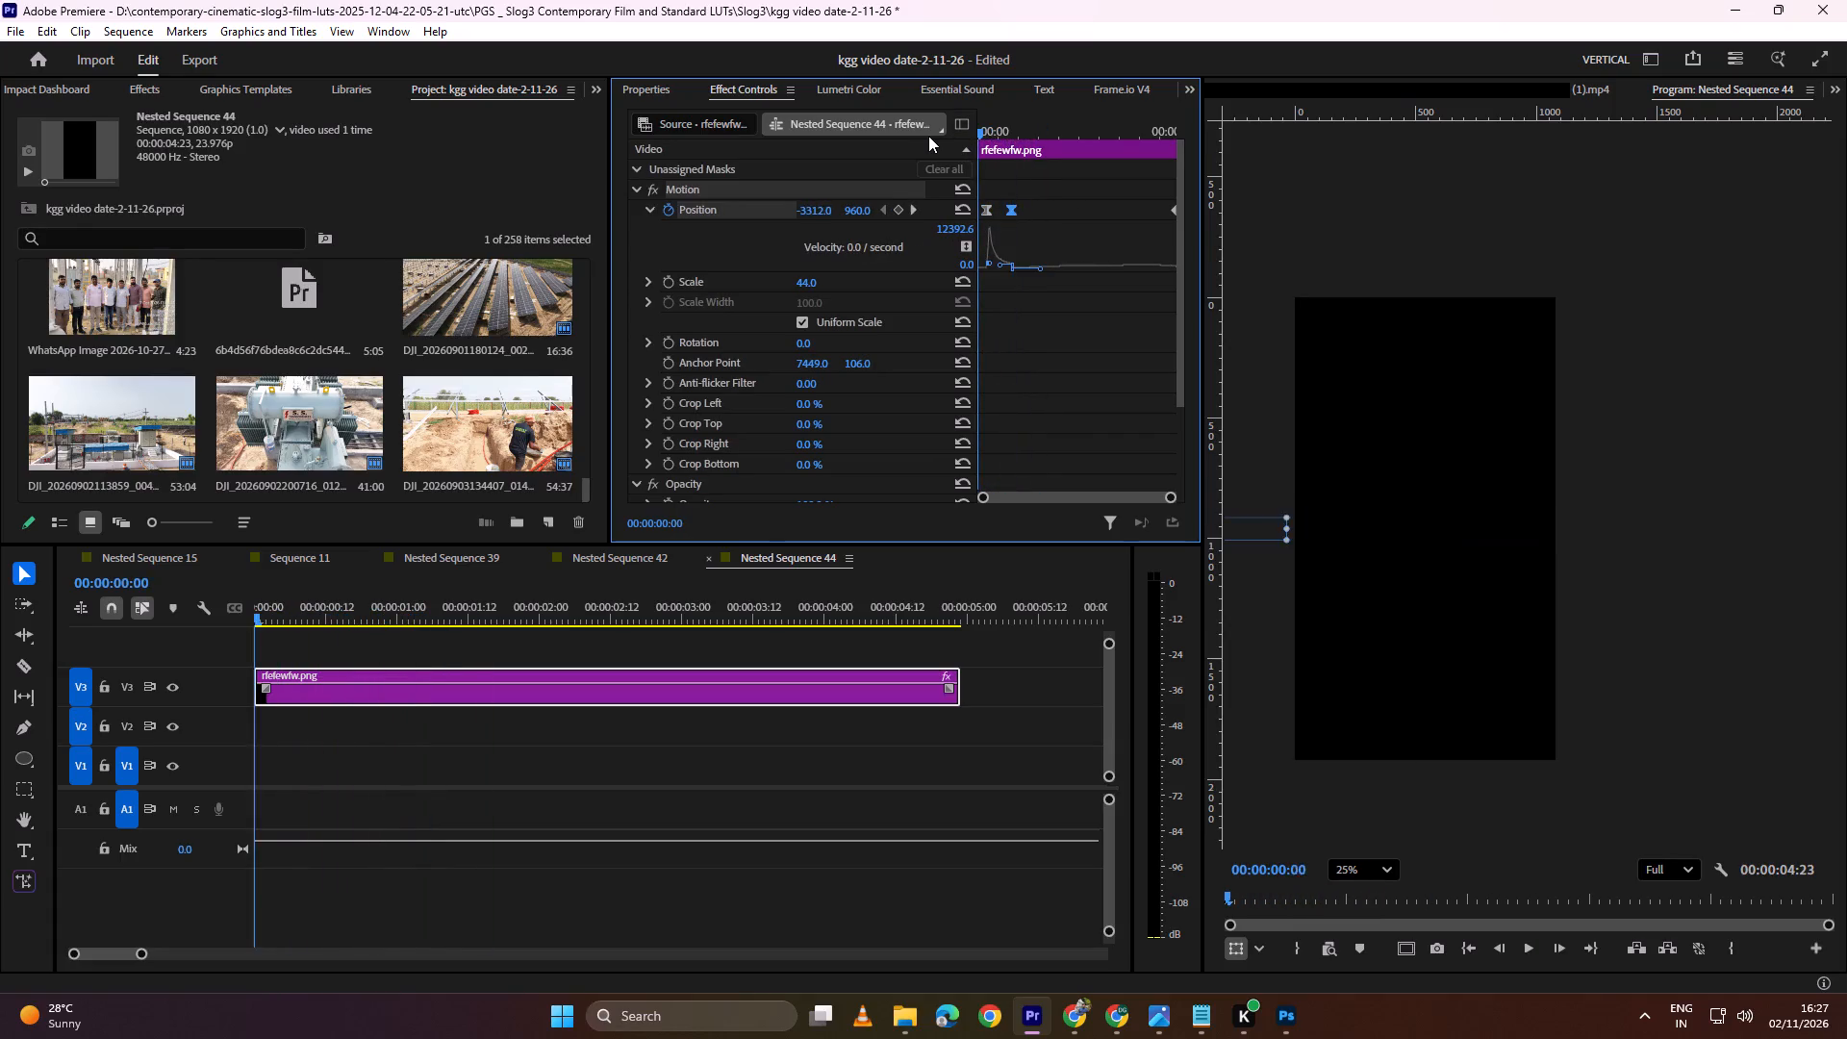
pyautogui.press('space')
pyautogui.press('space')
# Return to Nested Sequence 42 and play the tilted ticker's entrance repeatedly to check its motion behind the man.
pyautogui.keyDown('alt'); pyautogui.scroll(-5, 519, 683); pyautogui.keyUp('alt')
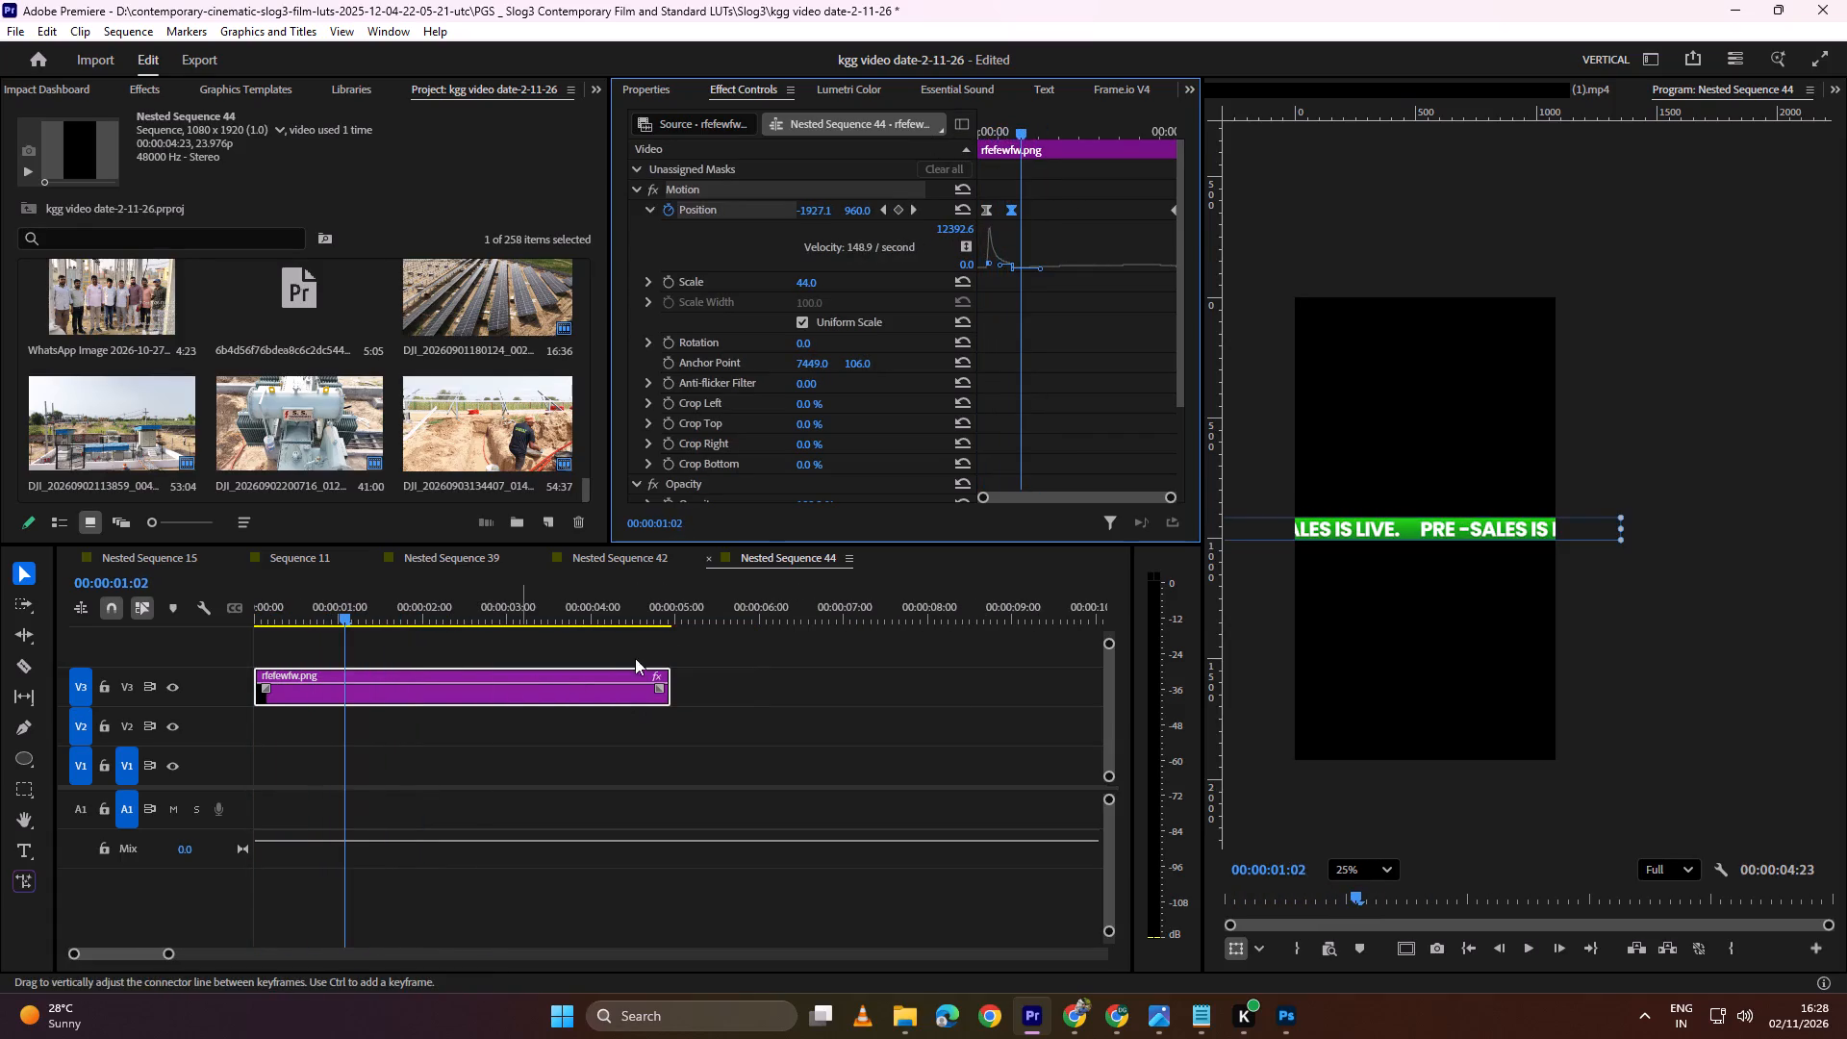
pyautogui.click(628, 565)
pyautogui.moveTo(619, 604); pyautogui.dragTo(513, 616)
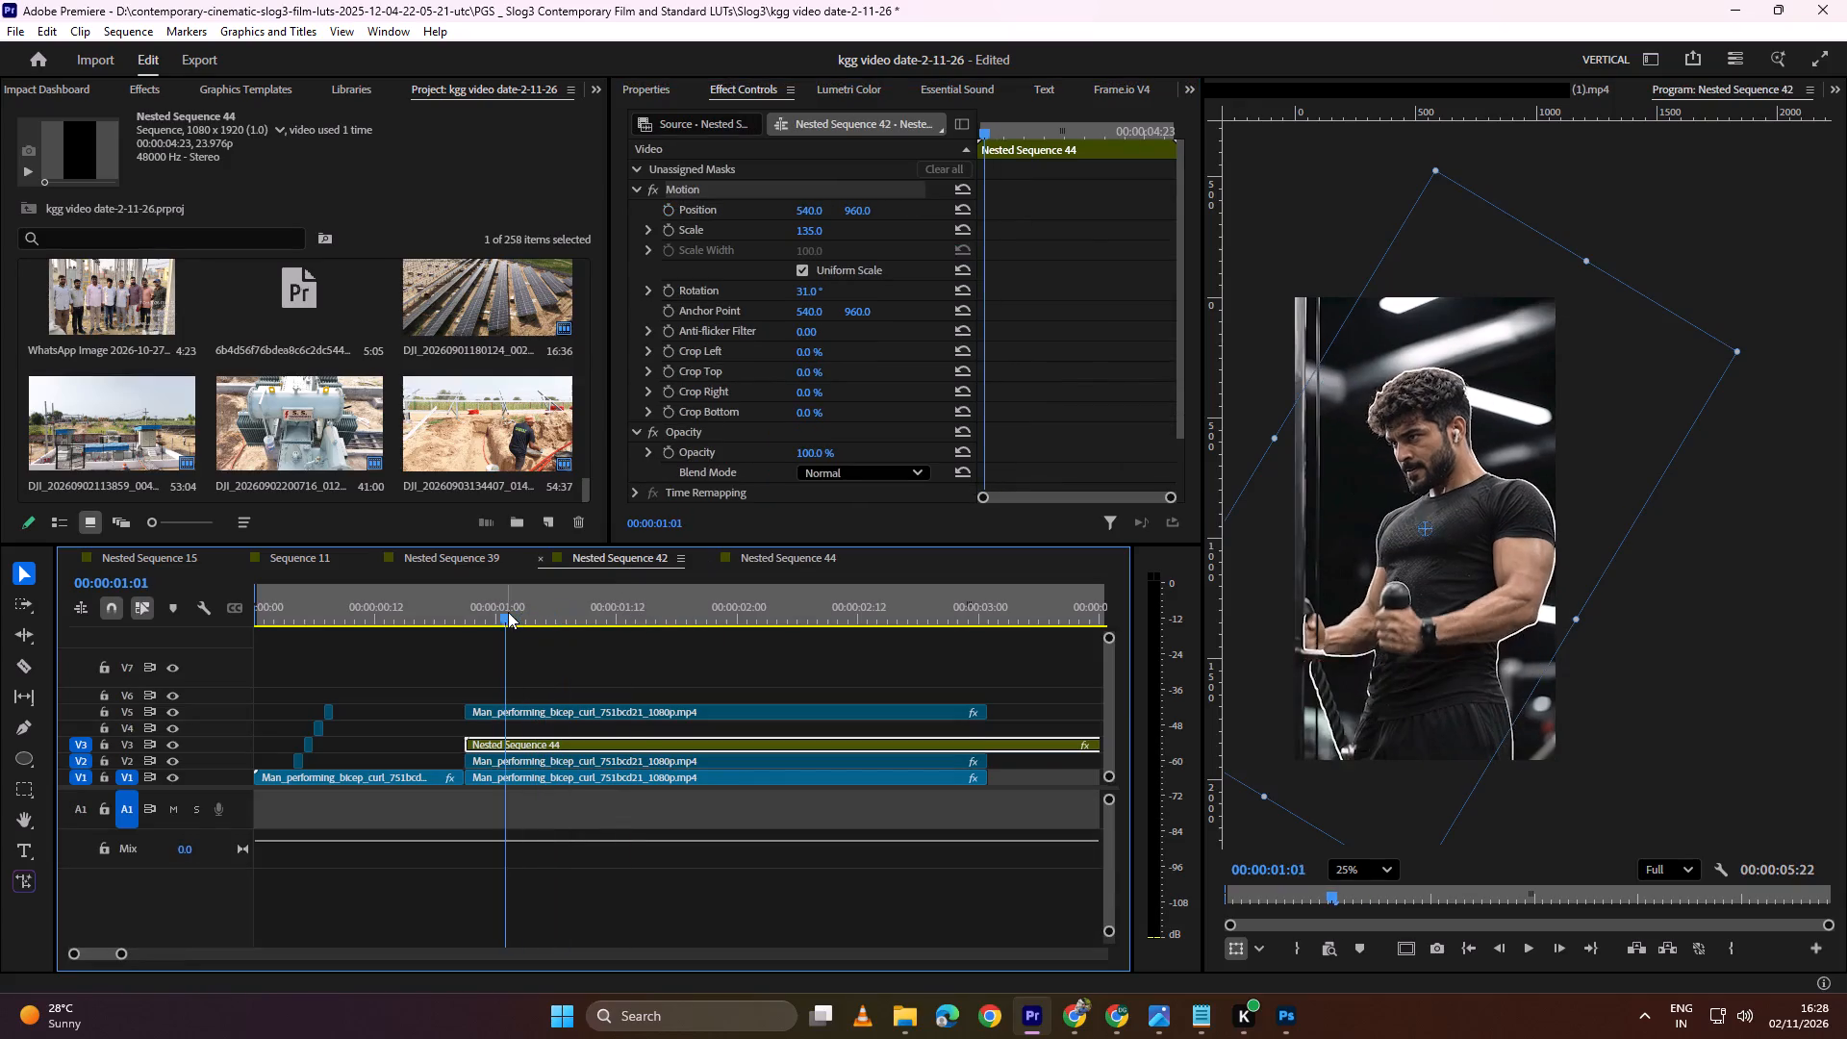
pyautogui.press('space')
pyautogui.press('space')
pyautogui.moveTo(650, 607); pyautogui.dragTo(479, 624)
pyautogui.press('space')
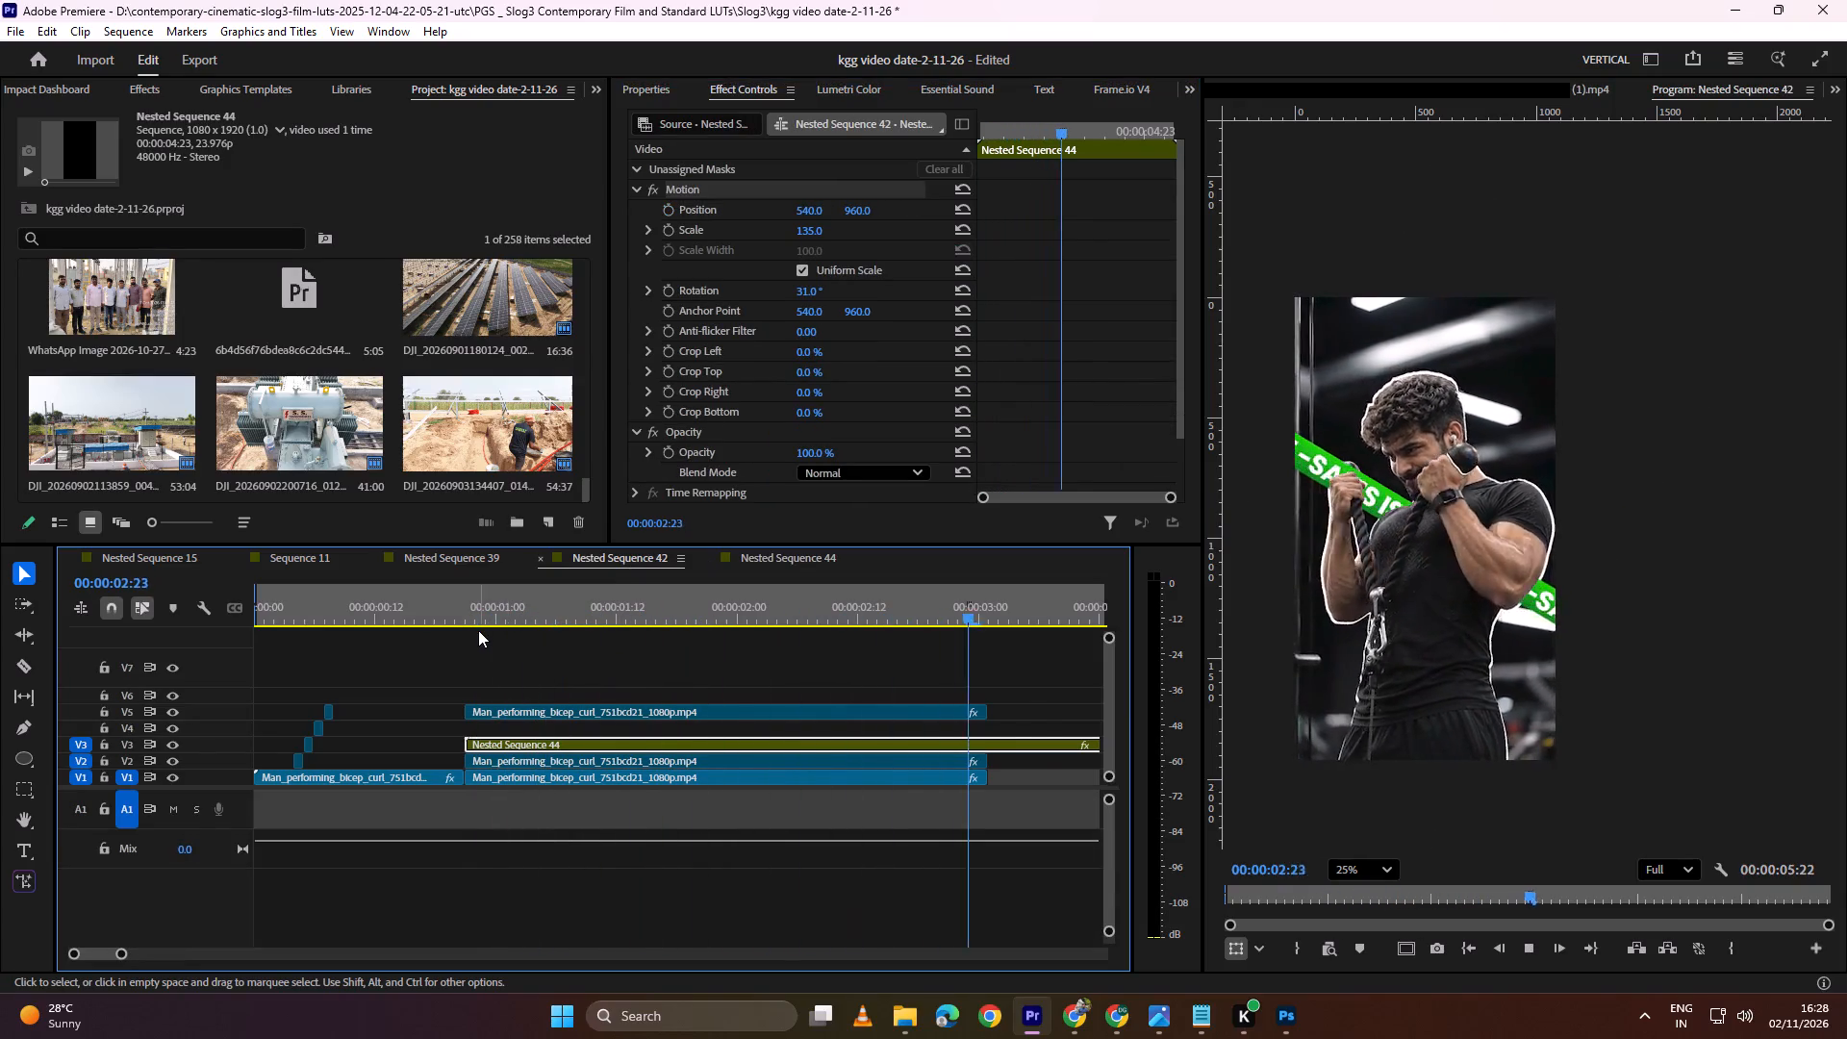
pyautogui.press('space')
pyautogui.moveTo(884, 595); pyautogui.dragTo(481, 631)
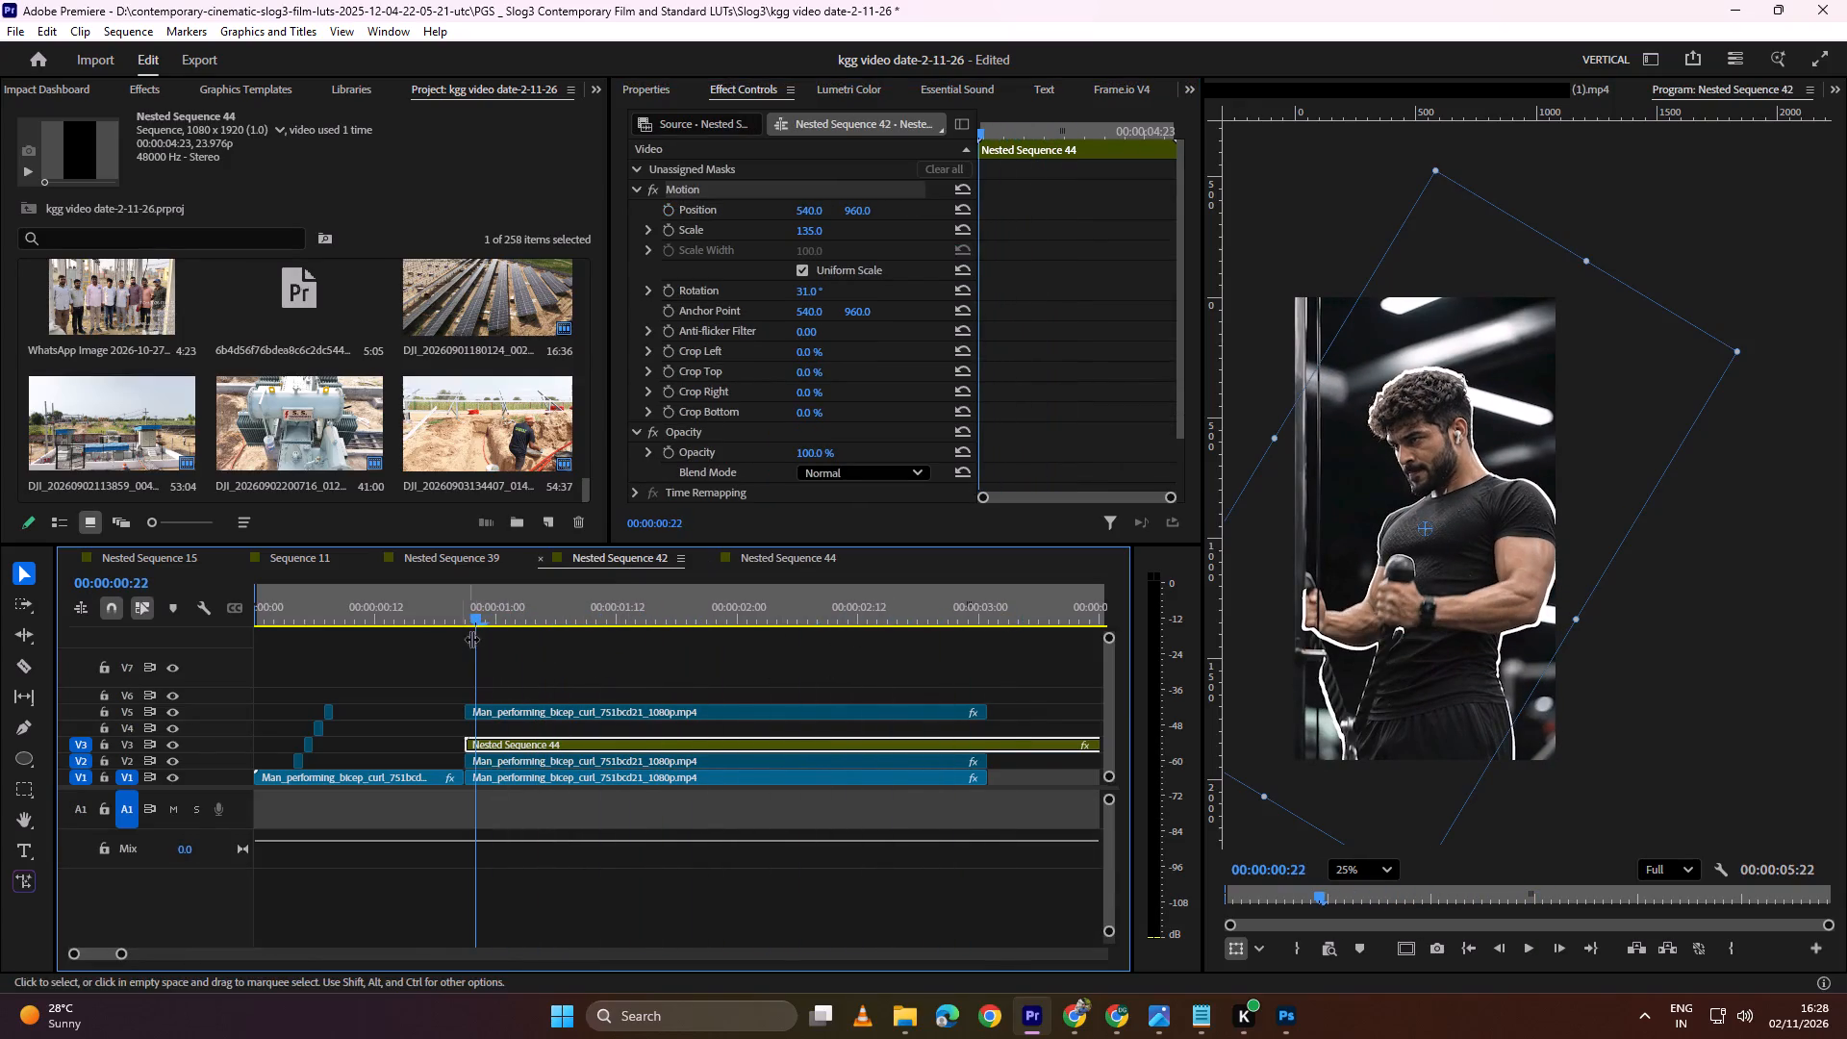
# Move the nested ticker on V3 earlier so that it starts at 00:00:00:14.
pyautogui.moveTo(488, 615); pyautogui.dragTo(402, 615)
pyautogui.moveTo(536, 744); pyautogui.dragTo(513, 746)
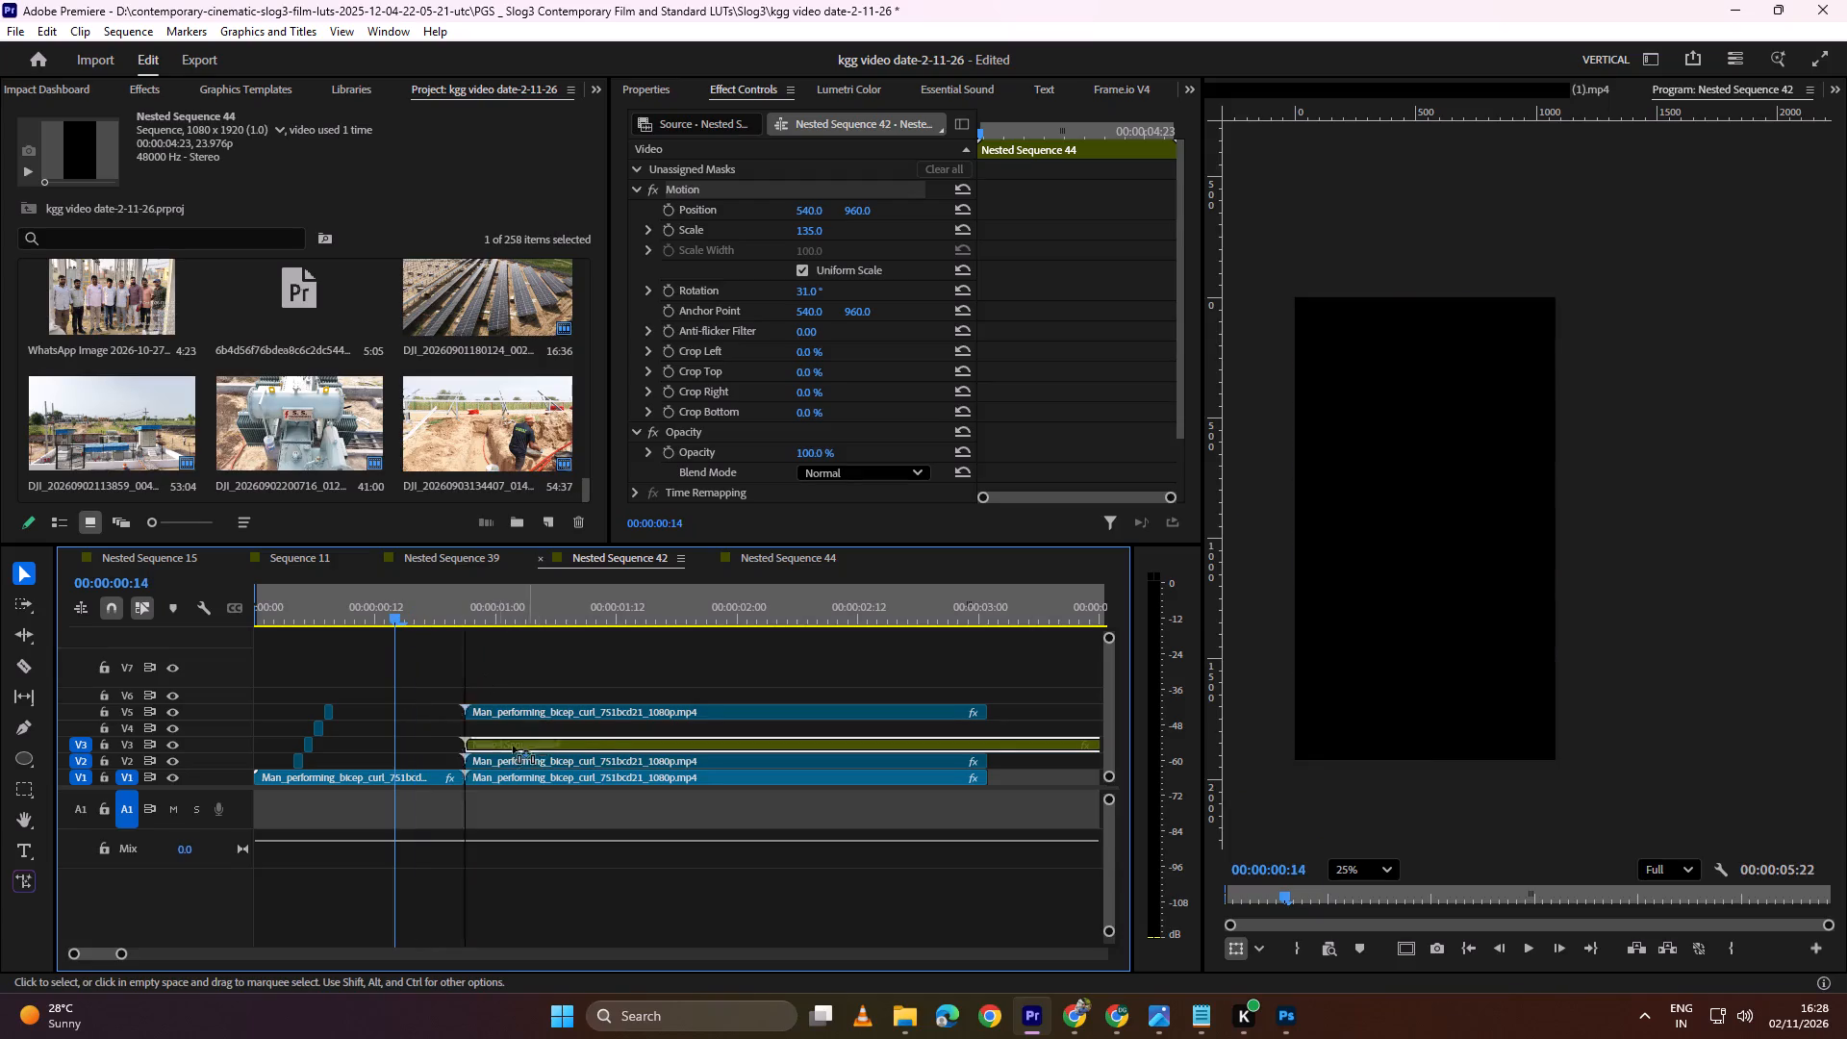
pyautogui.moveTo(513, 746); pyautogui.dragTo(457, 745)
# Extend the start of the man's clip on V5 to about 00:00:00:13 and on V2 to about 00:00:00:12, previewing the entrance.
pyautogui.moveTo(468, 704); pyautogui.dragTo(388, 702)
pyautogui.press('space')
pyautogui.press('space')
pyautogui.moveTo(461, 761); pyautogui.dragTo(389, 761)
pyautogui.moveTo(394, 763); pyautogui.dragTo(379, 761)
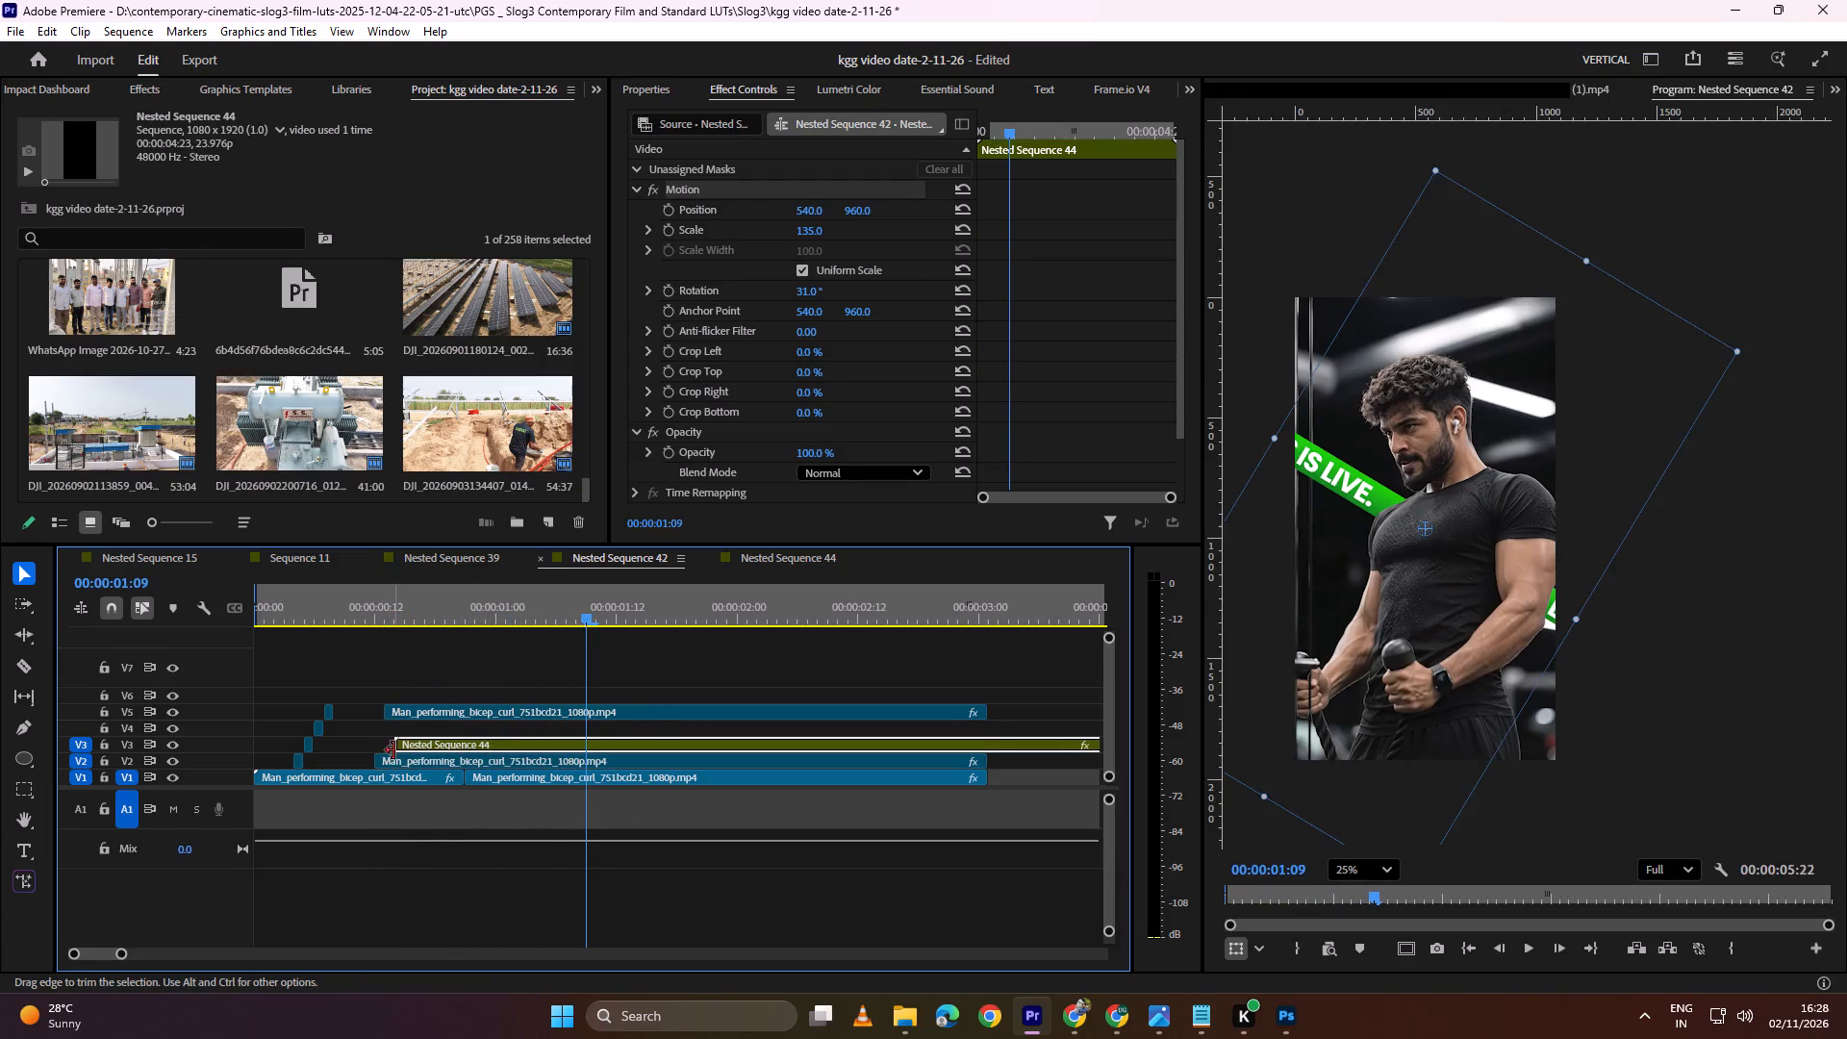
# Split the man's clip on V2 at the cut between the two V1 clips and delete its earlier piece.
pyautogui.moveTo(395, 742); pyautogui.dragTo(377, 741)
pyautogui.moveTo(435, 603); pyautogui.dragTo(388, 611)
pyautogui.press('space')
pyautogui.press('space')
pyautogui.press('c')
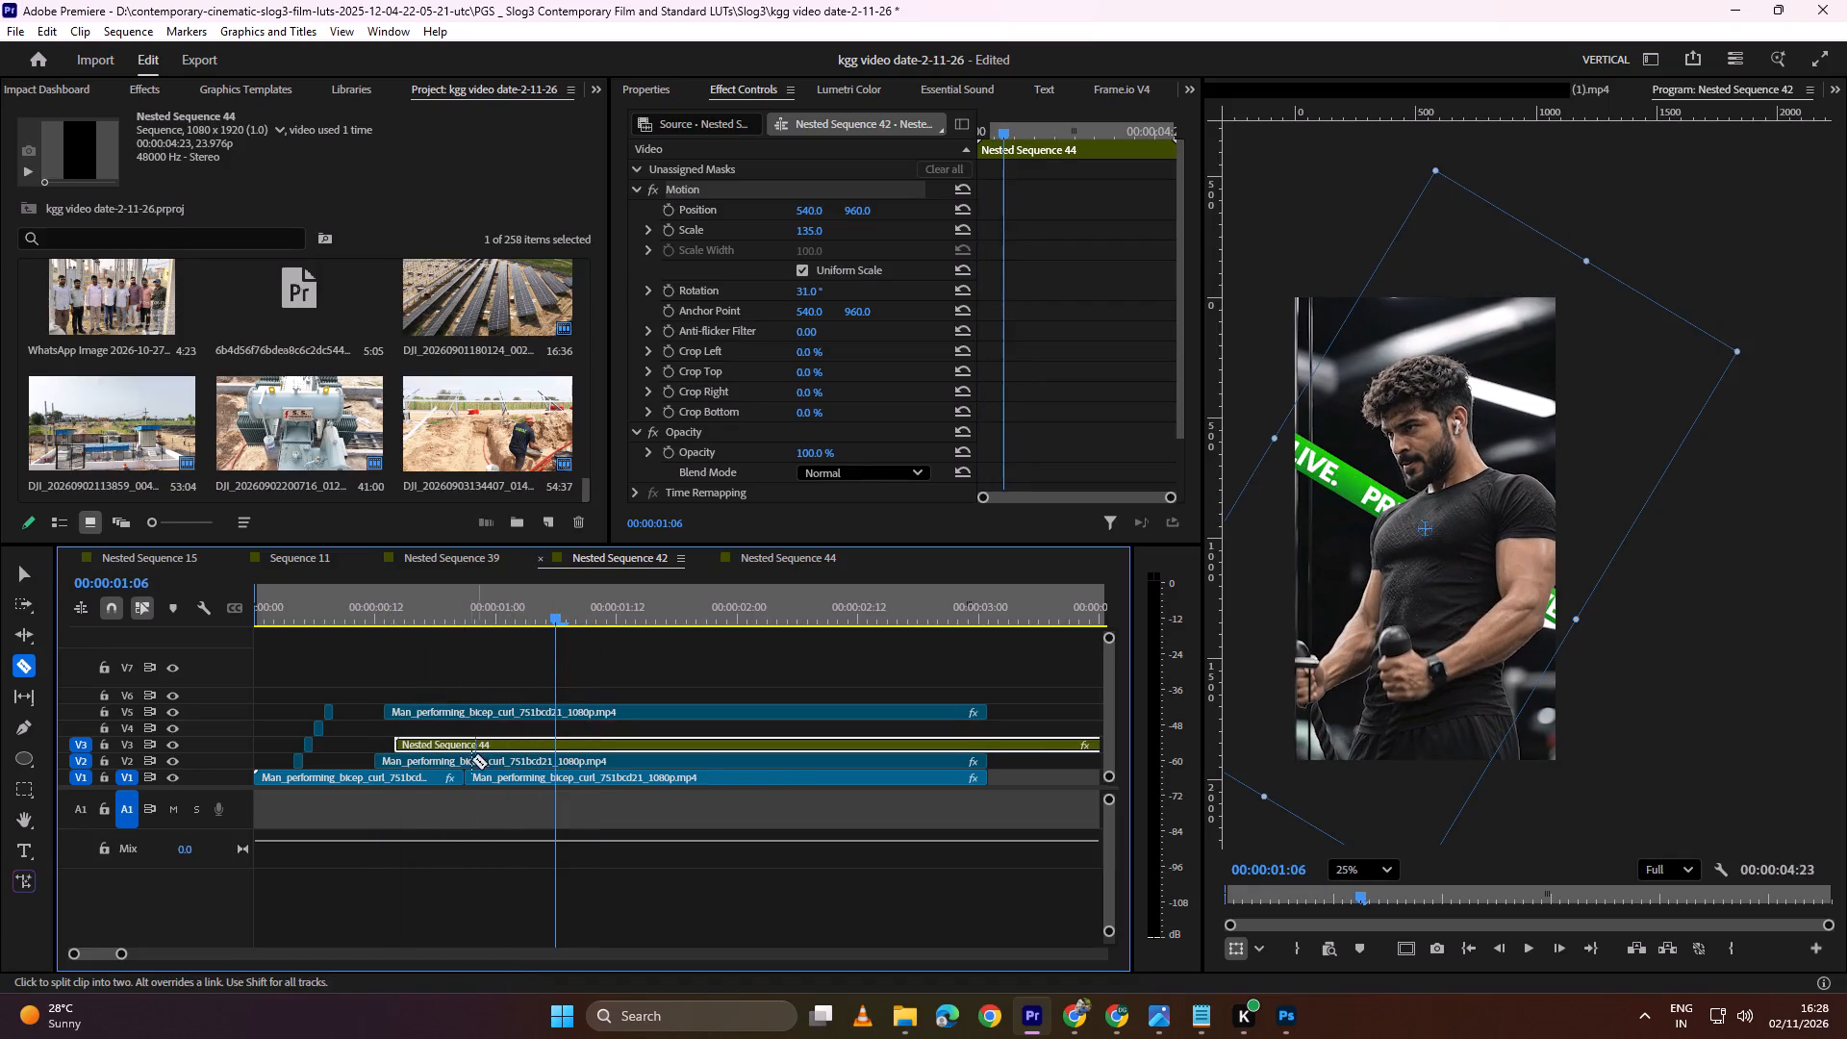
pyautogui.click(465, 768)
pyautogui.press('v')
pyautogui.click(431, 759)
pyautogui.press('BackSpace')
# Play and scrub Nested Sequence 42 repeatedly from the ticker's entrance to past the end of the man's clip, checking its motion.
pyautogui.moveTo(544, 609); pyautogui.dragTo(370, 636)
pyautogui.press('space')
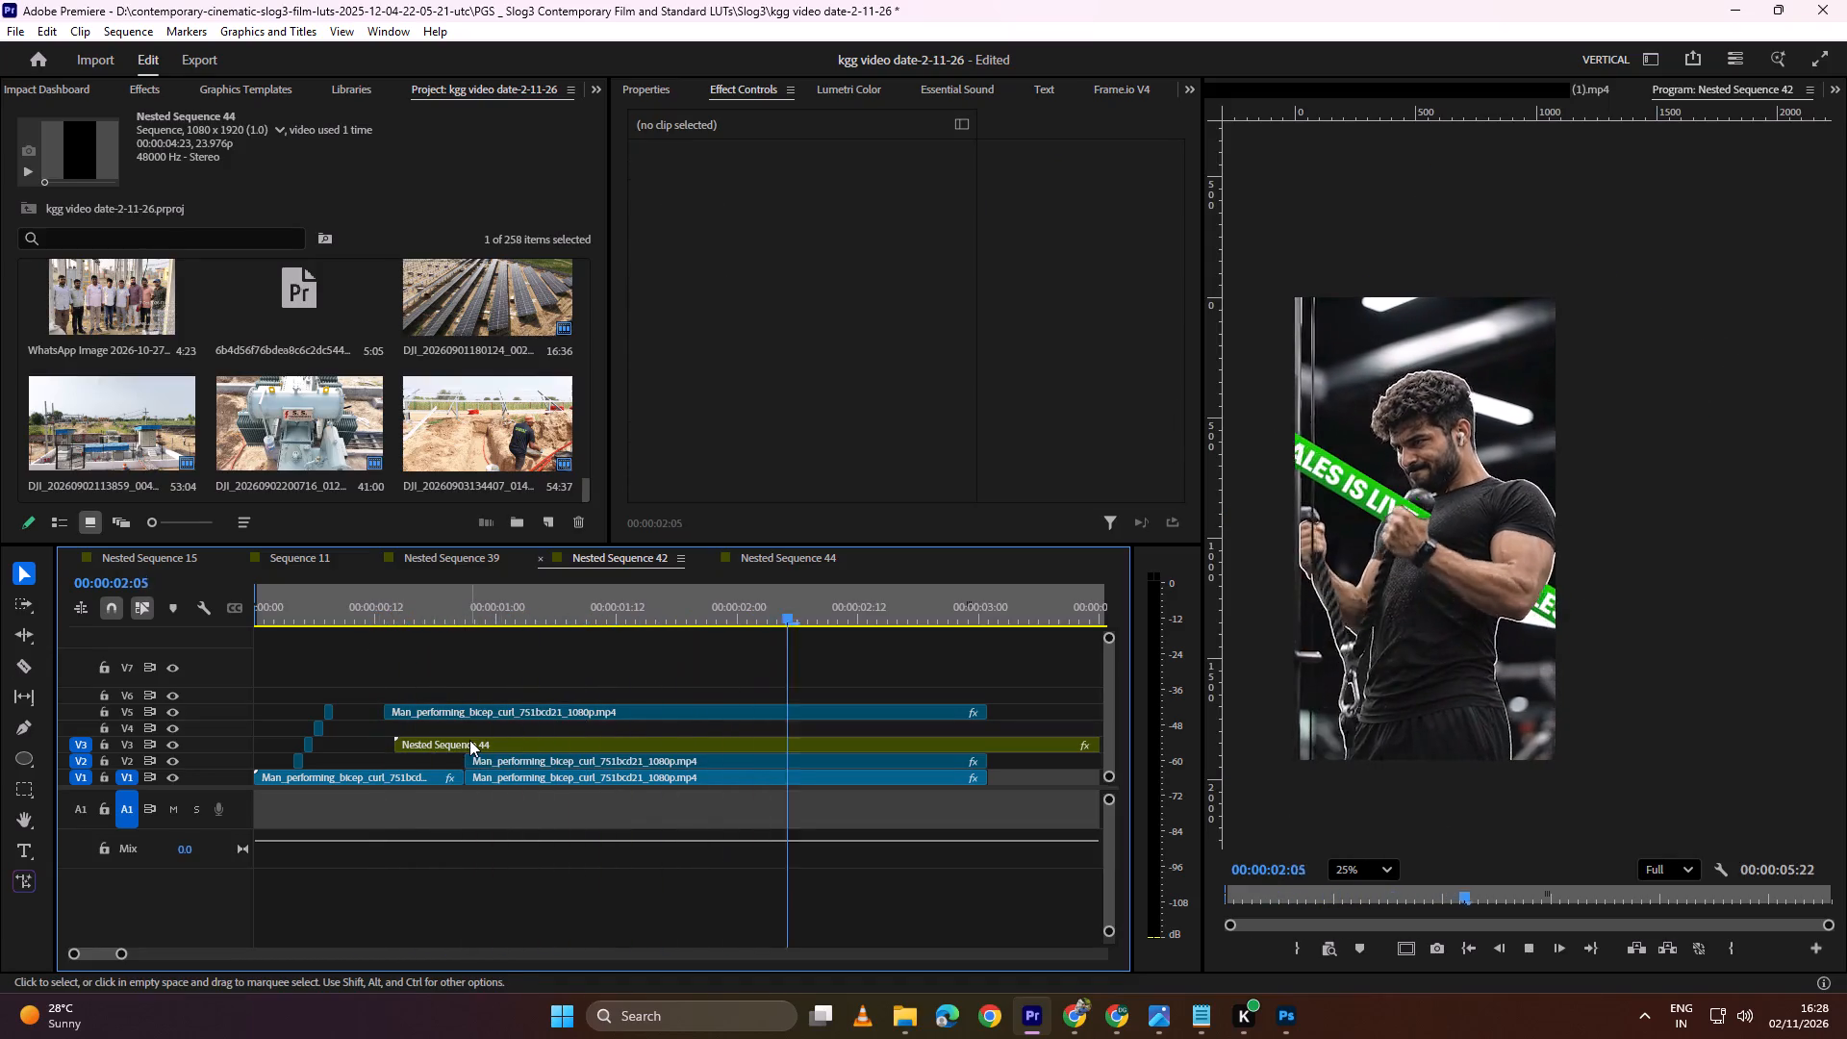
pyautogui.press('space')
pyautogui.moveTo(670, 615); pyautogui.dragTo(663, 617)
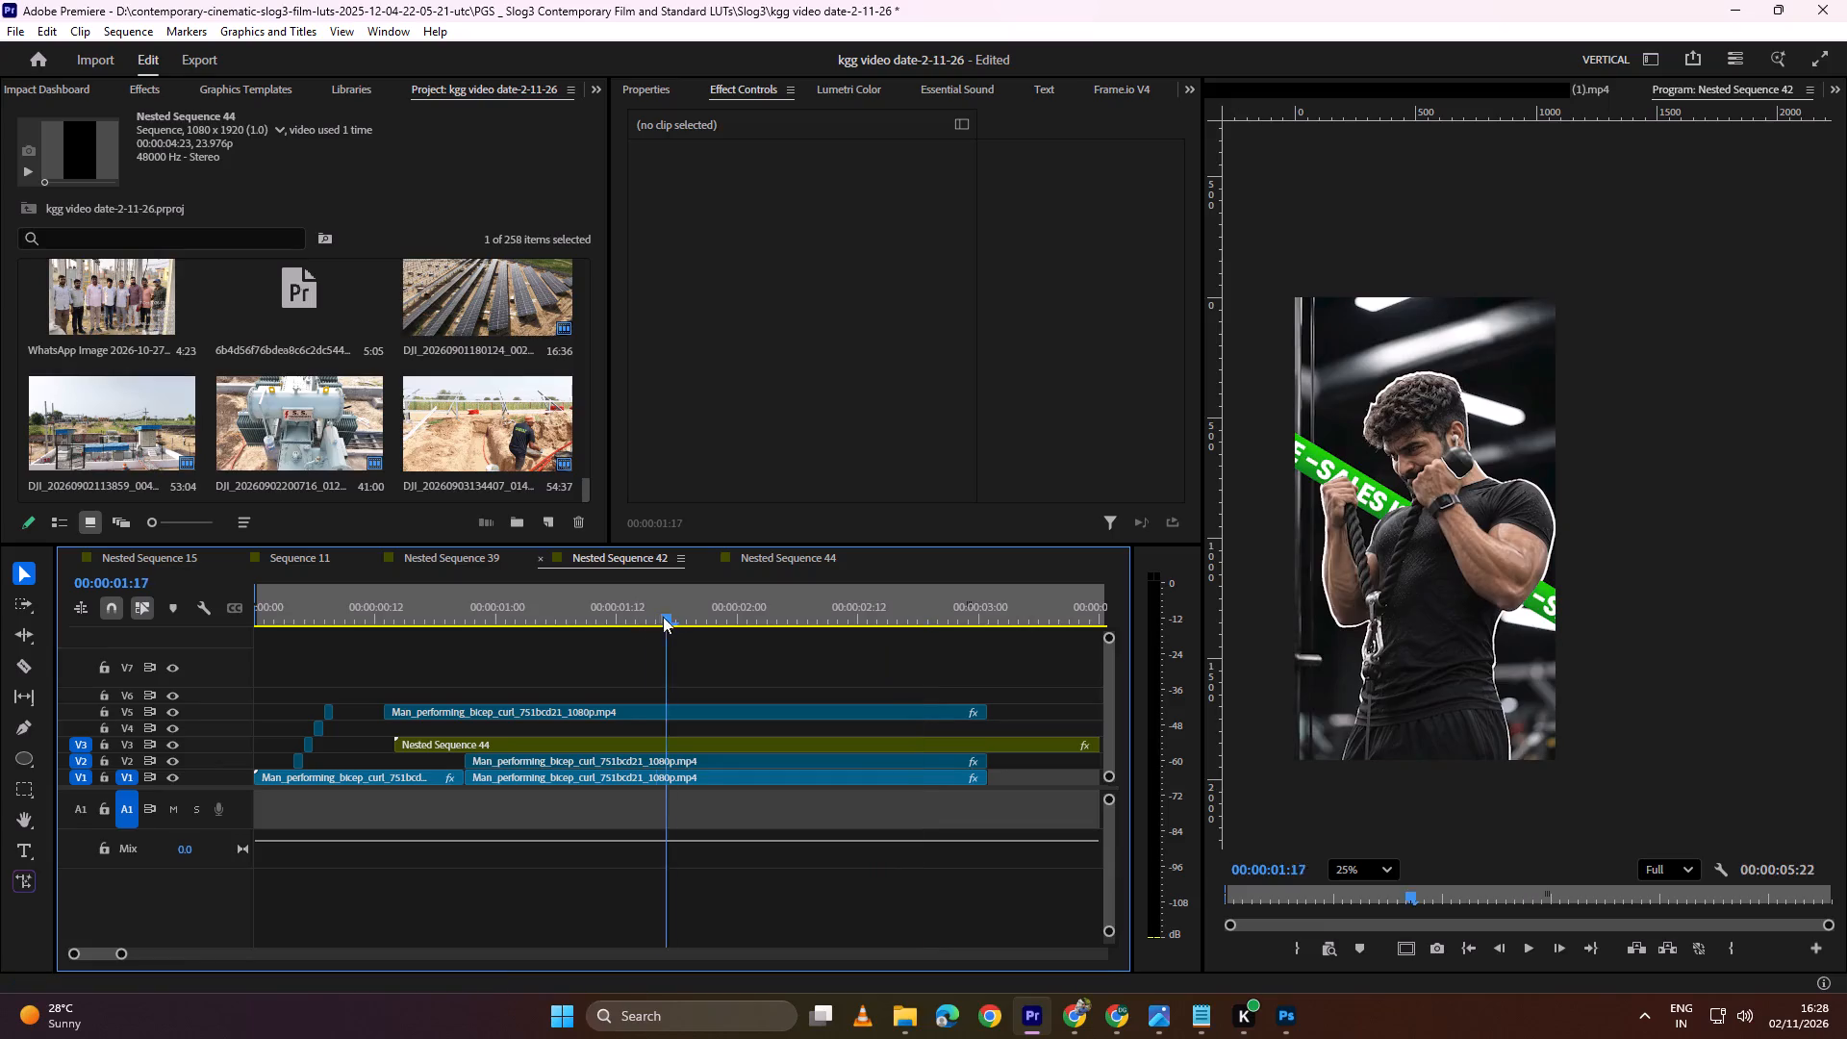
pyautogui.moveTo(663, 617); pyautogui.dragTo(462, 635)
pyautogui.press('space')
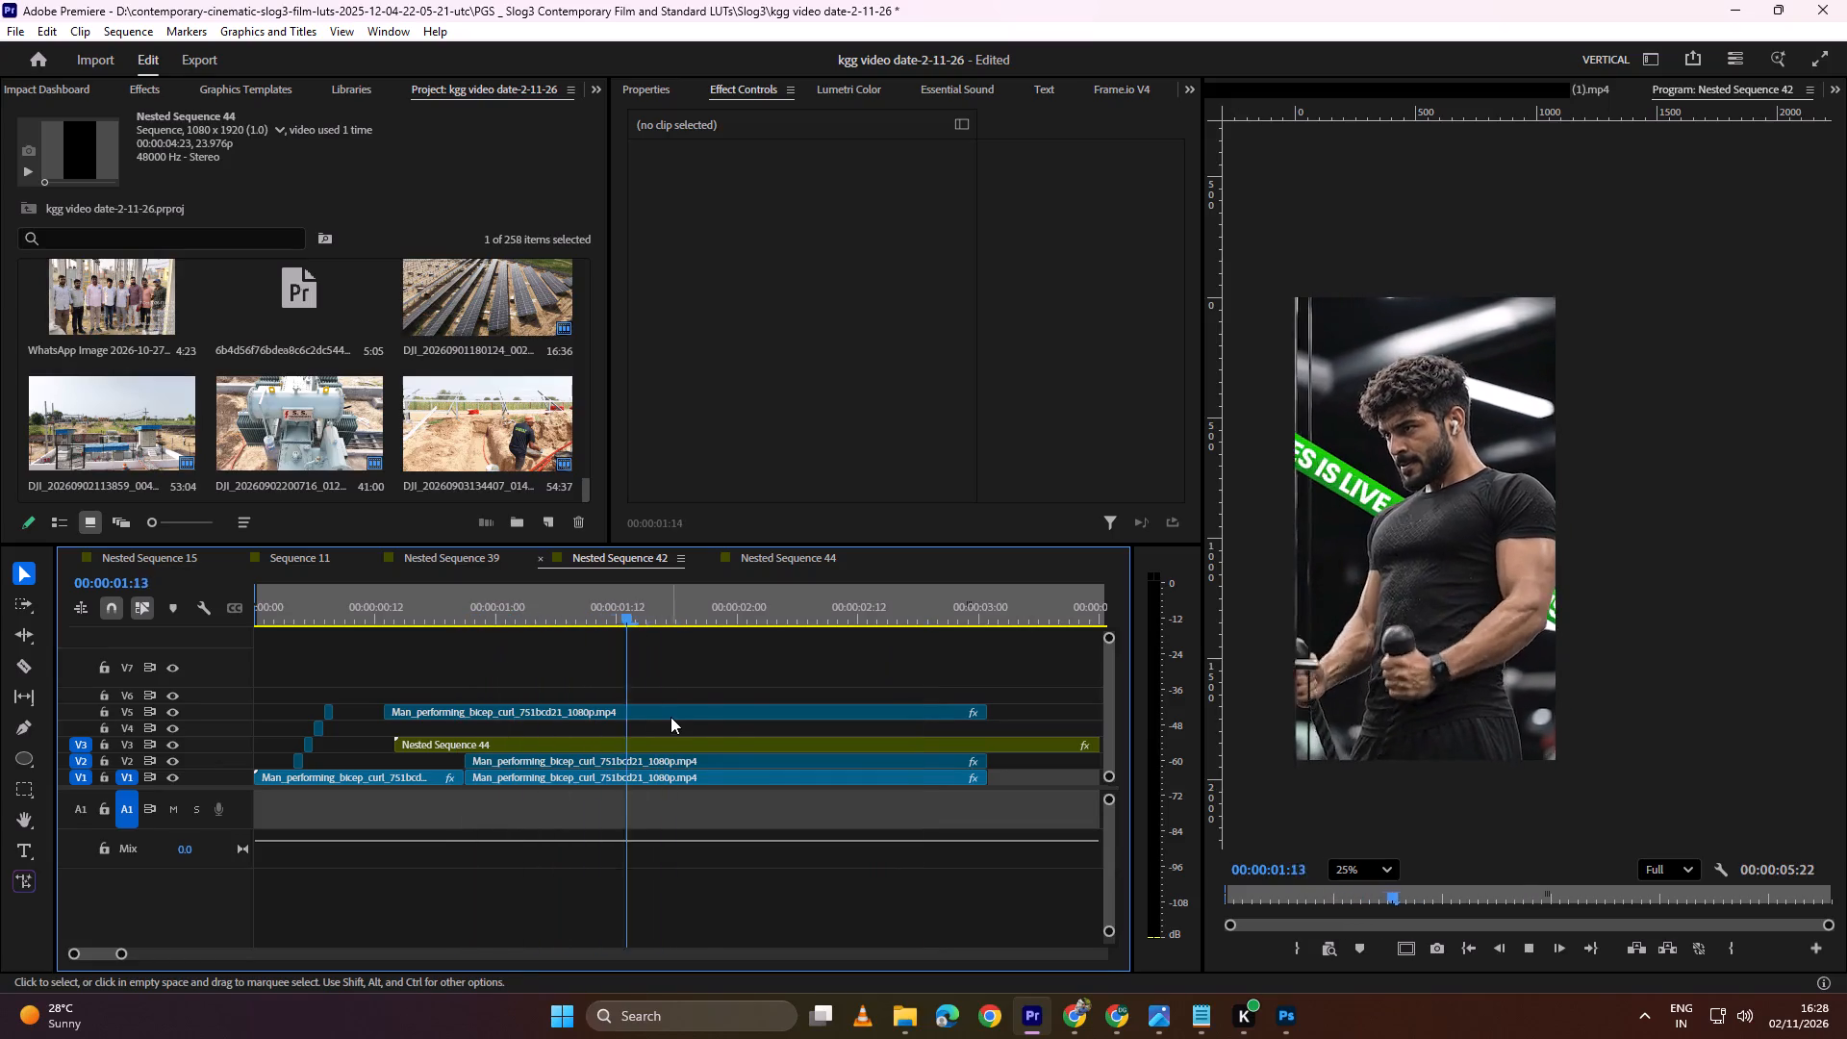
pyautogui.press('space')
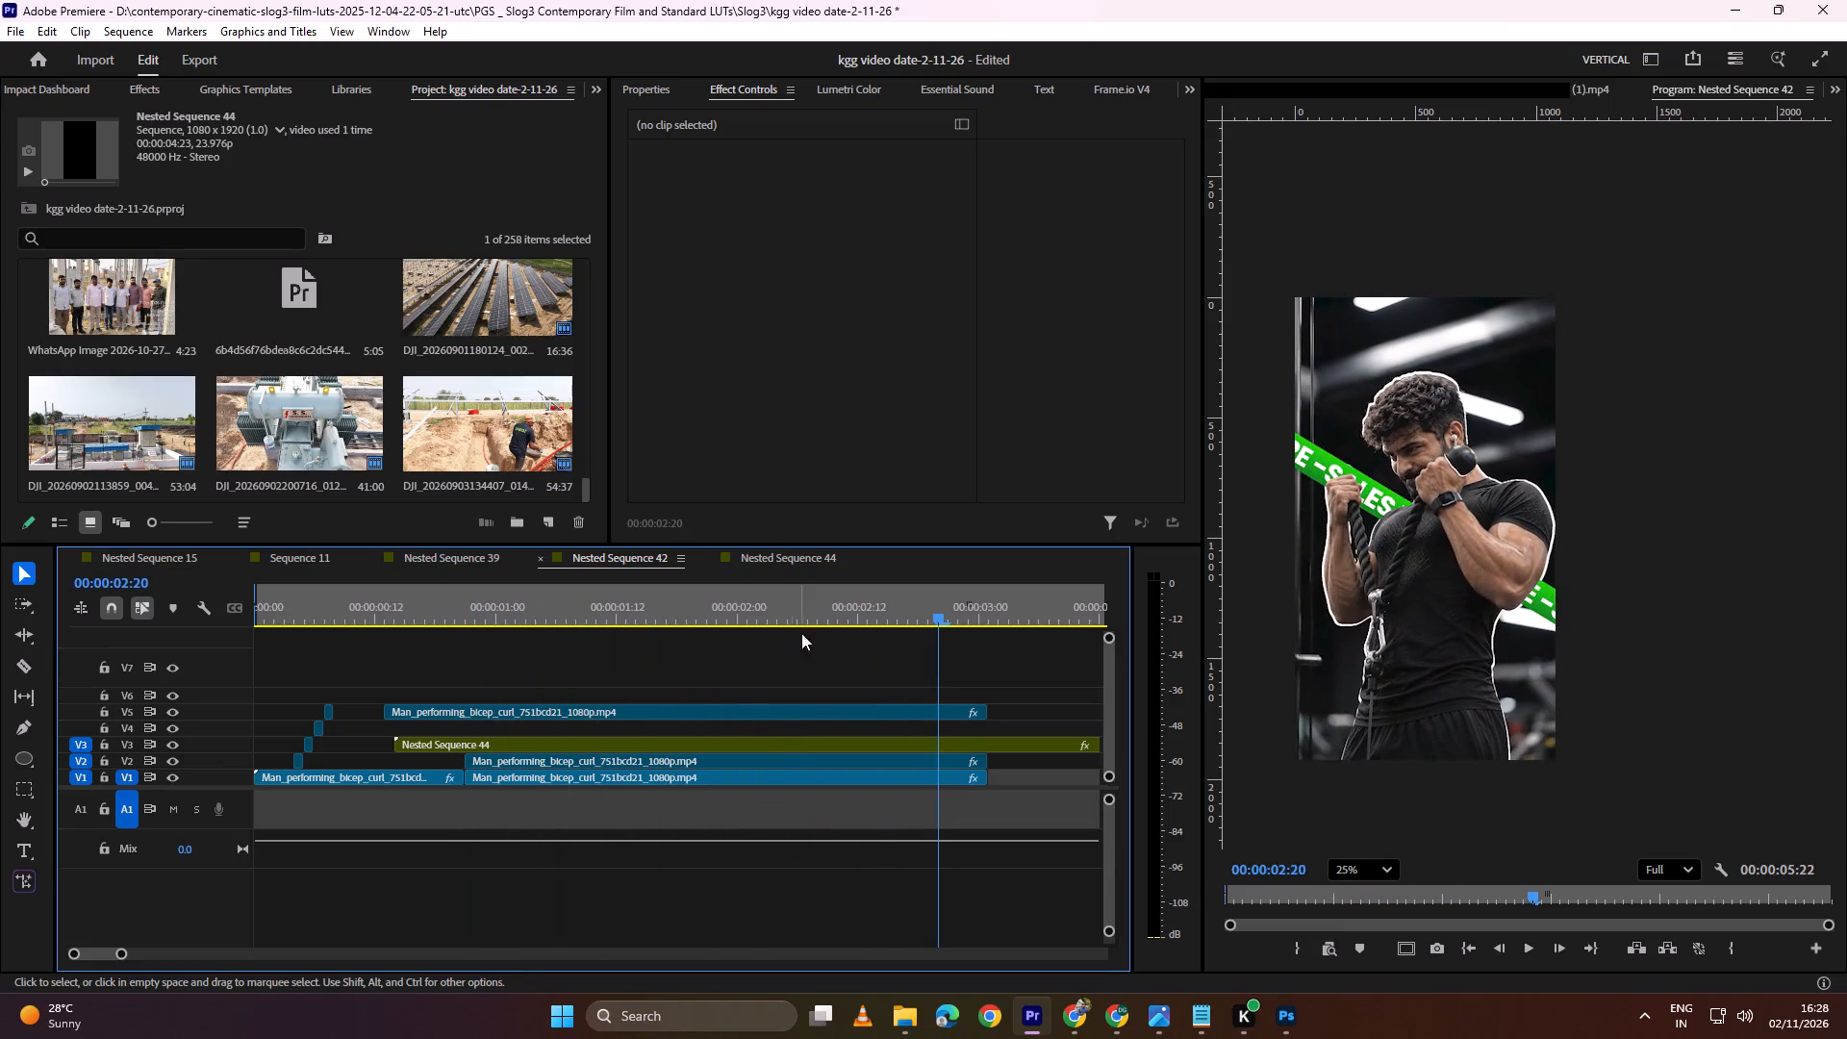
pyautogui.moveTo(844, 618); pyautogui.dragTo(789, 619)
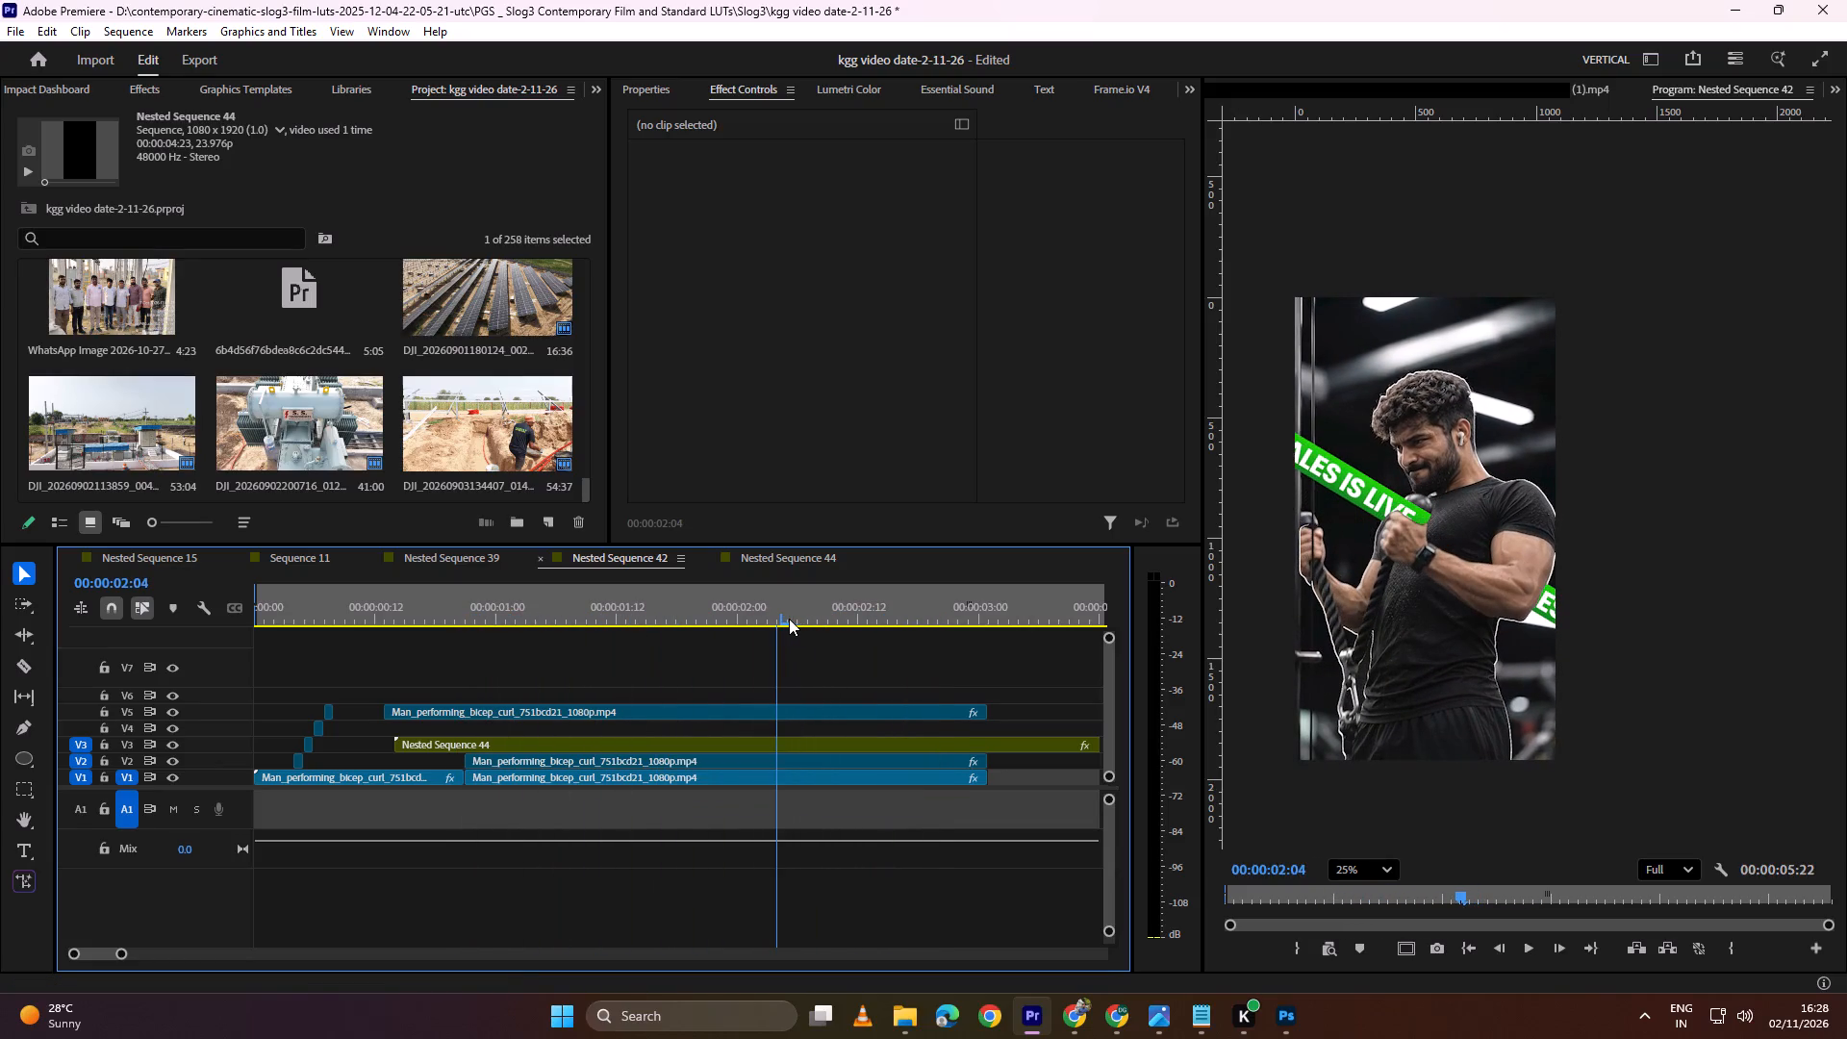
pyautogui.moveTo(789, 619); pyautogui.dragTo(816, 612)
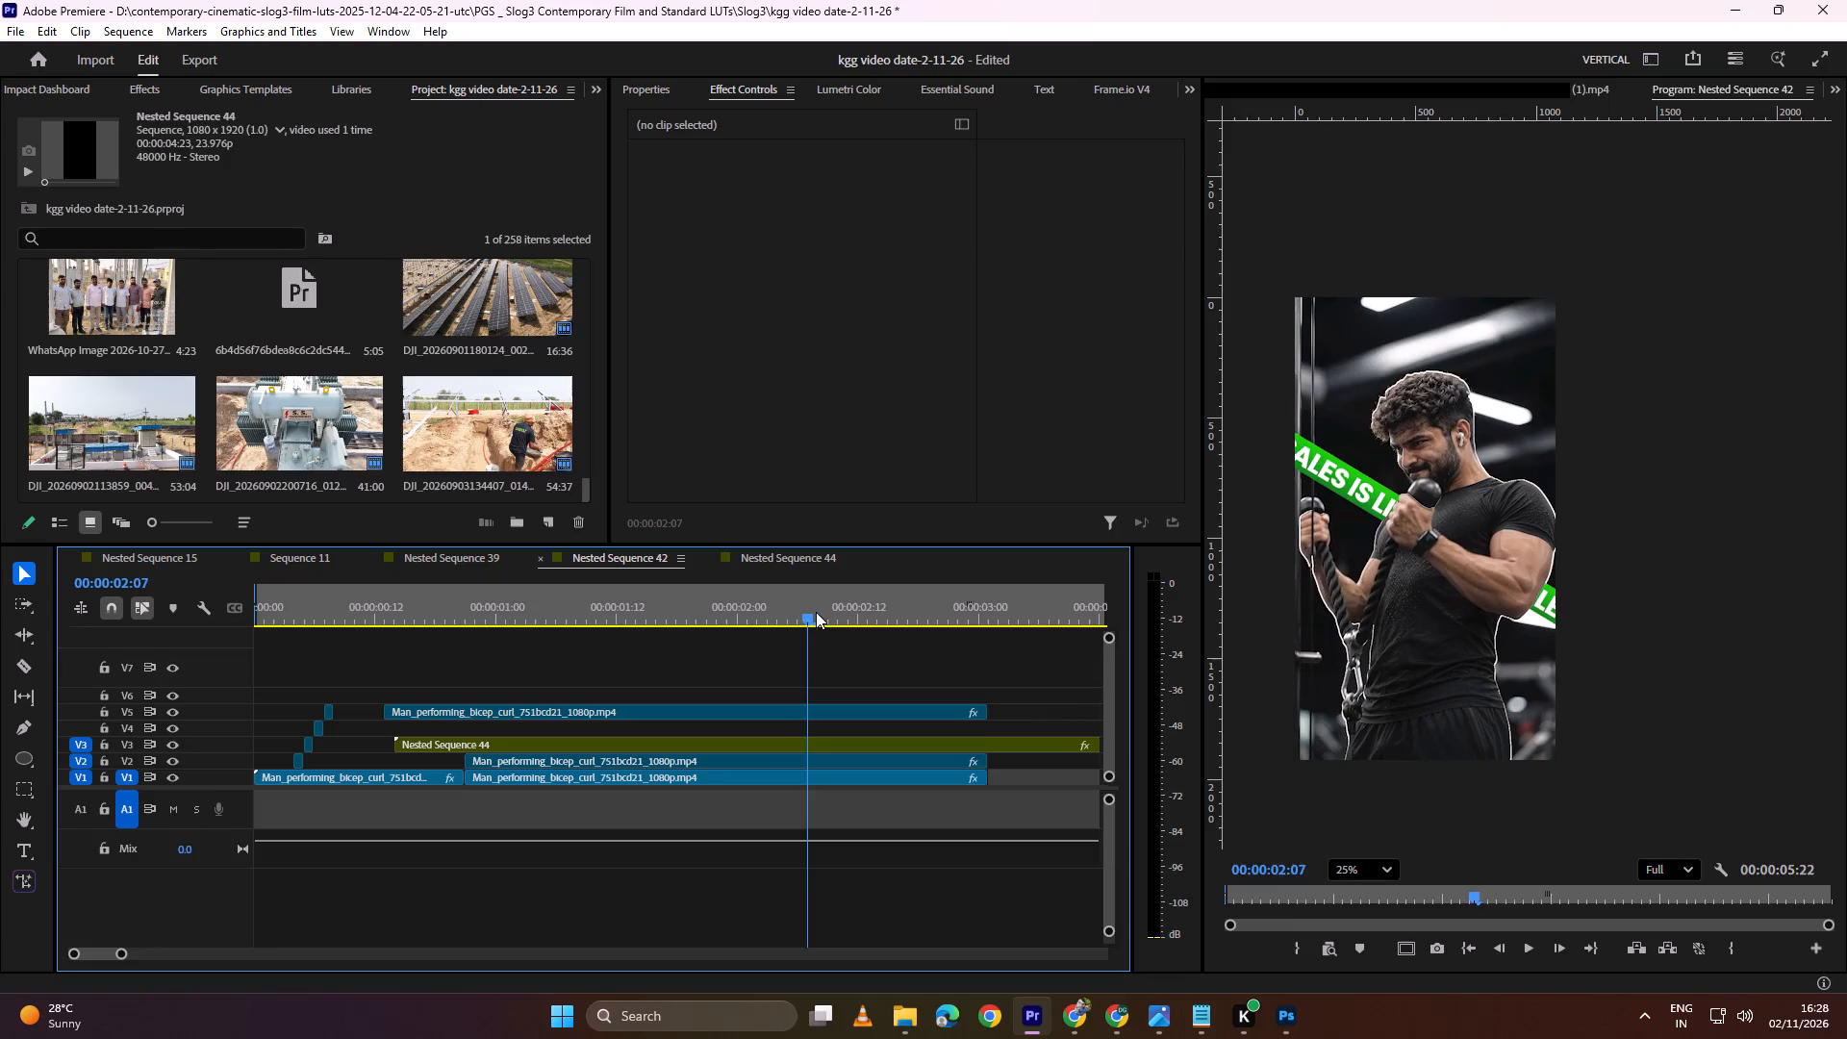
pyautogui.moveTo(816, 612); pyautogui.dragTo(729, 618)
pyautogui.press('space')
pyautogui.press('space')
pyautogui.press('space')
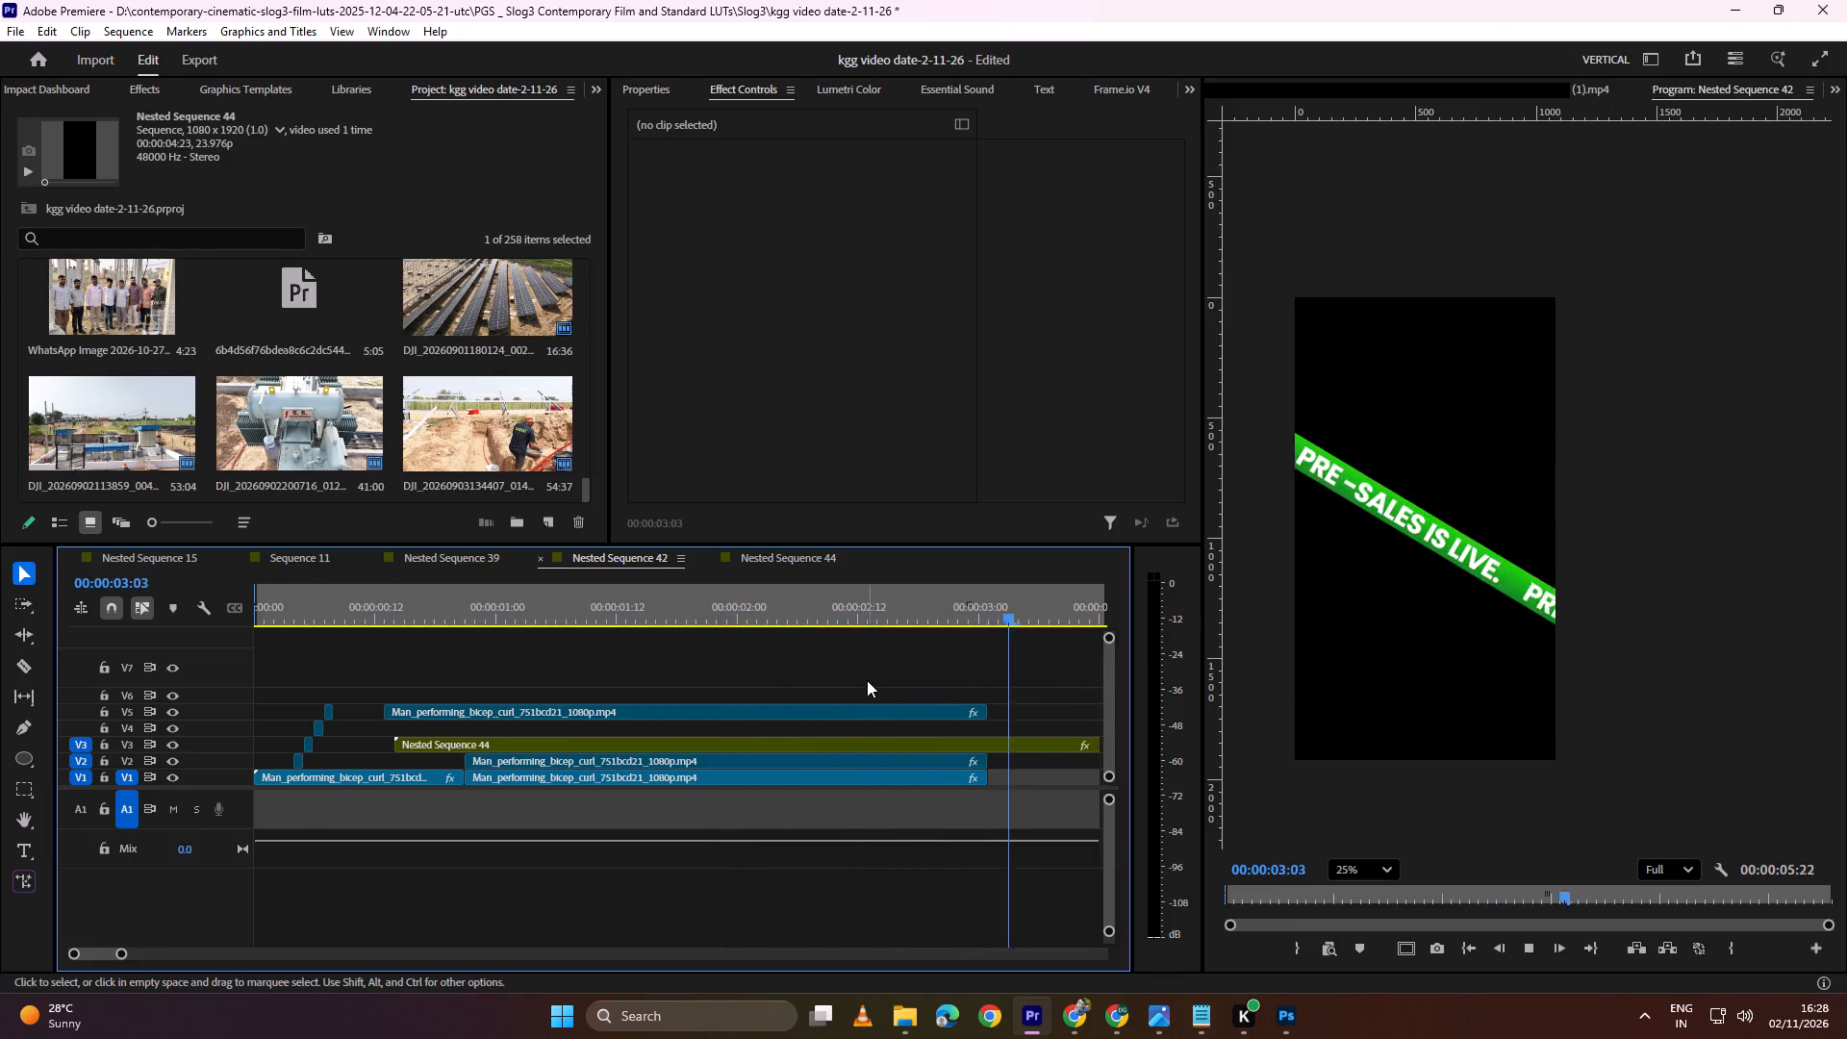
pyautogui.press('space')
pyautogui.keyDown('alt'); pyautogui.scroll(-5, 619, 679); pyautogui.keyUp('alt')
pyautogui.scroll(13, 508, 685)
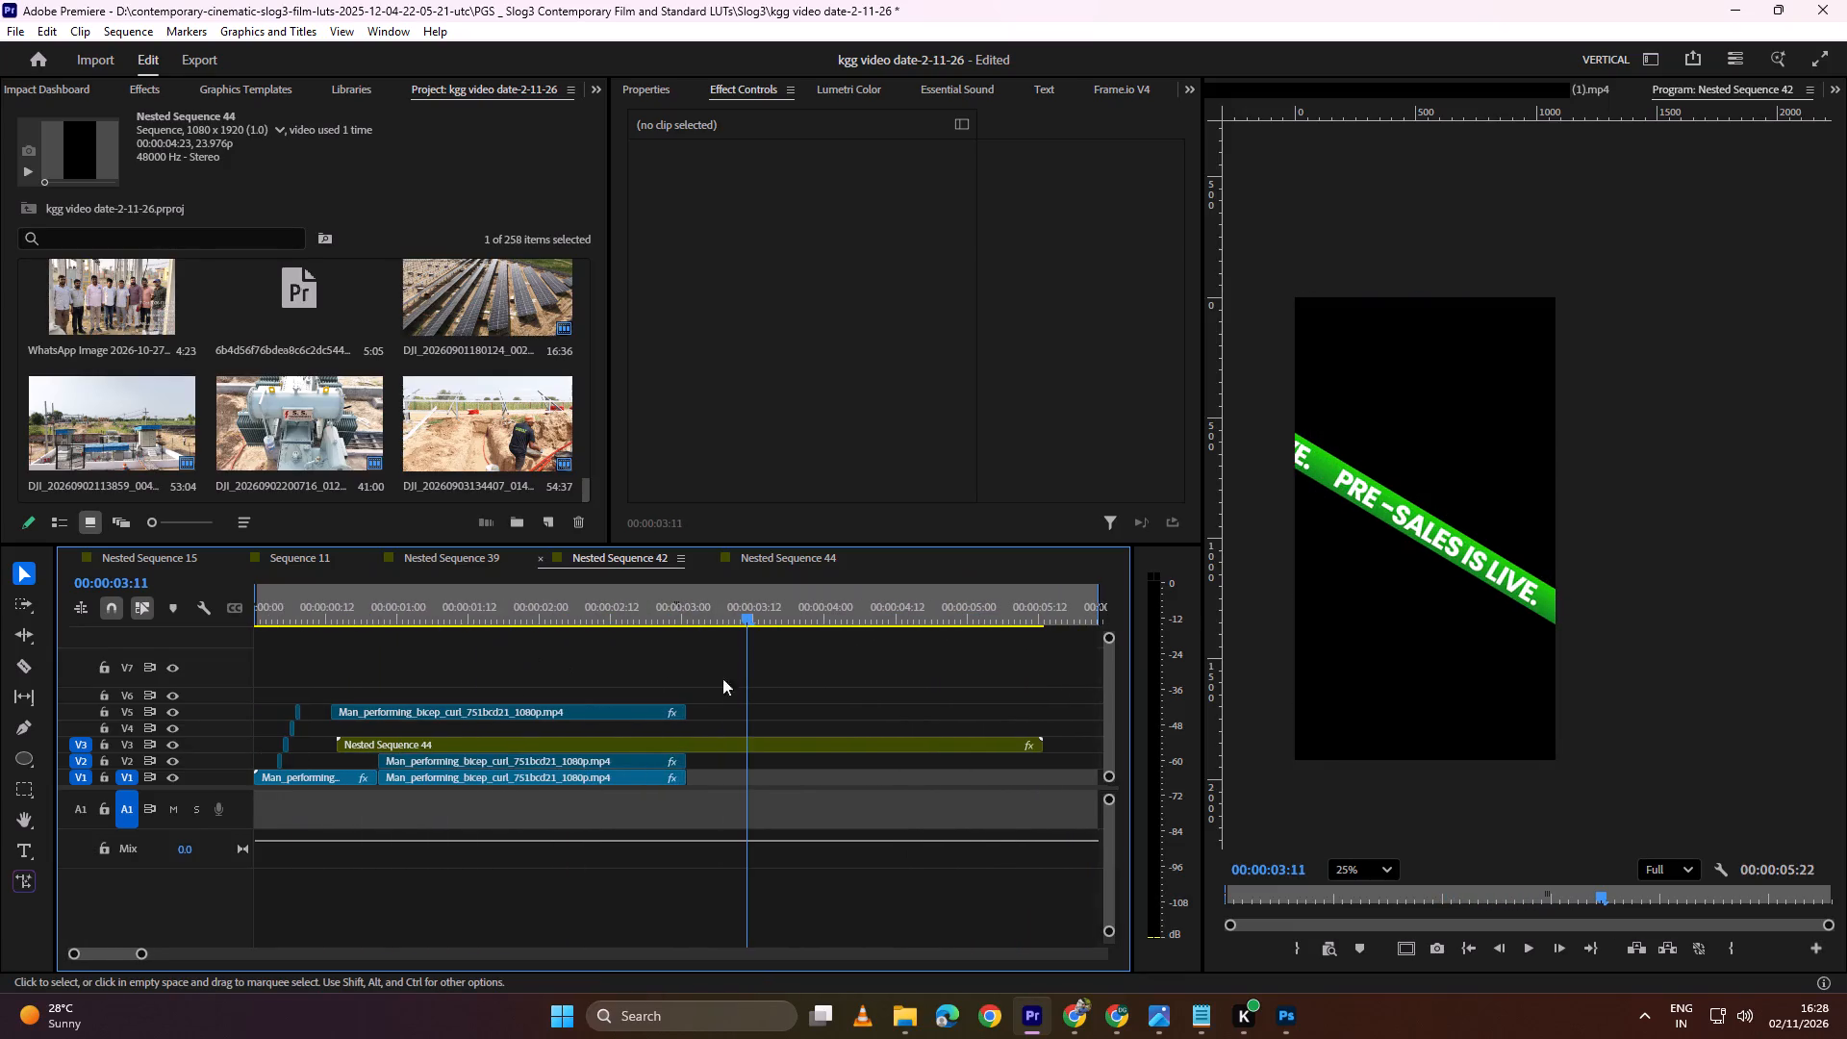
pyautogui.scroll(5, 638, 661)
pyautogui.moveTo(698, 611); pyautogui.dragTo(352, 640)
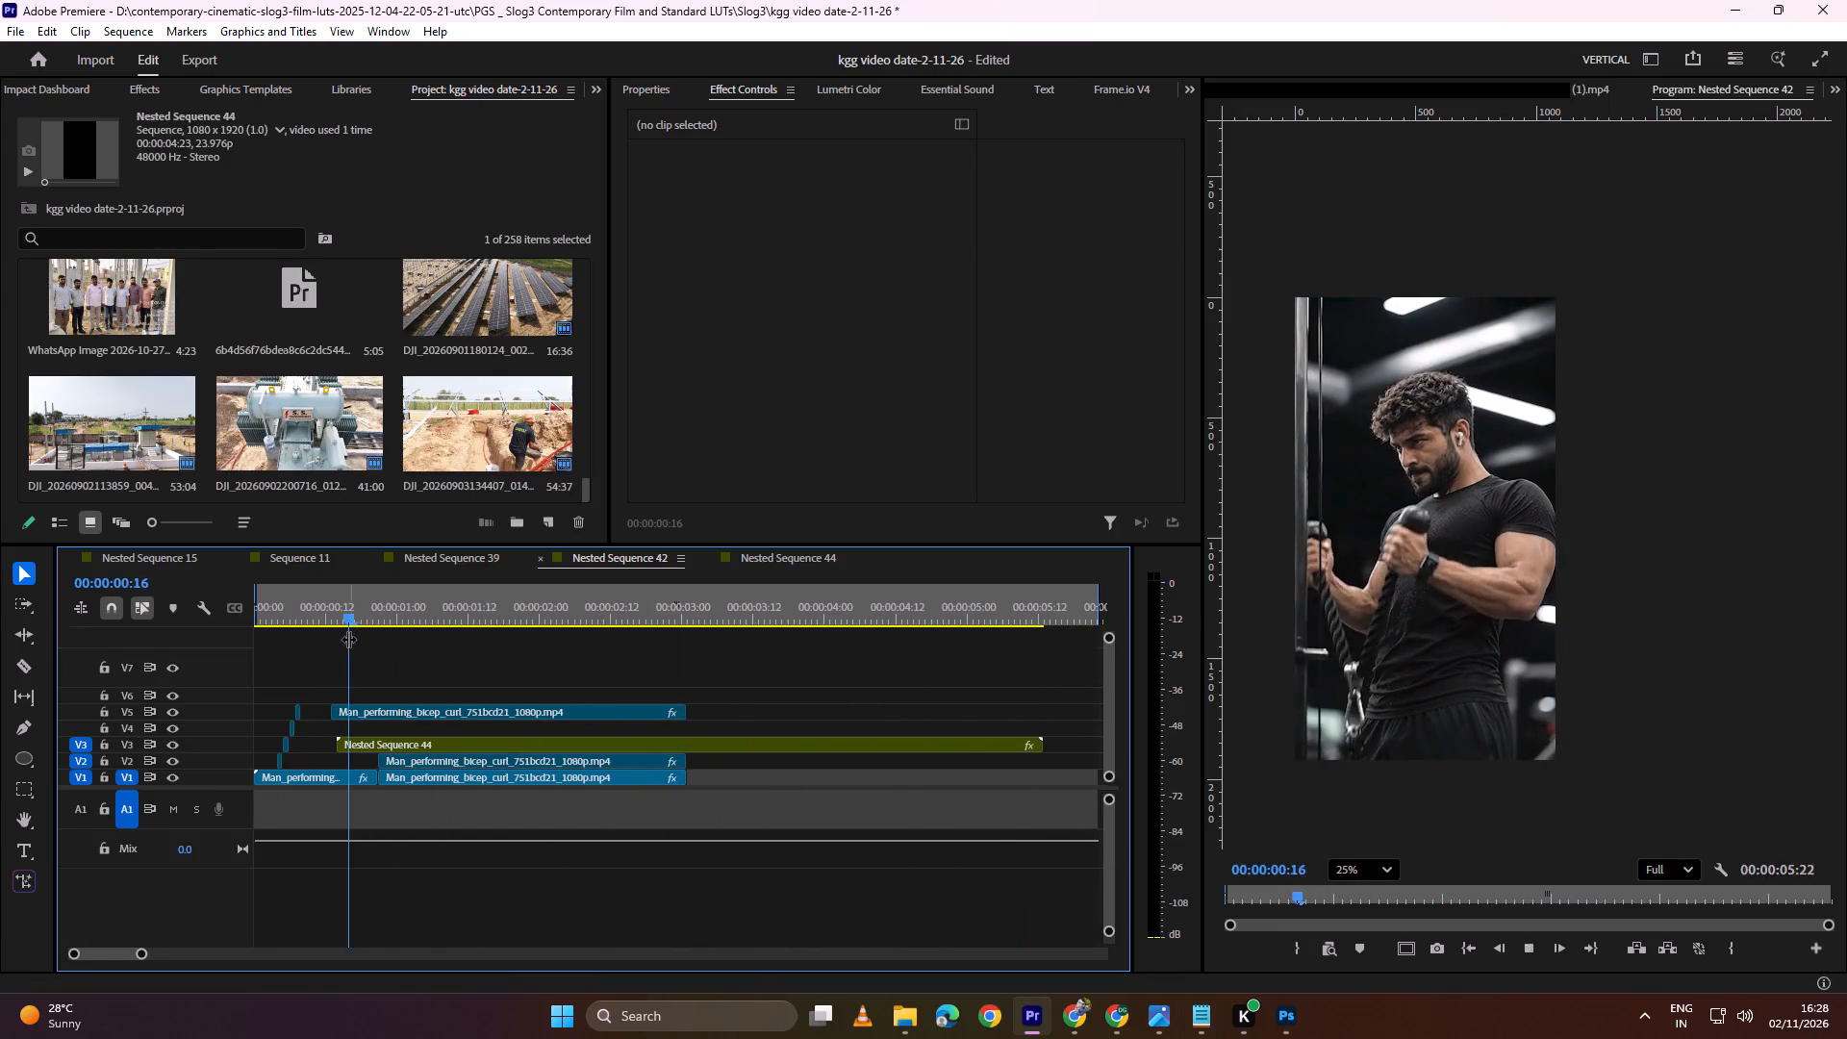
pyautogui.press('space')
pyautogui.press('space')
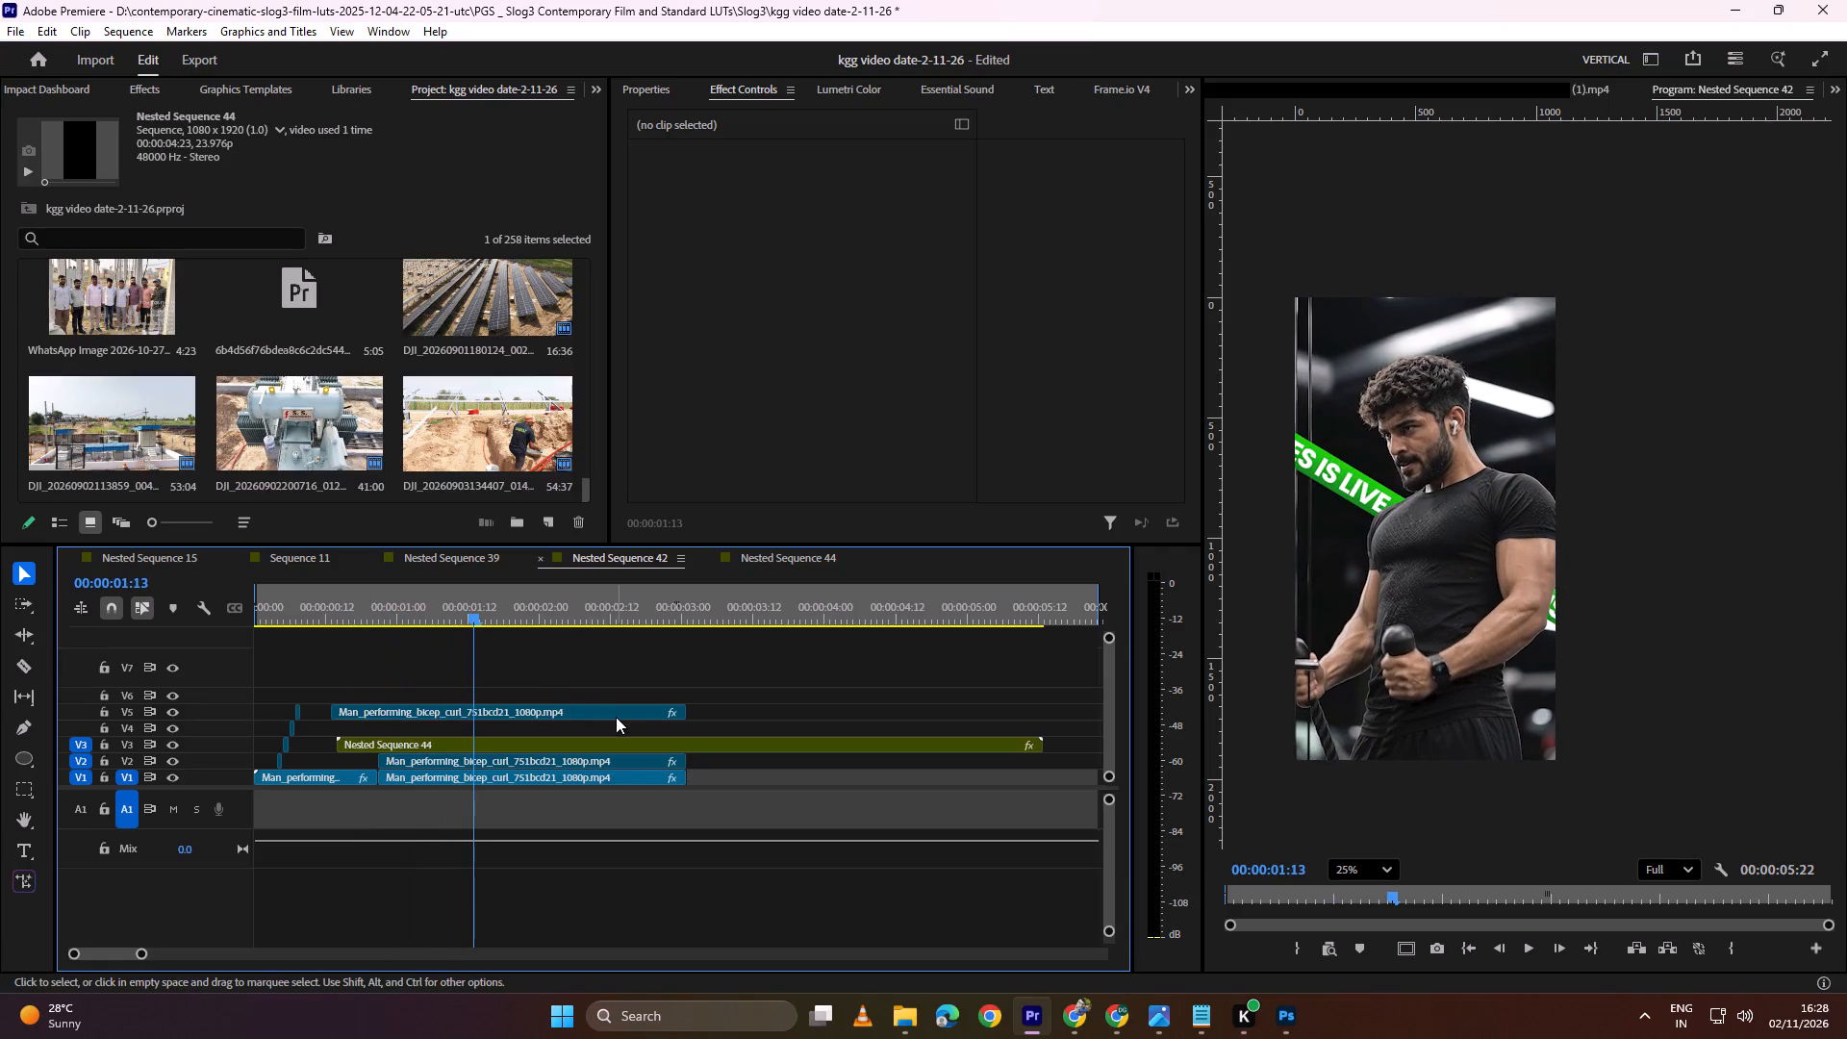
# Duplicate the nested ticker from V3 onto V4, directly above the original and beneath the man's V5 clip.
pyautogui.click(512, 740)
pyautogui.keyDown('alt'); pyautogui.moveTo(521, 740); pyautogui.dragTo(521, 731); pyautogui.keyUp('alt')
pyautogui.click(521, 729)
# Rotate the V4 ticker copy to -29° and set its vertical position to 743 so it crosses the first strip.
pyautogui.moveTo(810, 291); pyautogui.dragTo(844, 286)
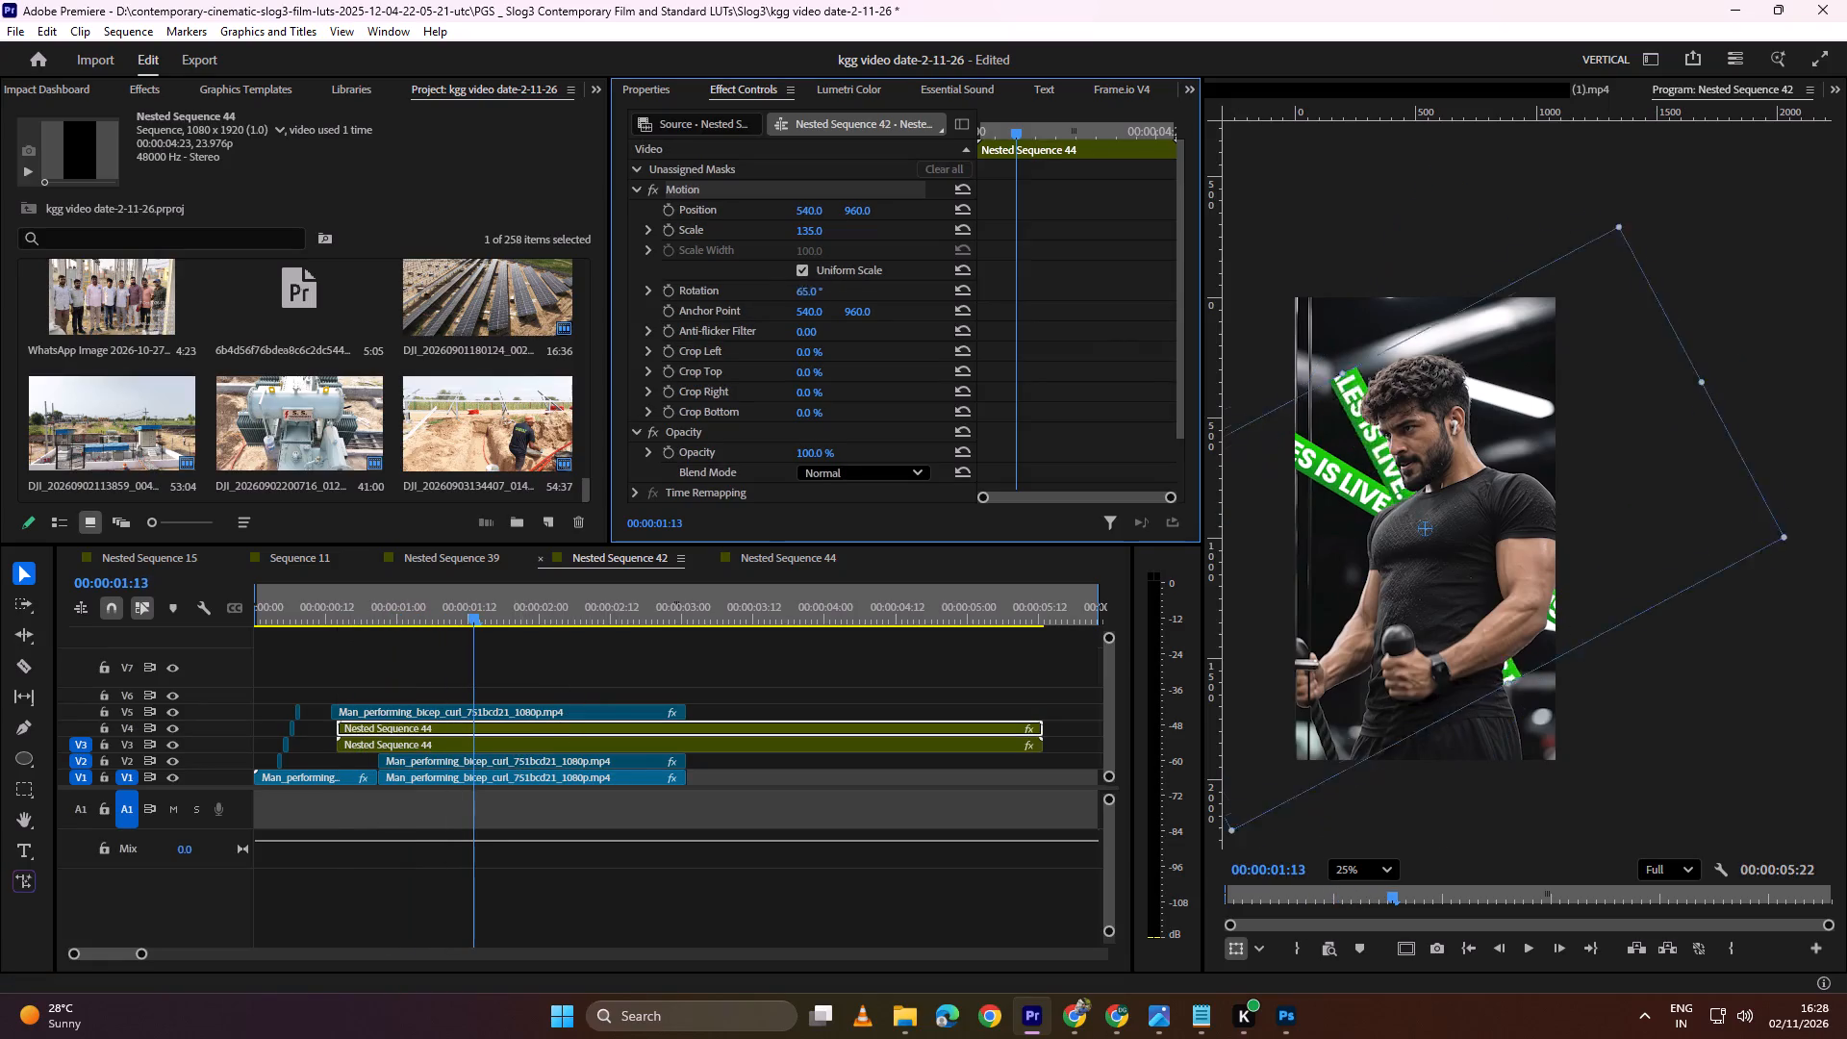
pyautogui.moveTo(844, 286); pyautogui.dragTo(755, 318)
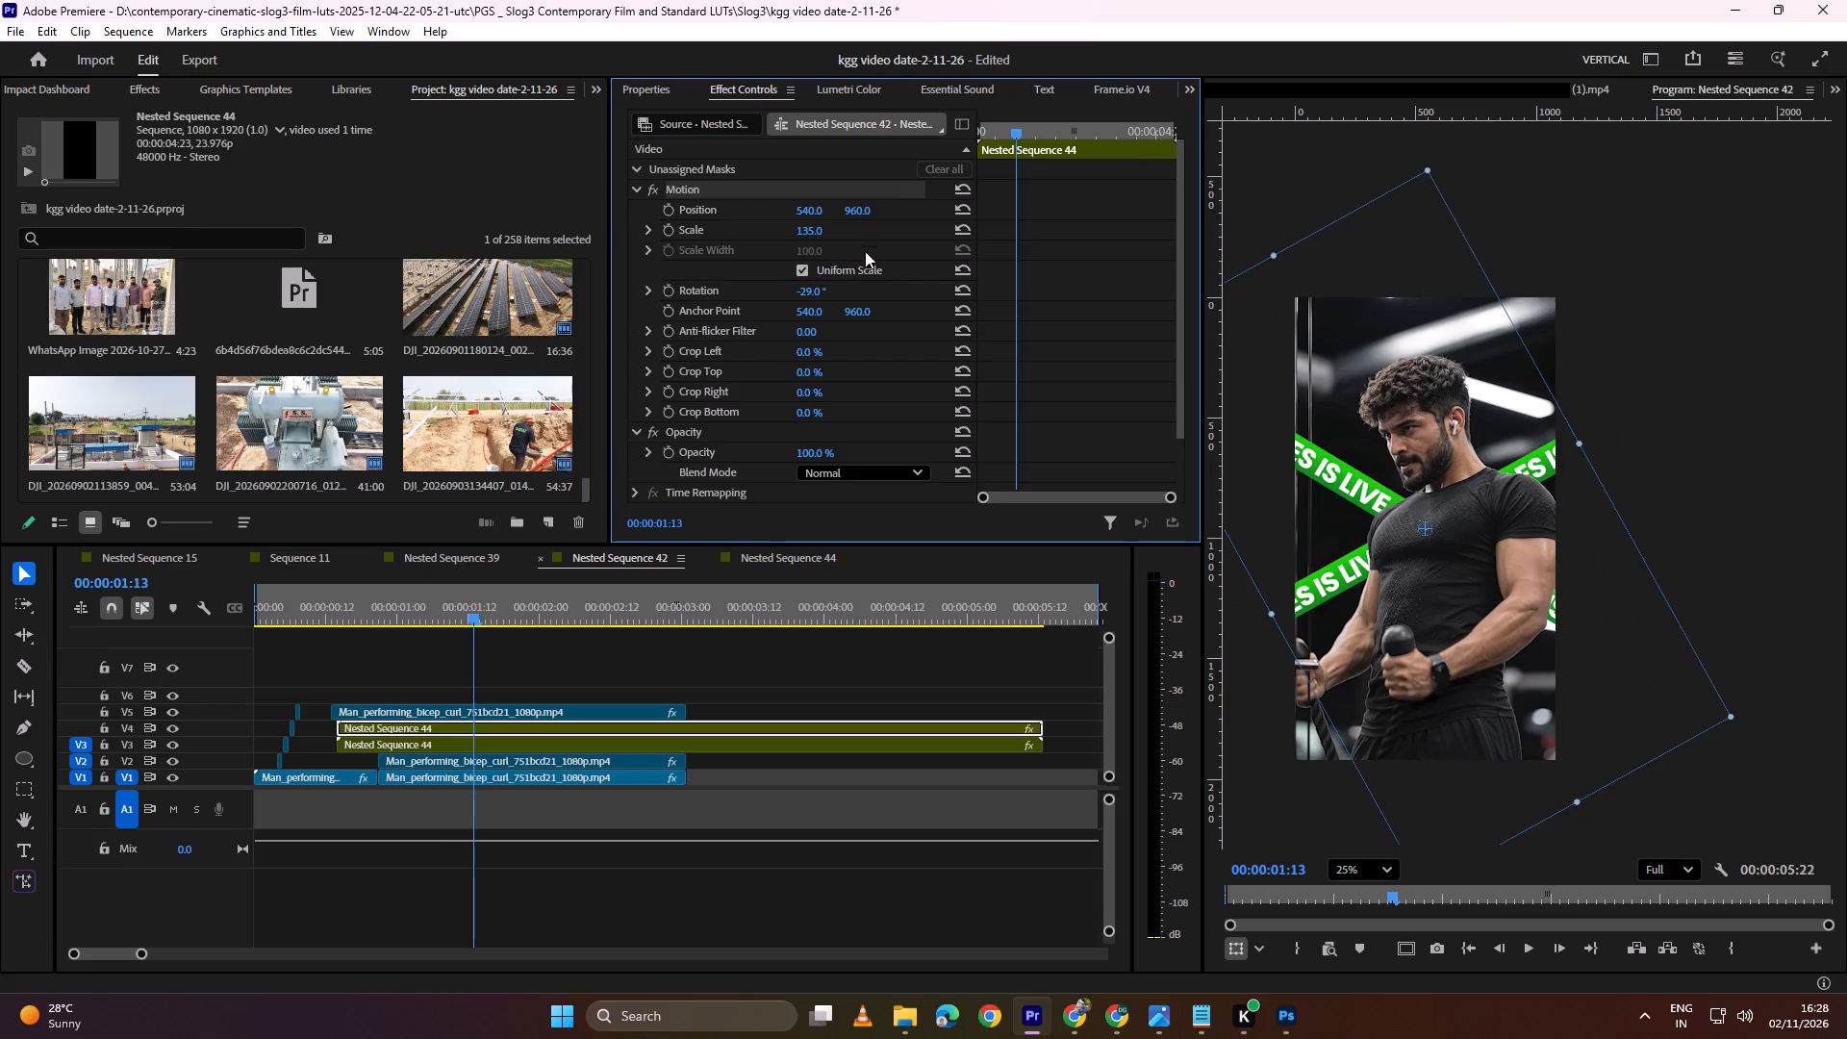
pyautogui.moveTo(866, 208); pyautogui.dragTo(659, 271)
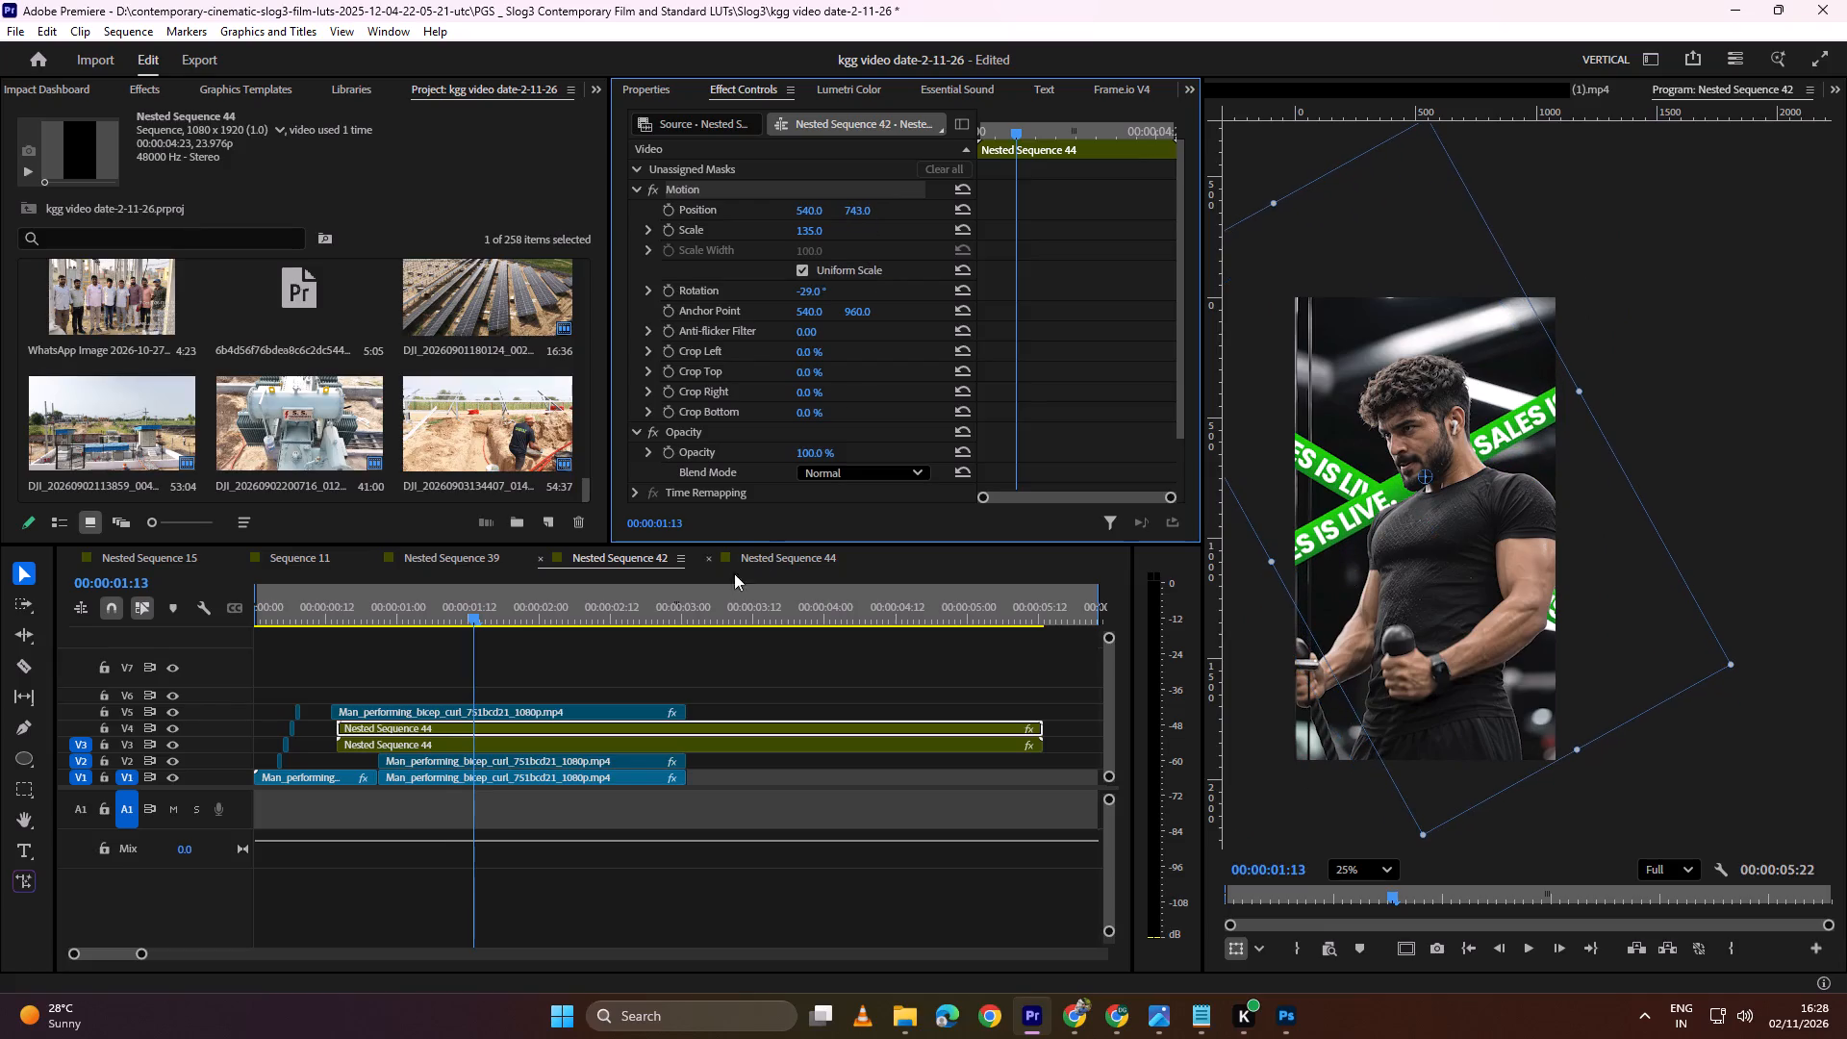
# Play the crossed tickers from their entrance and scrub back to 00:00:02:02 to check them behind the man.
pyautogui.moveTo(501, 617); pyautogui.dragTo(367, 618)
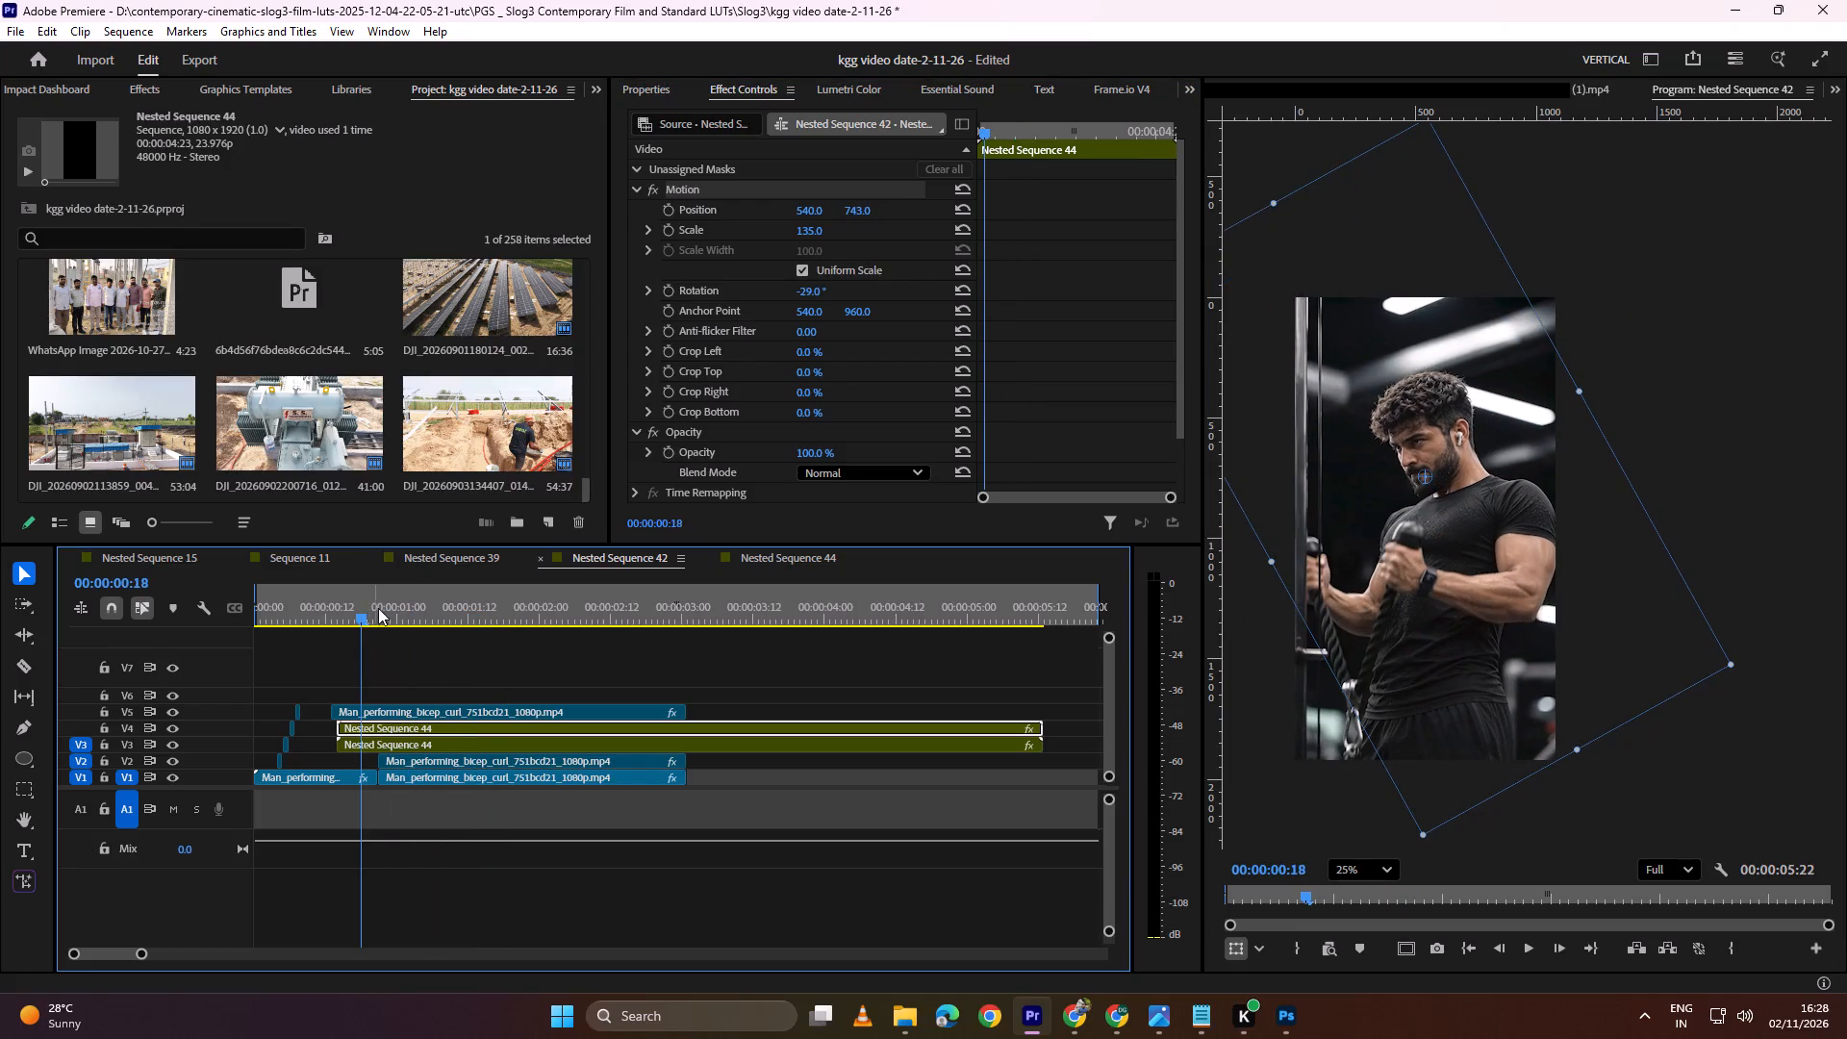
pyautogui.moveTo(378, 608); pyautogui.dragTo(333, 620)
pyautogui.press('space')
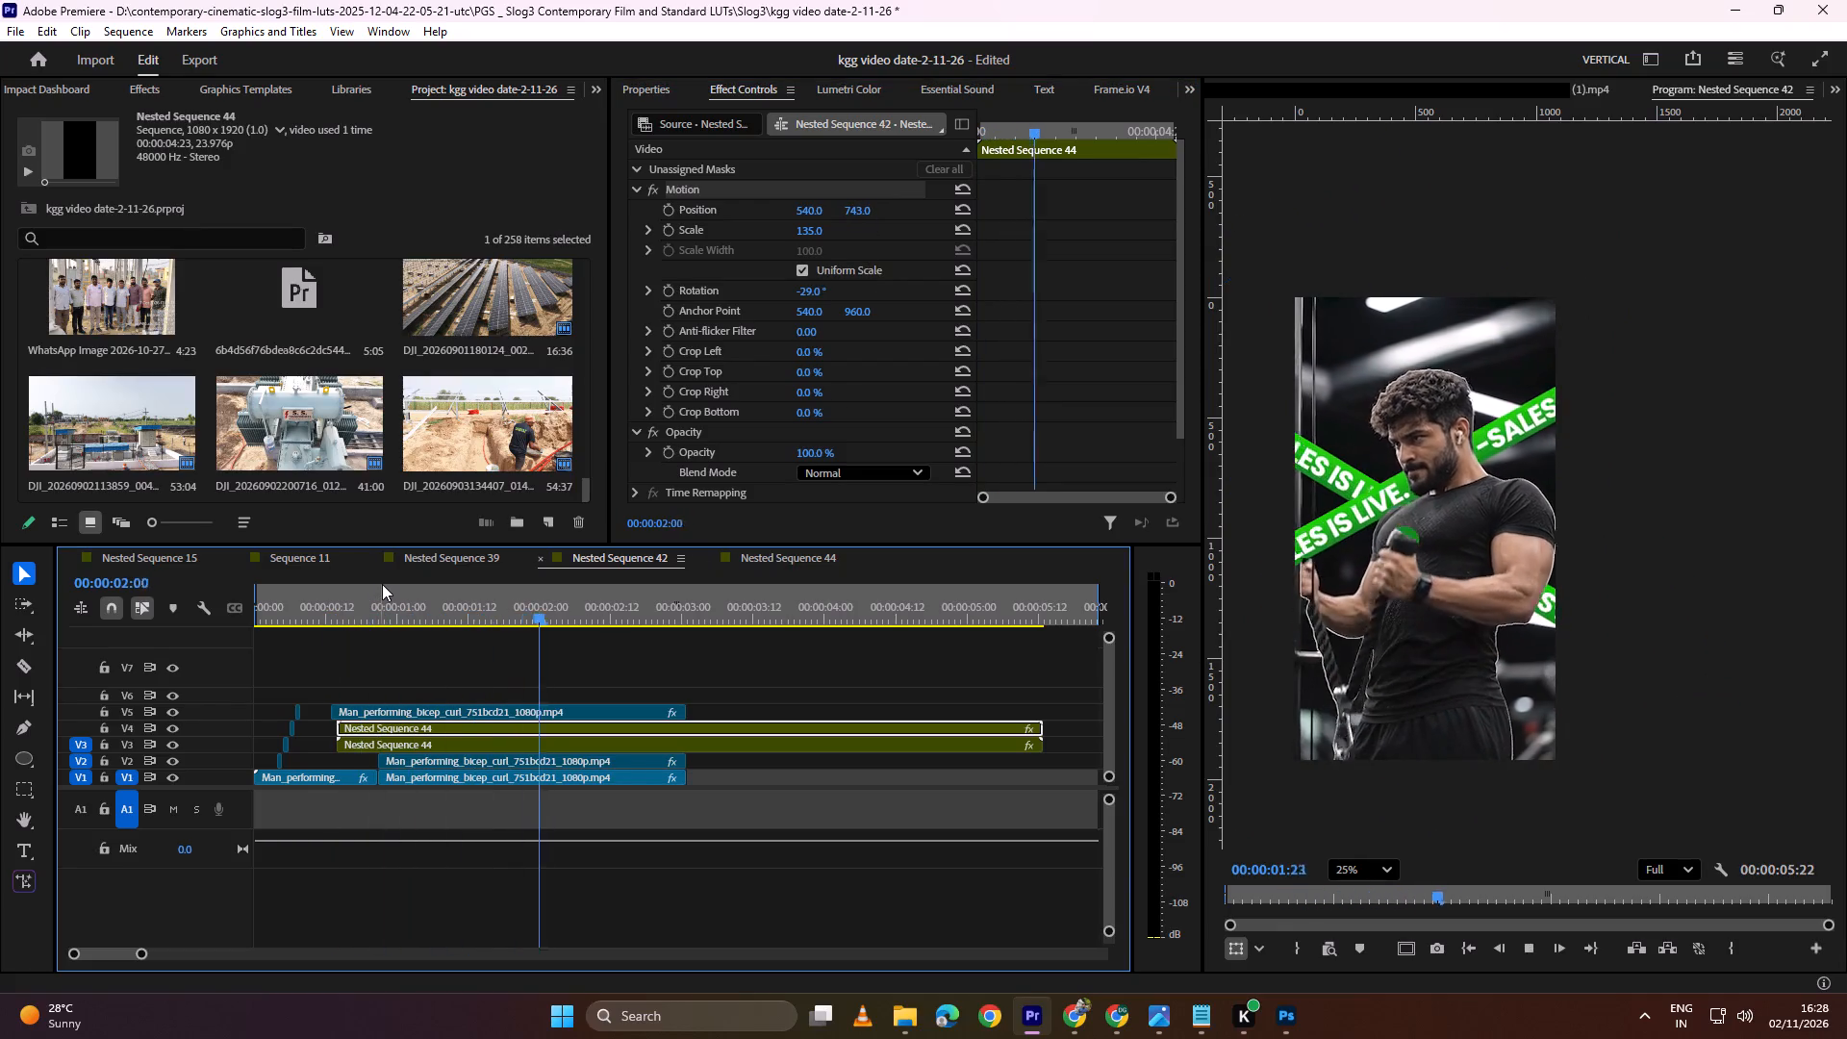
pyautogui.press('space')
pyautogui.press('space')
pyautogui.press('space')
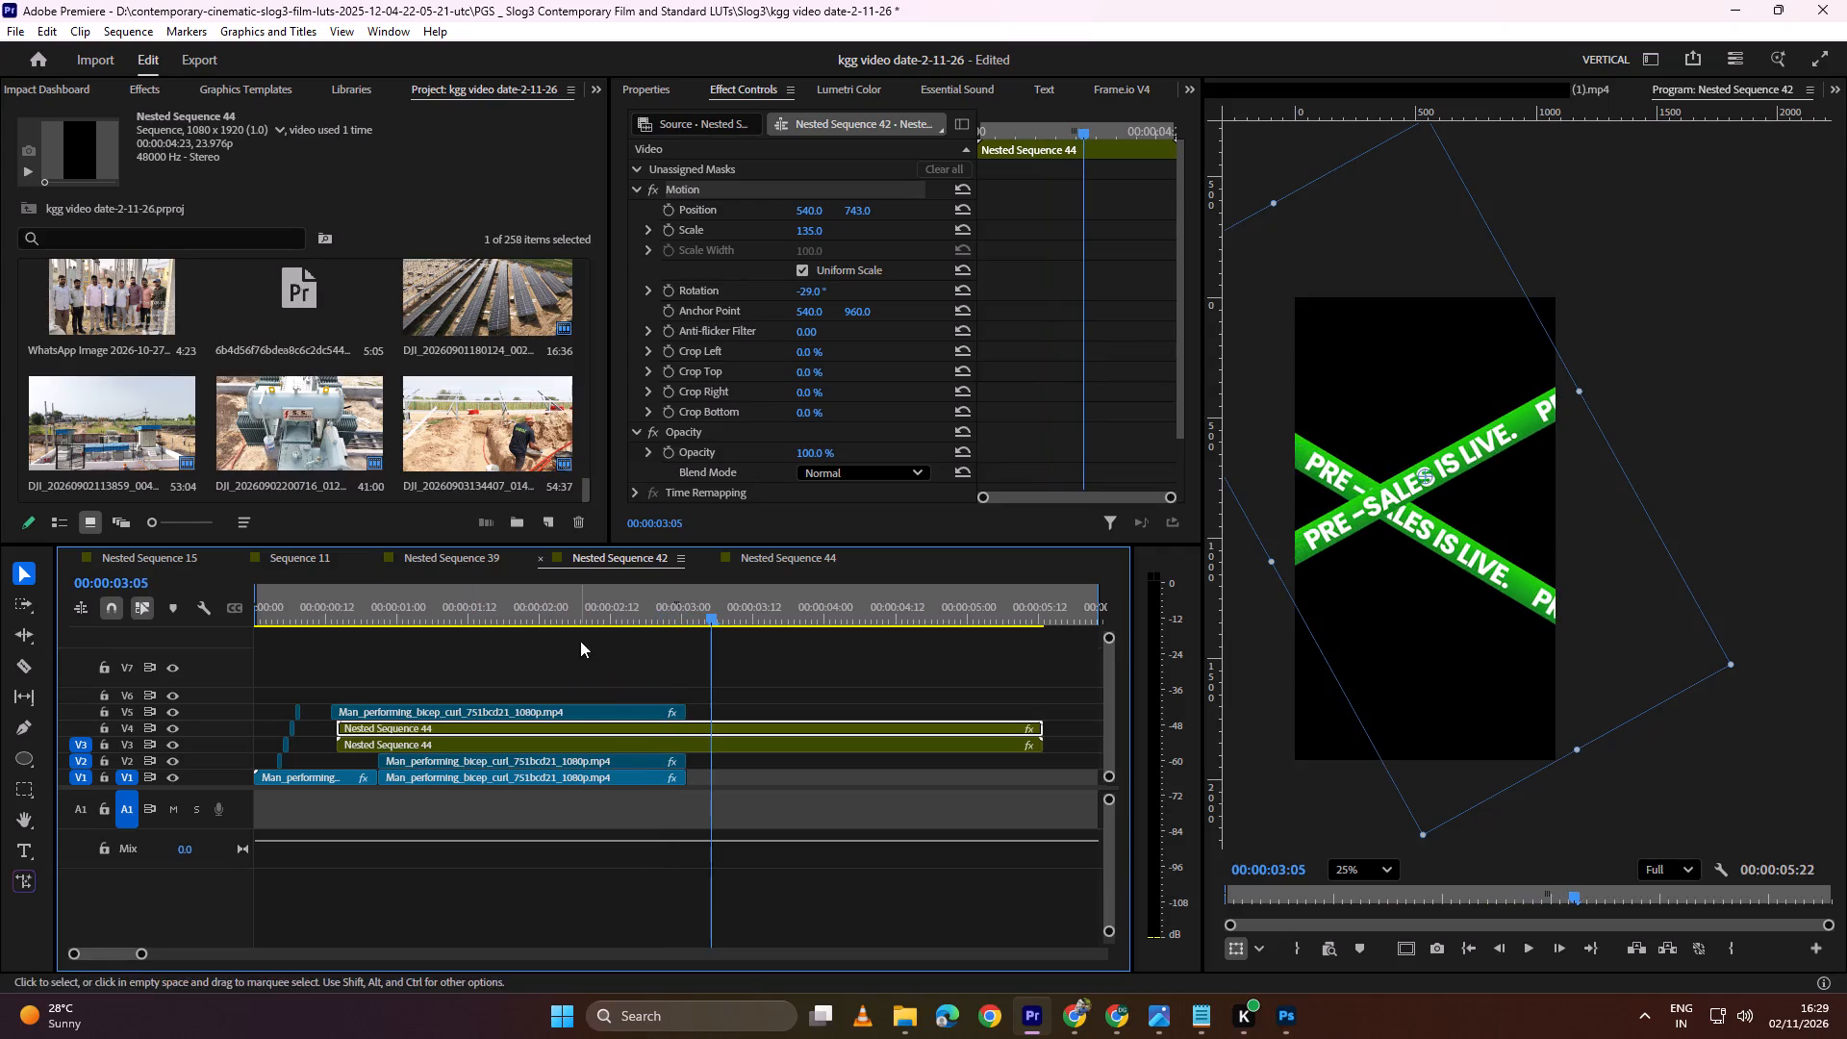
pyautogui.moveTo(612, 608); pyautogui.dragTo(552, 614)
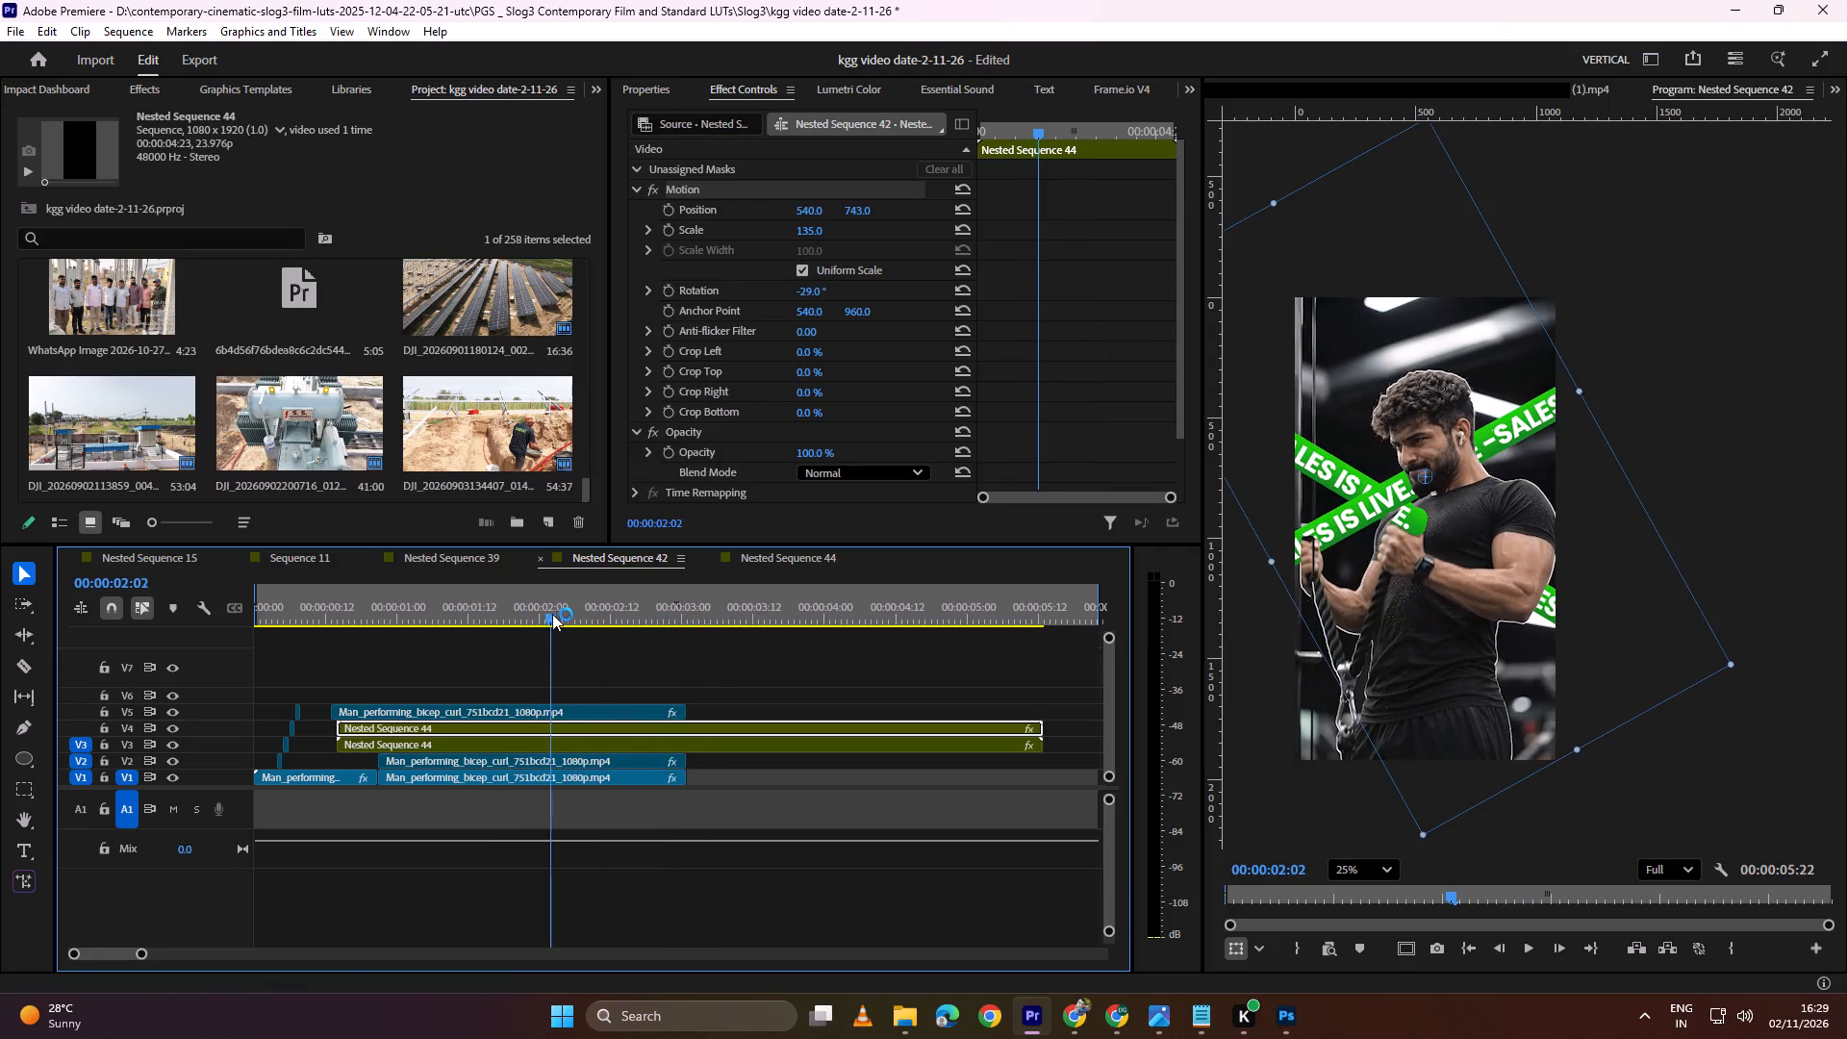
pyautogui.moveTo(552, 614); pyautogui.dragTo(553, 614)
# Select the man's clip on V5 and scrub between 00:00:01:07 and 00:00:02:02 to examine his cut-out around the dumbbell.
pyautogui.click(539, 714)
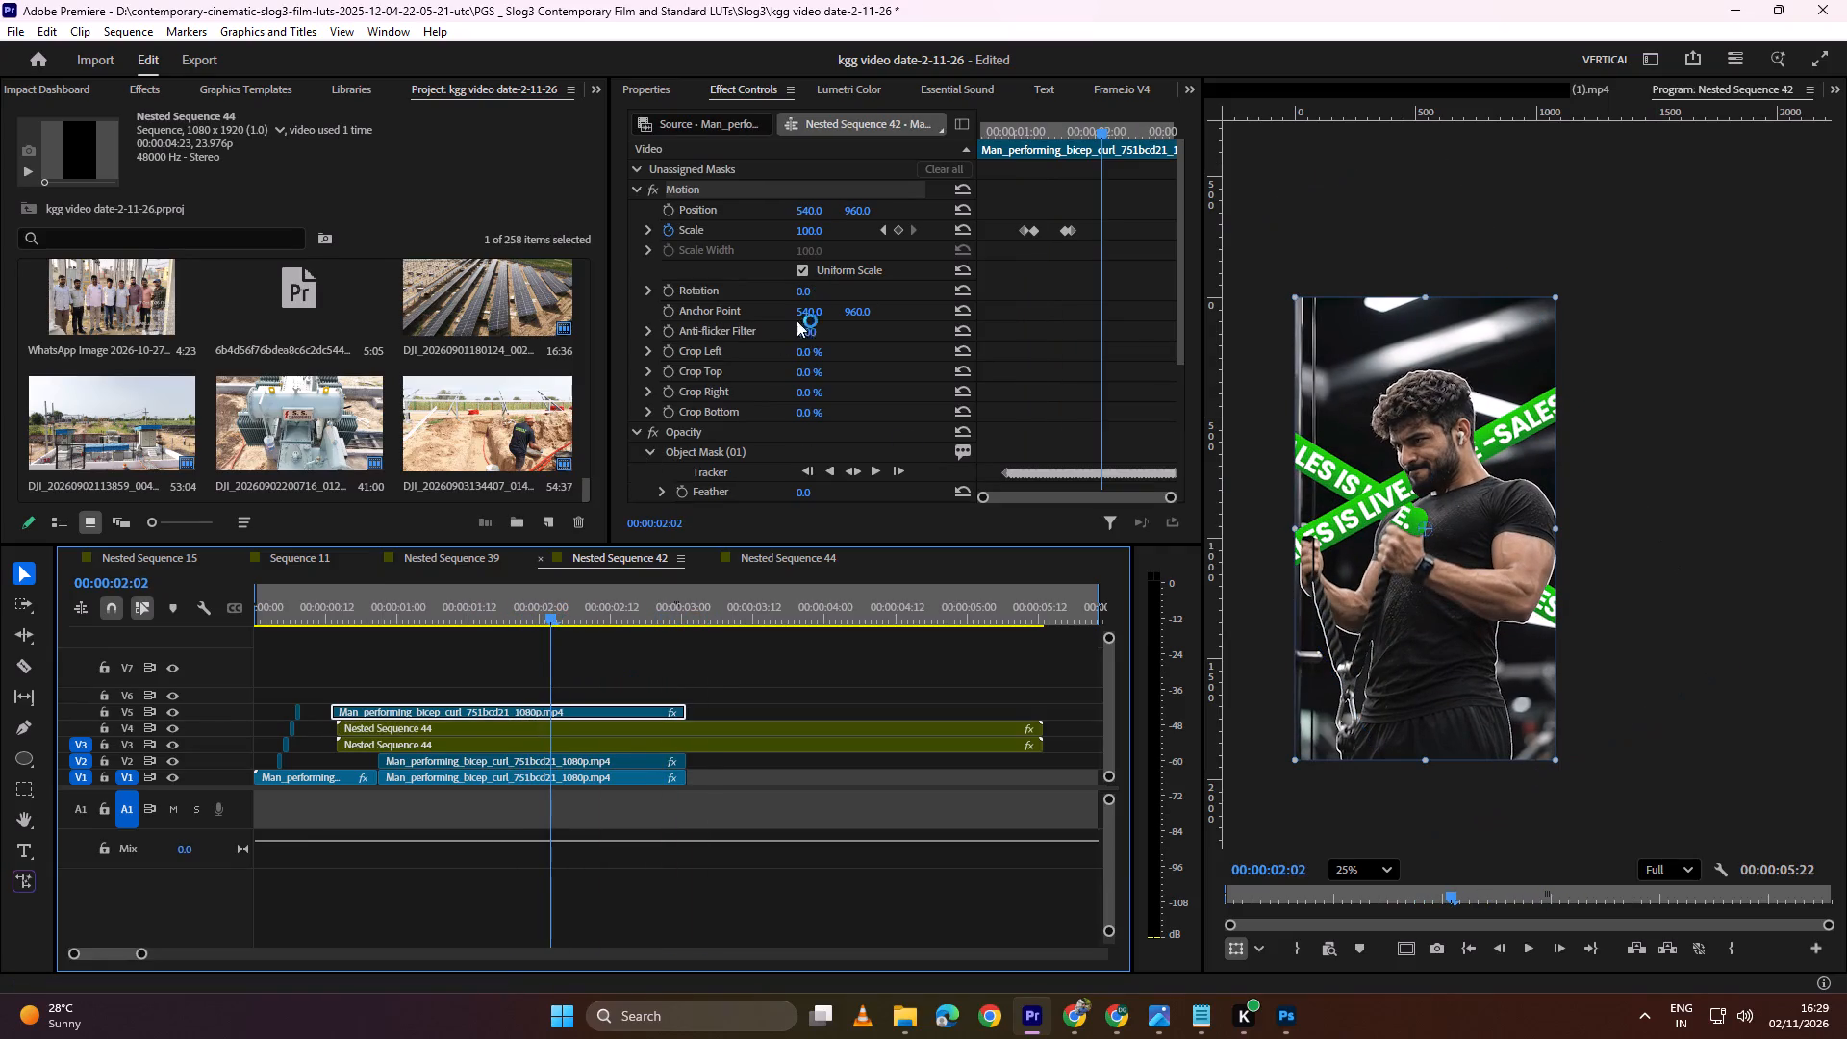
pyautogui.moveTo(1103, 132); pyautogui.dragTo(1085, 135)
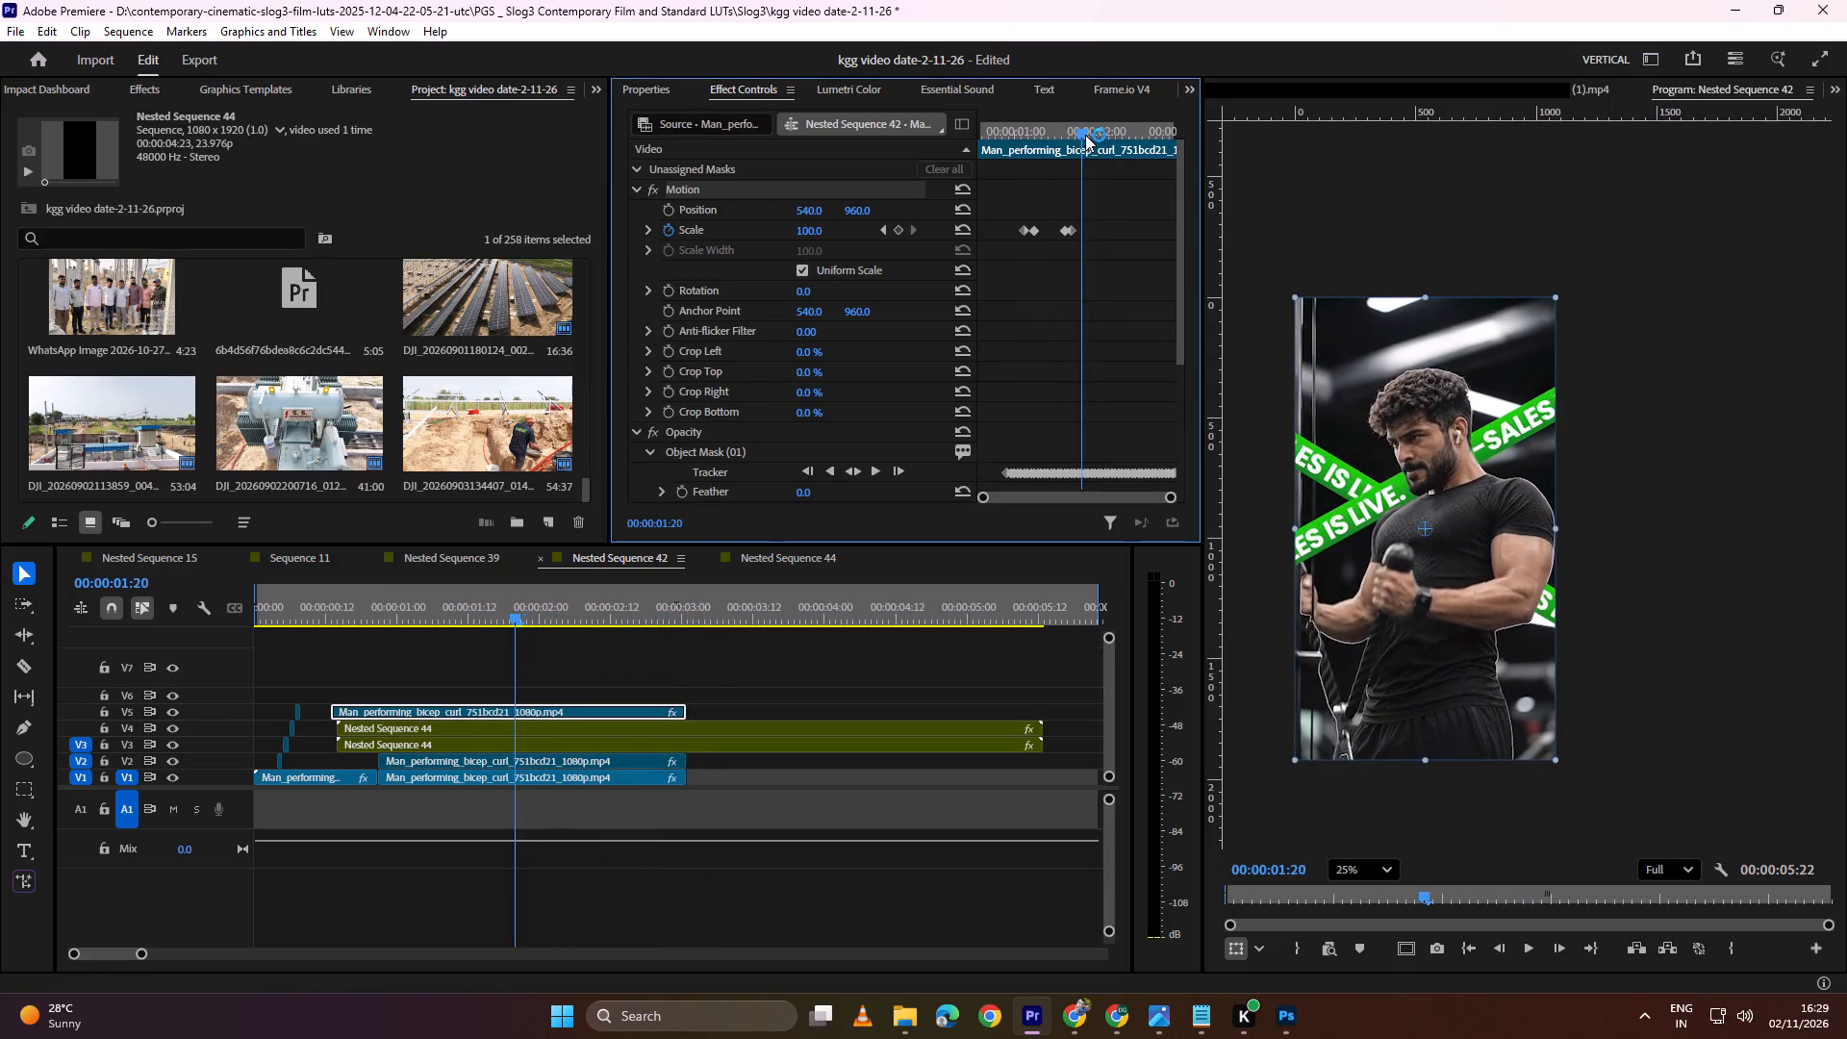
pyautogui.moveTo(1085, 135); pyautogui.dragTo(1060, 139)
pyautogui.click(738, 446)
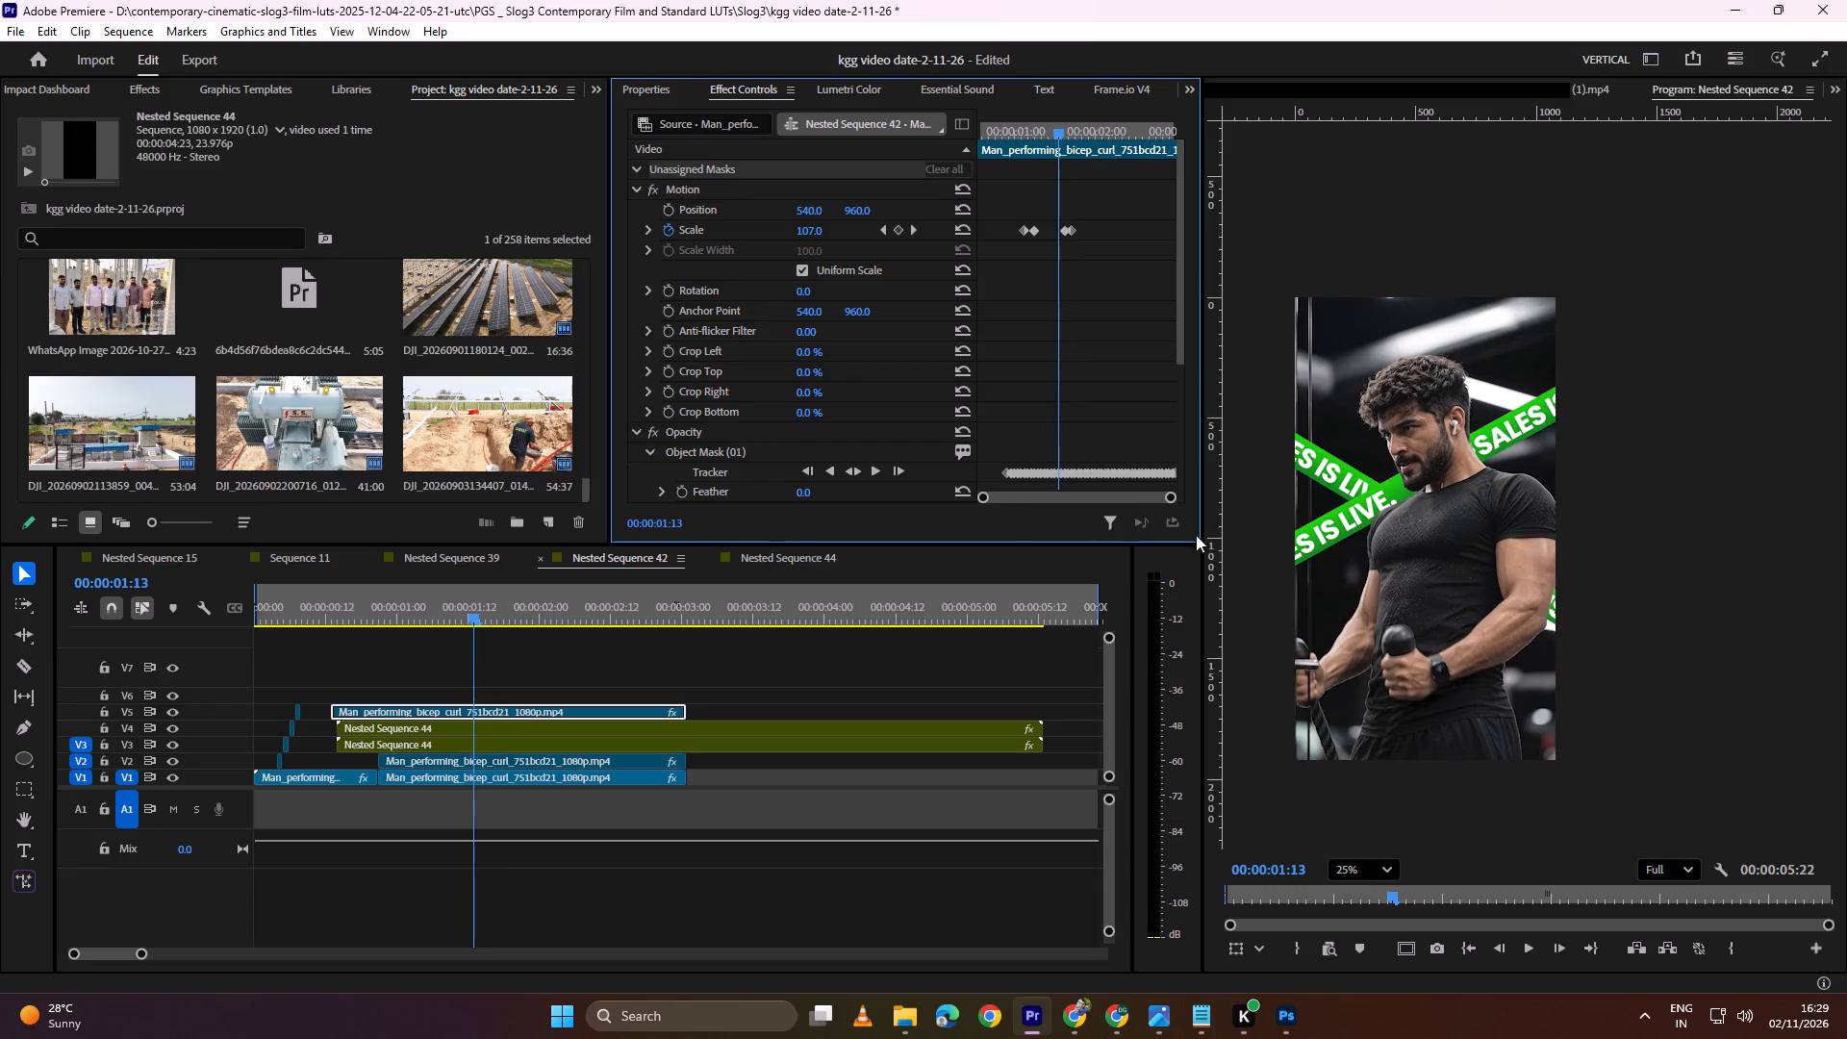
pyautogui.moveTo(1054, 126); pyautogui.dragTo(1040, 129)
pyautogui.click(712, 449)
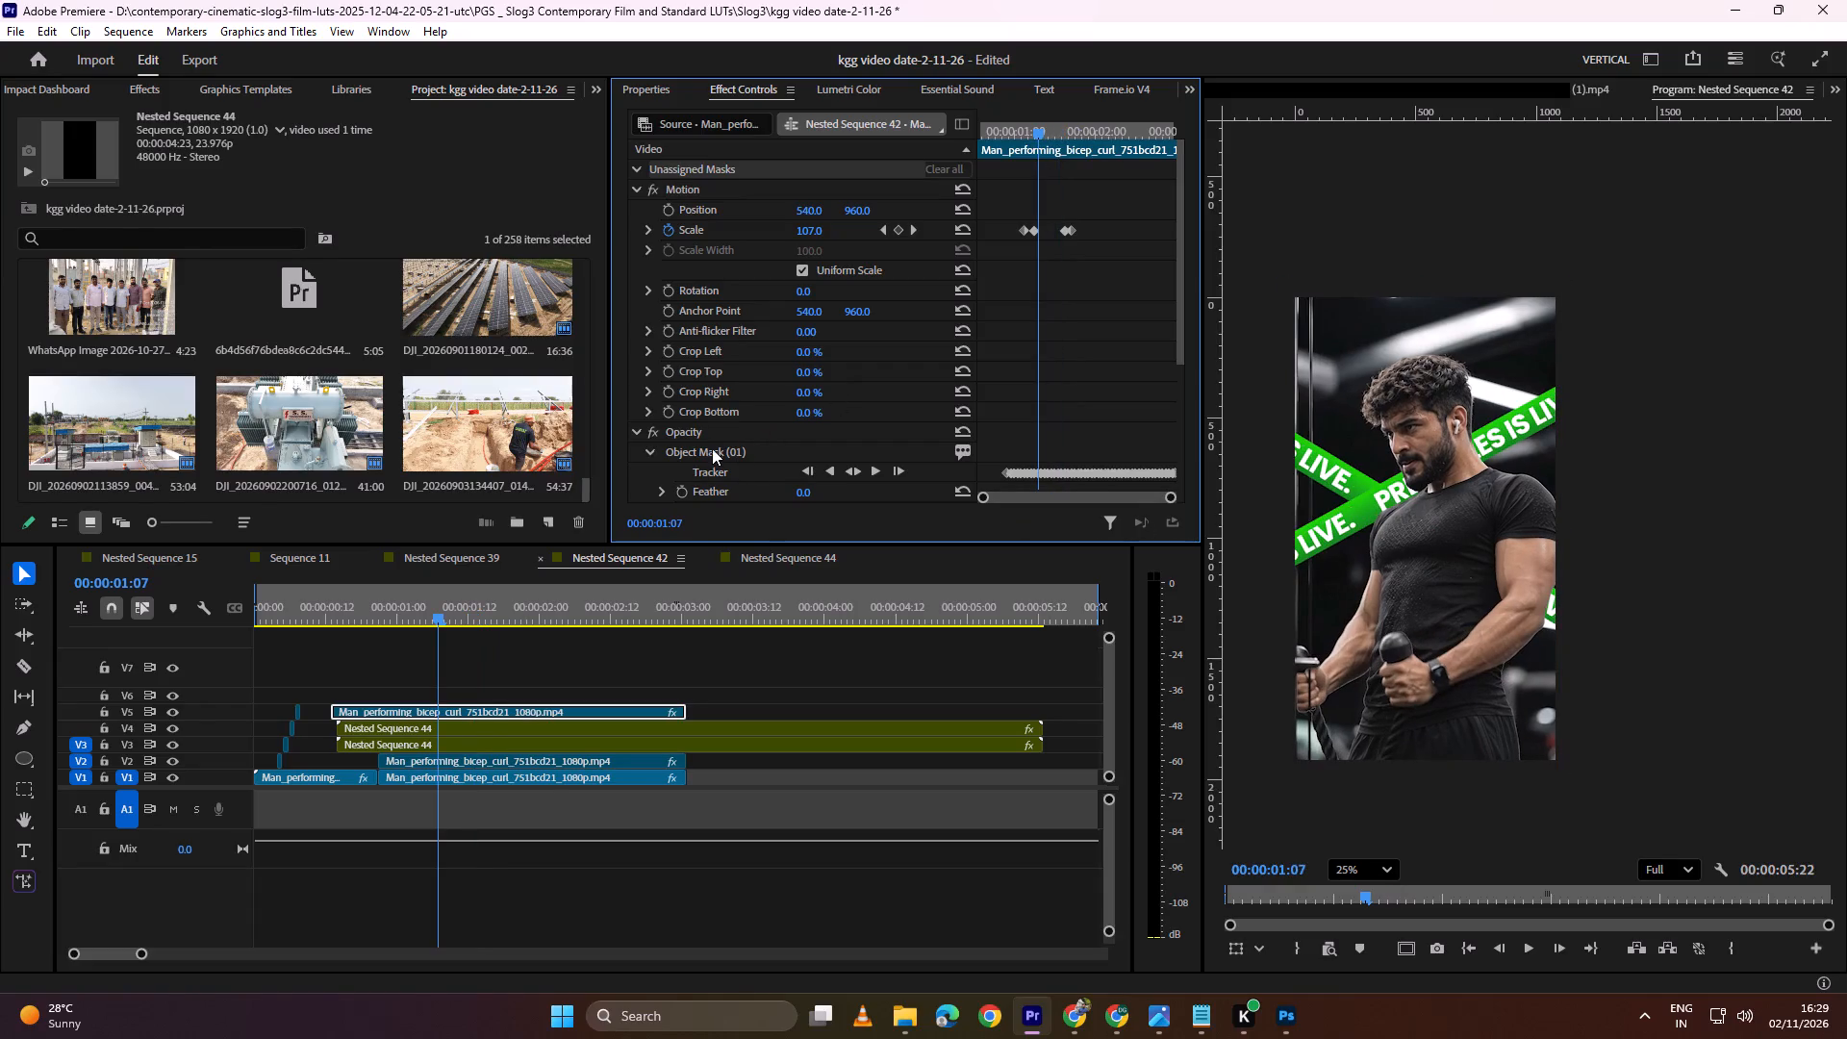
pyautogui.click(517, 707)
pyautogui.moveTo(473, 617); pyautogui.dragTo(533, 616)
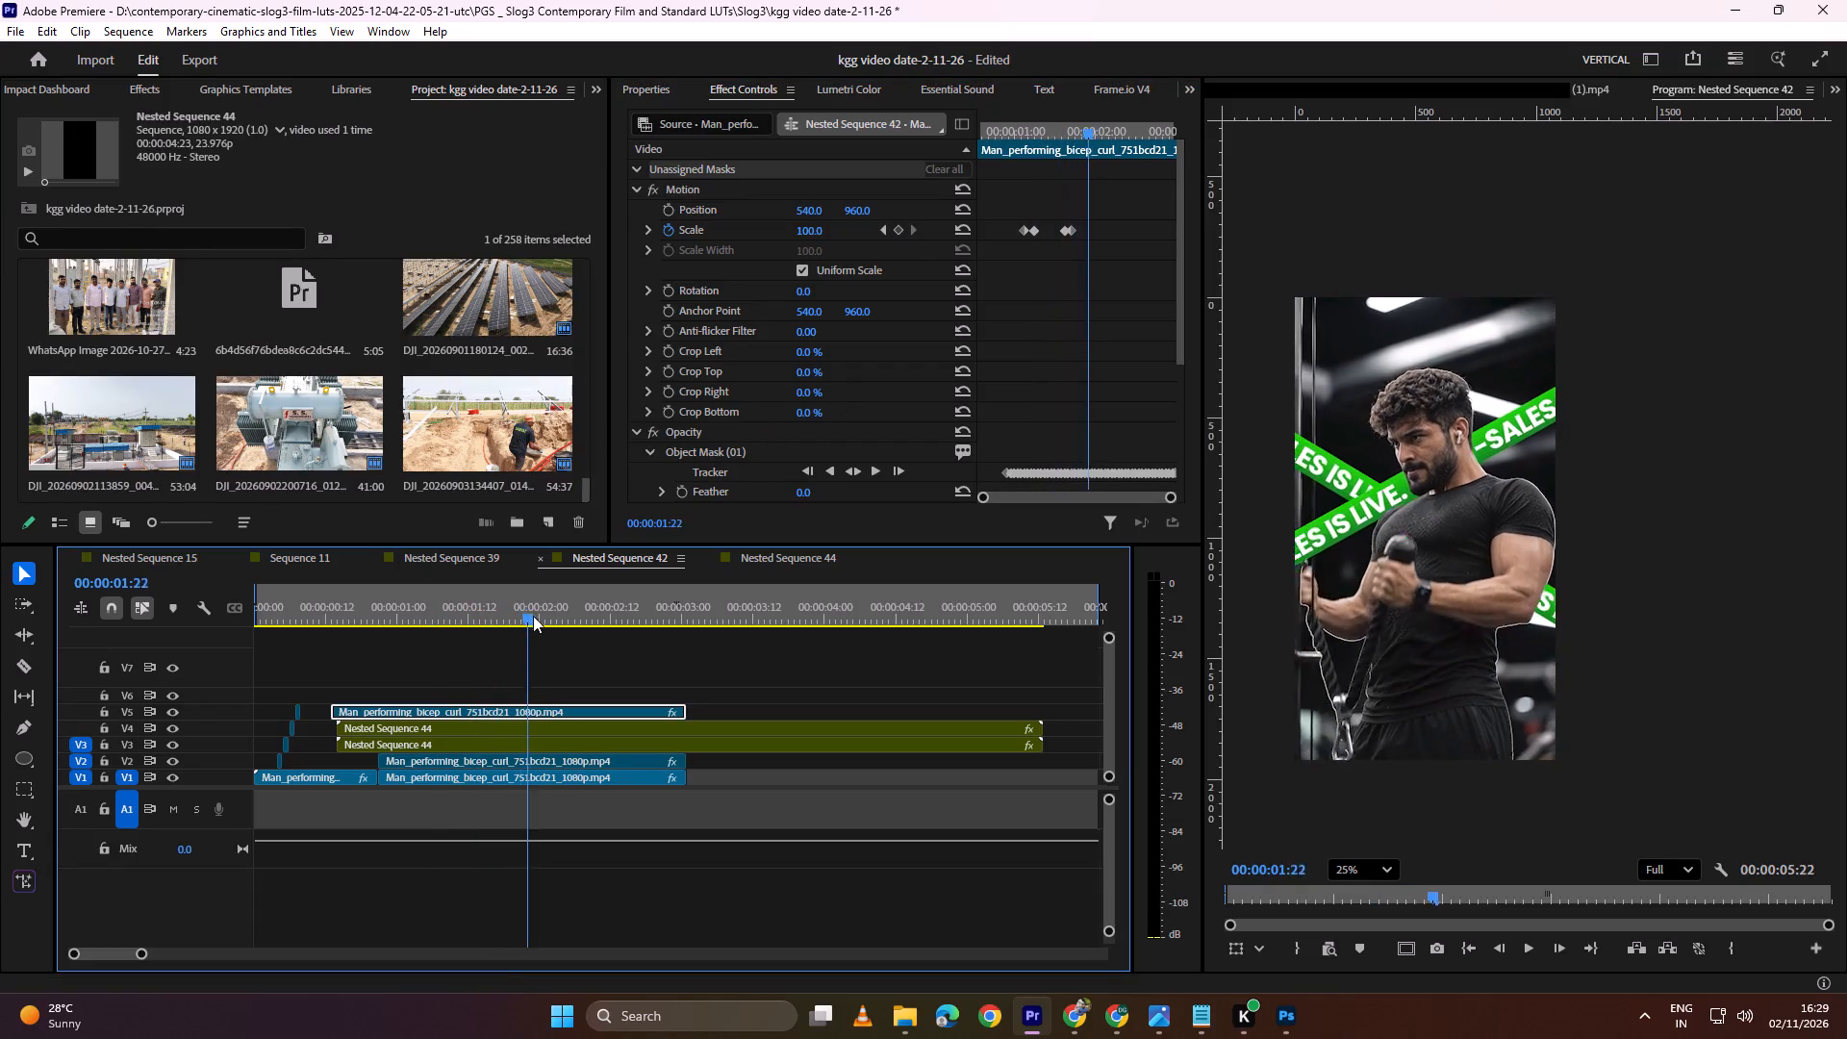
pyautogui.moveTo(533, 616); pyautogui.dragTo(449, 641)
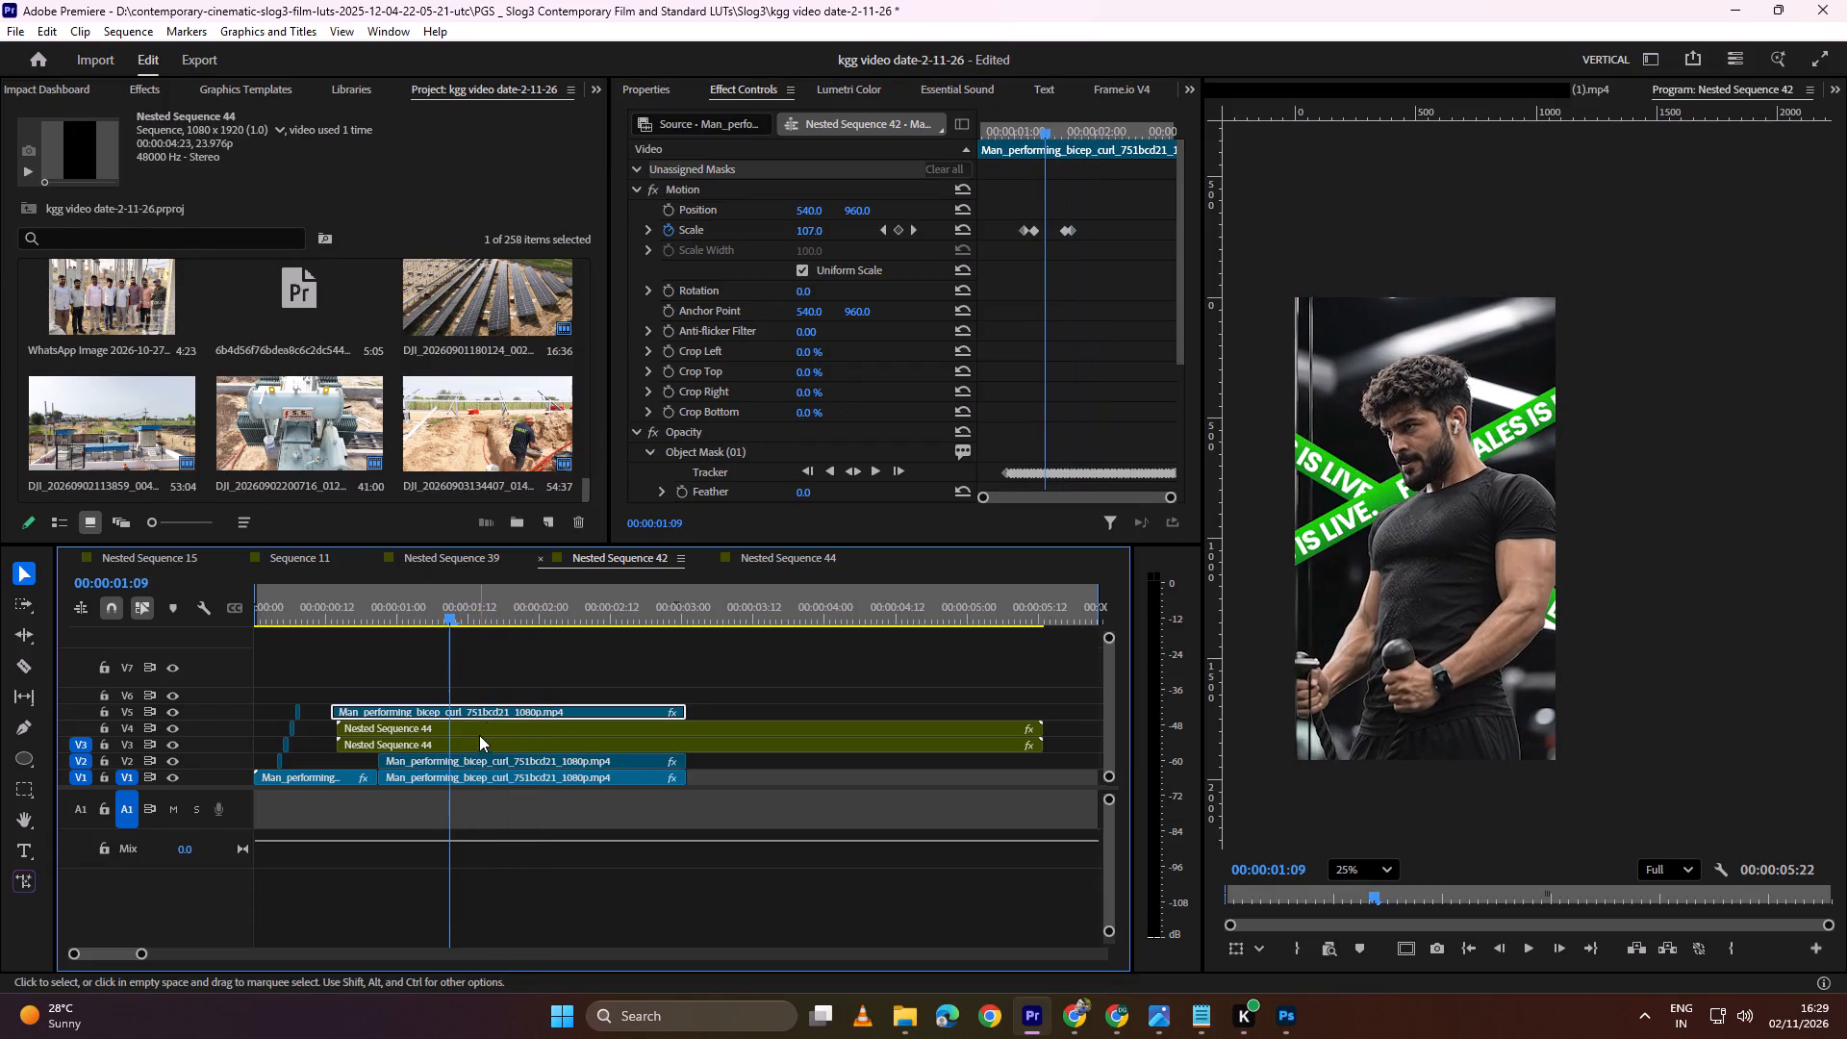
# Use the Object Mask tool at 00:00:01:18 on the man's V5 clip to mask the dumbbell in front of his chest.
pyautogui.click(495, 707)
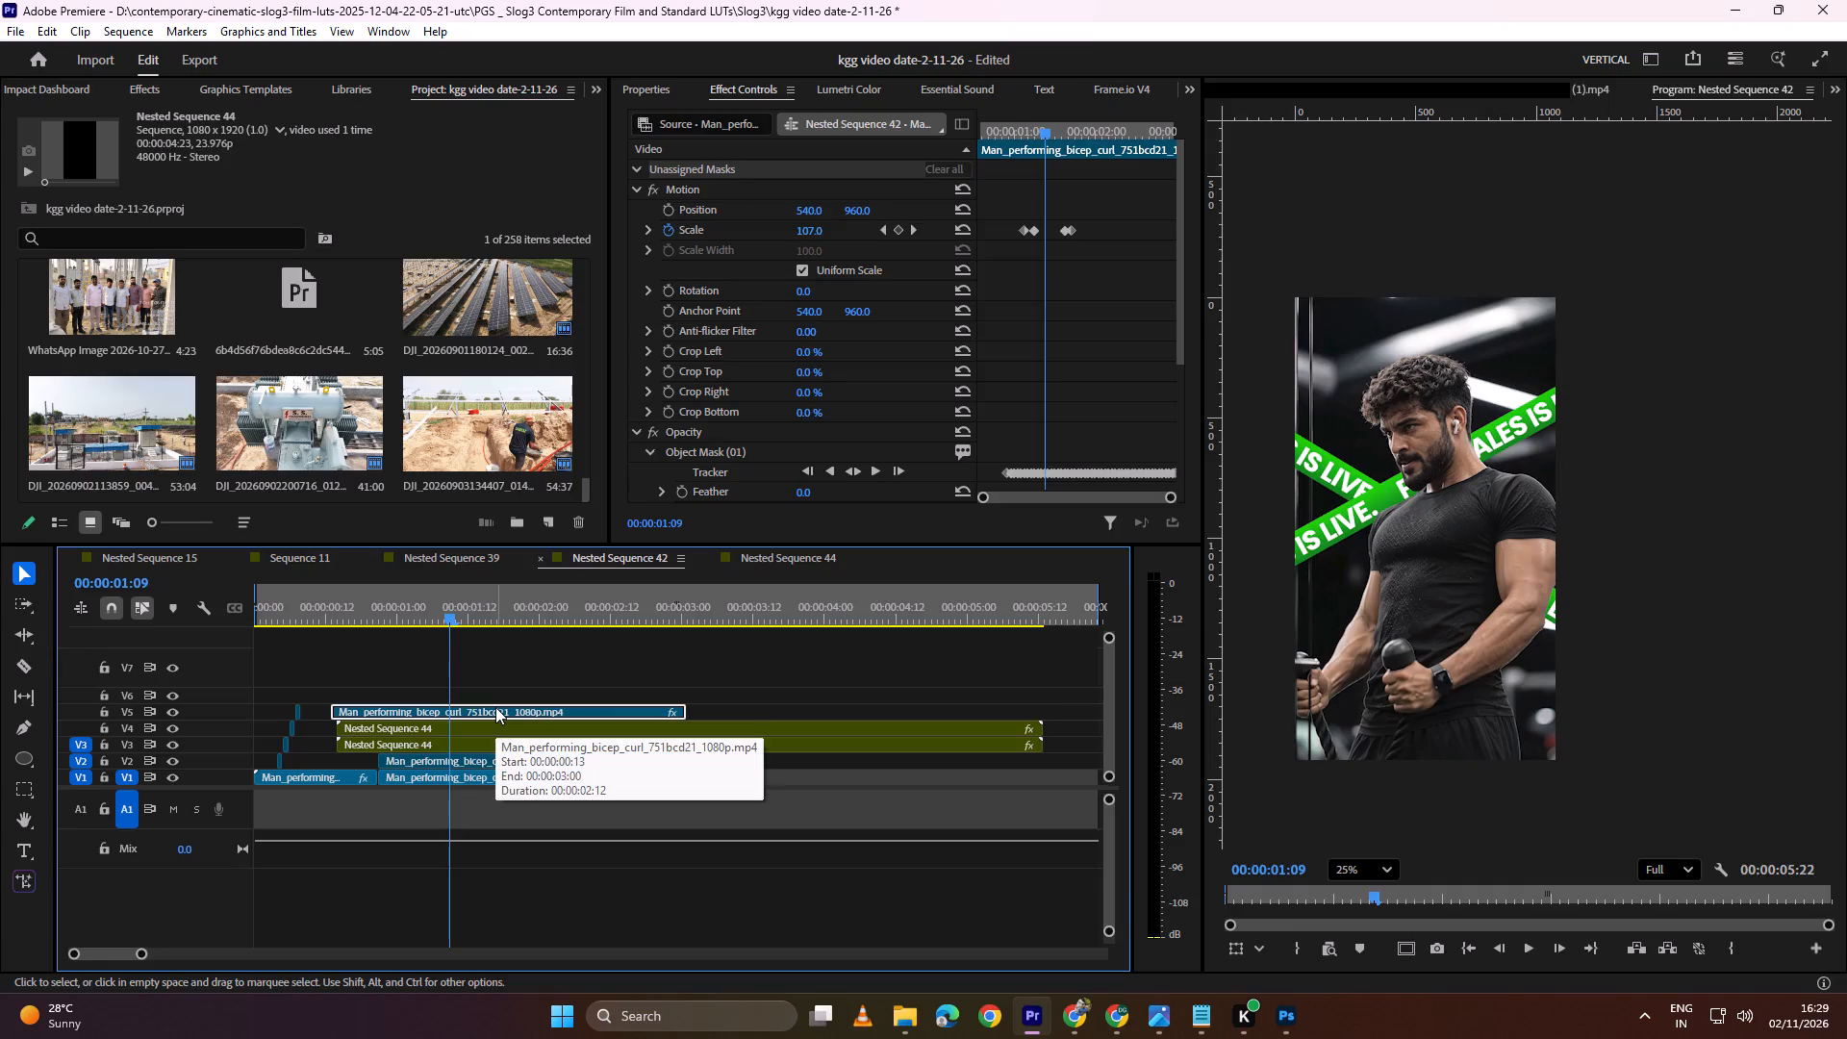
pyautogui.click(697, 449)
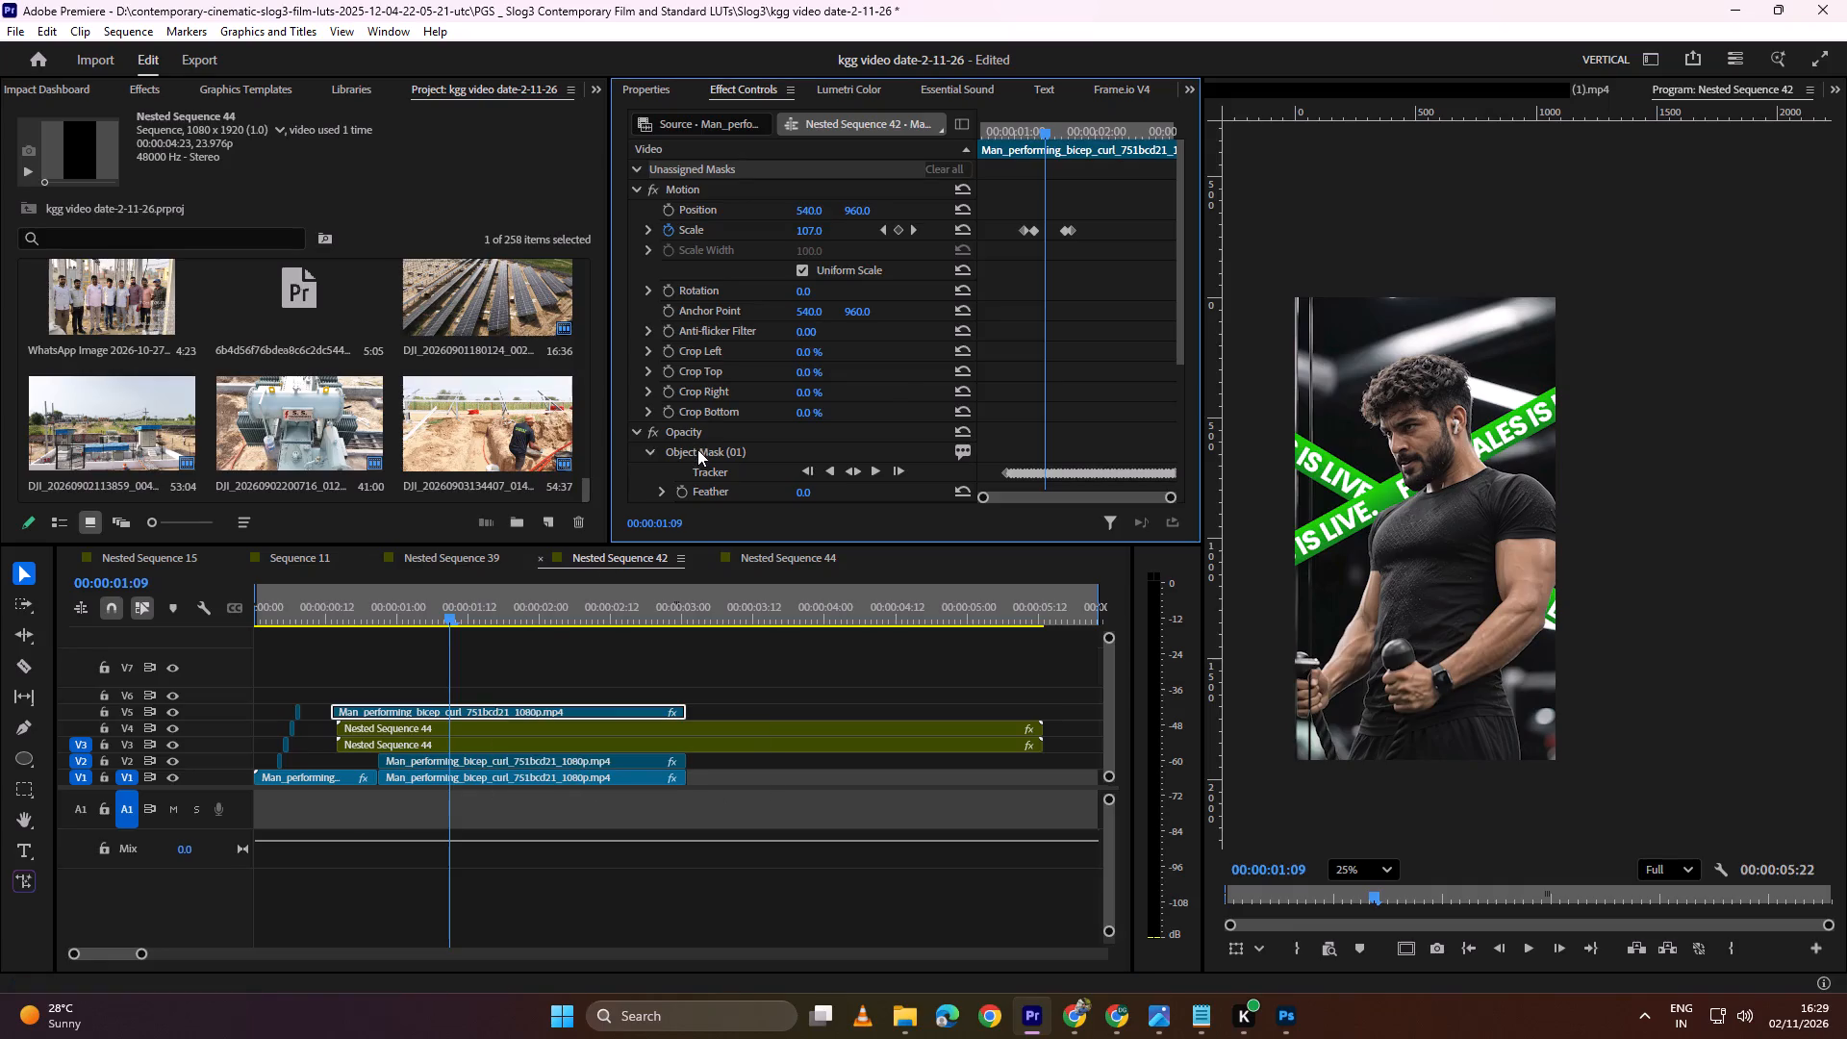
pyautogui.scroll(-5, 711, 426)
pyautogui.click(722, 337)
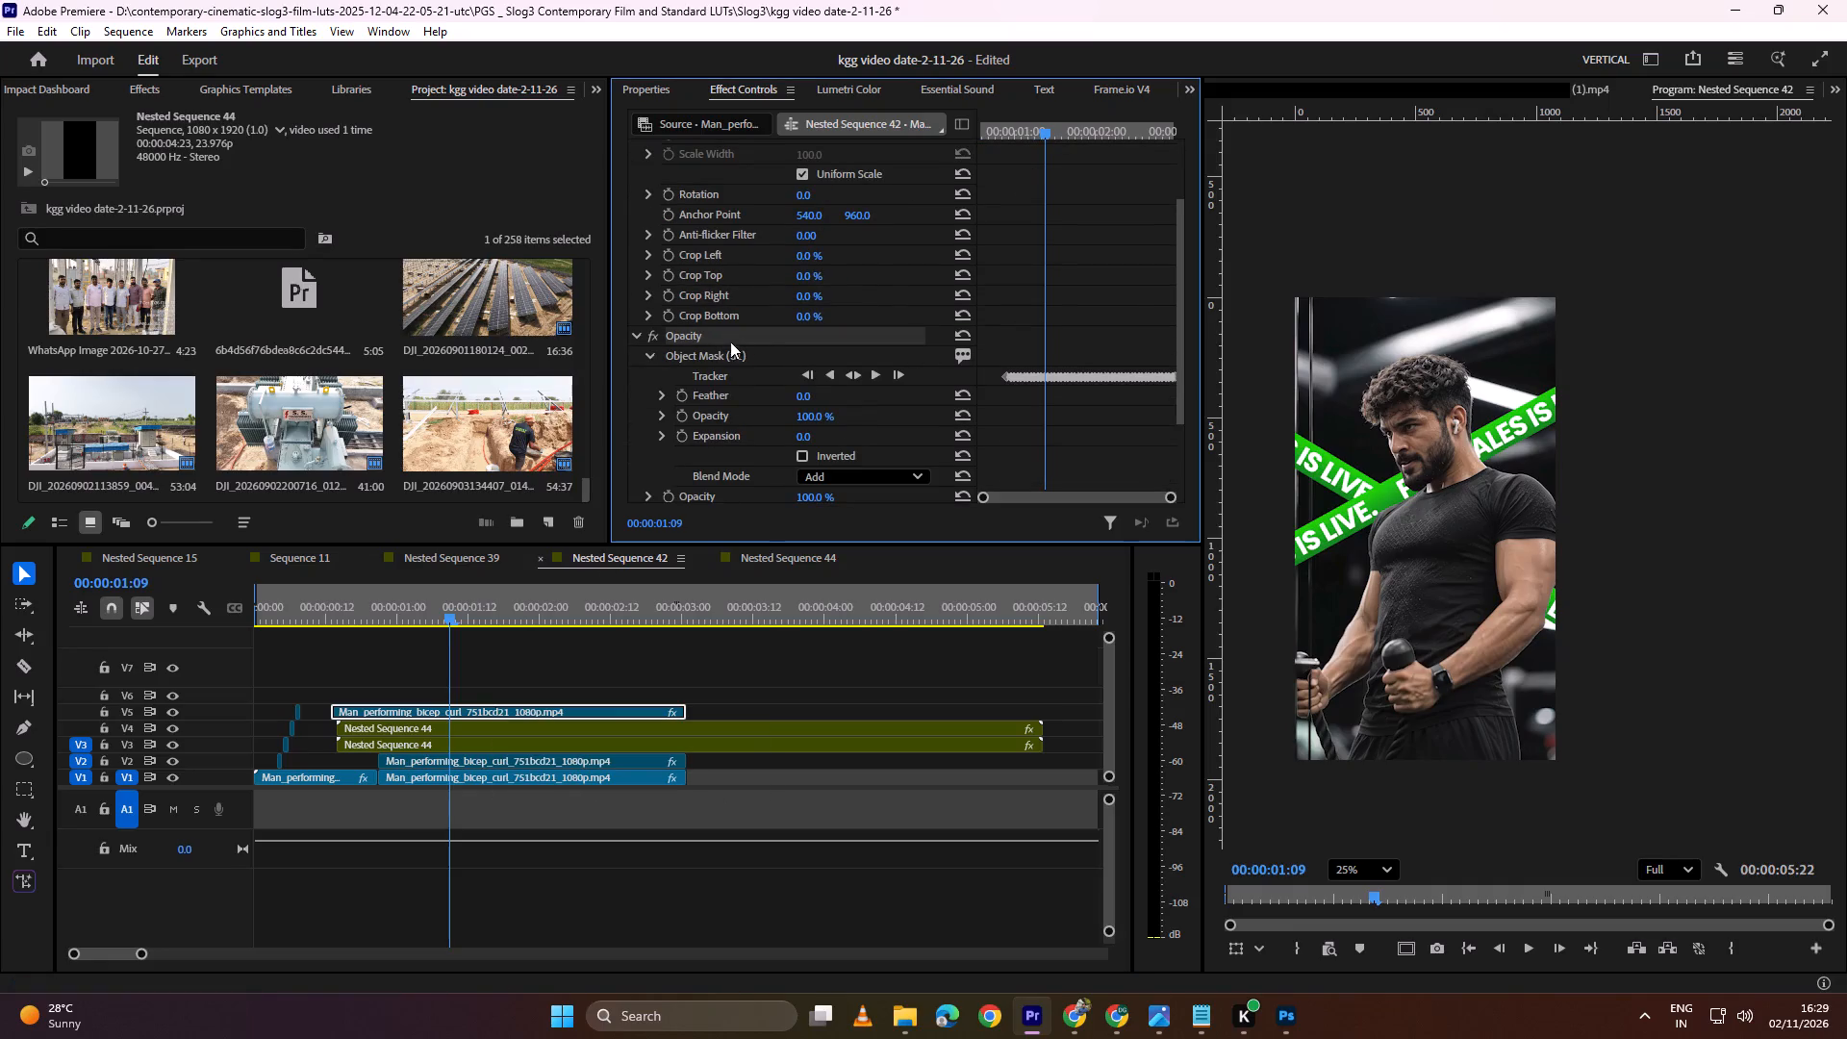
pyautogui.click(762, 360)
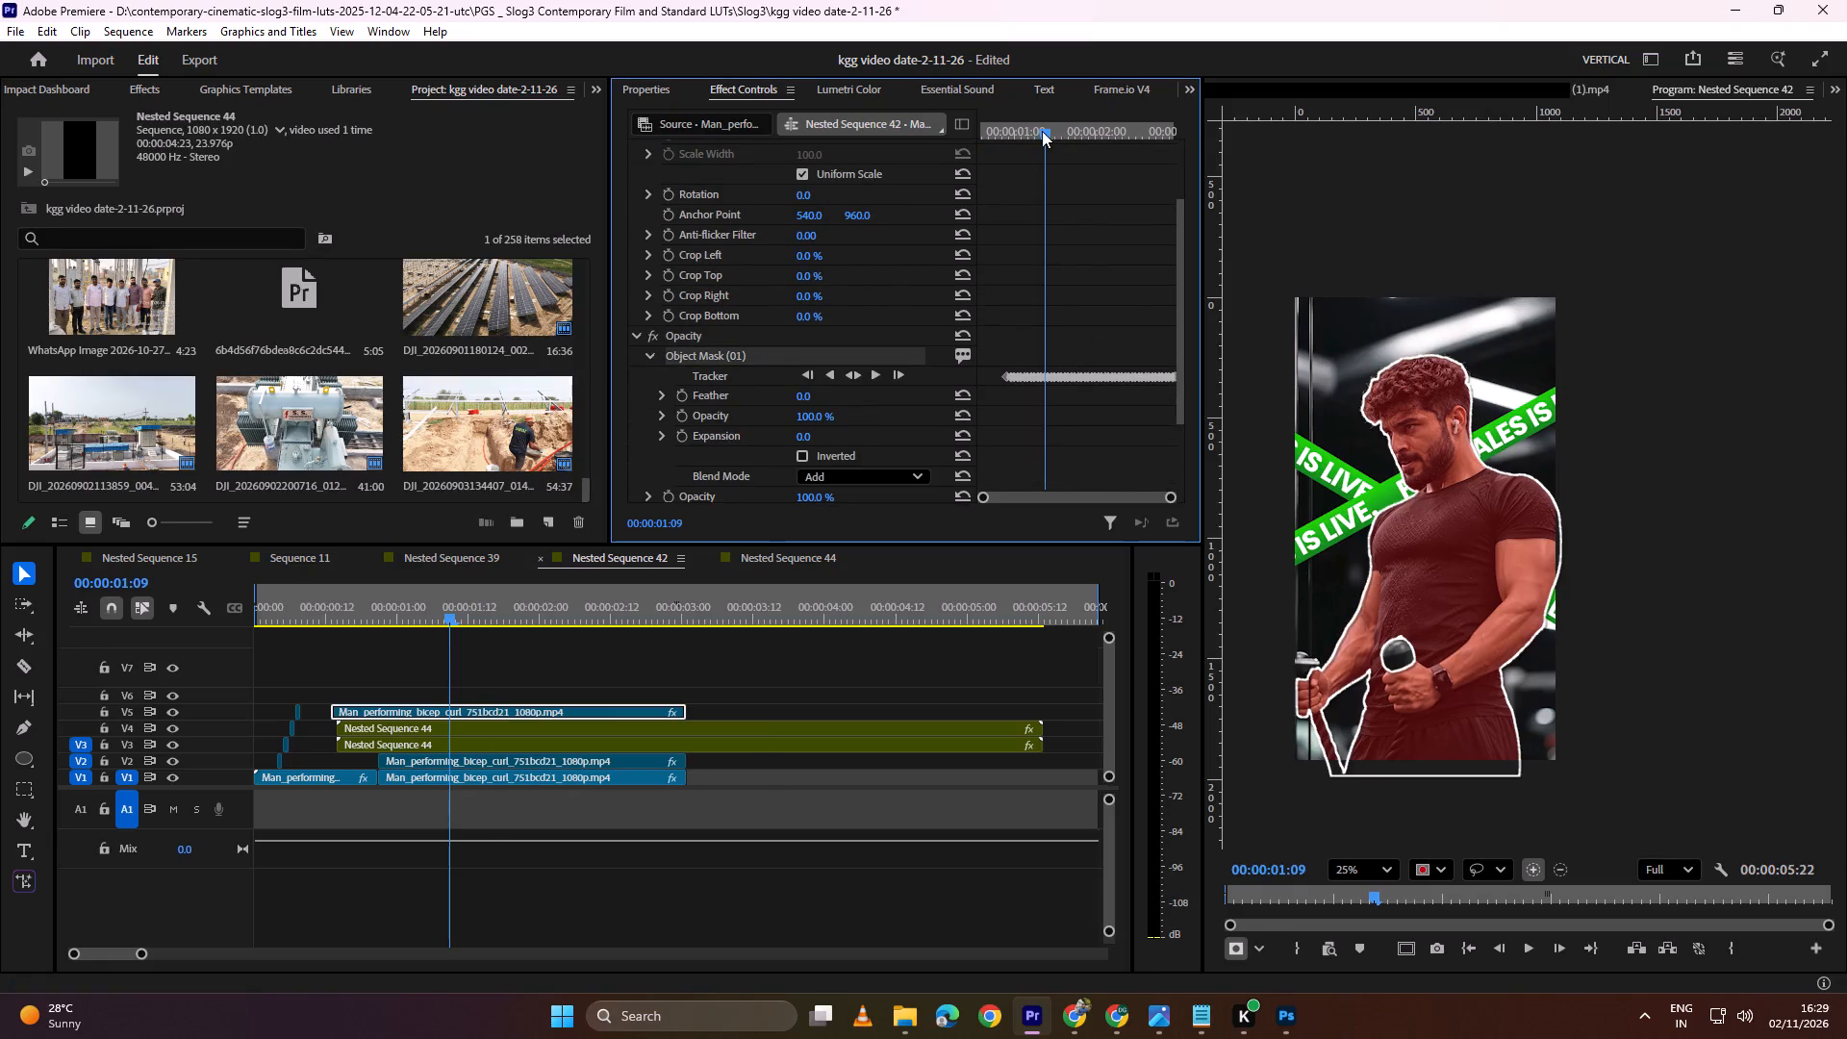
pyautogui.moveTo(1042, 131); pyautogui.dragTo(1066, 141)
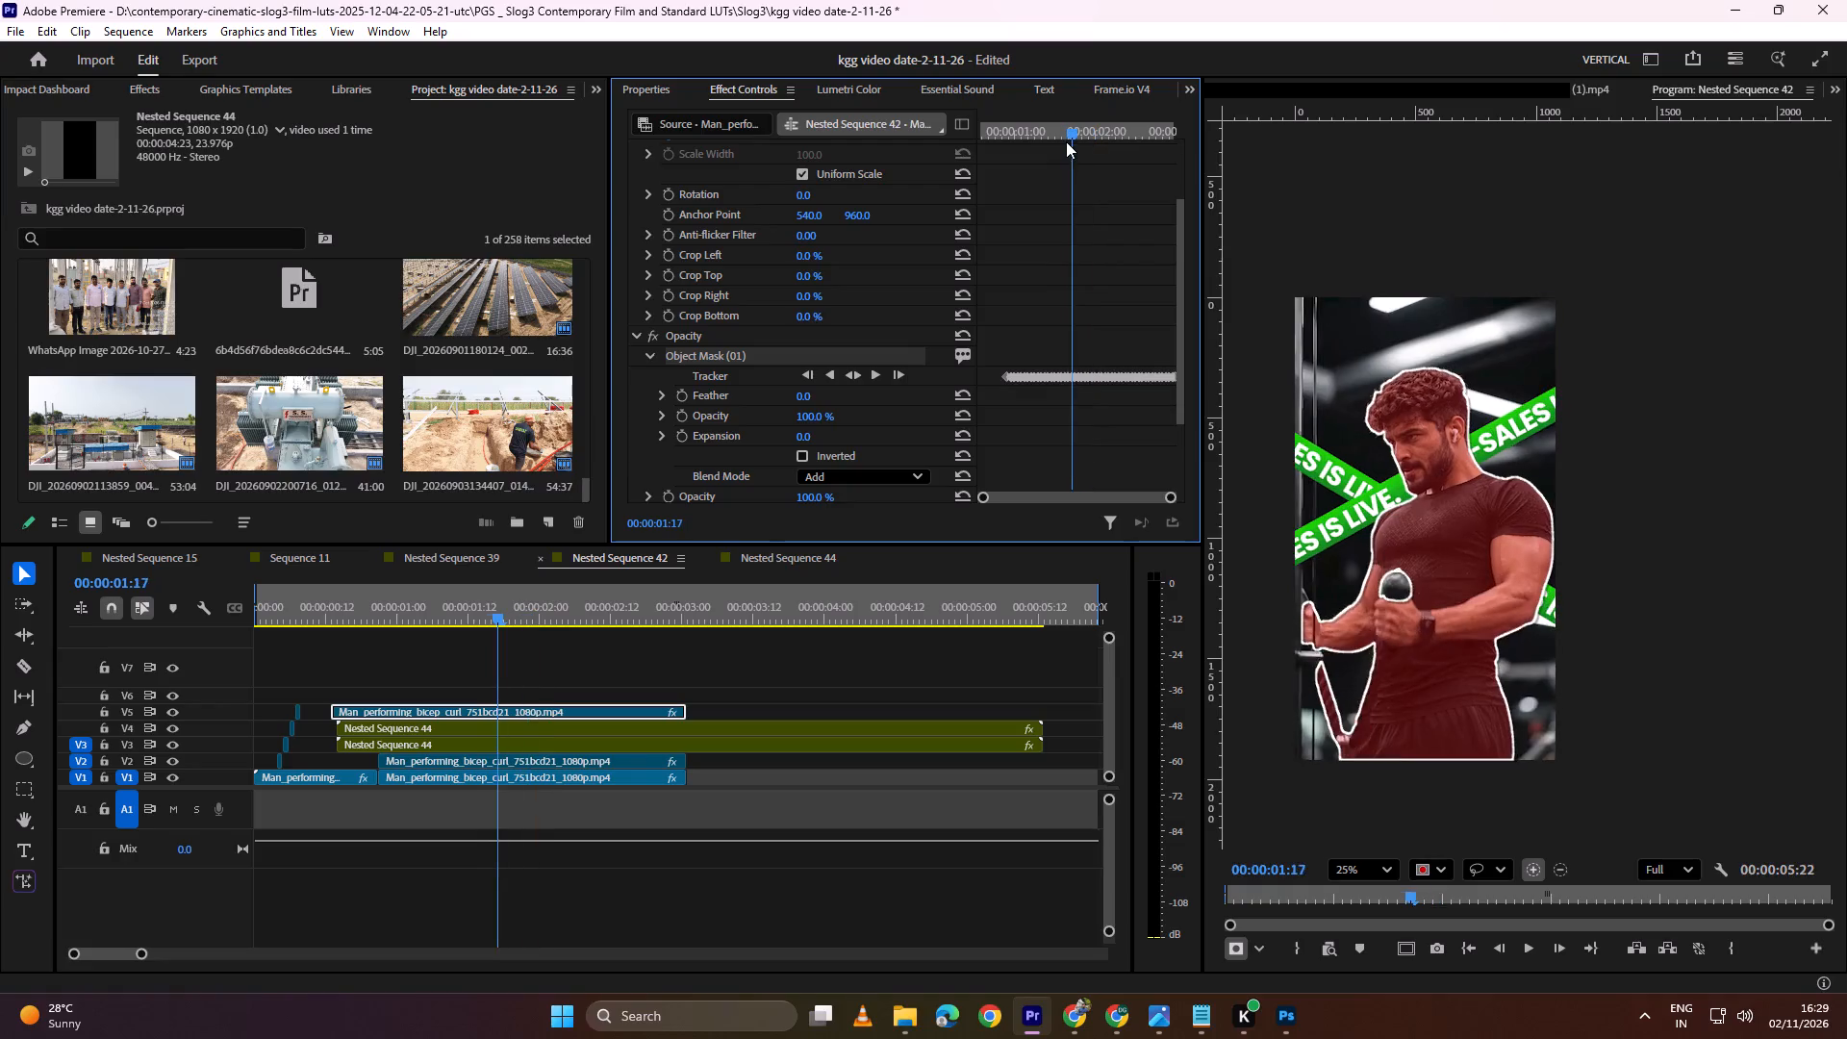
pyautogui.moveTo(1066, 141); pyautogui.dragTo(1071, 143)
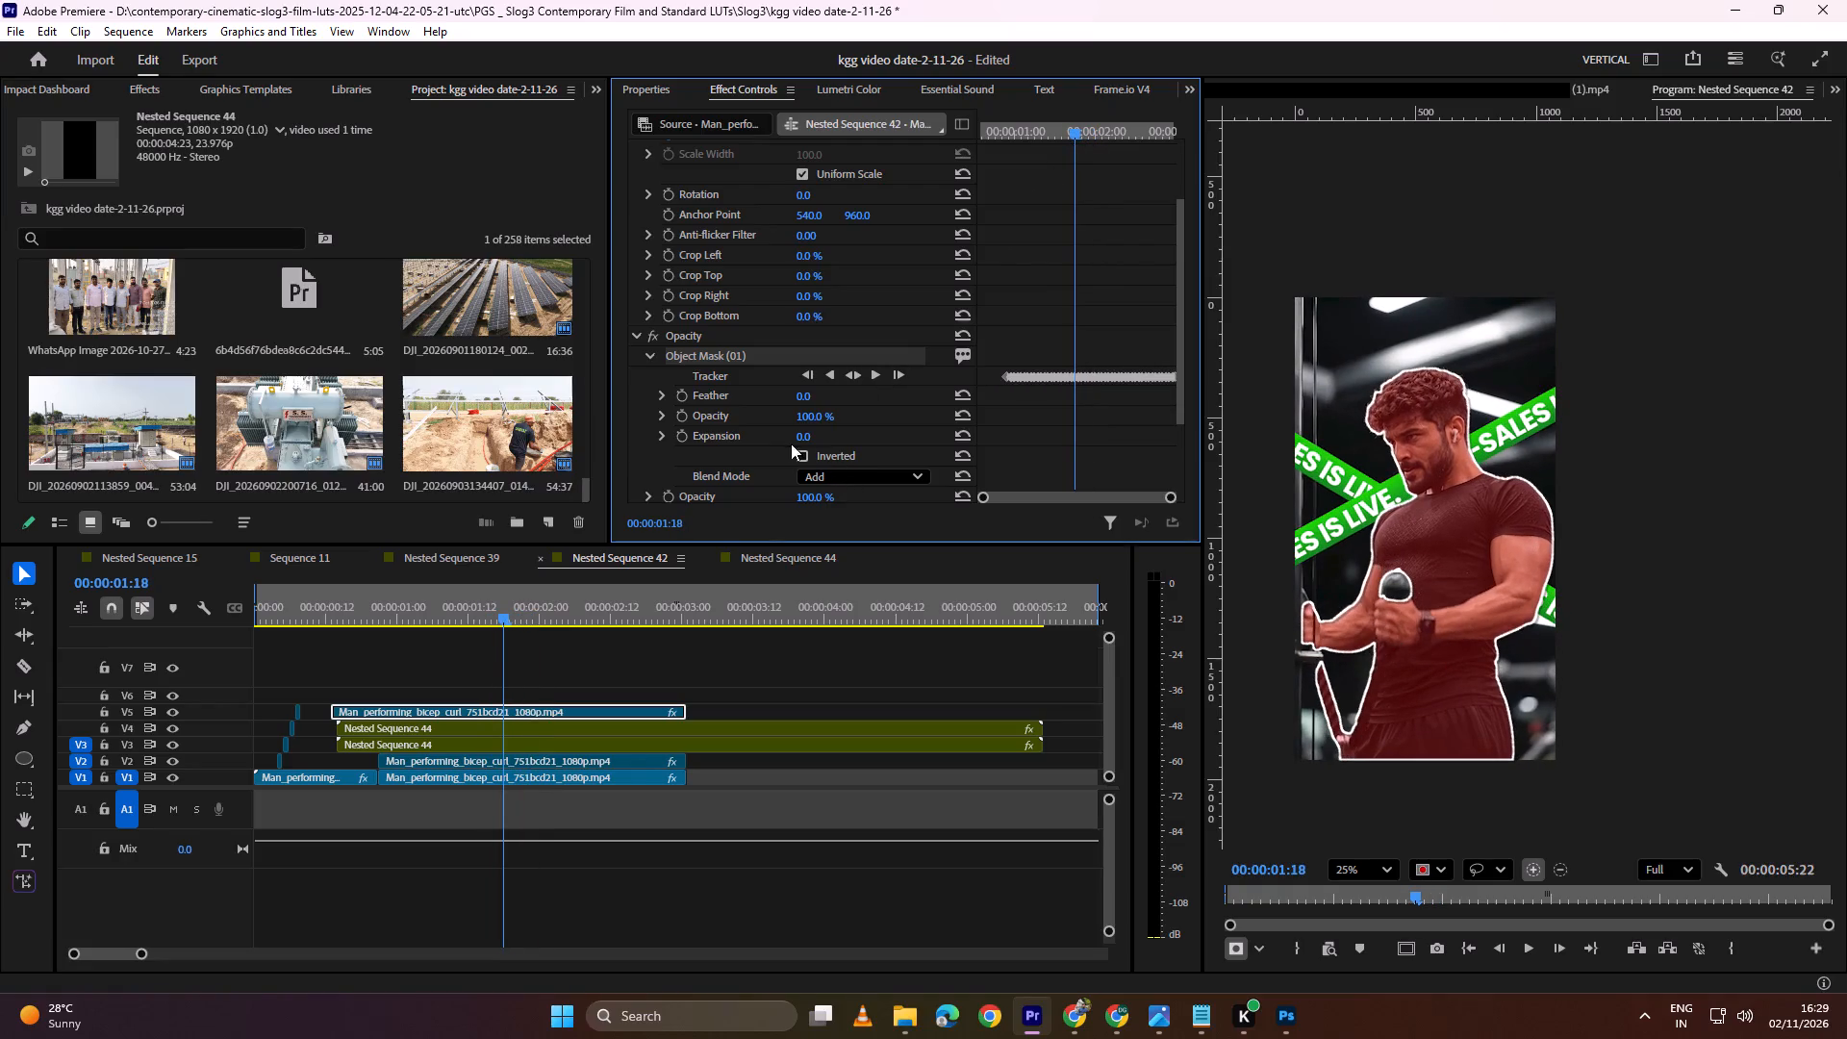
pyautogui.click(27, 785)
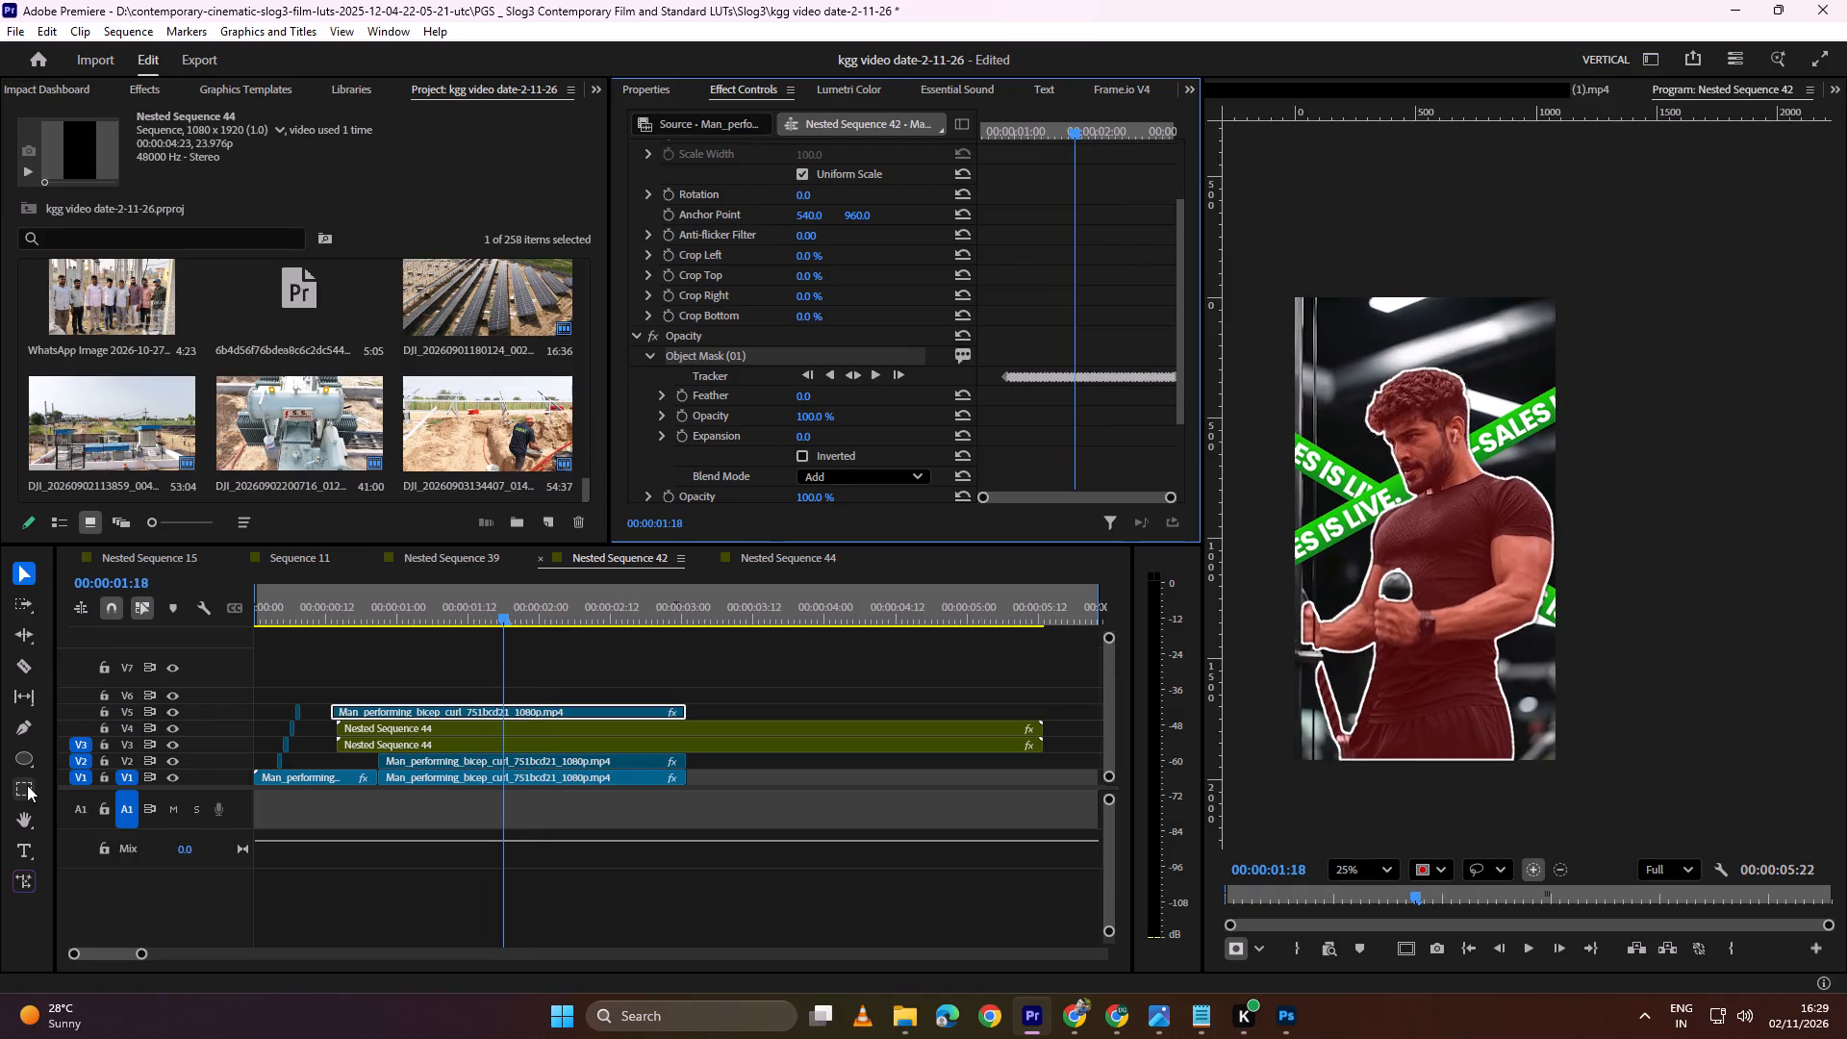
pyautogui.click(102, 785)
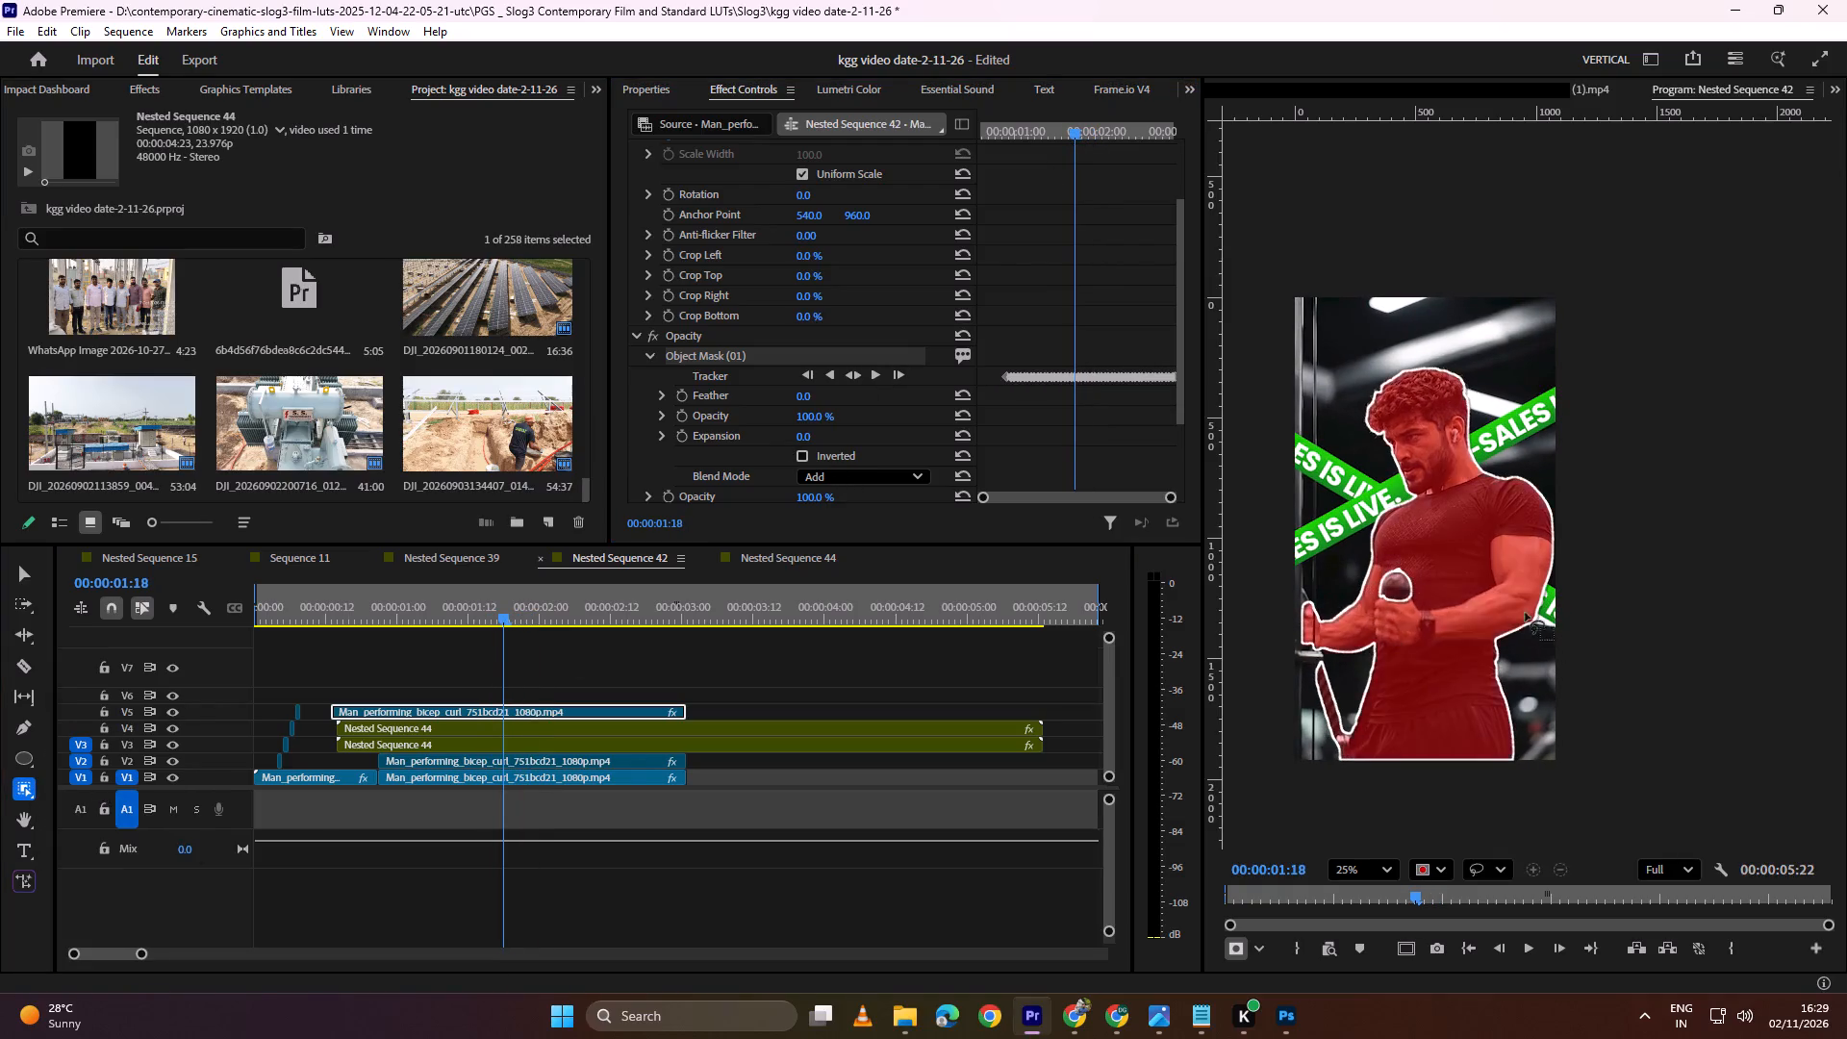
pyautogui.click(1410, 564)
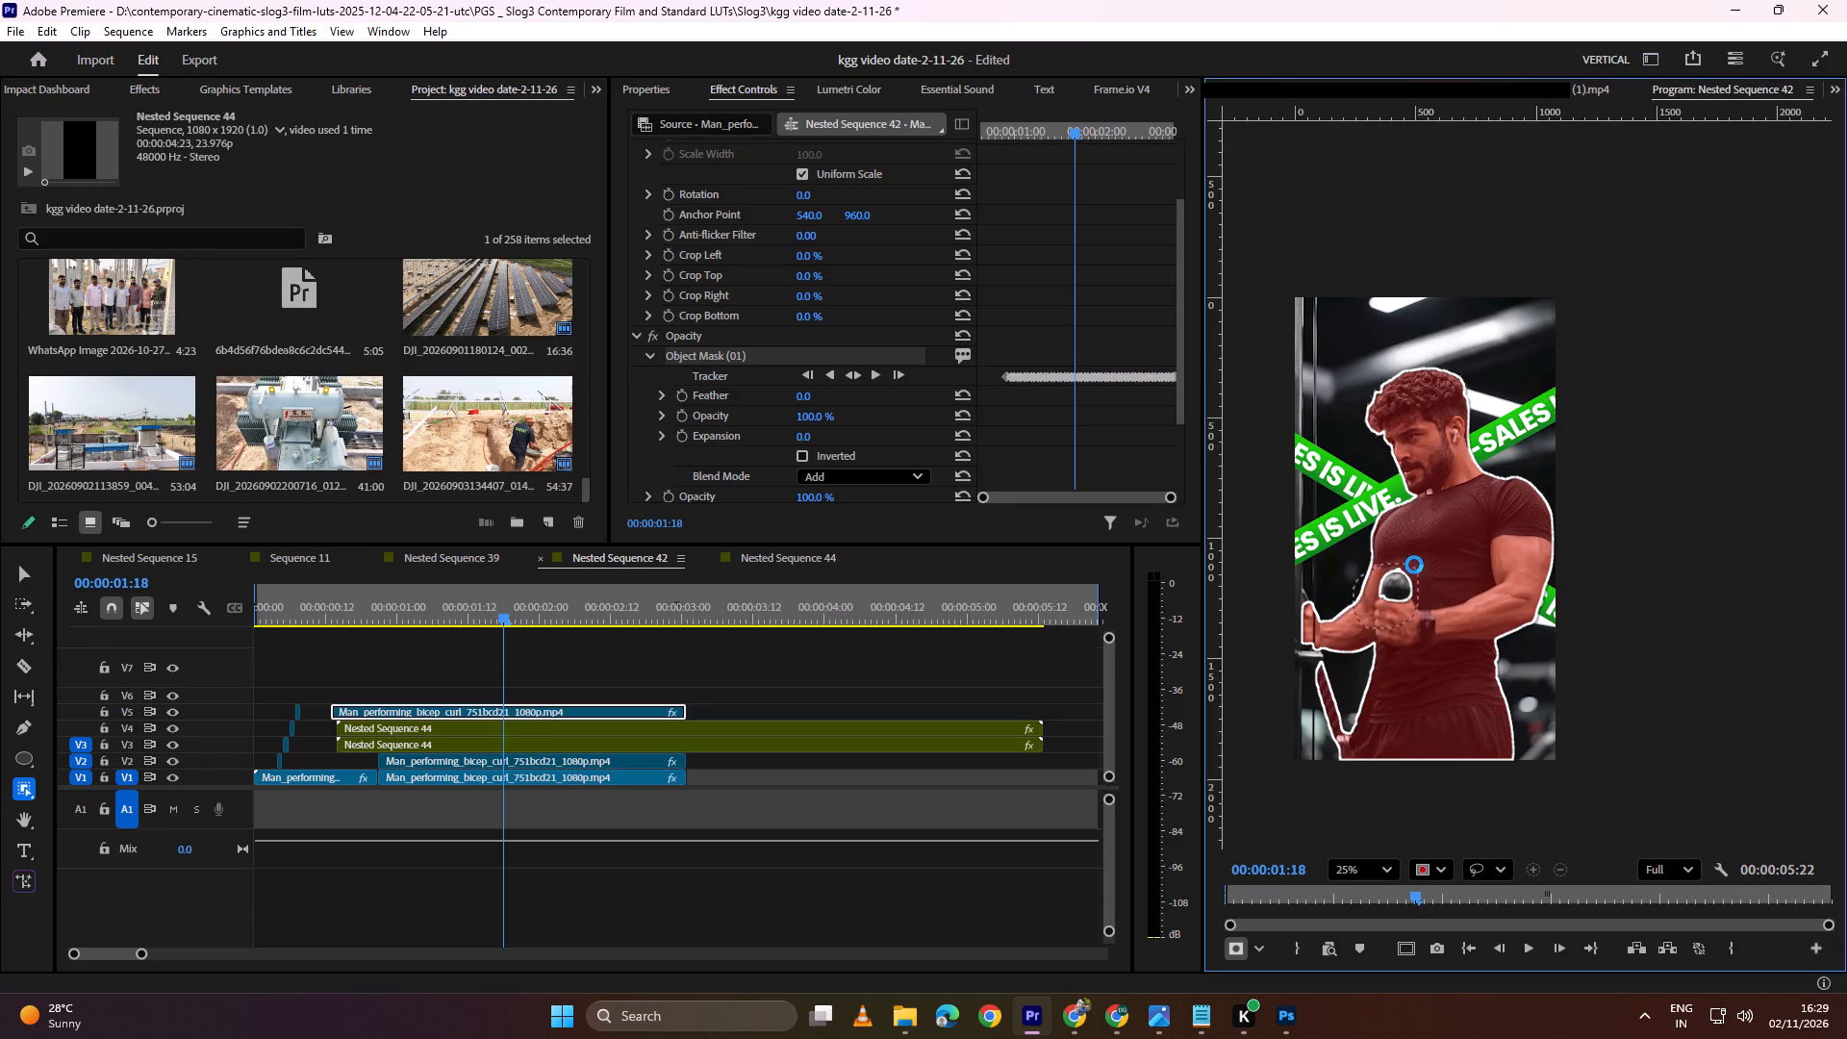
pyautogui.moveTo(1445, 559); pyautogui.dragTo(1355, 630)
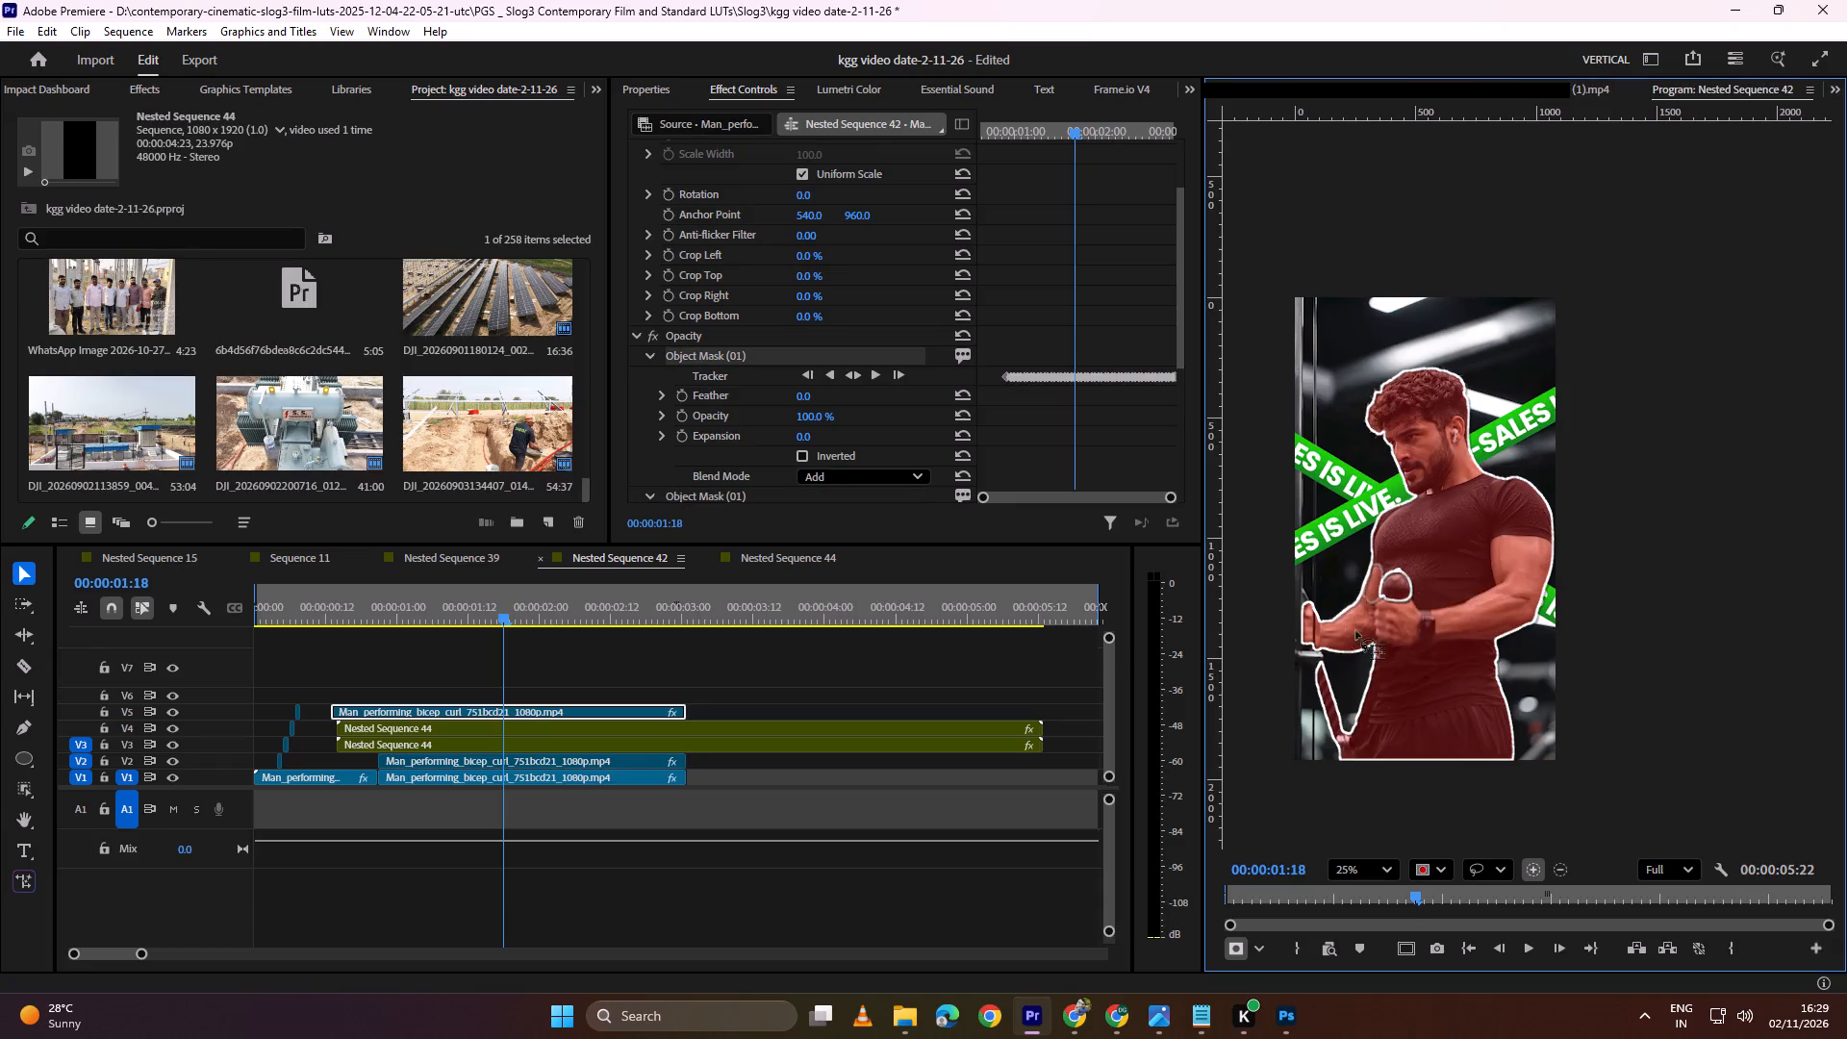
# Extend Object Mask (01) at 00:00:01:18 to cover the uncovered areas on and around the dumbbell.
pyautogui.moveTo(1355, 630); pyautogui.dragTo(1408, 594)
pyautogui.moveTo(1427, 567); pyautogui.dragTo(1411, 565)
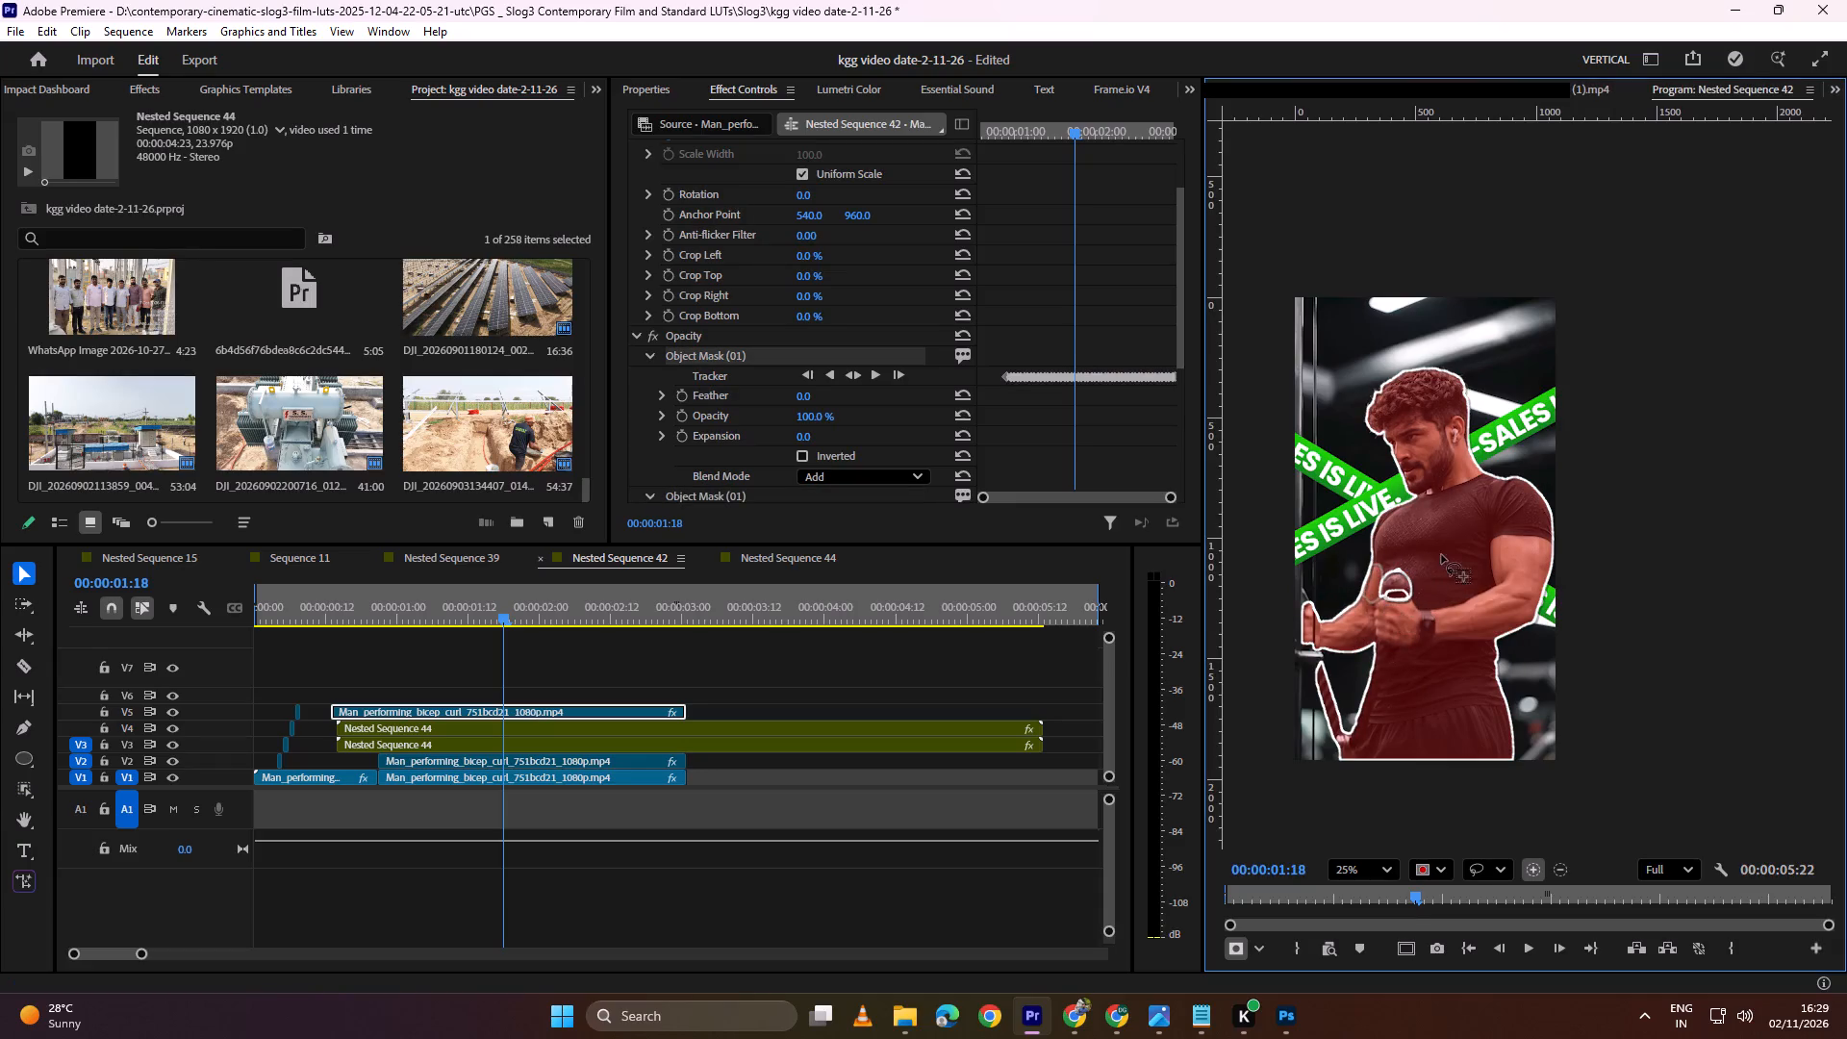
pyautogui.click(1424, 558)
pyautogui.moveTo(1414, 558); pyautogui.dragTo(1398, 558)
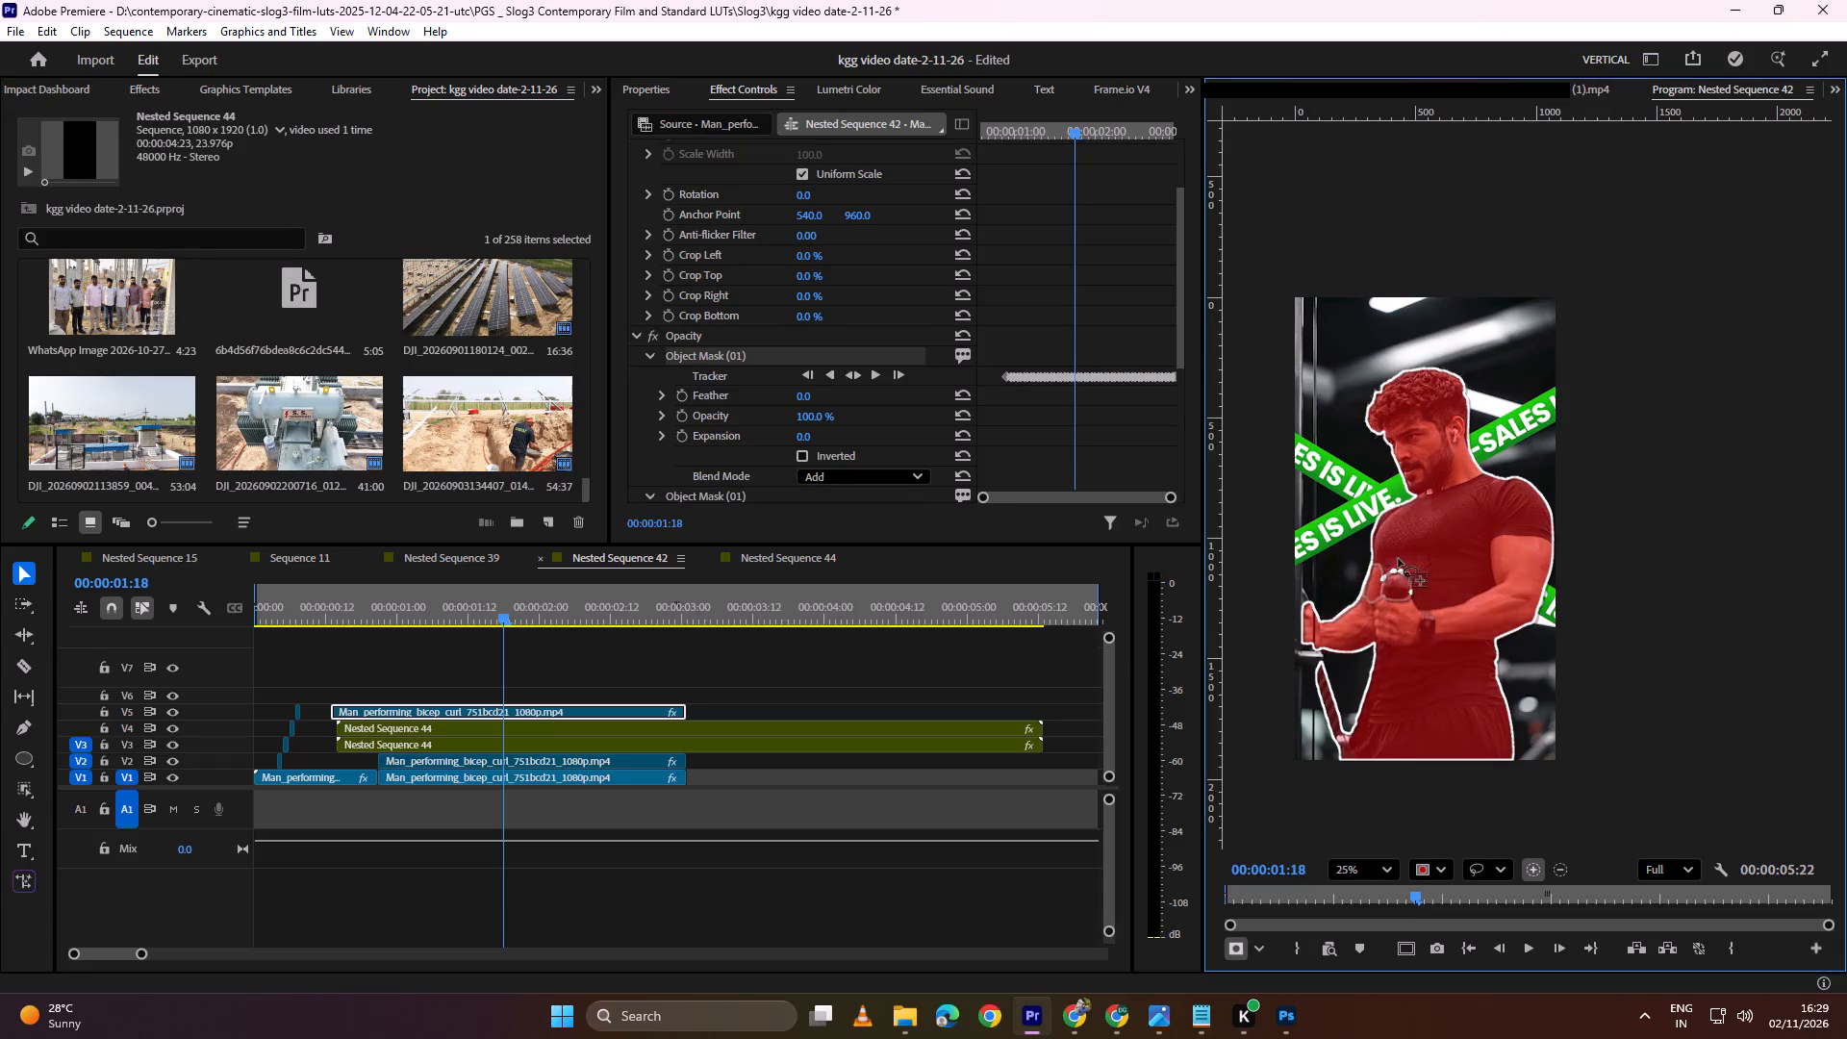
pyautogui.moveTo(1398, 558); pyautogui.dragTo(1436, 542)
pyautogui.click(1420, 557)
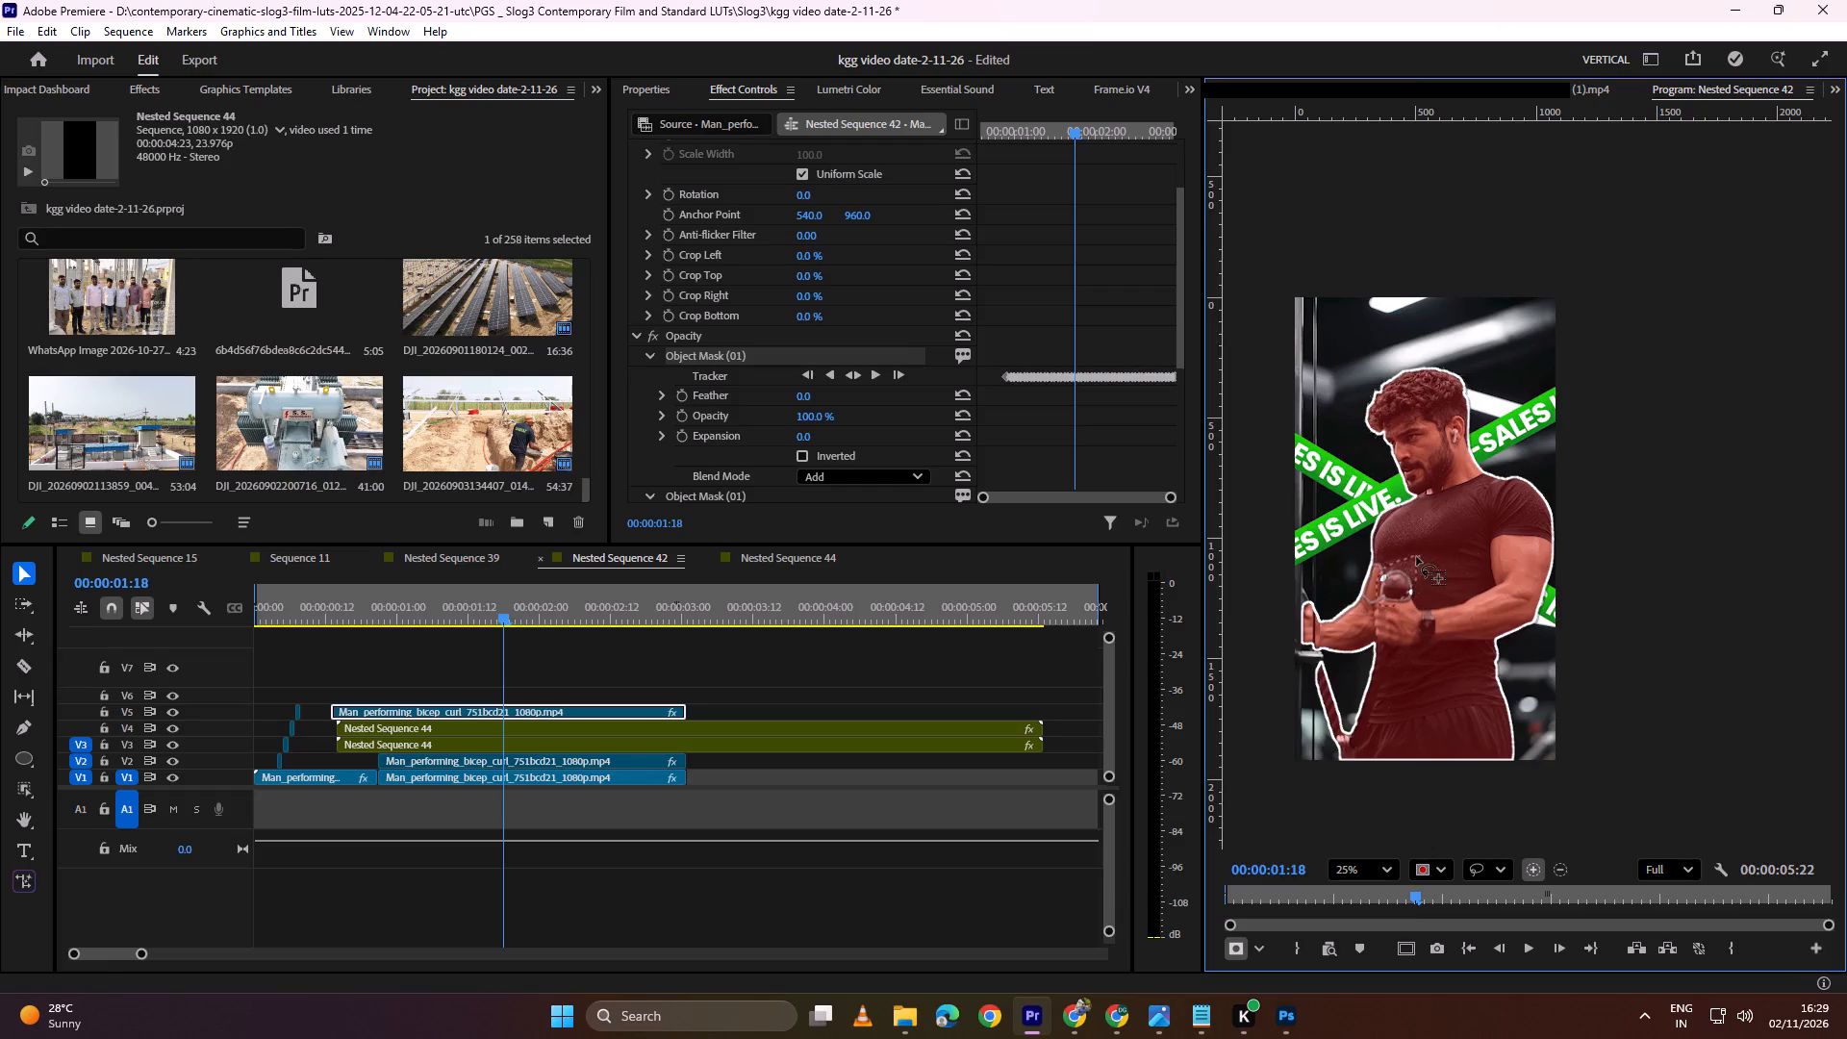
pyautogui.click(1414, 571)
pyautogui.moveTo(1406, 559); pyautogui.dragTo(1413, 545)
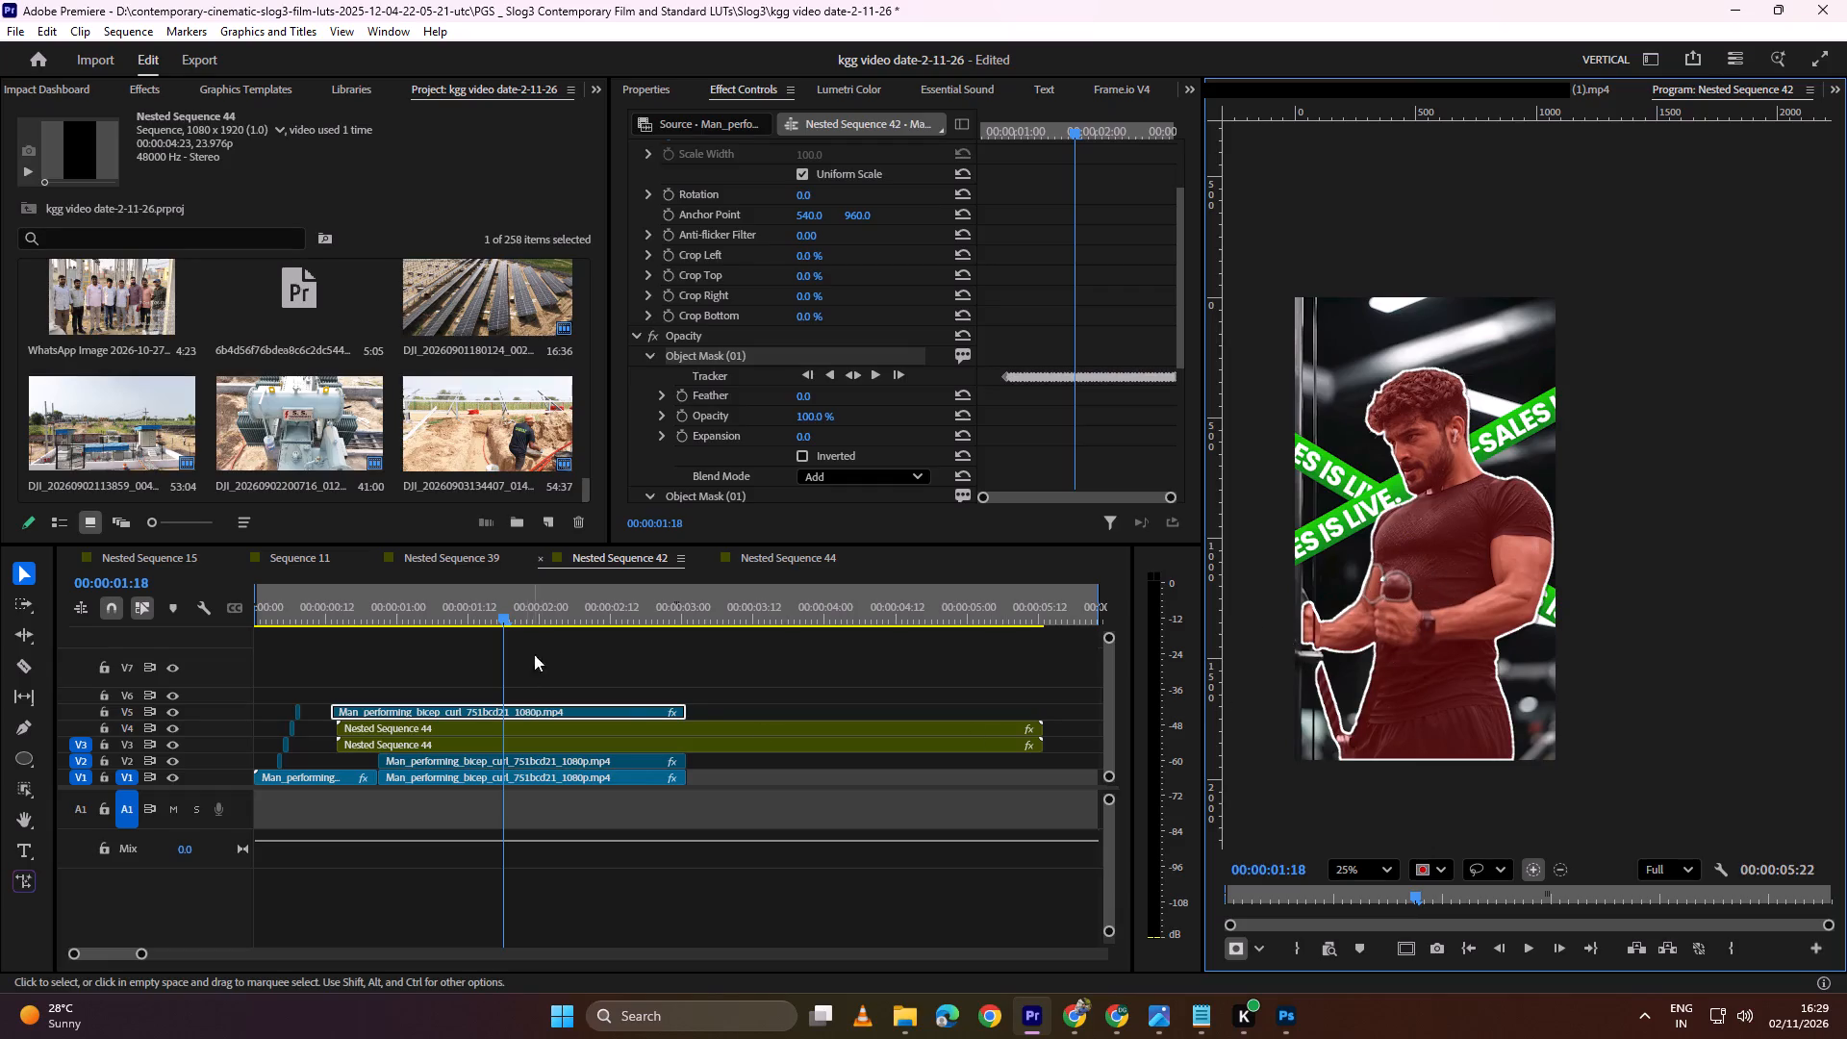
# Track Object Mask (01) forward from 00:00:01:18 to the clip's end and scrub the tracked frames around 00:00:02:14.
pyautogui.click(881, 377)
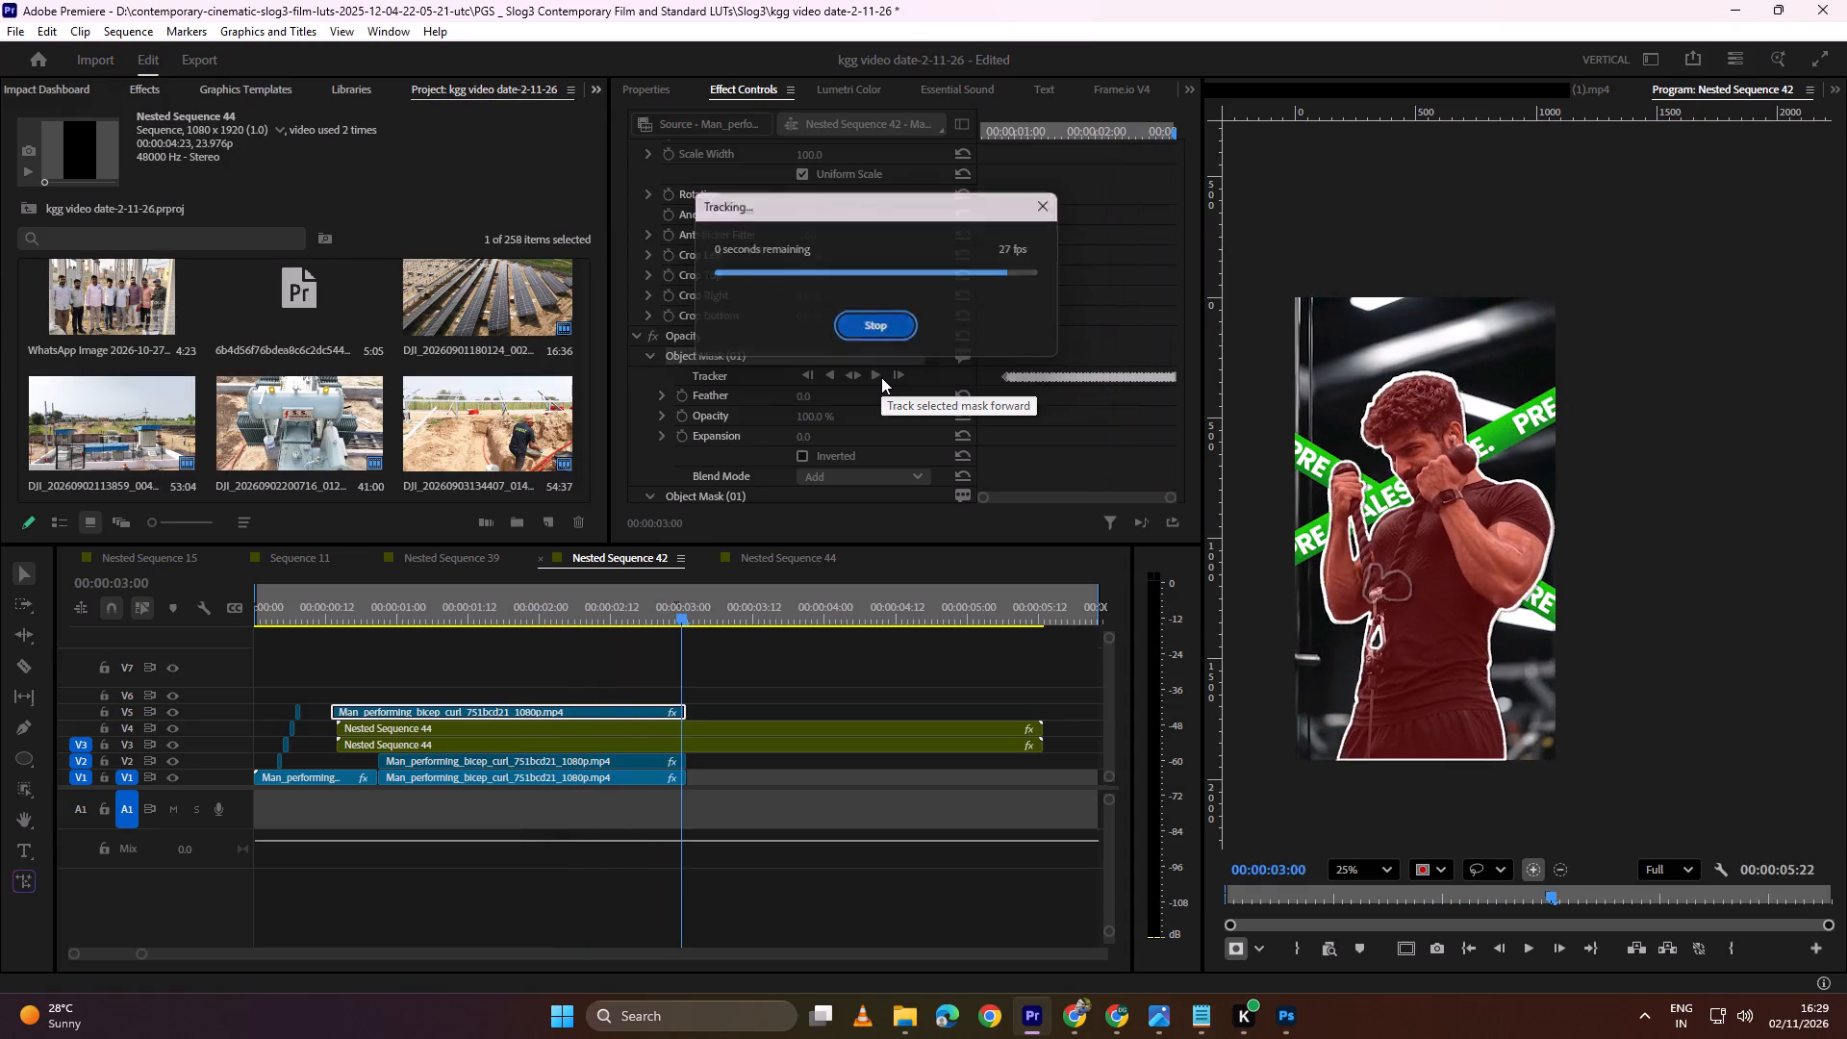
pyautogui.moveTo(691, 611); pyautogui.dragTo(601, 616)
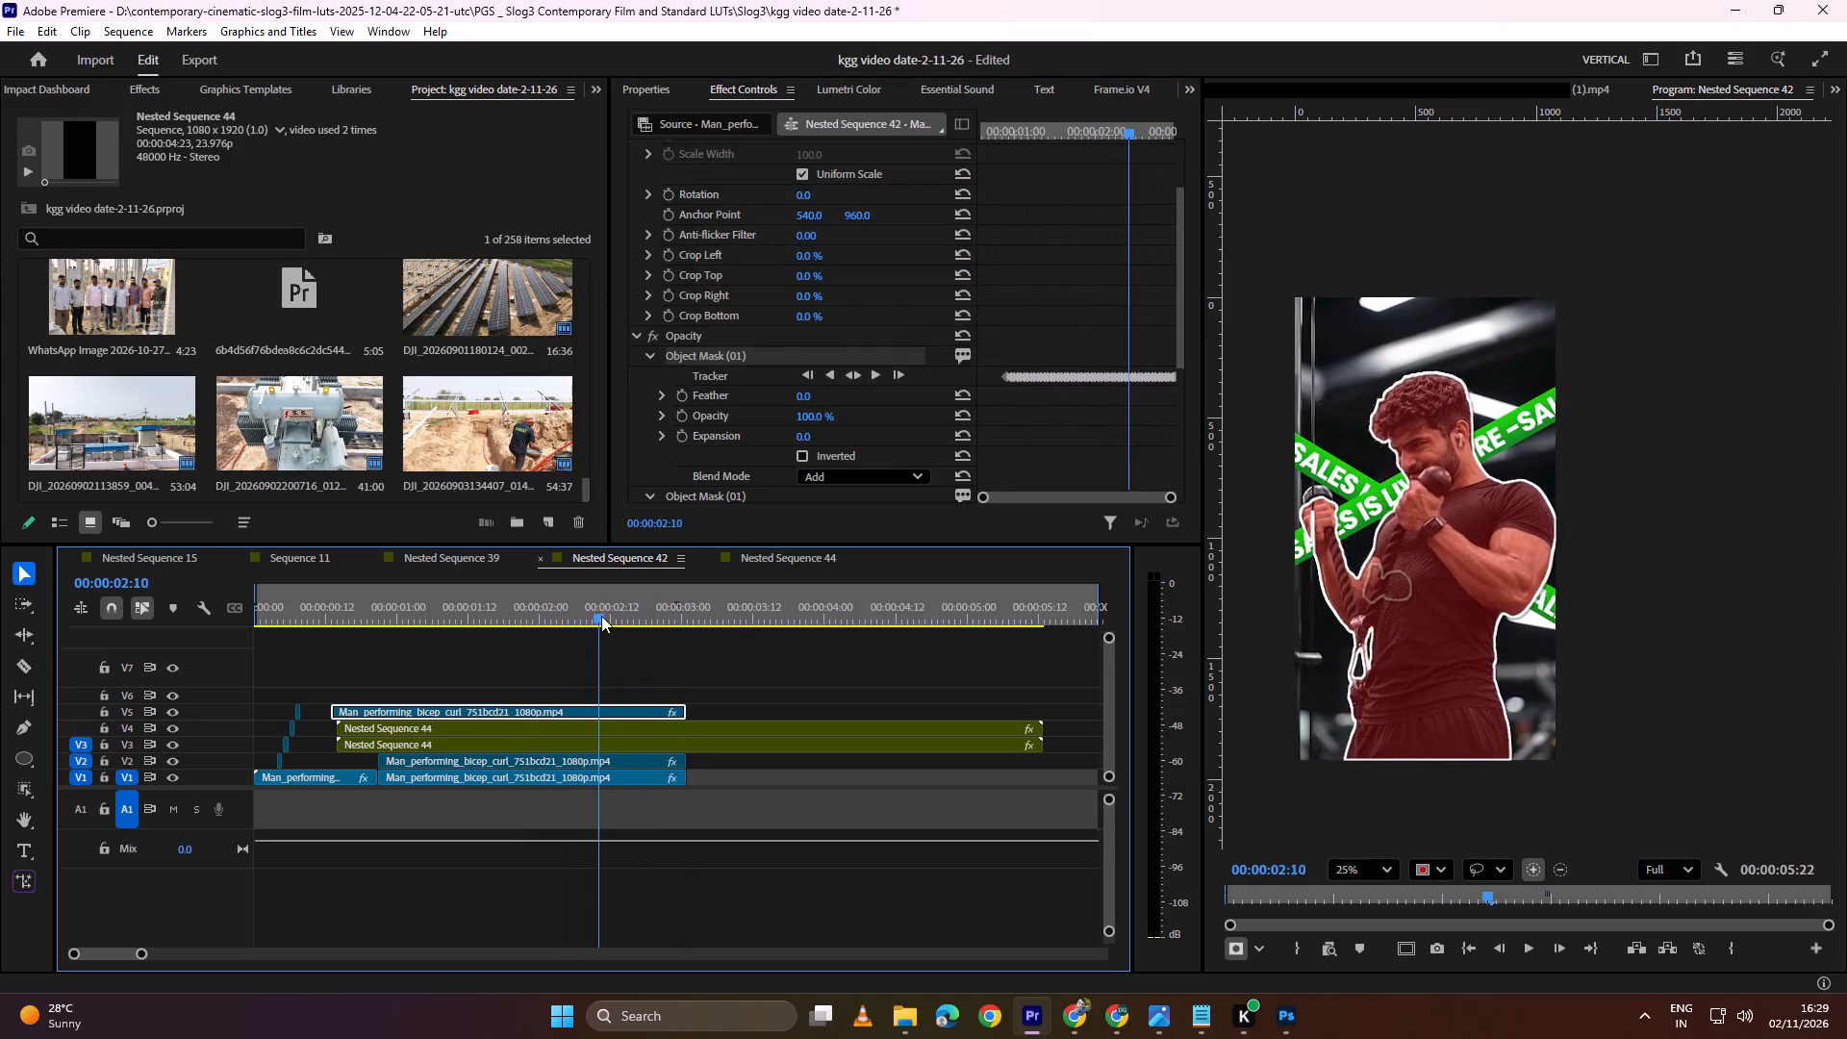
pyautogui.moveTo(601, 616); pyautogui.dragTo(625, 608)
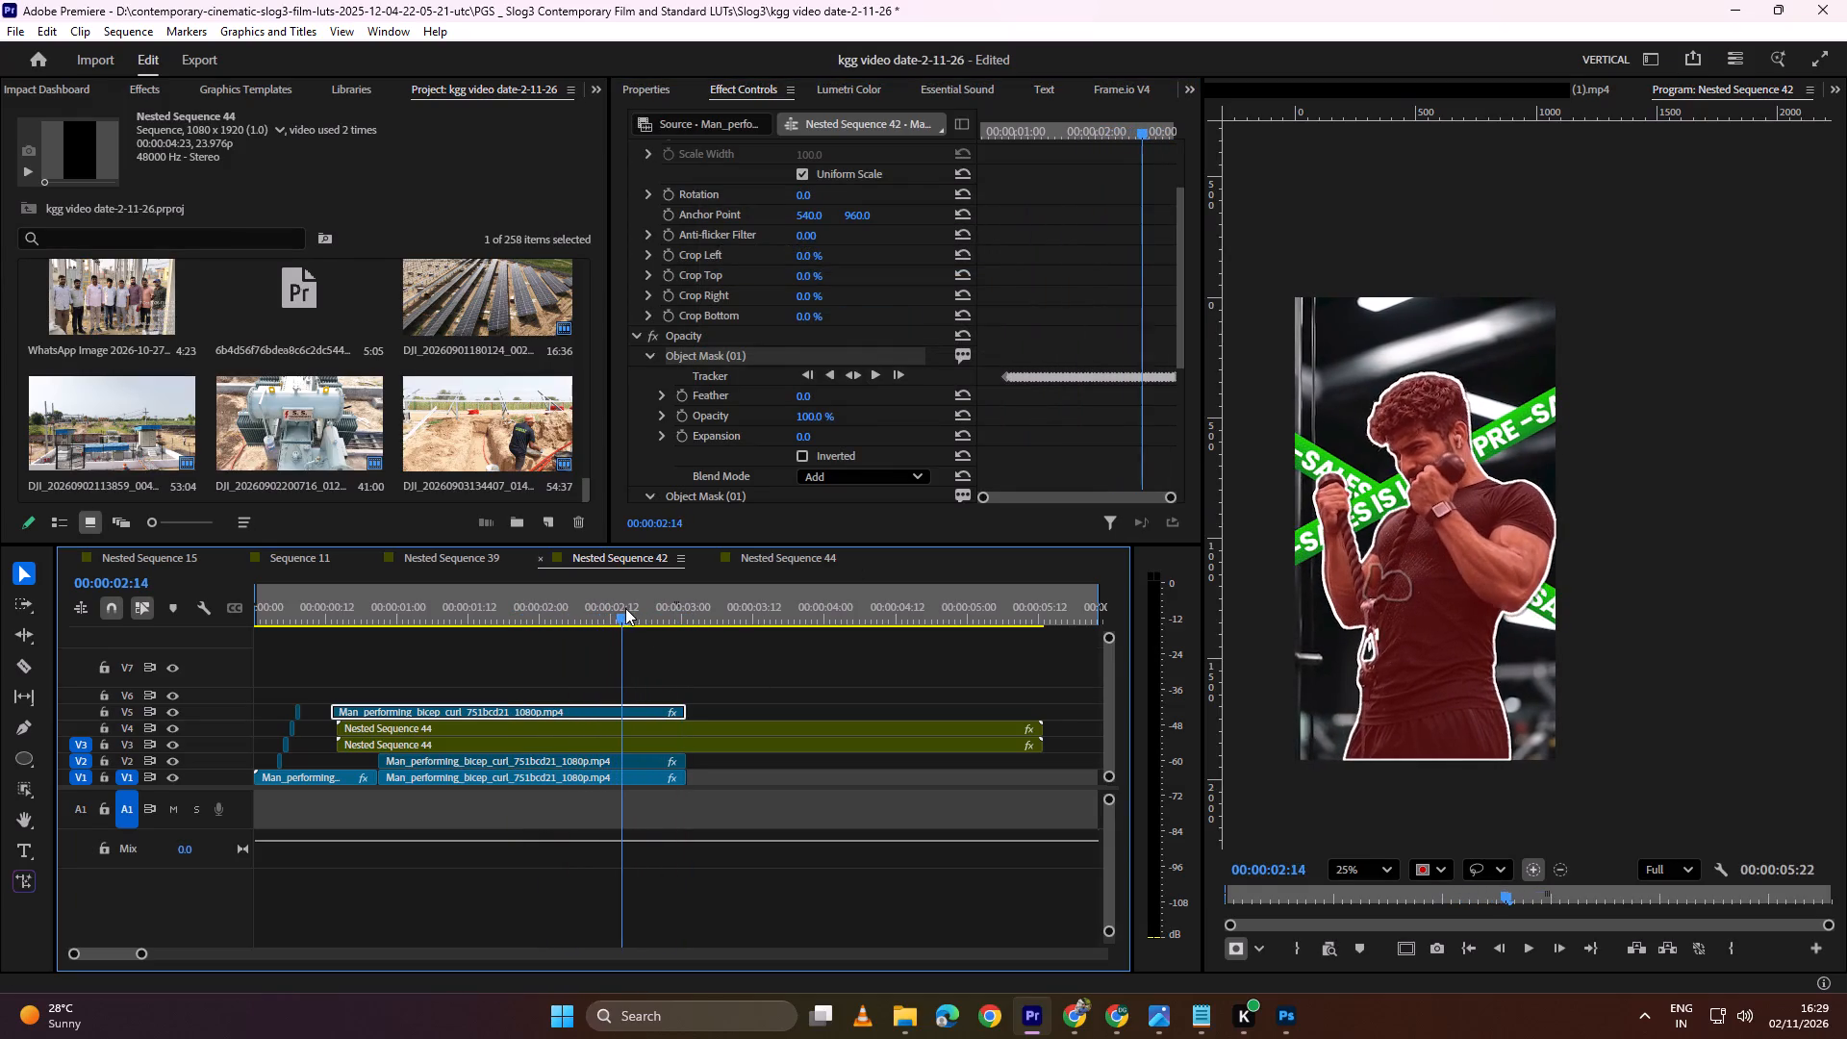
pyautogui.moveTo(625, 608); pyautogui.dragTo(628, 607)
# Play the crossed-ticker shot without the mask overlay and scrub back to 00:00:02:00 to examine the man's cut-out edges.
pyautogui.click(564, 652)
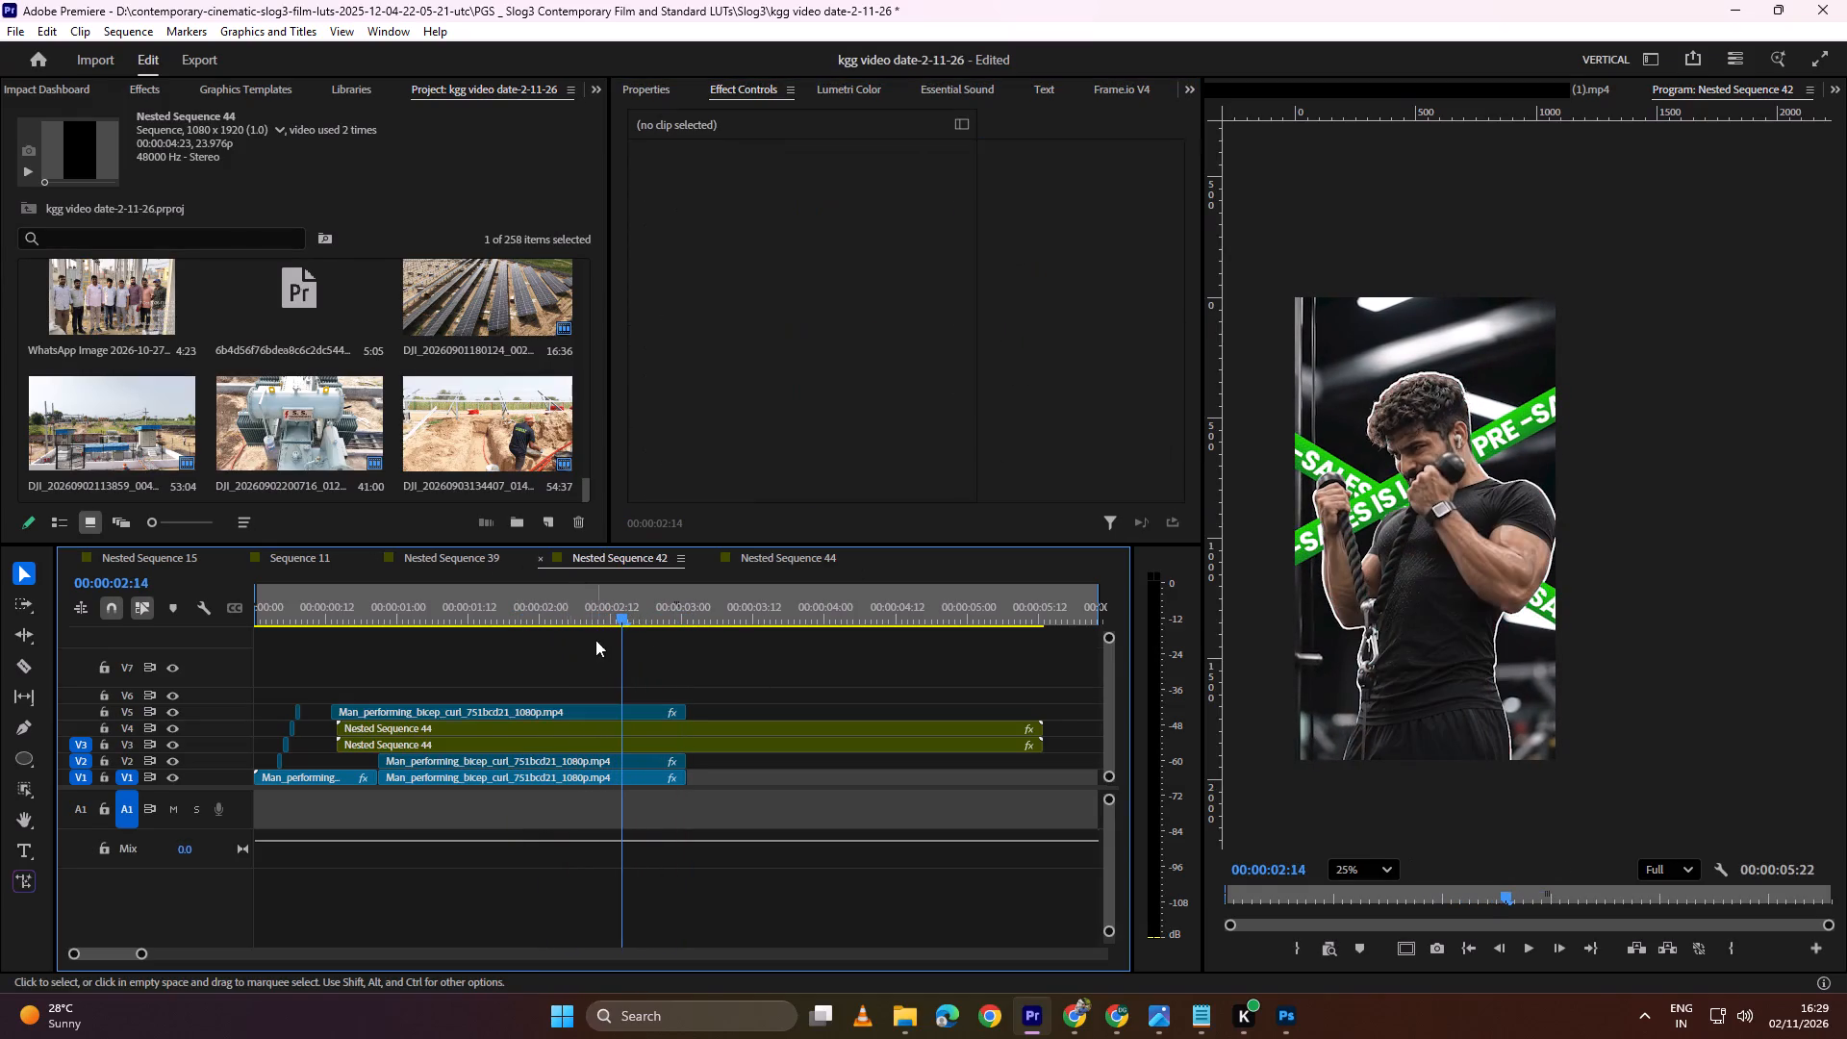
pyautogui.moveTo(624, 613); pyautogui.dragTo(478, 612)
pyautogui.press('space')
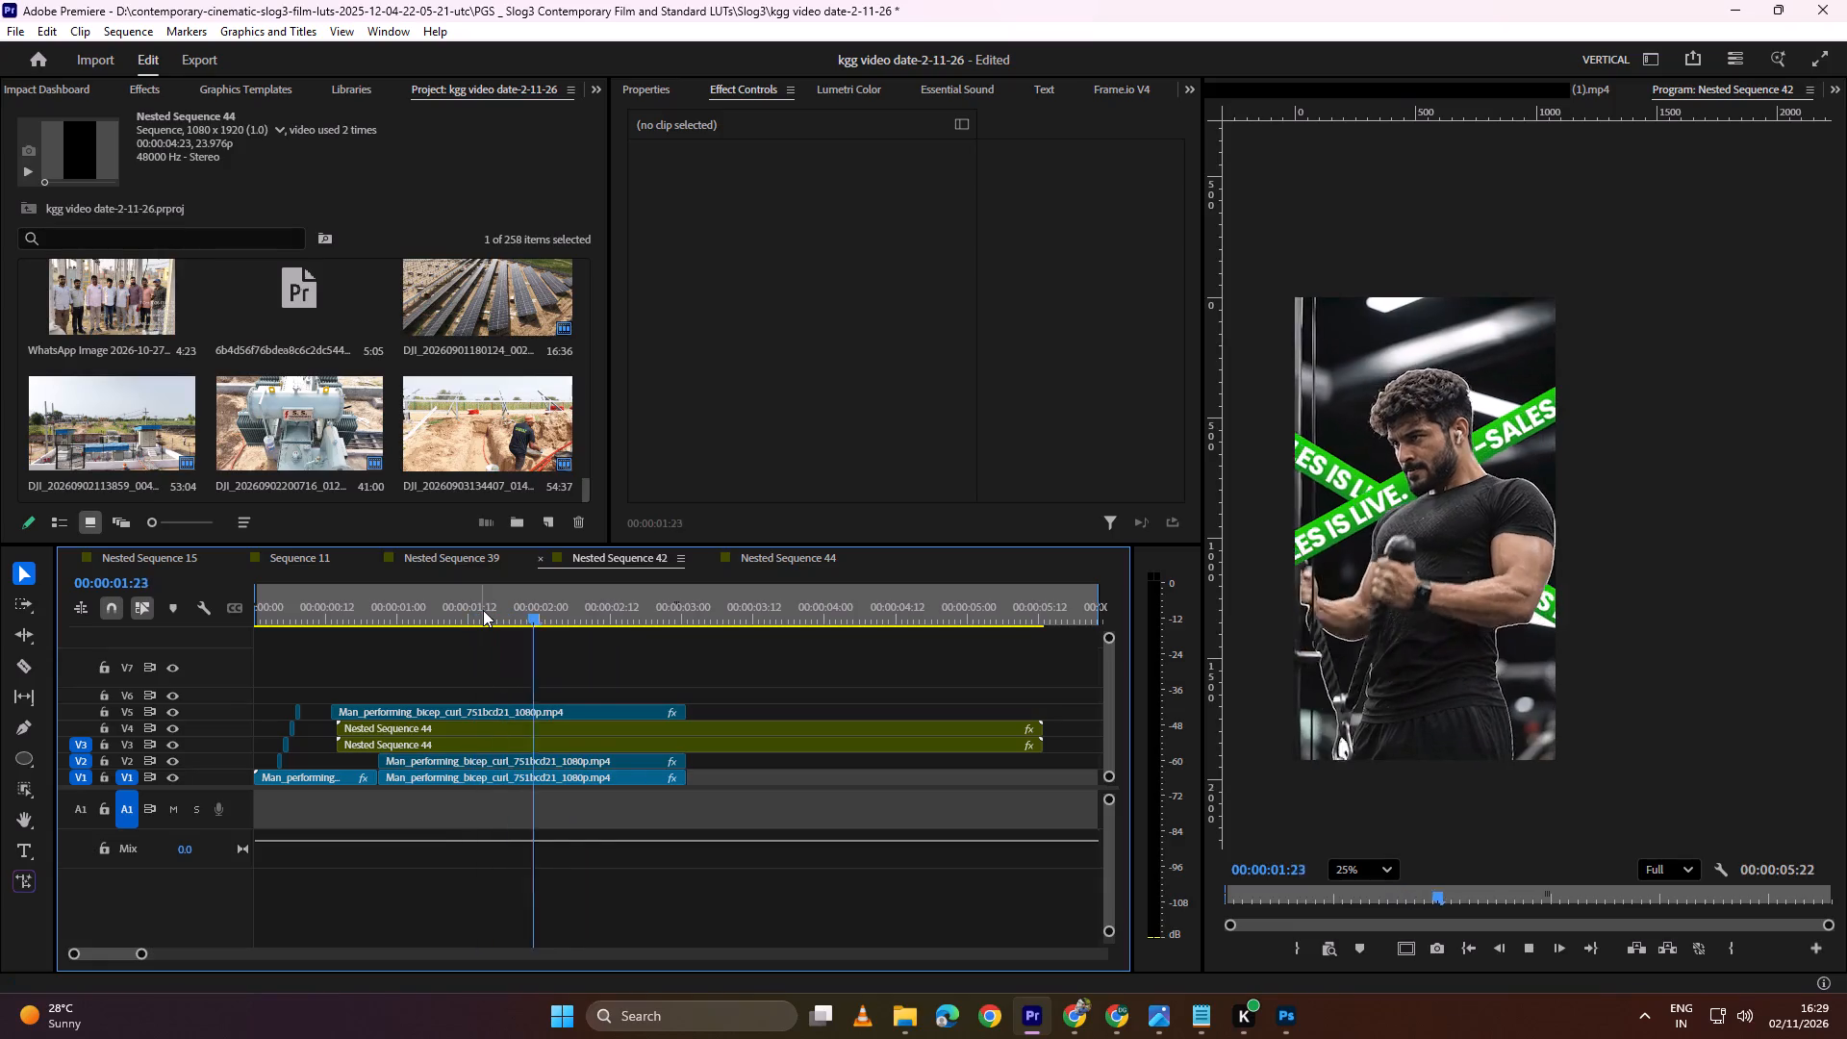
pyautogui.press('space')
pyautogui.moveTo(620, 586); pyautogui.dragTo(617, 586)
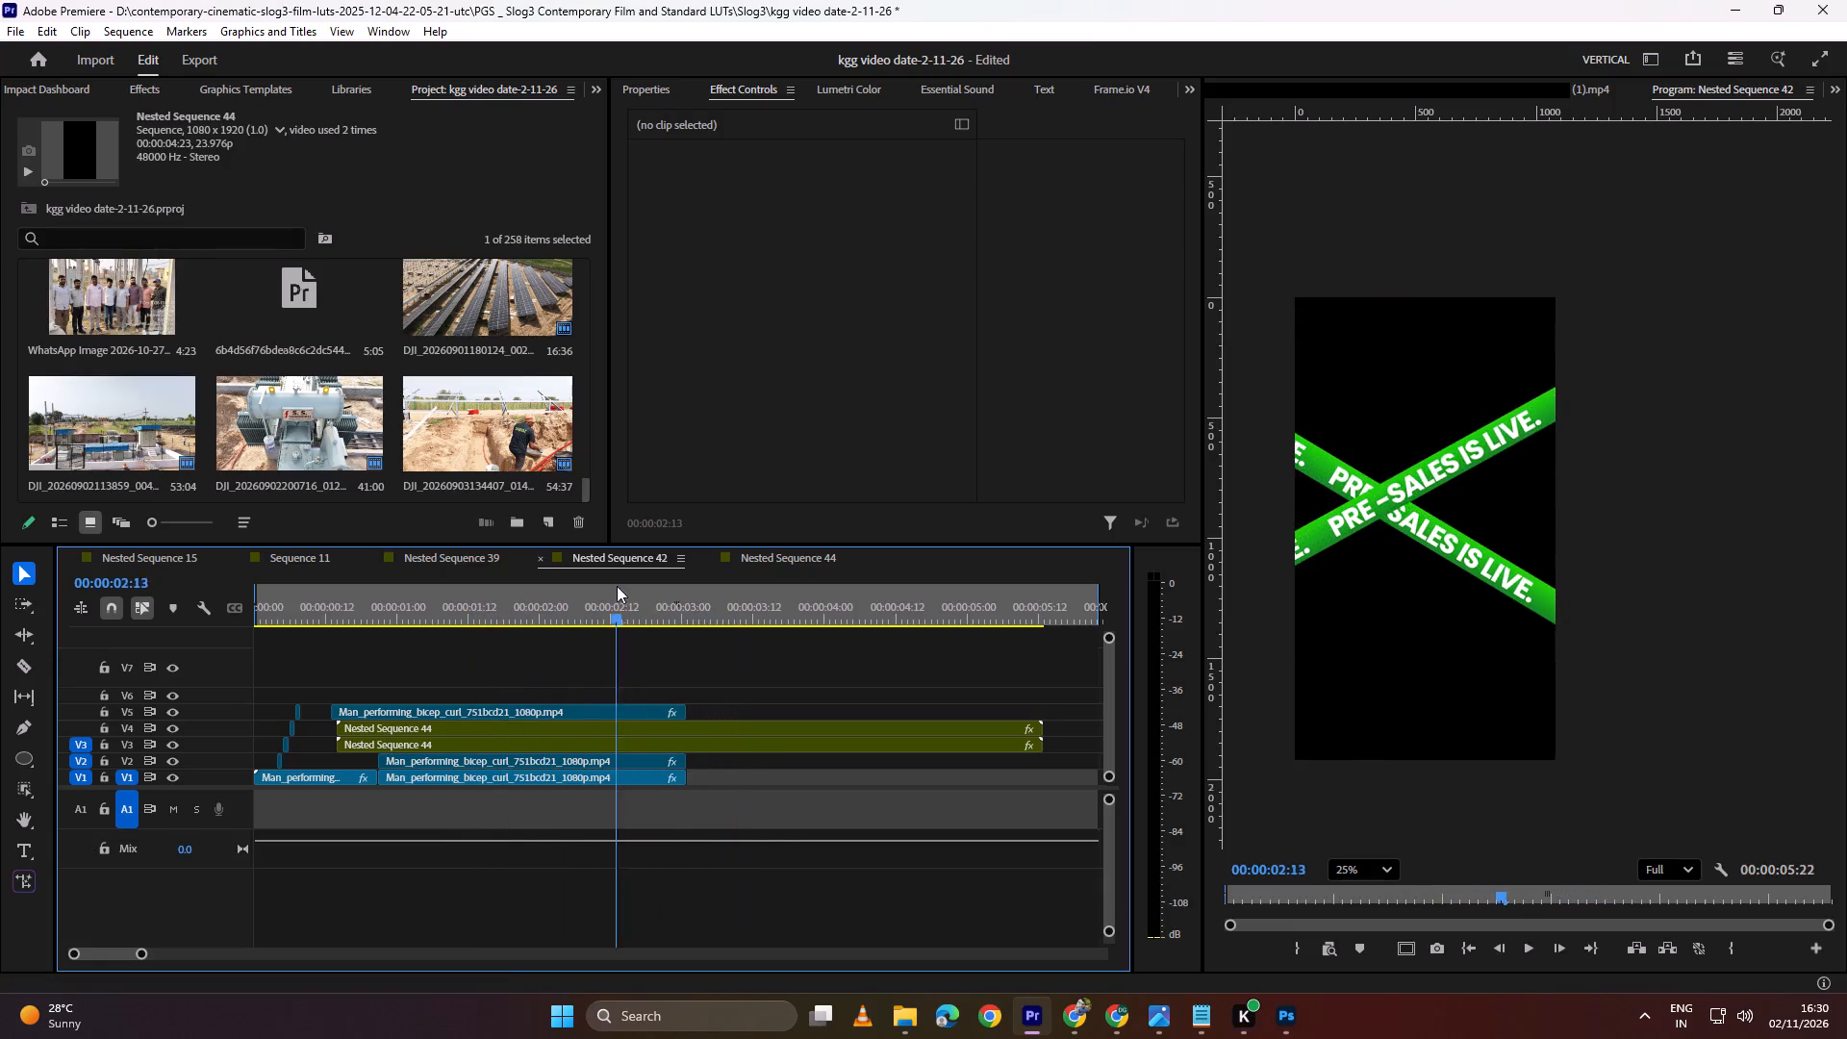
pyautogui.moveTo(617, 586); pyautogui.dragTo(569, 576)
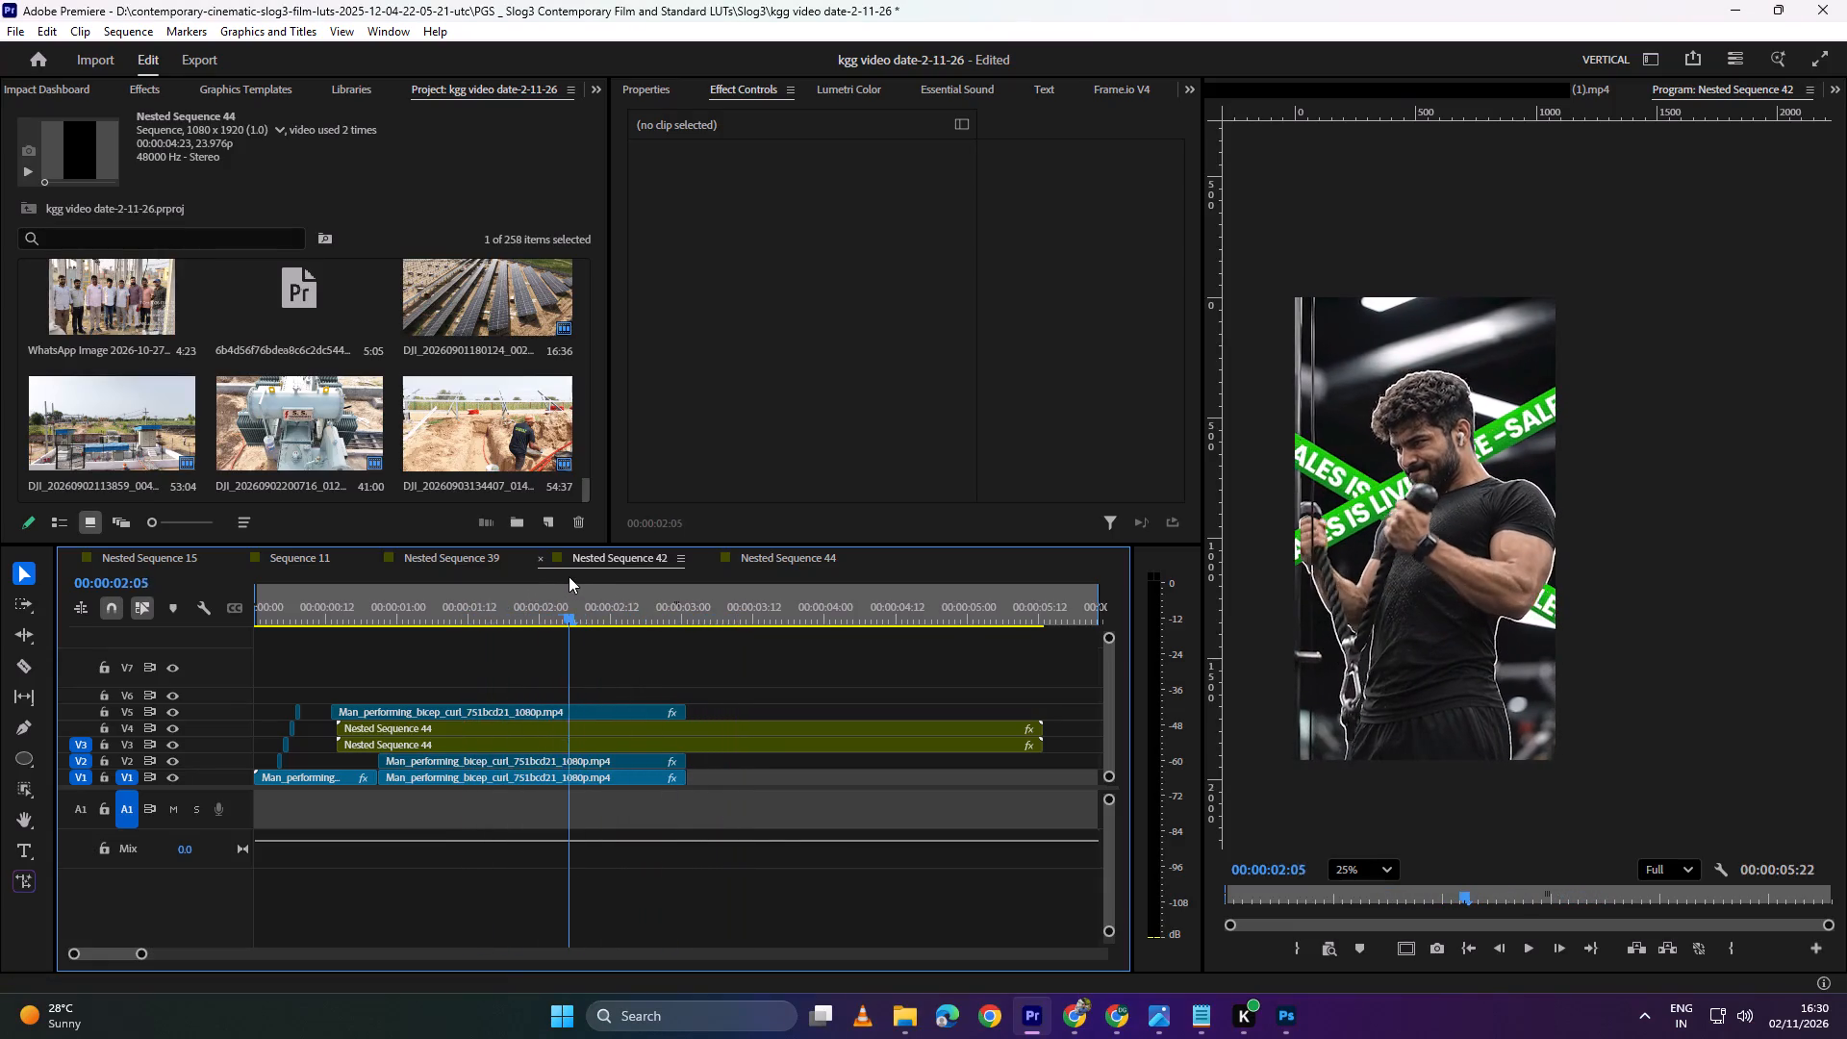
pyautogui.moveTo(569, 576); pyautogui.dragTo(544, 576)
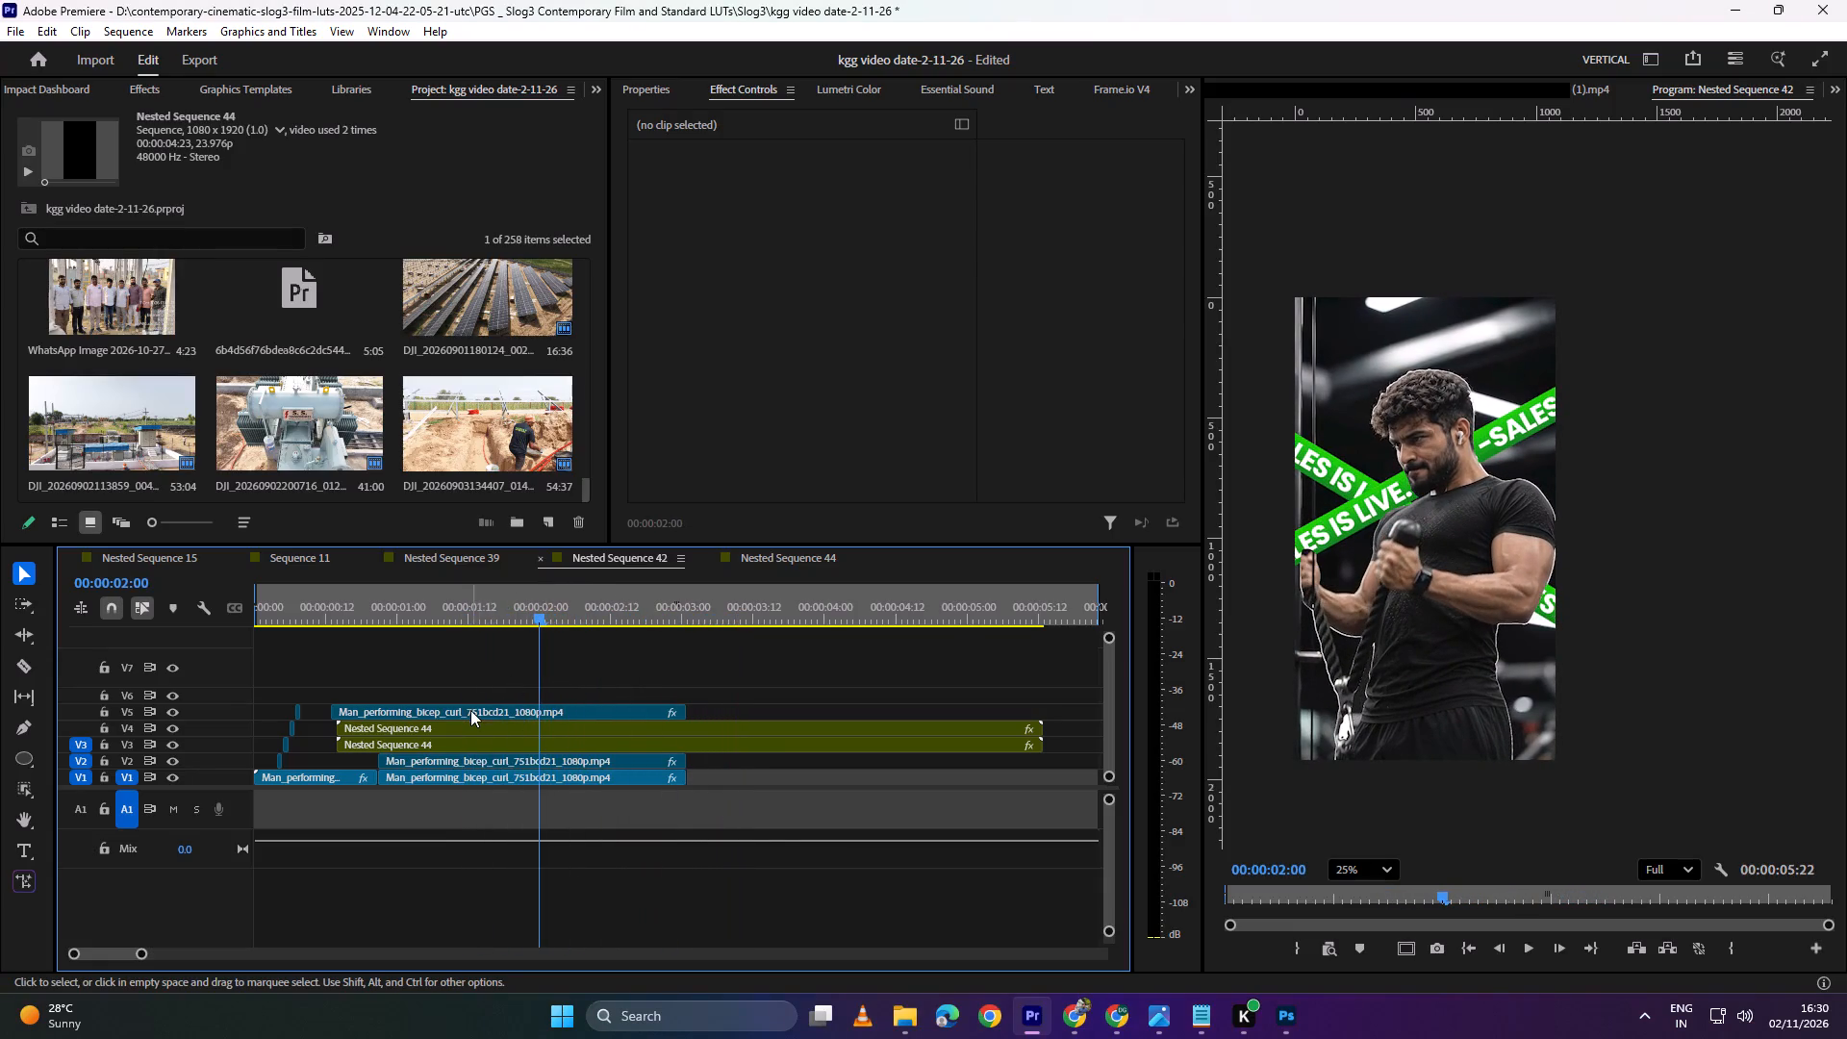
# Select Object Mask (01) on the man's V5 clip and refine it at 00:00:02:02 around his outstretched hand on the cable.
pyautogui.click(470, 710)
pyautogui.moveTo(515, 606); pyautogui.dragTo(514, 600)
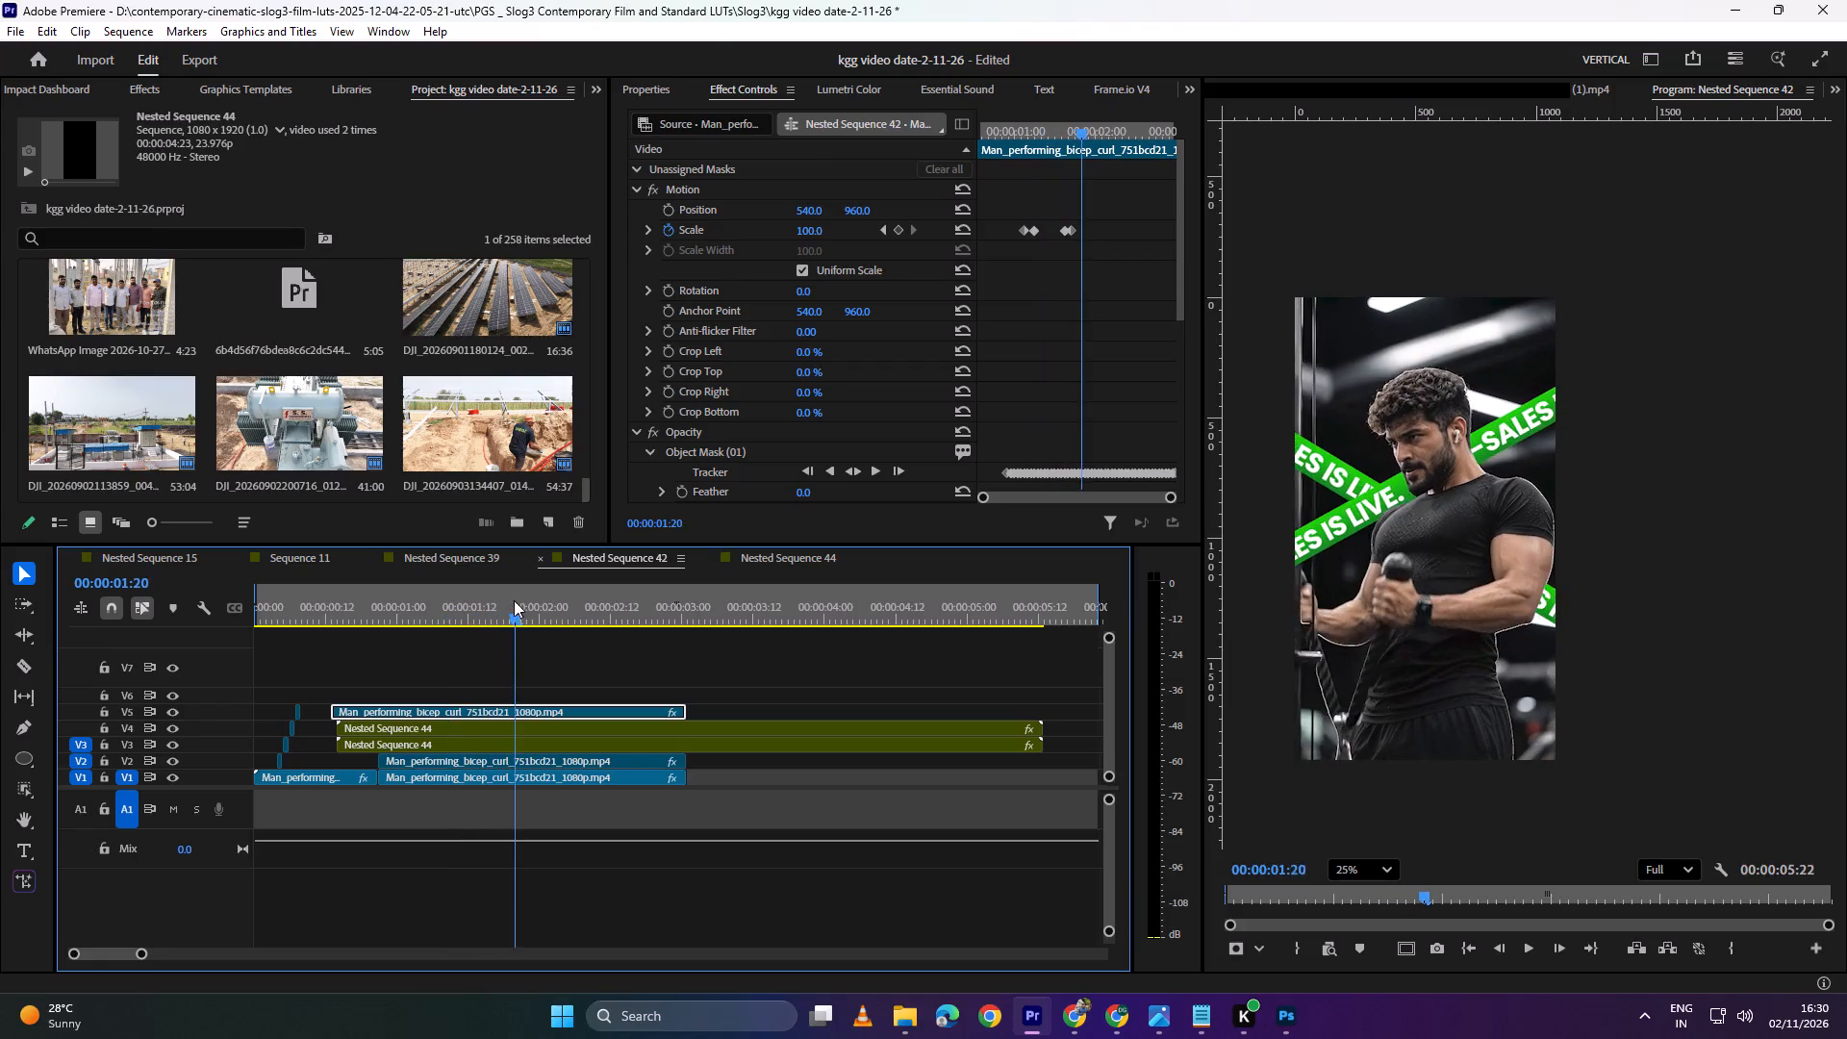
pyautogui.moveTo(514, 600); pyautogui.dragTo(537, 592)
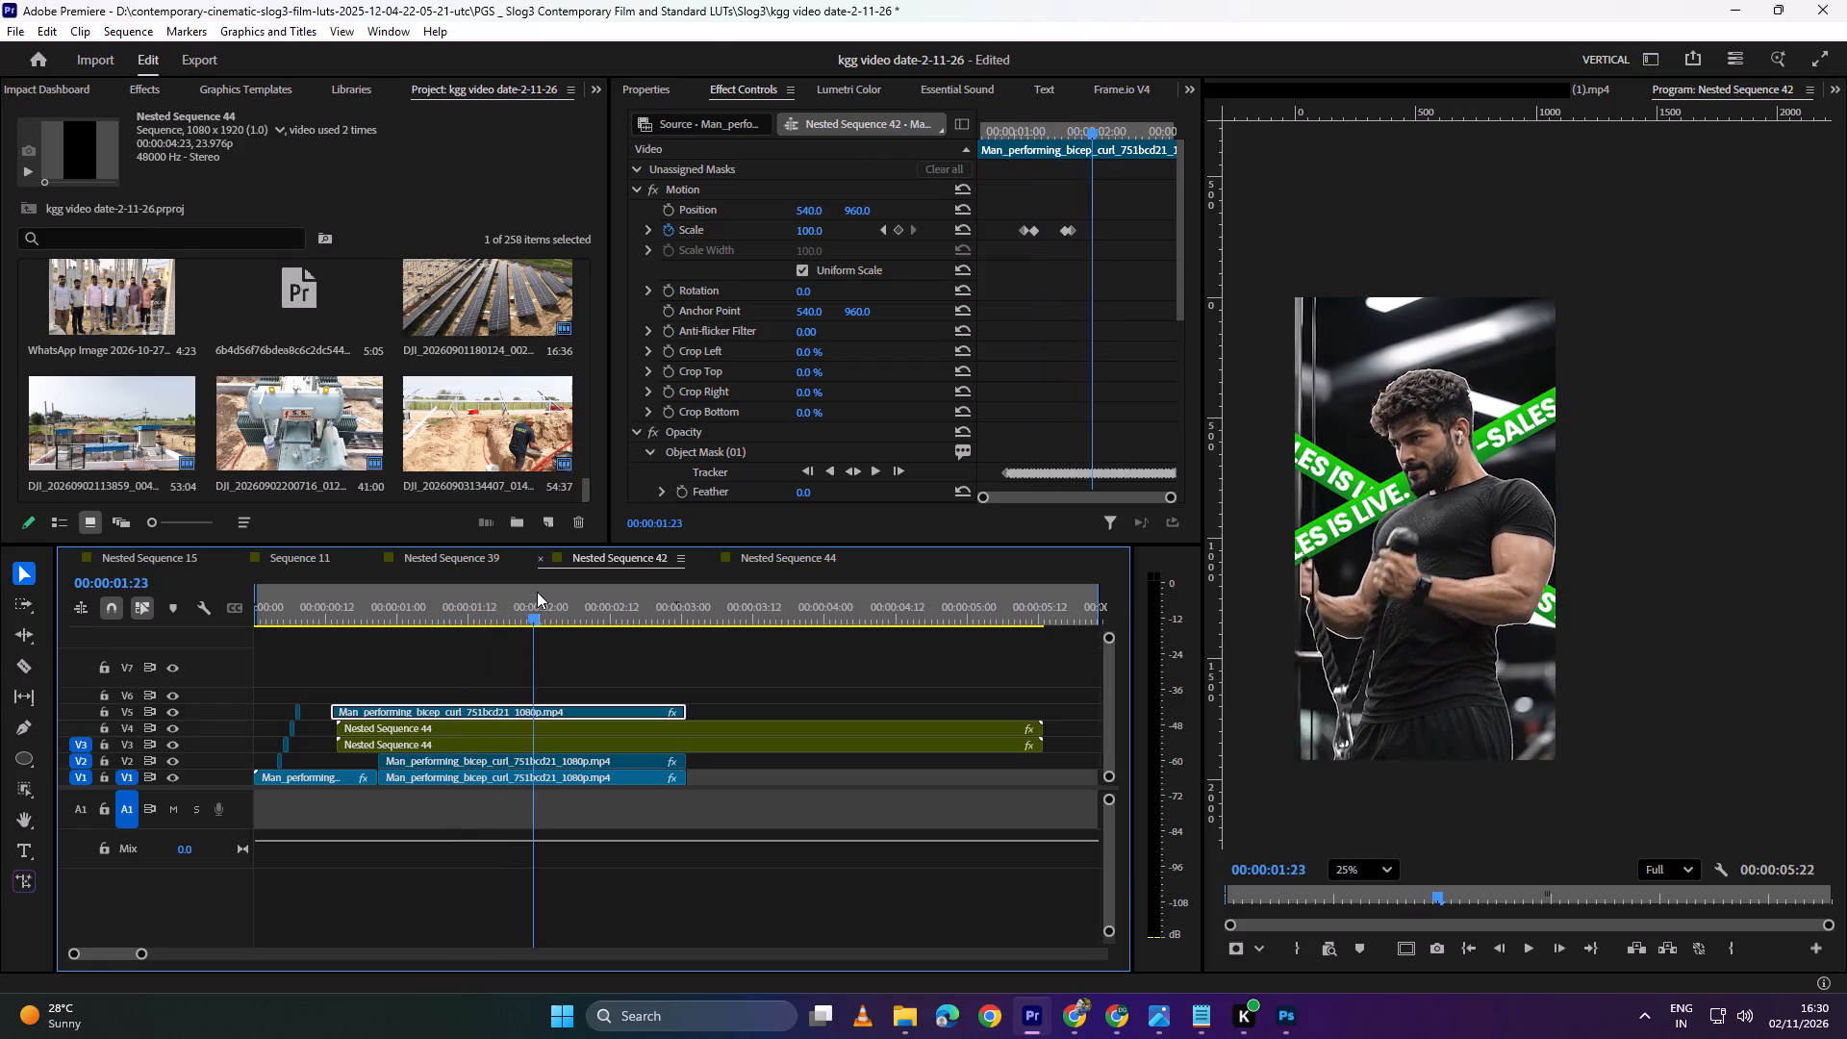
pyautogui.moveTo(537, 592); pyautogui.dragTo(553, 592)
pyautogui.click(532, 711)
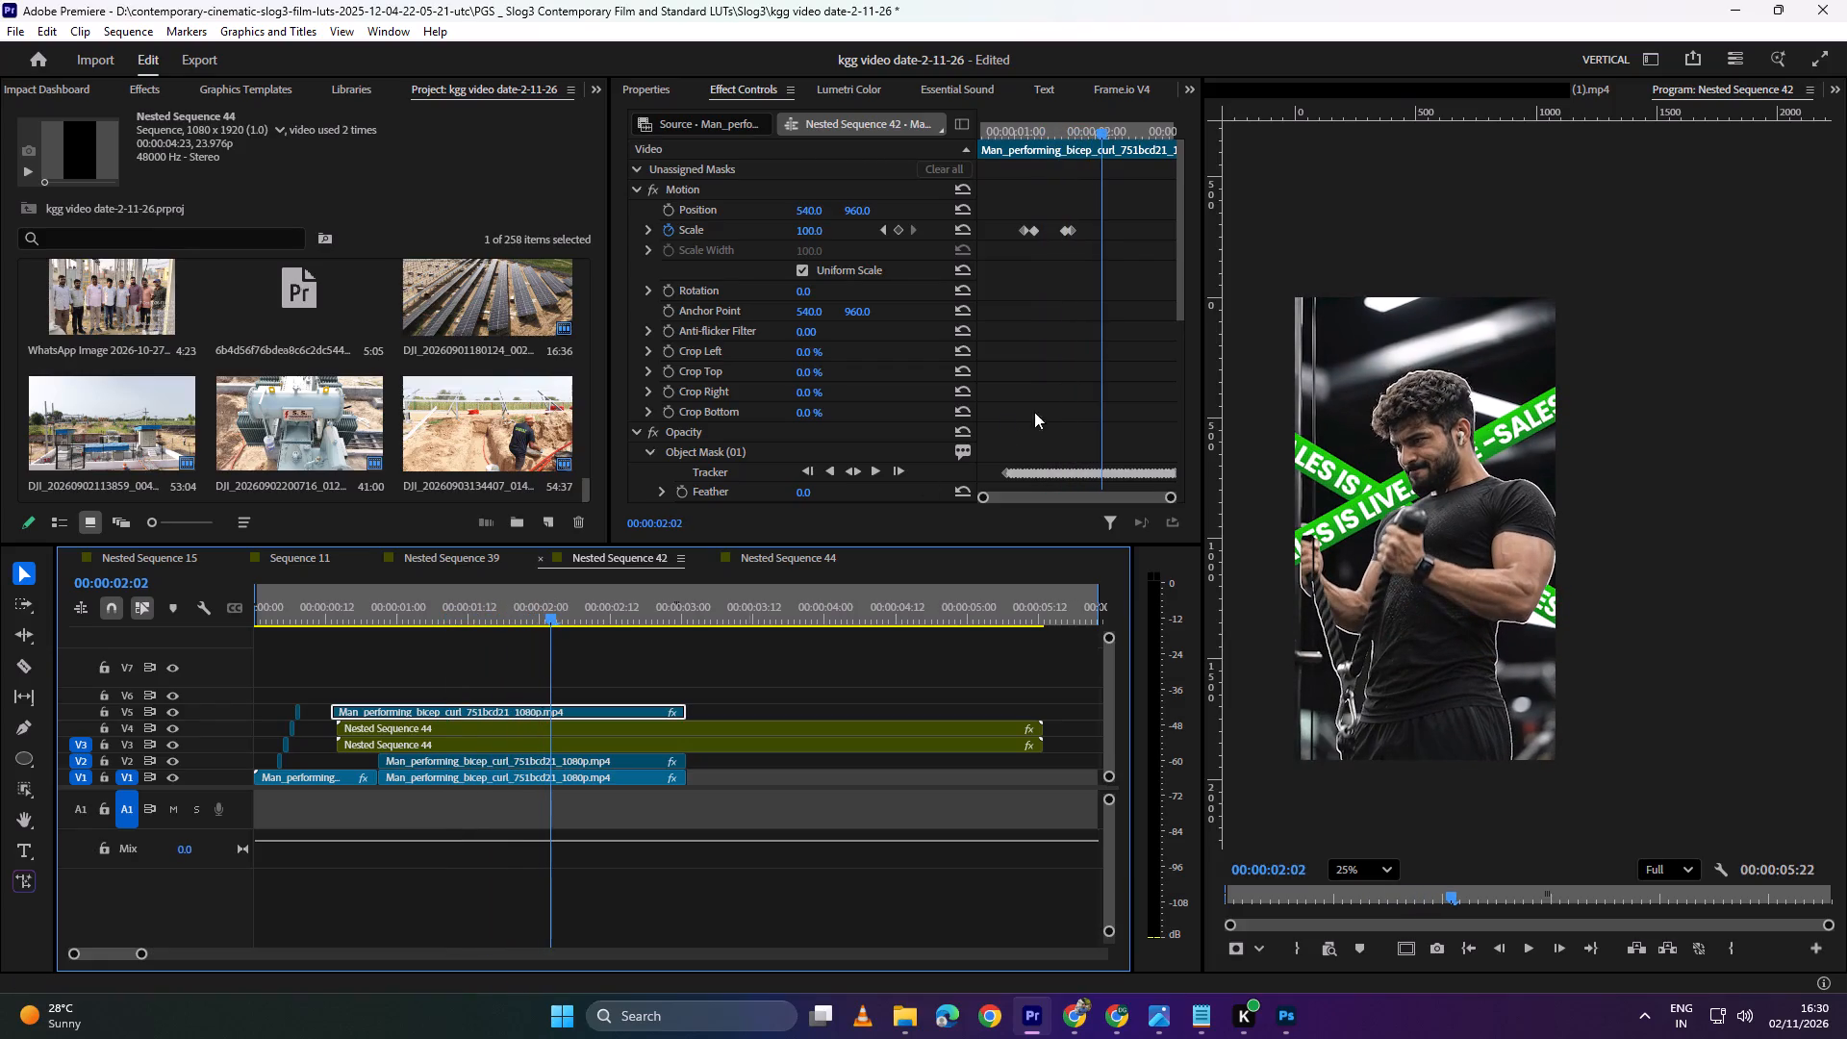
pyautogui.click(745, 451)
pyautogui.moveTo(1321, 513); pyautogui.dragTo(1329, 529)
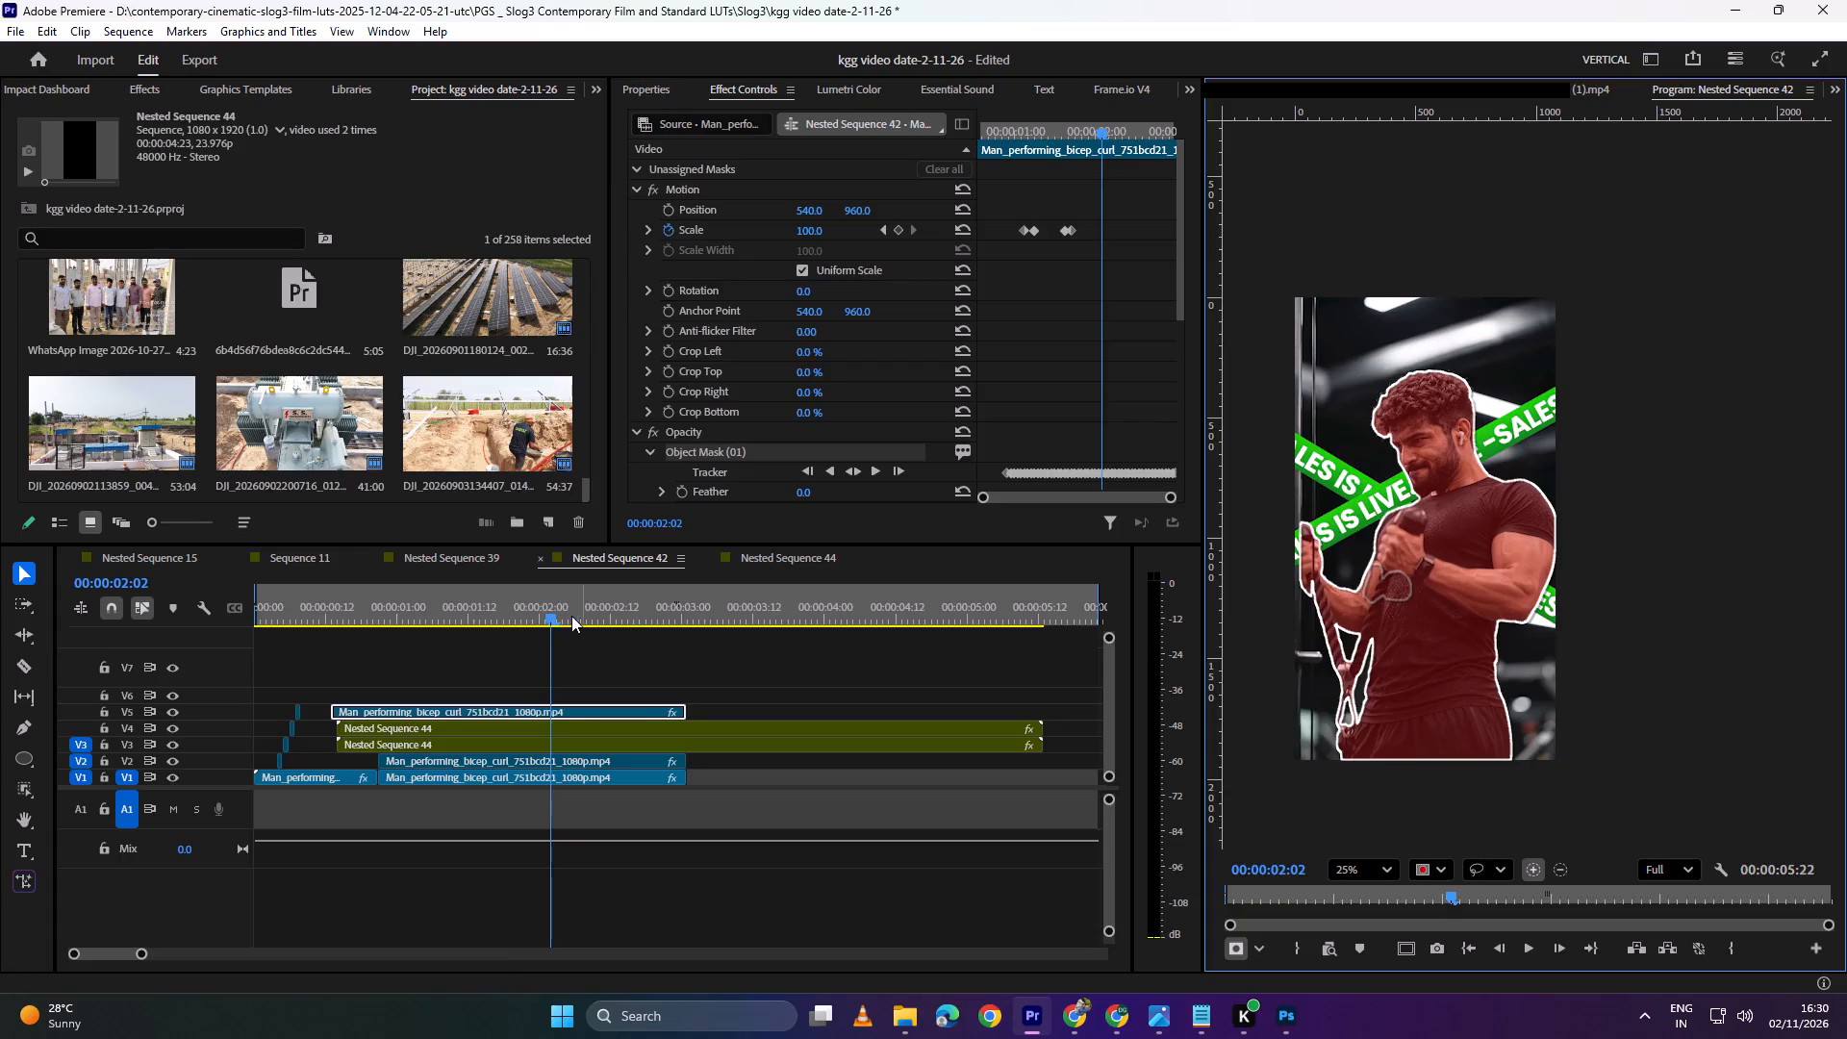
# Play the masked clip from 00:00:01:22, and refine Object Mask (01) around the cable hand and forearm at 00:00:02:04.
pyautogui.moveTo(551, 614); pyautogui.dragTo(528, 613)
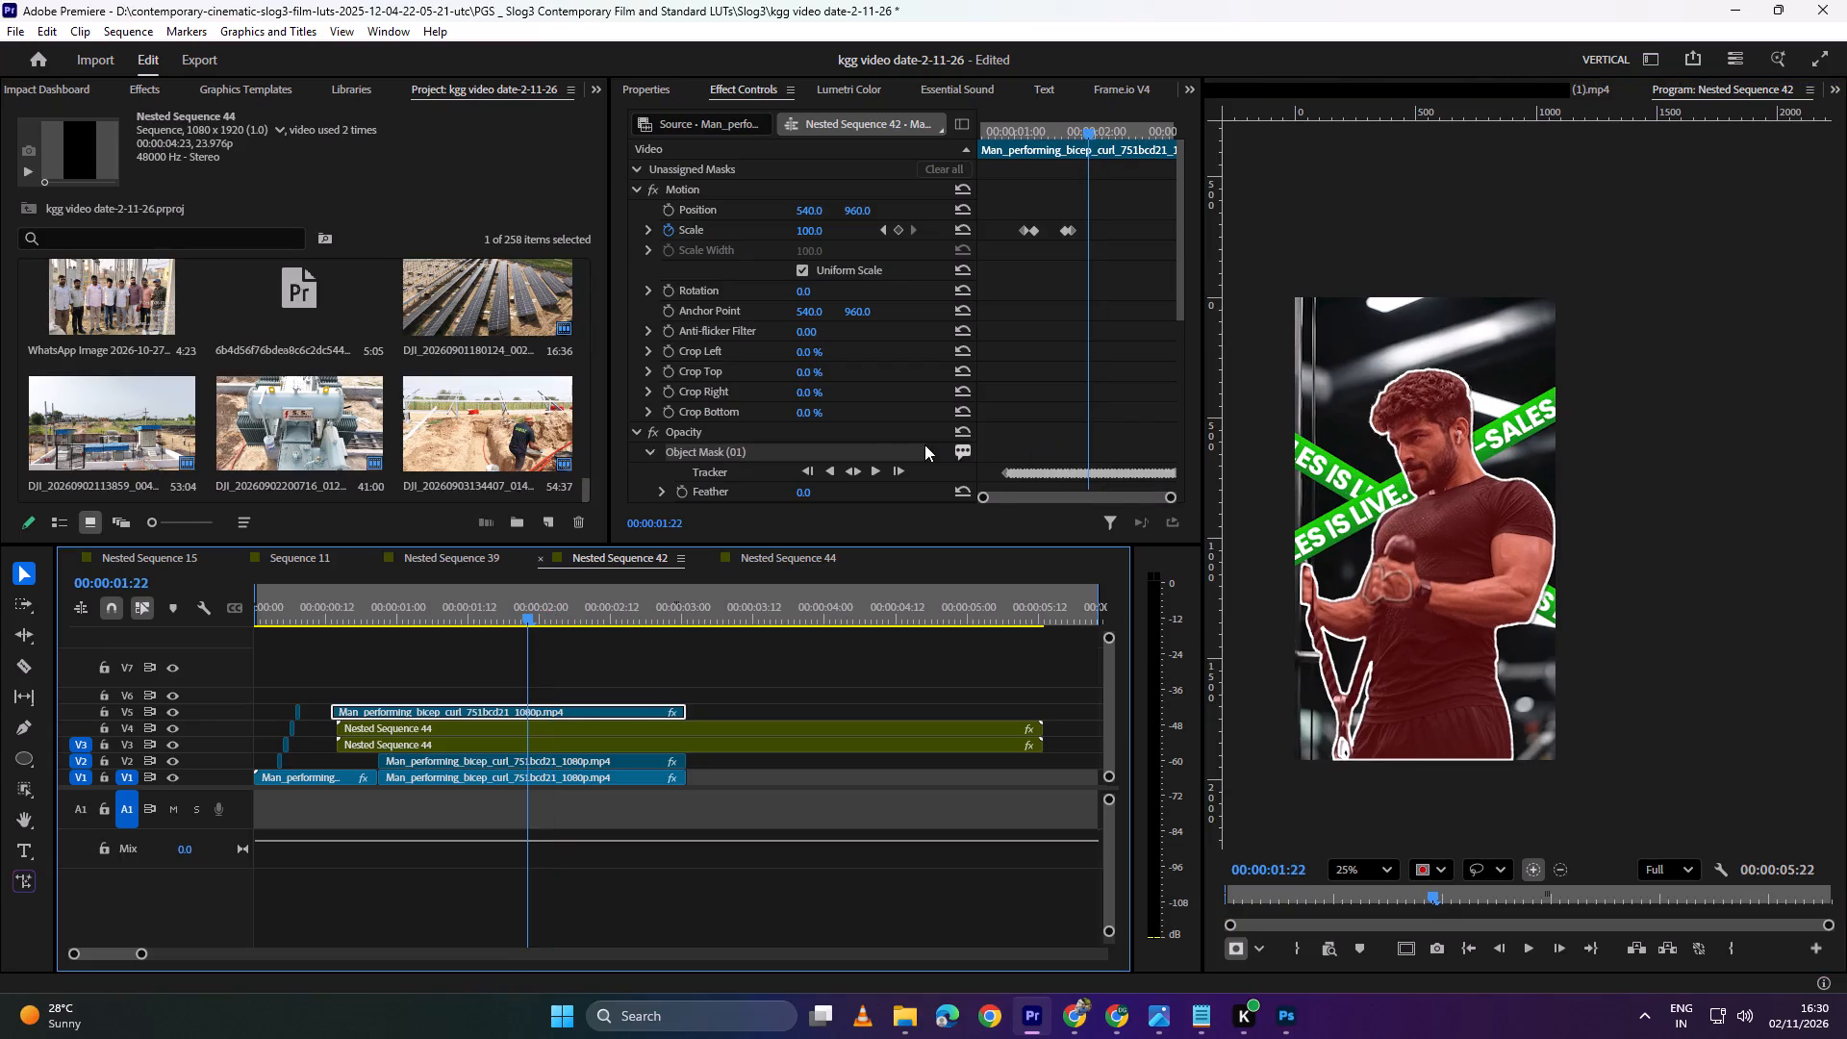
pyautogui.press('space')
pyautogui.press('space')
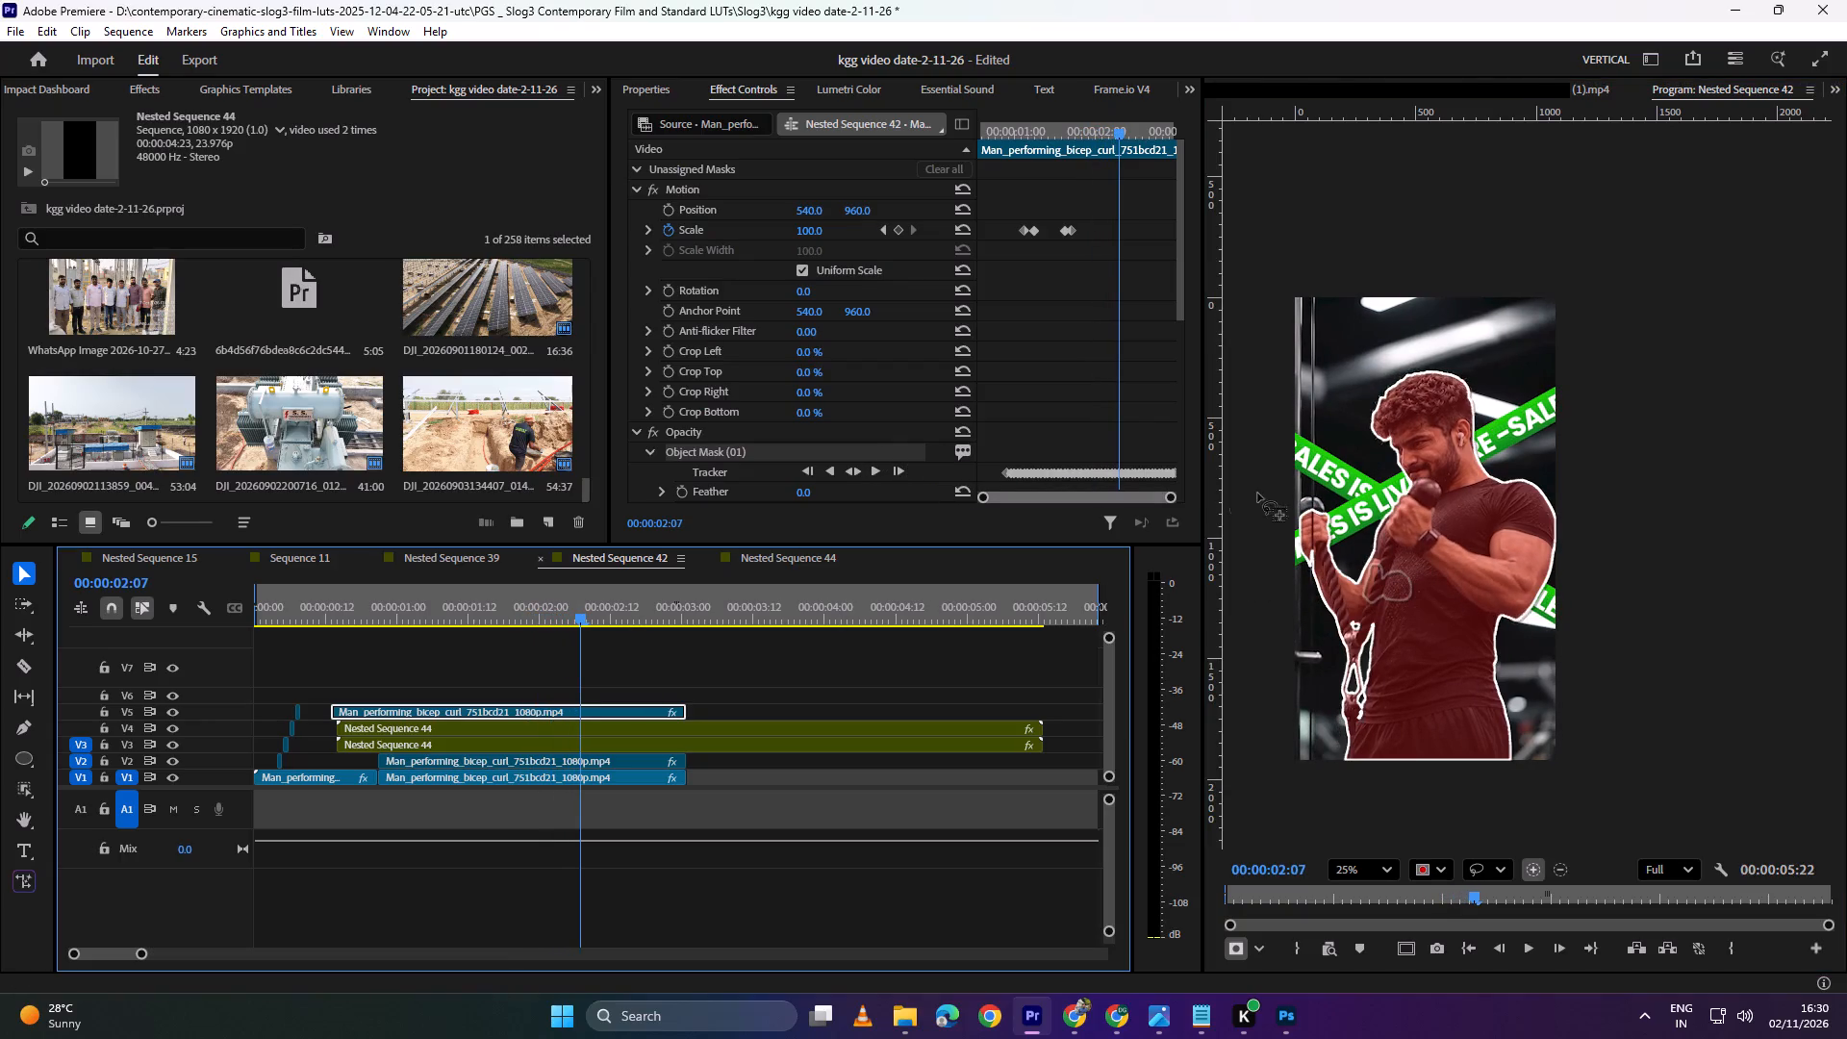
pyautogui.click(1348, 490)
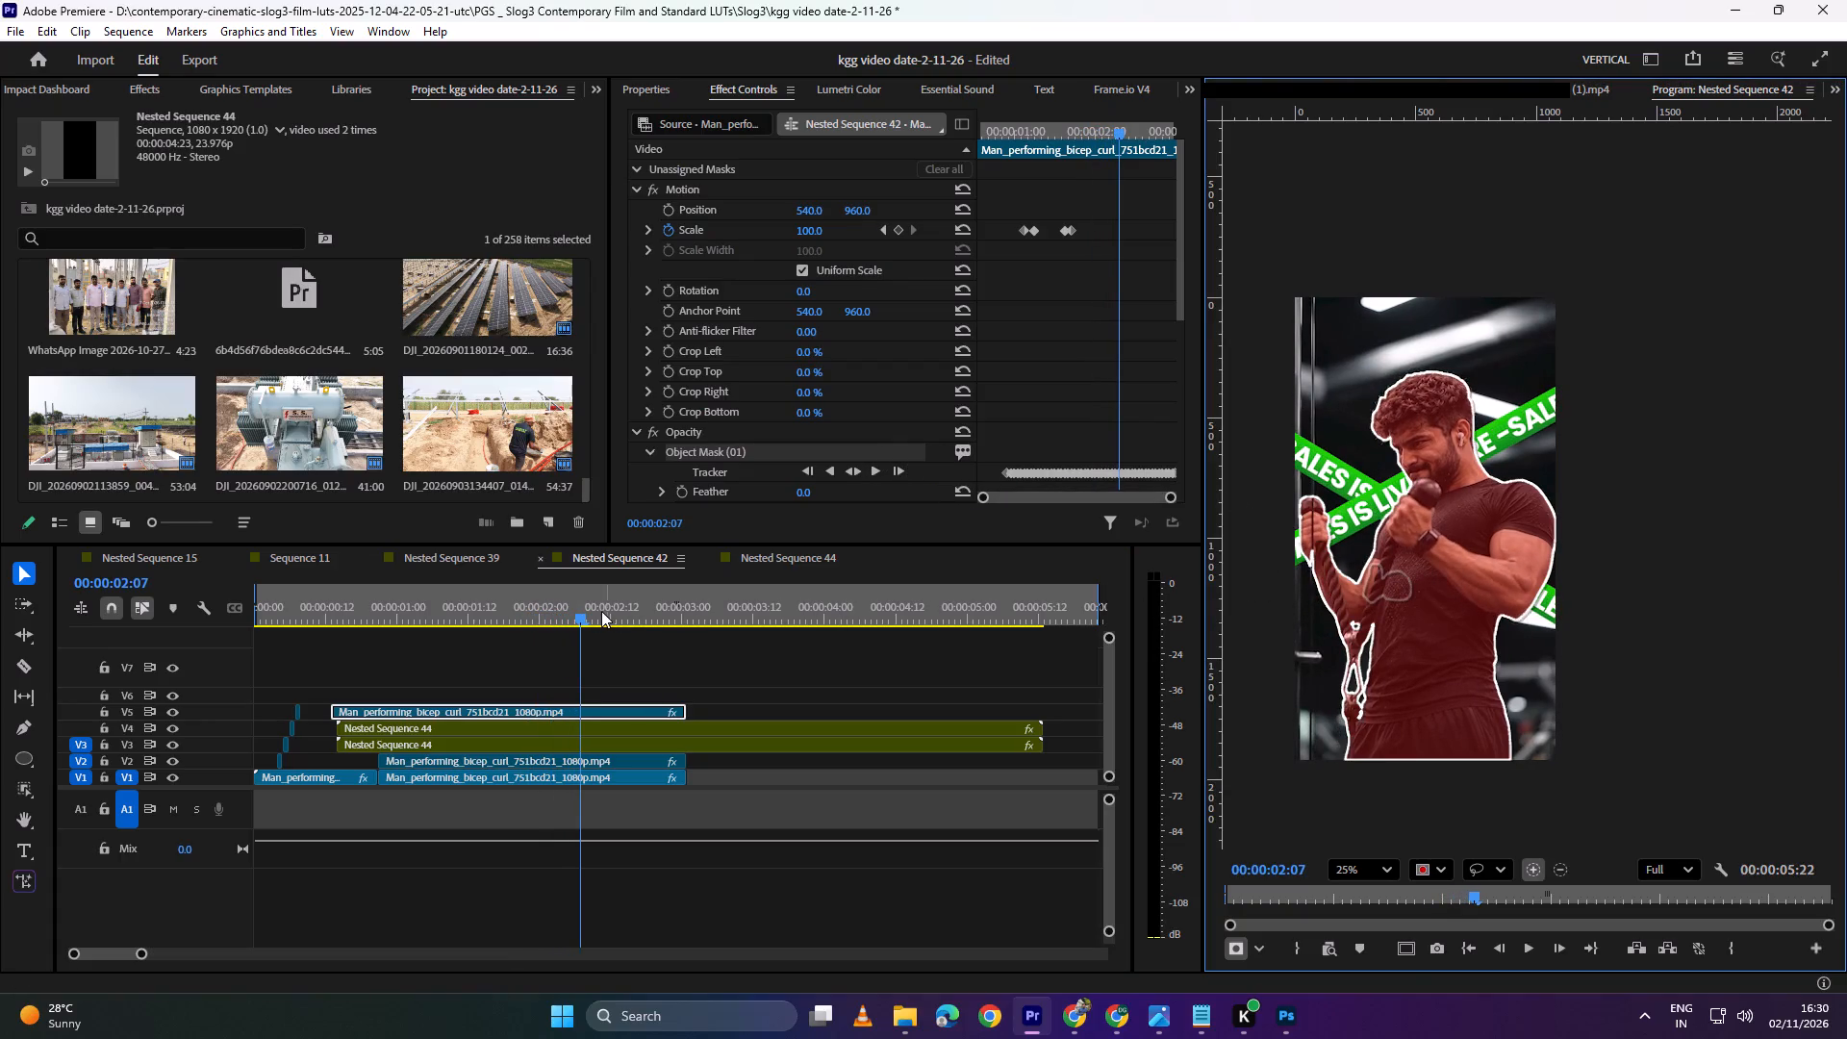
pyautogui.moveTo(585, 611); pyautogui.dragTo(566, 620)
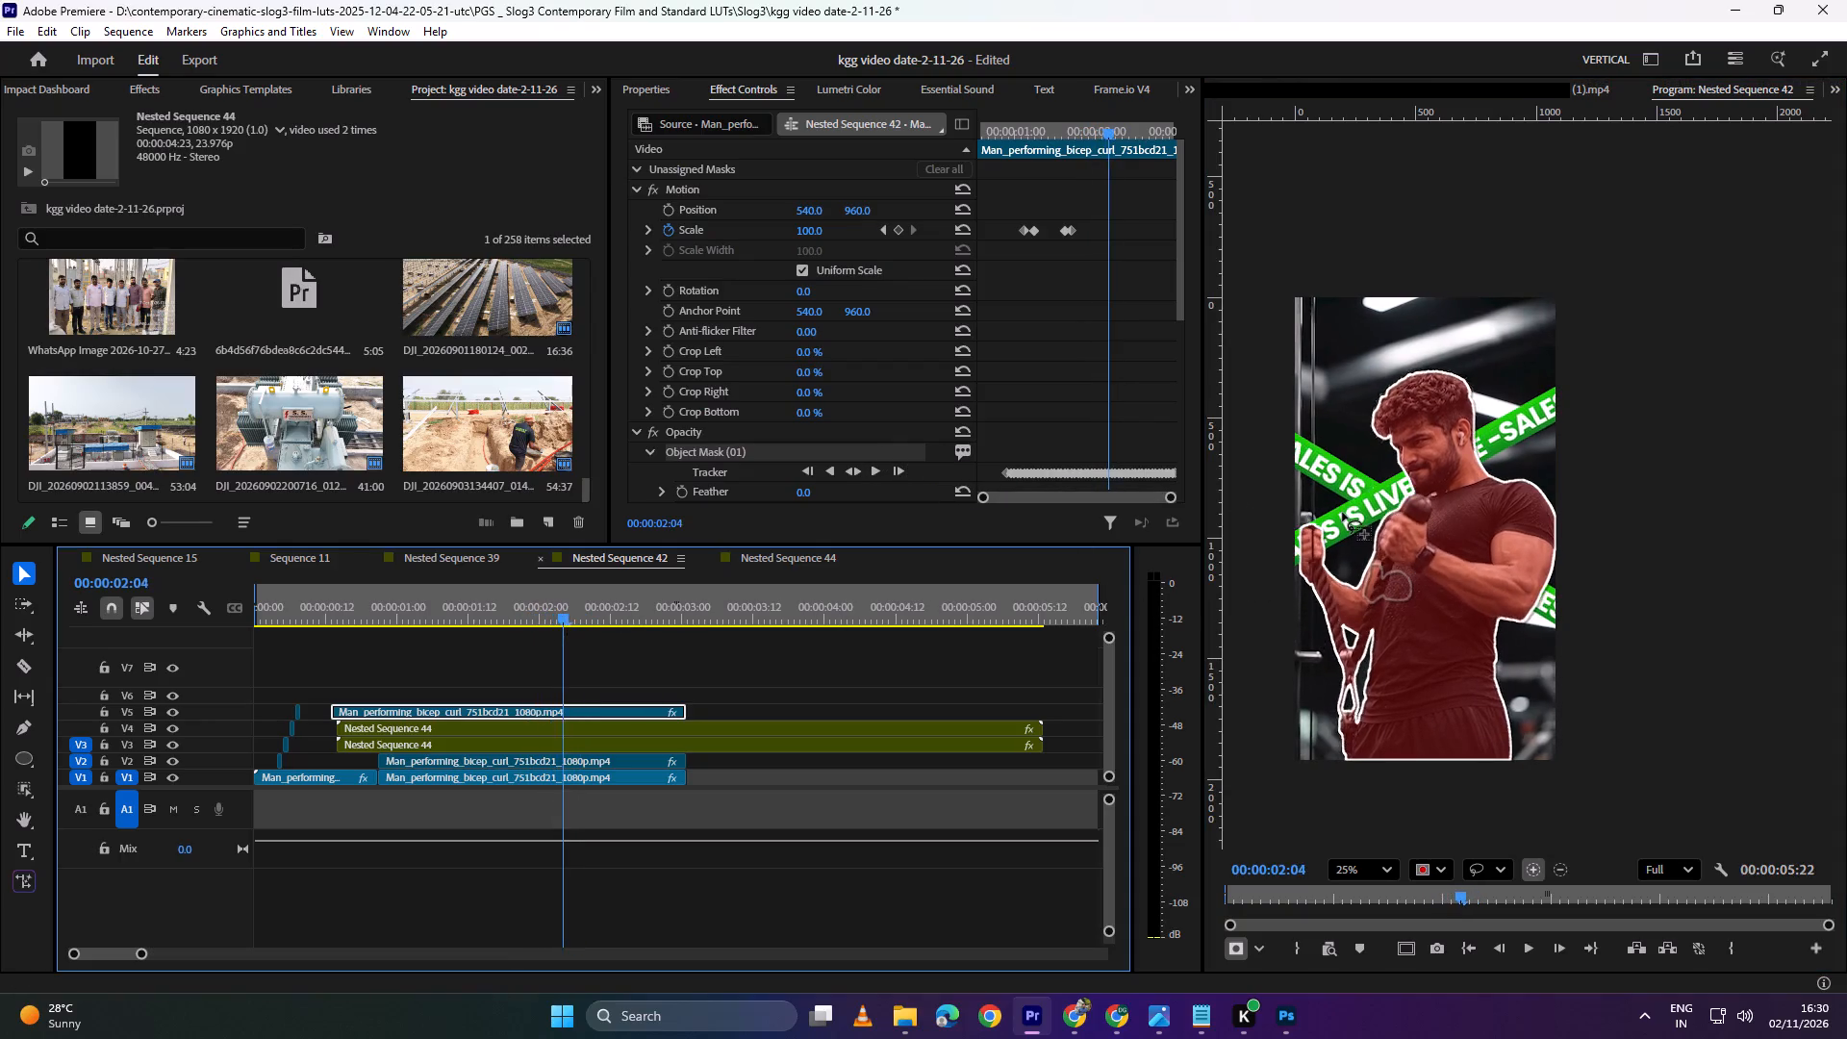
pyautogui.moveTo(1338, 508); pyautogui.dragTo(1353, 513)
pyautogui.click(1324, 498)
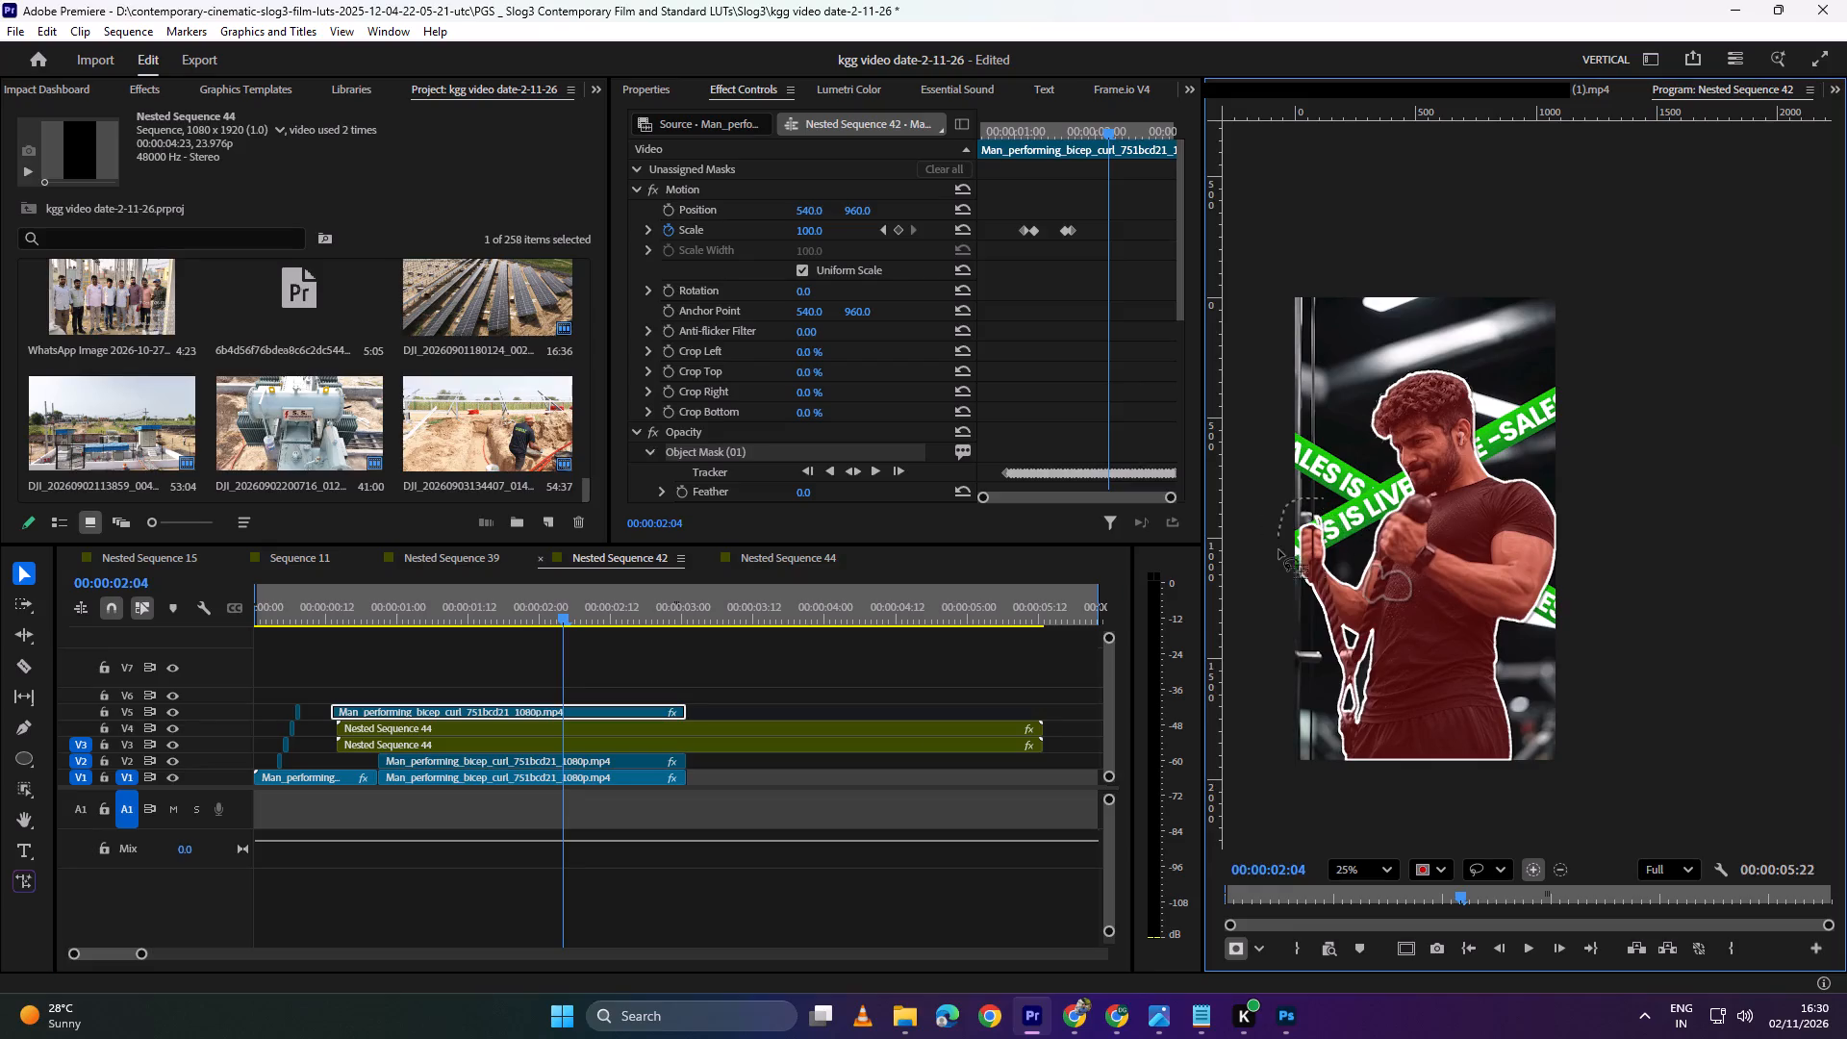
# Track Object Mask (01) forward from 00:00:02:04 to the clip's end and play back the tracked section.
pyautogui.click(871, 469)
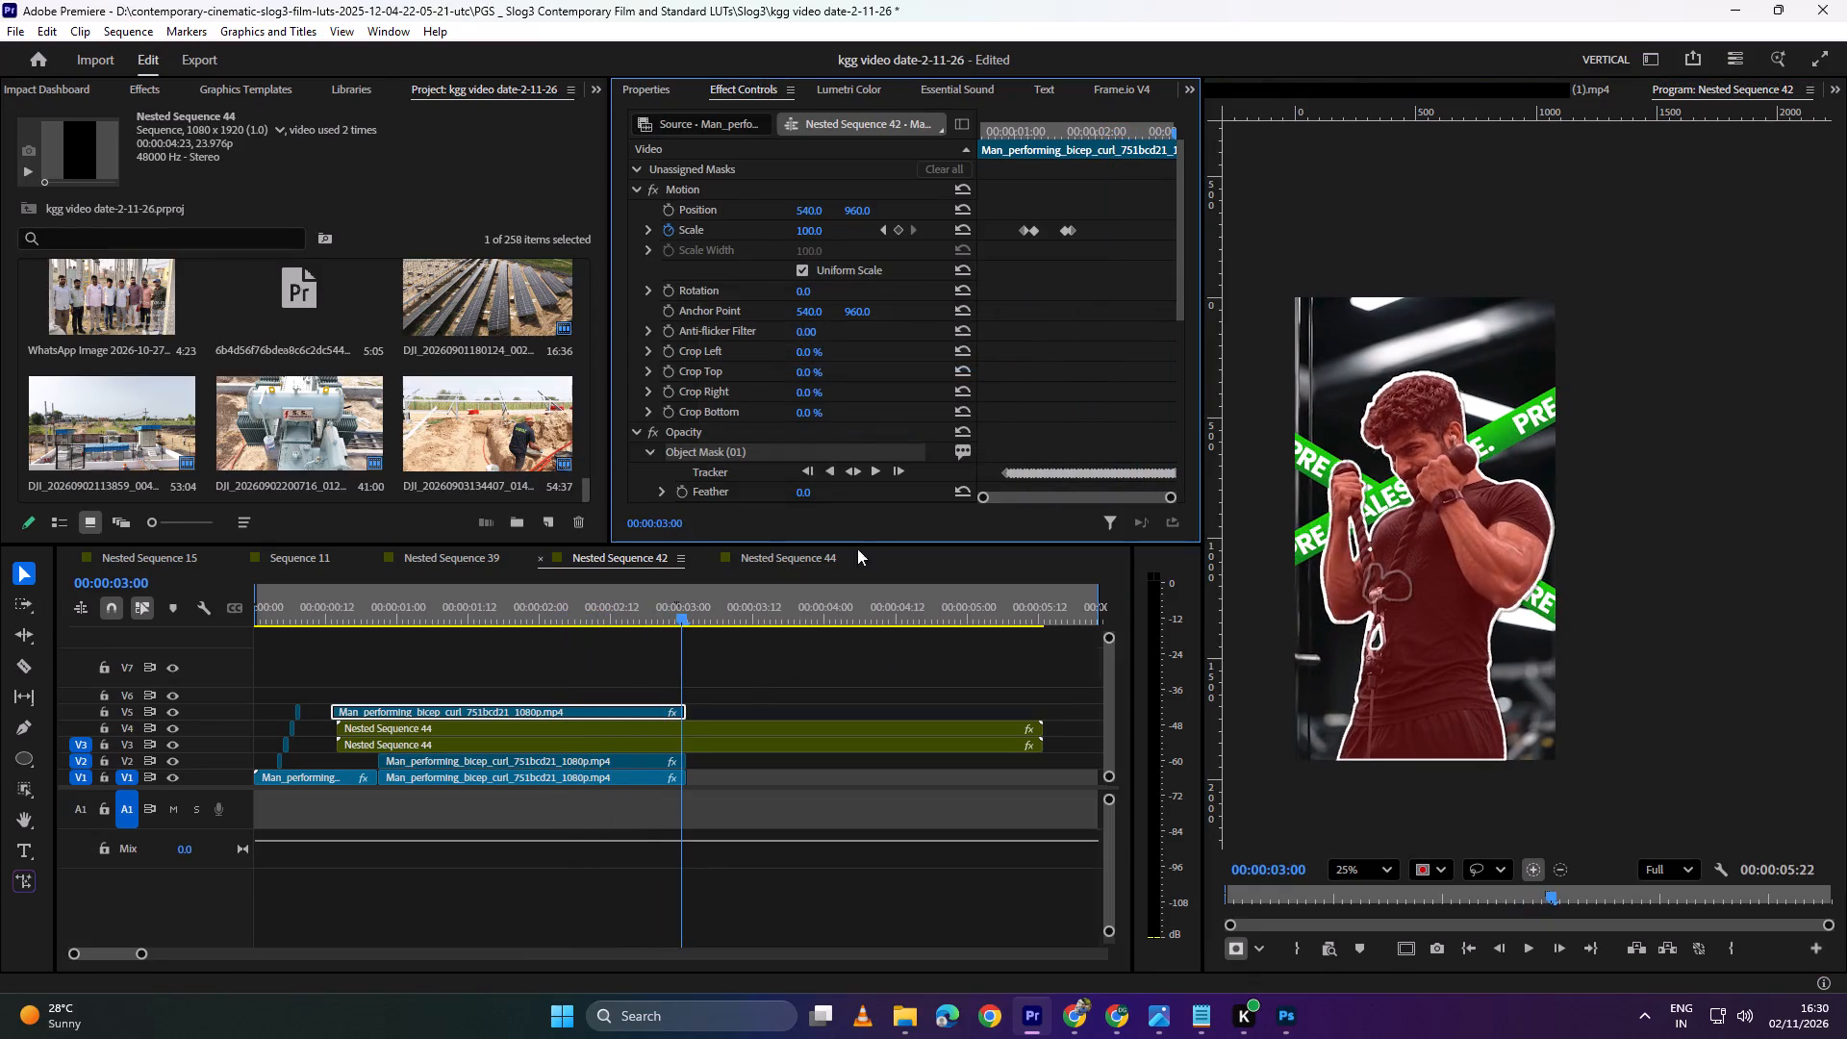
pyautogui.moveTo(689, 614); pyautogui.dragTo(529, 630)
pyautogui.press('space')
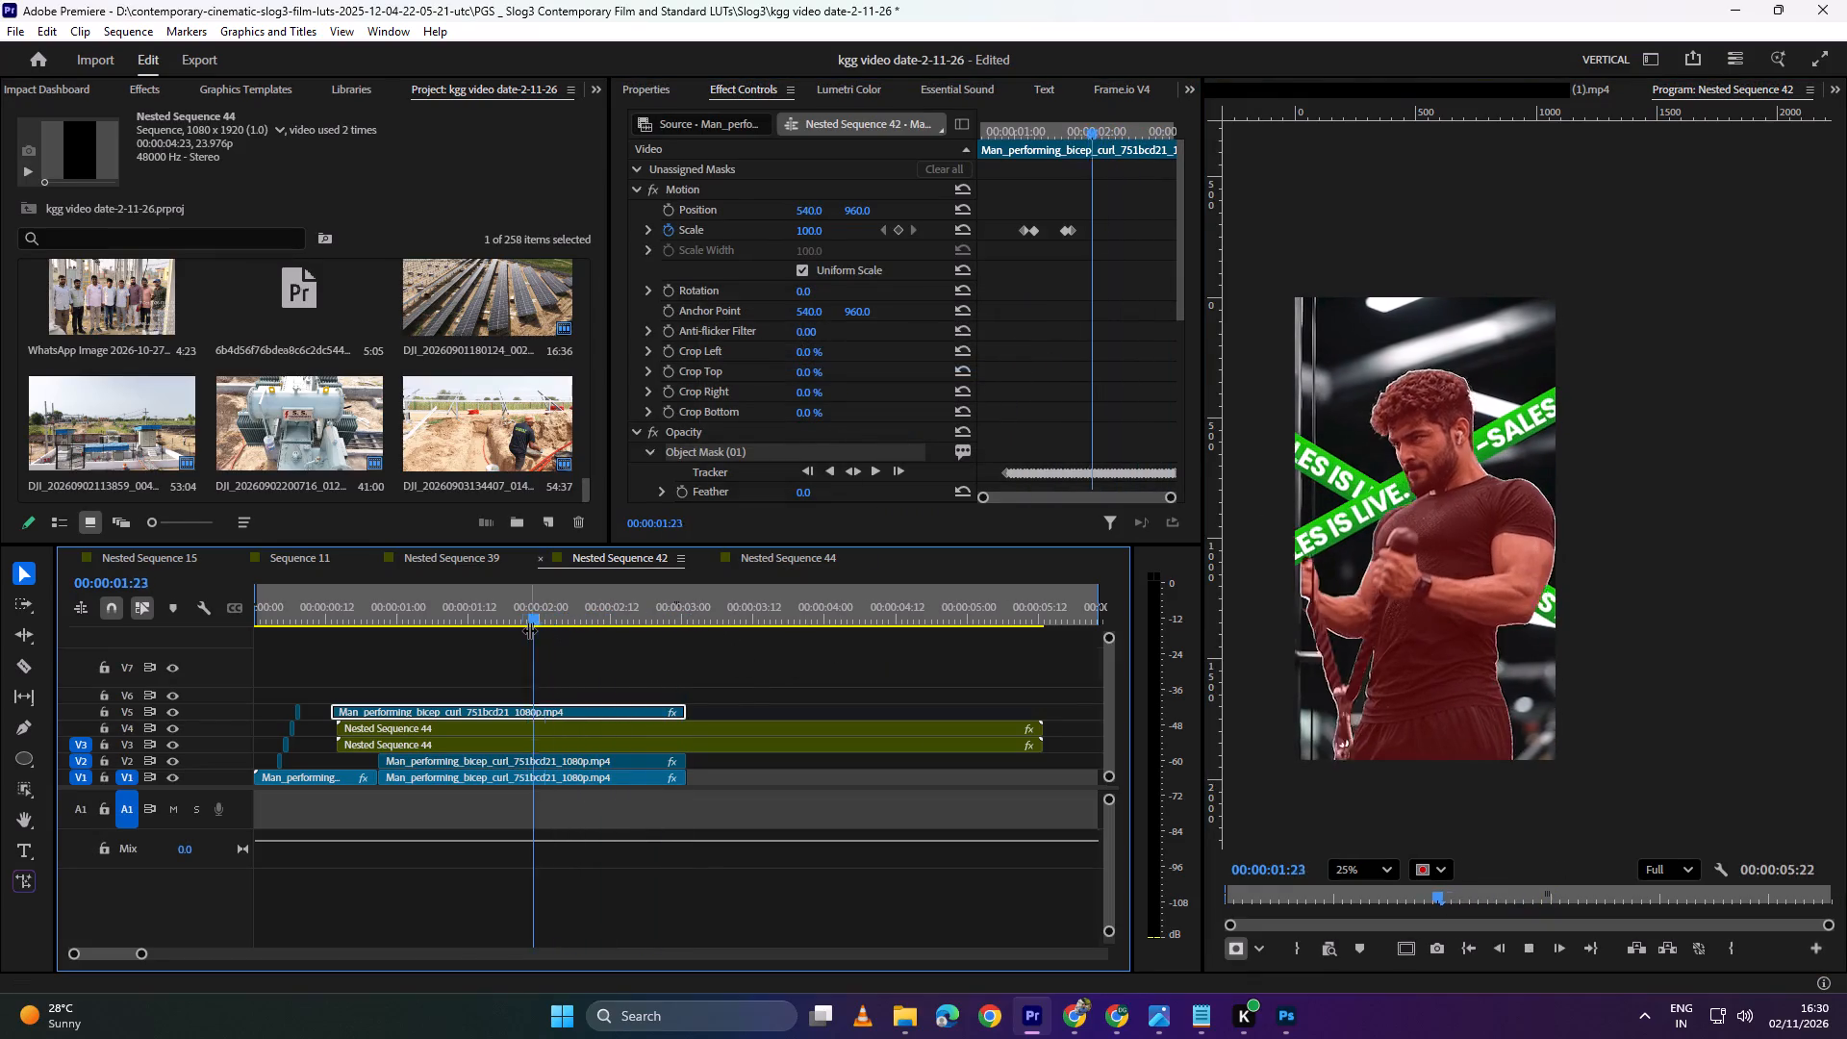
pyautogui.press('space')
# Refine Object Mask (01) around the man's cable hand at 00:00:02:03 and track it forward to the clip's end.
pyautogui.moveTo(570, 609); pyautogui.dragTo(556, 614)
pyautogui.moveTo(1322, 506); pyautogui.dragTo(1341, 524)
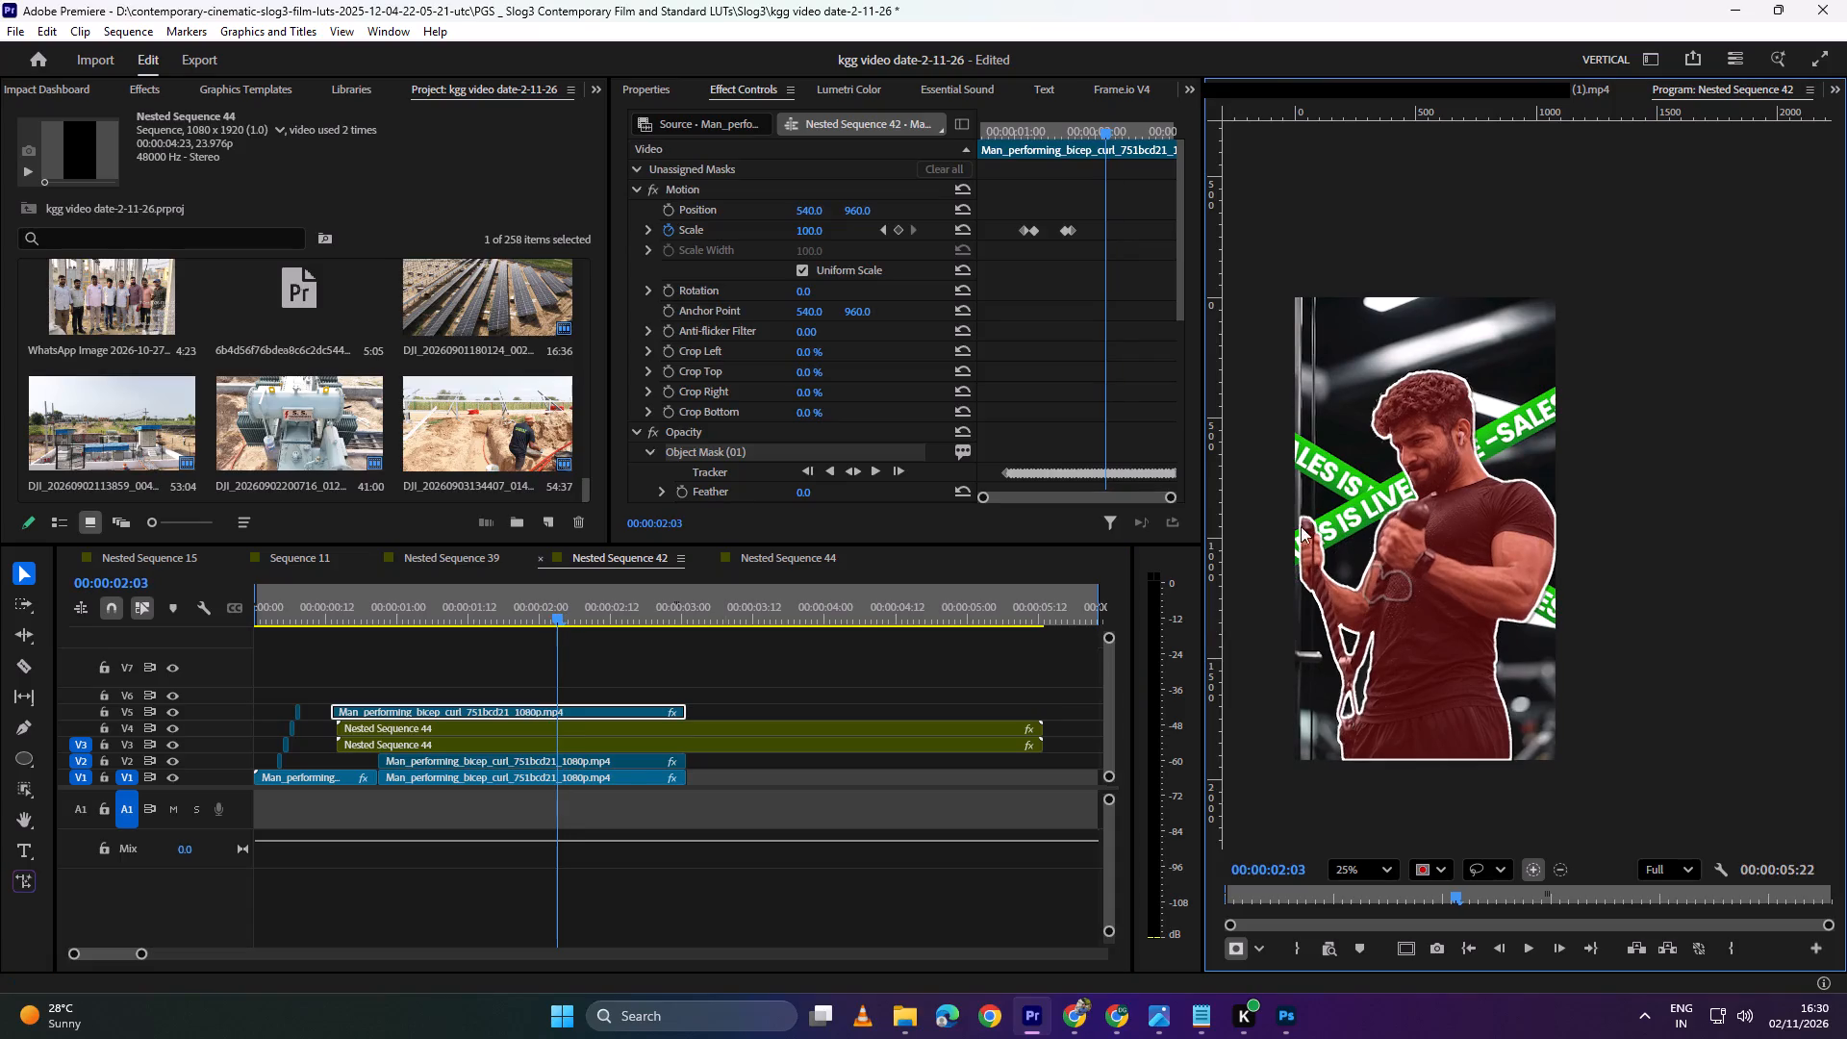
pyautogui.click(881, 475)
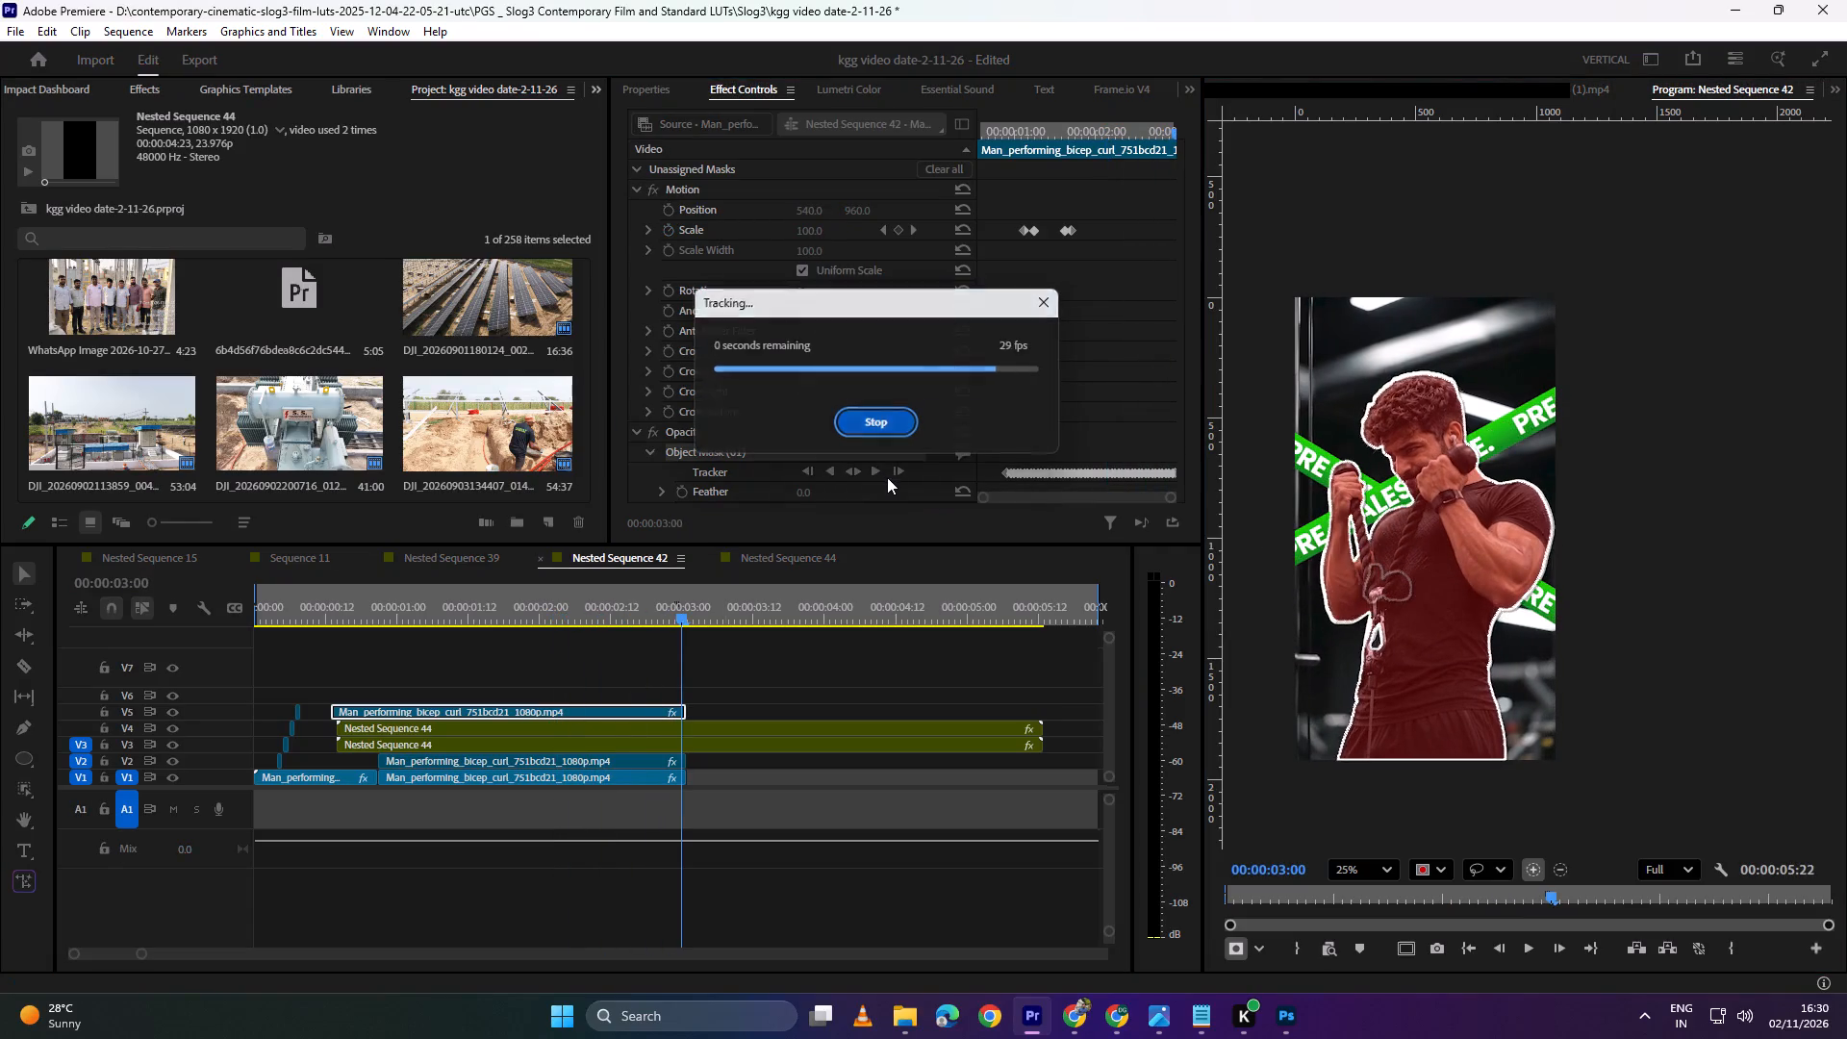
# Play back the retracked mask section, and with the clip deselected replay the ticker shot to examine the man's cut-out edges.
pyautogui.moveTo(663, 604); pyautogui.dragTo(495, 626)
pyautogui.press('space')
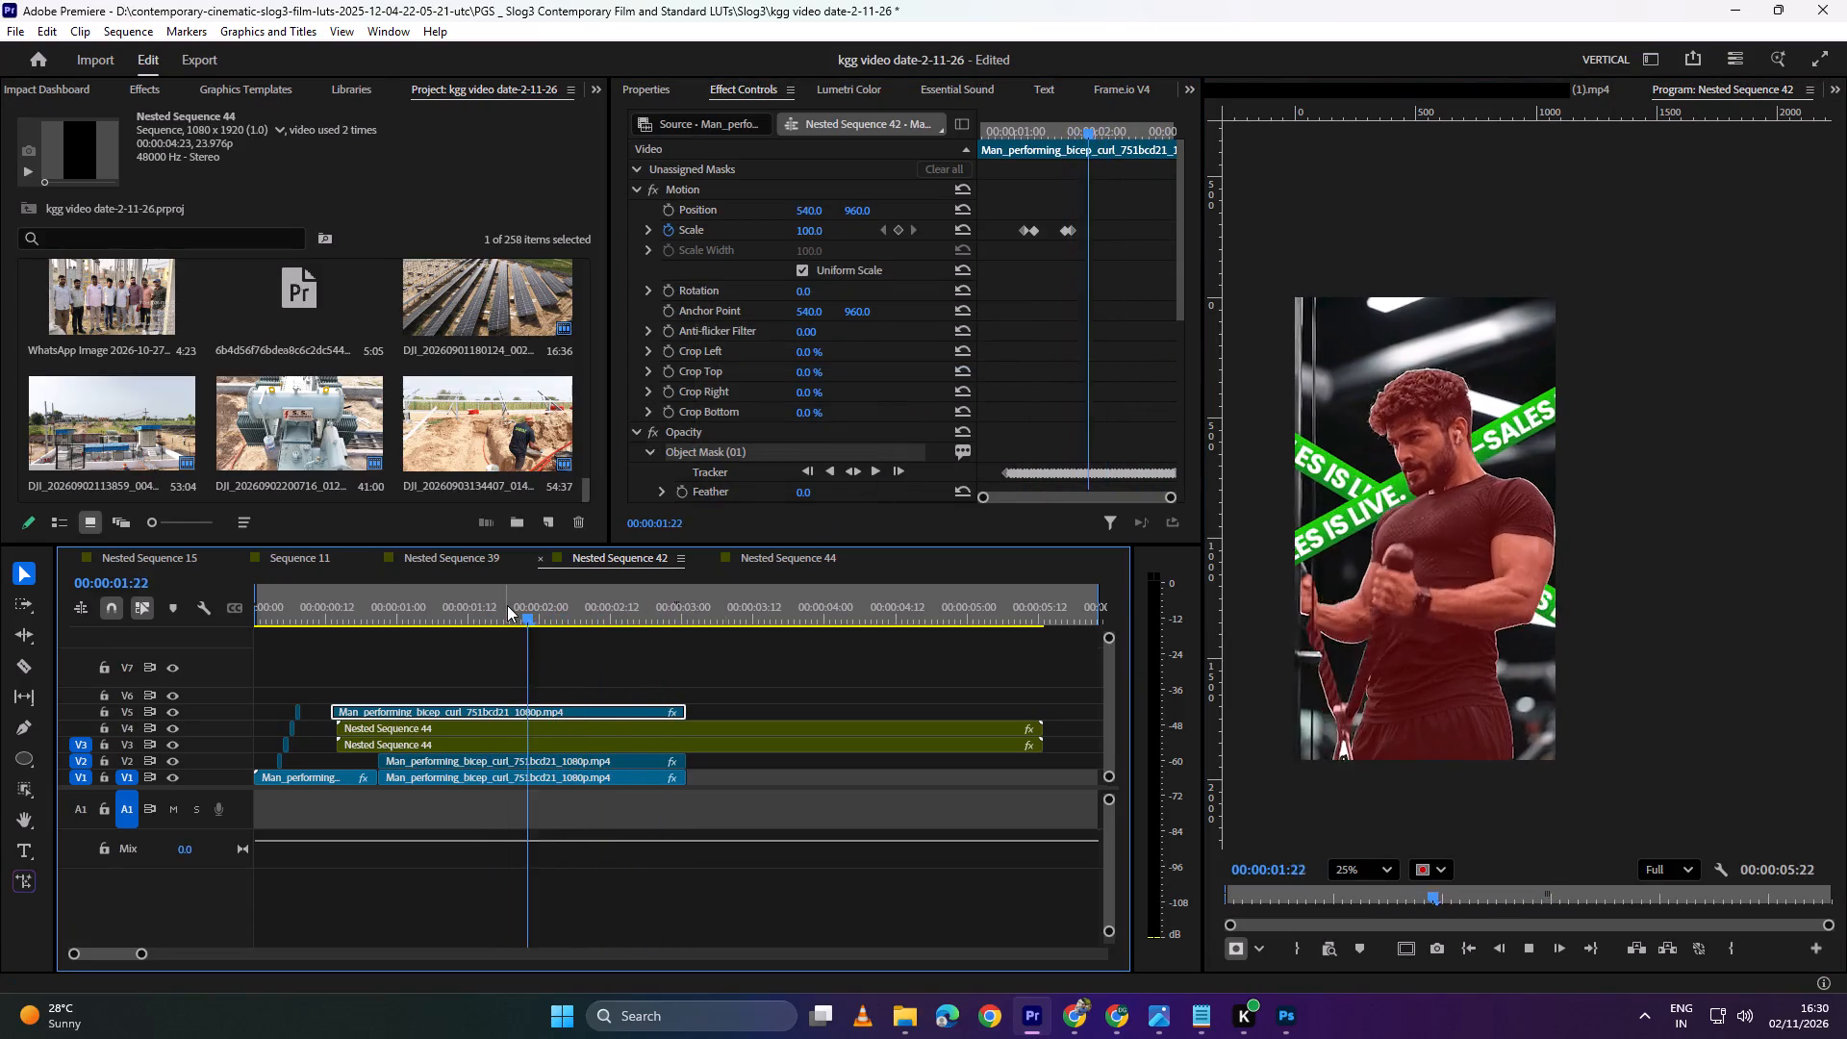
pyautogui.press('space')
pyautogui.moveTo(566, 612); pyautogui.dragTo(508, 609)
pyautogui.press('space')
pyautogui.press('space')
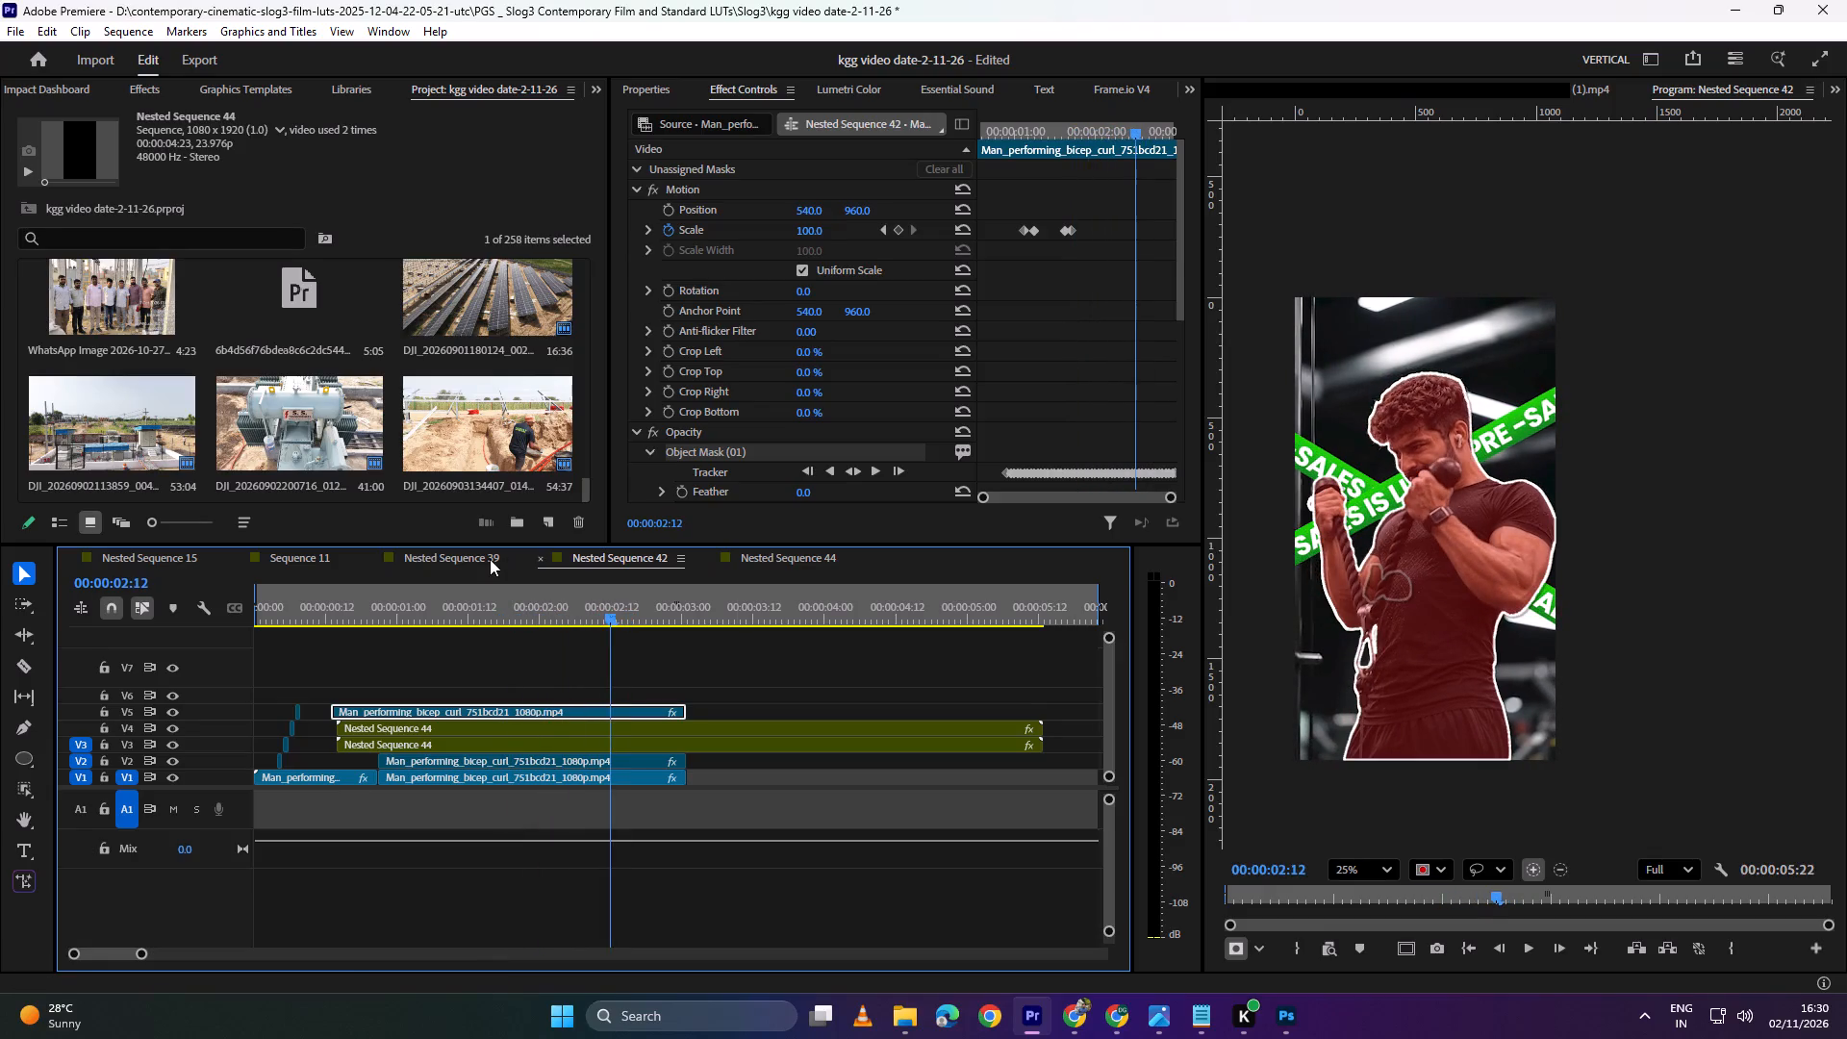
pyautogui.click(754, 652)
pyautogui.moveTo(627, 613); pyautogui.dragTo(417, 639)
pyautogui.press('space')
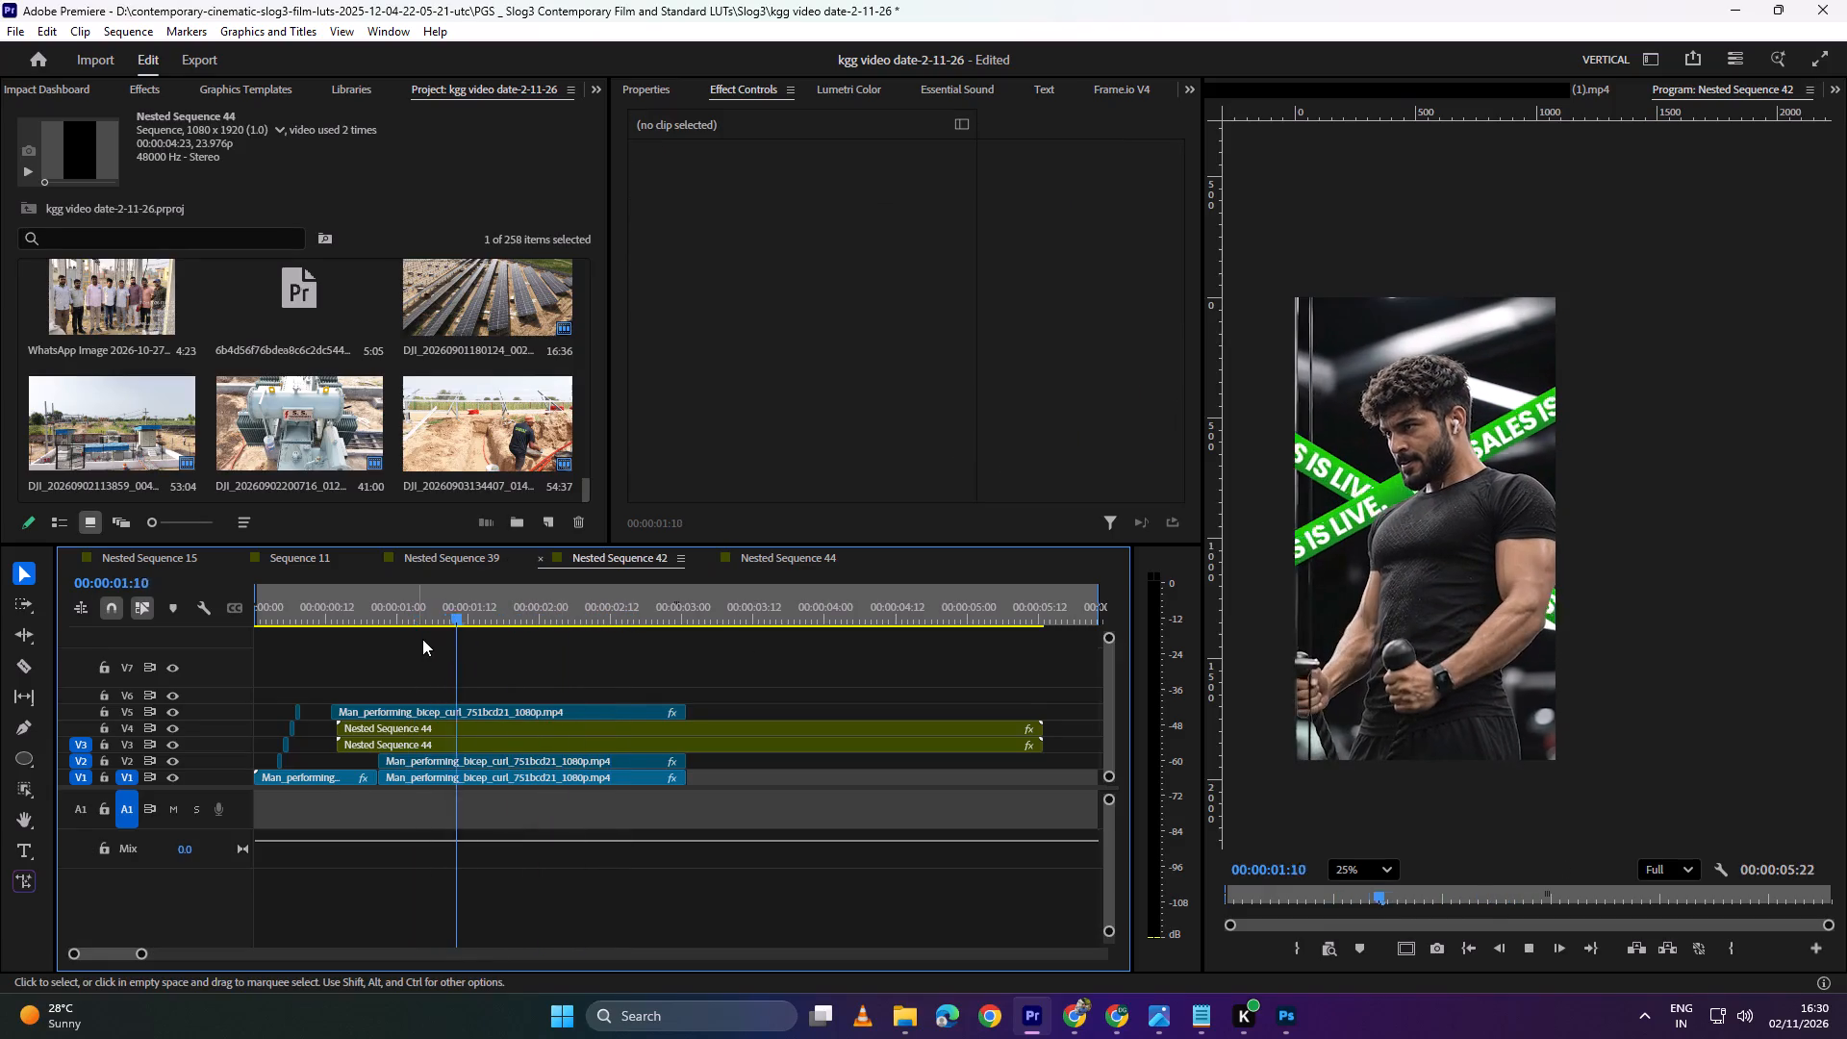
pyautogui.press('space')
pyautogui.moveTo(594, 602); pyautogui.dragTo(291, 657)
pyautogui.moveTo(347, 618); pyautogui.dragTo(241, 644)
pyautogui.press('space')
pyautogui.press('space')
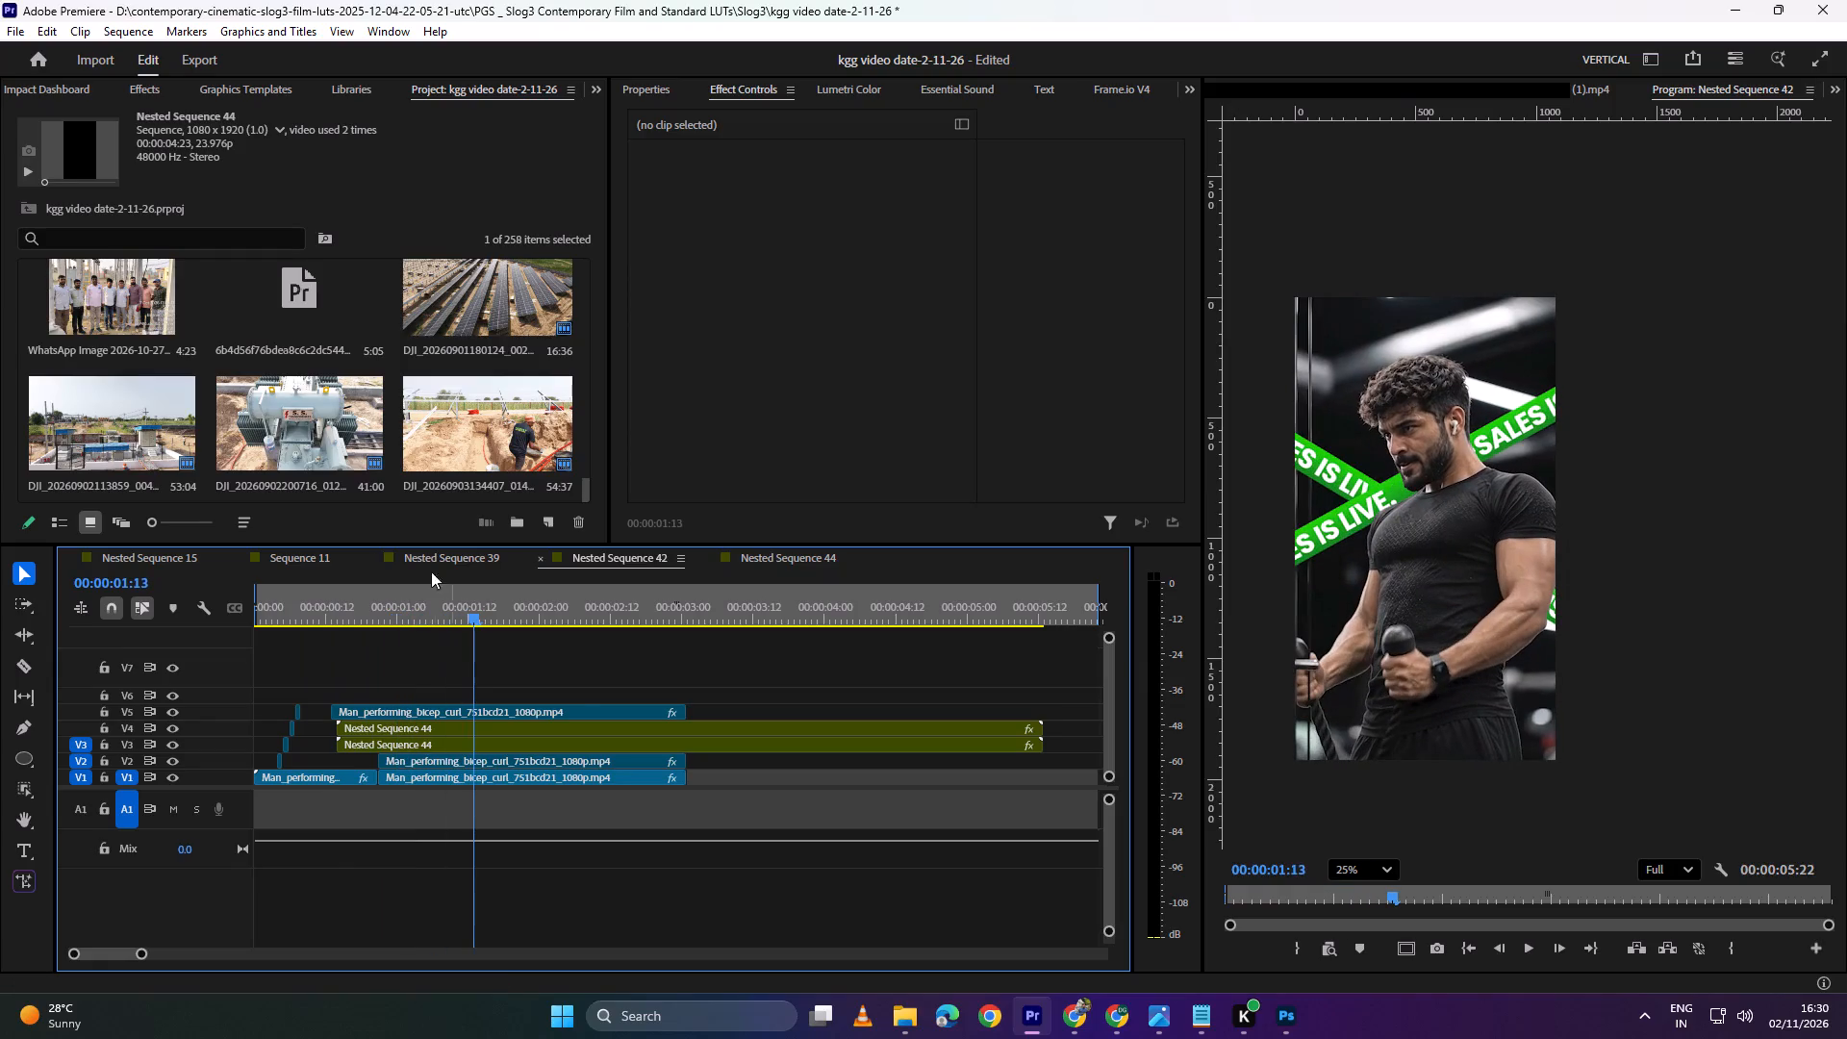
# Check Sequence 11 briefly, and play Nested Sequence 15 to examine the ticker shot within the full edit.
pyautogui.click(310, 563)
pyautogui.moveTo(495, 605); pyautogui.dragTo(453, 611)
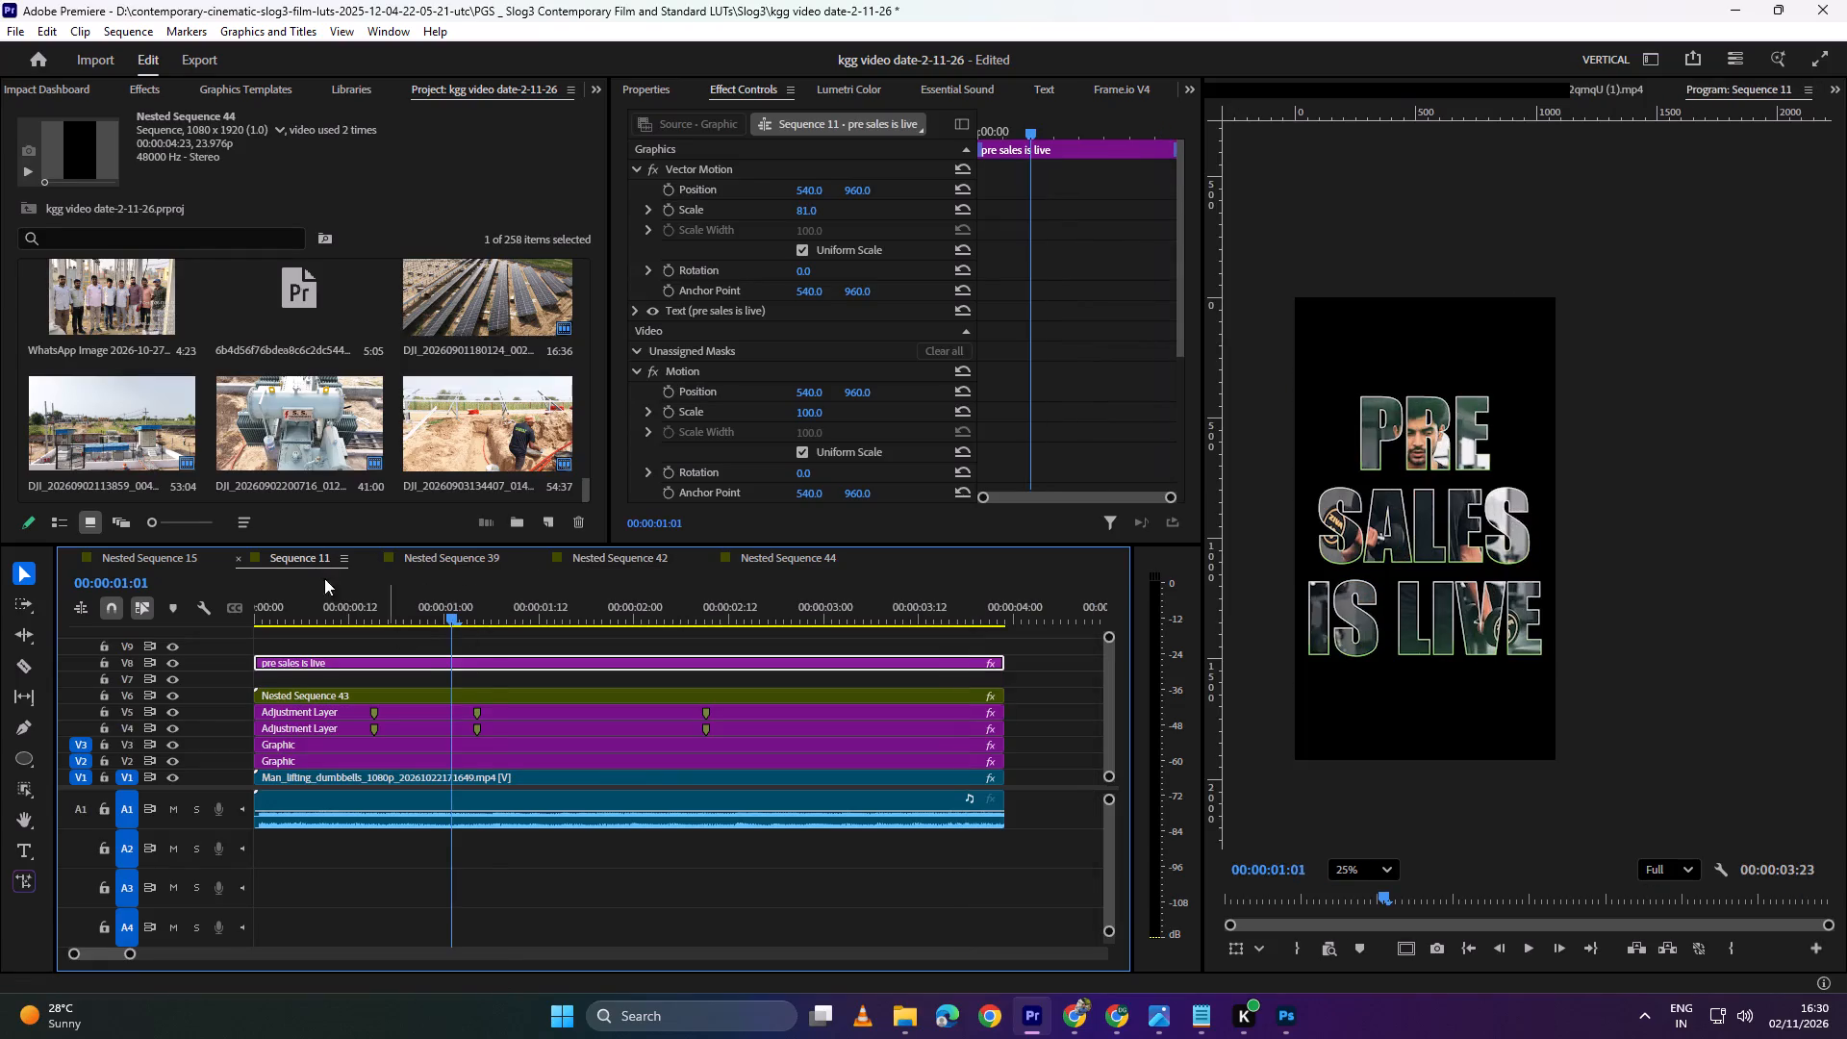
pyautogui.click(166, 563)
pyautogui.moveTo(635, 627); pyautogui.dragTo(518, 628)
pyautogui.moveTo(595, 609); pyautogui.dragTo(386, 634)
pyautogui.press('space')
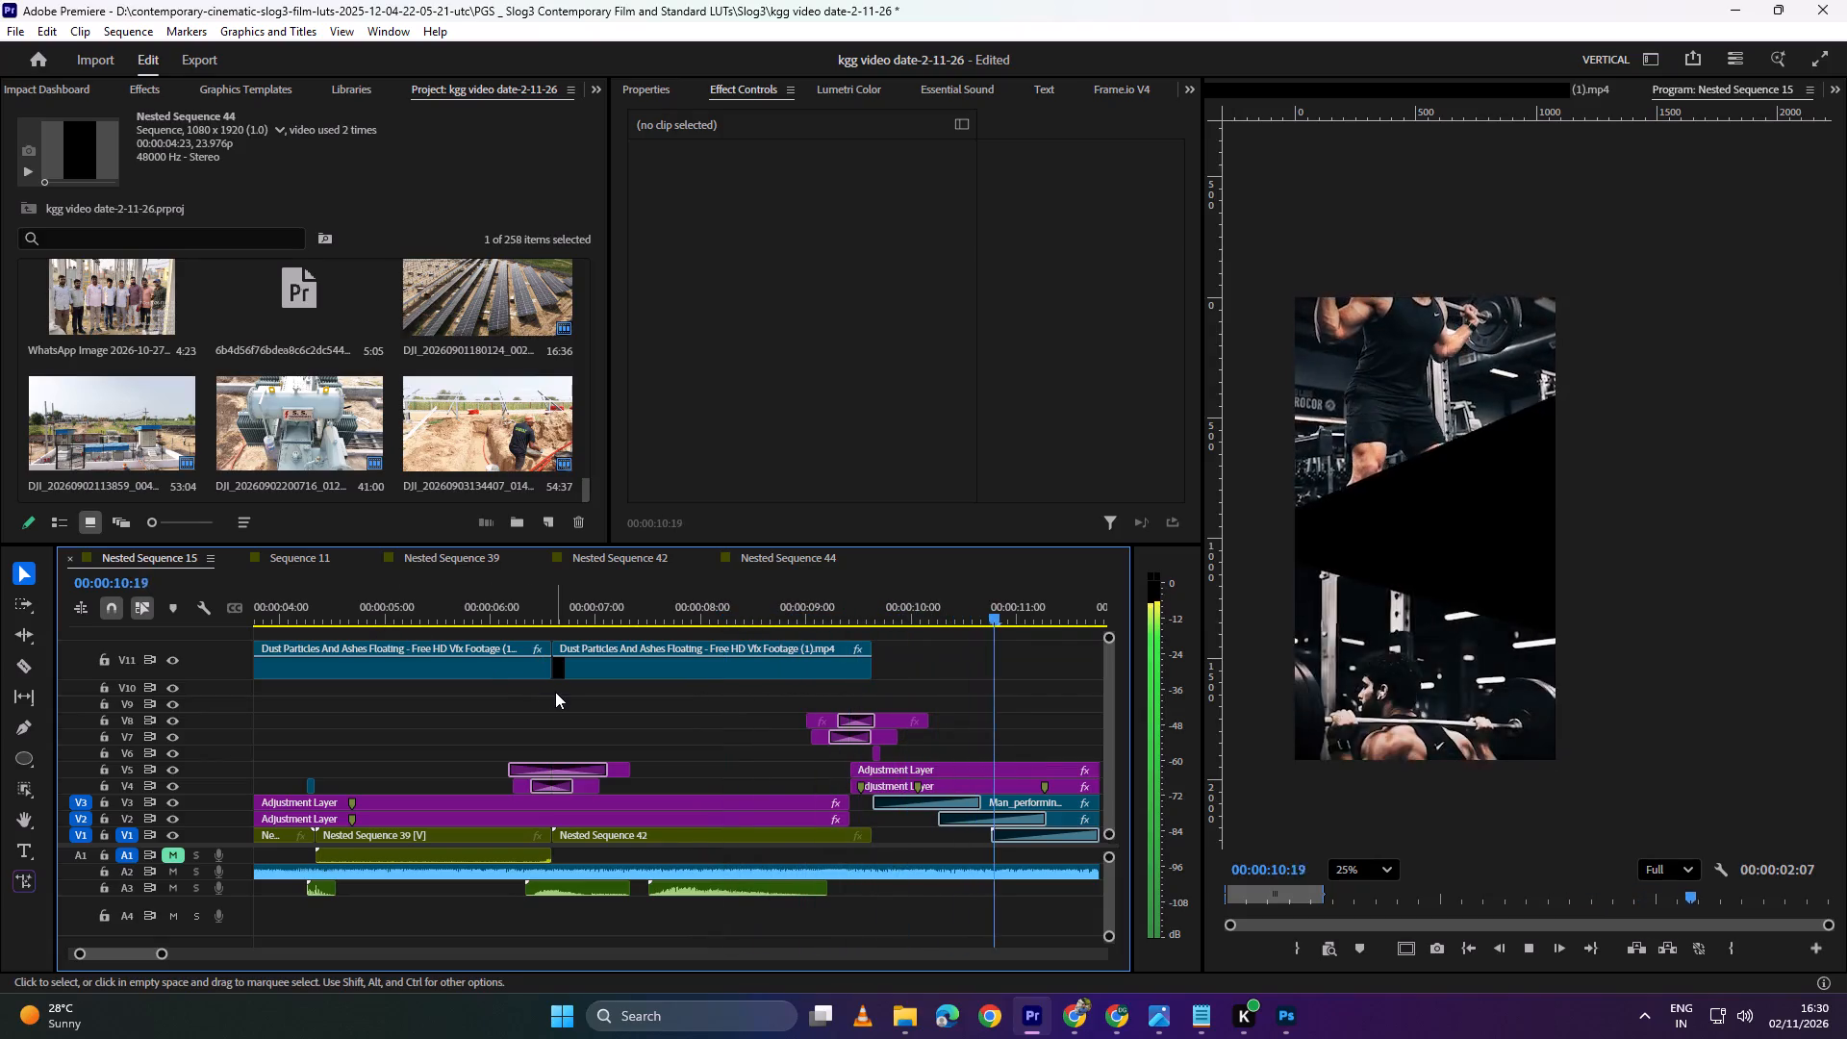
pyautogui.press('space')
pyautogui.keyDown('alt'); pyautogui.scroll(-5, 536, 717); pyautogui.keyUp('alt')
pyautogui.scroll(12, 466, 722)
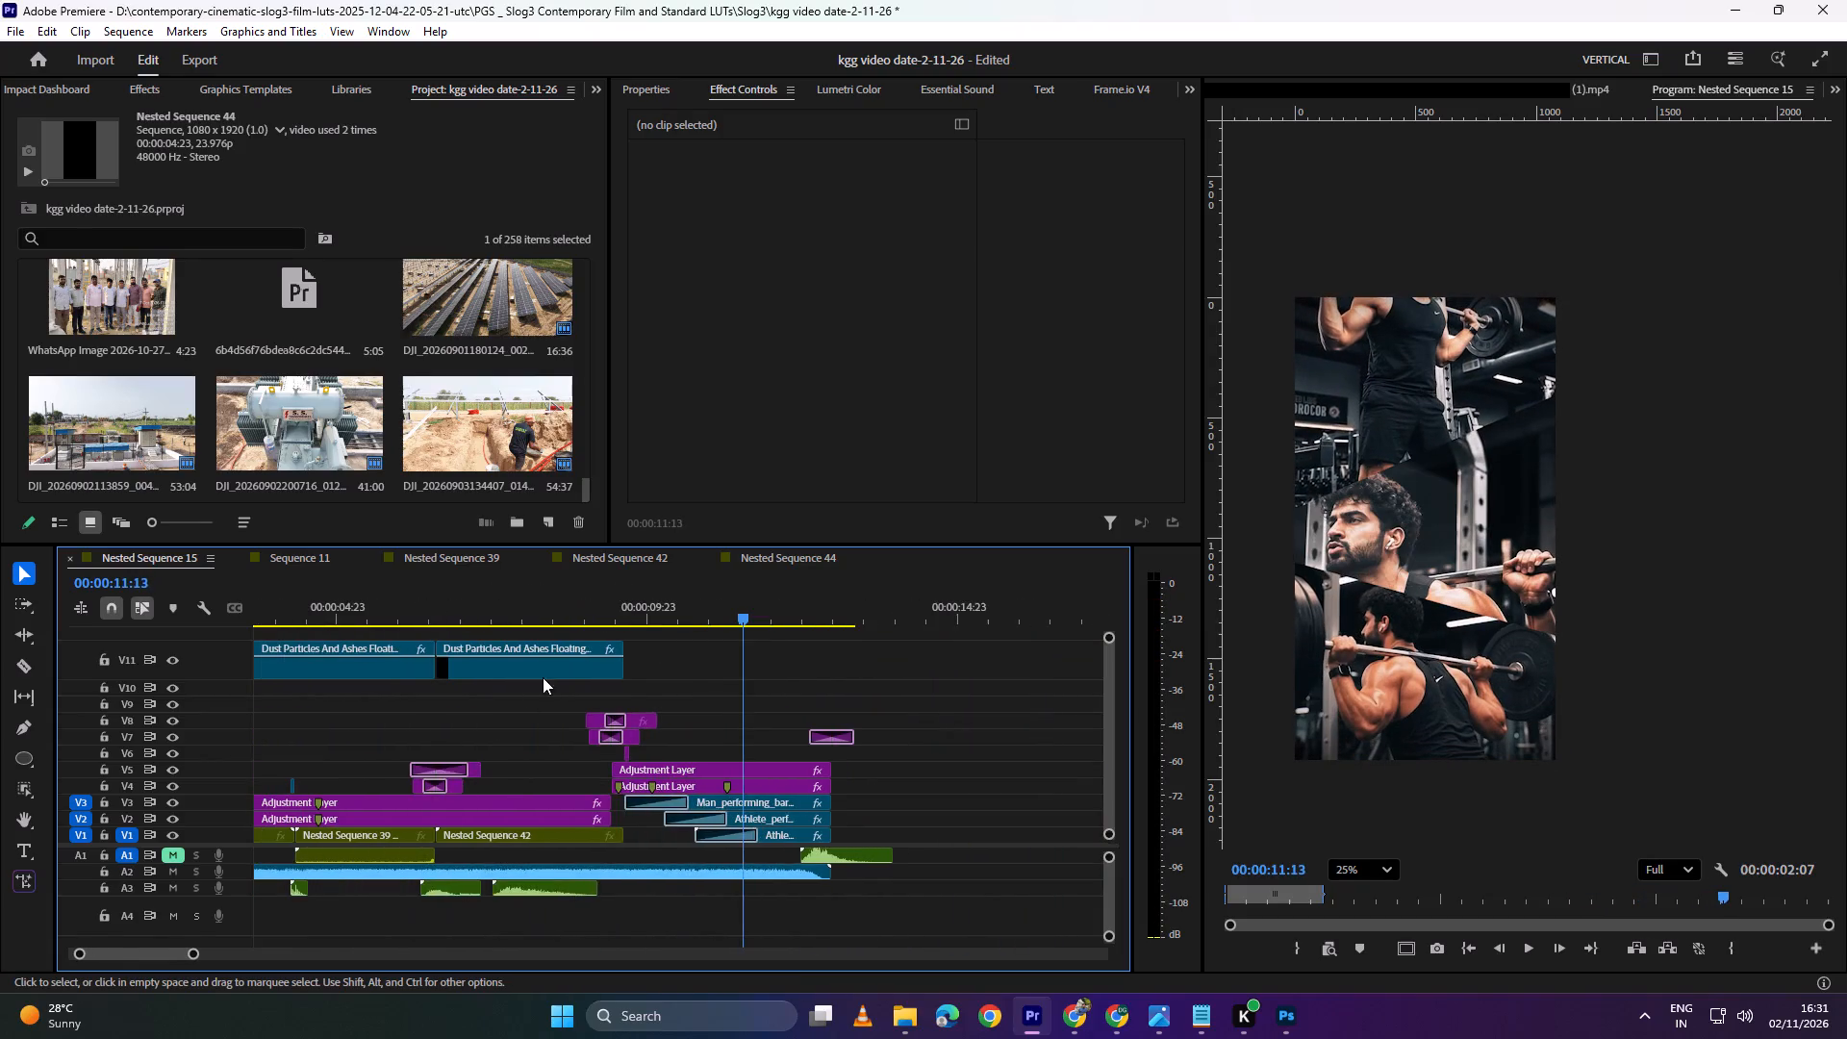
pyautogui.moveTo(702, 604); pyautogui.dragTo(398, 665)
pyautogui.press('space')
pyautogui.keyDown('alt'); pyautogui.scroll(-4, 491, 709); pyautogui.keyUp('alt')
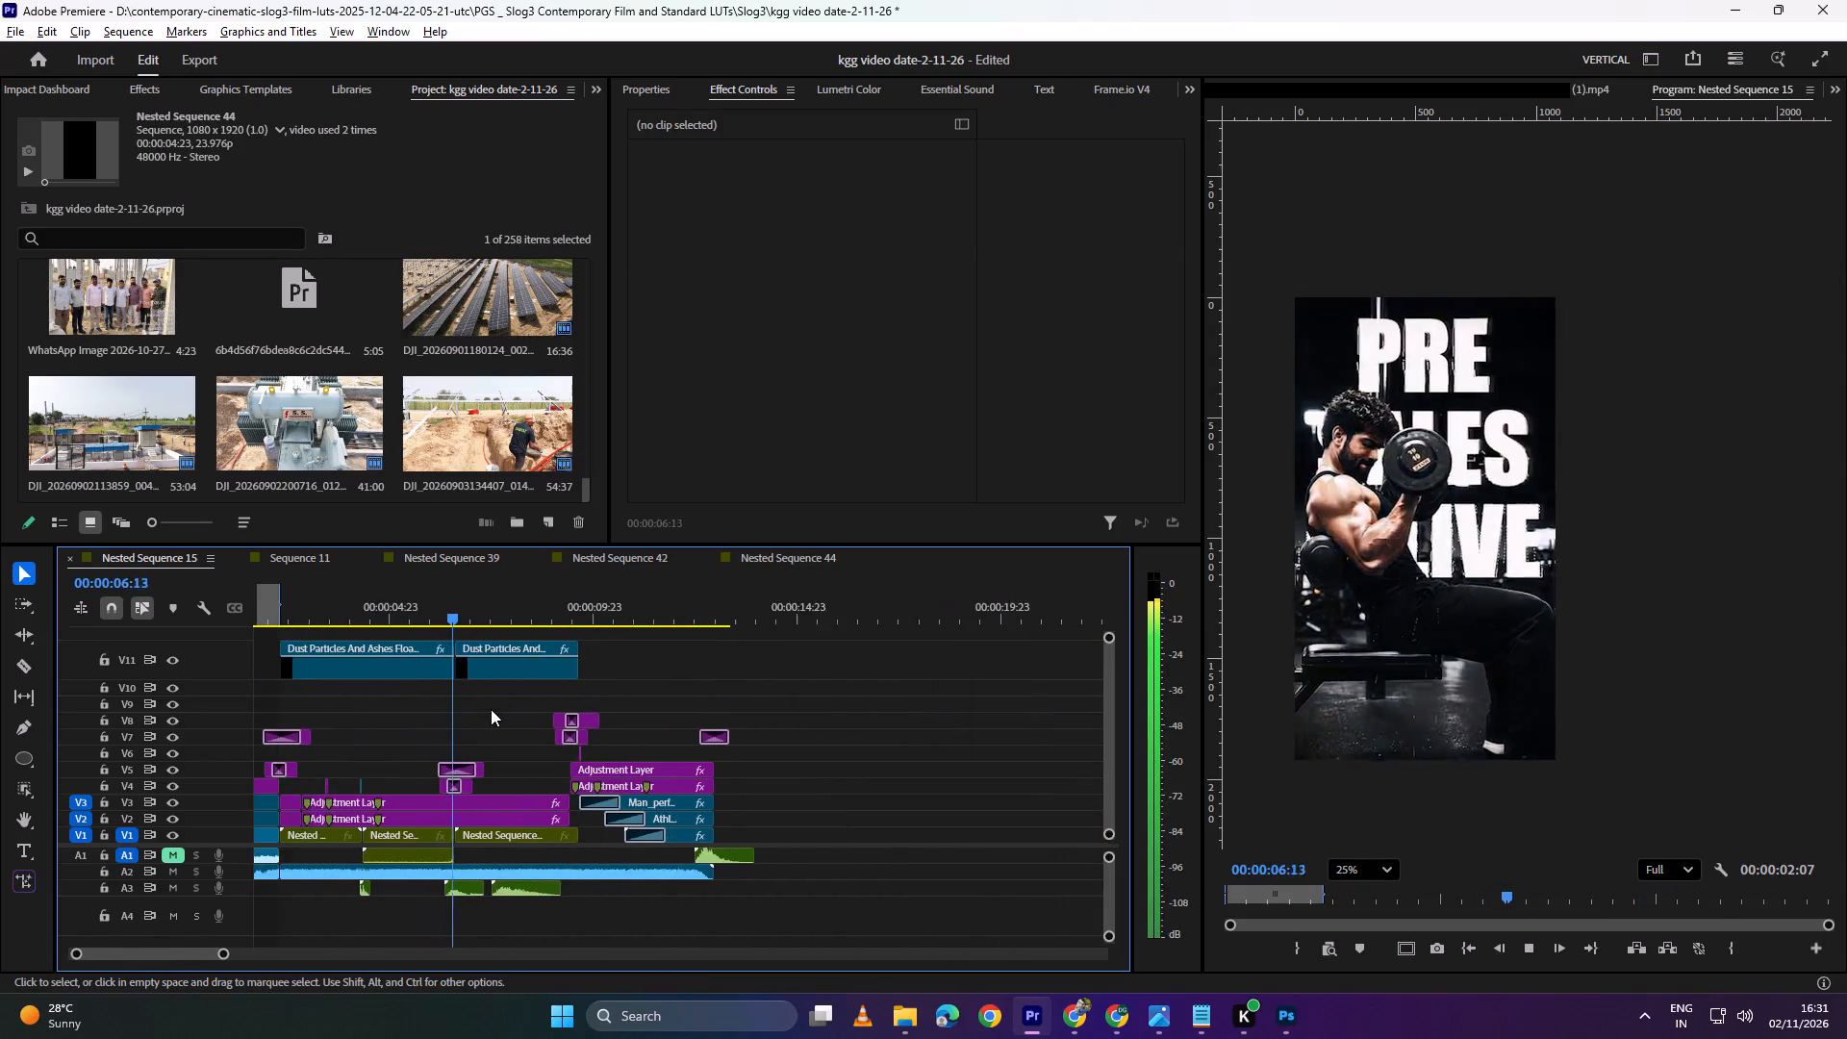
pyautogui.keyDown('alt'); pyautogui.scroll(-3, 491, 709); pyautogui.keyUp('alt')
pyautogui.keyDown('alt'); pyautogui.scroll(10, 491, 710); pyautogui.keyUp('alt')
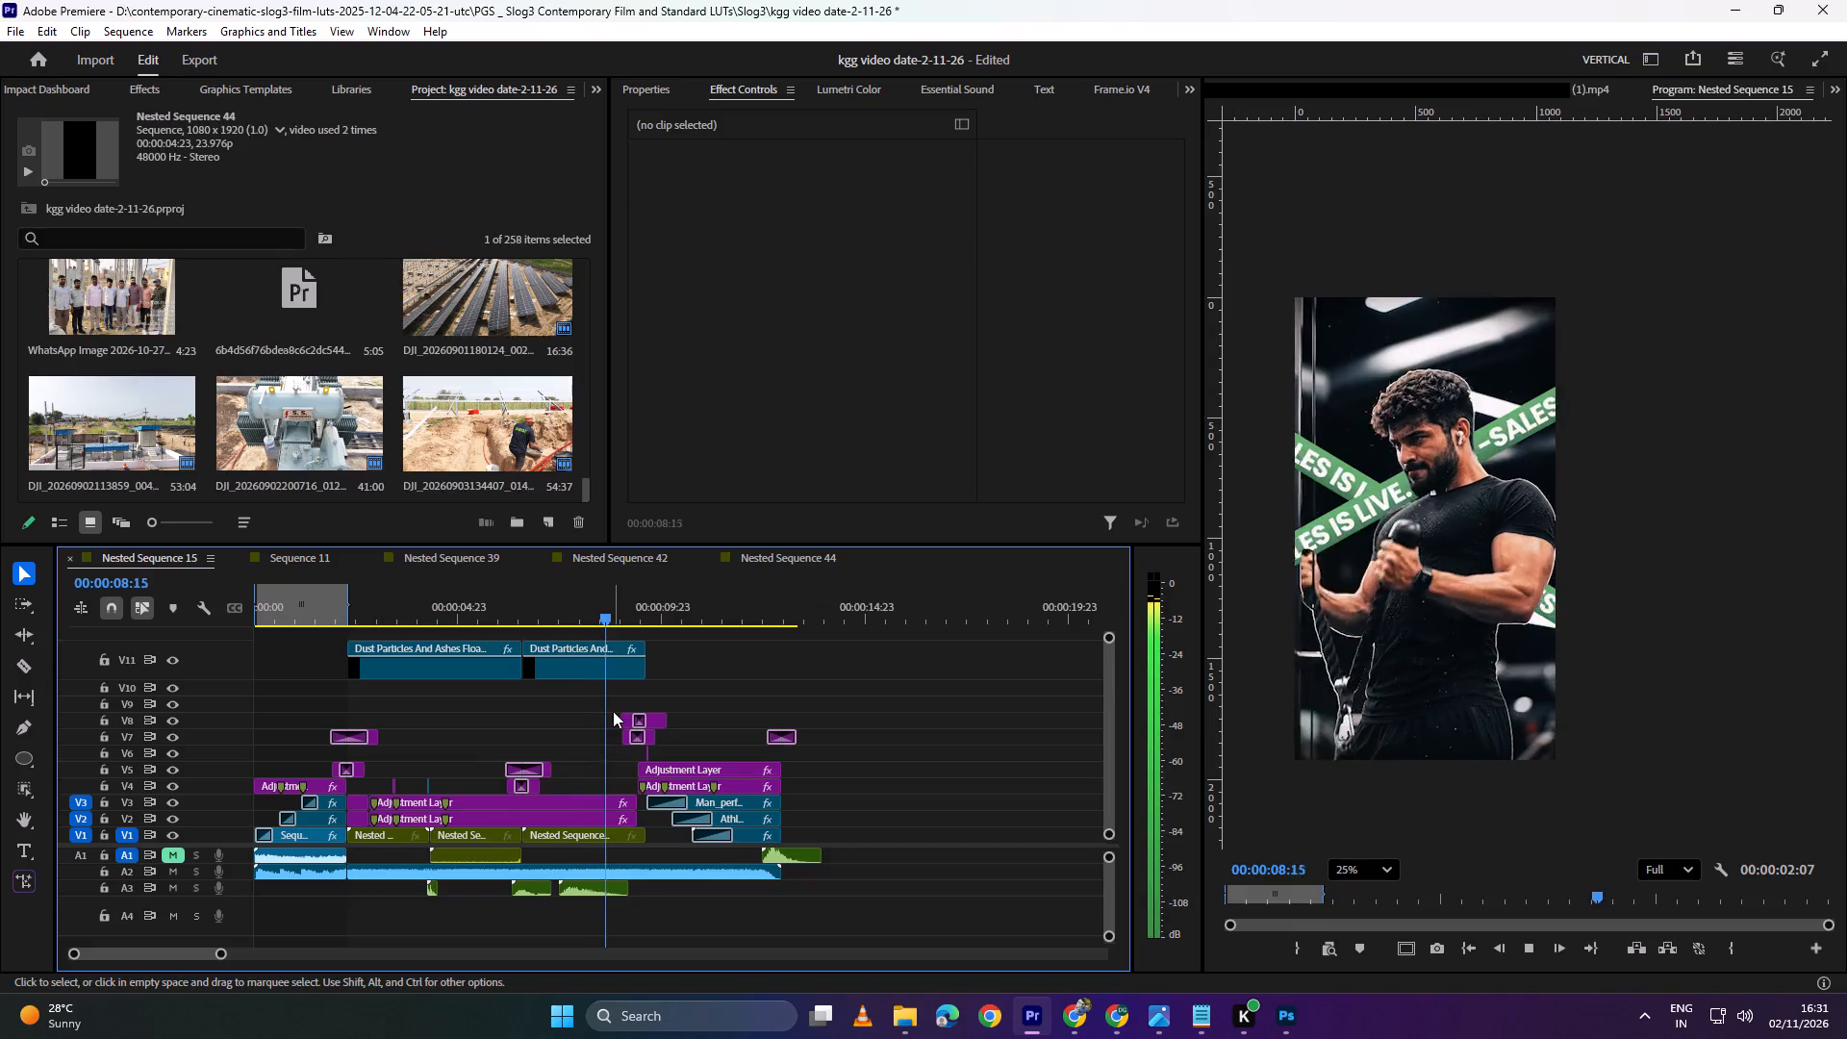
pyautogui.press('space')
pyautogui.keyDown('alt'); pyautogui.scroll(10, 588, 746); pyautogui.keyUp('alt')
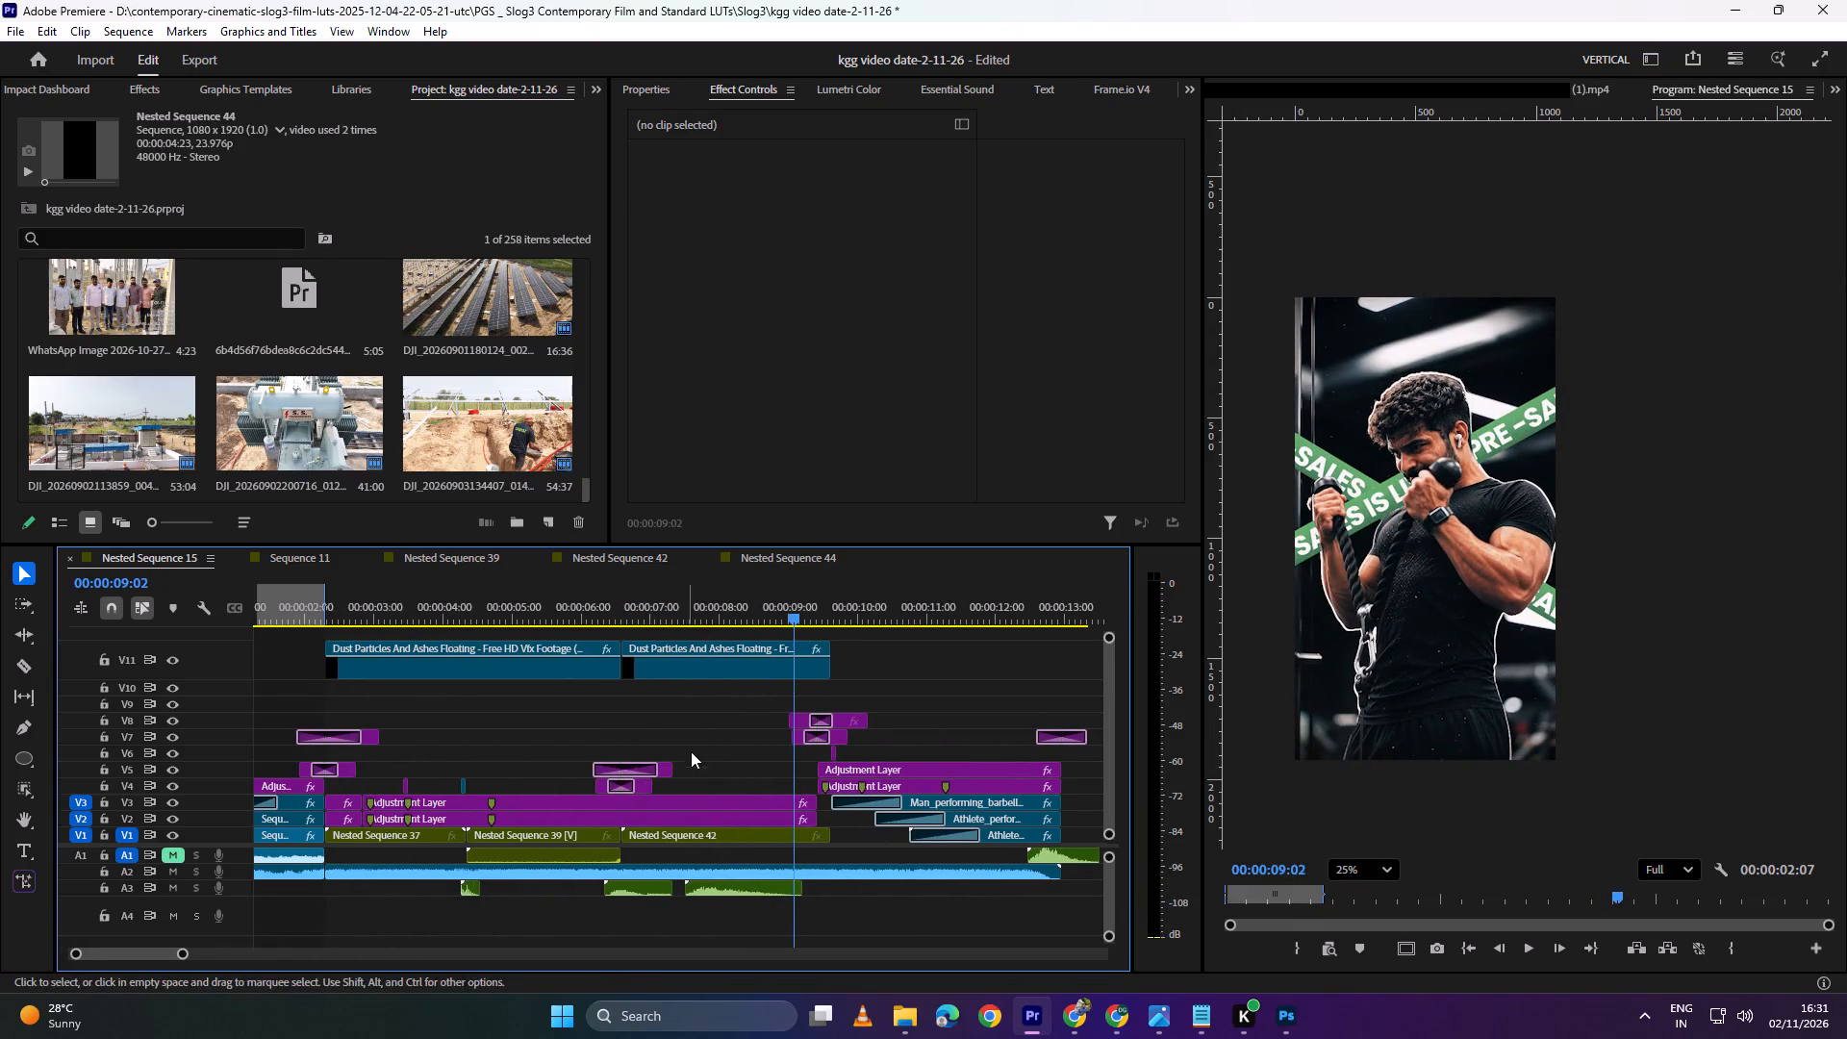
# Replay the Nested Sequence 42 ticker section in Nested Sequence 15 and continue into the barbell split-screen to review the flow.
pyautogui.moveTo(797, 603); pyautogui.dragTo(617, 635)
pyautogui.press('space')
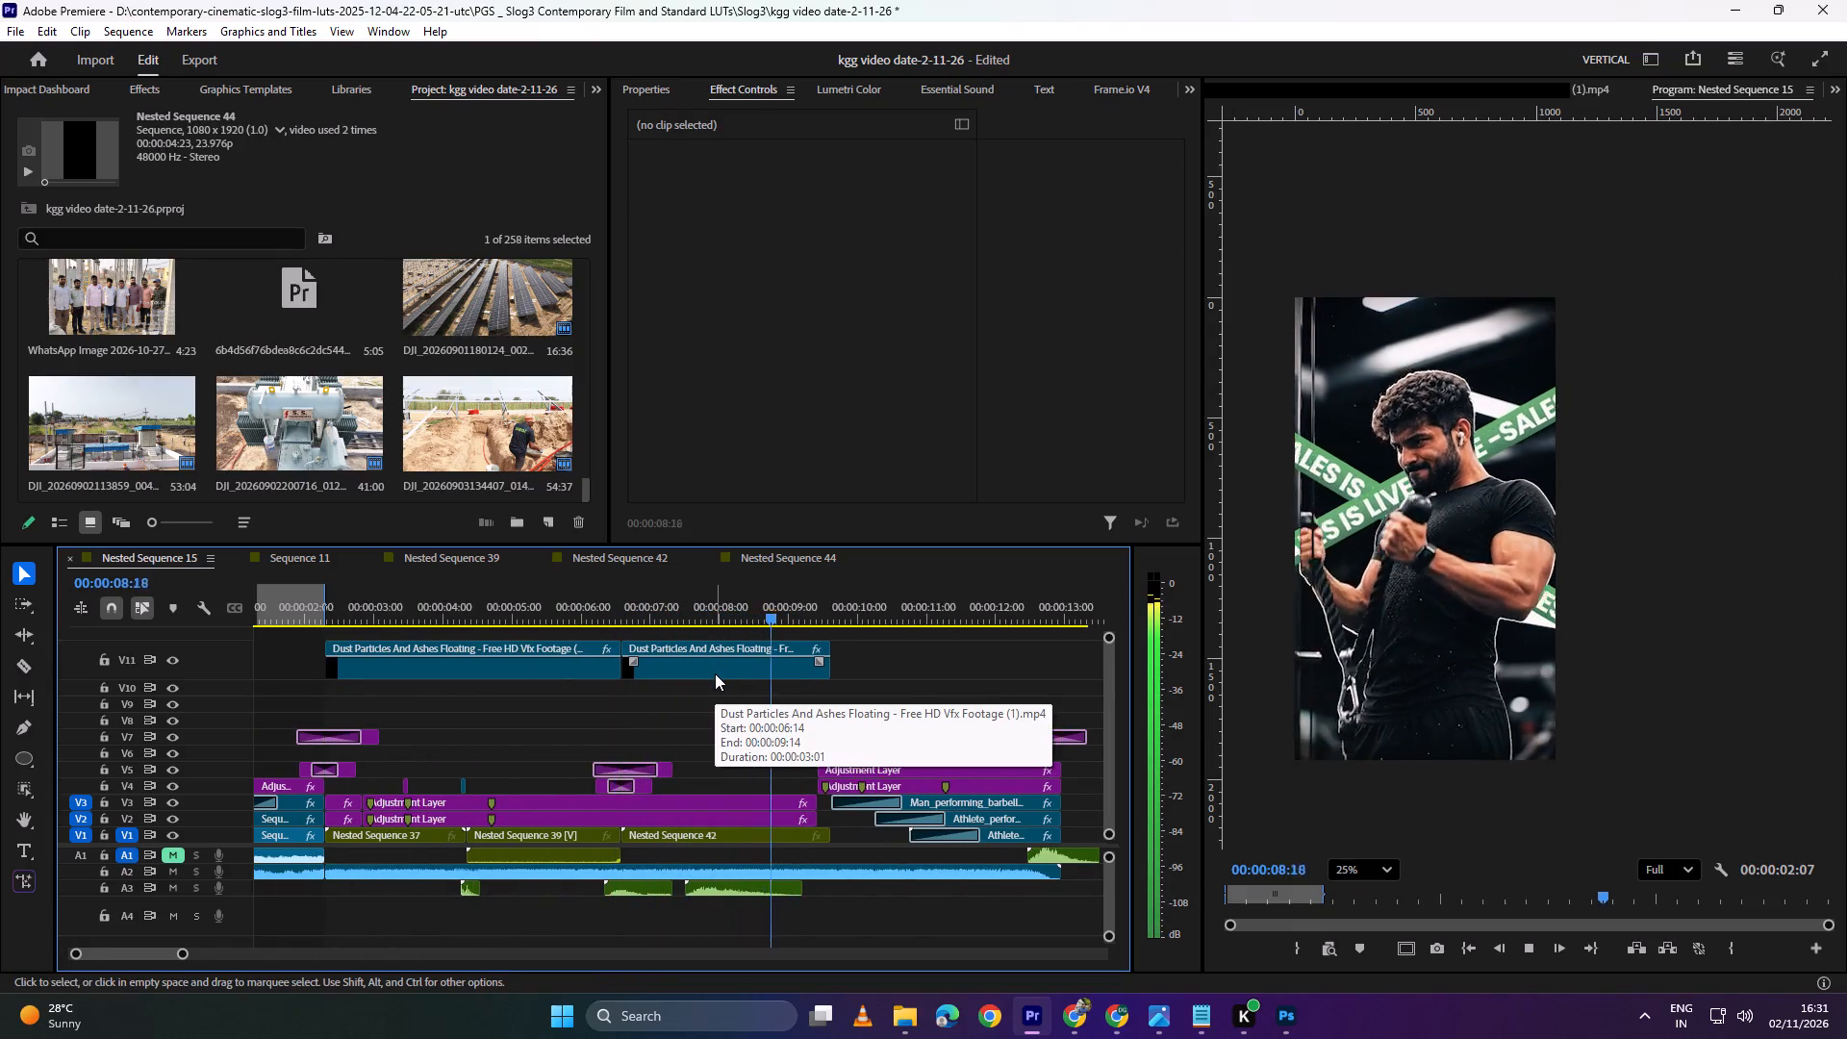
pyautogui.press('space')
pyautogui.press('space')
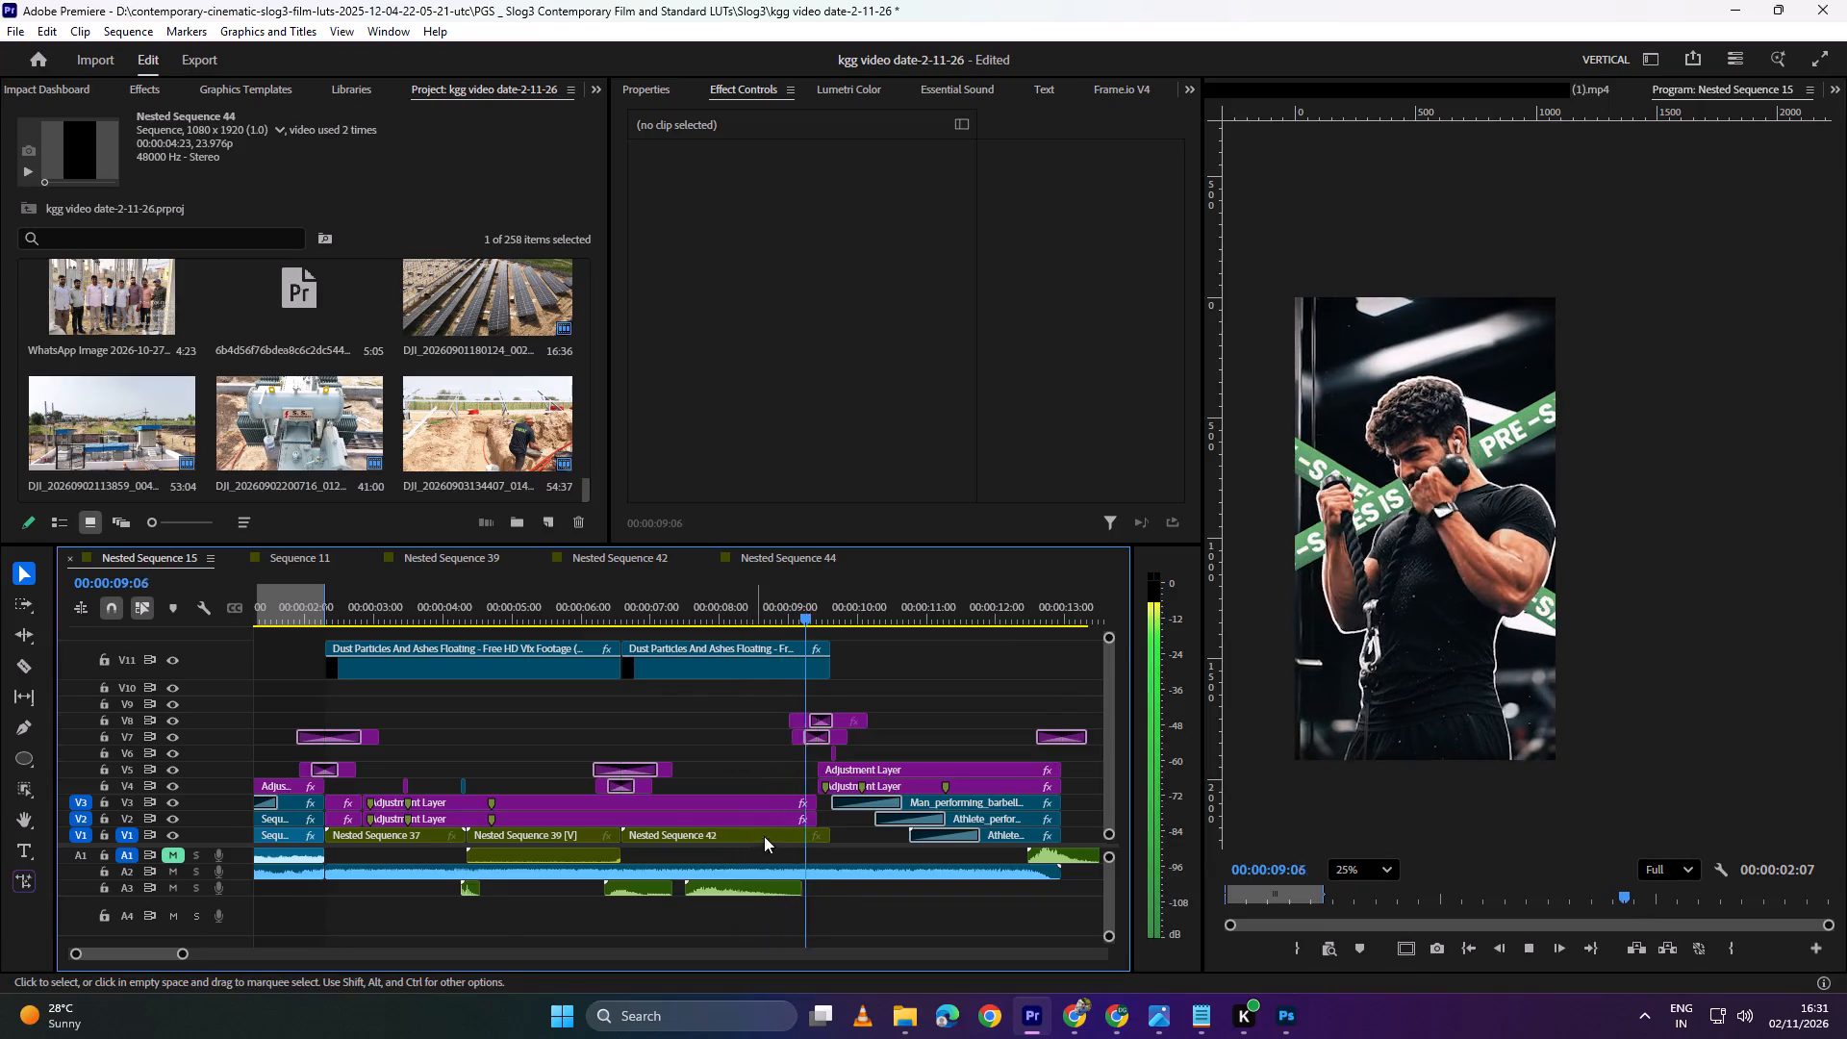
pyautogui.press('space')
pyautogui.moveTo(838, 603); pyautogui.dragTo(419, 651)
pyautogui.press('space')
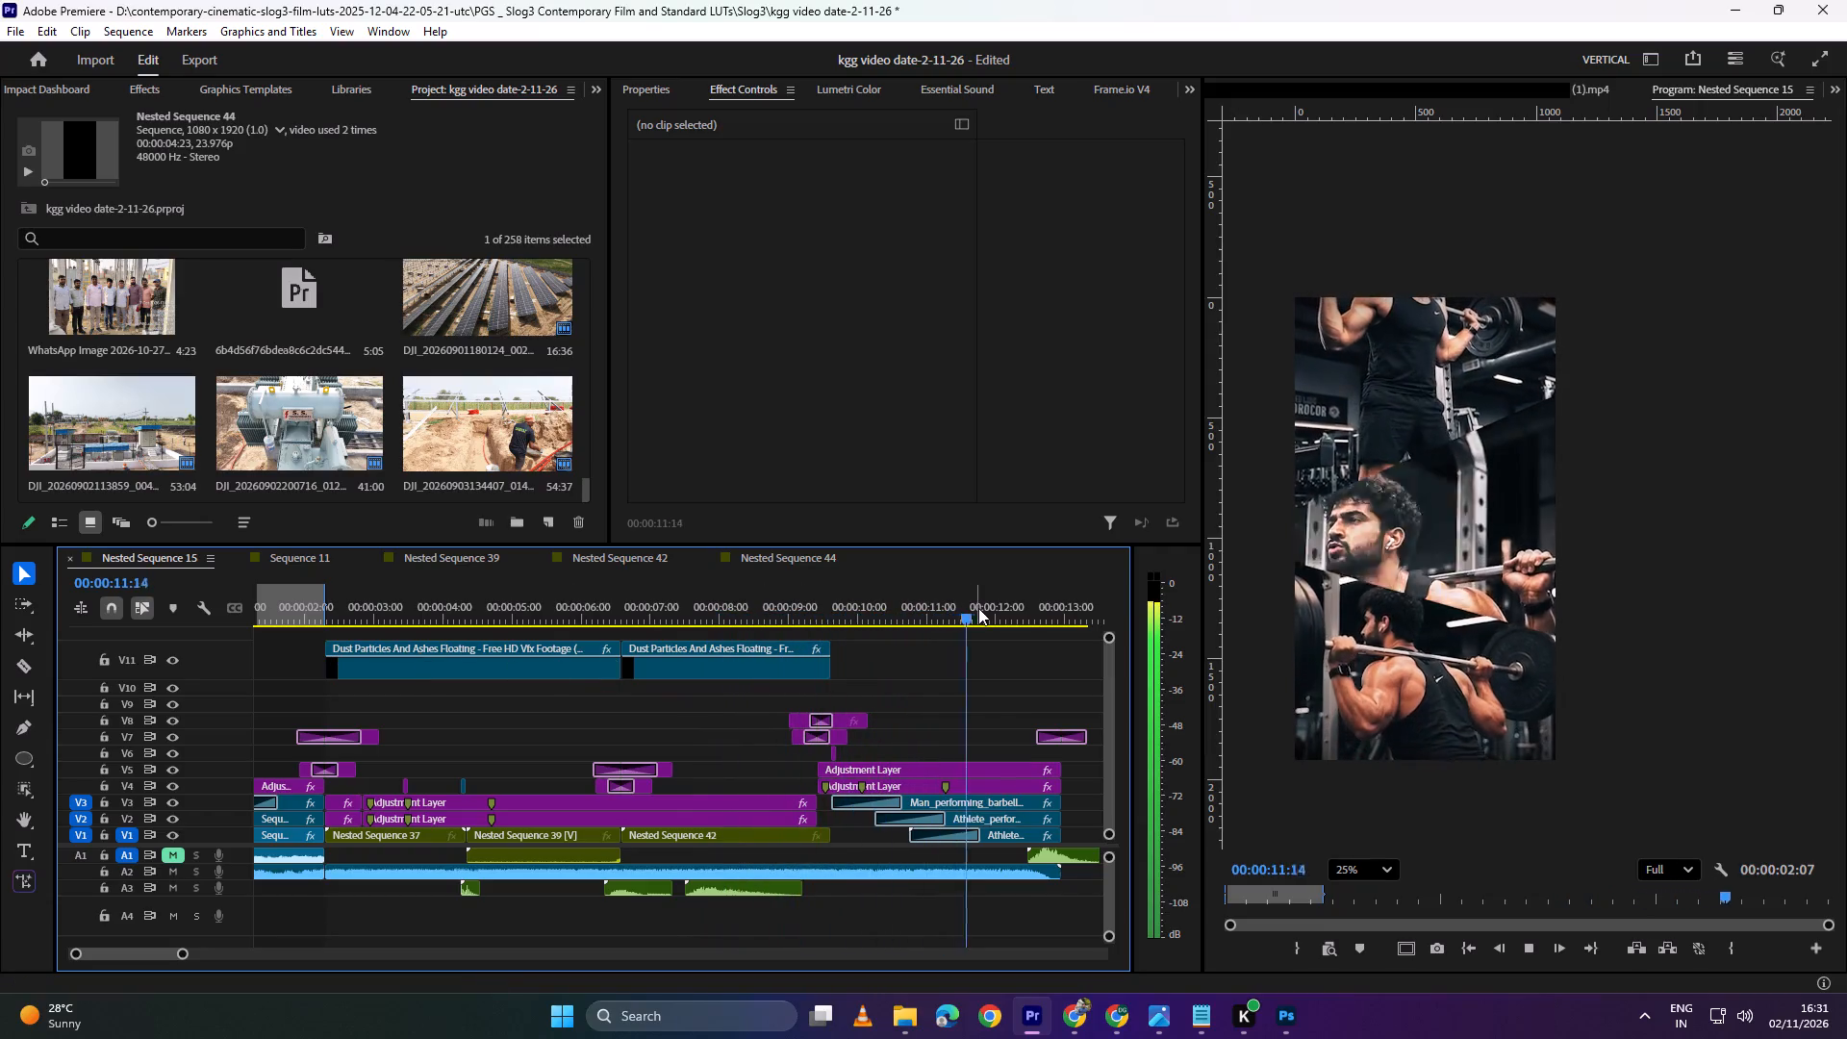
pyautogui.press('space')
# Extend the end of the marked in-to-out range in Nested Sequence 15 to a duration of 00:00:13:23.
pyautogui.moveTo(1011, 620); pyautogui.dragTo(197, 658)
pyautogui.press('space')
pyautogui.press('space')
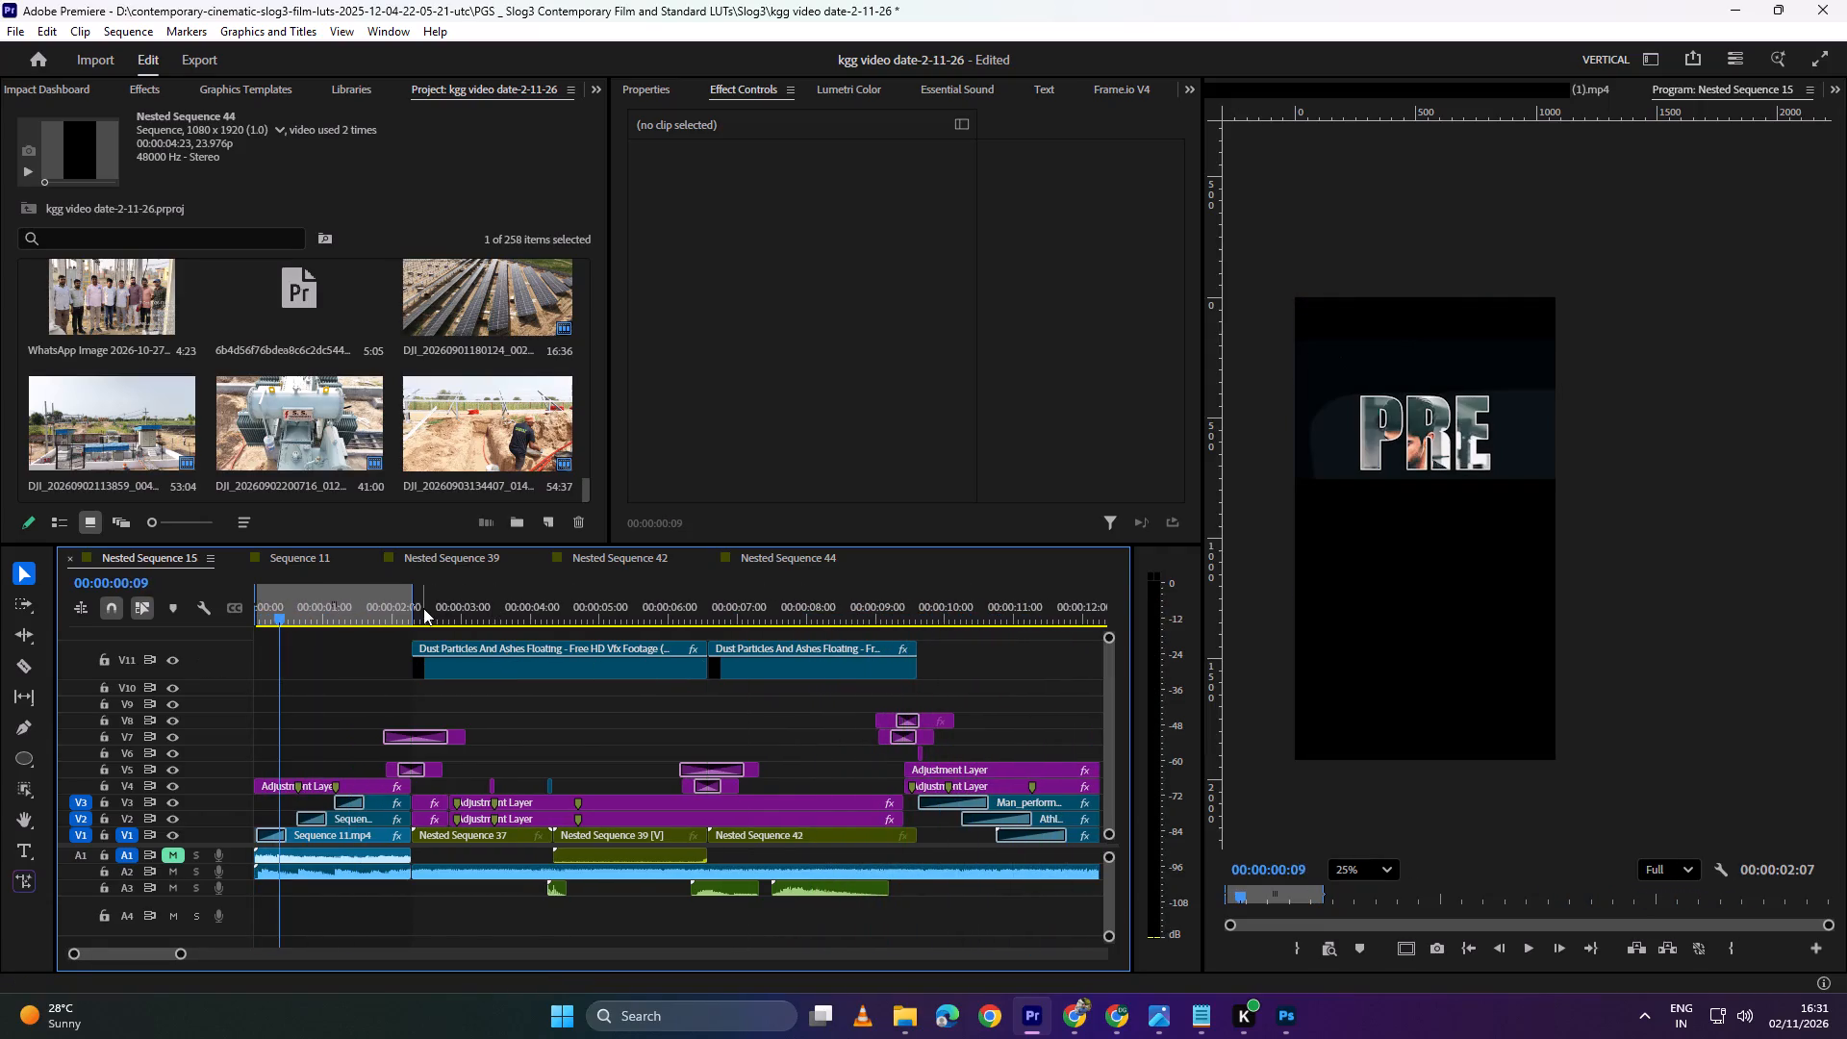
pyautogui.moveTo(414, 606); pyautogui.dragTo(1151, 597)
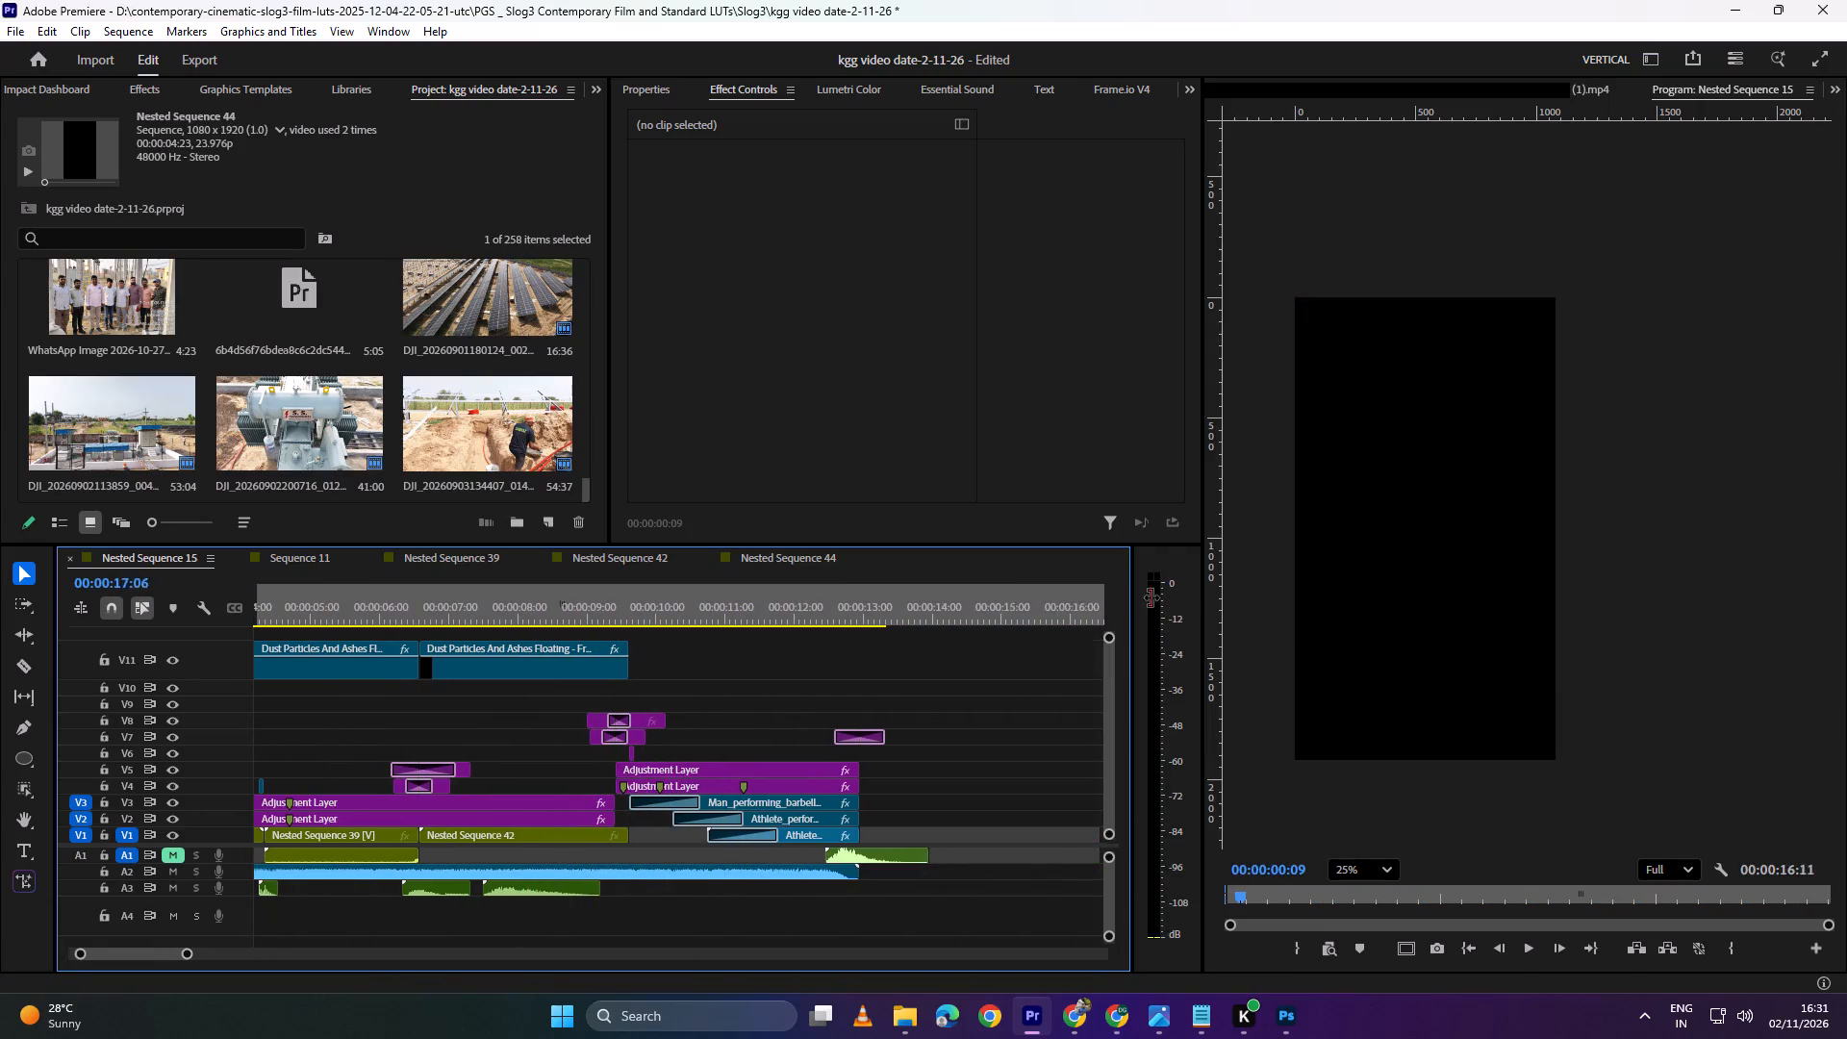
pyautogui.moveTo(1151, 597); pyautogui.dragTo(939, 621)
# Play the edit from its start and split the Pixel_Zoom_03.wav sound on A3 shortly before 00:00:07:04.
pyautogui.moveTo(677, 589); pyautogui.dragTo(0, 664)
pyautogui.press('space')
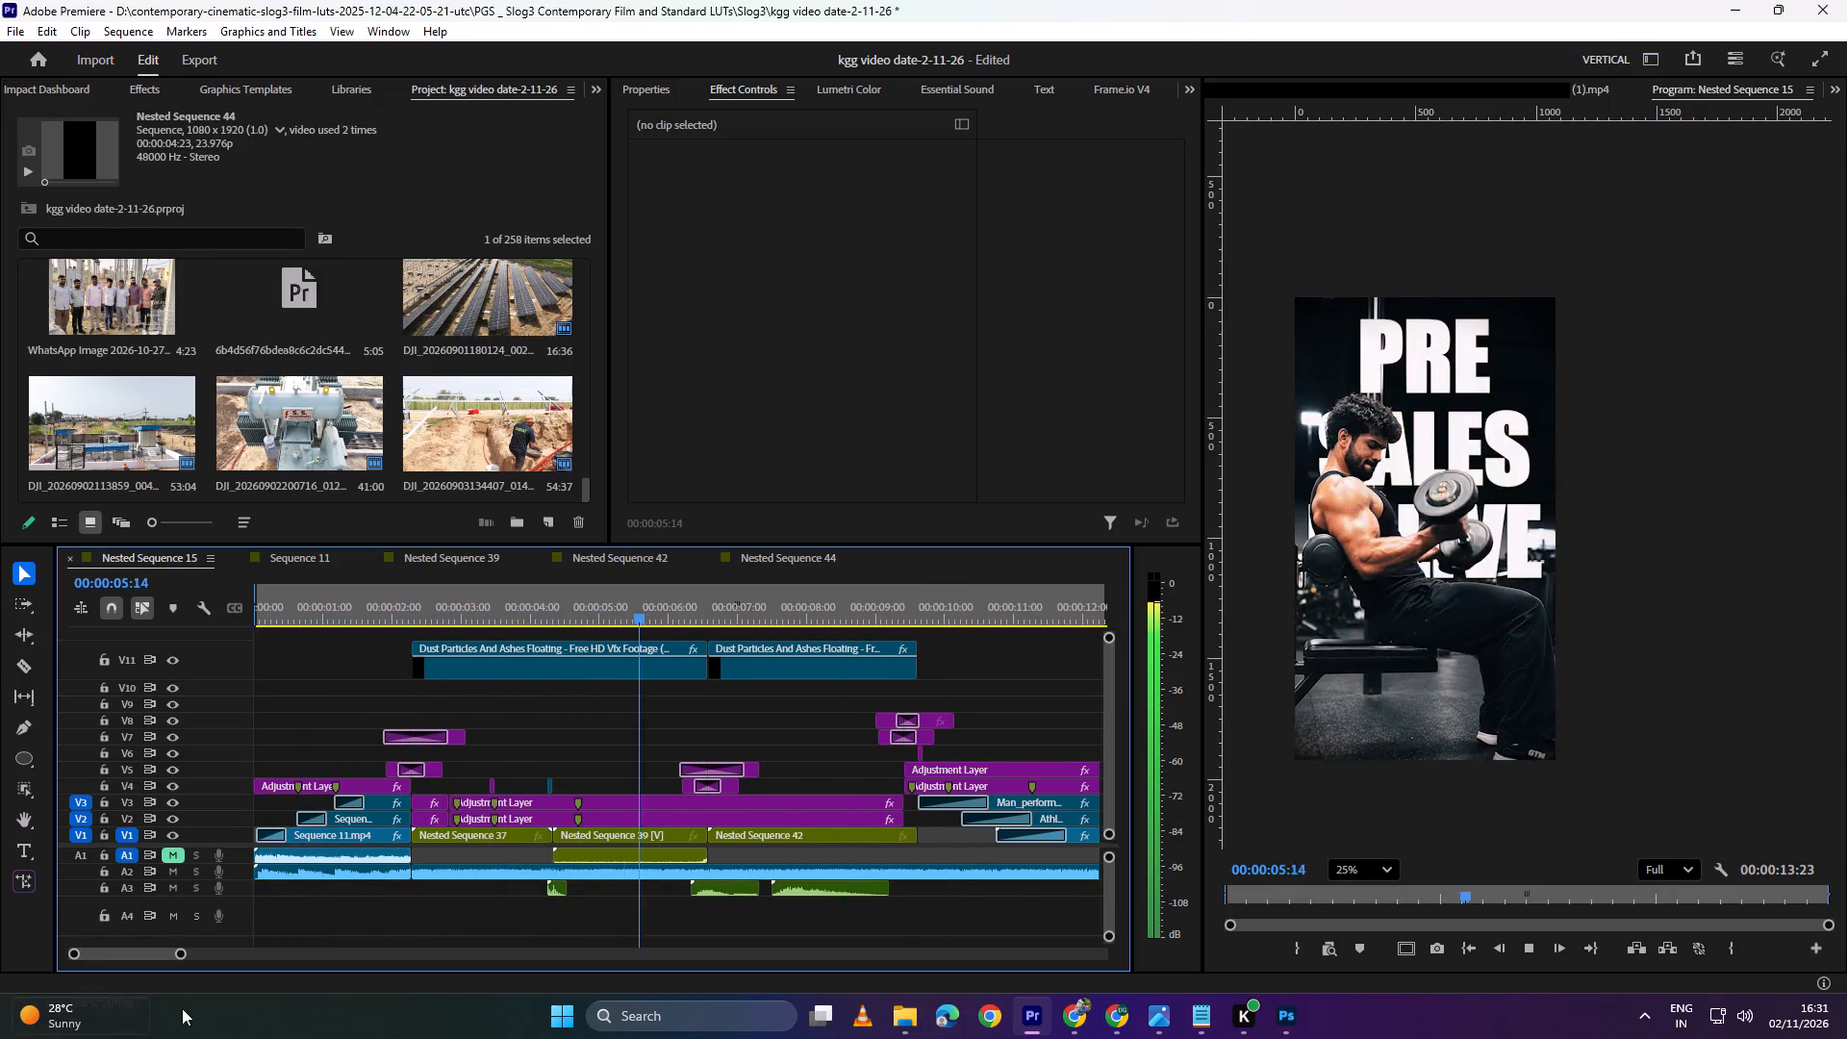
pyautogui.press('space')
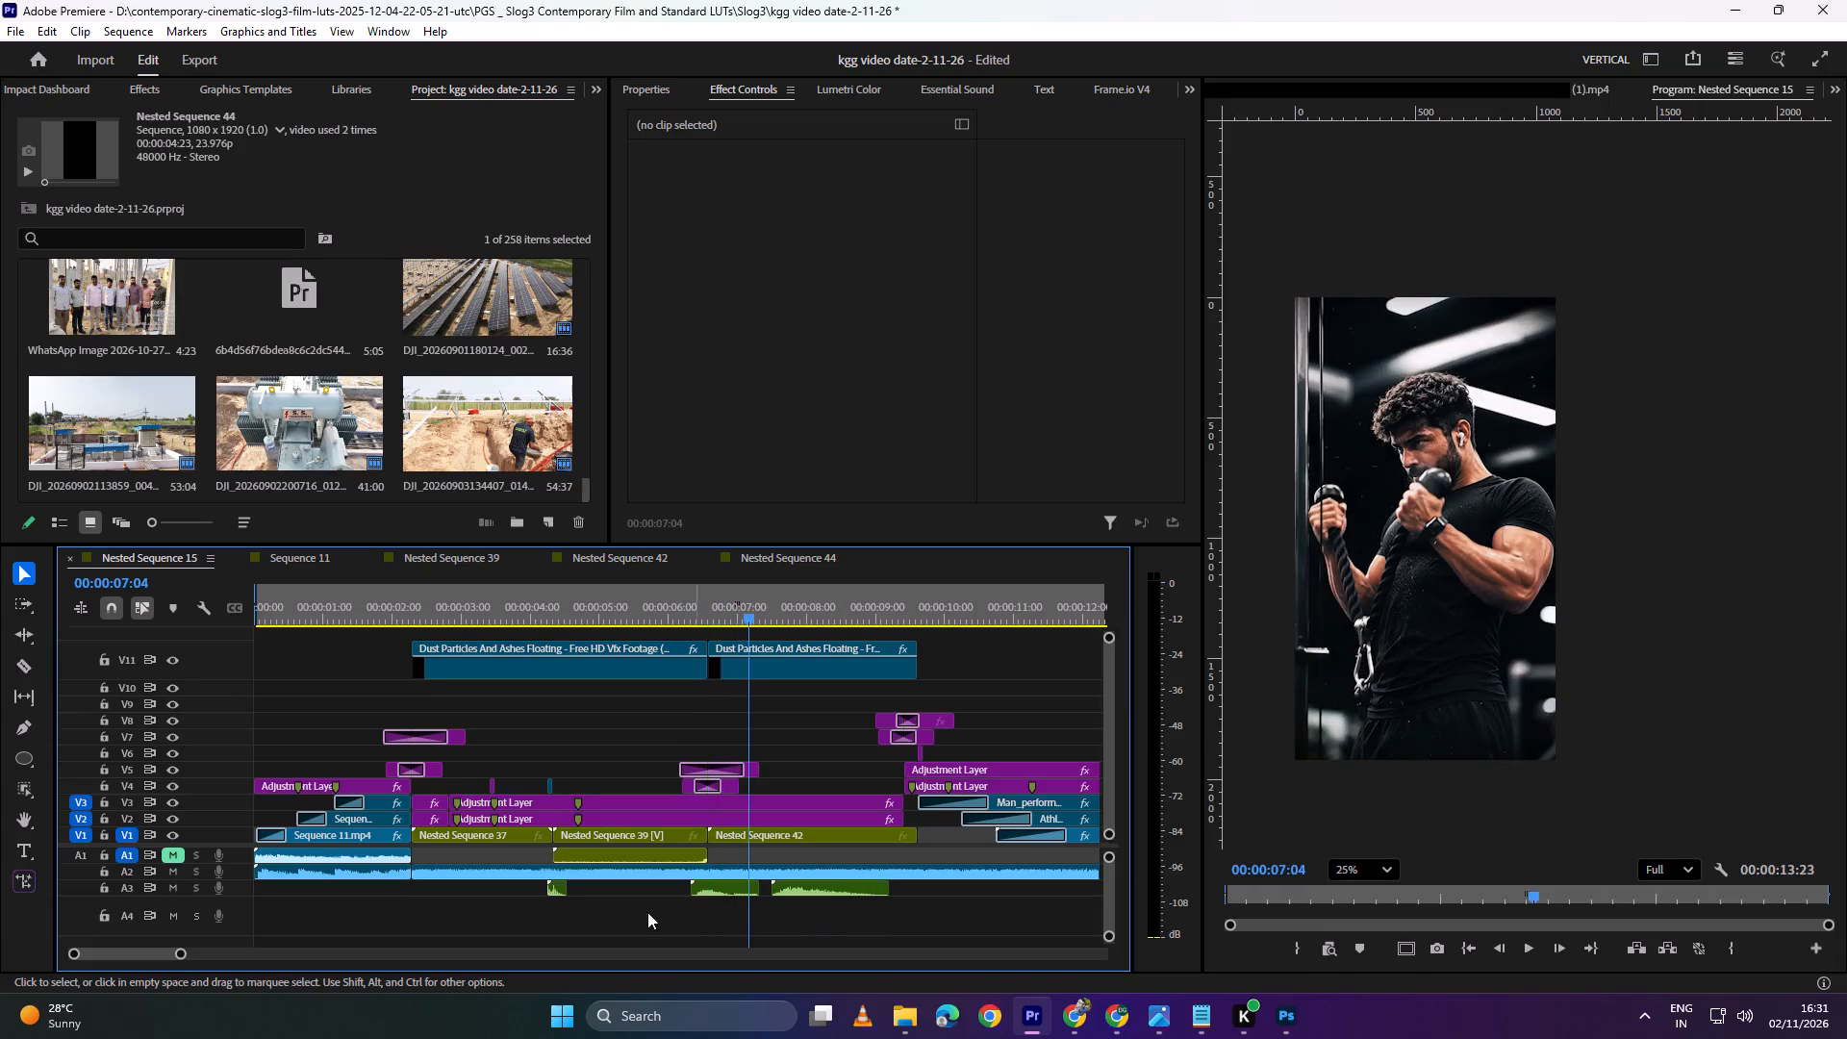
pyautogui.keyDown('alt'); pyautogui.scroll(5, 682, 894); pyautogui.keyUp('alt')
pyautogui.press('c')
pyautogui.click(765, 891)
pyautogui.press('v')
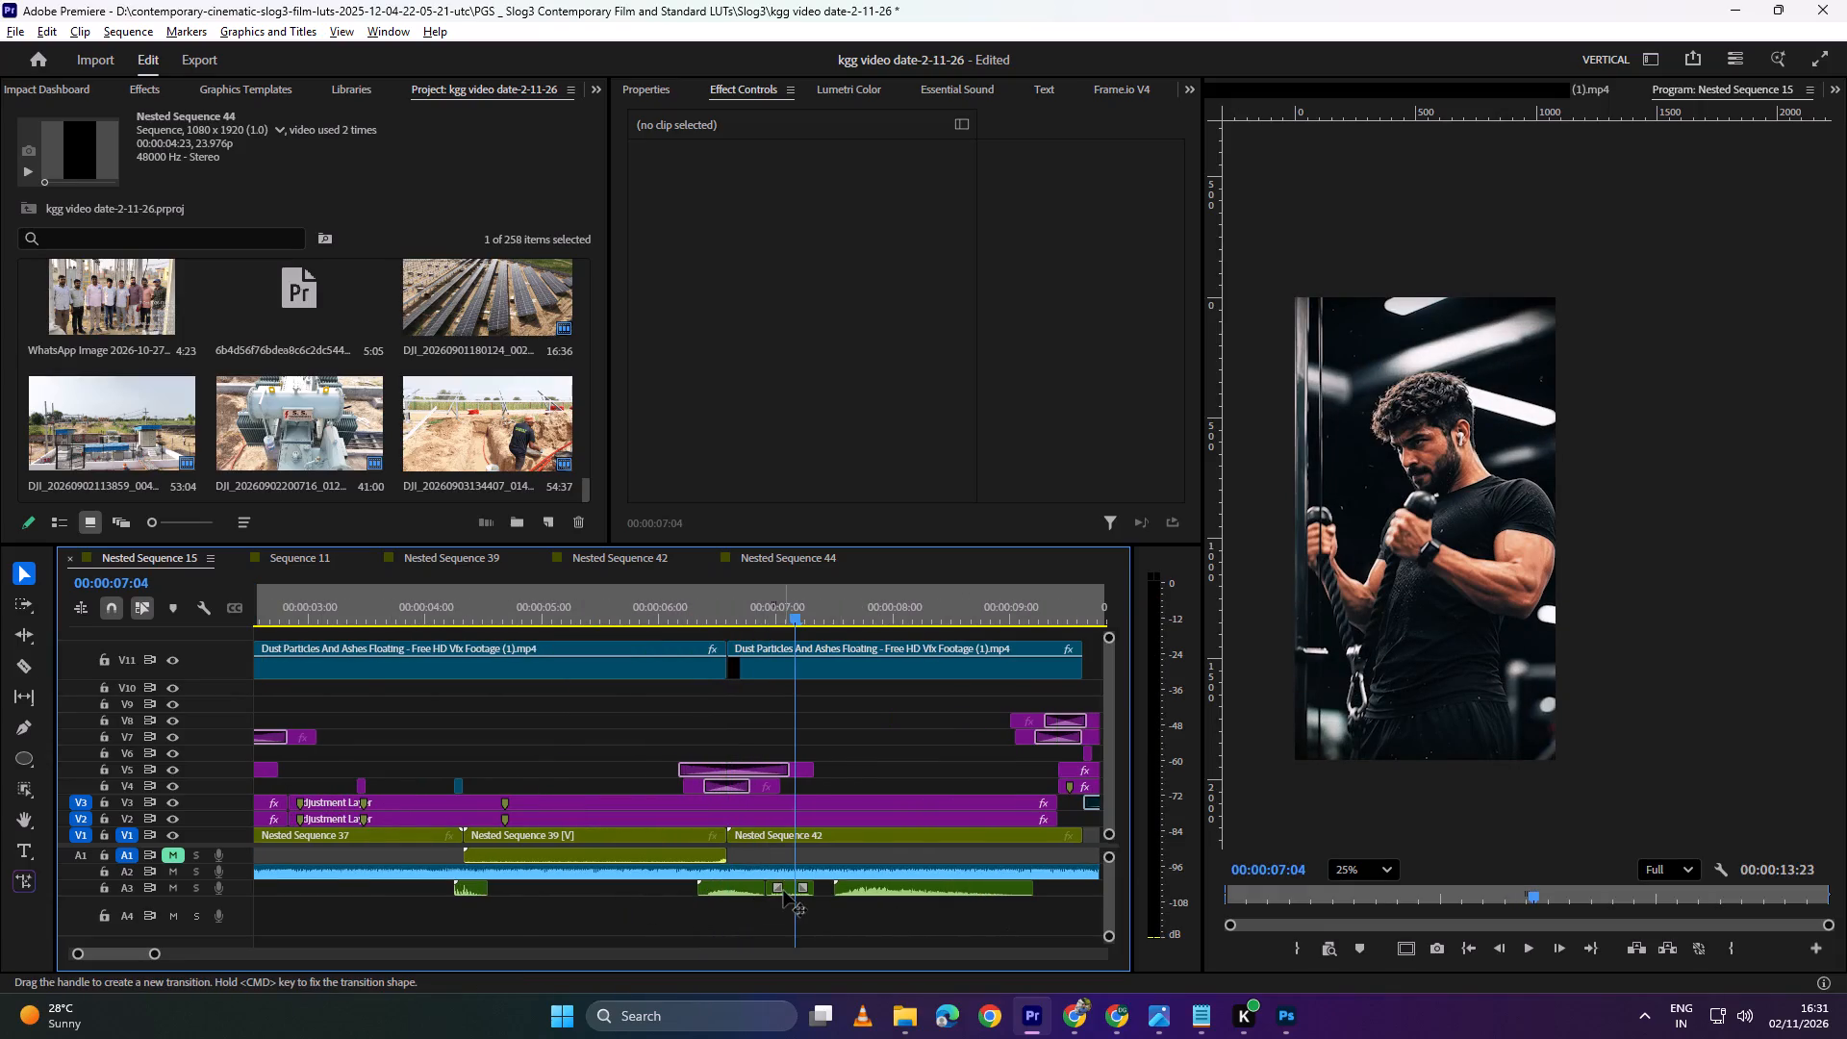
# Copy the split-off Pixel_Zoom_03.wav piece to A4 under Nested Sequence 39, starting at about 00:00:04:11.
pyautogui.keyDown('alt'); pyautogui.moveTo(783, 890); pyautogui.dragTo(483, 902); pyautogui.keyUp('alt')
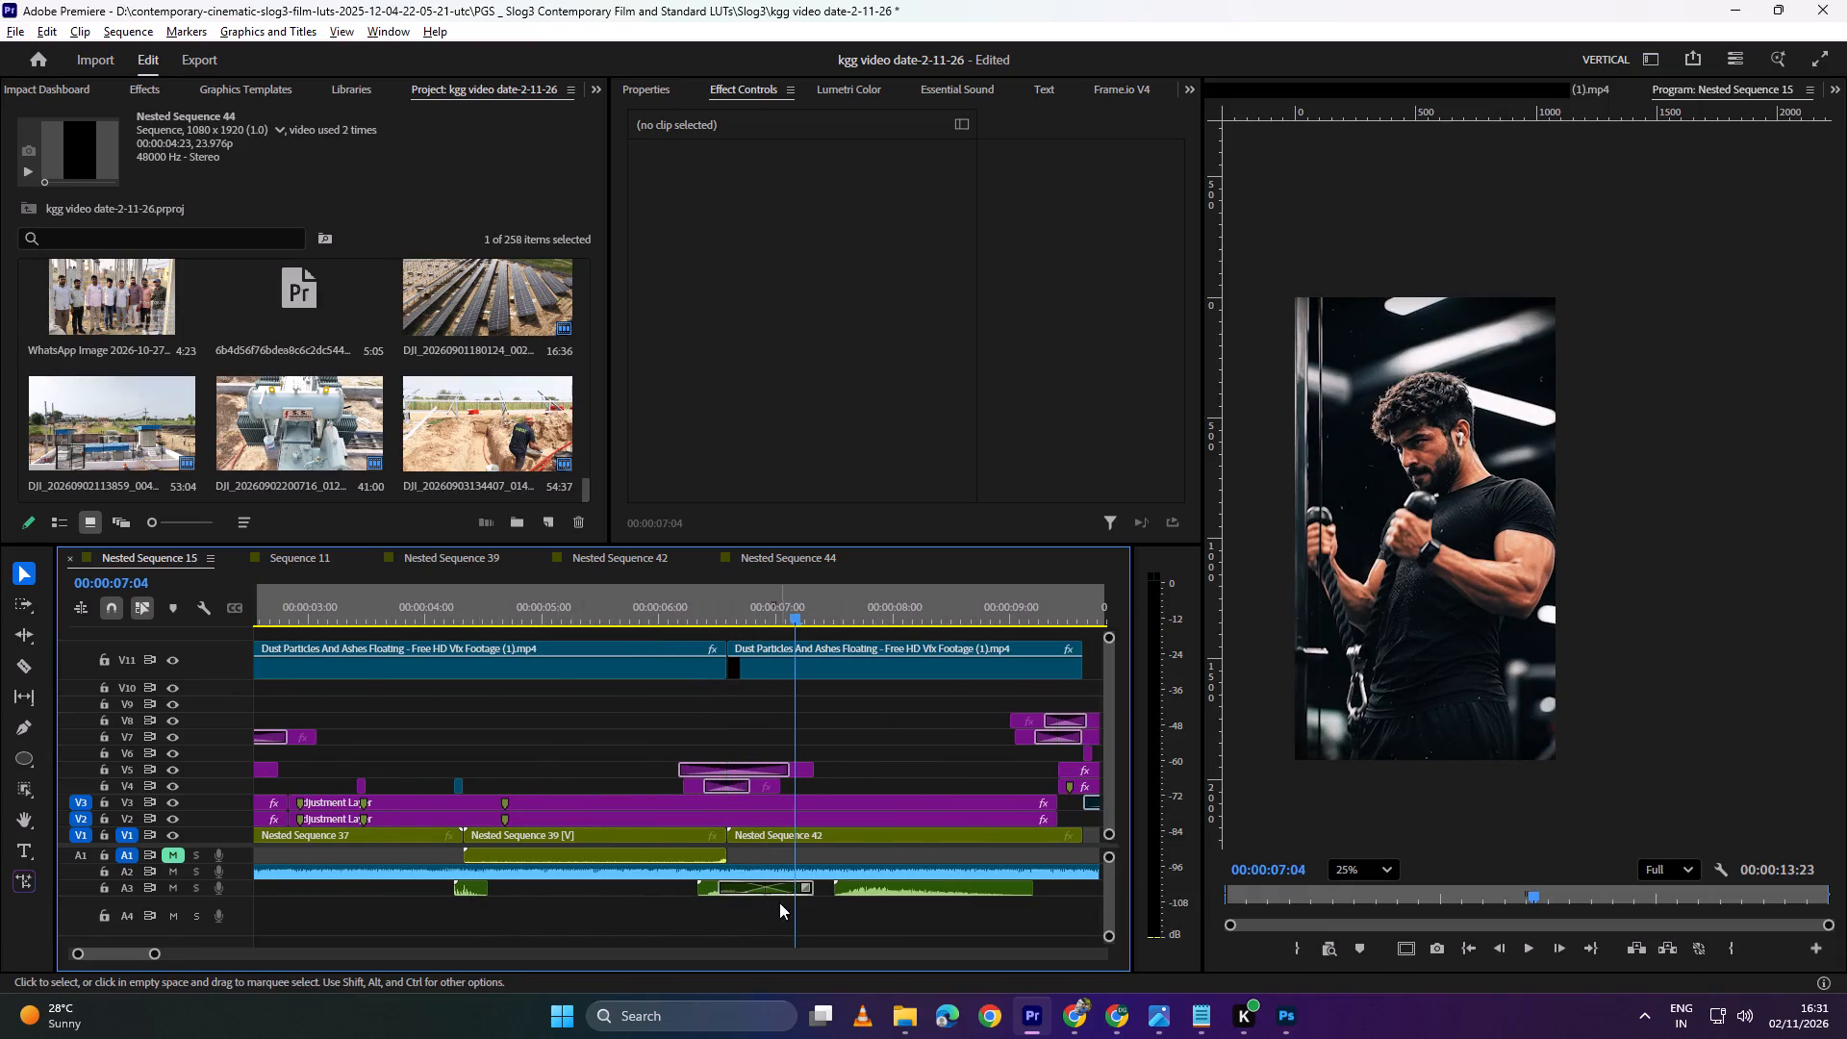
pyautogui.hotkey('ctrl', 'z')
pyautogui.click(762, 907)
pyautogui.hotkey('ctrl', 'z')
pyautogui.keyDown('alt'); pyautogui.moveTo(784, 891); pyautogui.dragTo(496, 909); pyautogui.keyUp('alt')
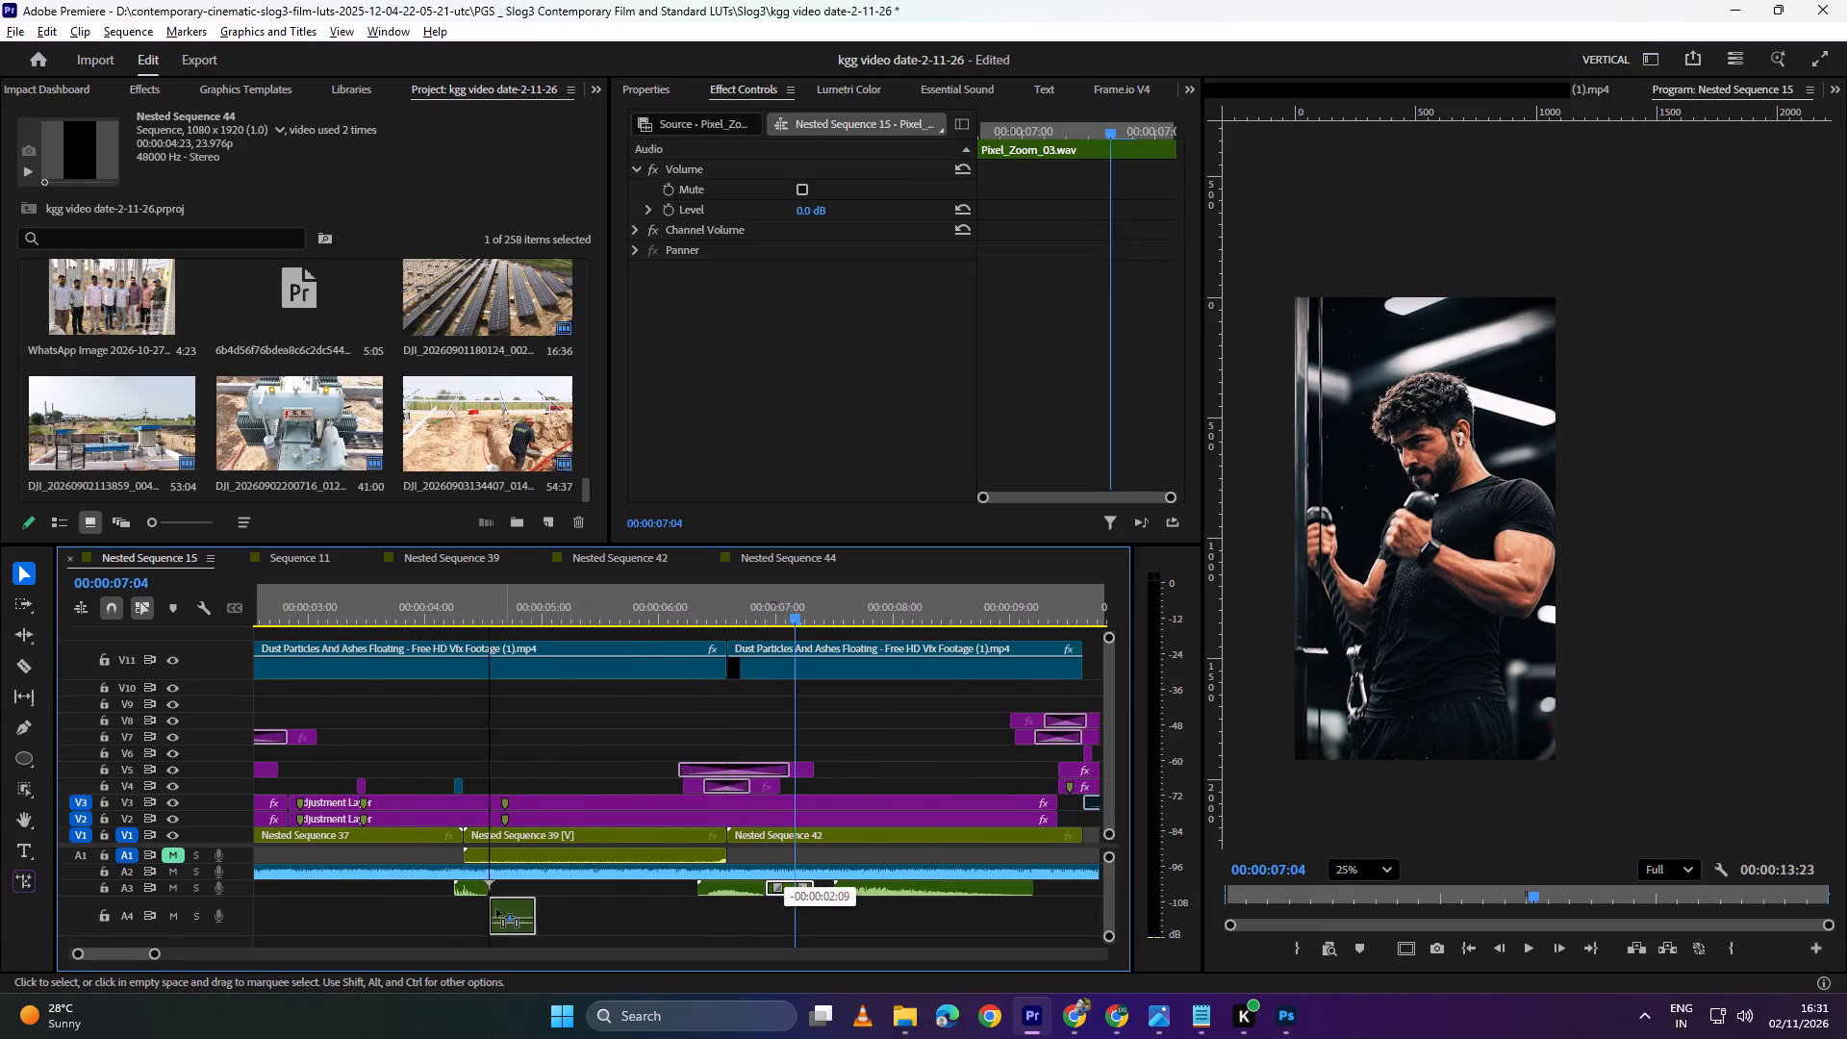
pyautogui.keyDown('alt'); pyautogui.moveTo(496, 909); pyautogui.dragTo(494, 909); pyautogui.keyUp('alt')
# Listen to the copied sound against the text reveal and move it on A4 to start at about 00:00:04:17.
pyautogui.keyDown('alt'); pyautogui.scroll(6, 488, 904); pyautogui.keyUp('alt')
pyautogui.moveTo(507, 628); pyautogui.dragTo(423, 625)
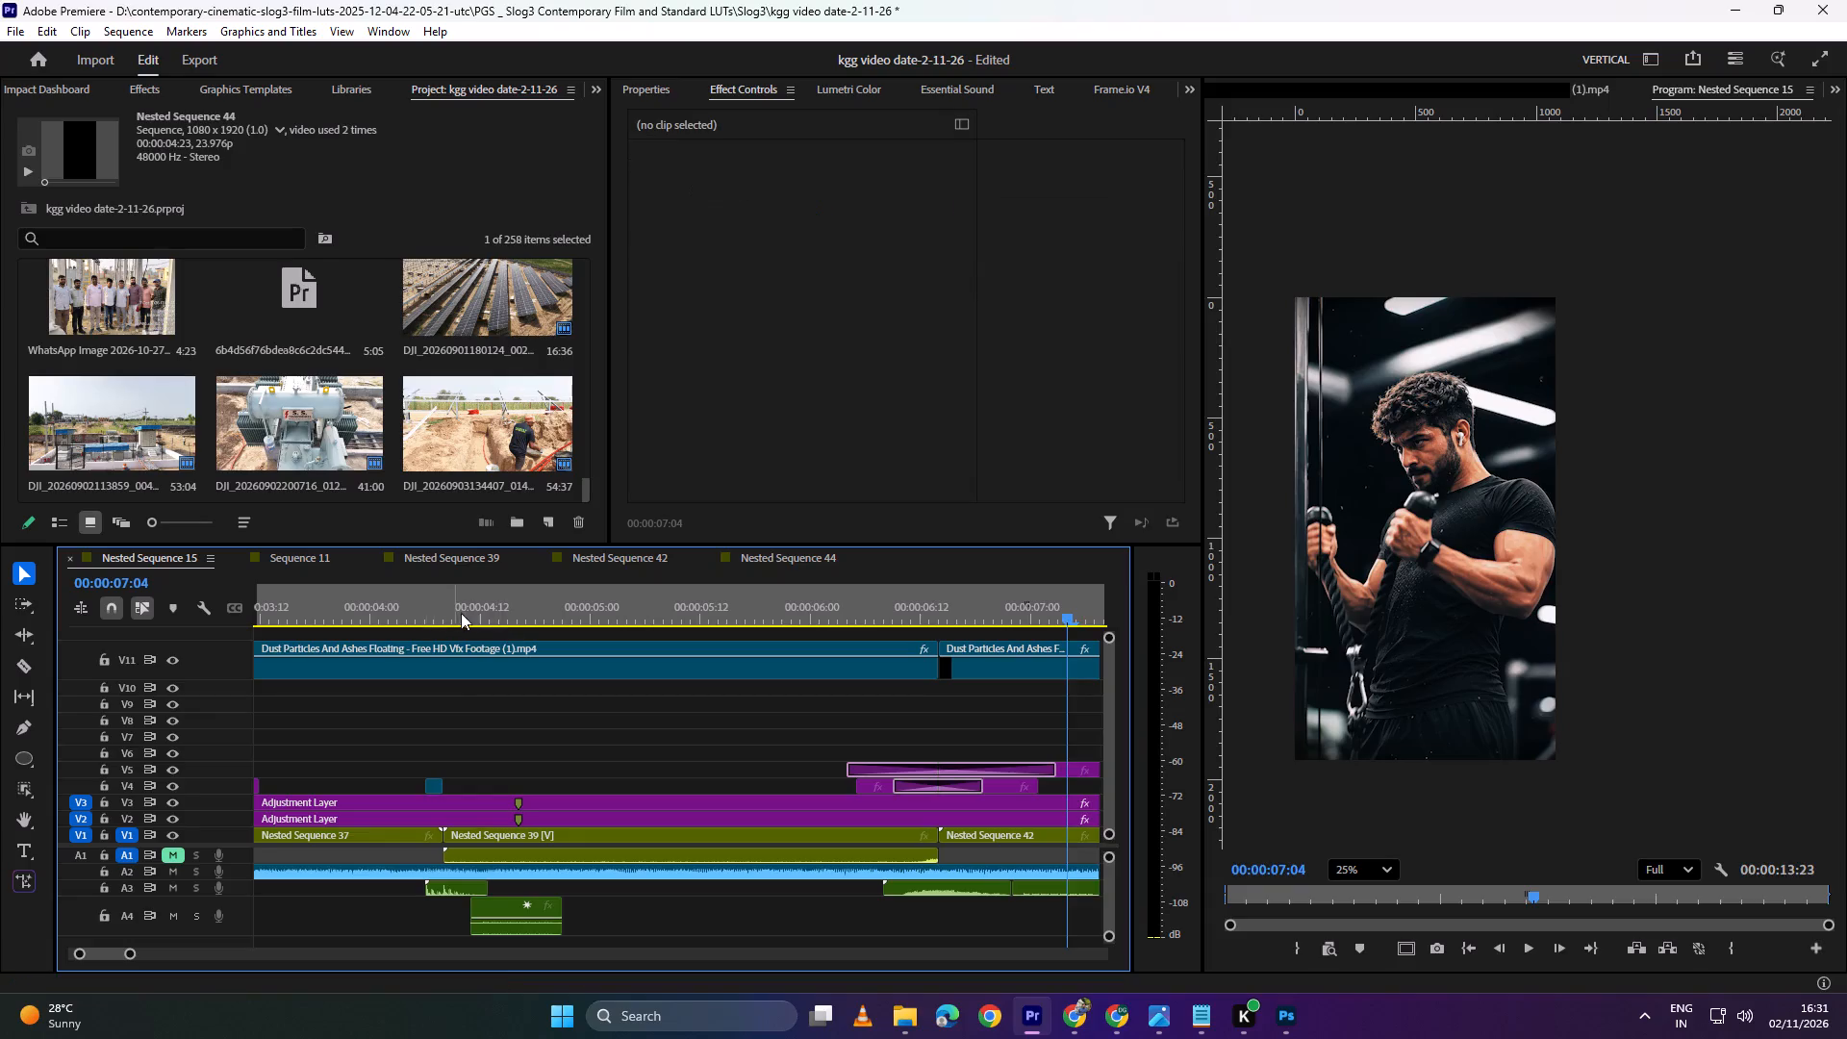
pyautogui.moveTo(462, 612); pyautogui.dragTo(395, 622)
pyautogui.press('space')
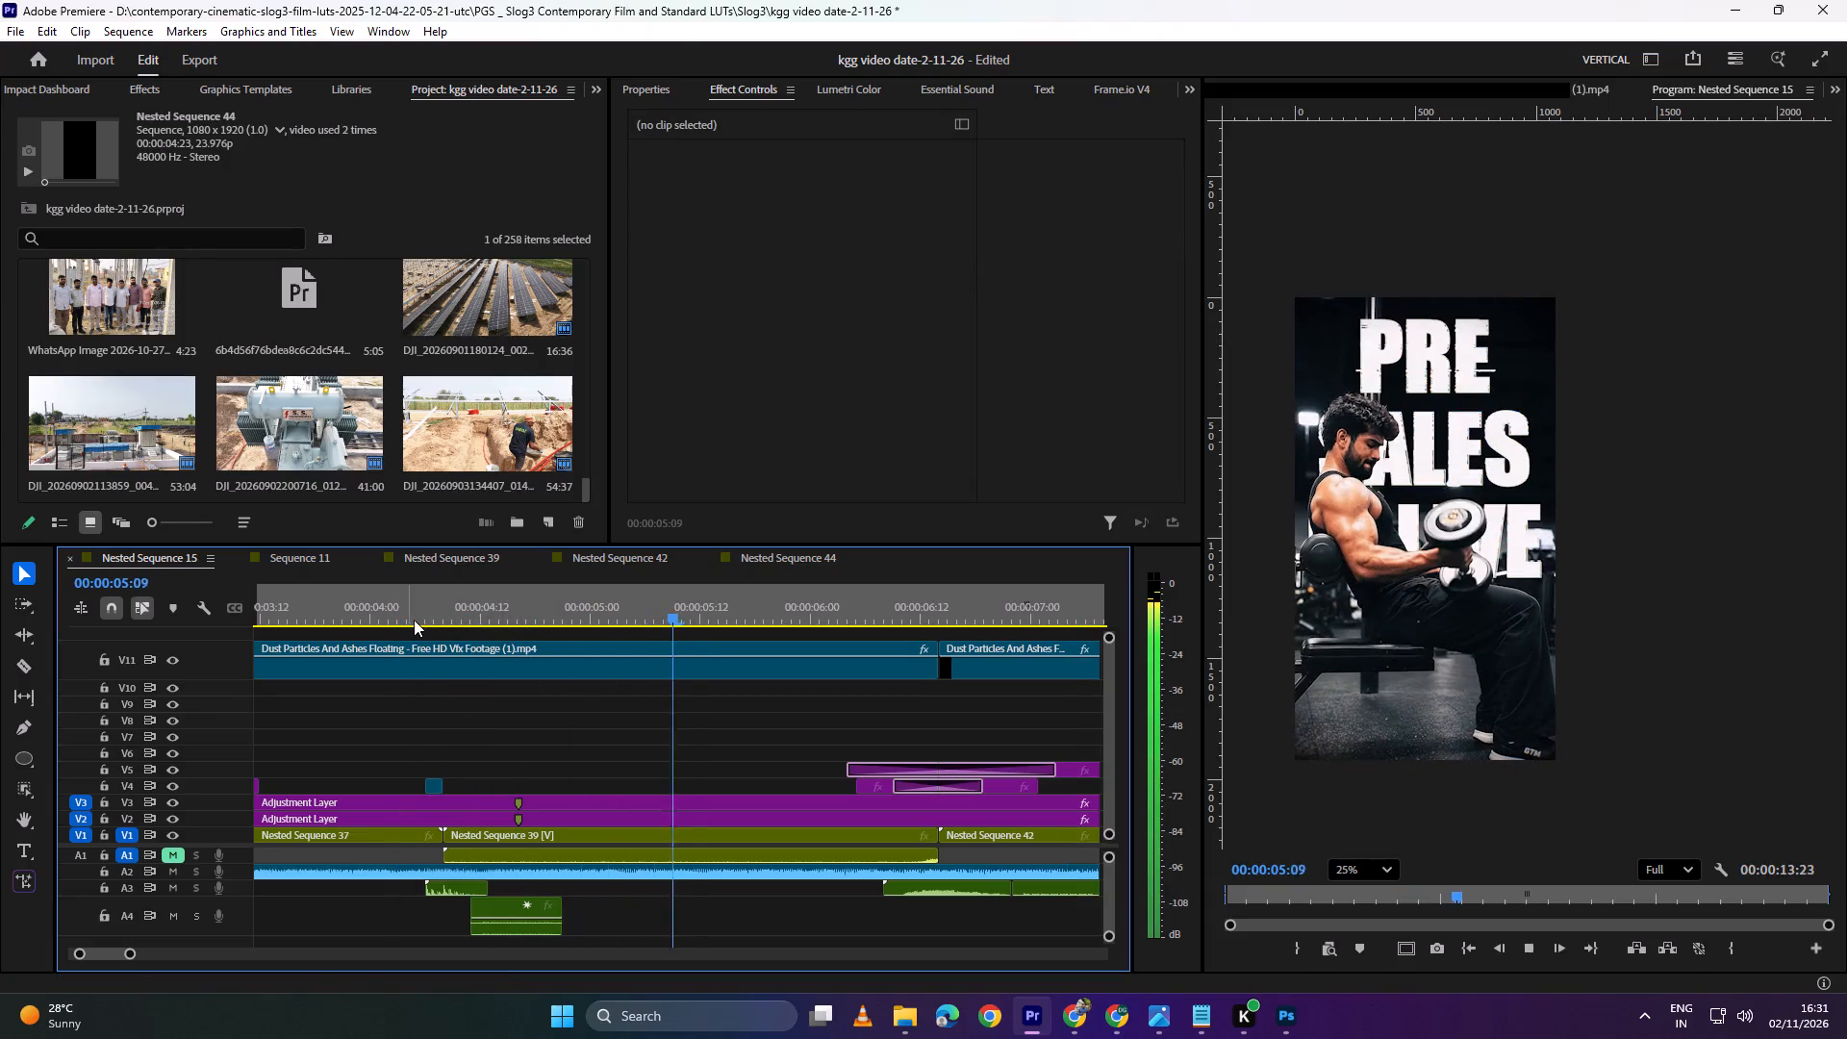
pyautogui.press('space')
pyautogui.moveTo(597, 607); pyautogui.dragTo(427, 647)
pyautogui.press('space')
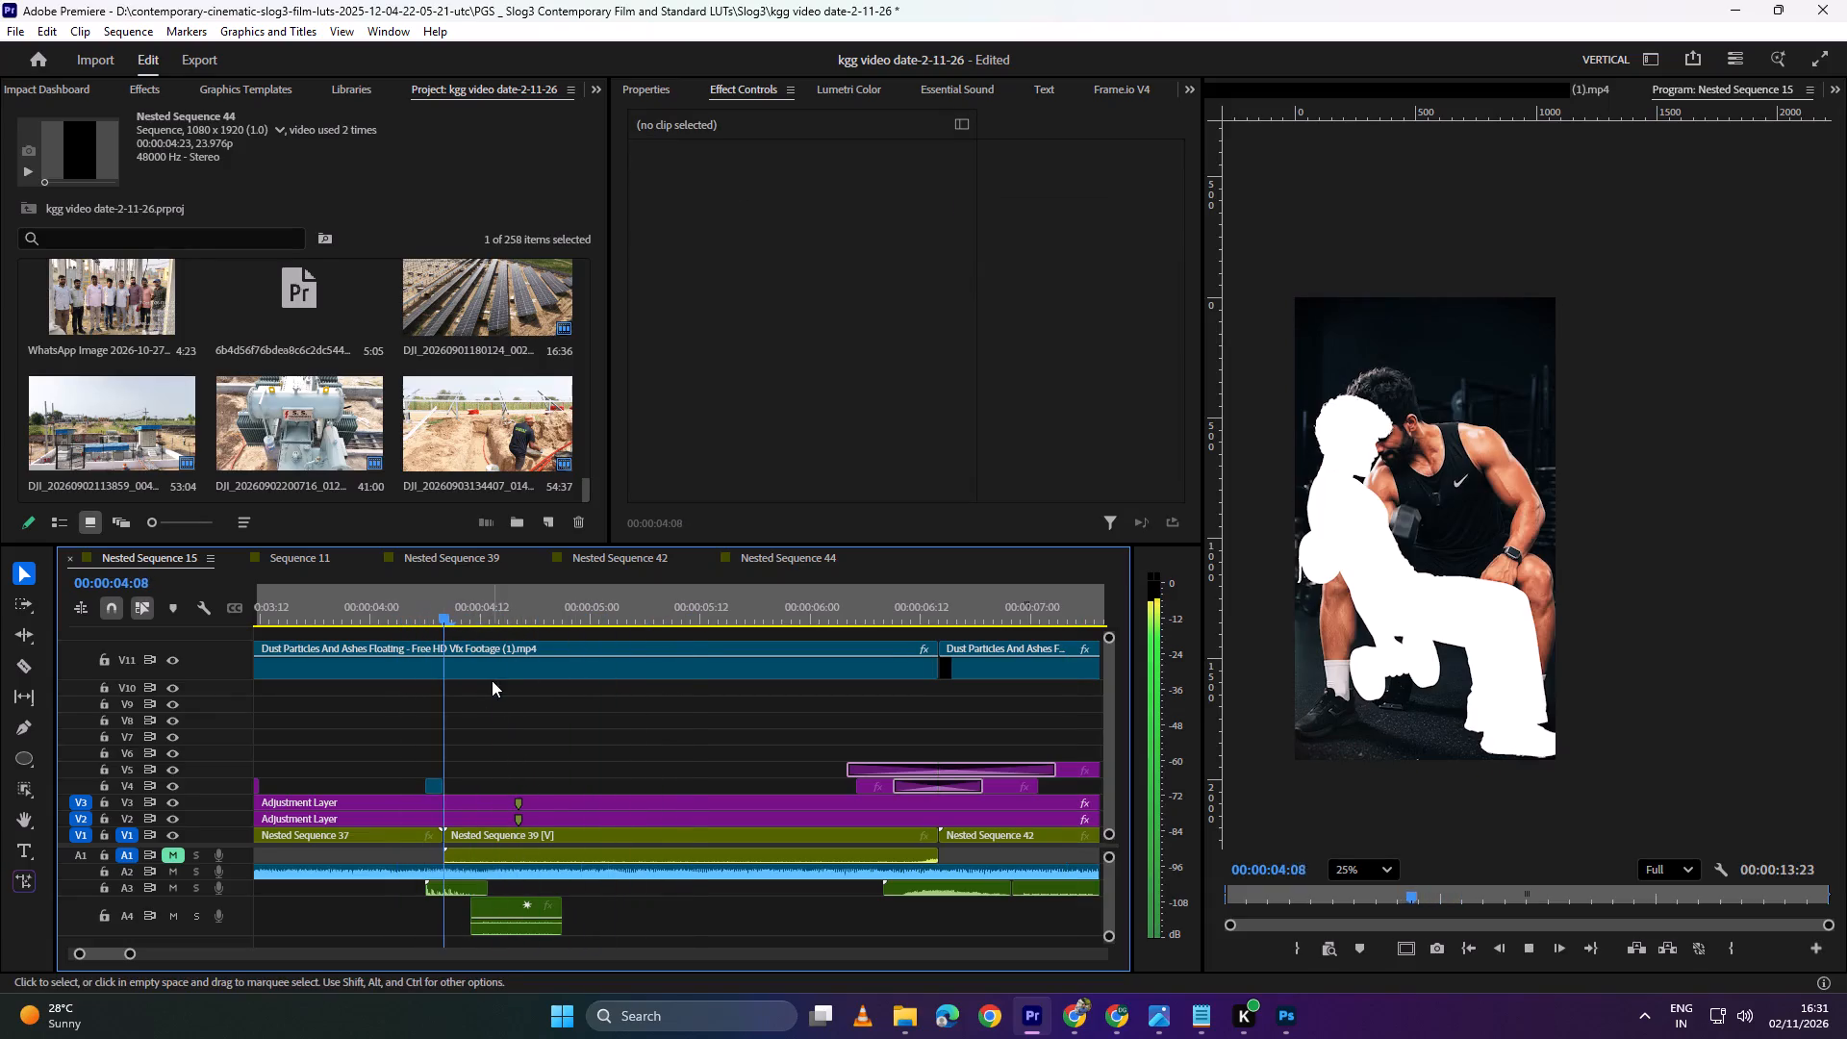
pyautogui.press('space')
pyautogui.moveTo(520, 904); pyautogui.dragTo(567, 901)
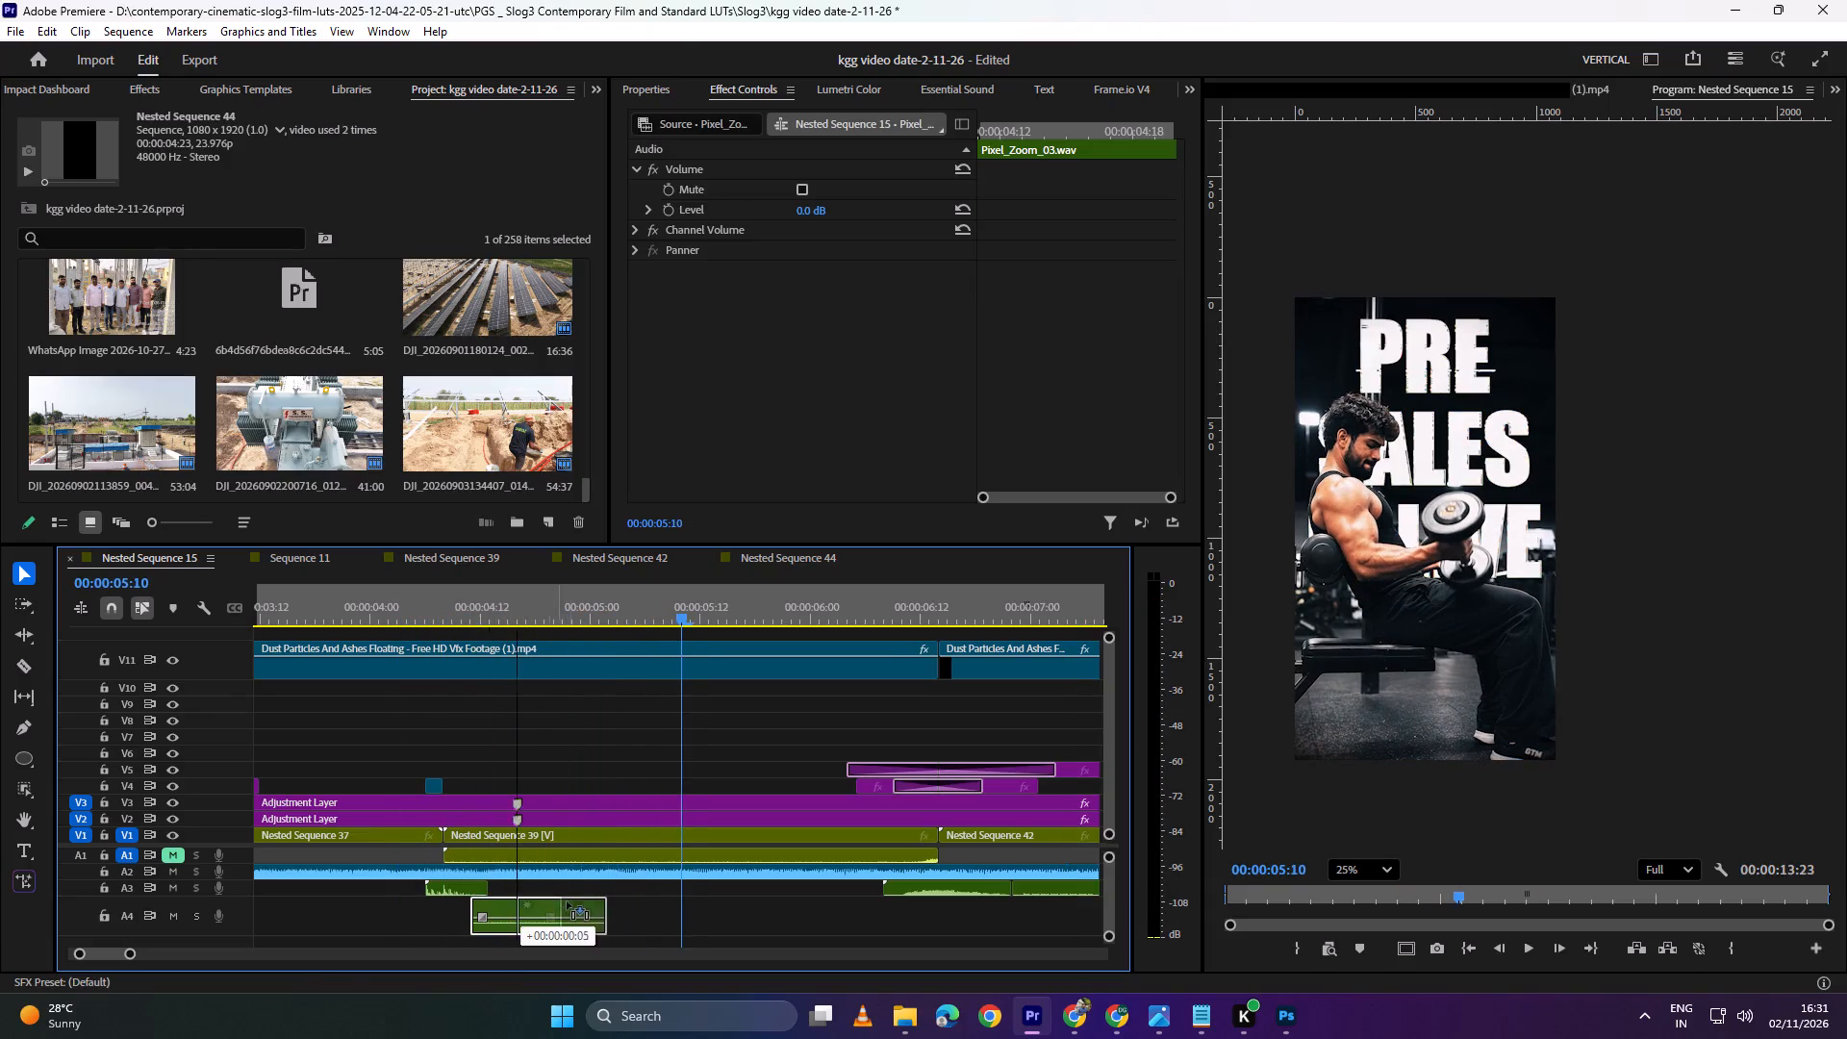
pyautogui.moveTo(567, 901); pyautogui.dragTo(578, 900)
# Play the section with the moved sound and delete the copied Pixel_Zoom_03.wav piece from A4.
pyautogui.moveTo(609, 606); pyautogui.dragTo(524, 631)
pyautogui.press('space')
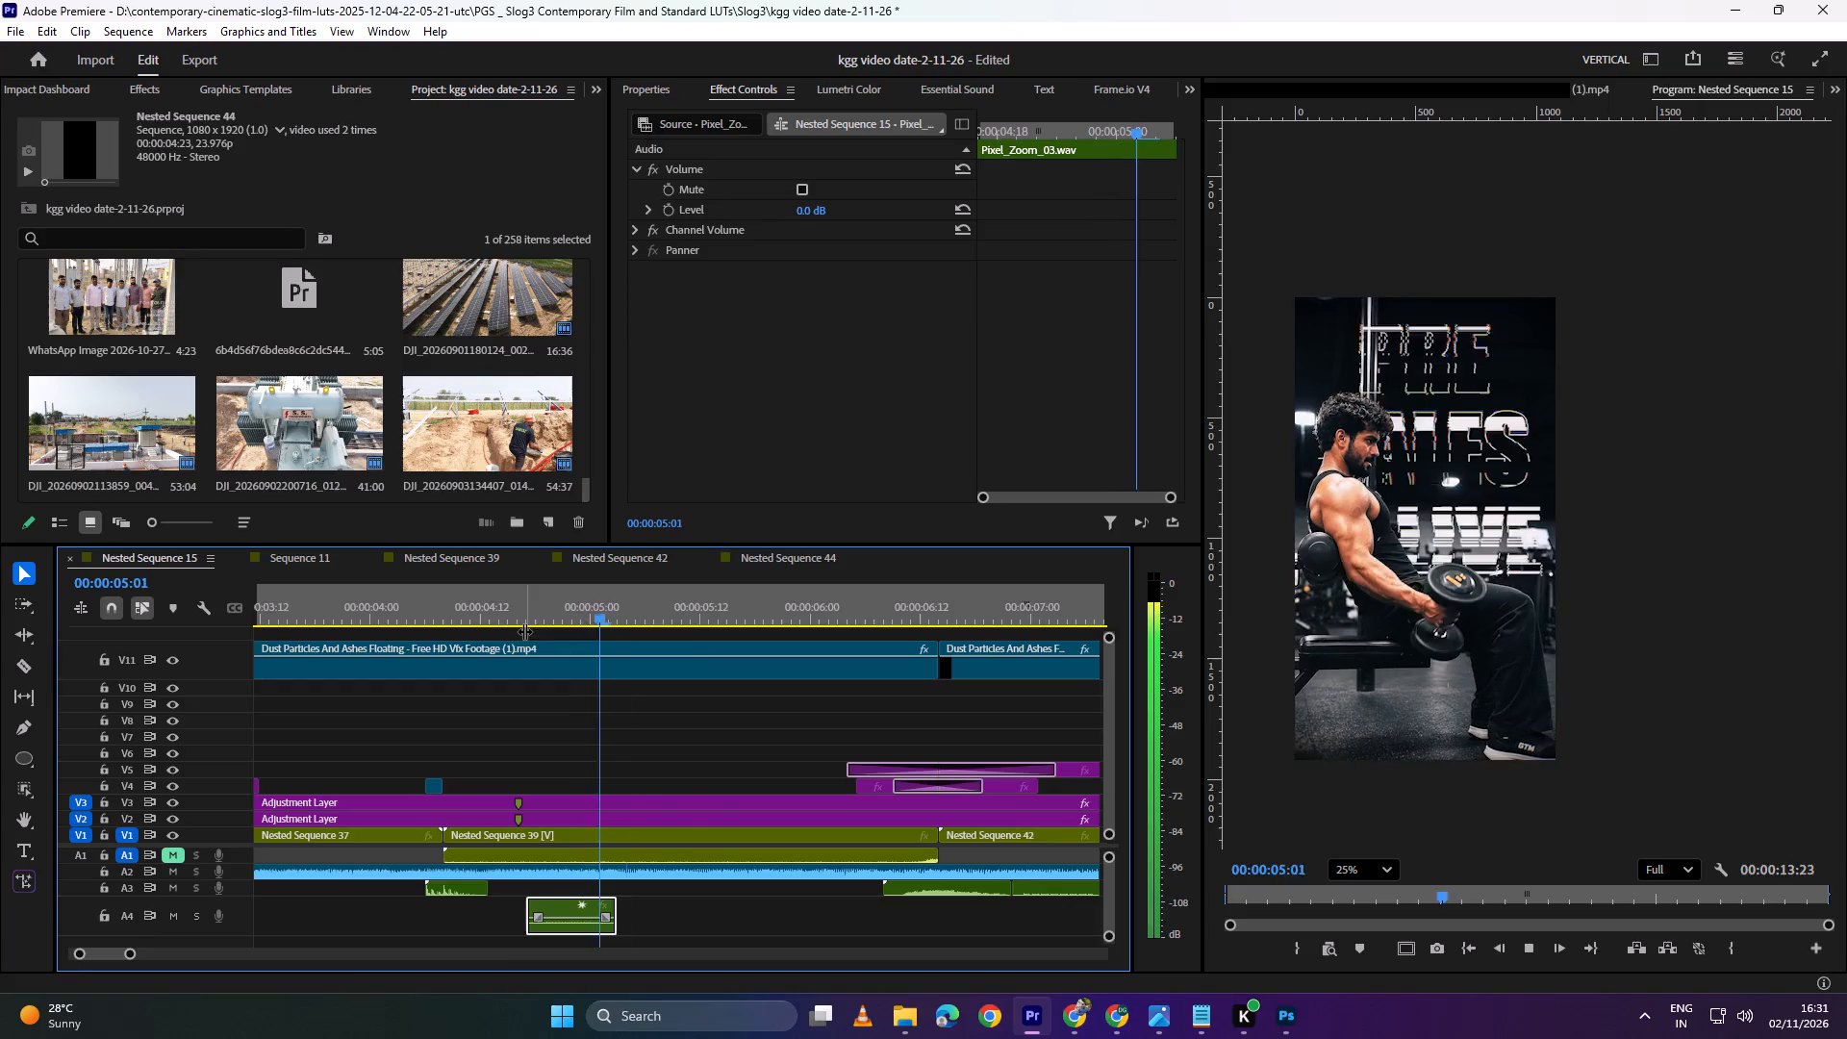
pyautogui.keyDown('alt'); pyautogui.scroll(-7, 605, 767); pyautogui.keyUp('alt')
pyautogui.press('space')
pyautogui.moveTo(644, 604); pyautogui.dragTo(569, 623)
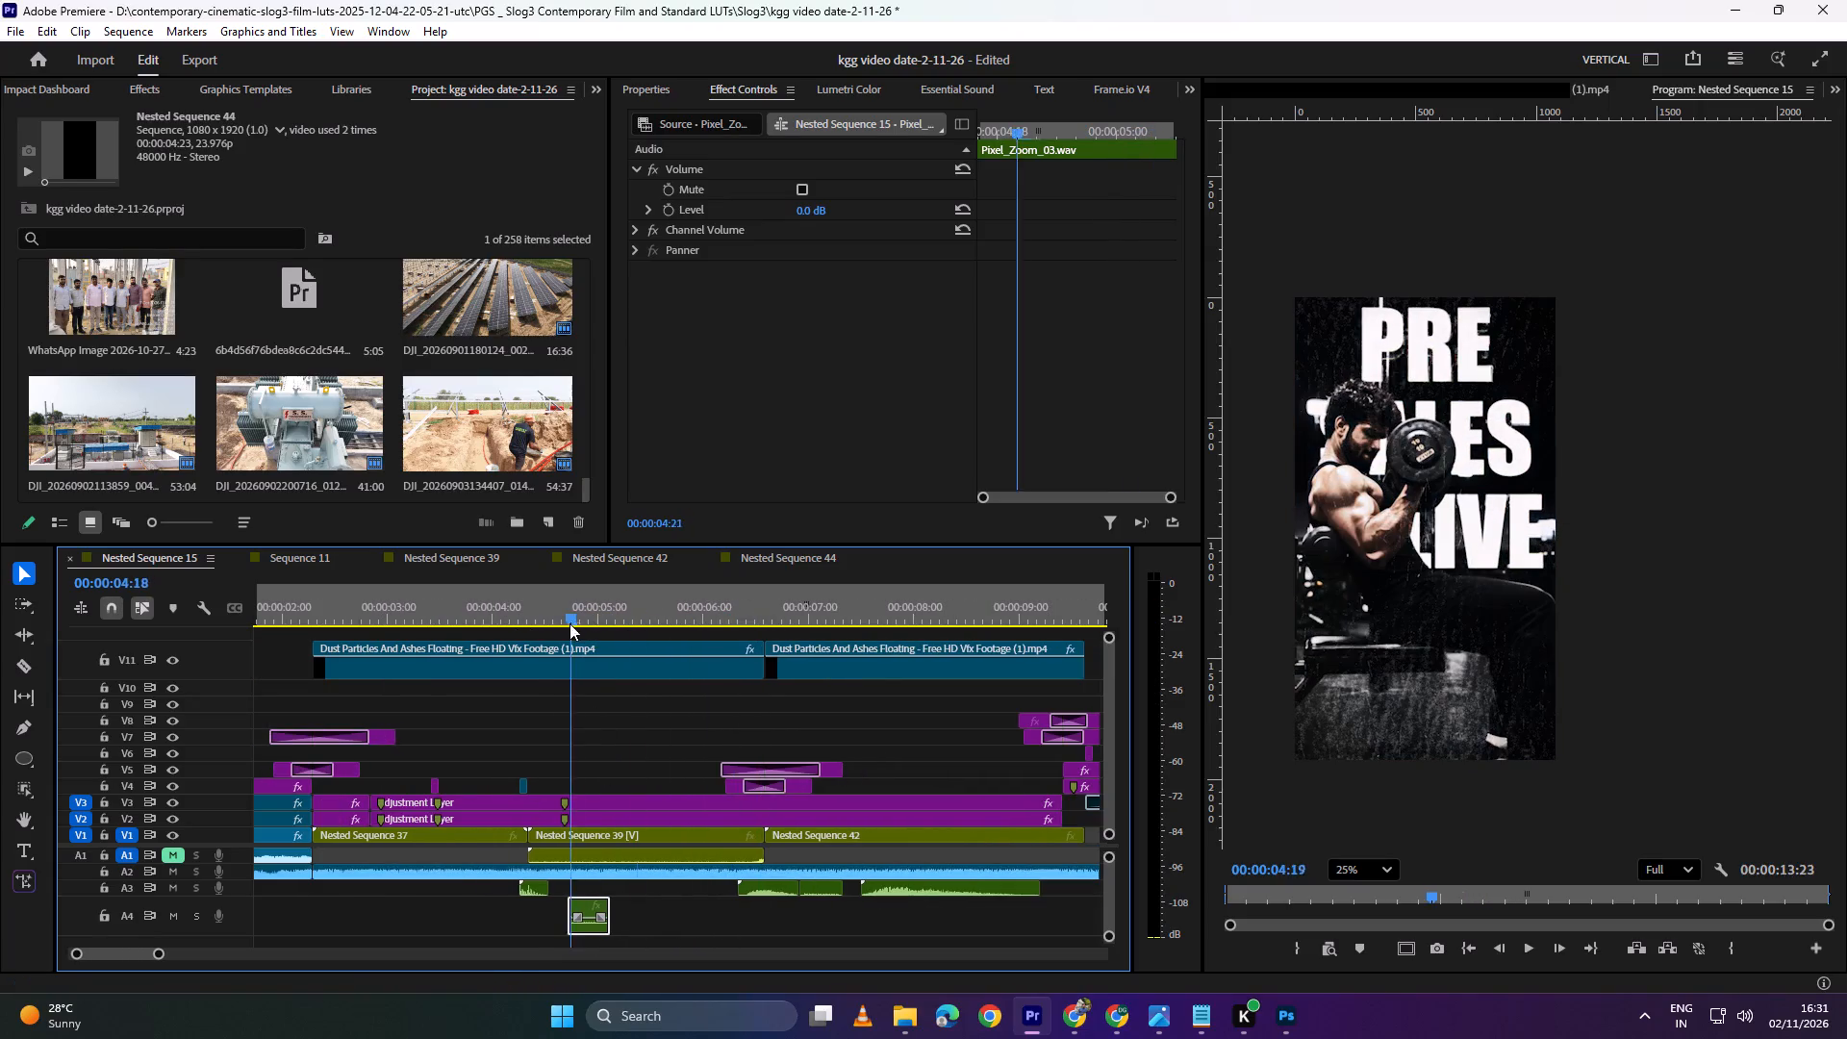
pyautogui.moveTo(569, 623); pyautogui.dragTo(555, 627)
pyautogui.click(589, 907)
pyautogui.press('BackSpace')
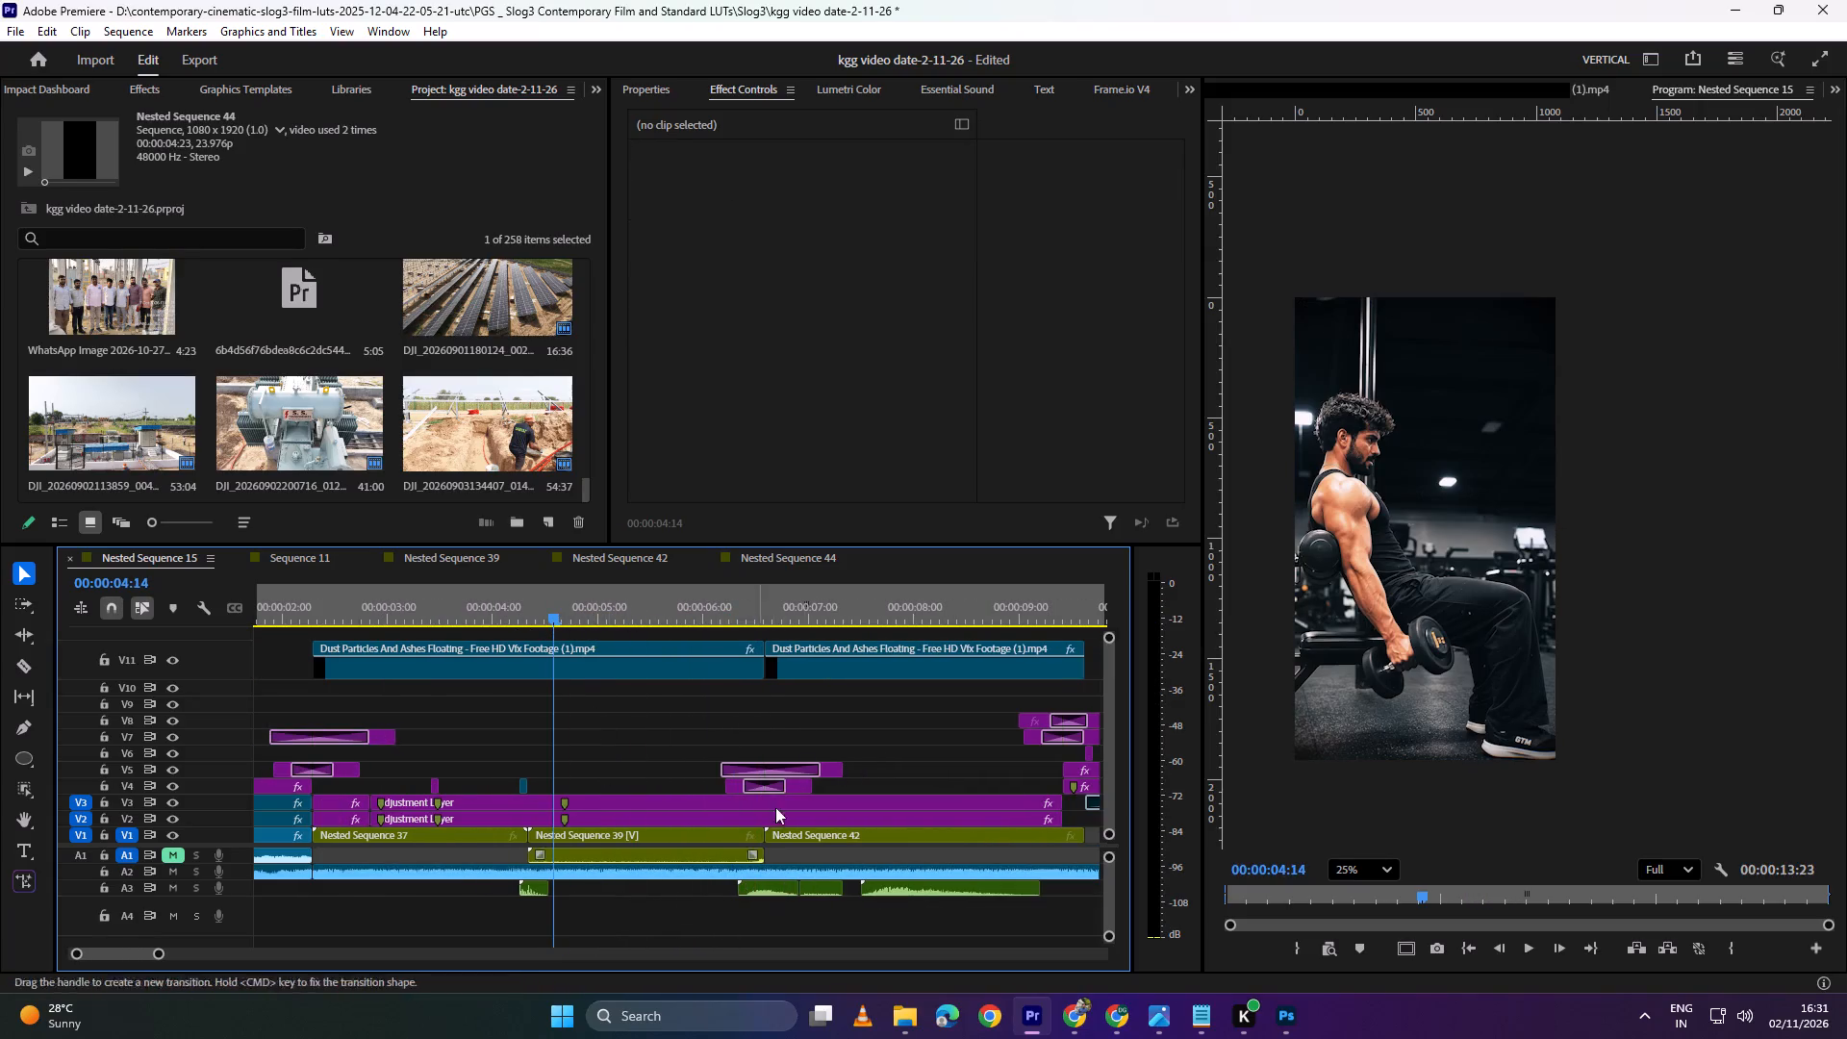
# Play from 00:00:04:14 into the ticker shot and replay around 00:00:07:00 to check the sound at the transition.
pyautogui.press('space')
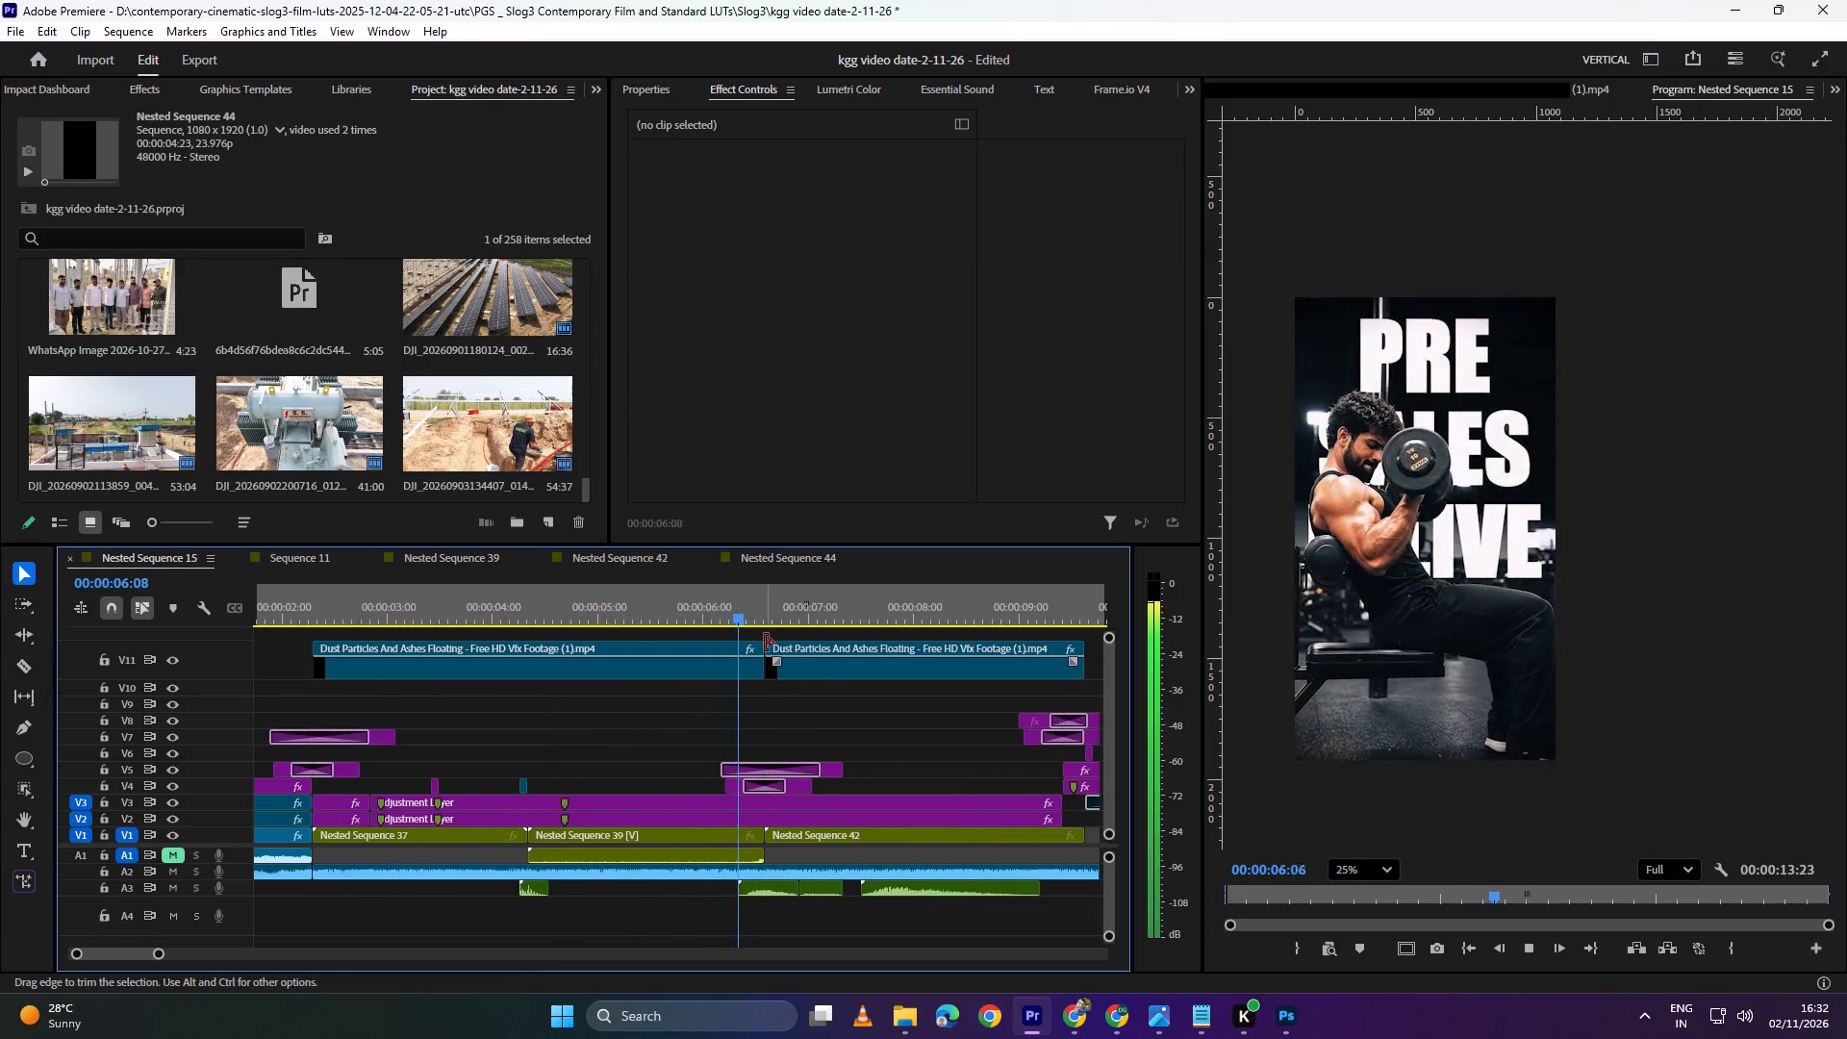
pyautogui.press('space')
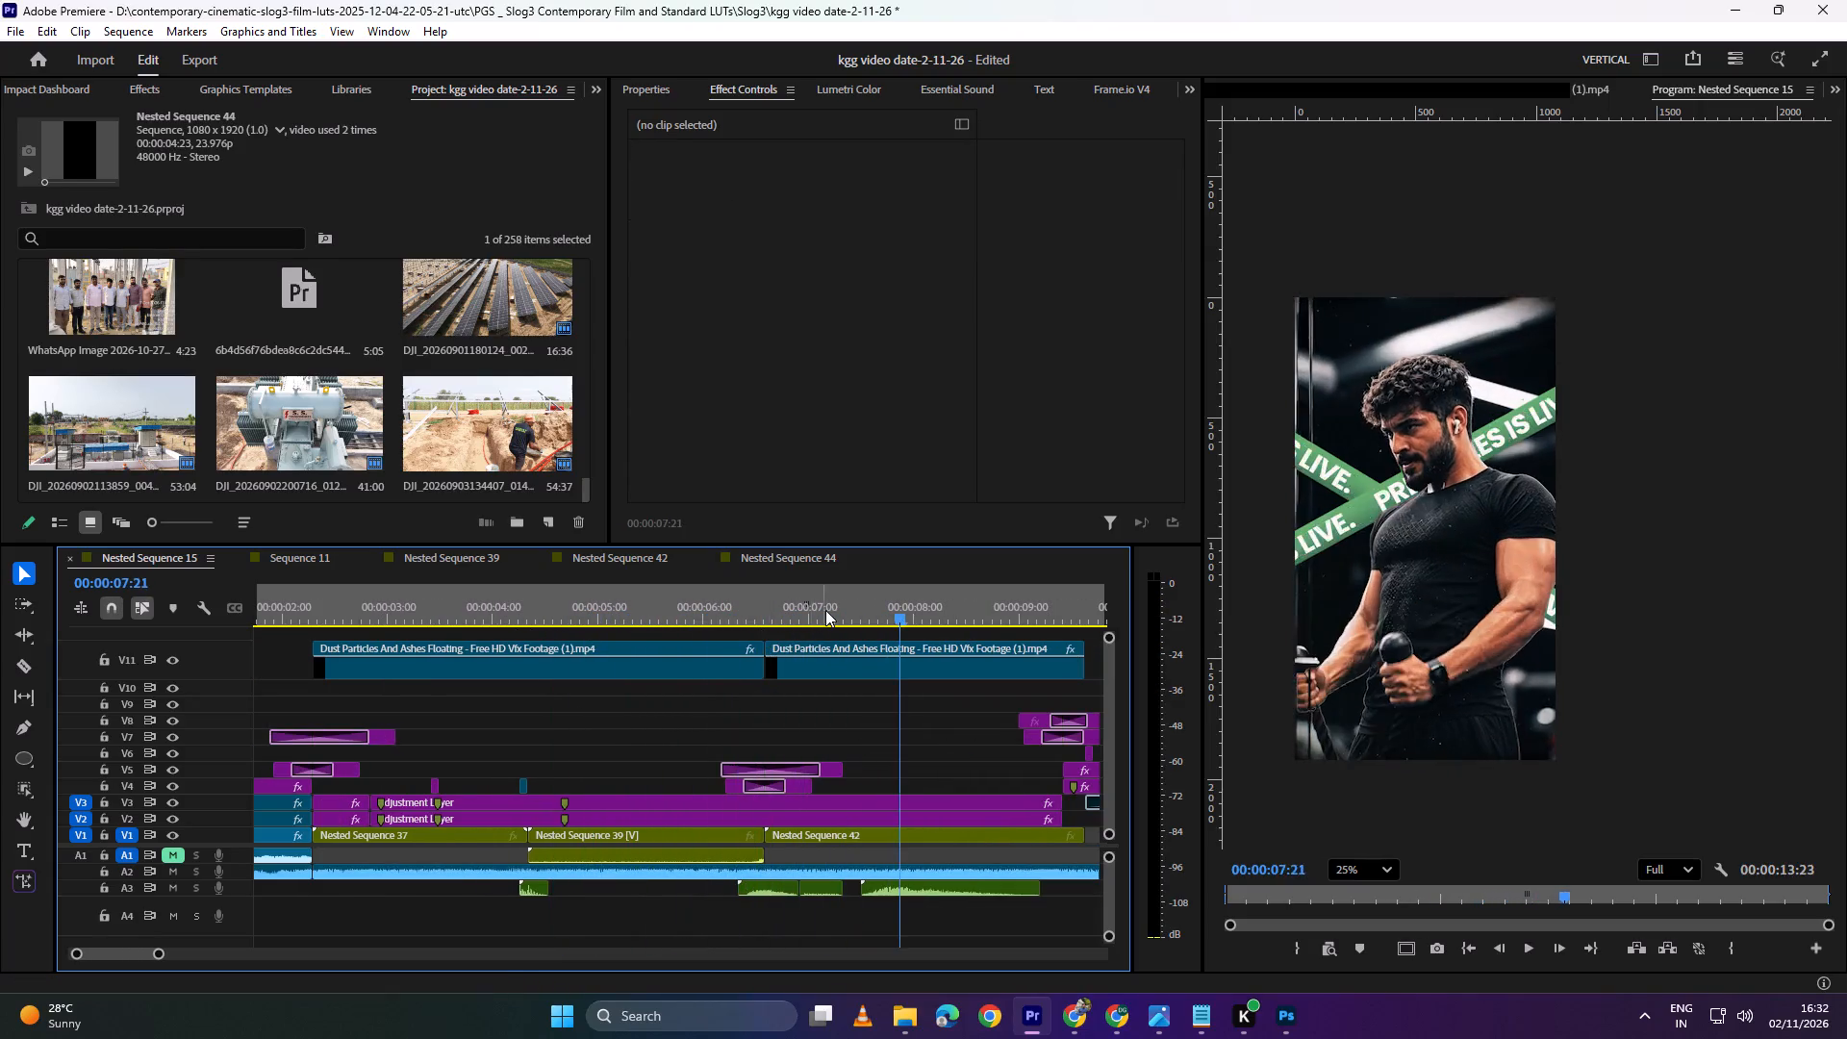
pyautogui.moveTo(829, 610); pyautogui.dragTo(819, 610)
pyautogui.press('space')
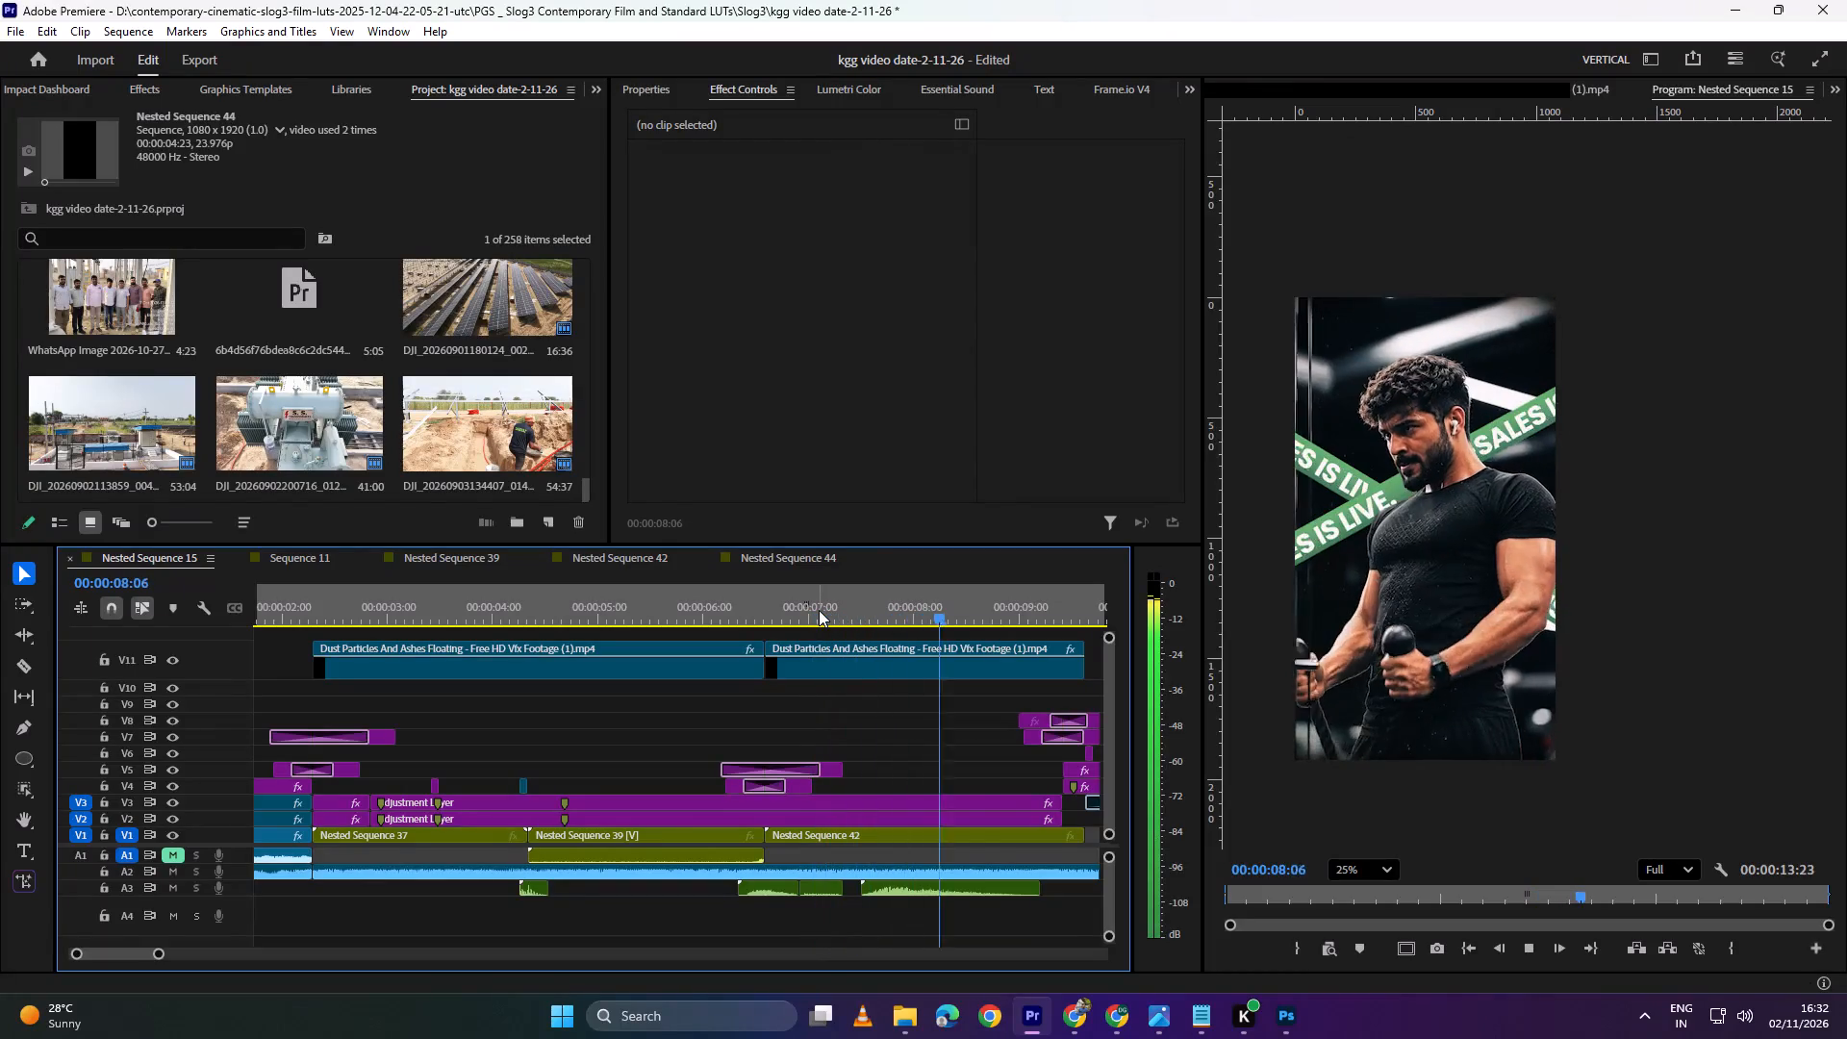
pyautogui.press('space')
pyautogui.moveTo(895, 595); pyautogui.dragTo(798, 624)
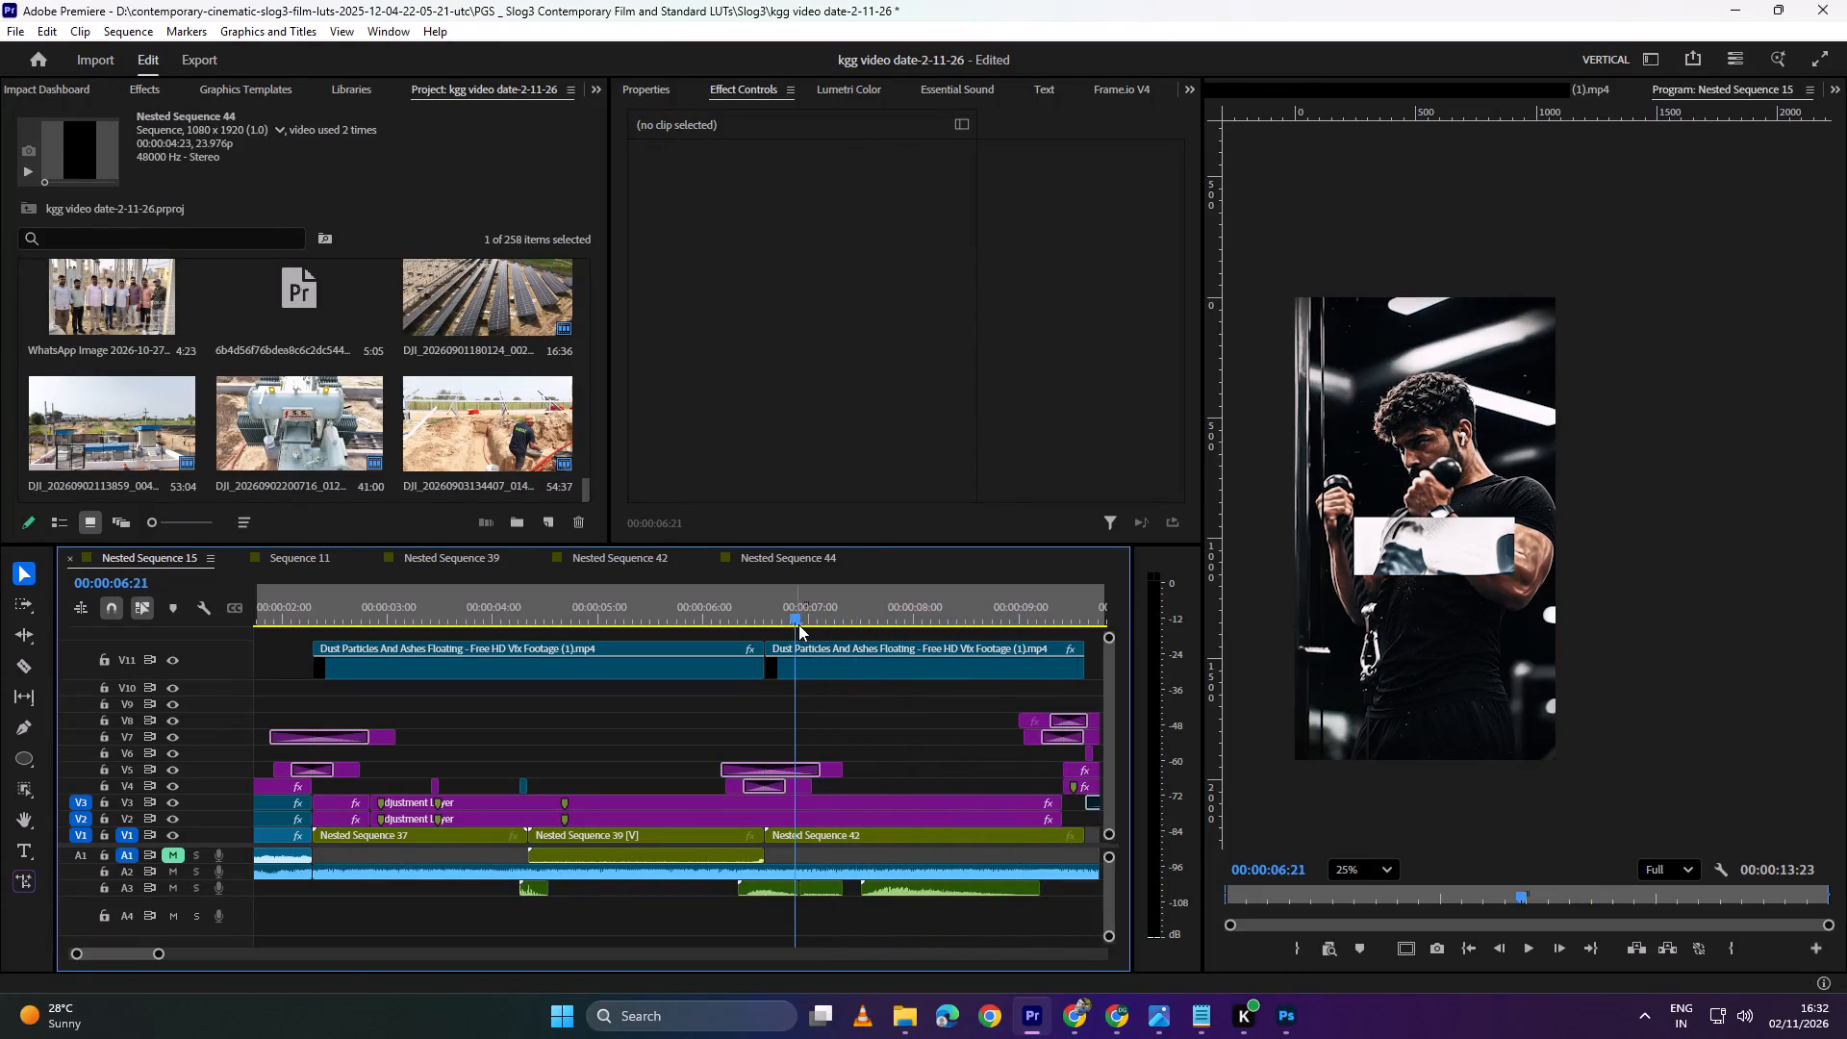
# Switch to Pixabay's sound effects page in Chrome, search for "transition" and preview the first few results.
pyautogui.click(1078, 1022)
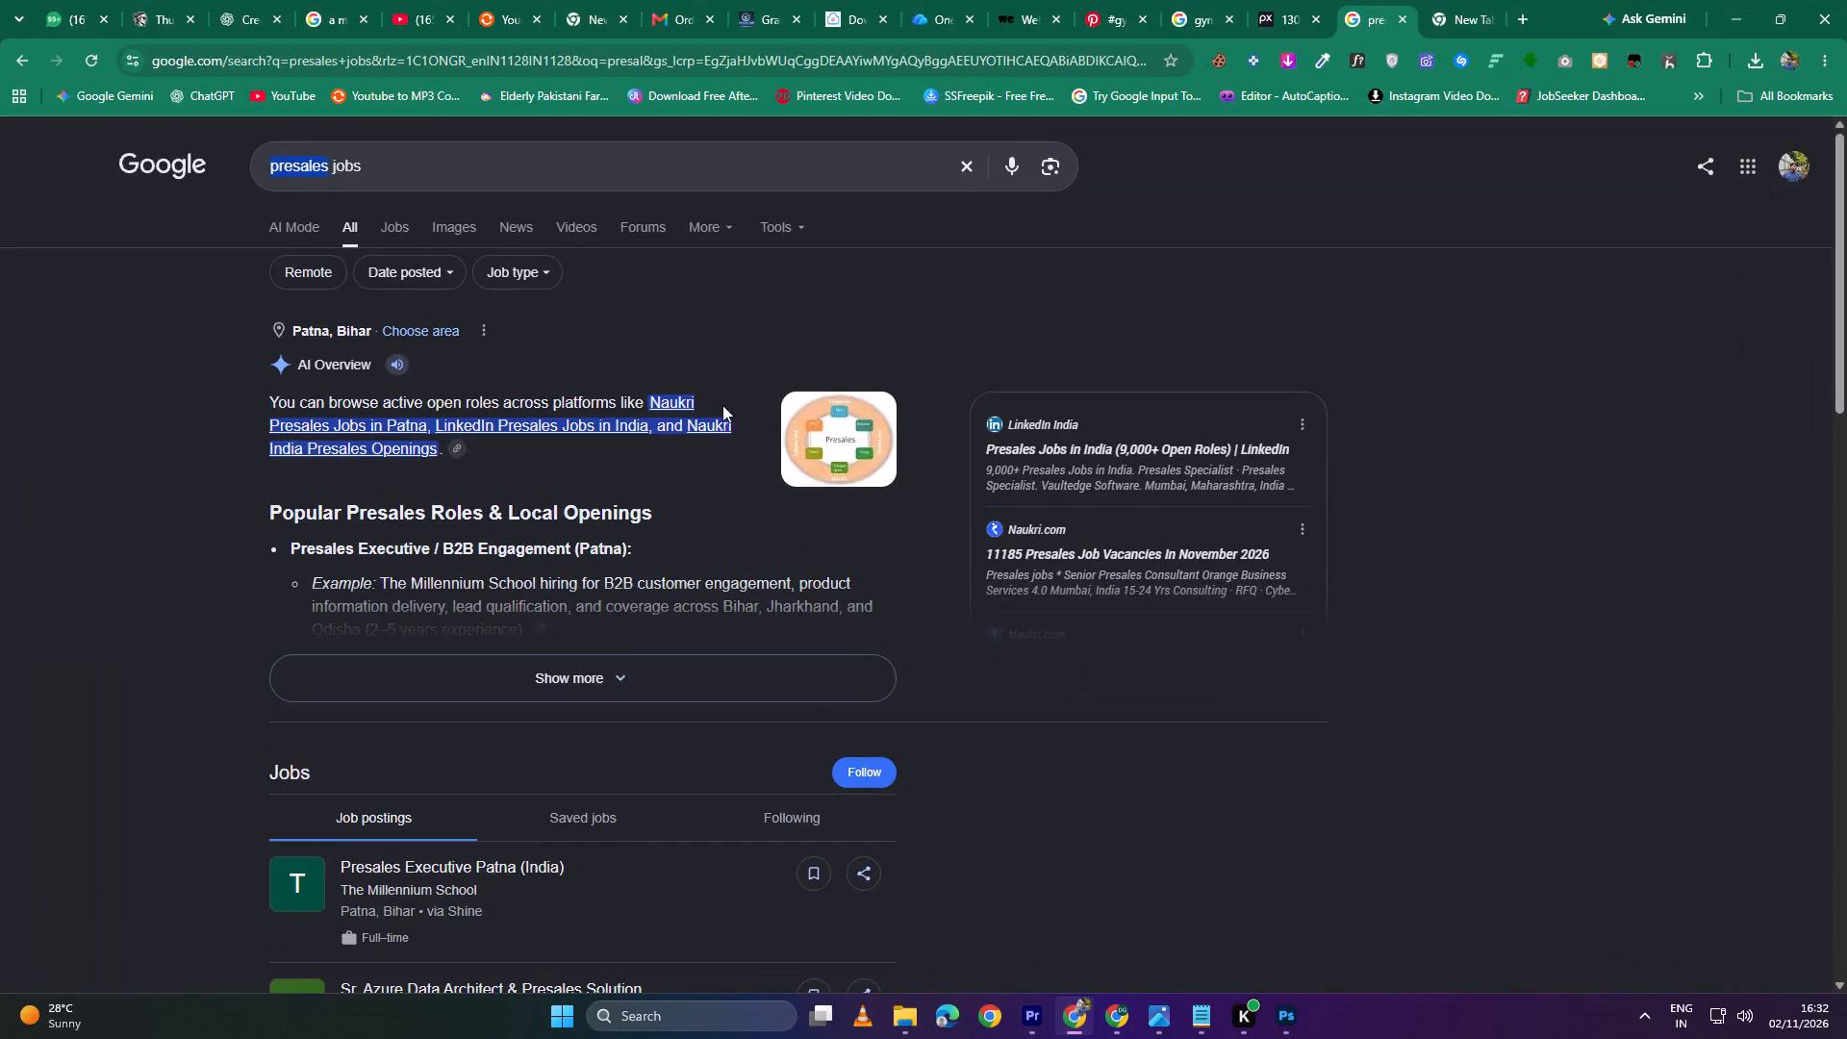
pyautogui.click(1277, 21)
pyautogui.click(639, 420)
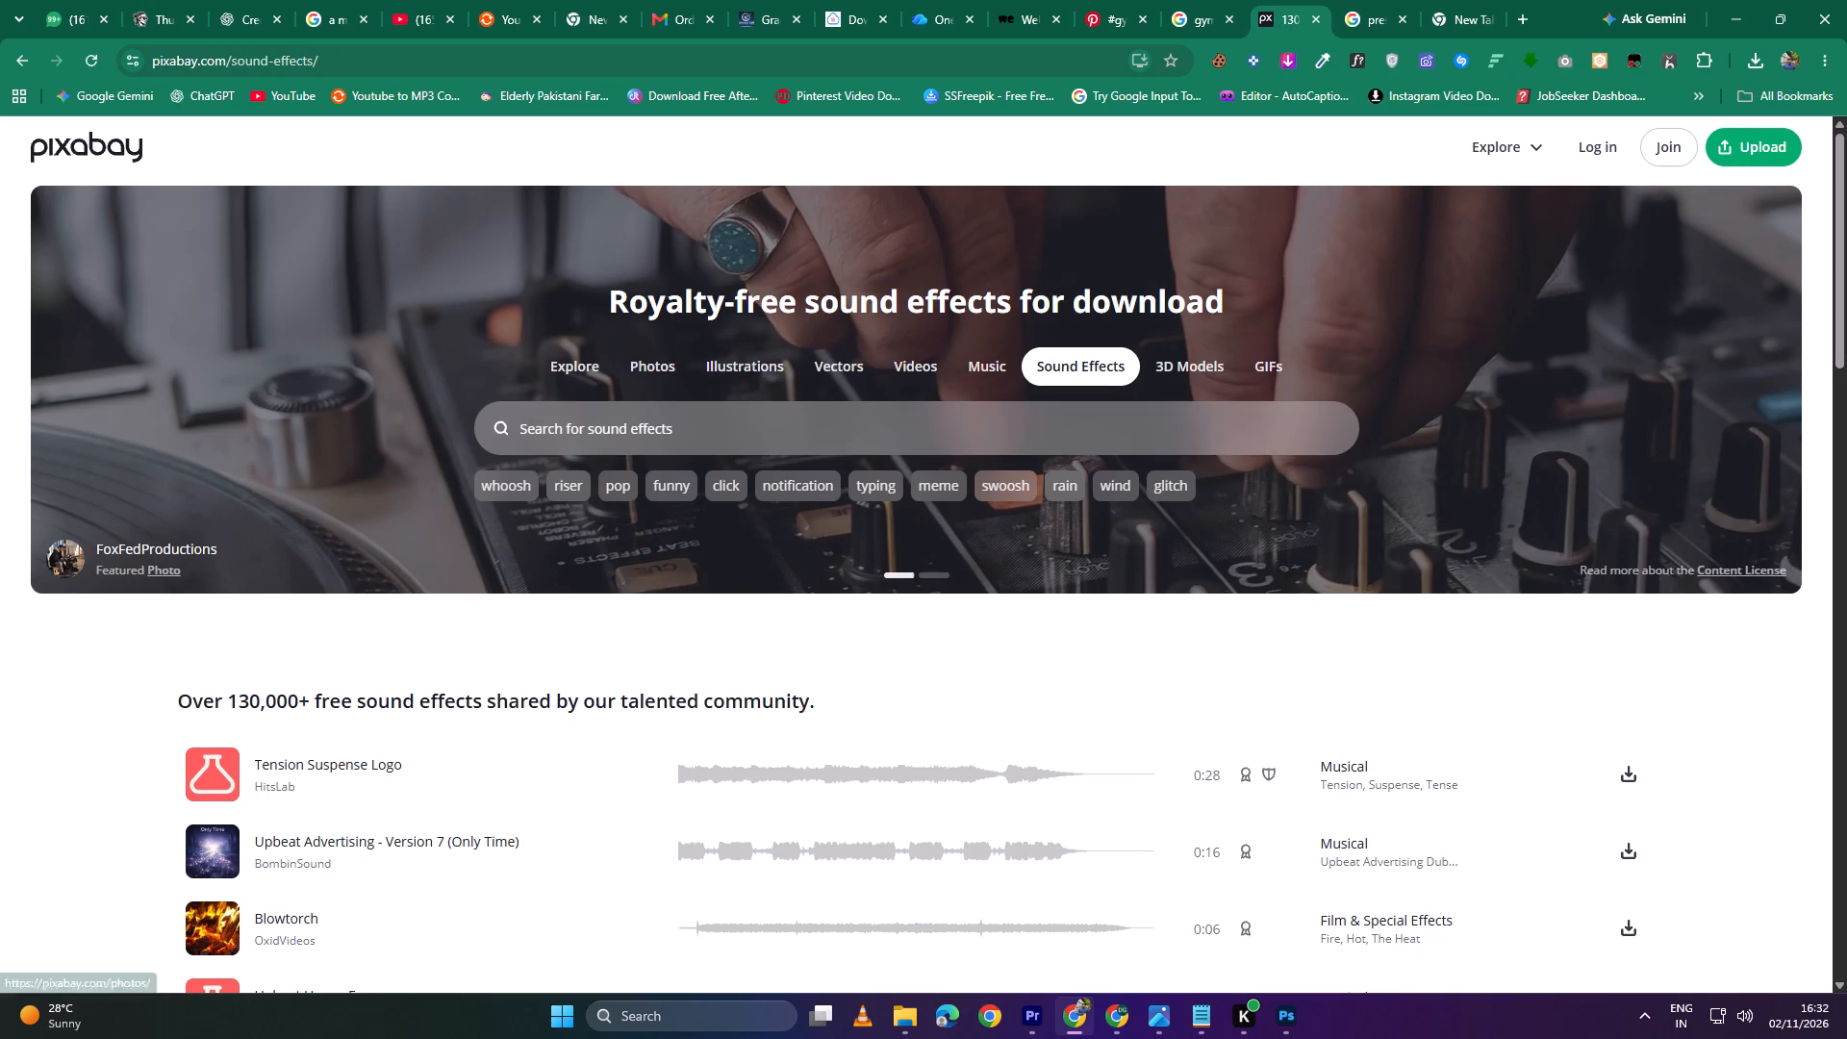
pyautogui.write('sound')
pyautogui.click(577, 430)
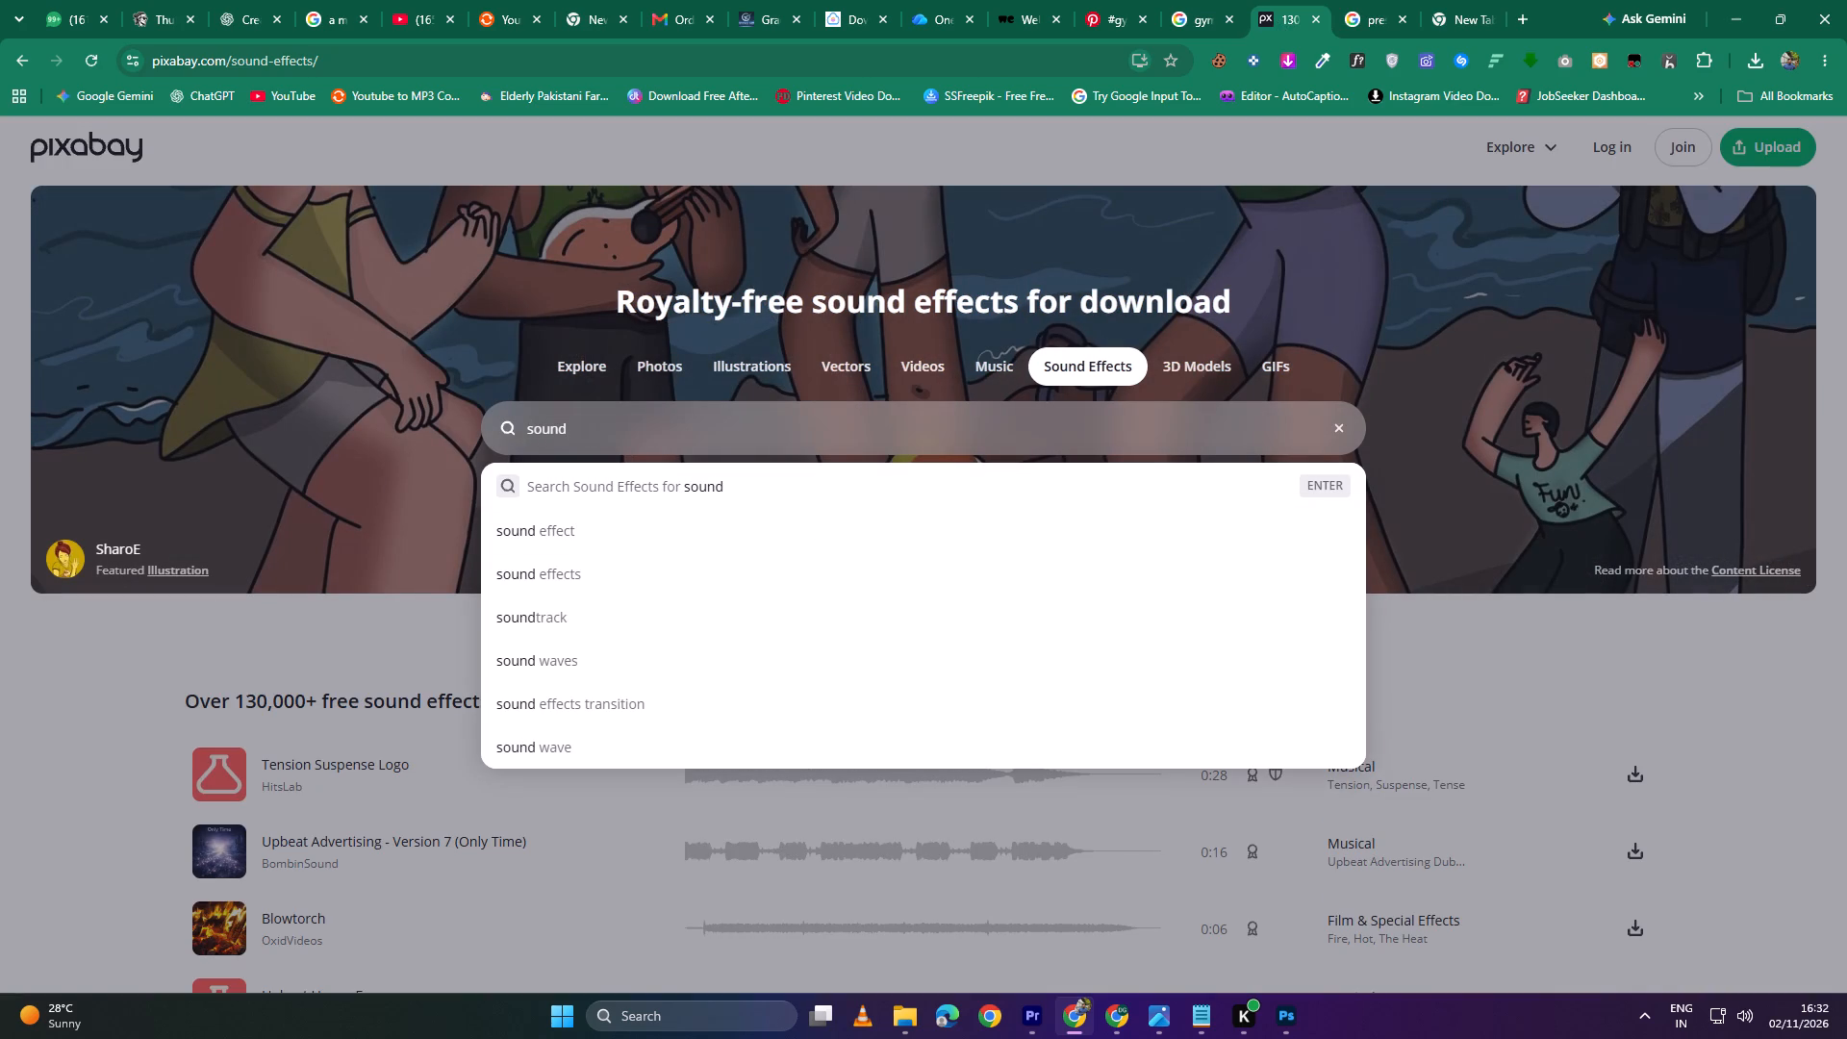
pyautogui.moveTo(583, 428); pyautogui.dragTo(512, 436)
pyautogui.press('BackSpace')
pyautogui.press('BackSpace')
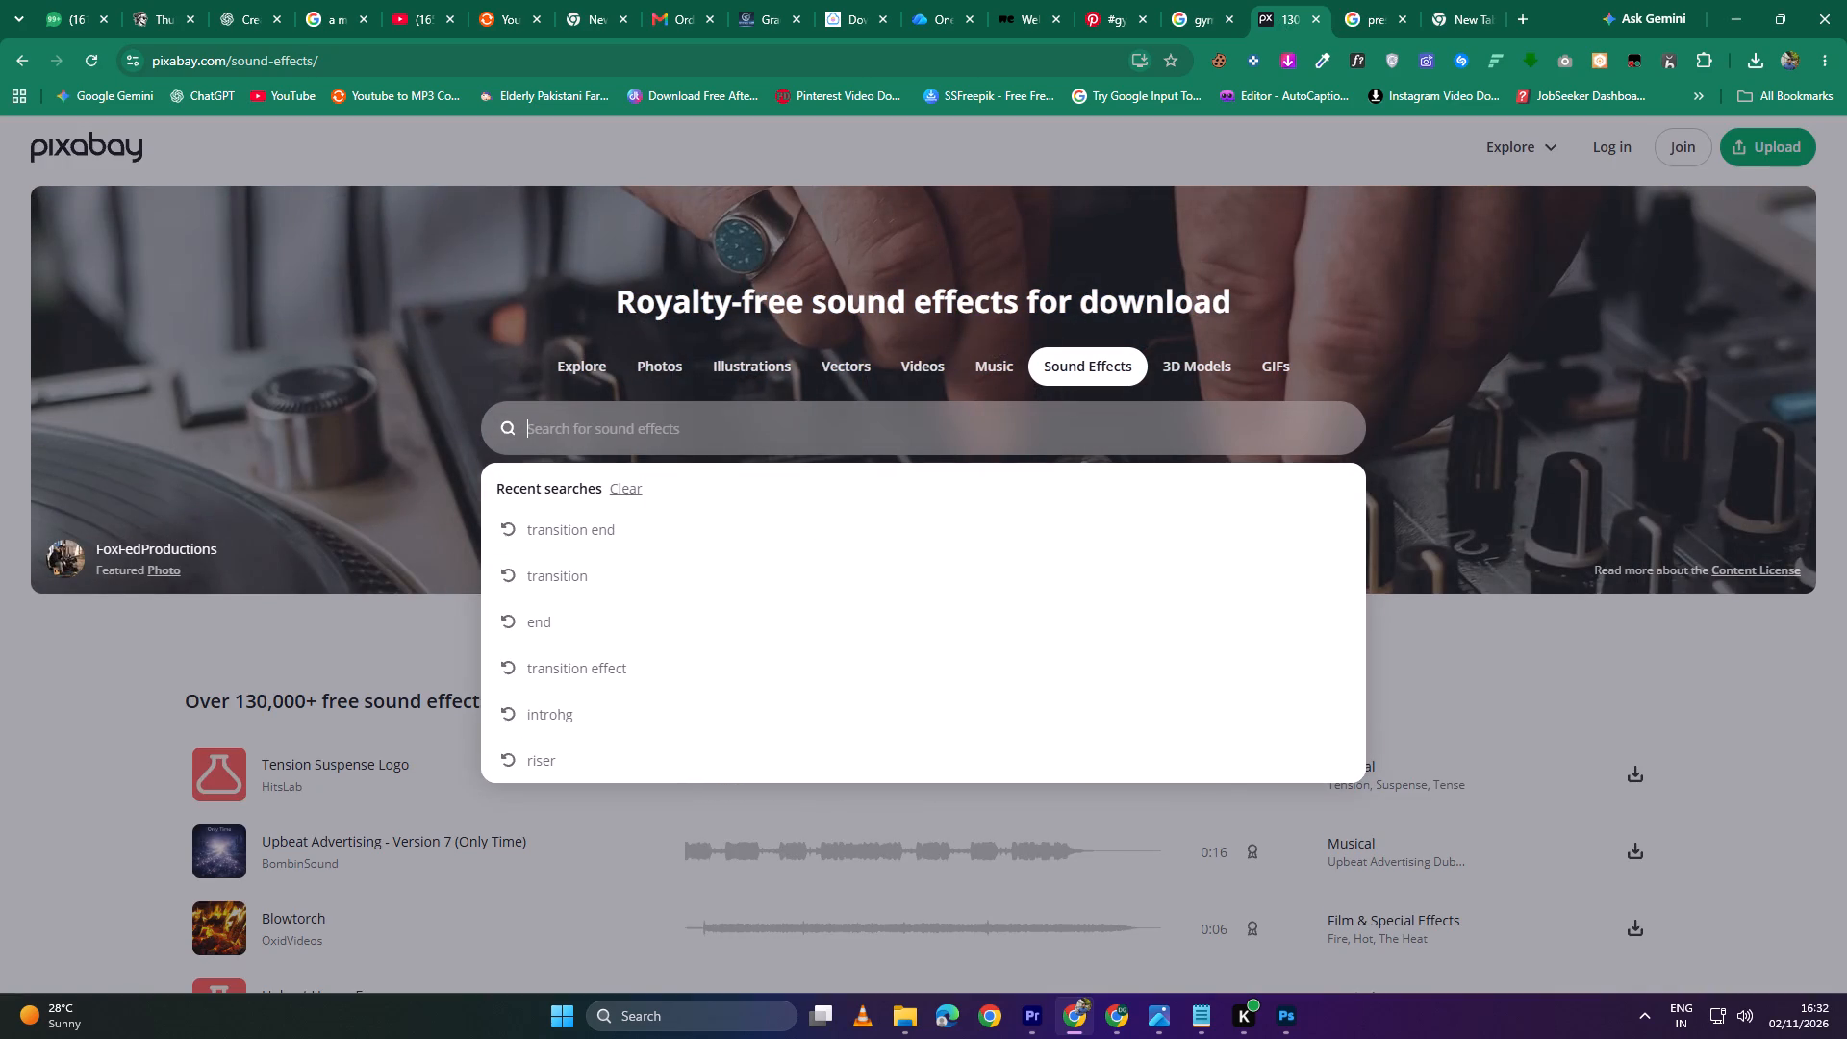
pyautogui.write('transit')
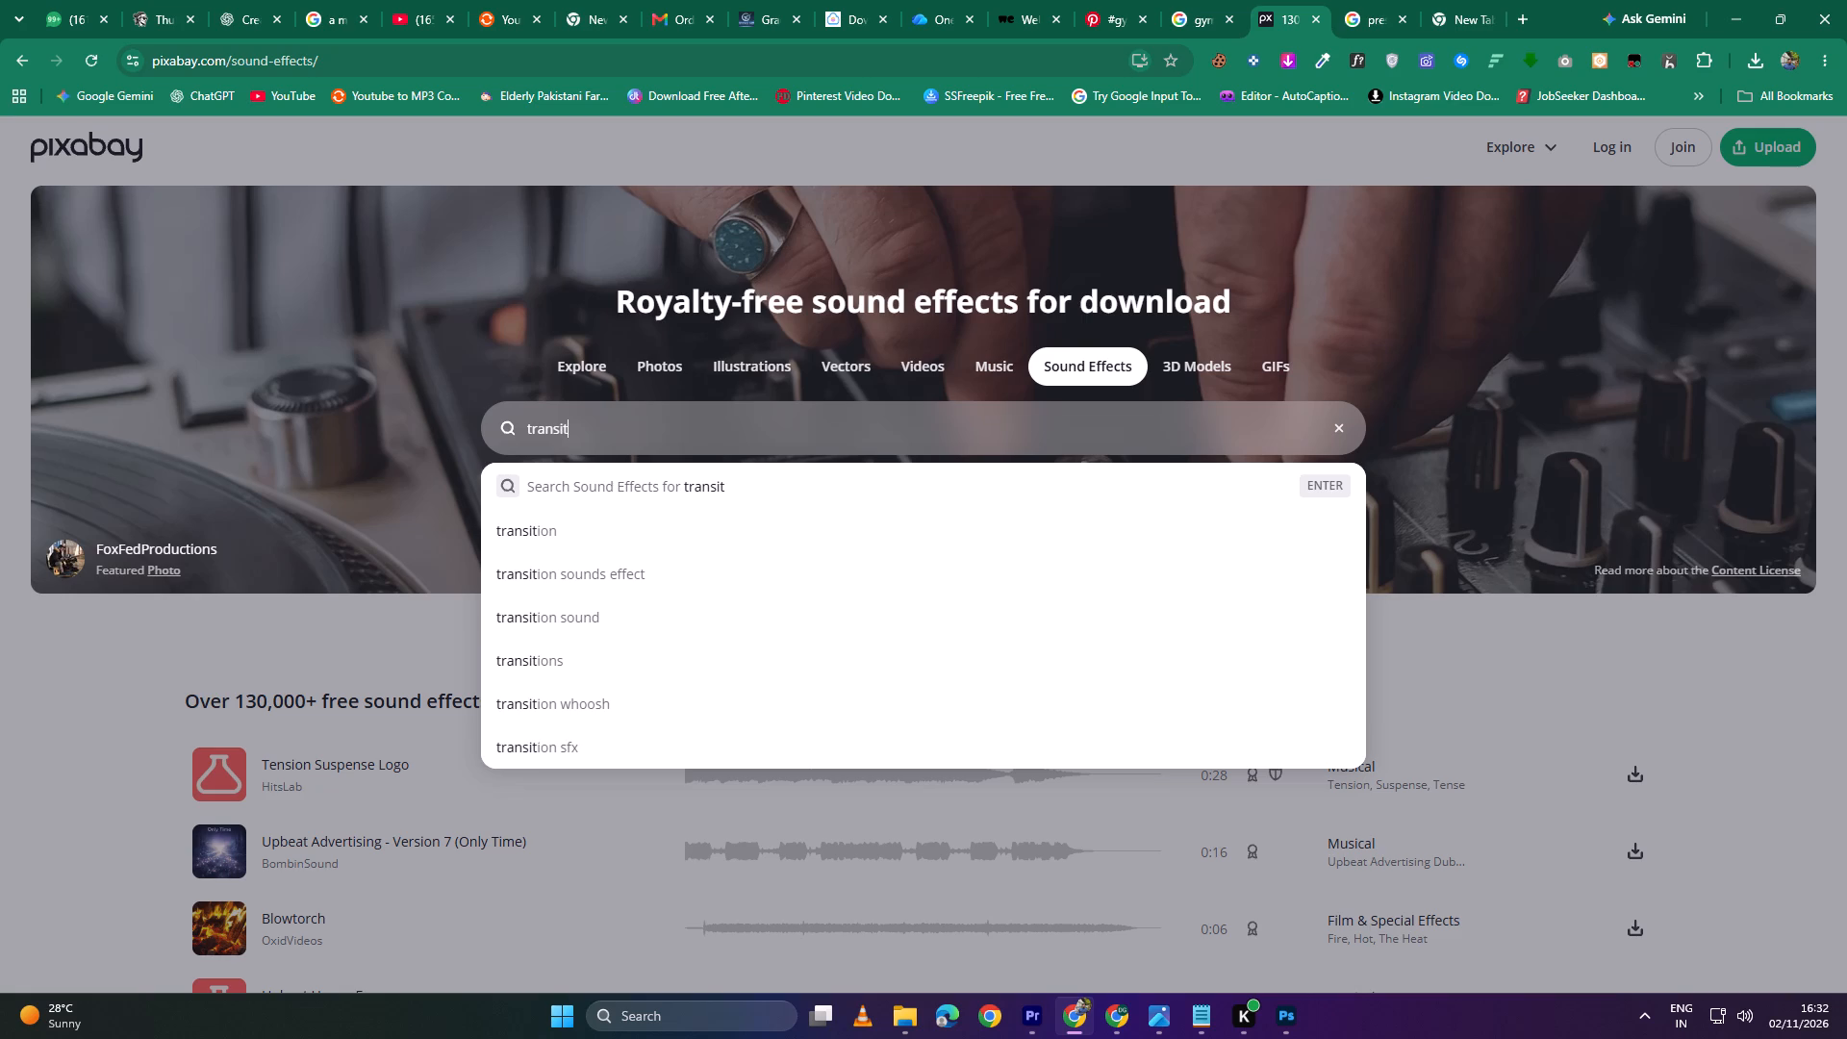
pyautogui.click(569, 533)
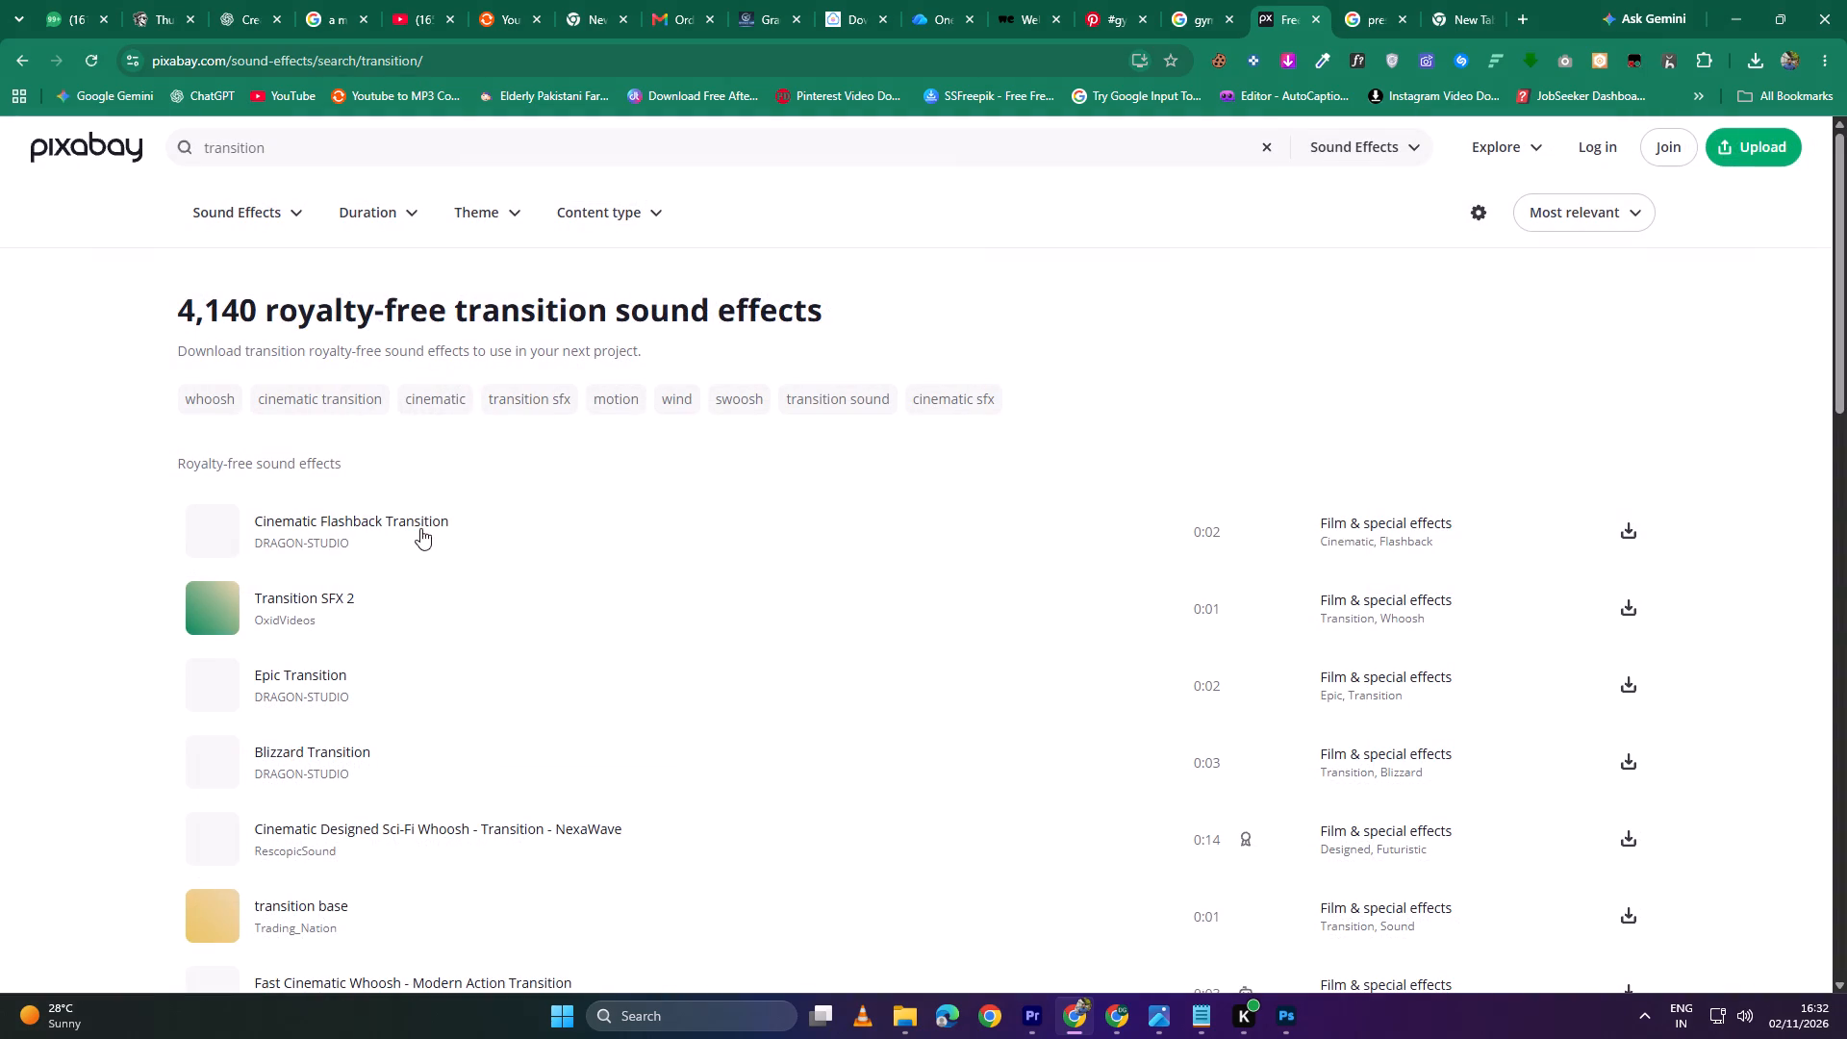
pyautogui.click(852, 532)
pyautogui.click(710, 609)
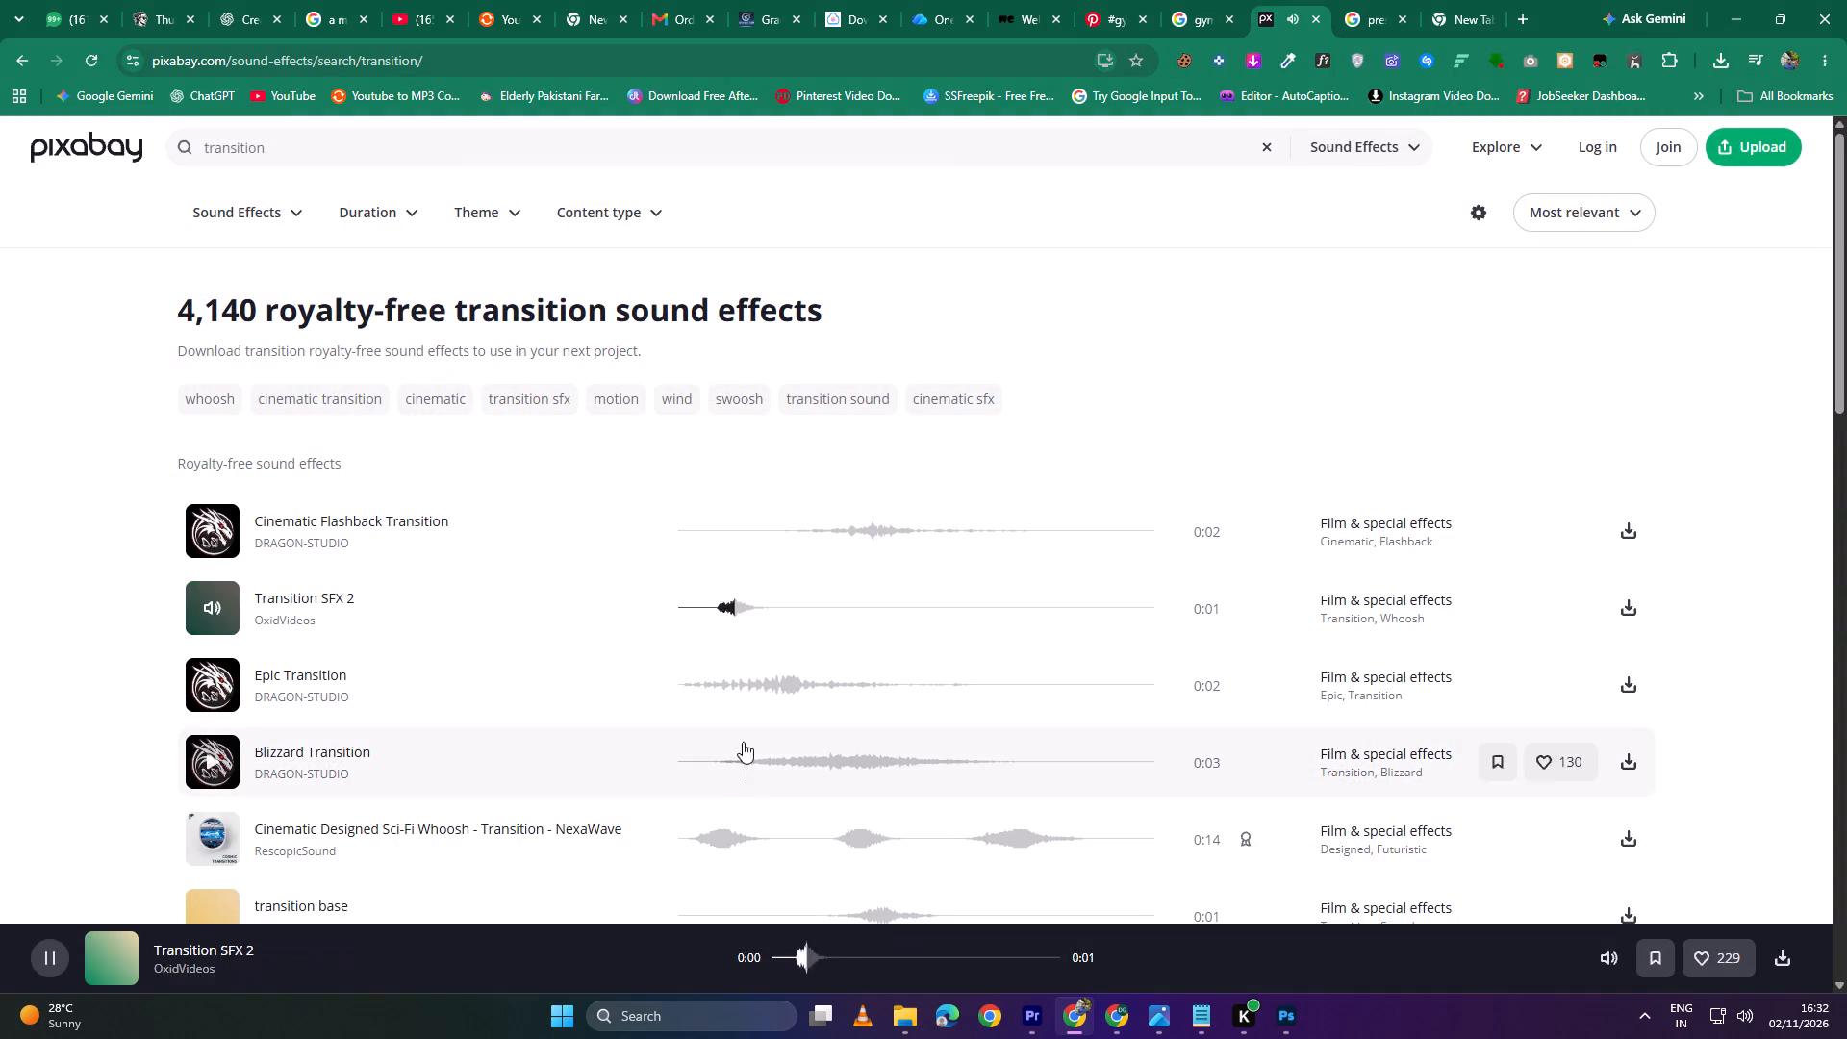
pyautogui.click(712, 699)
pyautogui.click(723, 756)
# Change the sound effects search to "transition impact" and preview the impact, boom and swoosh results.
pyautogui.moveTo(291, 145); pyautogui.dragTo(50, 145)
pyautogui.press('Right')
pyautogui.press('space')
pyautogui.write('impact')
pyautogui.press('Return')
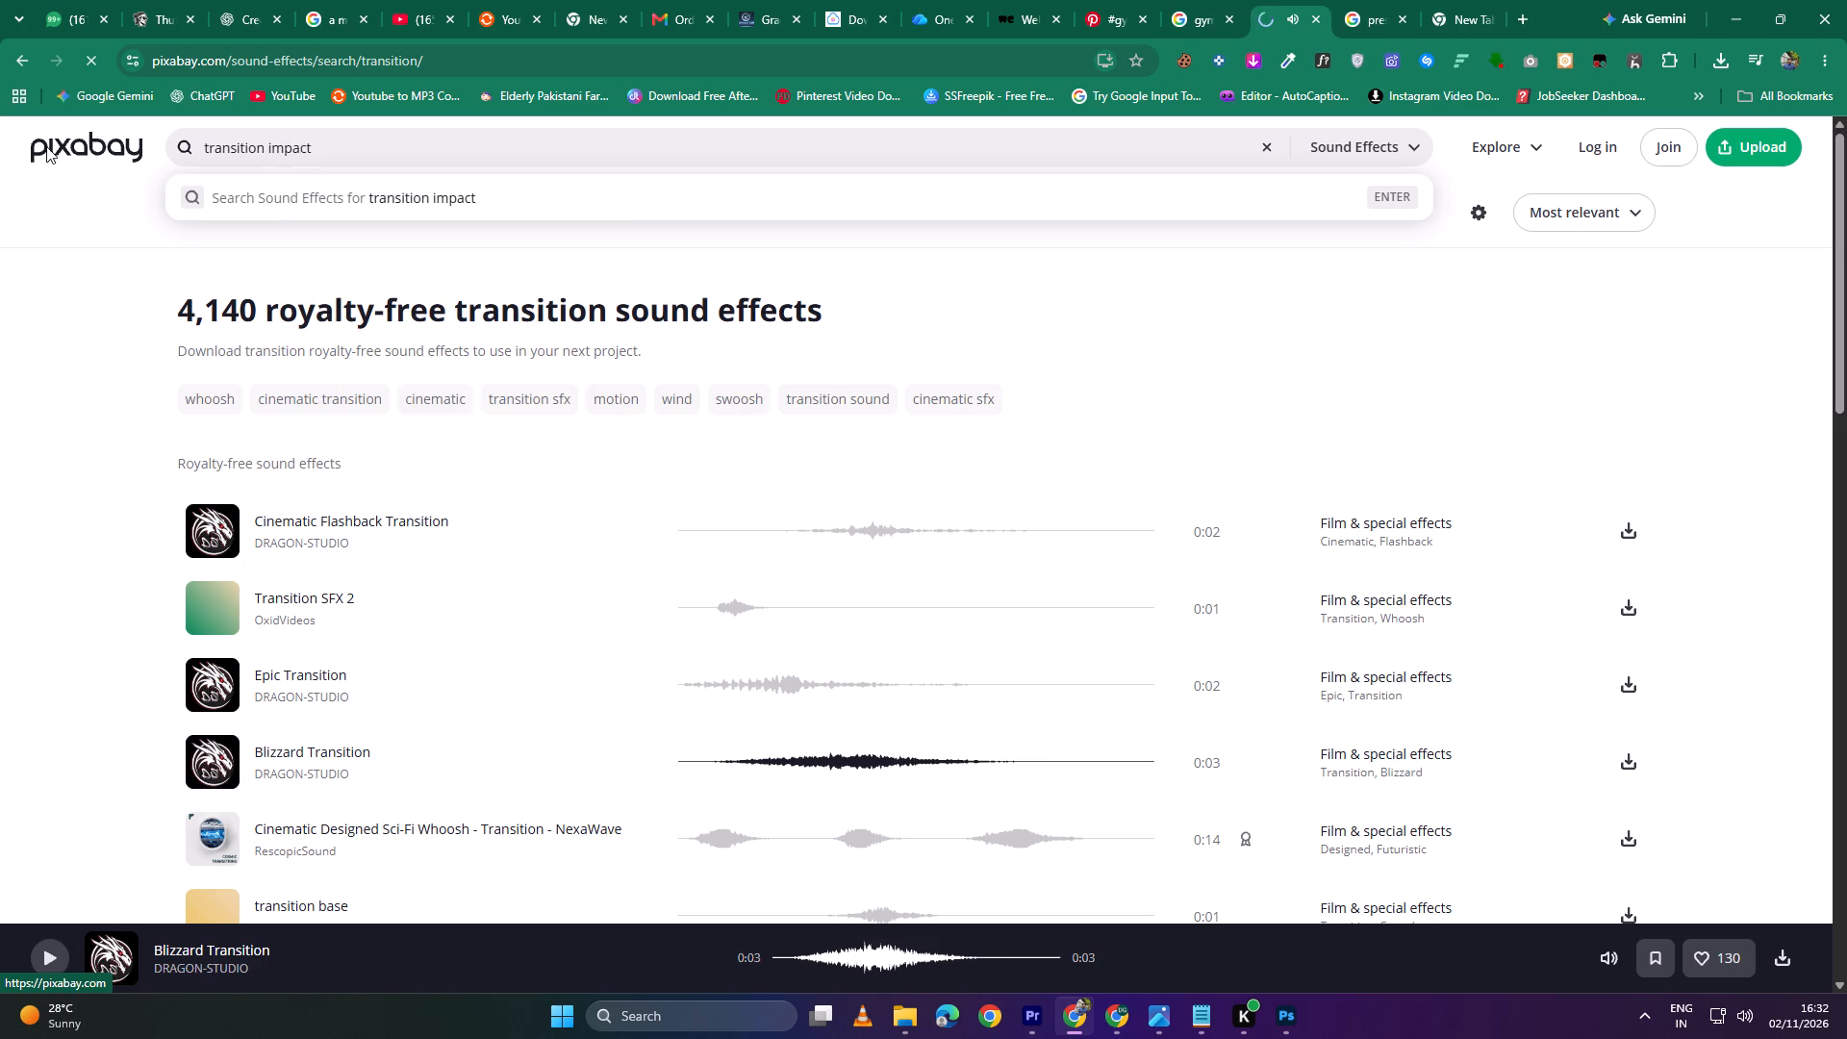
pyautogui.click(741, 535)
pyautogui.click(759, 602)
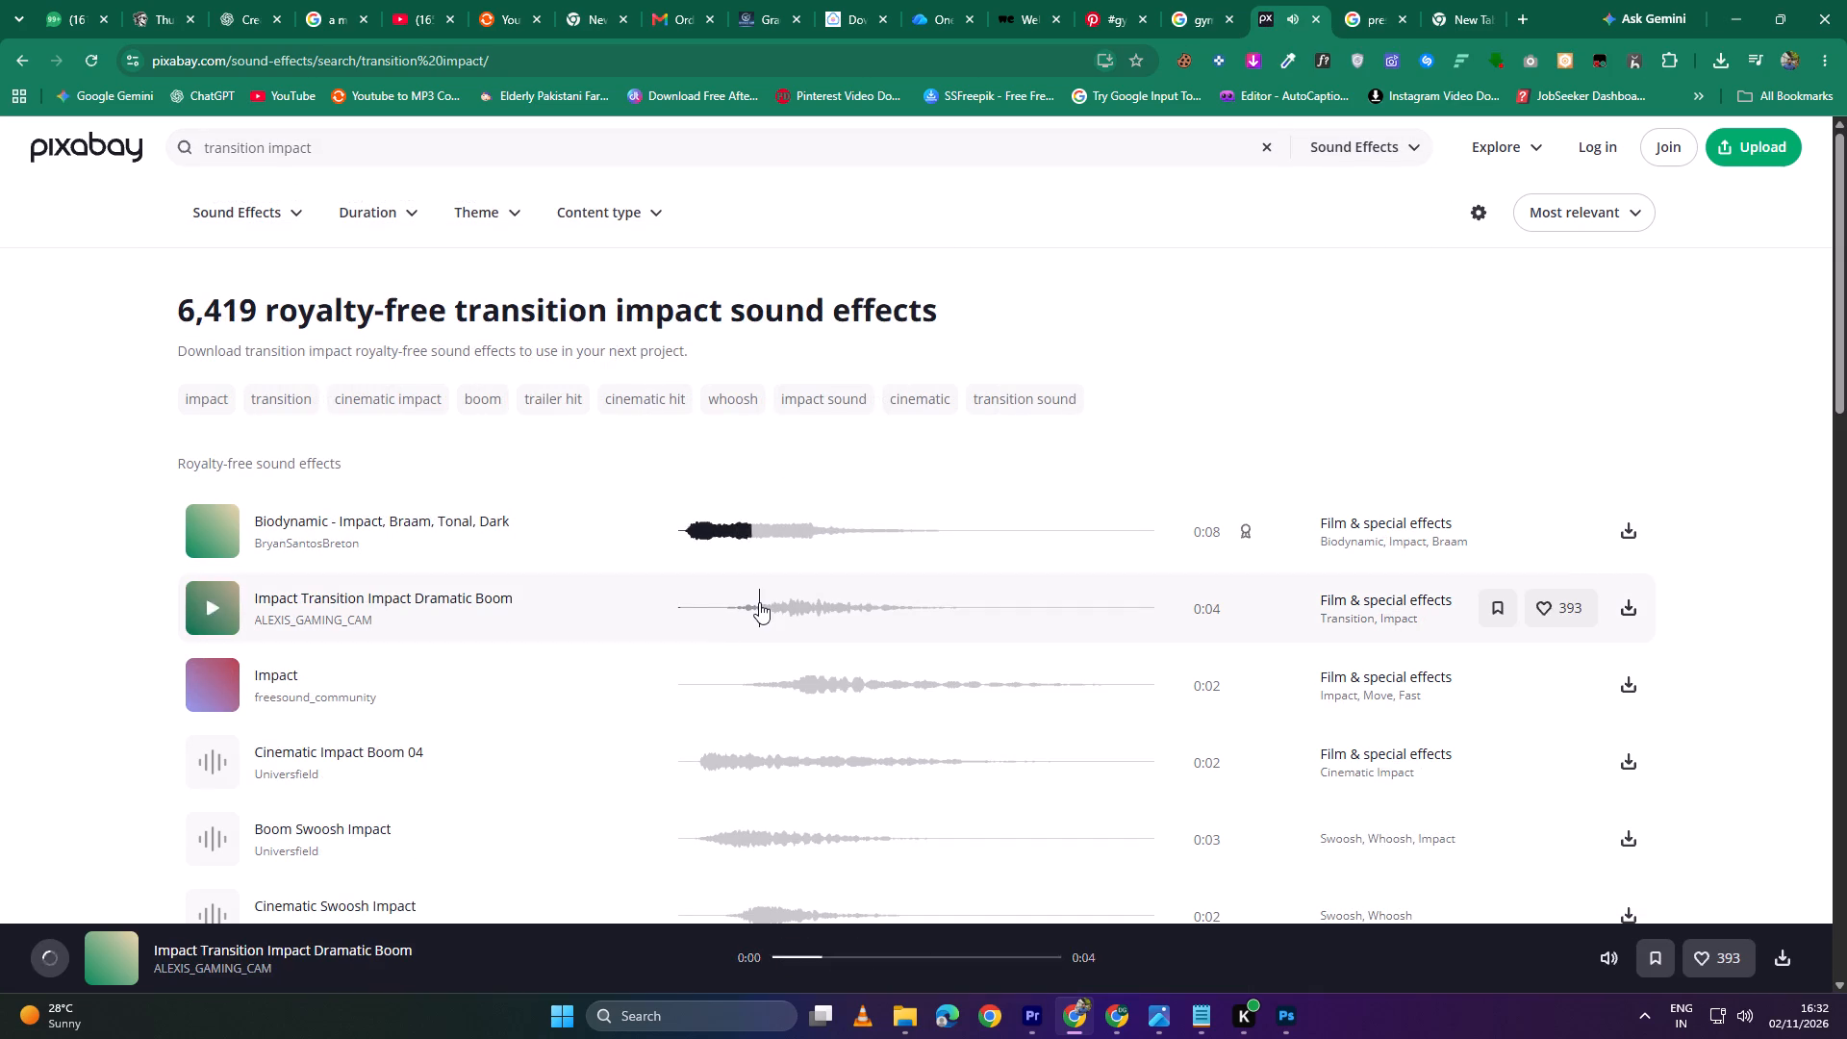
pyautogui.click(698, 772)
pyautogui.scroll(-1, 762, 713)
pyautogui.click(749, 443)
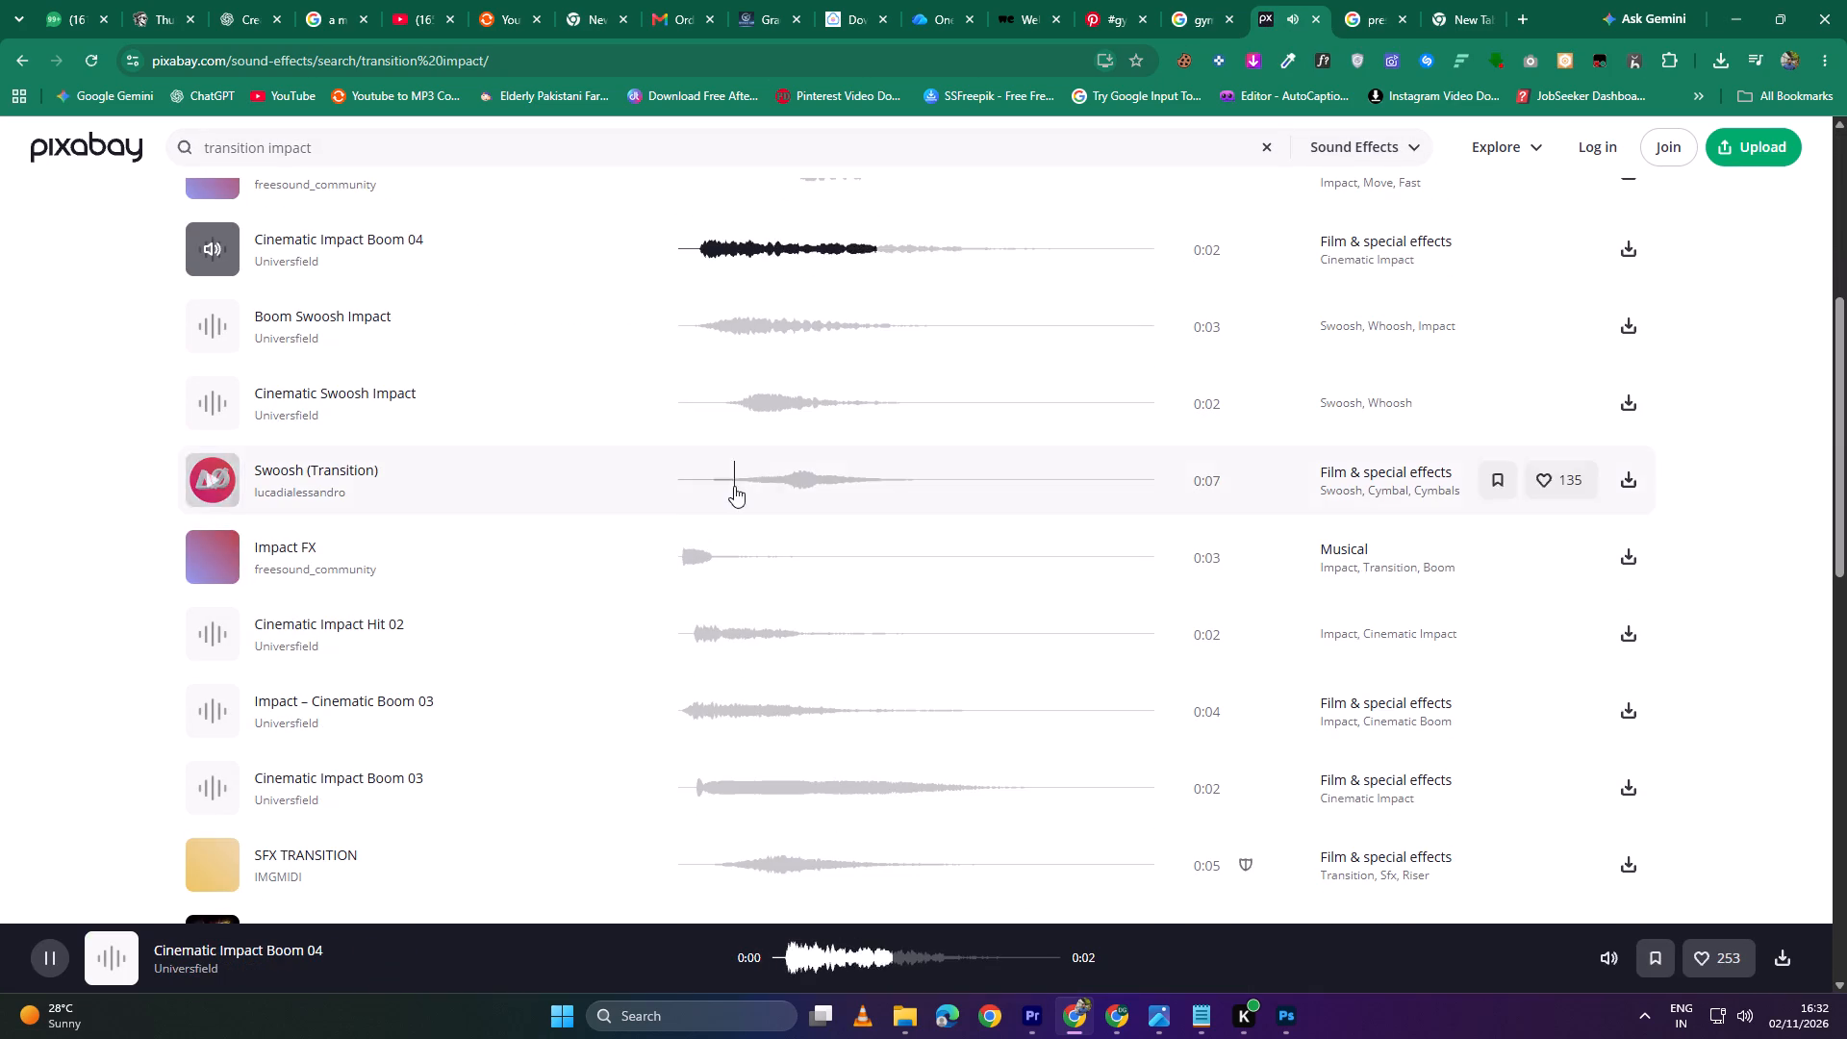
pyautogui.moveTo(735, 484); pyautogui.dragTo(792, 0)
pyautogui.click(719, 396)
pyautogui.click(680, 553)
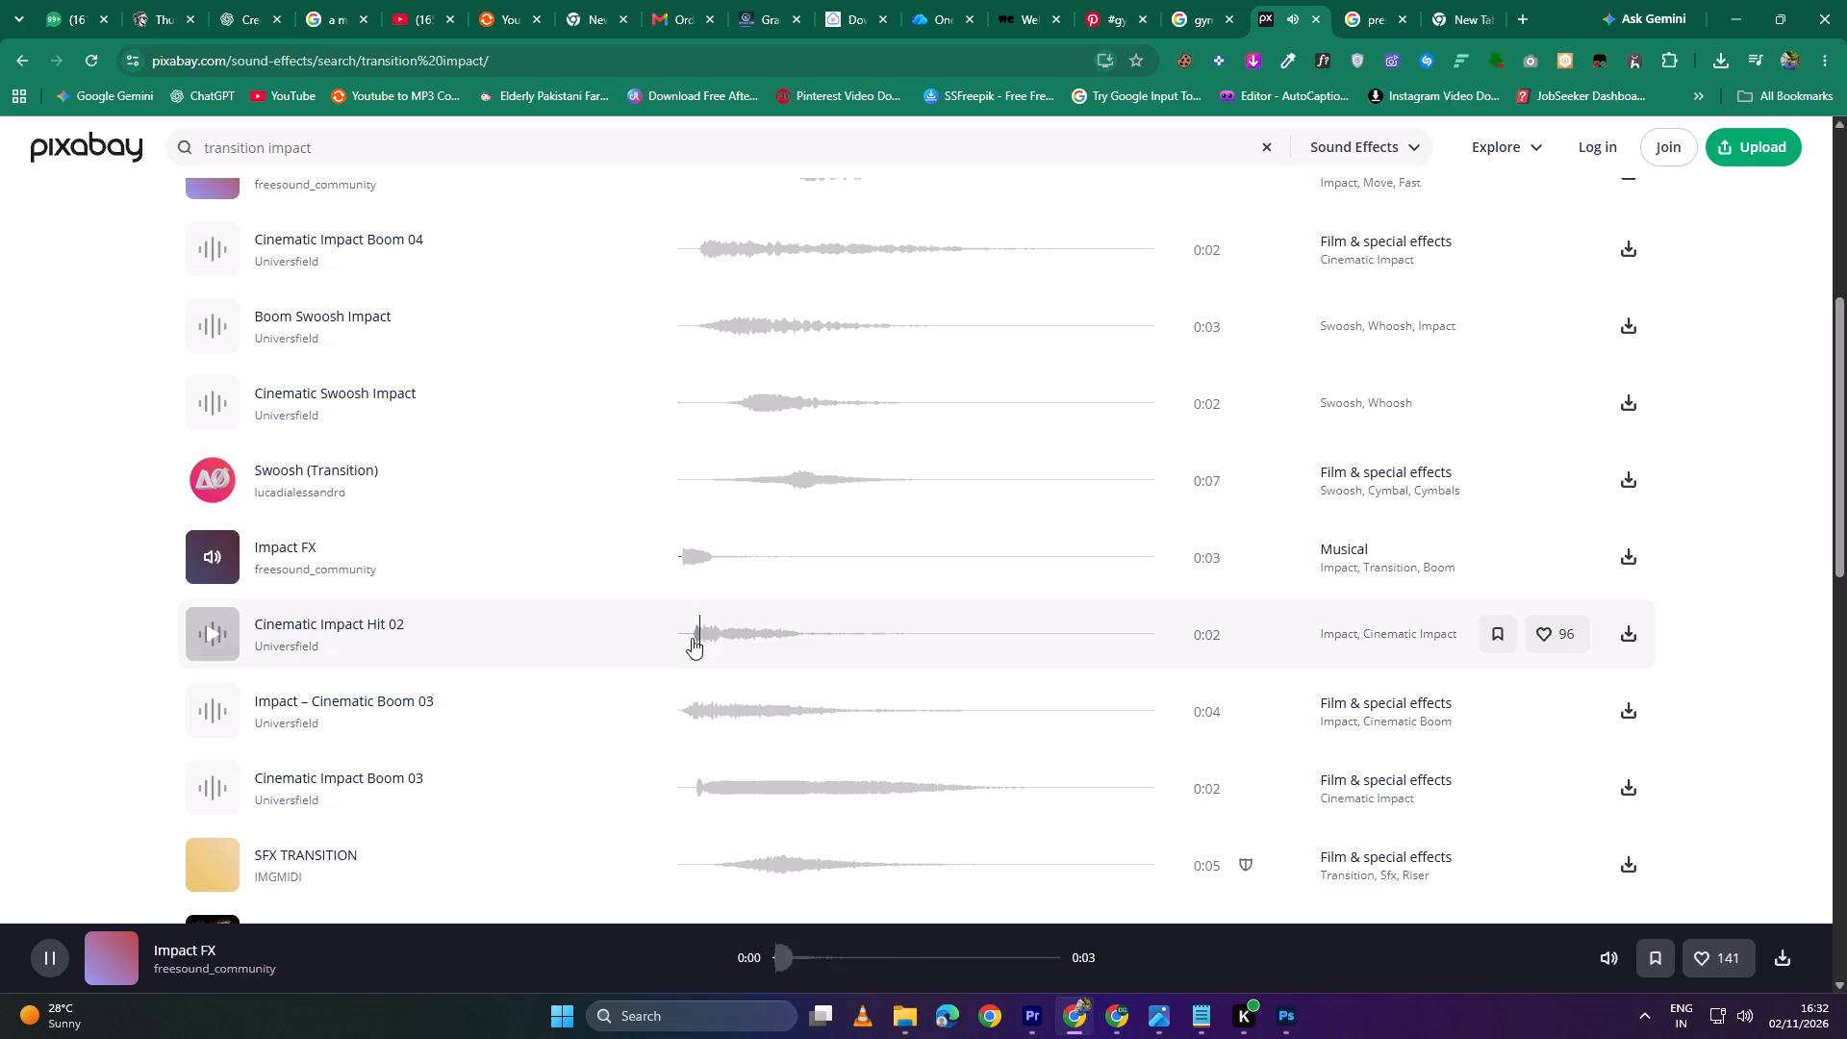
pyautogui.click(685, 640)
pyautogui.click(682, 703)
# Narrow the search to "impact" and preview the results from the top of the list down to Heavy Impact (LOUD).
pyautogui.moveTo(262, 154); pyautogui.dragTo(0, 154)
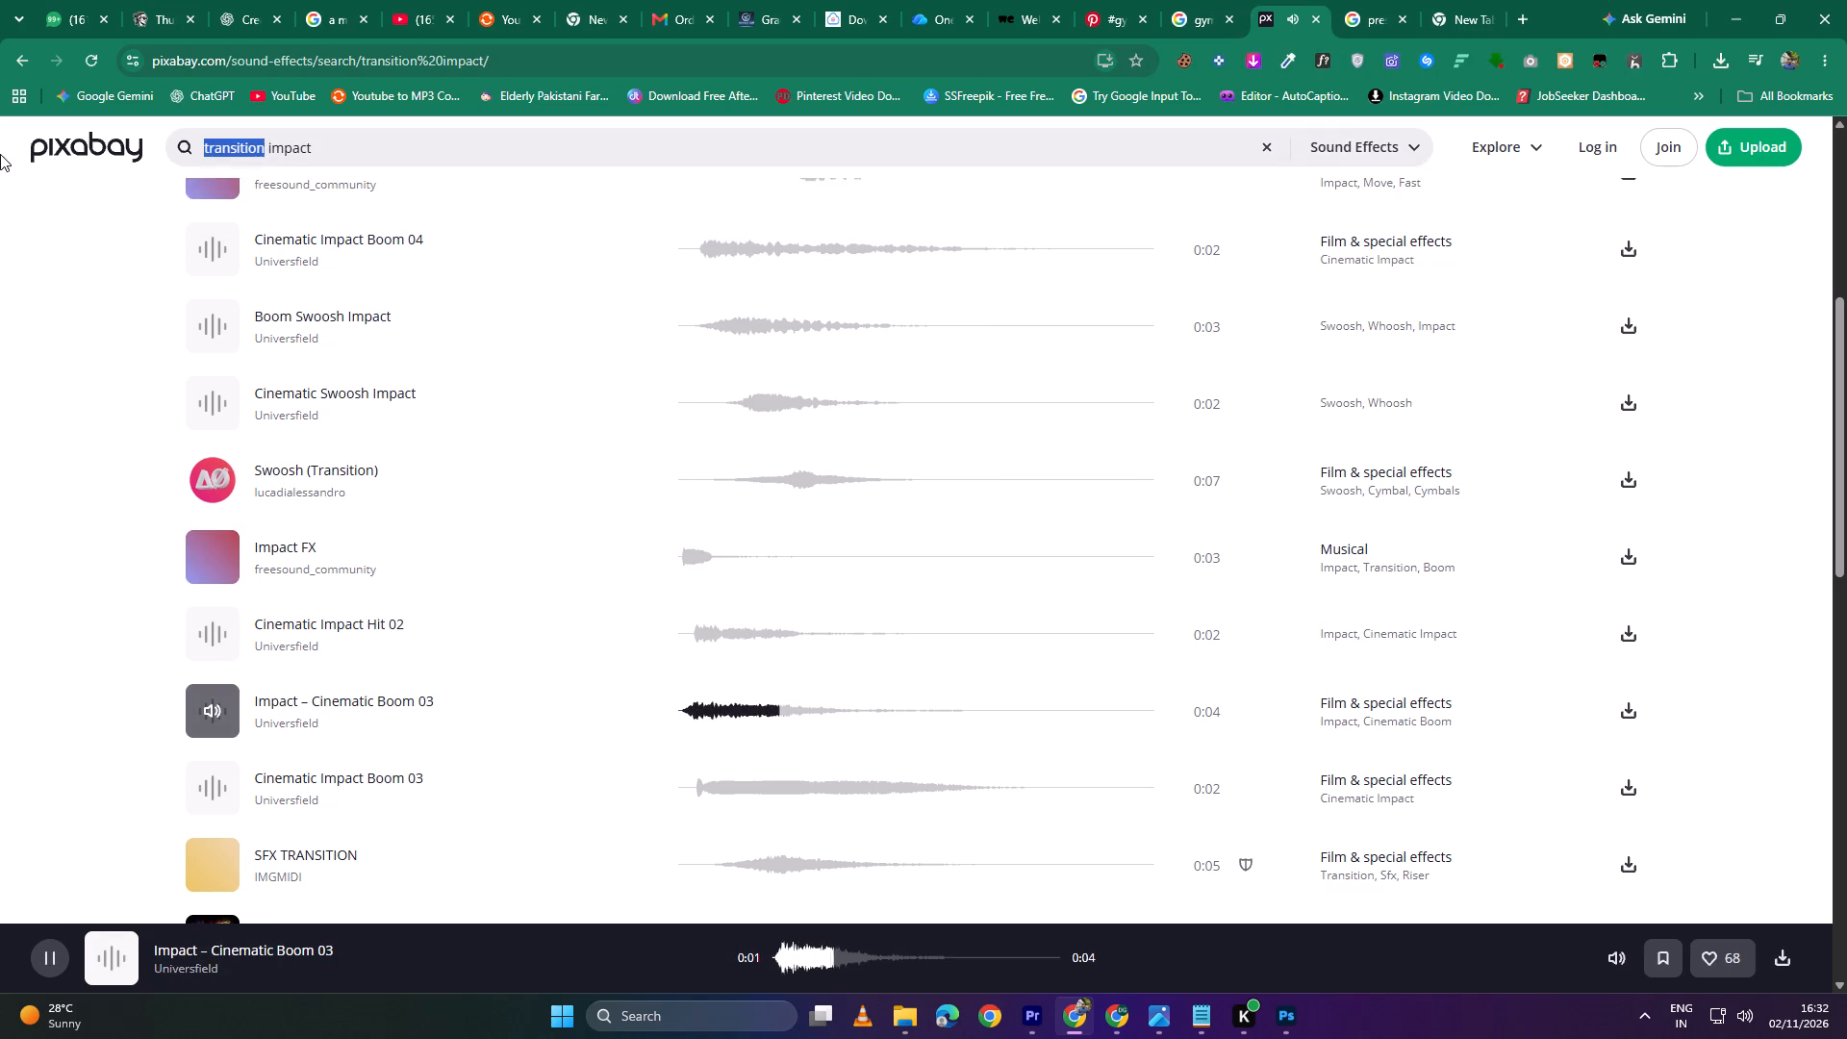
pyautogui.press('BackSpace')
pyautogui.press('Return')
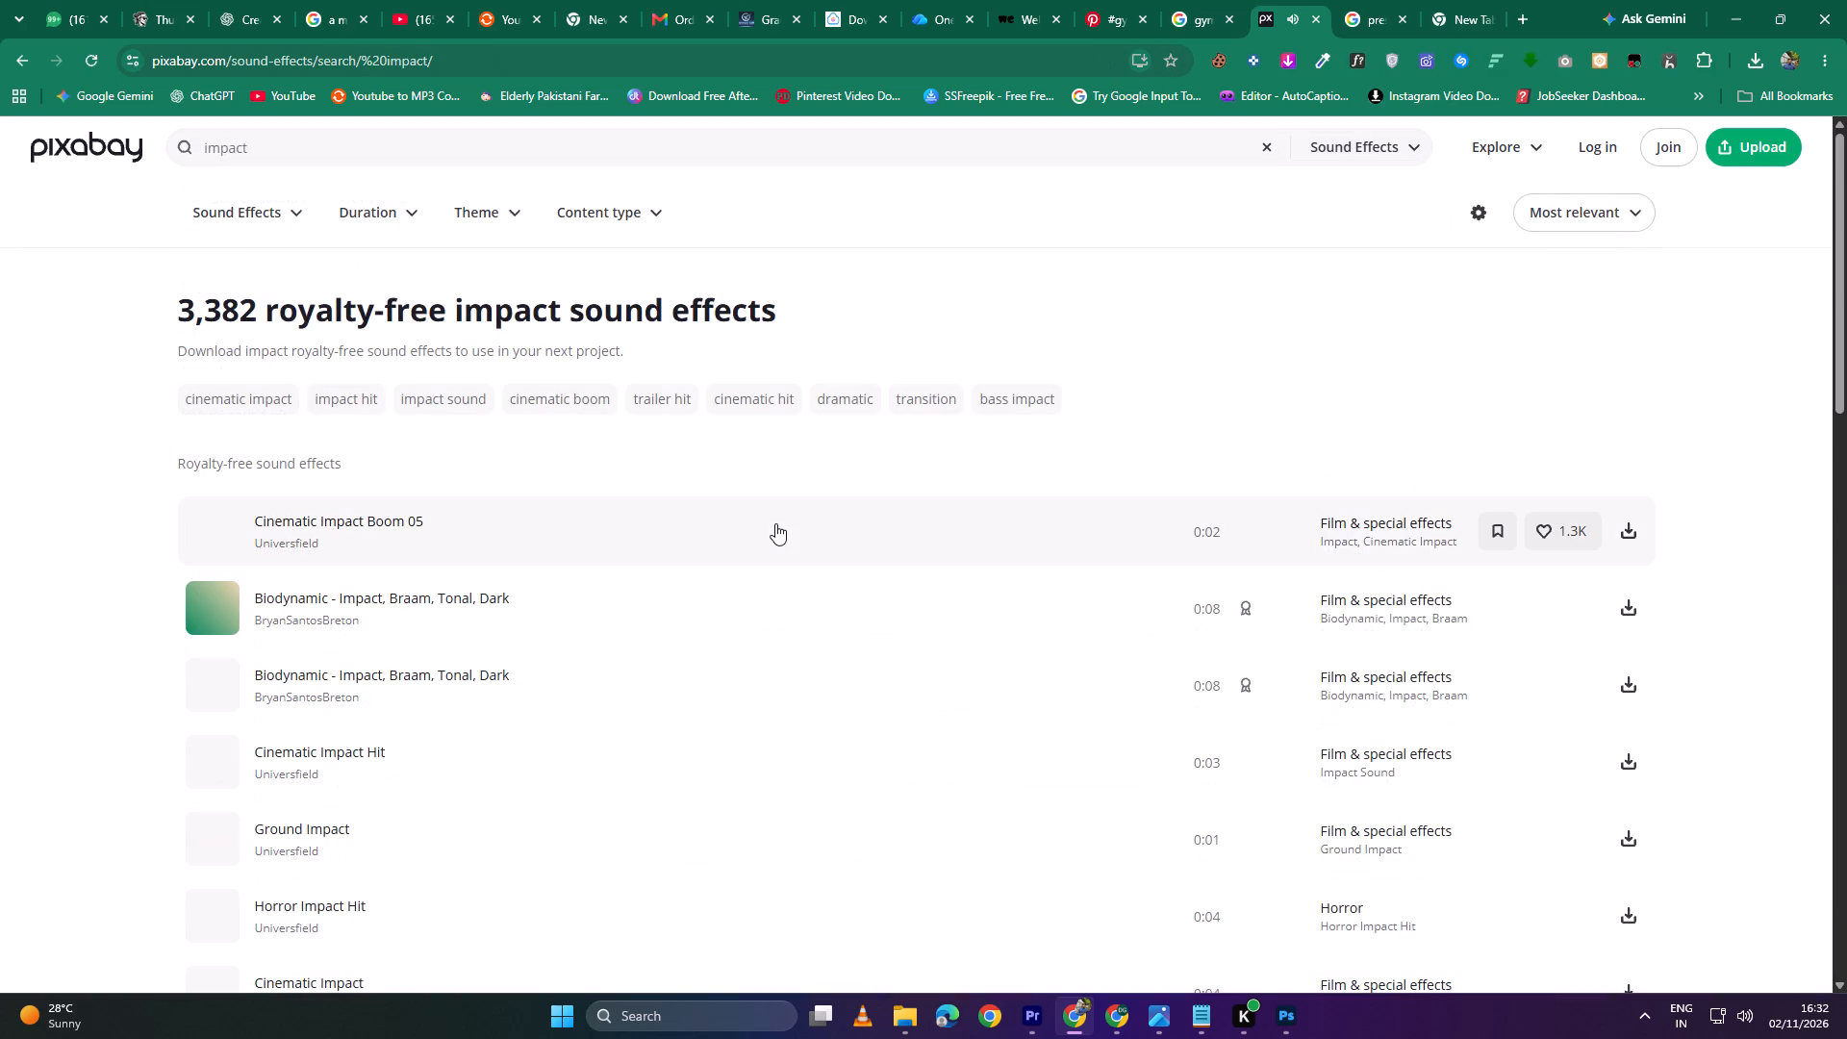
pyautogui.moveTo(767, 532); pyautogui.dragTo(743, 541)
pyautogui.click(721, 686)
pyautogui.click(695, 759)
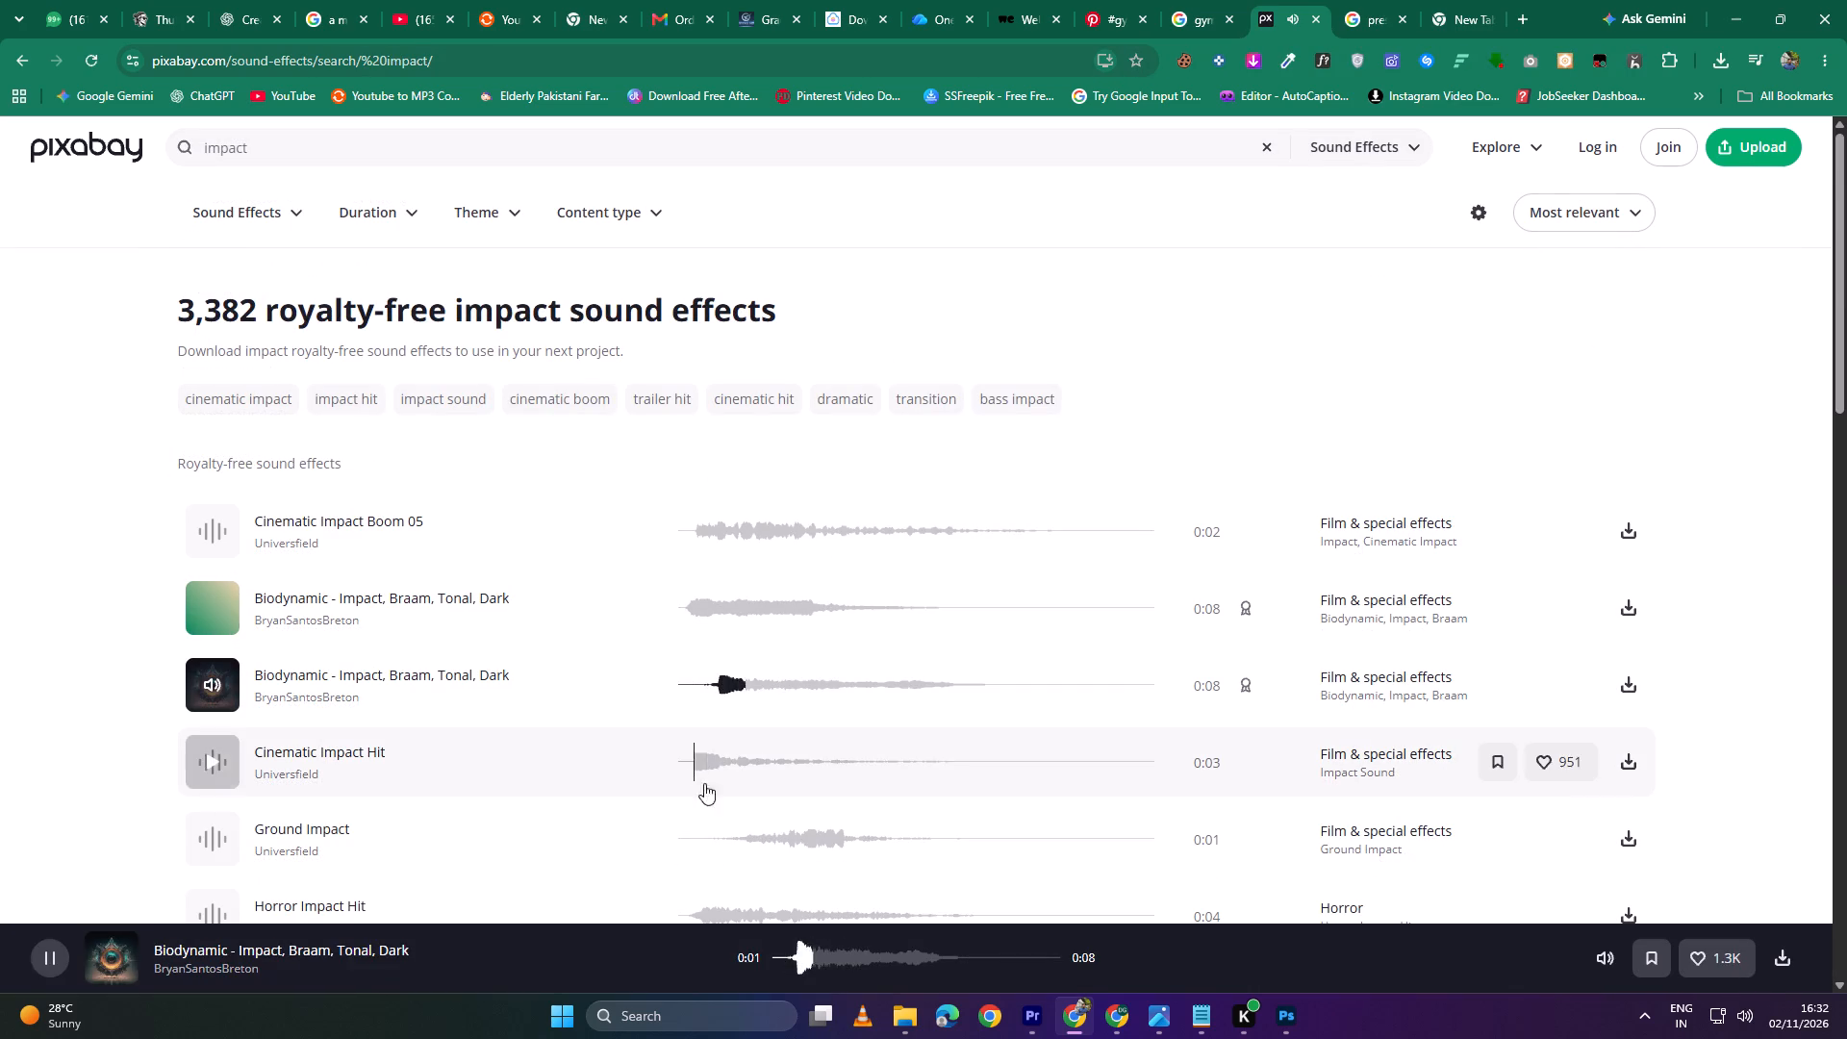
pyautogui.click(738, 835)
pyautogui.scroll(-1, 807, 746)
pyautogui.click(730, 548)
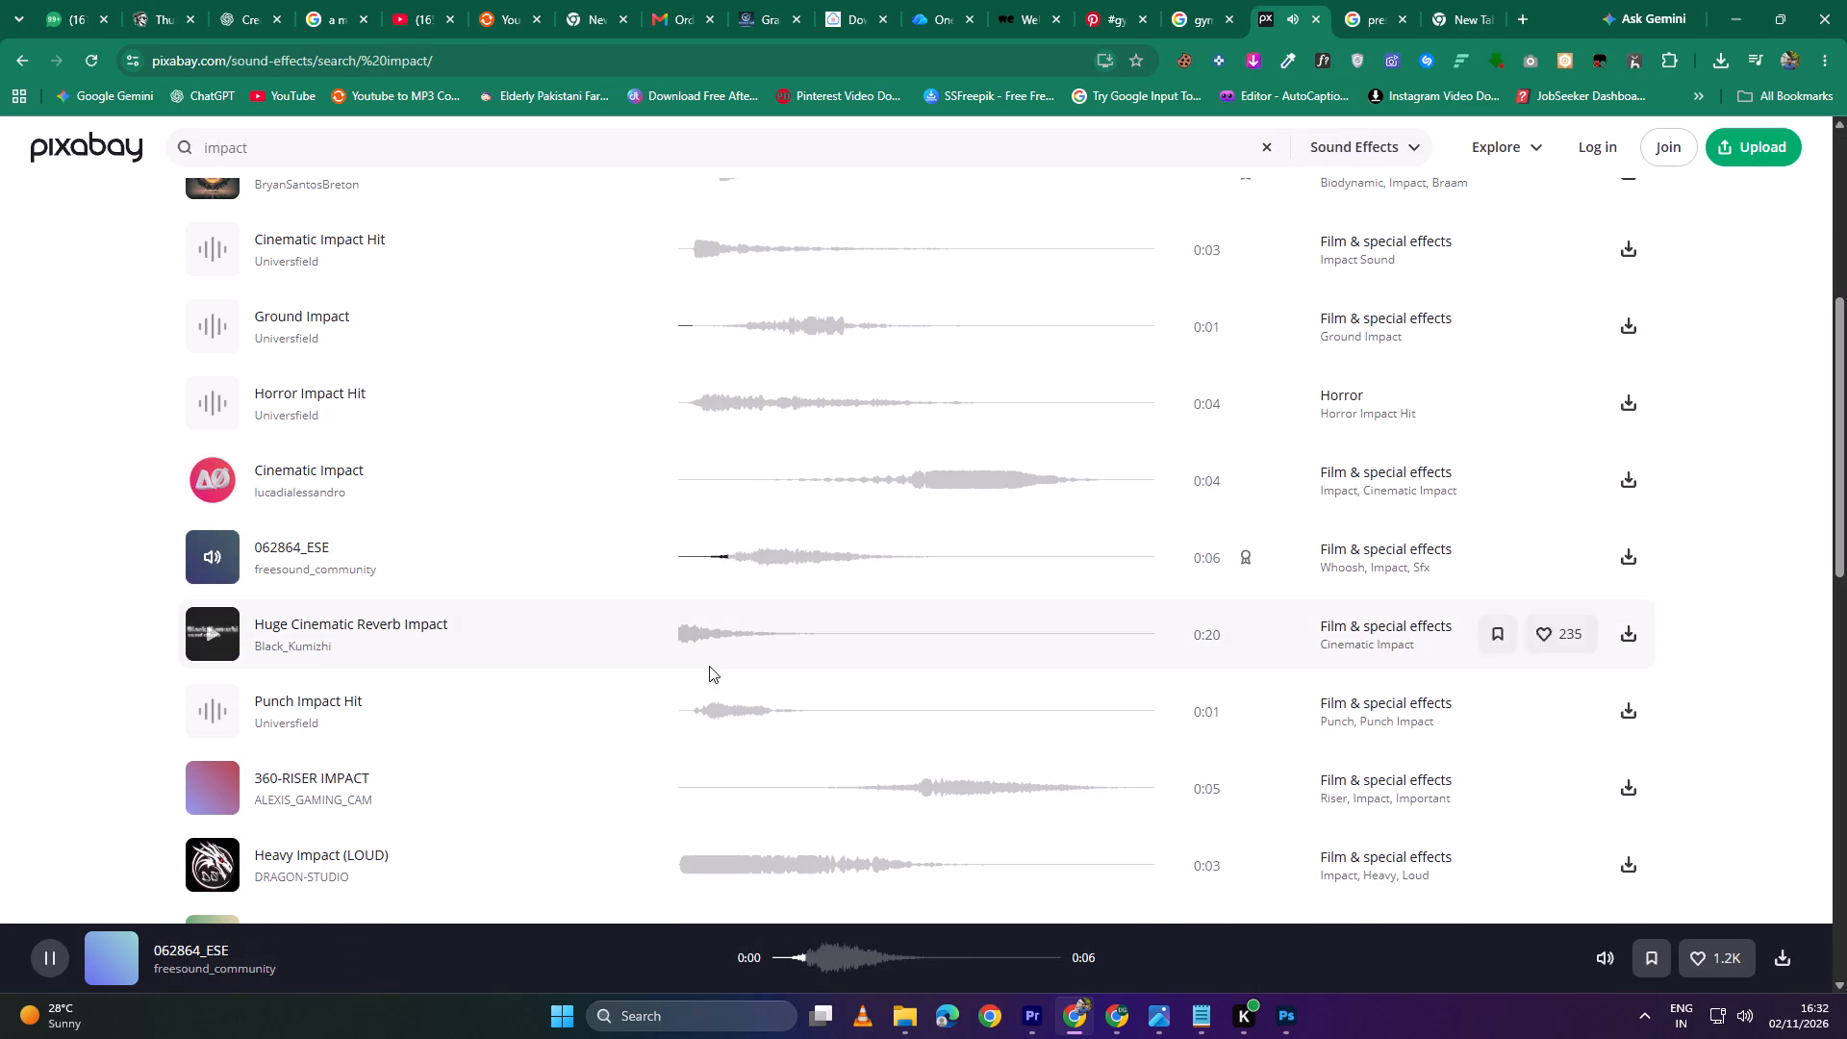
pyautogui.click(695, 697)
pyautogui.moveTo(888, 796); pyautogui.dragTo(878, 796)
pyautogui.click(744, 564)
pyautogui.click(679, 640)
pyautogui.click(693, 864)
# Preview and compare the remaining impact sounds on the first results page, including Combat Impact, Bass Impact, Boulder Impact and Cinematic Impact Boom 03.
pyautogui.scroll(-1, 779, 767)
pyautogui.click(722, 511)
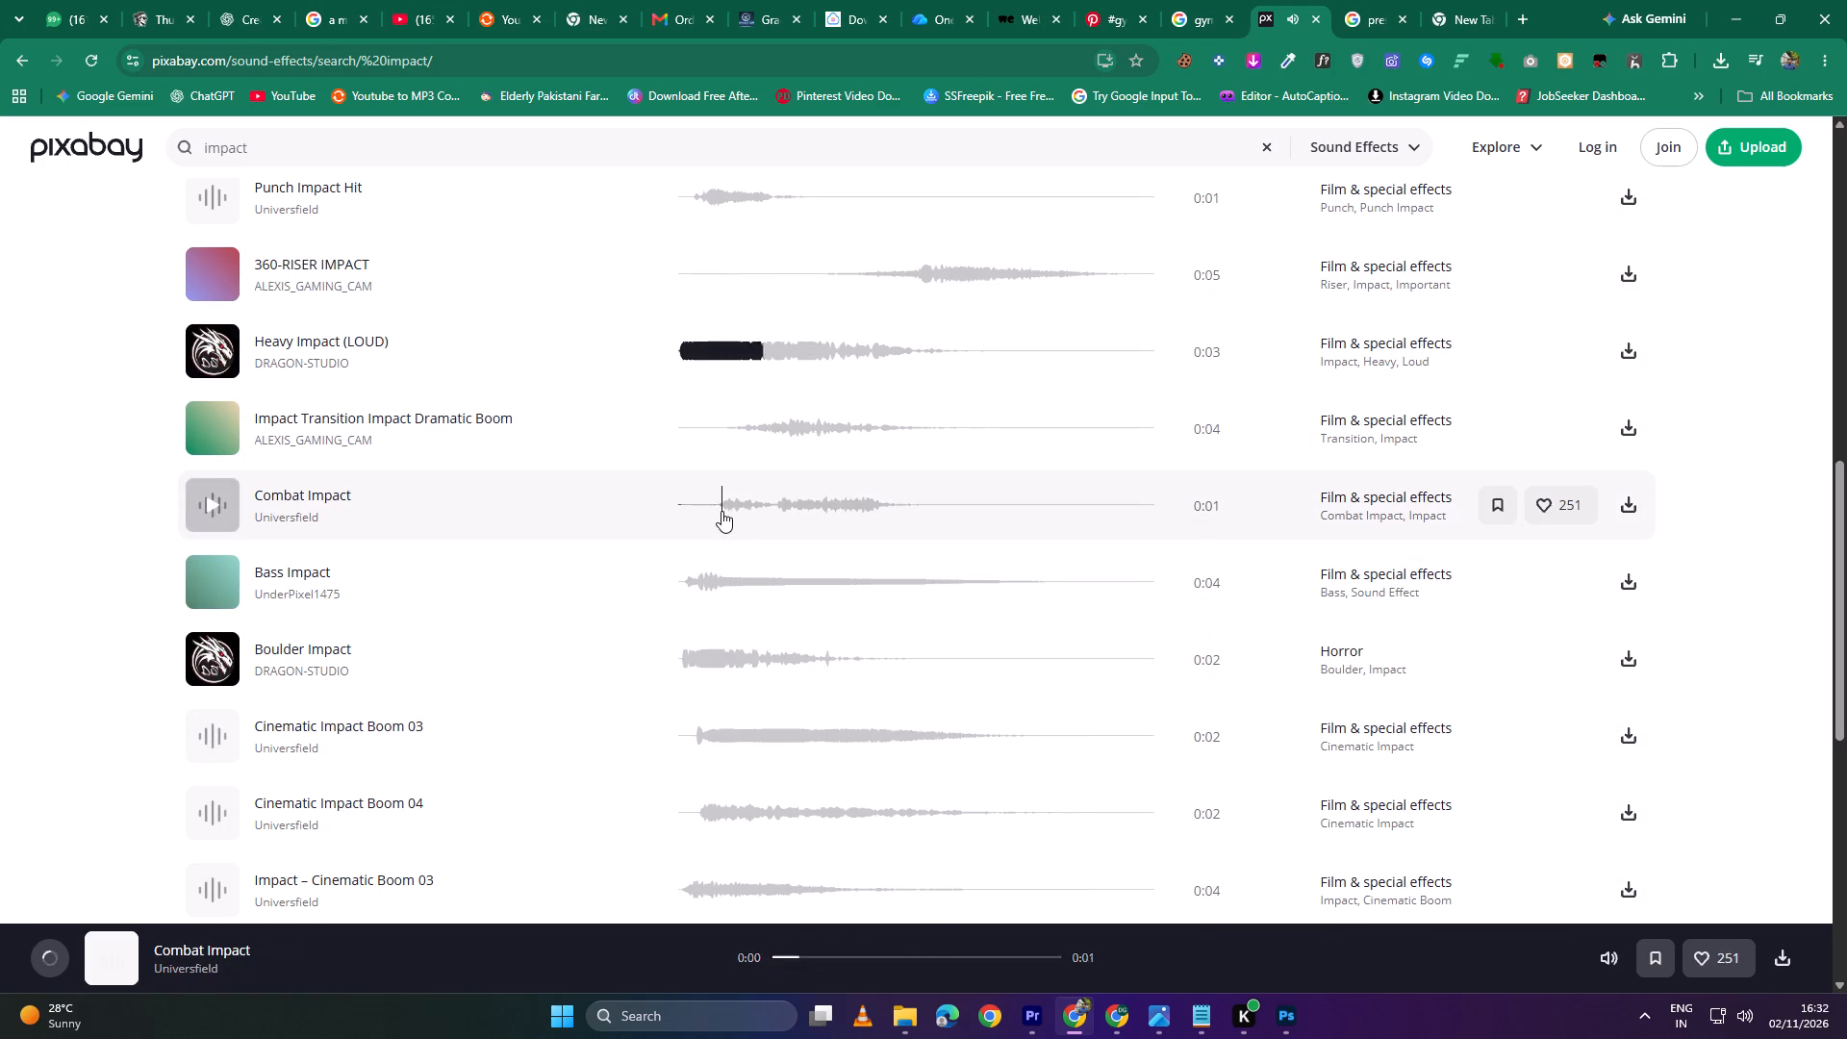
pyautogui.click(689, 581)
pyautogui.click(683, 654)
pyautogui.click(695, 740)
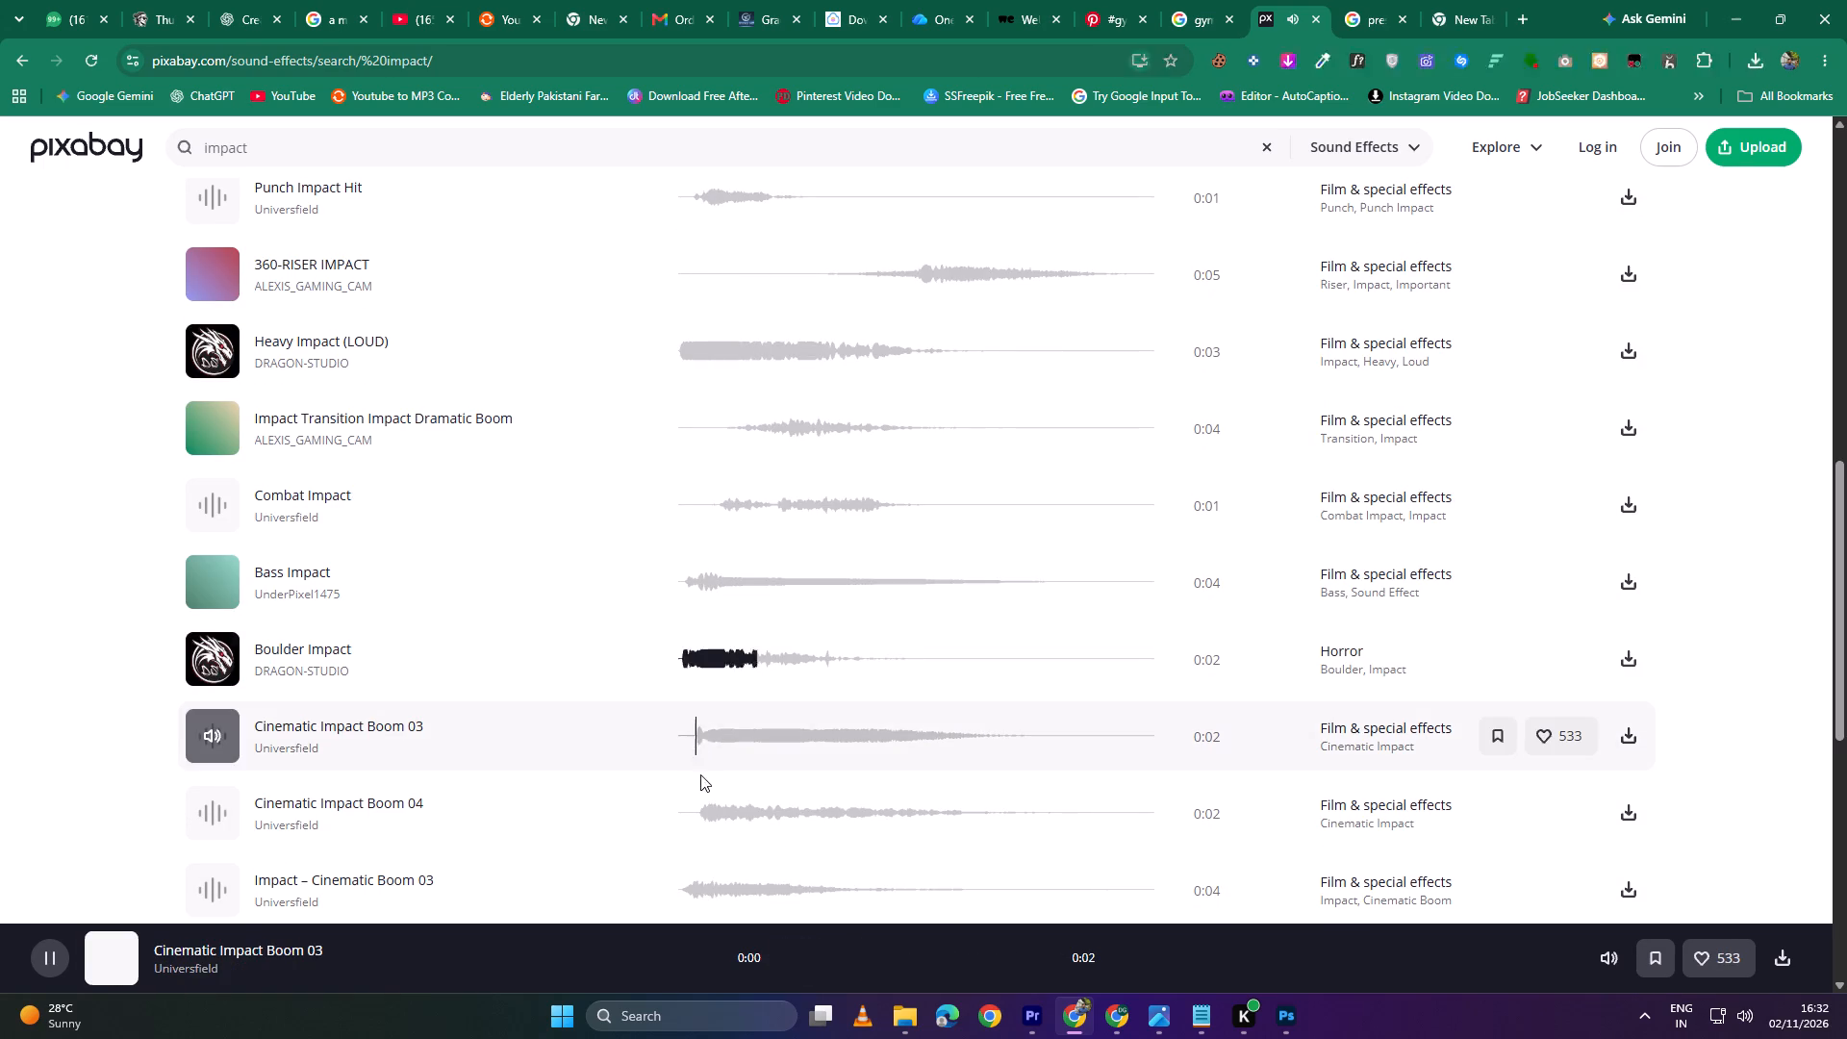
pyautogui.click(695, 816)
pyautogui.click(684, 664)
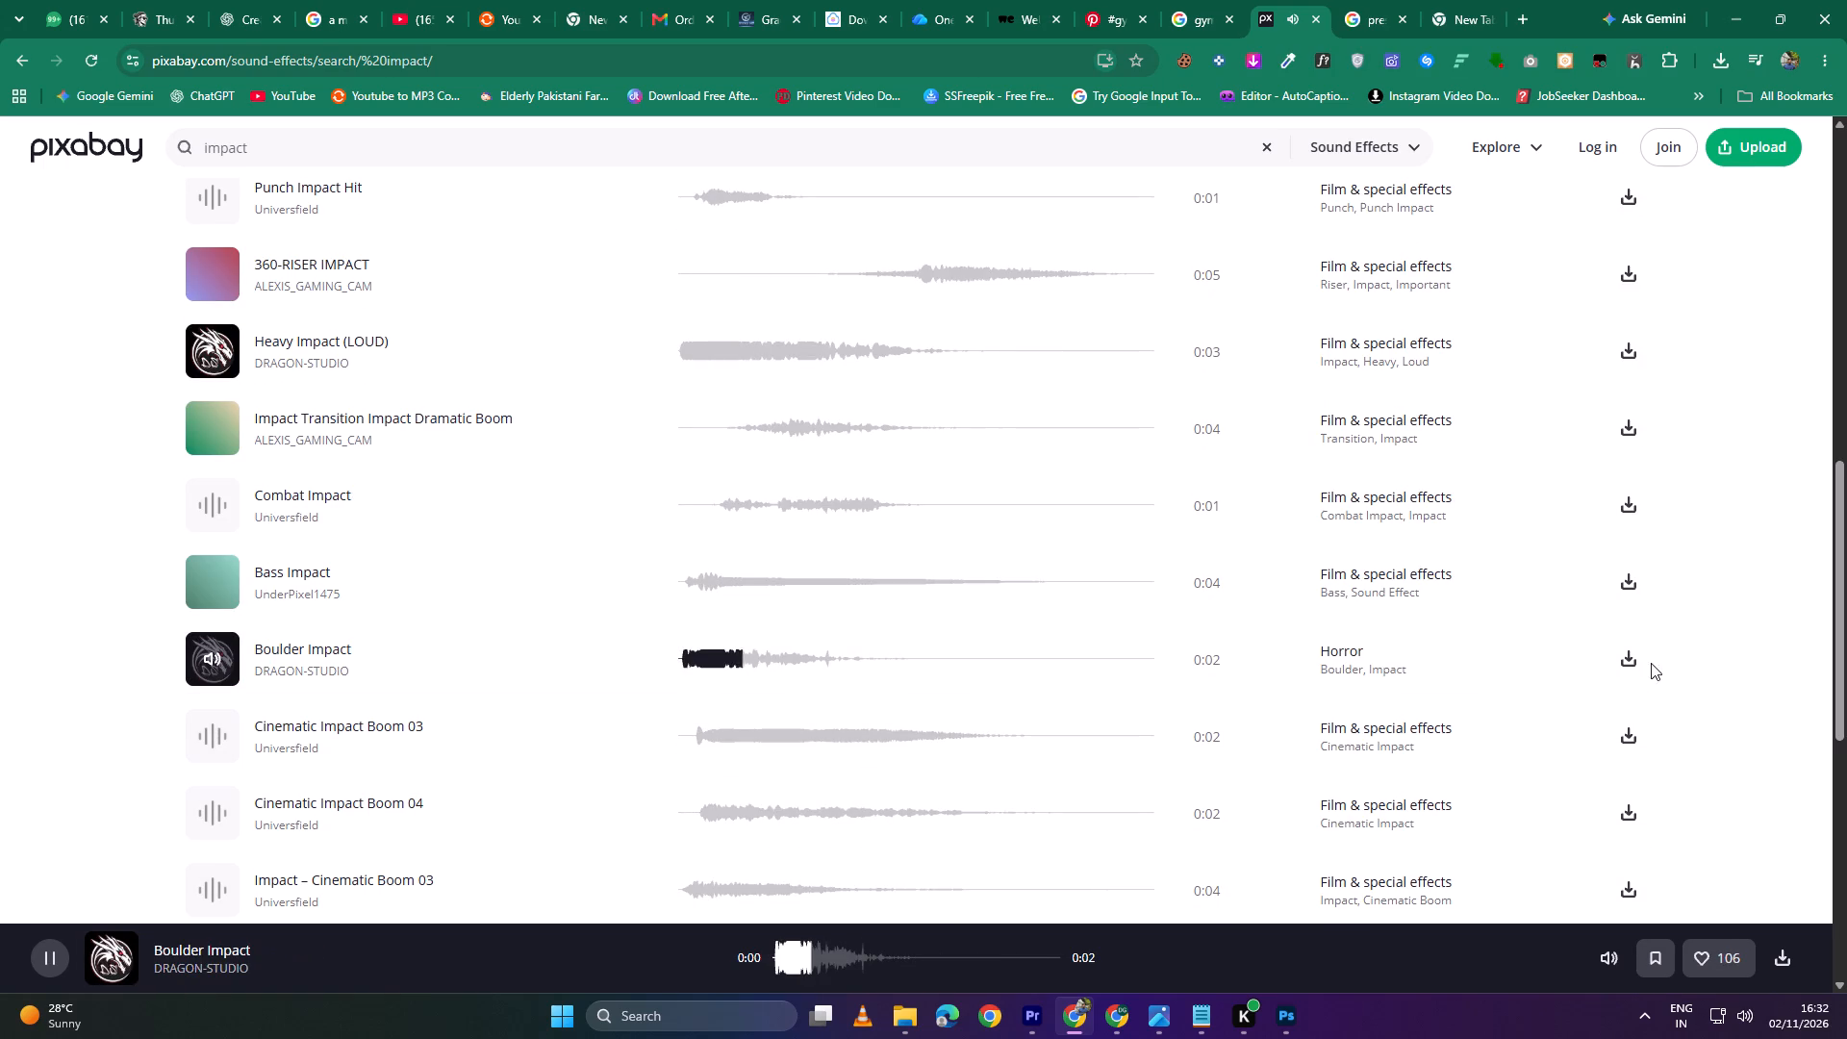
pyautogui.click(692, 585)
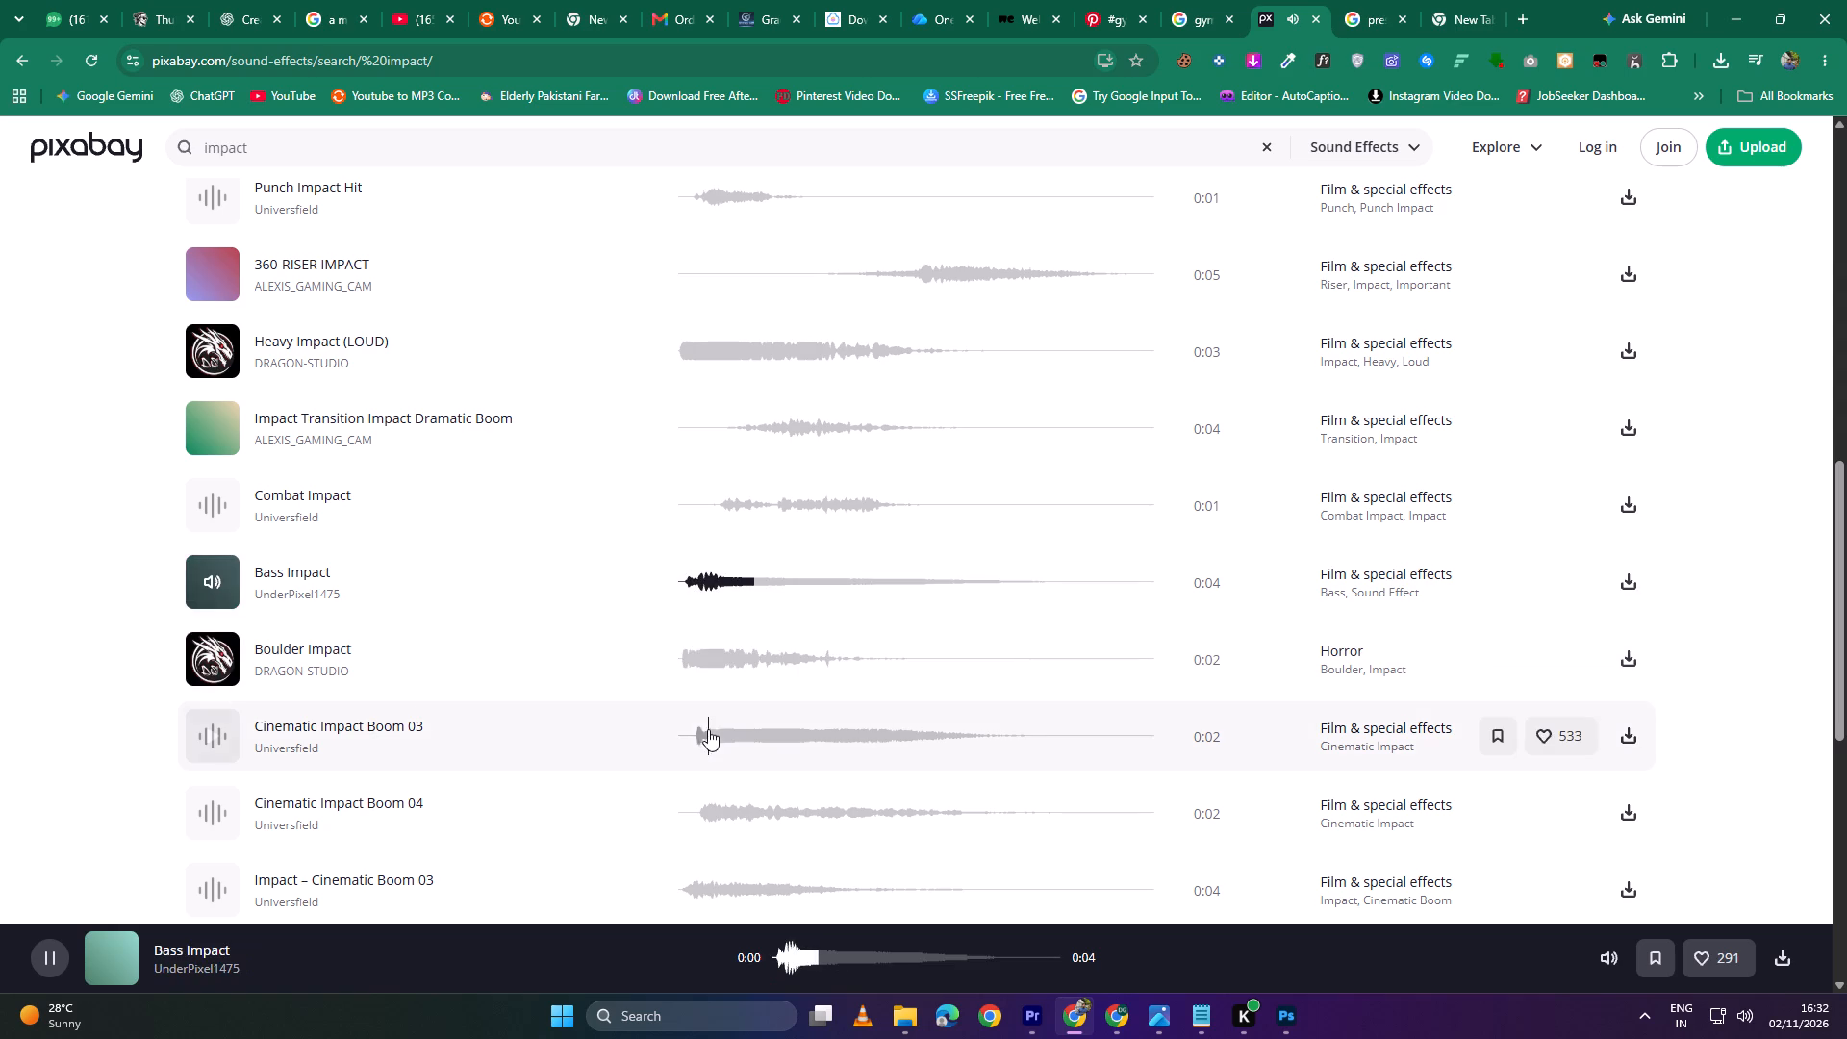
pyautogui.click(694, 731)
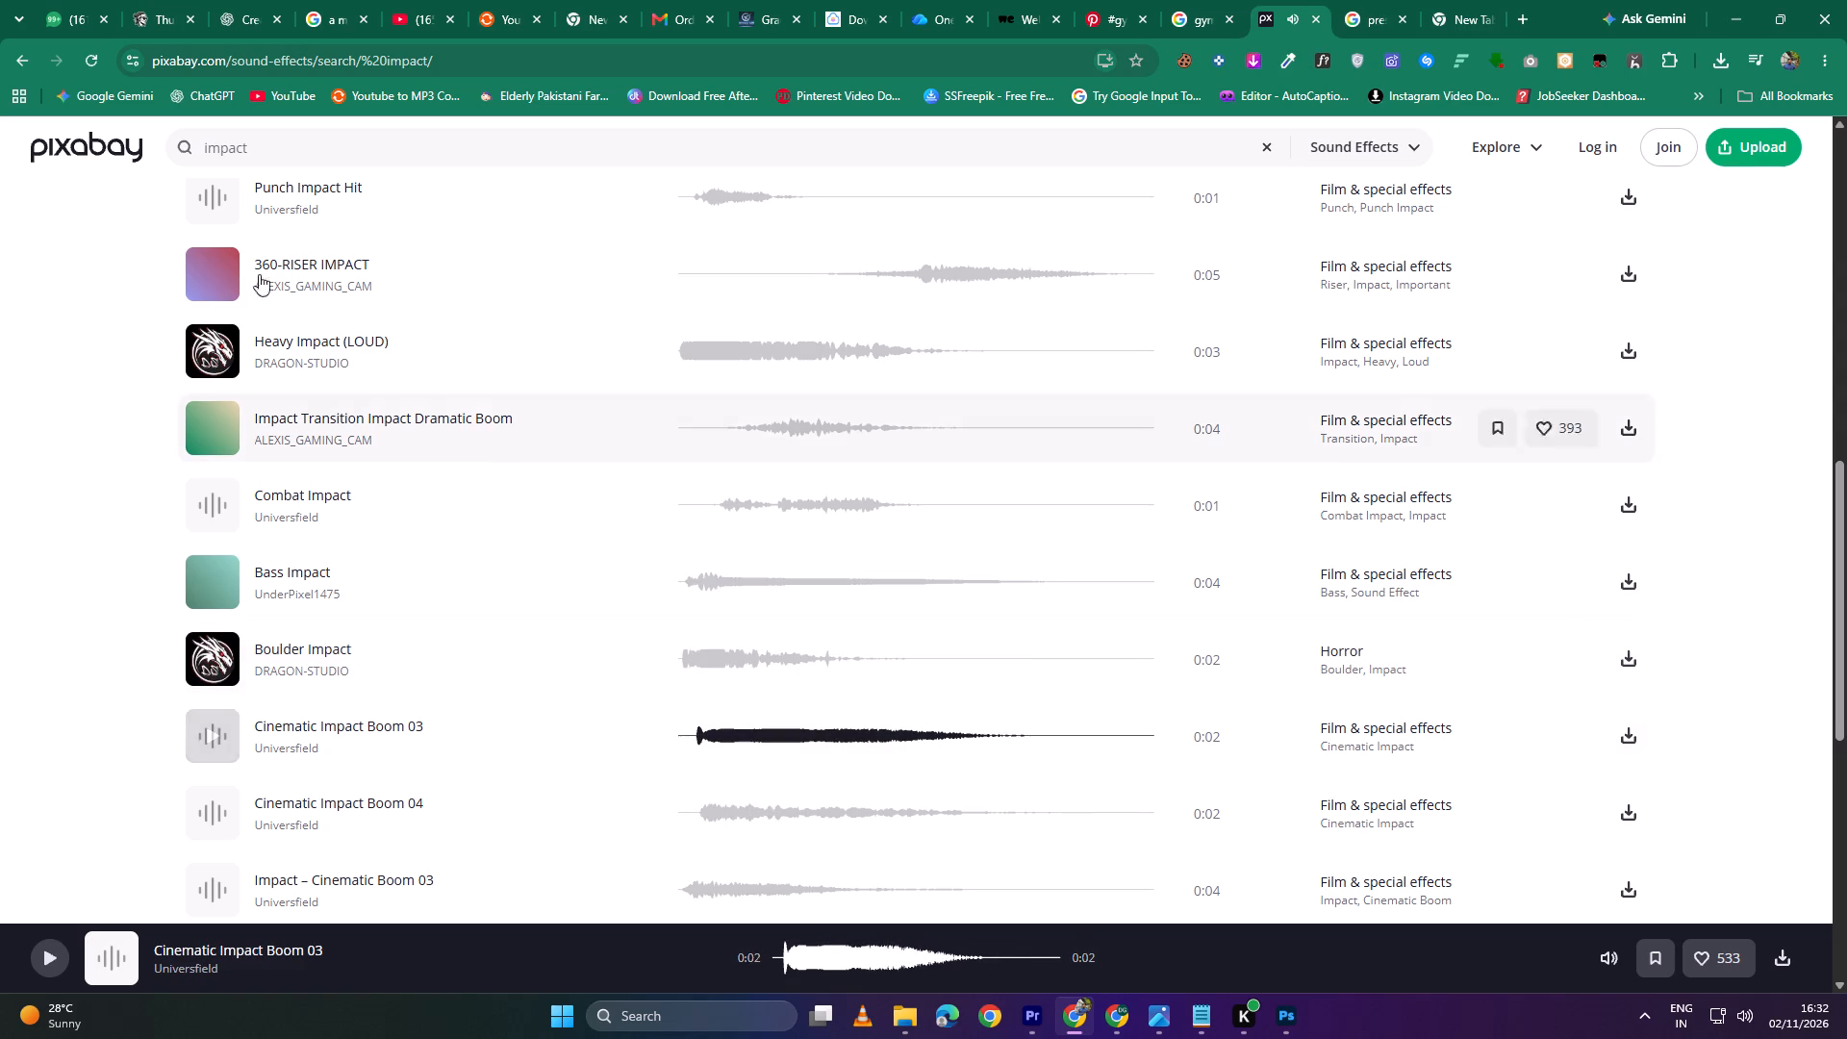
pyautogui.click(693, 204)
pyautogui.scroll(-1, 775, 665)
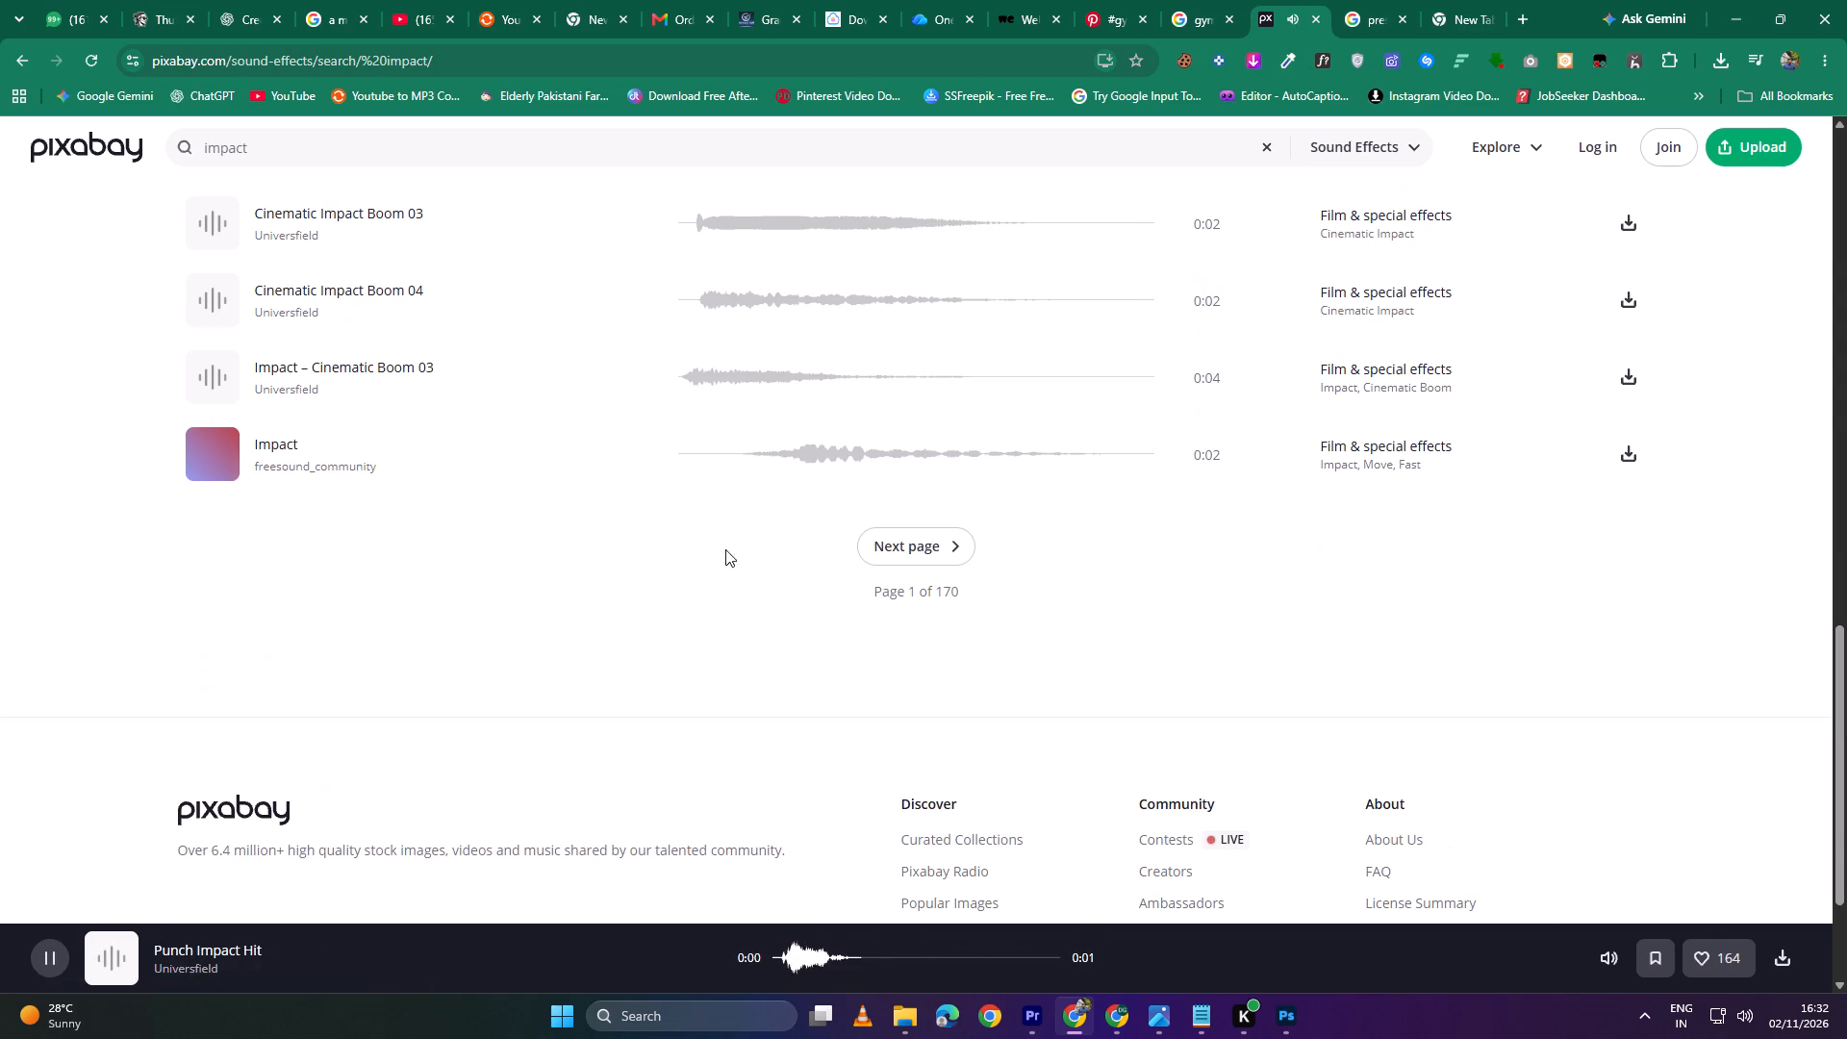
pyautogui.click(762, 458)
# Preview the impact sounds on the second results page and download Boom Swoosh Impact.
pyautogui.click(939, 547)
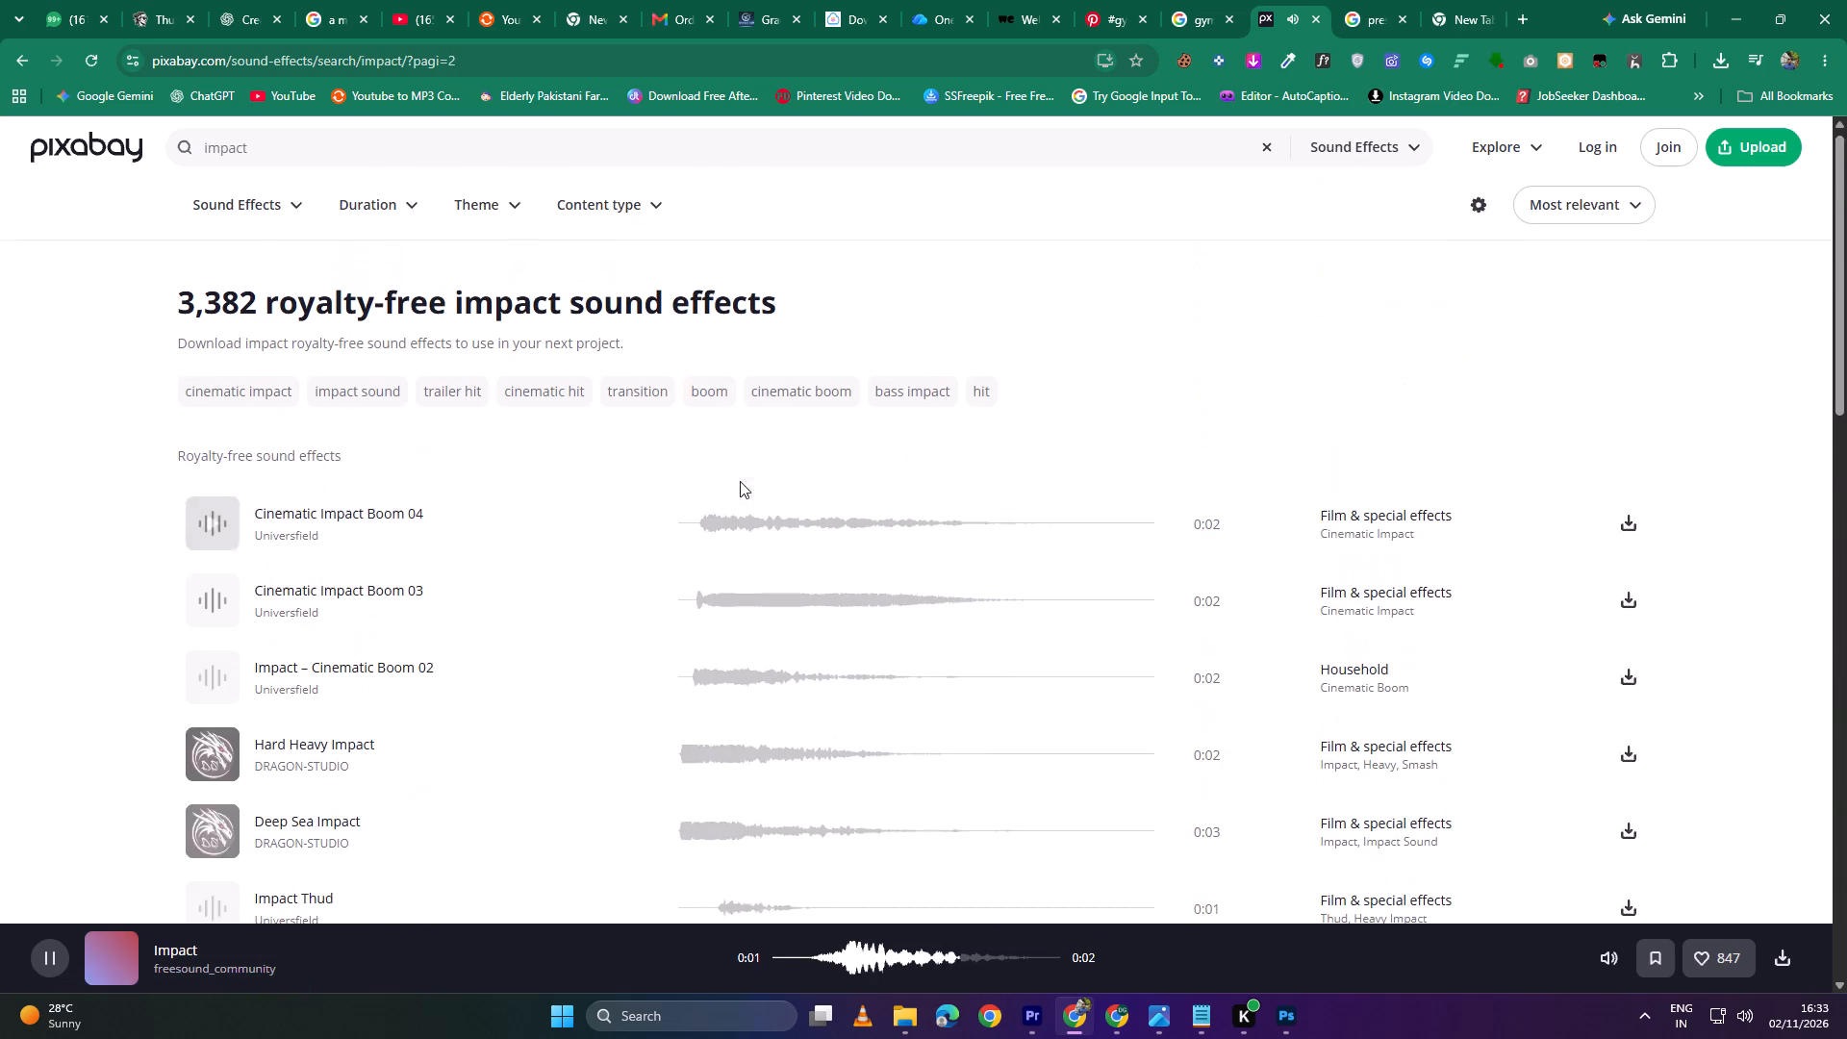
pyautogui.click(700, 554)
pyautogui.click(699, 608)
pyautogui.click(688, 683)
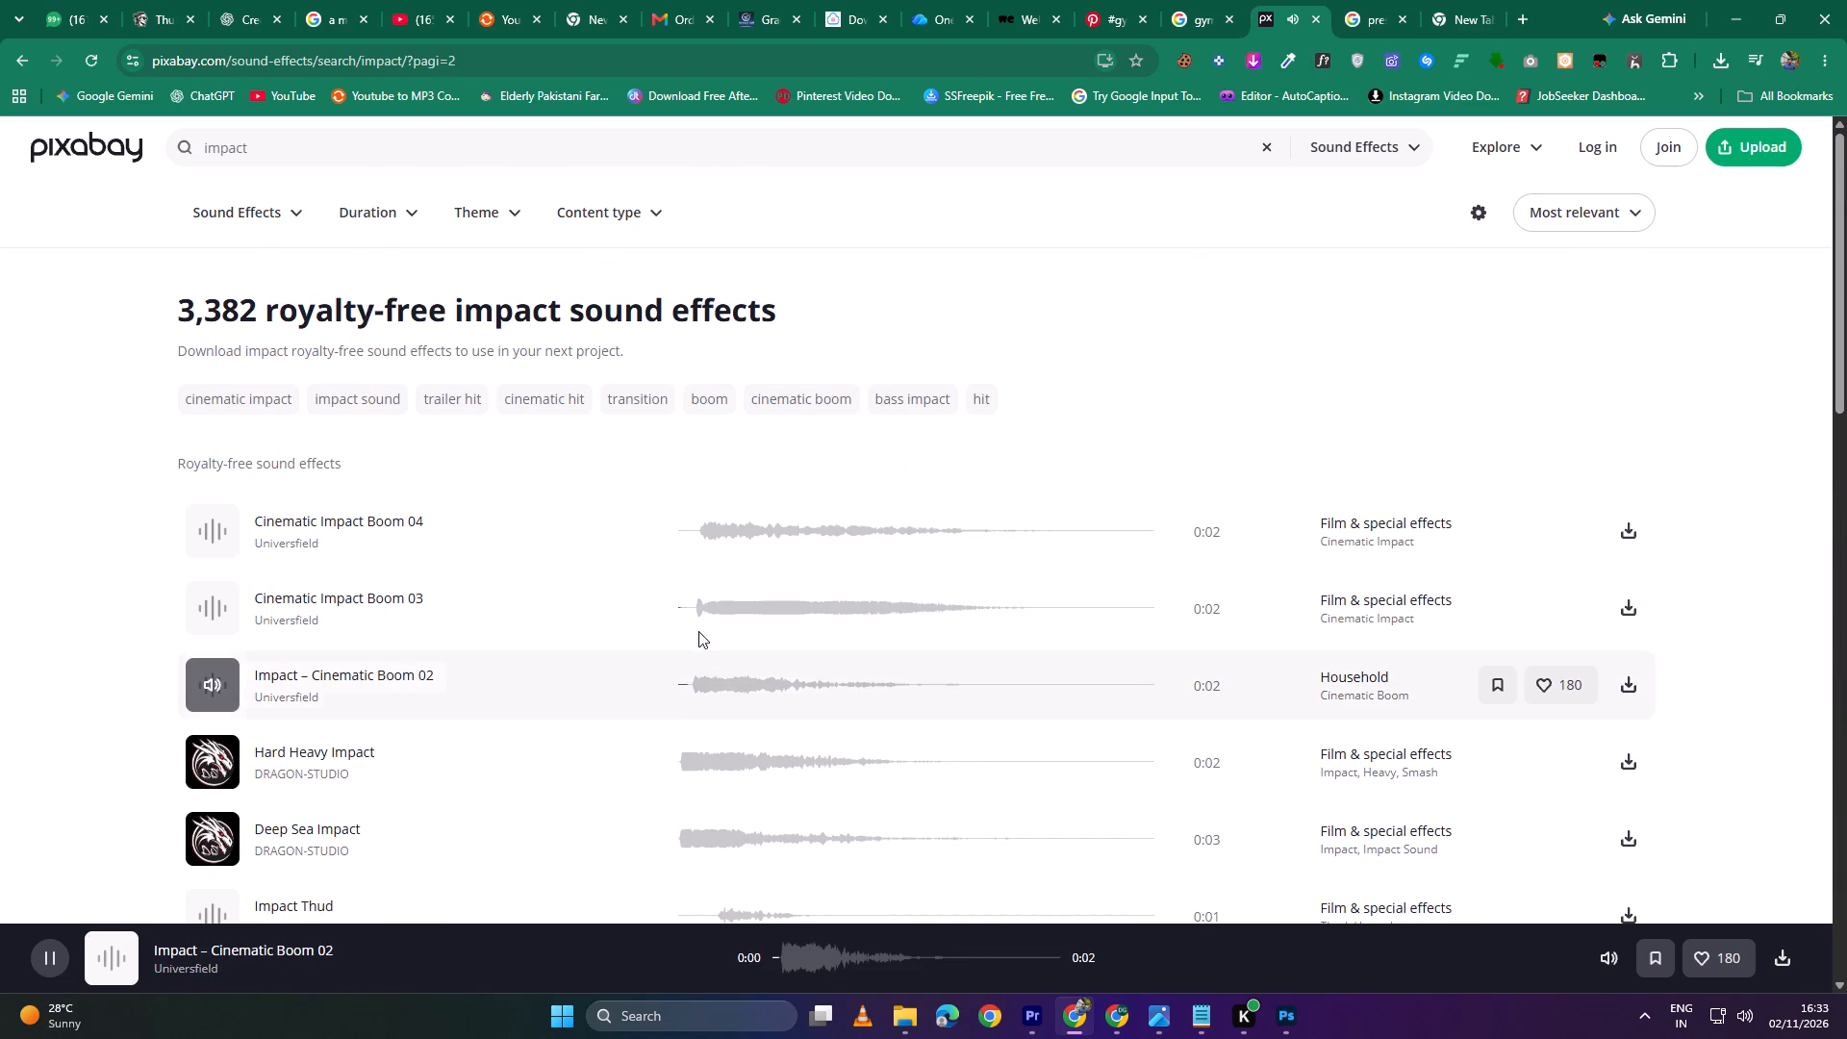
pyautogui.click(694, 748)
pyautogui.scroll(-1, 715, 727)
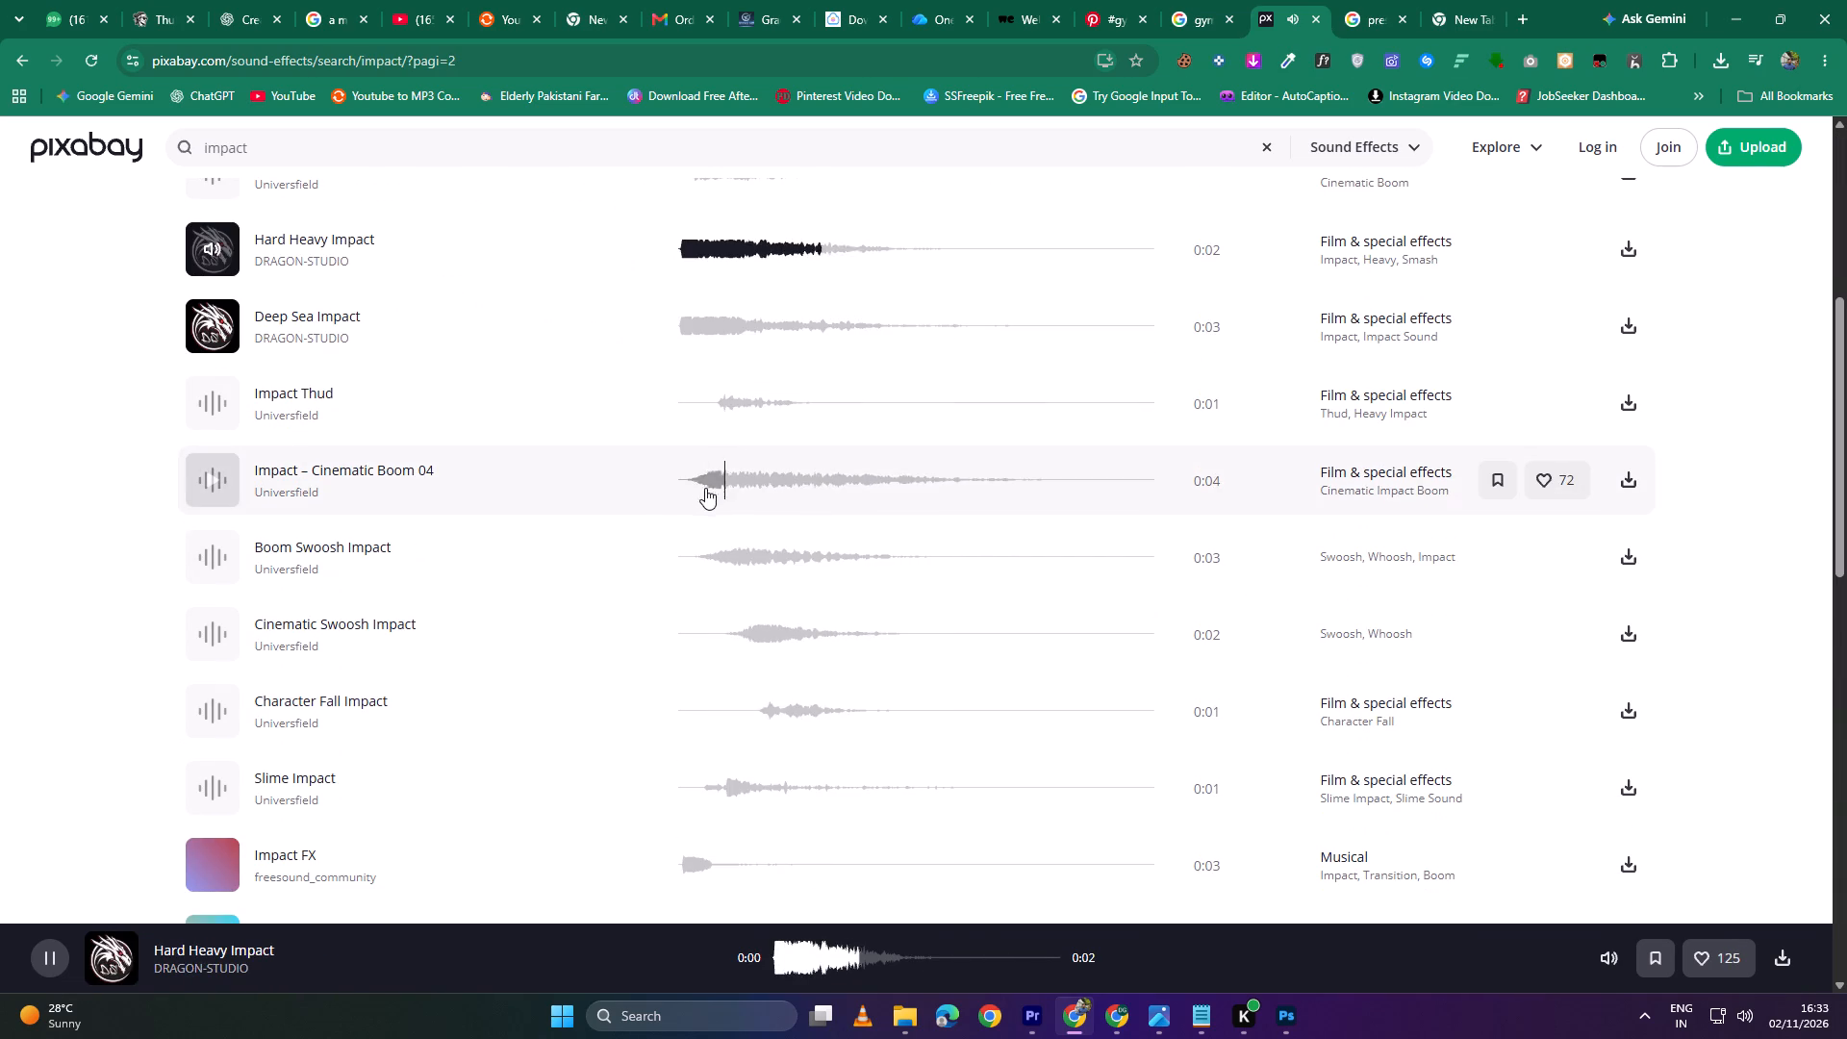
pyautogui.click(700, 486)
pyautogui.click(711, 410)
pyautogui.click(706, 568)
pyautogui.click(722, 638)
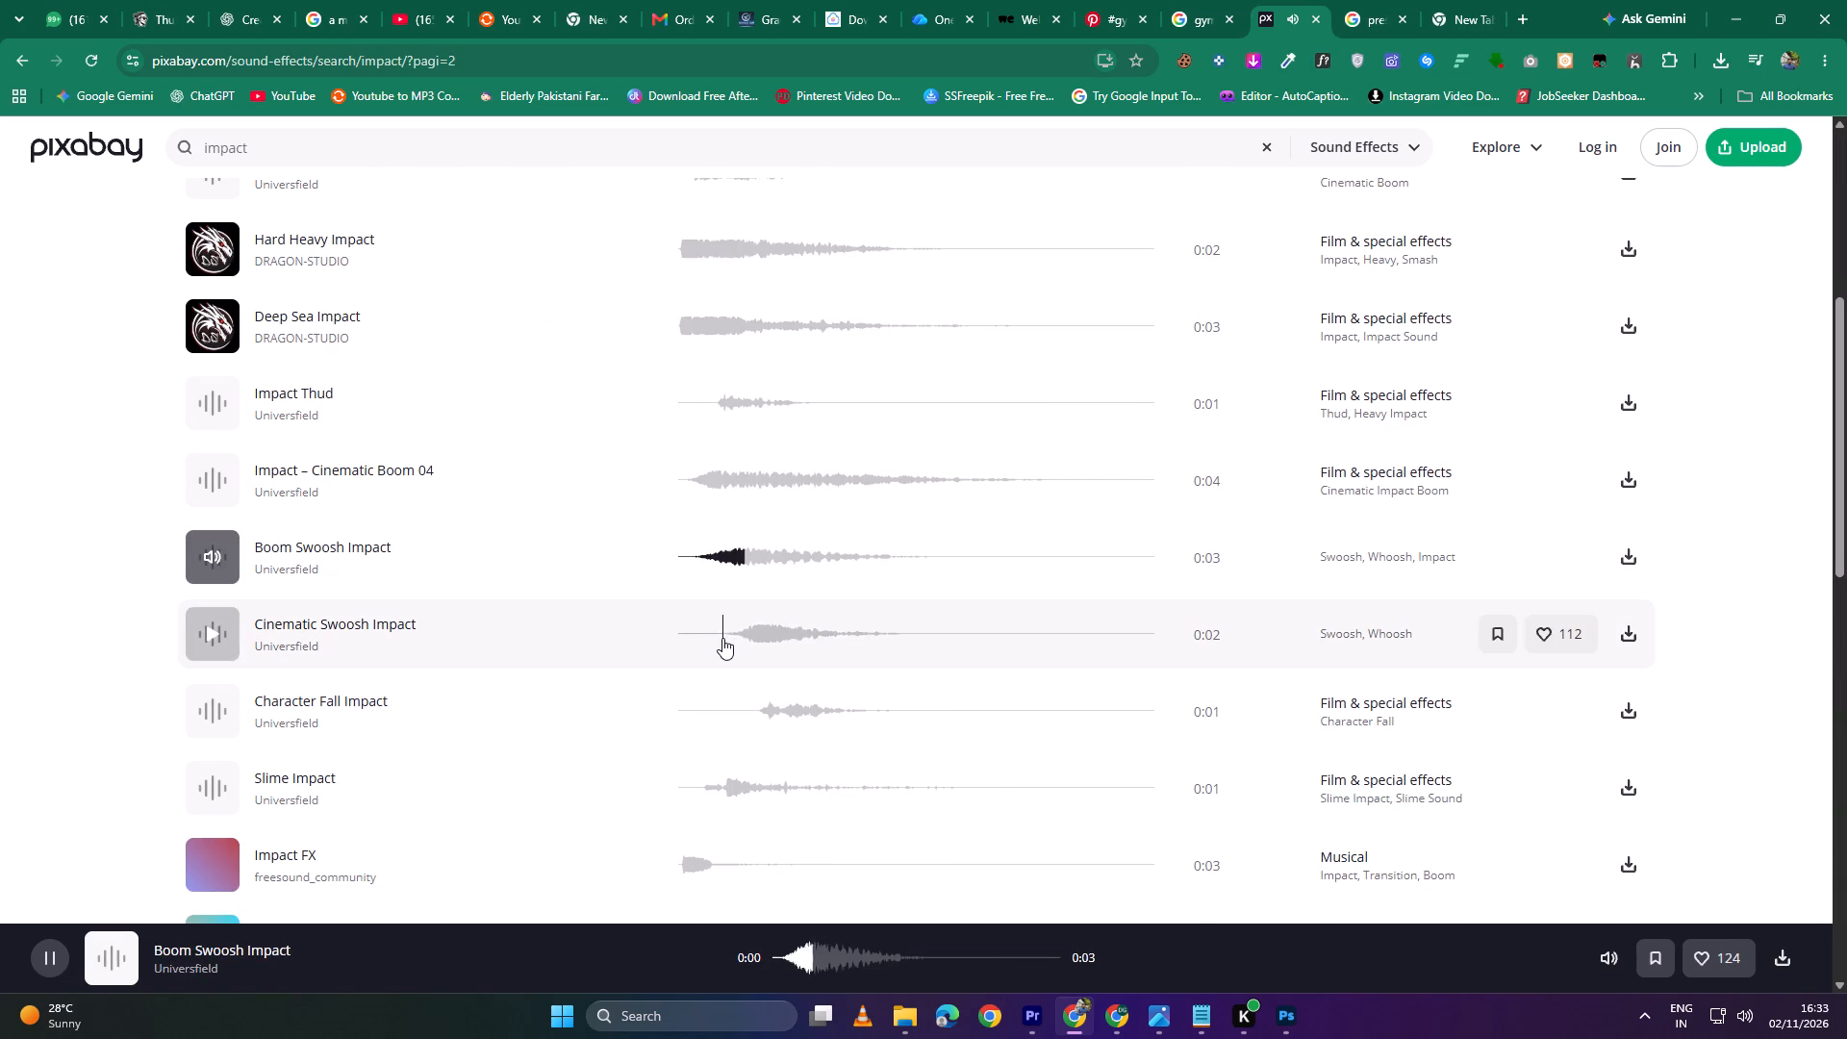
pyautogui.click(738, 703)
pyautogui.click(693, 563)
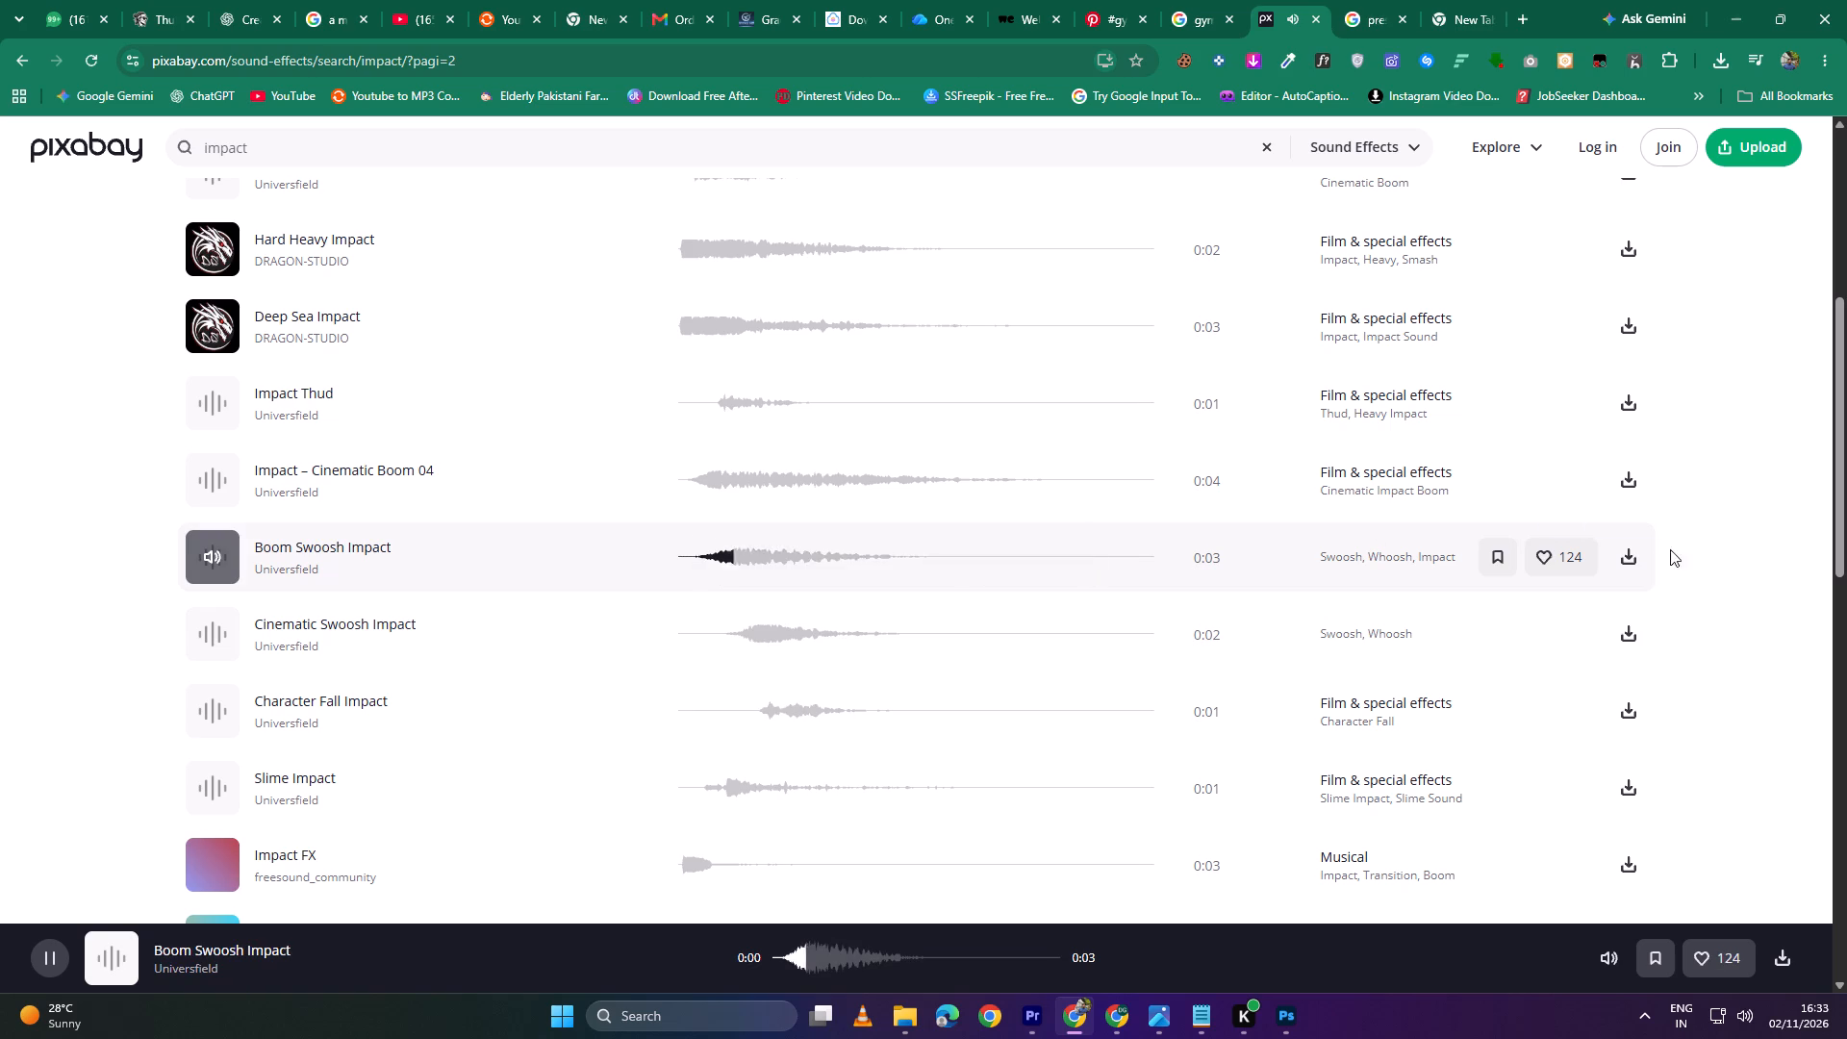
pyautogui.click(1628, 561)
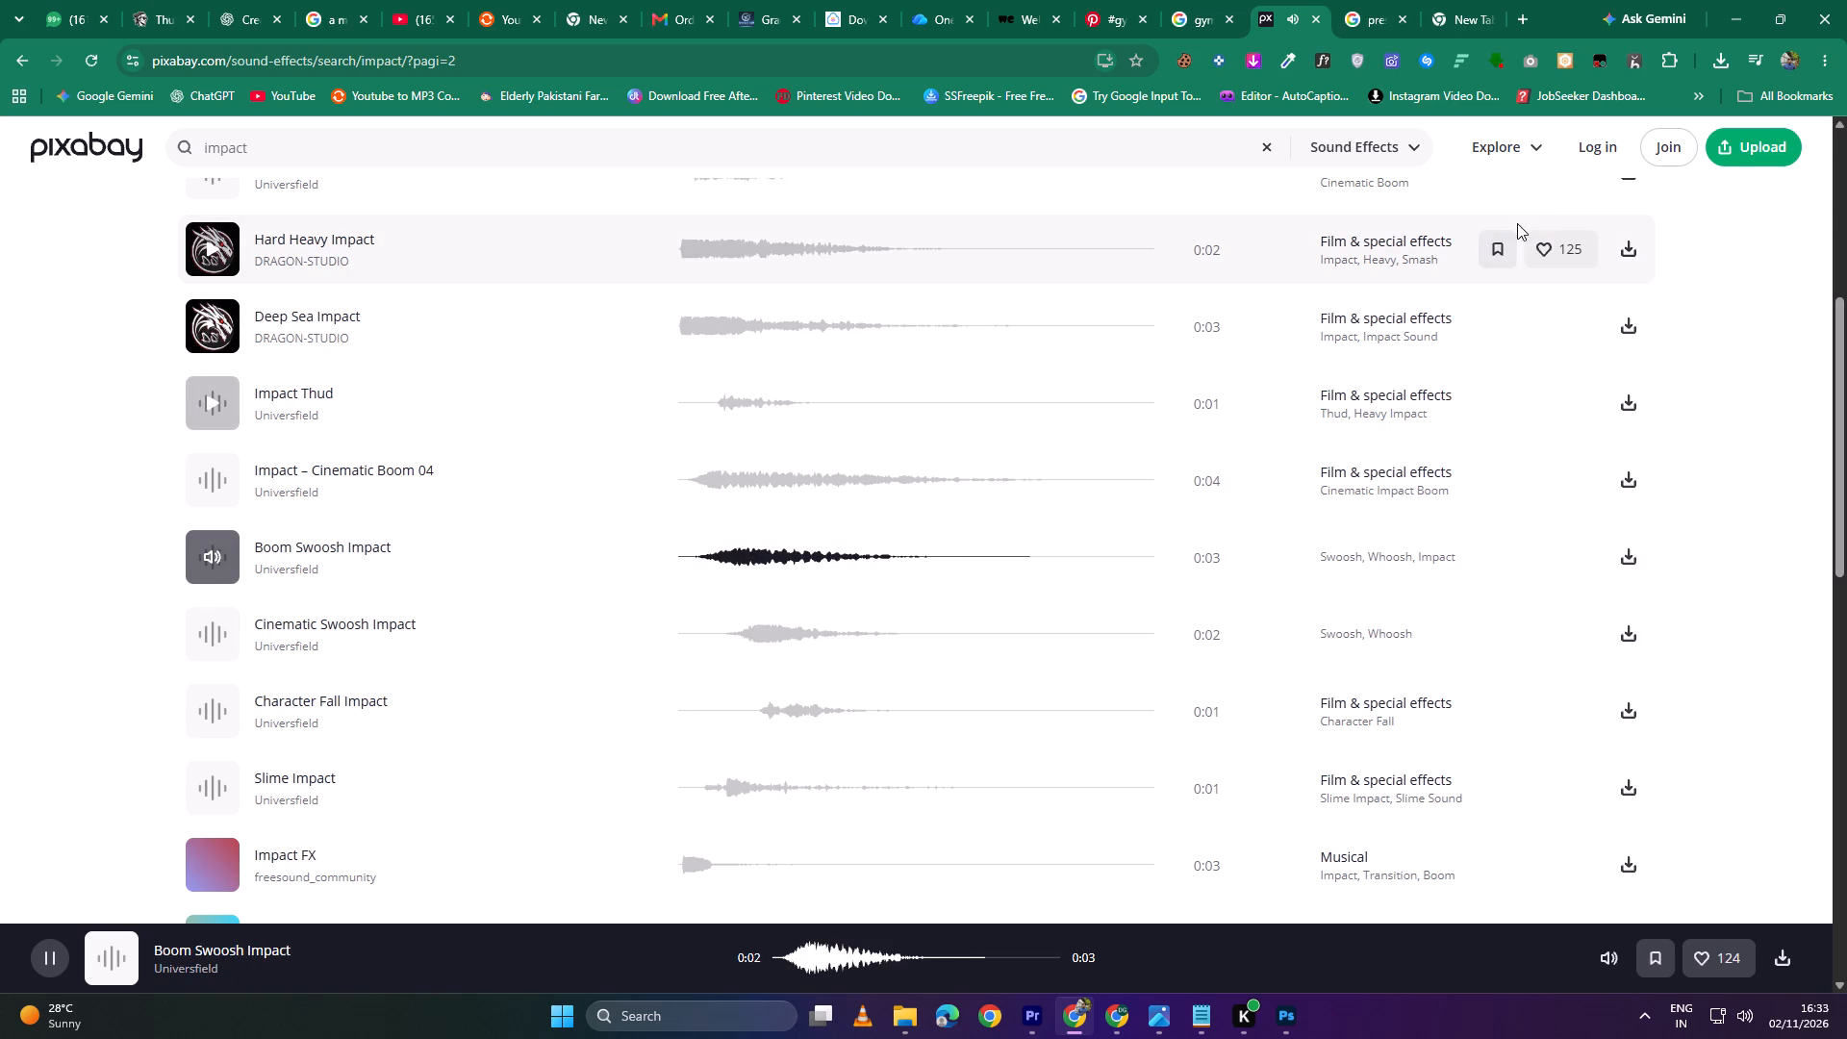
# Bring the downloaded universfield-boom-swoosh-impact-454860.mp3 into Premiere on A4 of Nested Sequence 15, starting at about 00:00:06:08.
pyautogui.moveTo(1562, 123); pyautogui.dragTo(1206, 943)
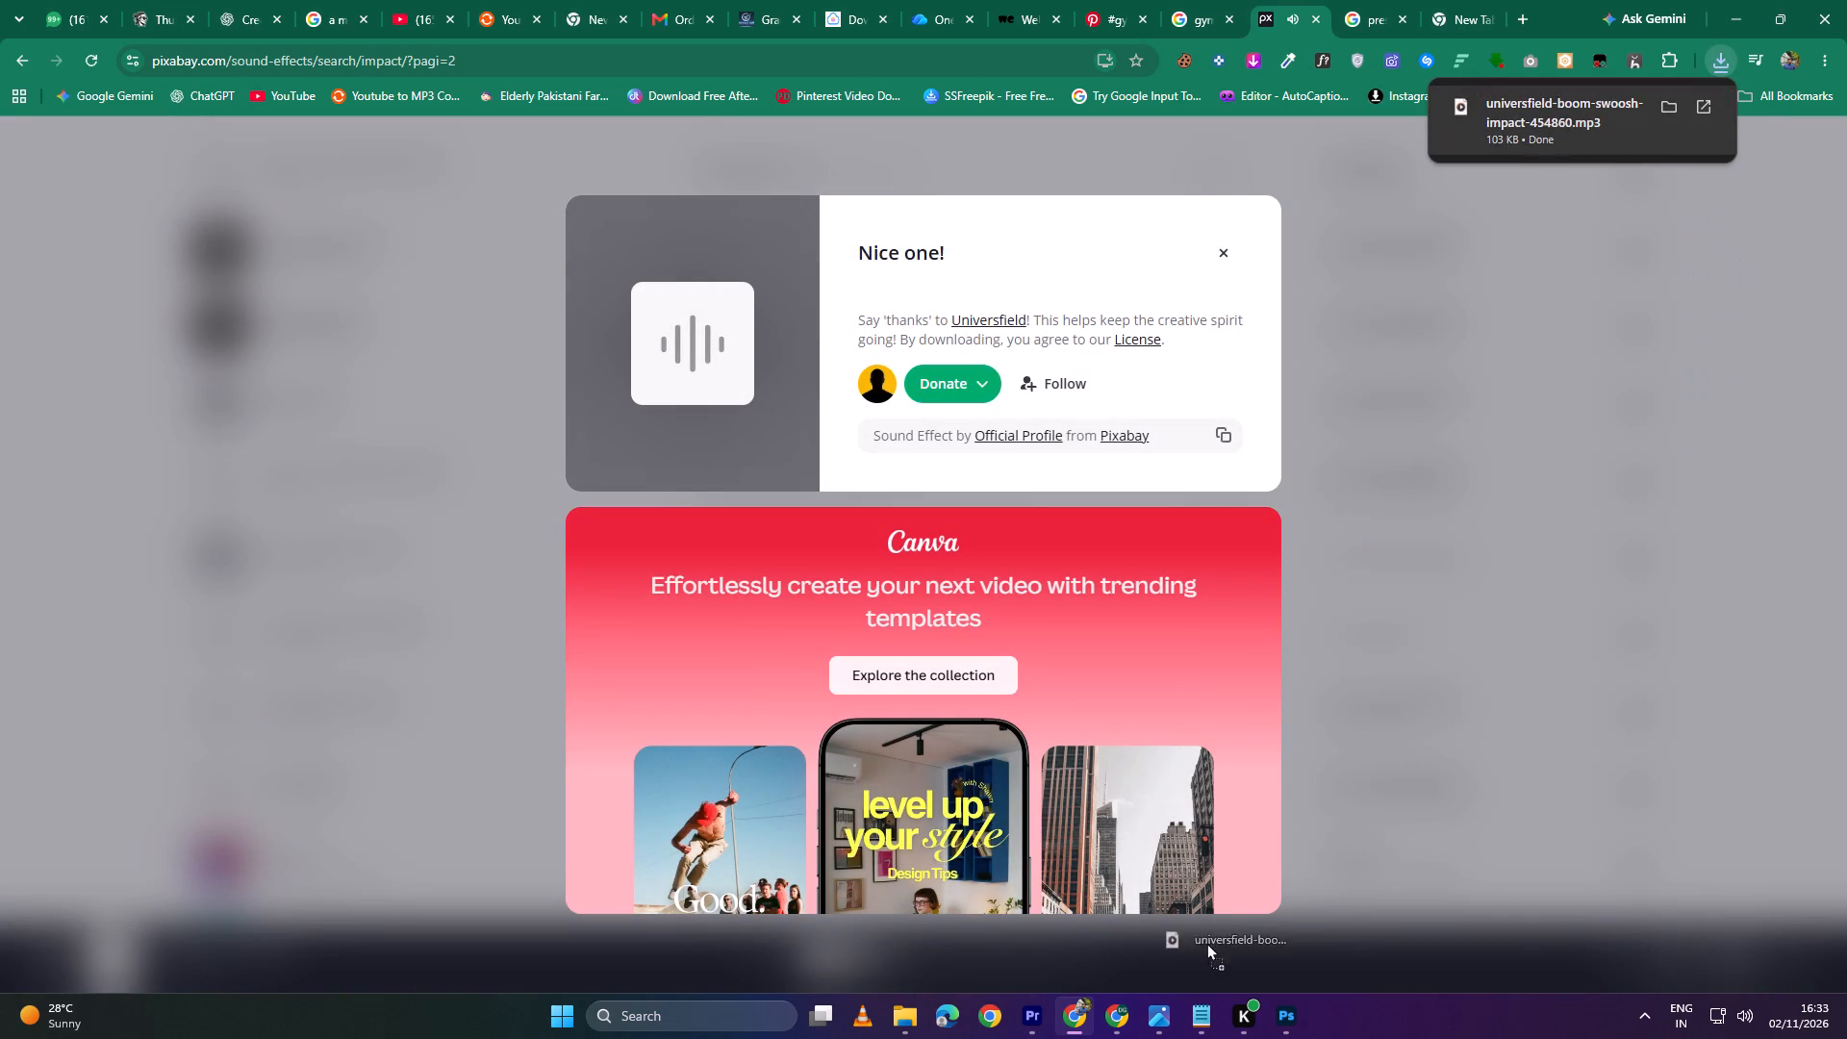
pyautogui.moveTo(1206, 943); pyautogui.dragTo(721, 915)
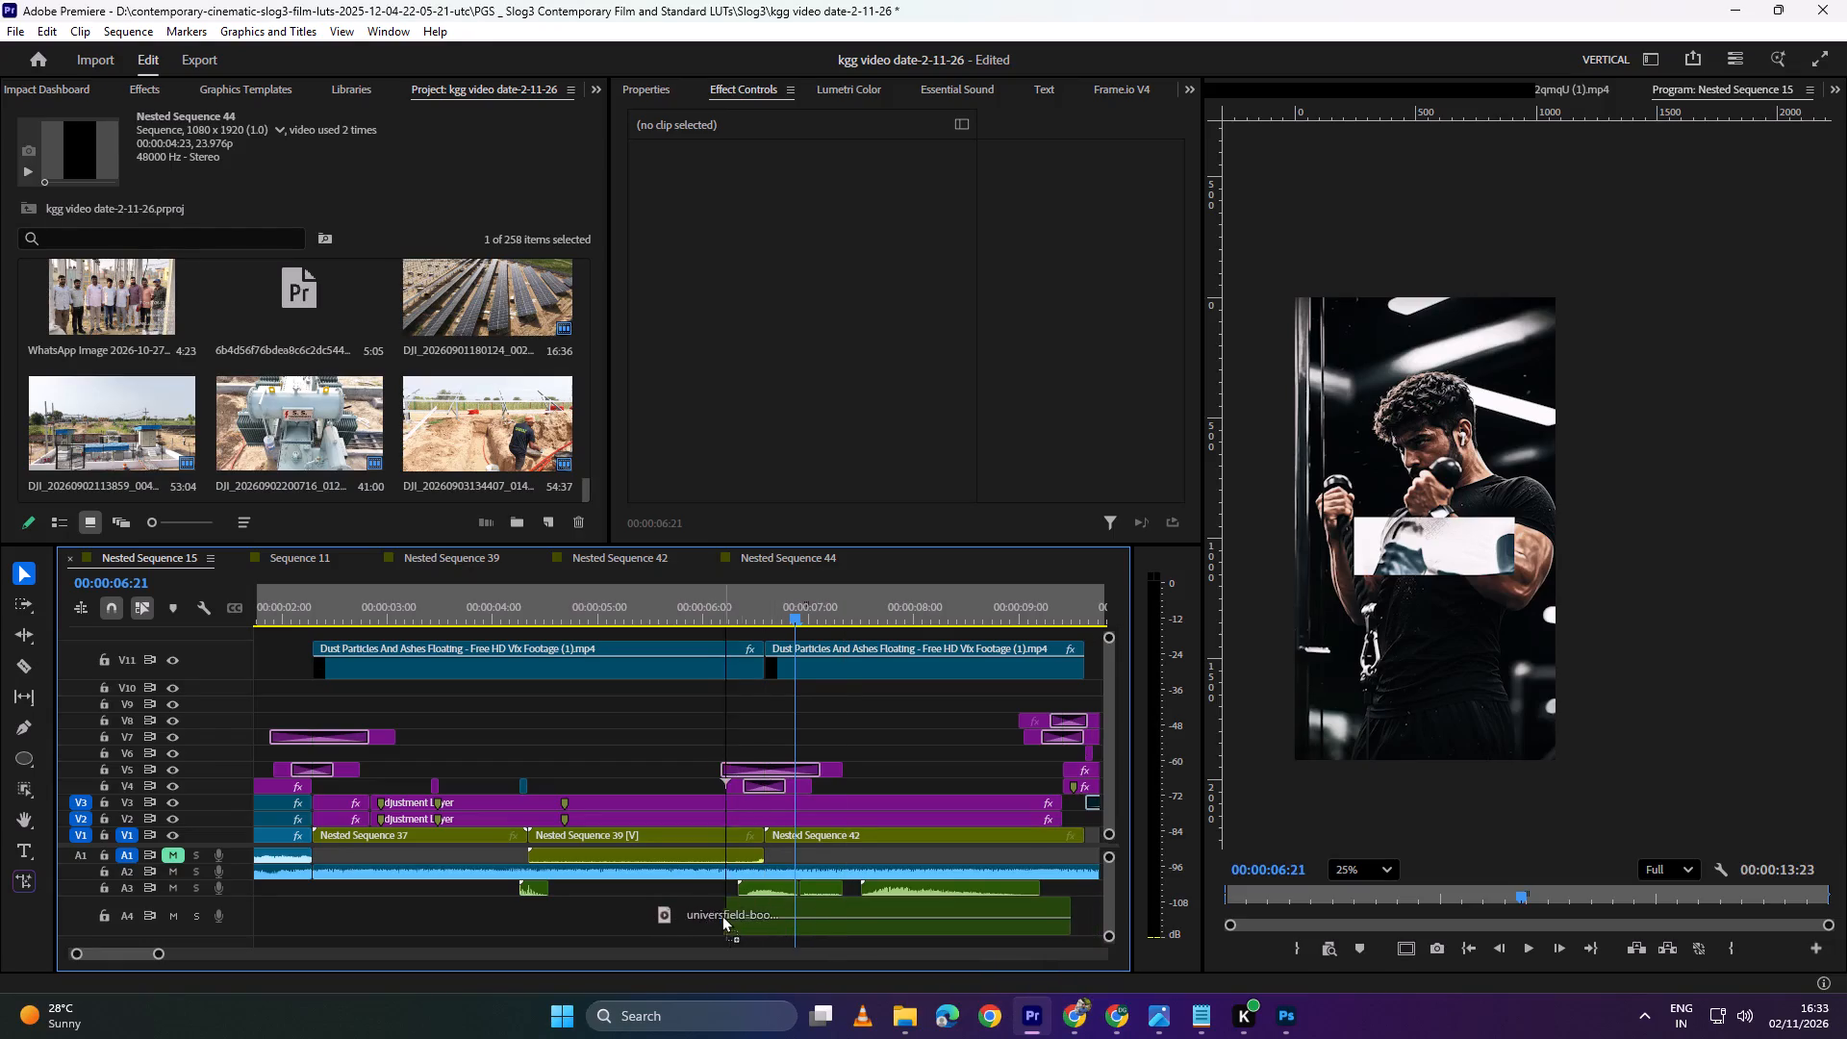
pyautogui.moveTo(721, 915); pyautogui.dragTo(733, 915)
# Play the transition into Nested Sequence 42 from about 00:00:06:05 to hear the new boom sound, and park the playhead at 00:00:07:06.
pyautogui.moveTo(806, 604); pyautogui.dragTo(726, 619)
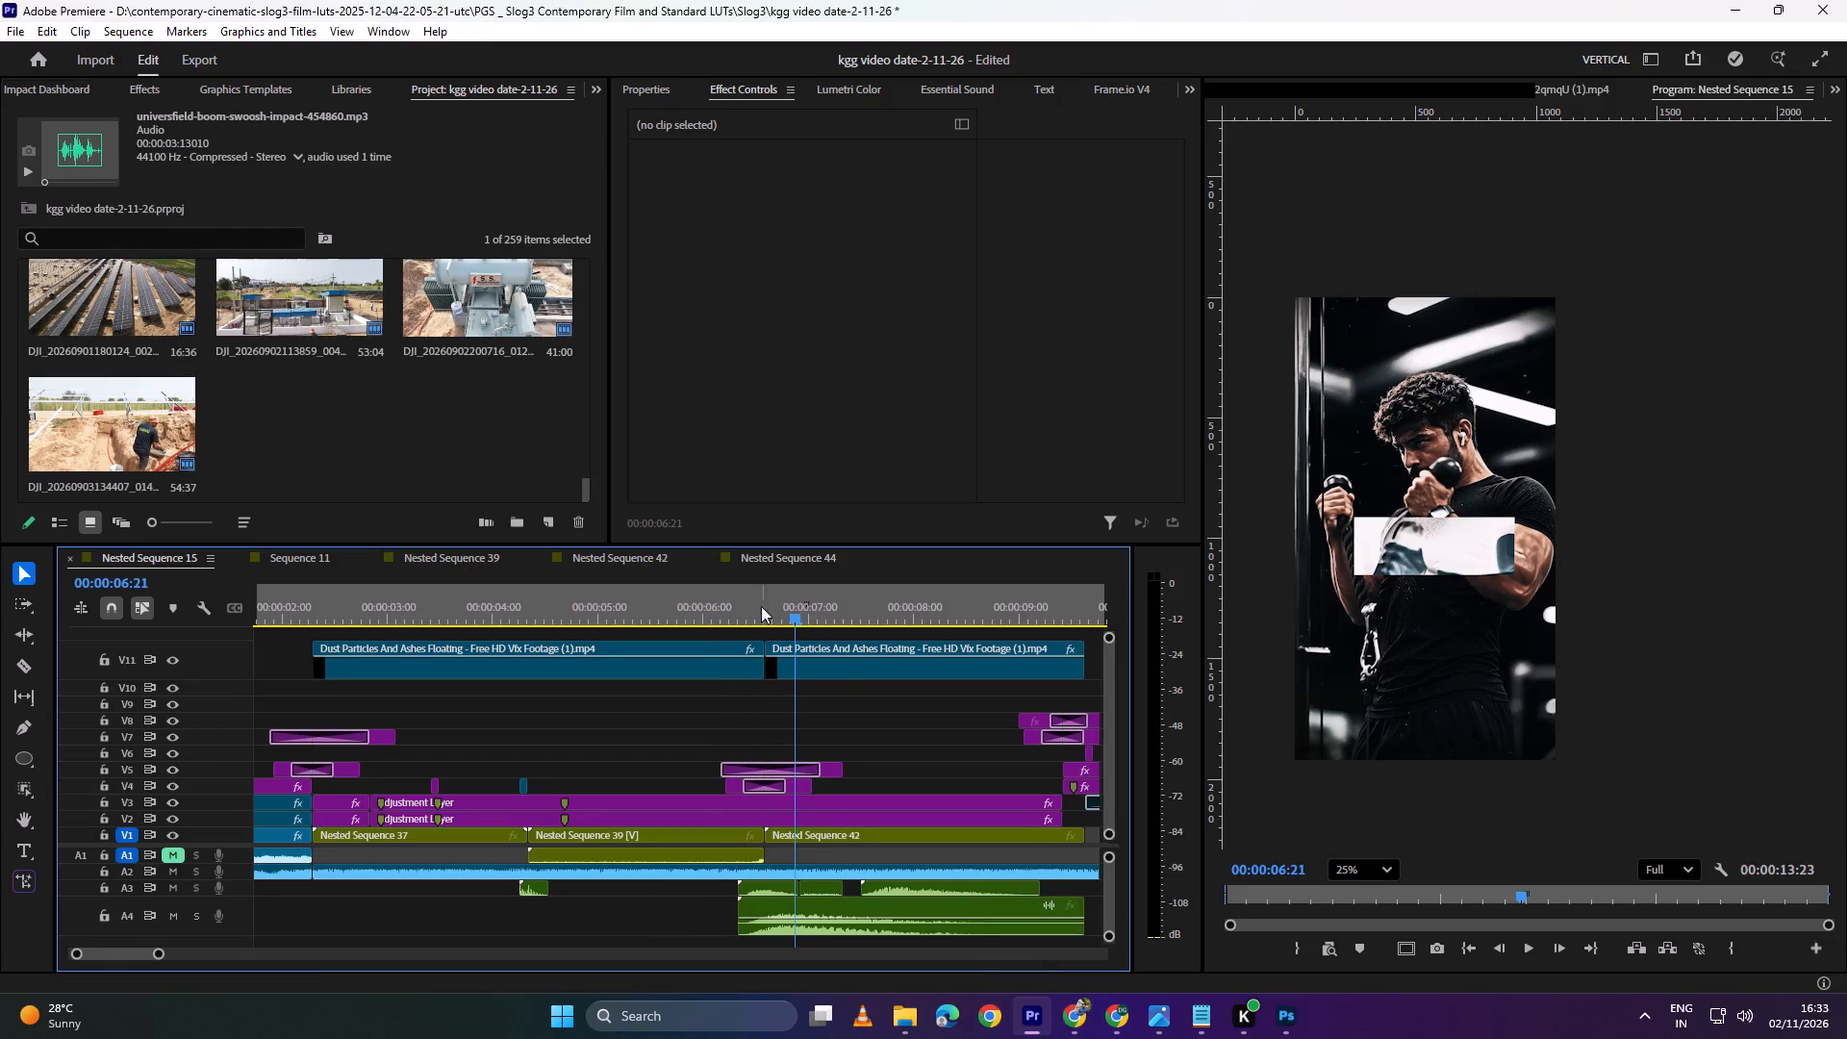
pyautogui.moveTo(761, 606); pyautogui.dragTo(723, 619)
pyautogui.press('space')
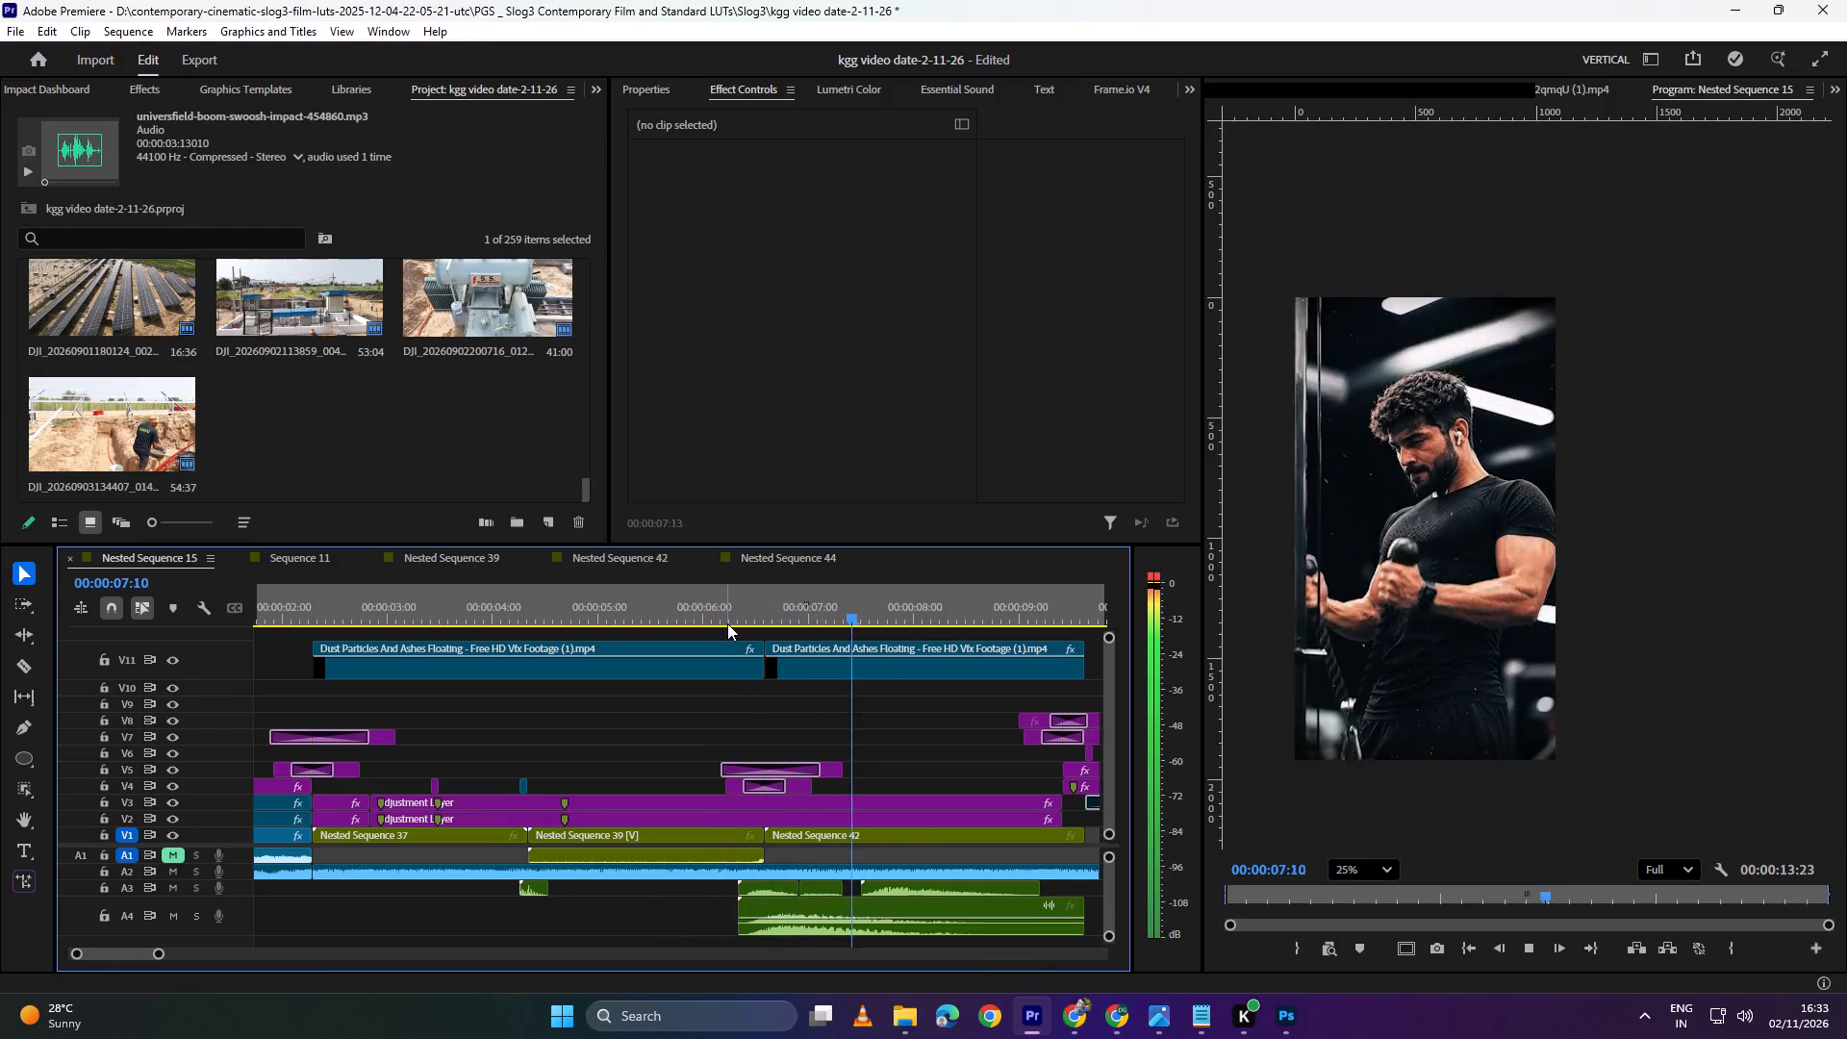
pyautogui.press('space')
pyautogui.moveTo(884, 601); pyautogui.dragTo(835, 612)
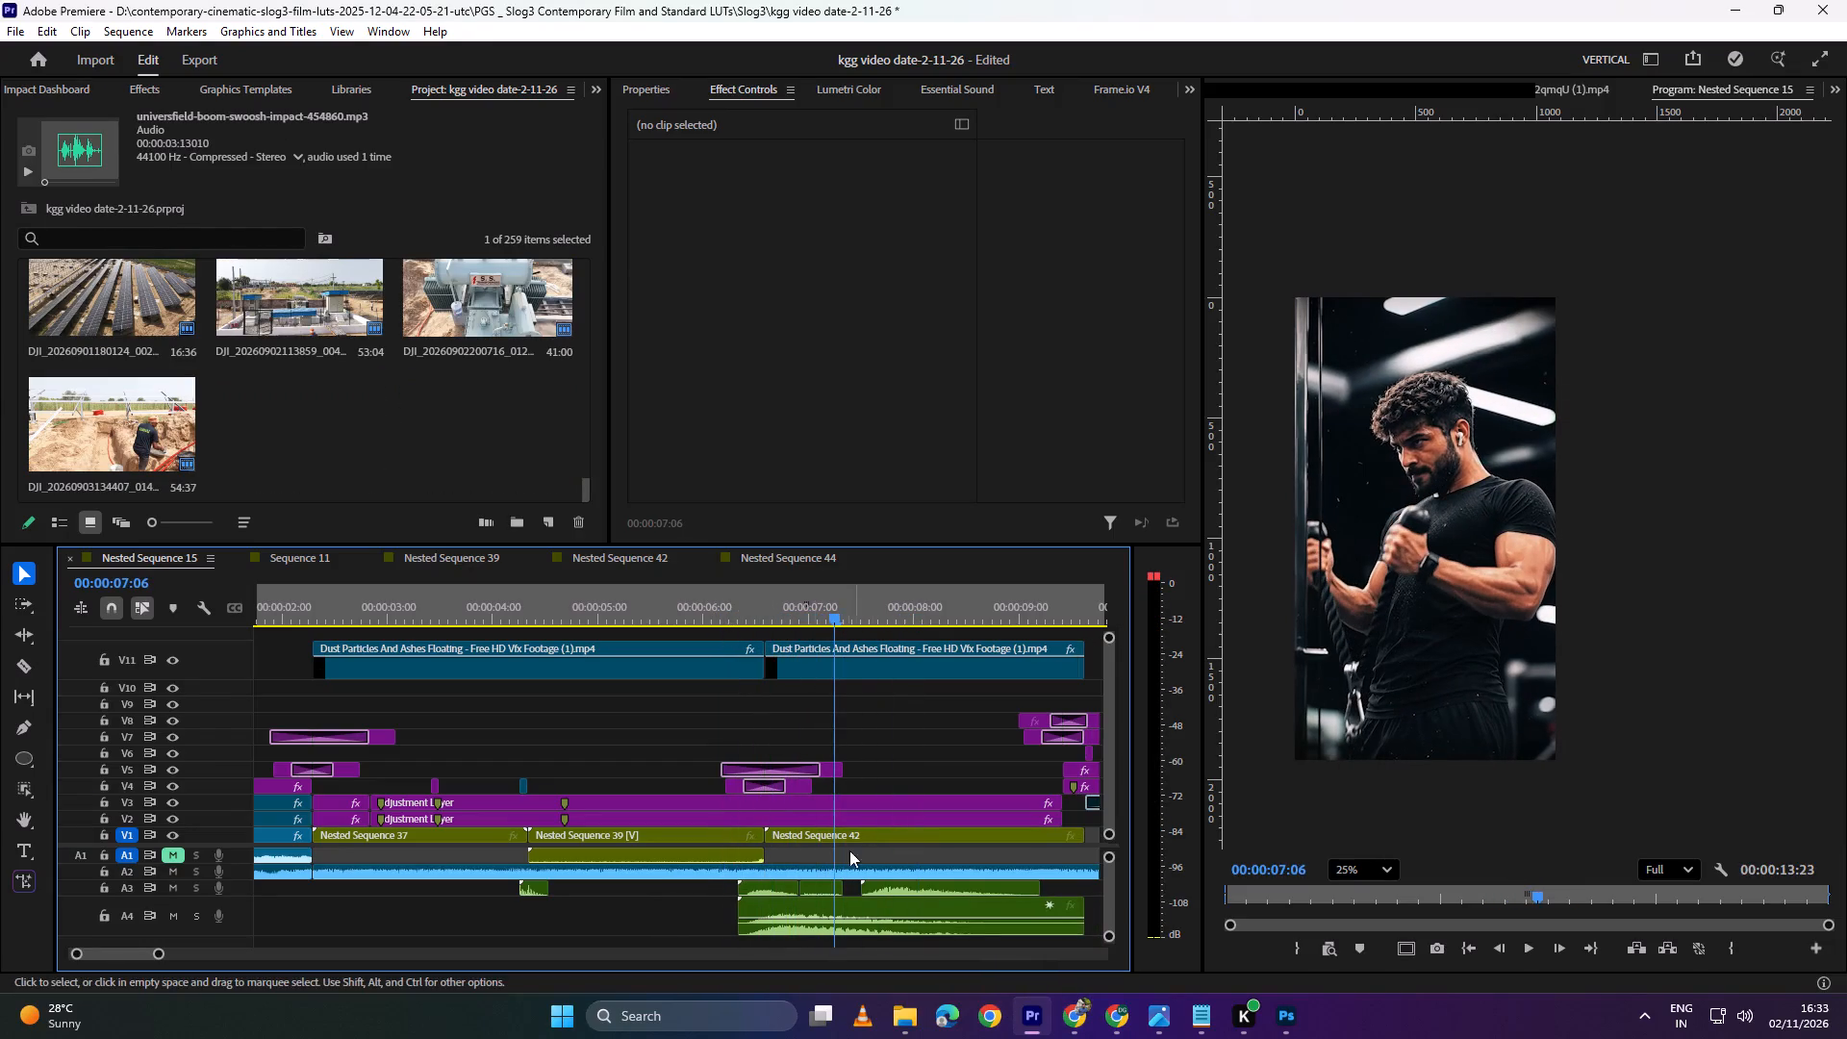
# Move the boom swoosh on A4 to start at about 00:00:07:03 and place Distortion_Power_Zoom_02.wav from A3 directly before it on A4.
pyautogui.moveTo(799, 905); pyautogui.dragTo(883, 915)
pyautogui.moveTo(900, 891); pyautogui.dragTo(721, 914)
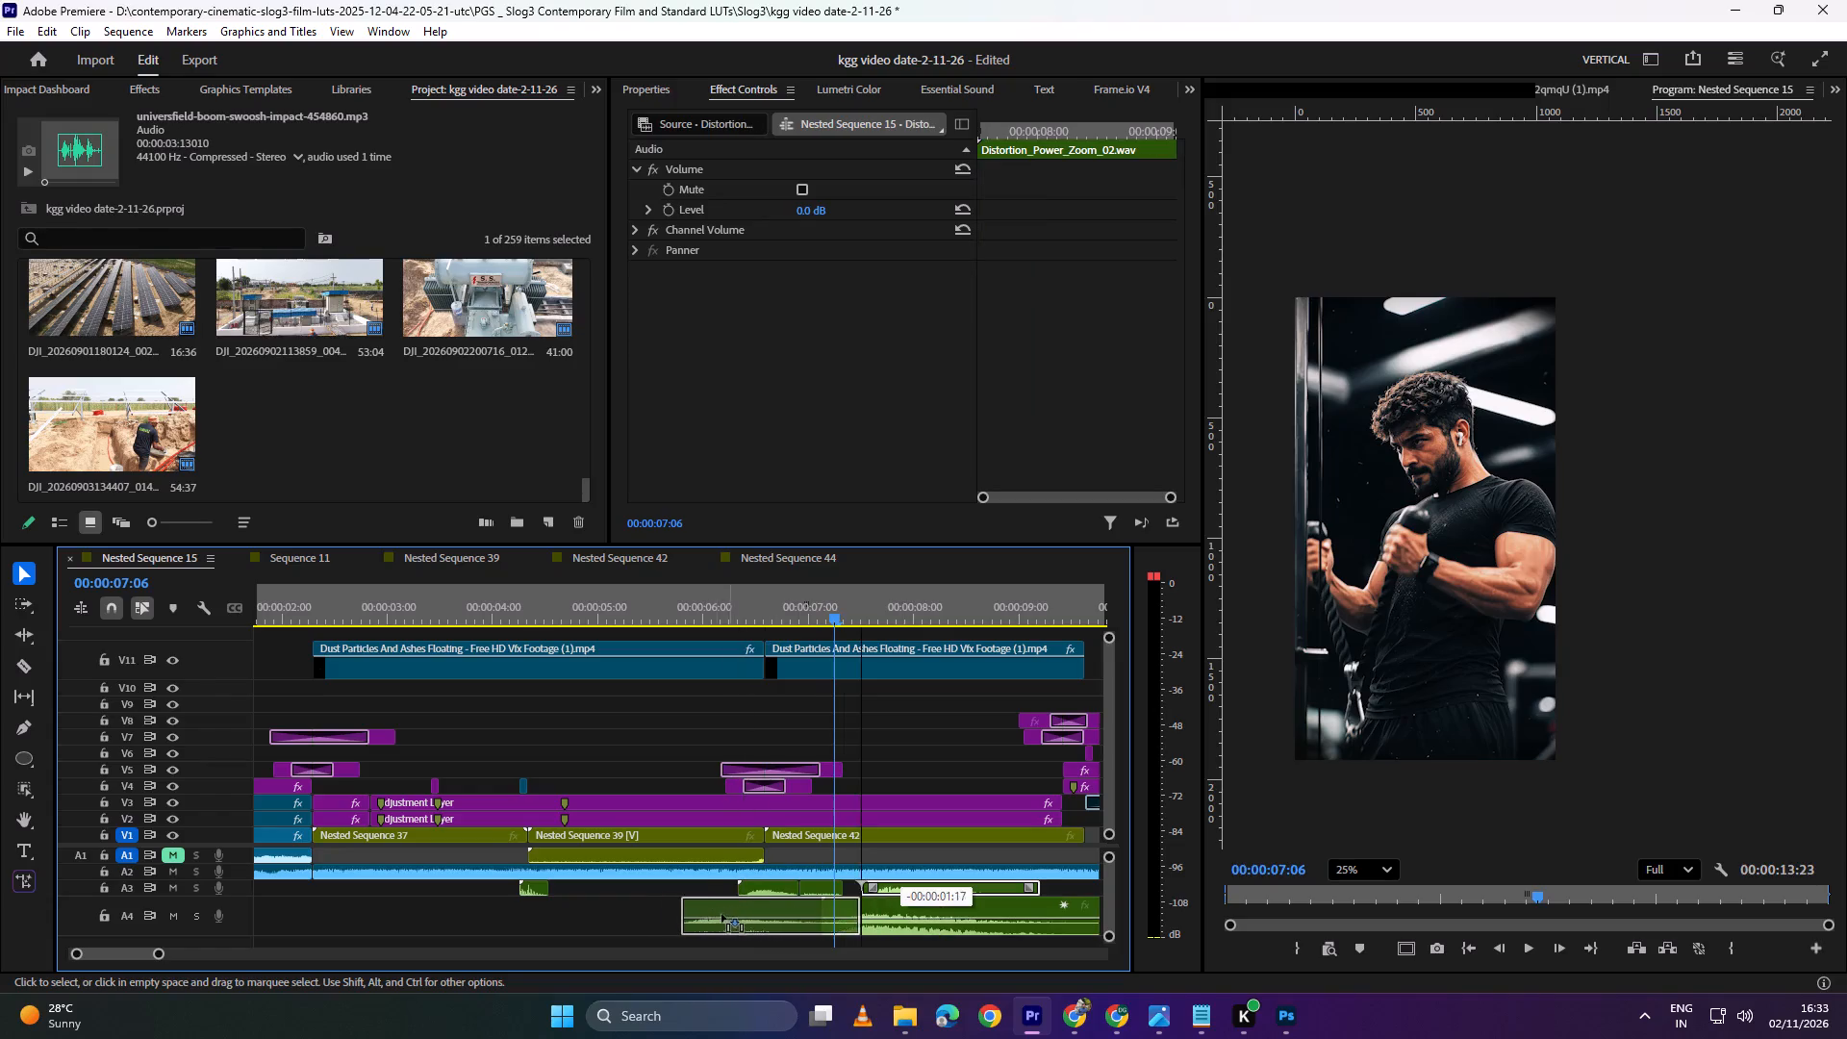
pyautogui.moveTo(721, 914); pyautogui.dragTo(681, 915)
pyautogui.keyDown('alt'); pyautogui.scroll(-4, 921, 909); pyautogui.keyUp('alt')
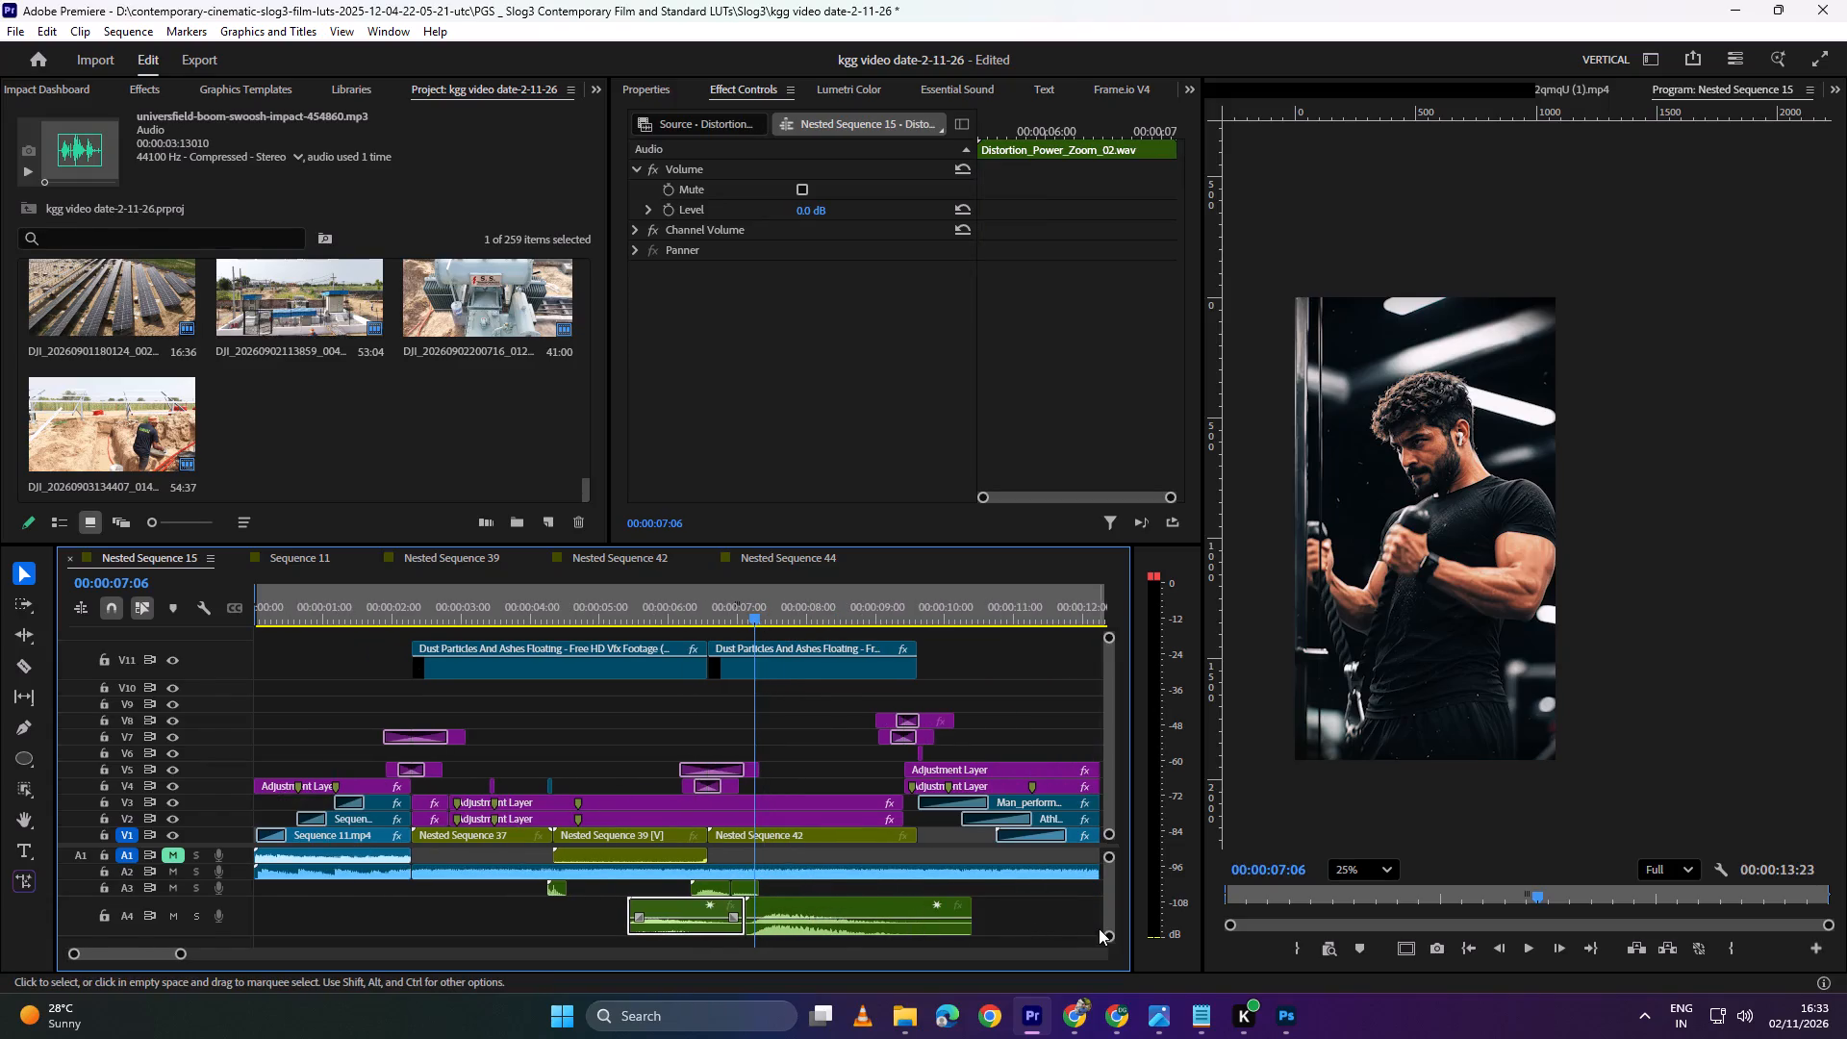
# Start Distortion_Power_Zoom_02.wav on A4 at about 00:00:06:04 and move the boom swoosh onto A5 at about 00:00:06:18.
pyautogui.moveTo(1108, 937); pyautogui.dragTo(1109, 952)
pyautogui.keyDown('alt'); pyautogui.scroll(4, 752, 906); pyautogui.keyUp('alt')
pyautogui.moveTo(798, 904); pyautogui.dragTo(797, 923)
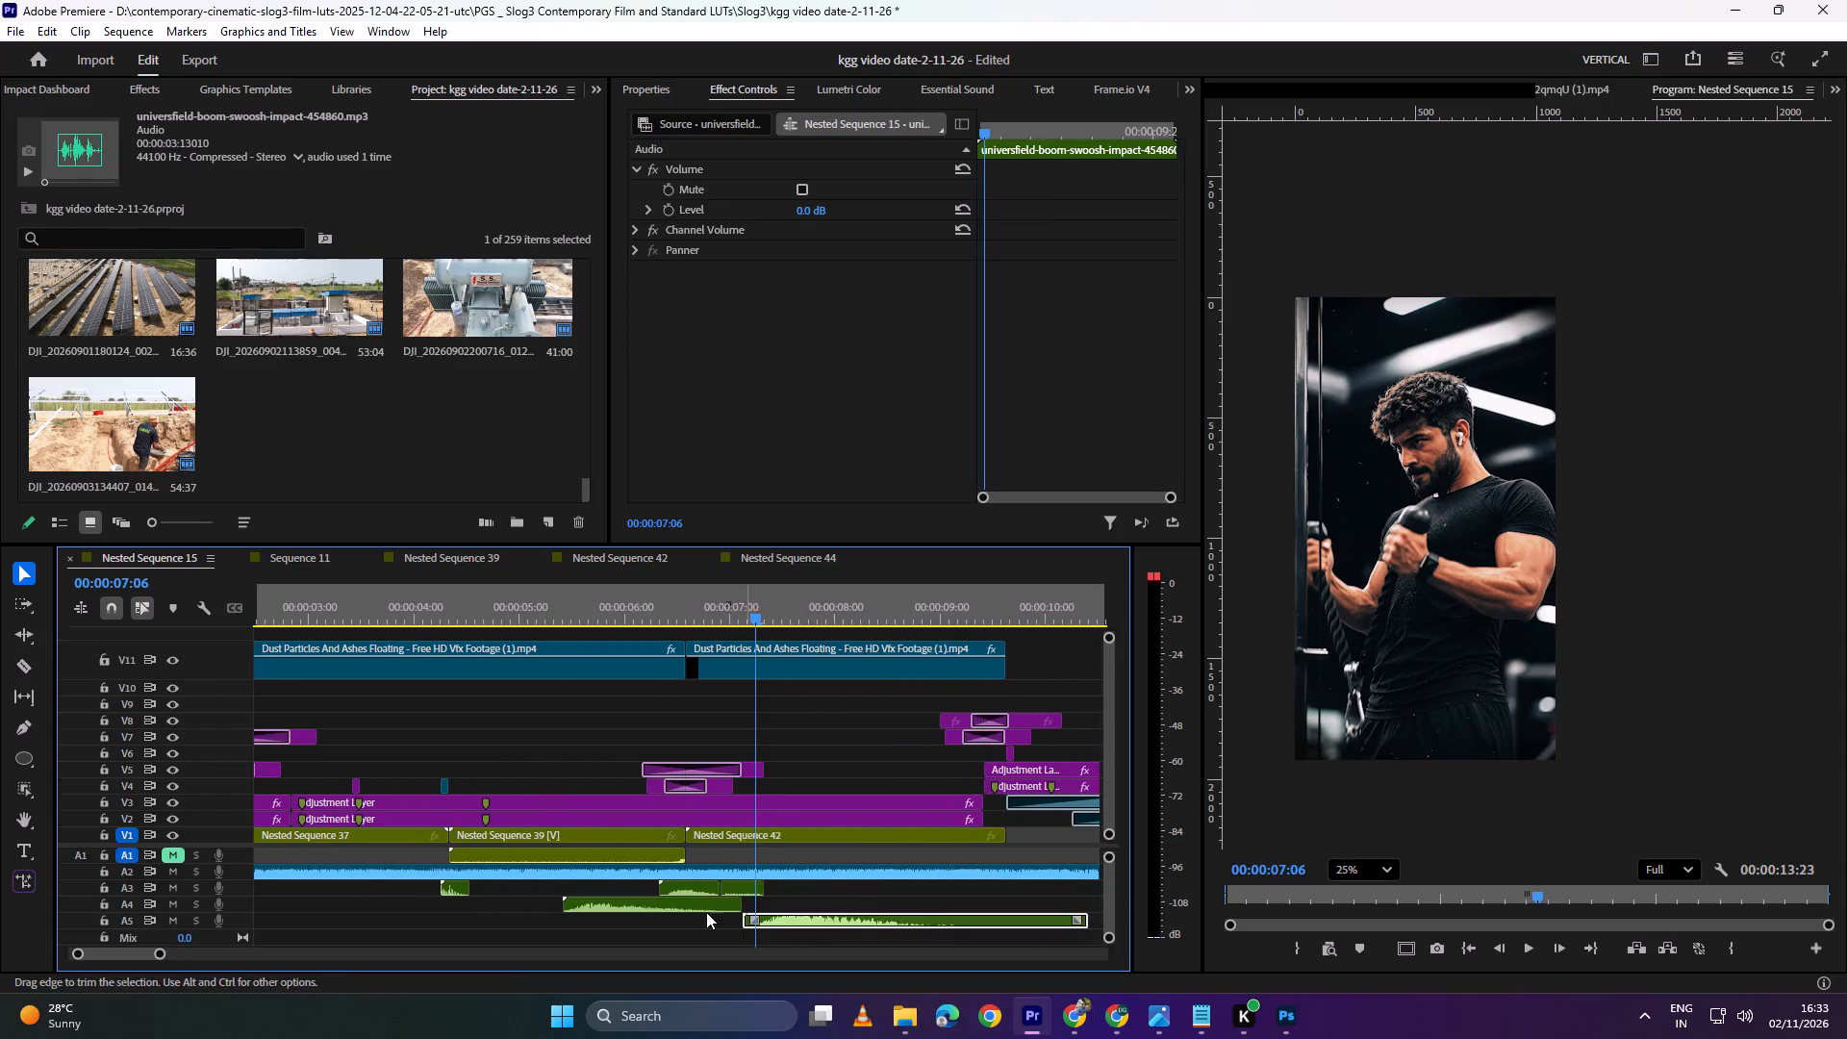
pyautogui.moveTo(690, 904); pyautogui.dragTo(768, 908)
pyautogui.moveTo(809, 920); pyautogui.dragTo(771, 920)
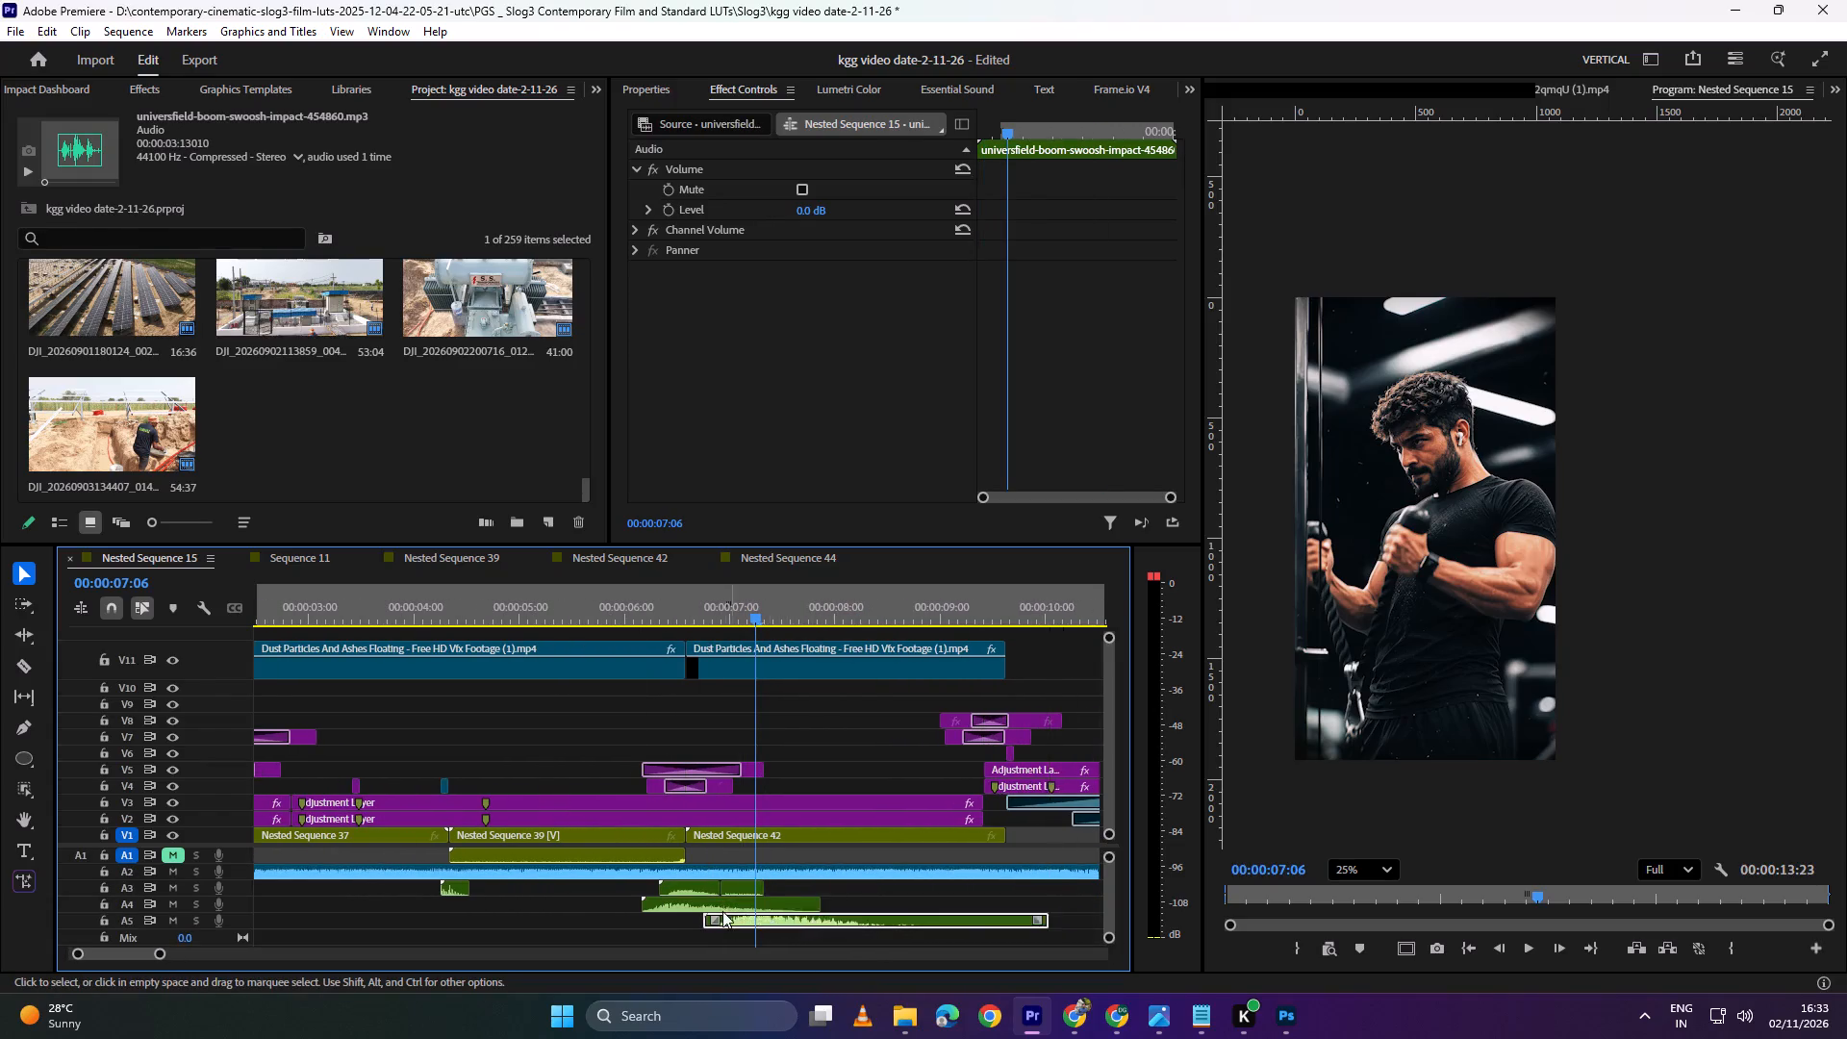
# Play the transition into Nested Sequence 42 and shift the boom swoosh on A5 to start at about 00:00:07:01.
pyautogui.keyDown('alt'); pyautogui.scroll(11, 722, 911); pyautogui.keyUp('alt')
pyautogui.moveTo(828, 595); pyautogui.dragTo(444, 648)
pyautogui.press('space')
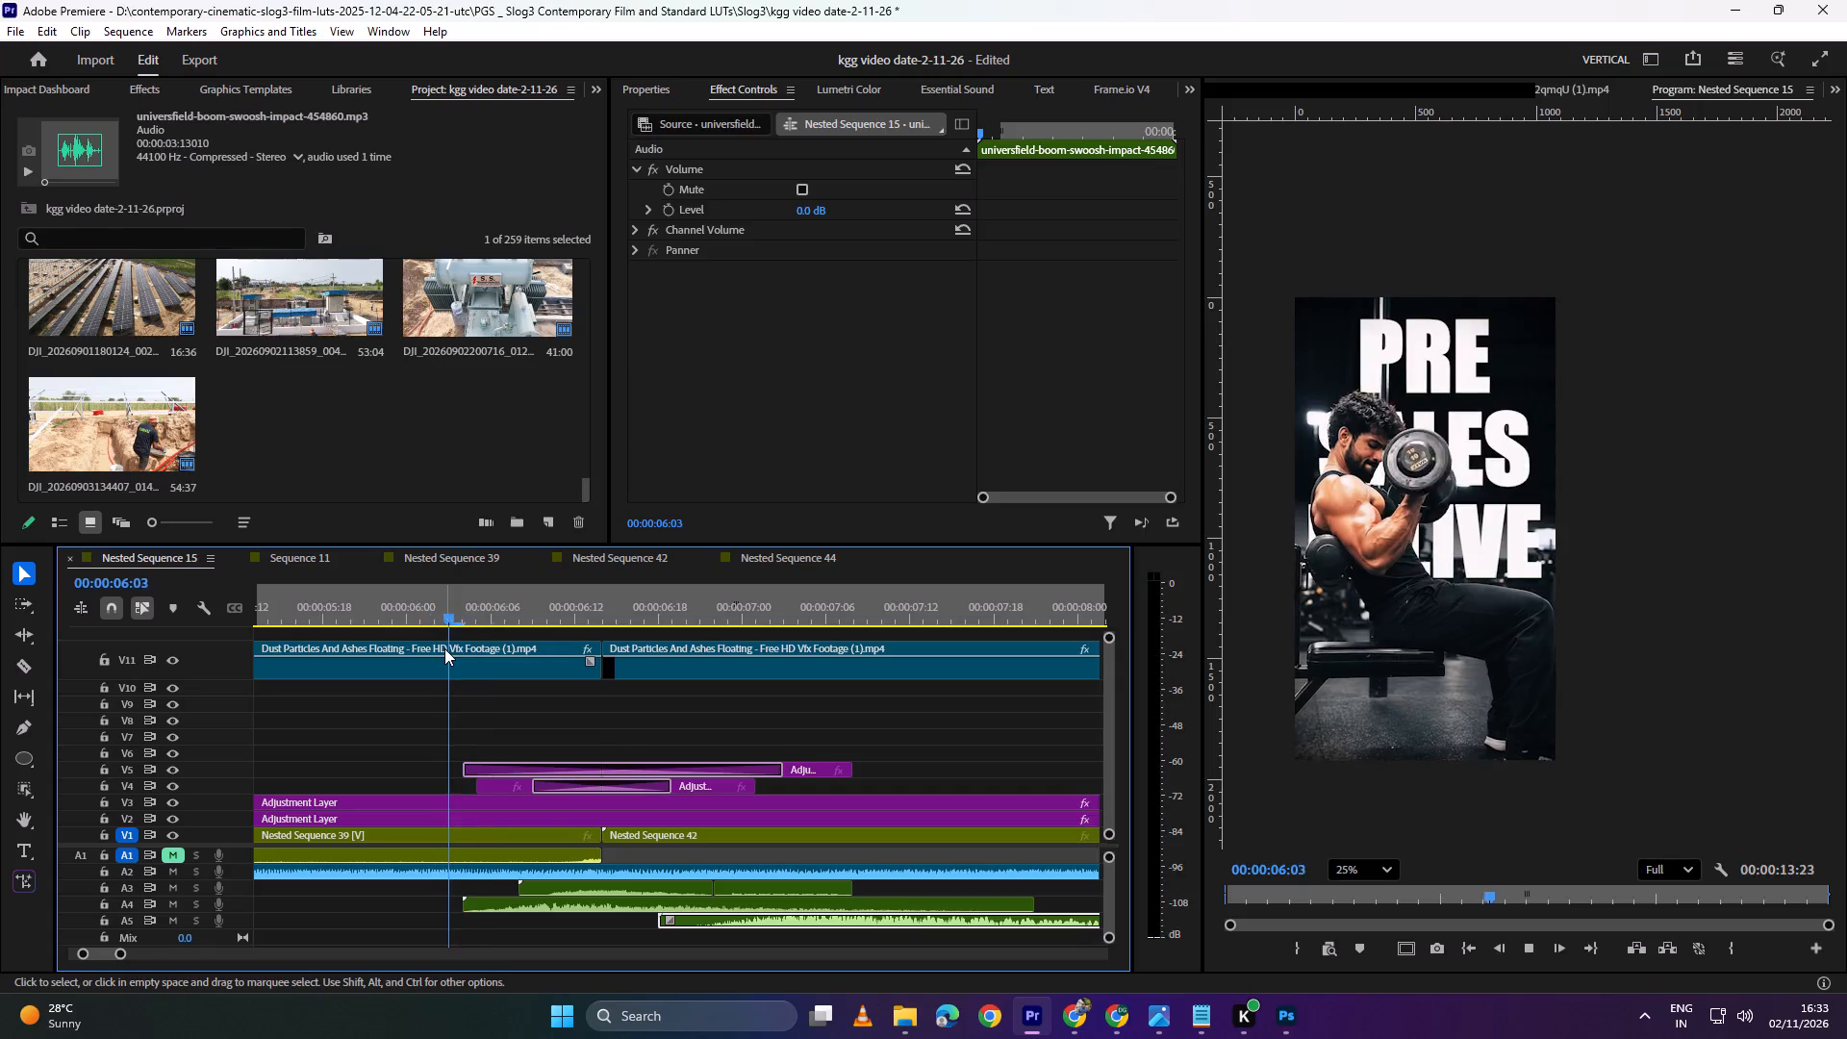
pyautogui.press('space')
pyautogui.moveTo(783, 610); pyautogui.dragTo(863, 620)
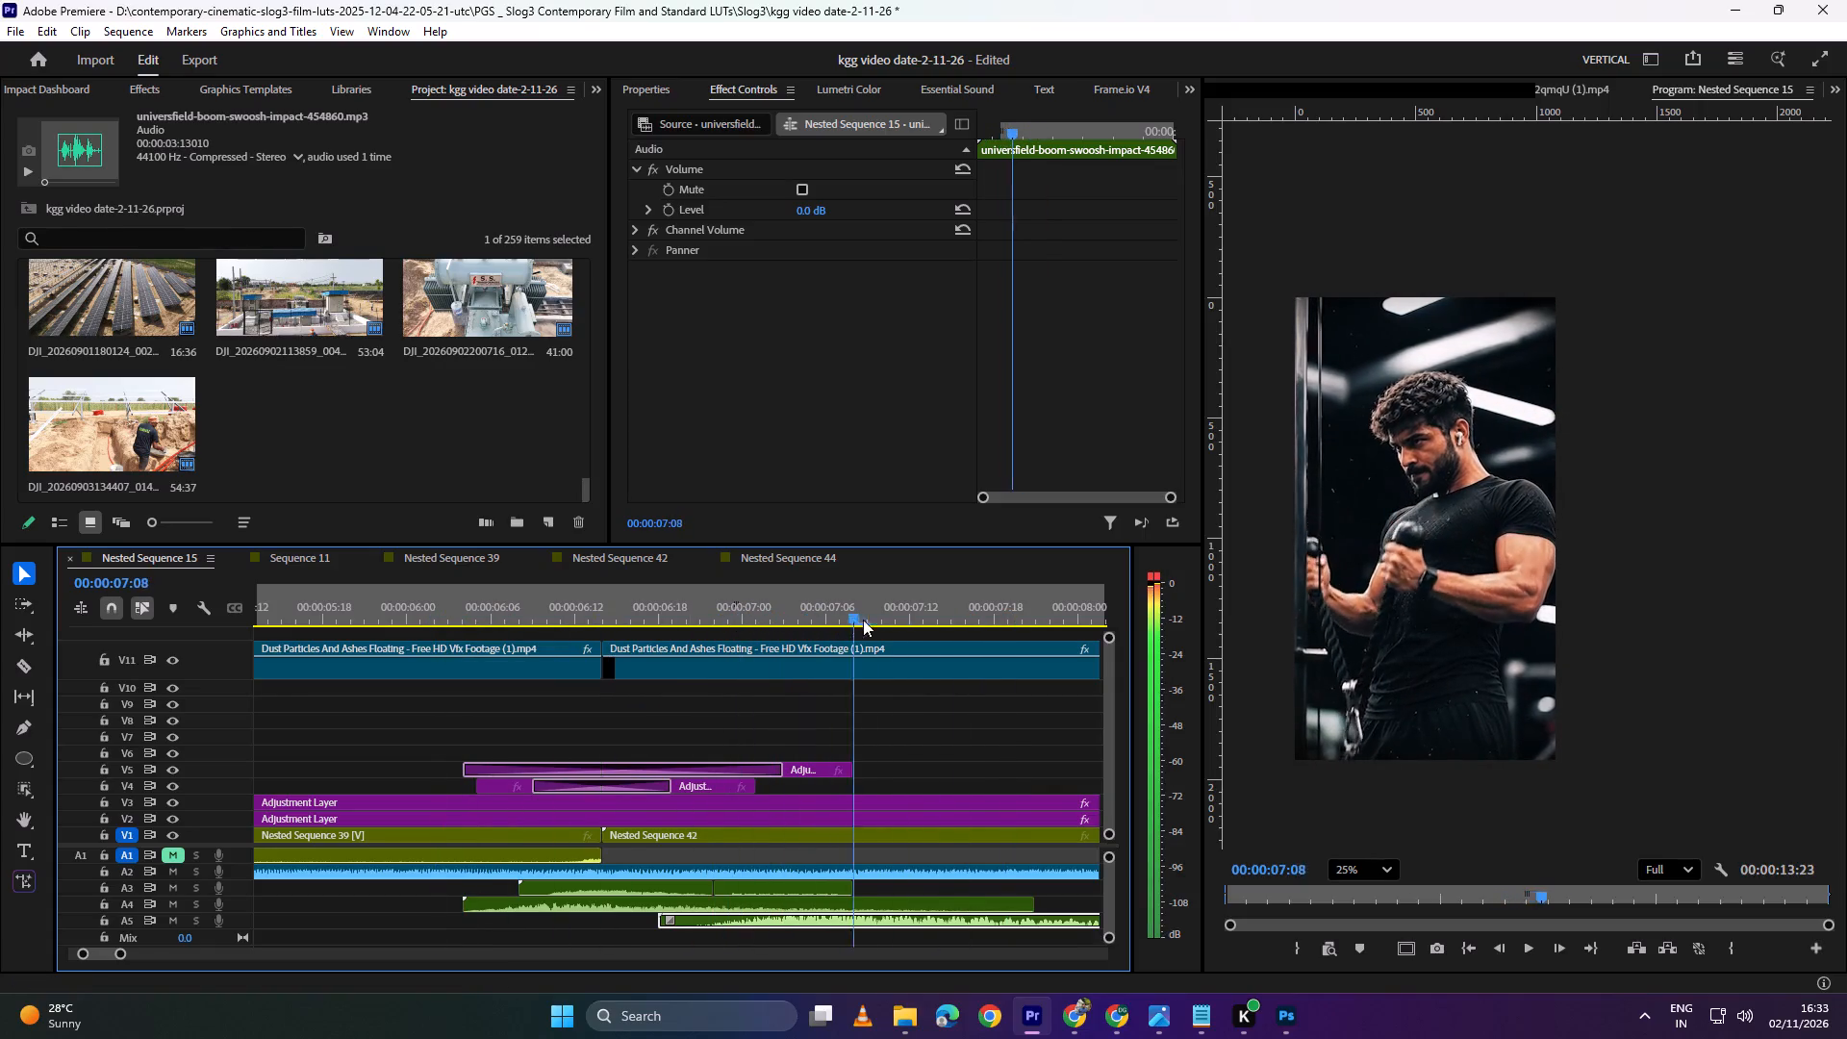
pyautogui.moveTo(863, 620); pyautogui.dragTo(917, 620)
pyautogui.moveTo(748, 925); pyautogui.dragTo(888, 919)
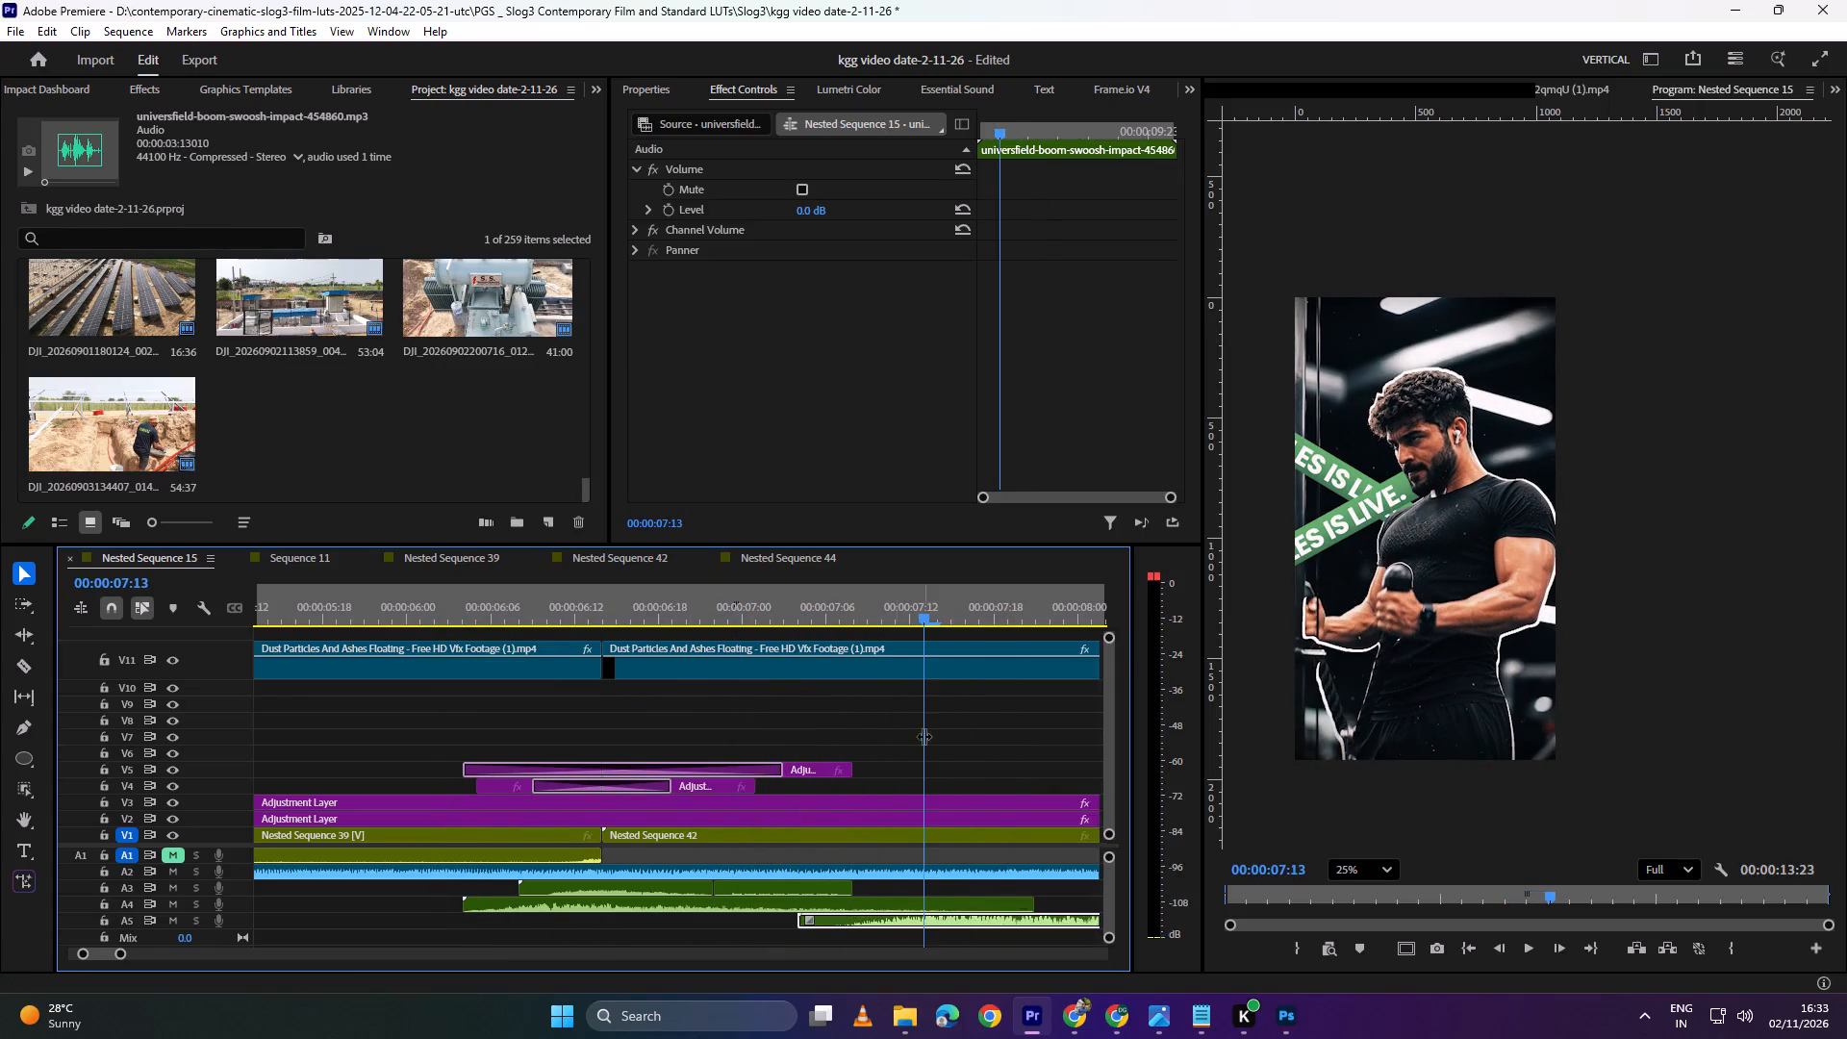
pyautogui.moveTo(944, 605); pyautogui.dragTo(917, 621)
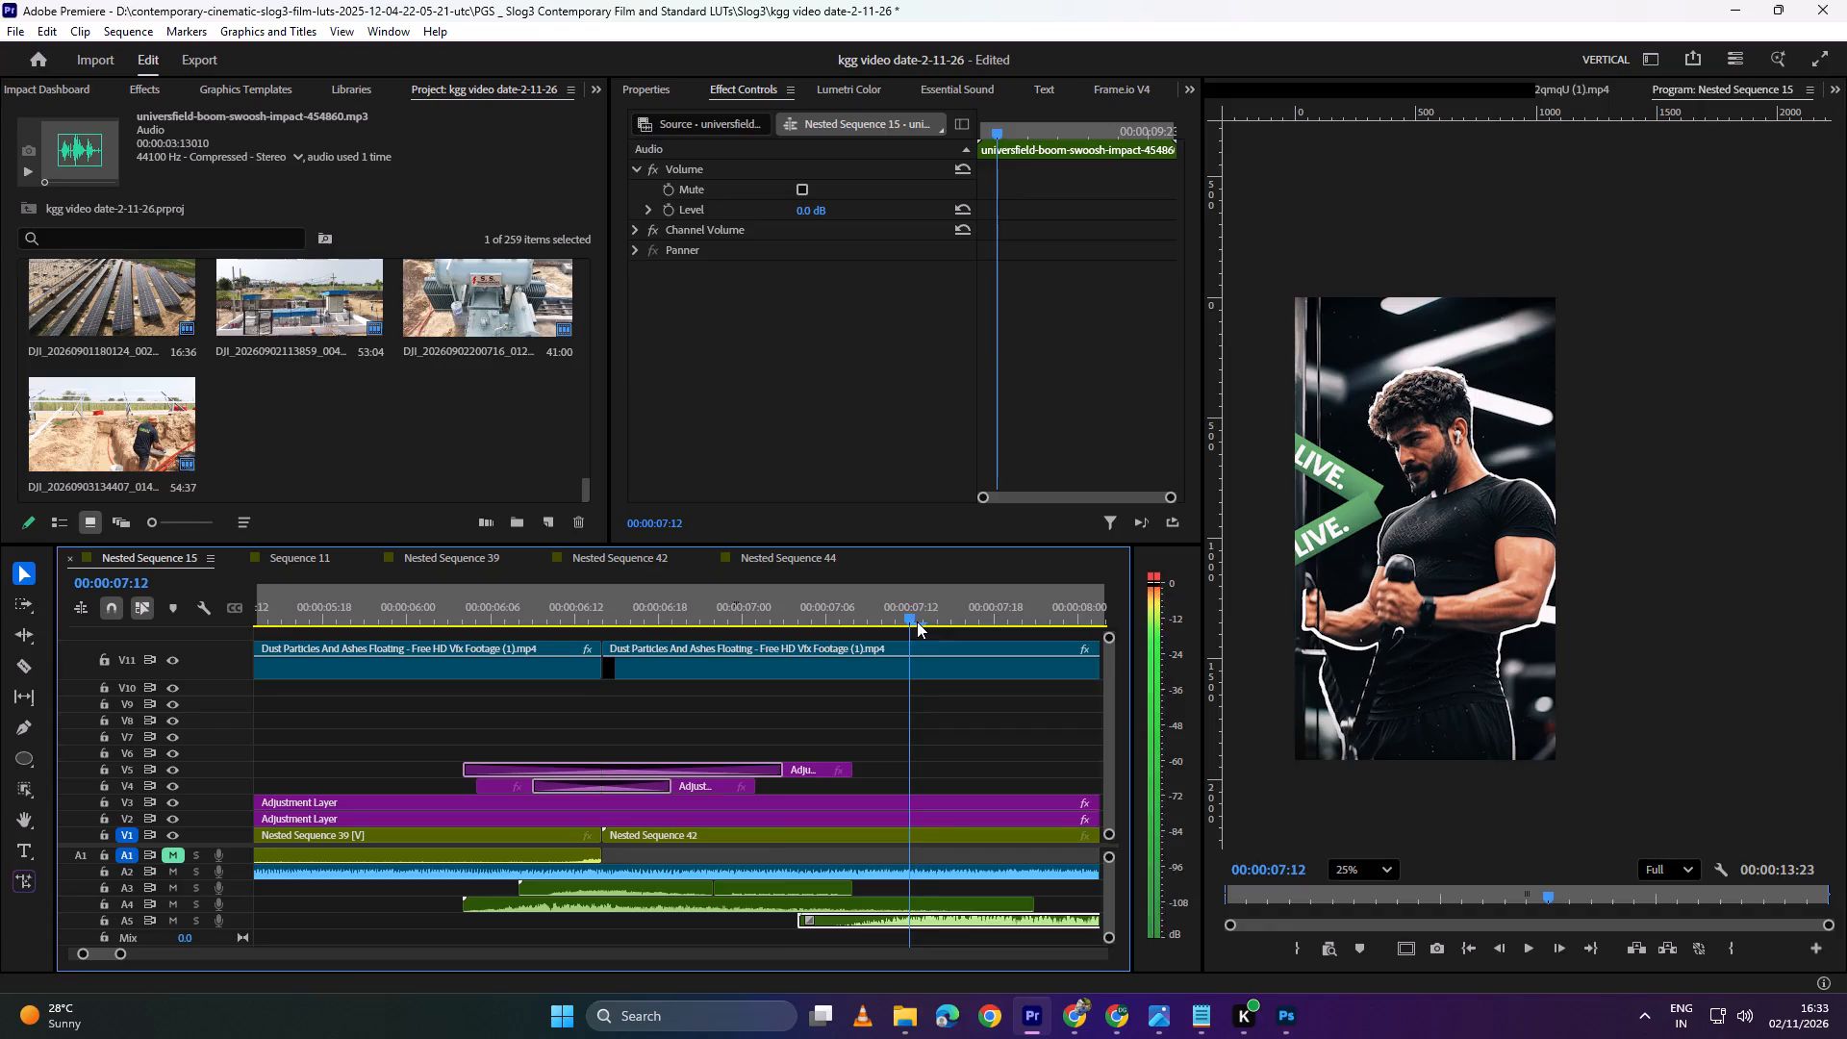
pyautogui.moveTo(917, 621); pyautogui.dragTo(918, 622)
pyautogui.moveTo(937, 915); pyautogui.dragTo(887, 922)
# In Nested Sequence 42, delay the Nested Sequence 44 banner on V3 to about 00:00:00:23, play it, and return to Nested Sequence 15.
pyautogui.doubleClick(889, 827)
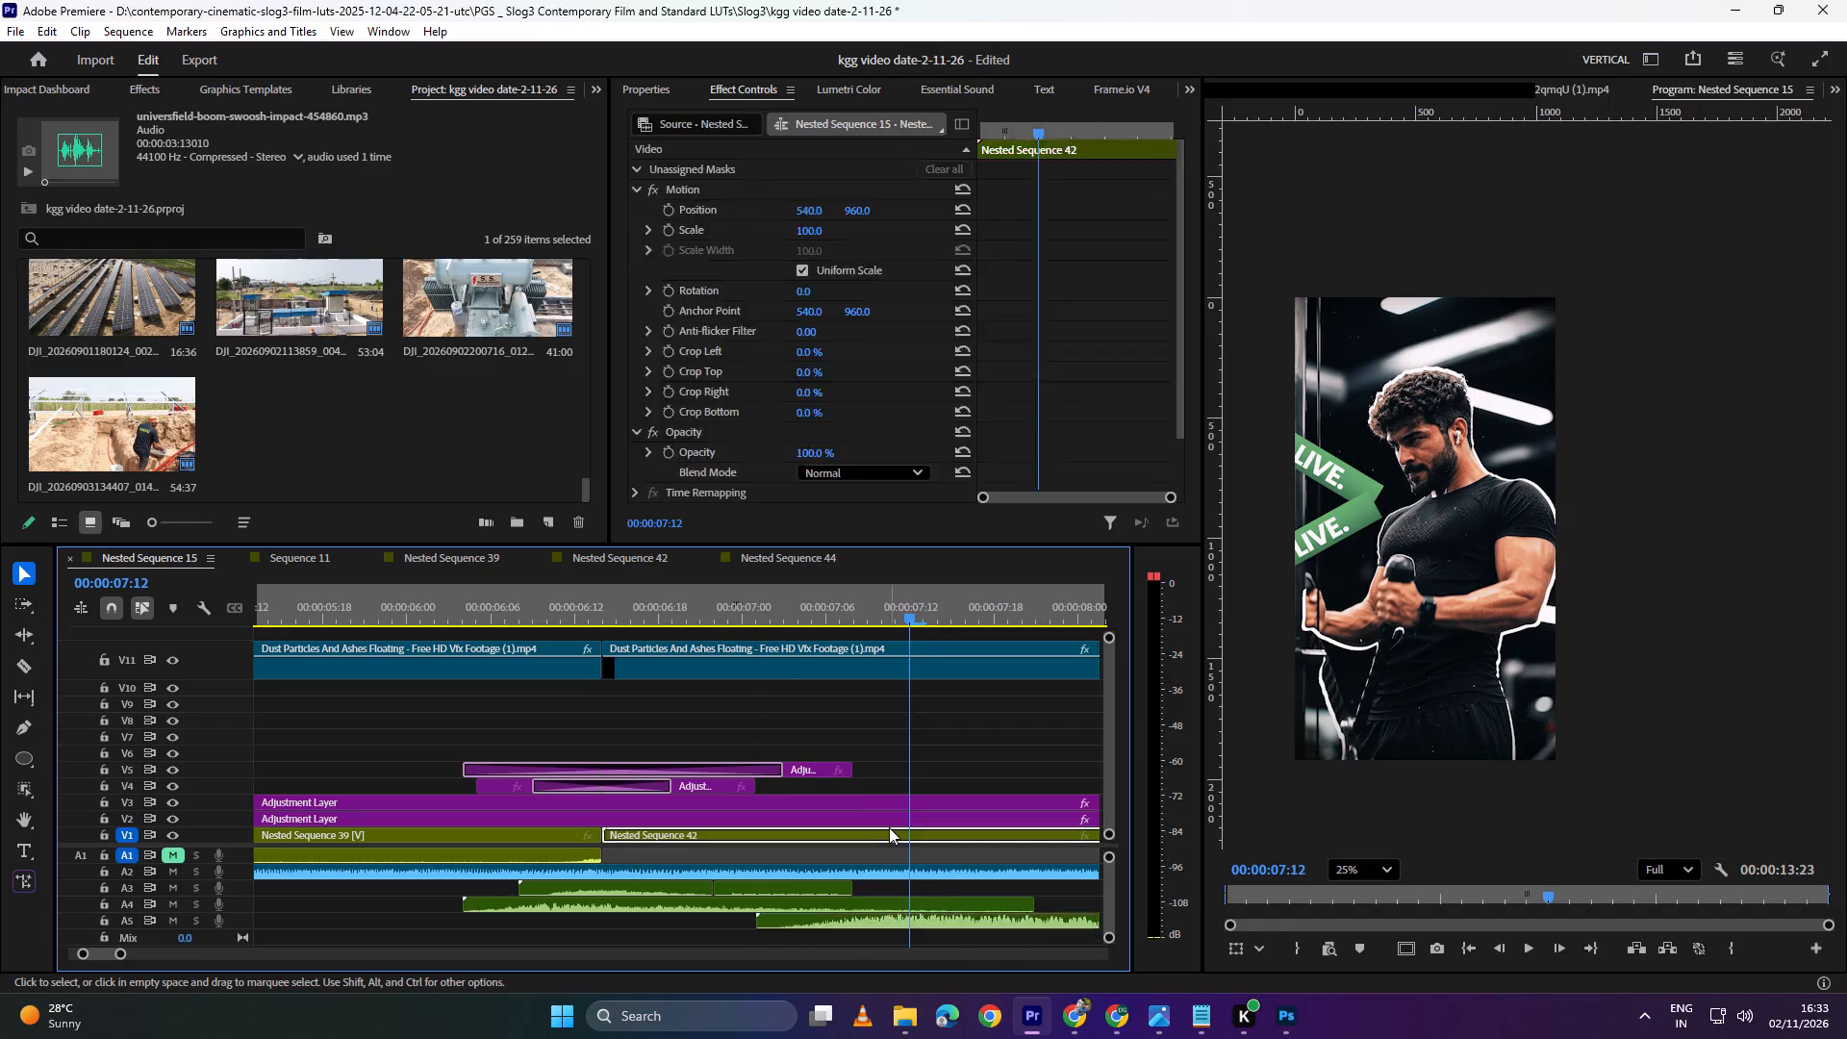
pyautogui.click(422, 752)
pyautogui.moveTo(412, 744); pyautogui.dragTo(464, 744)
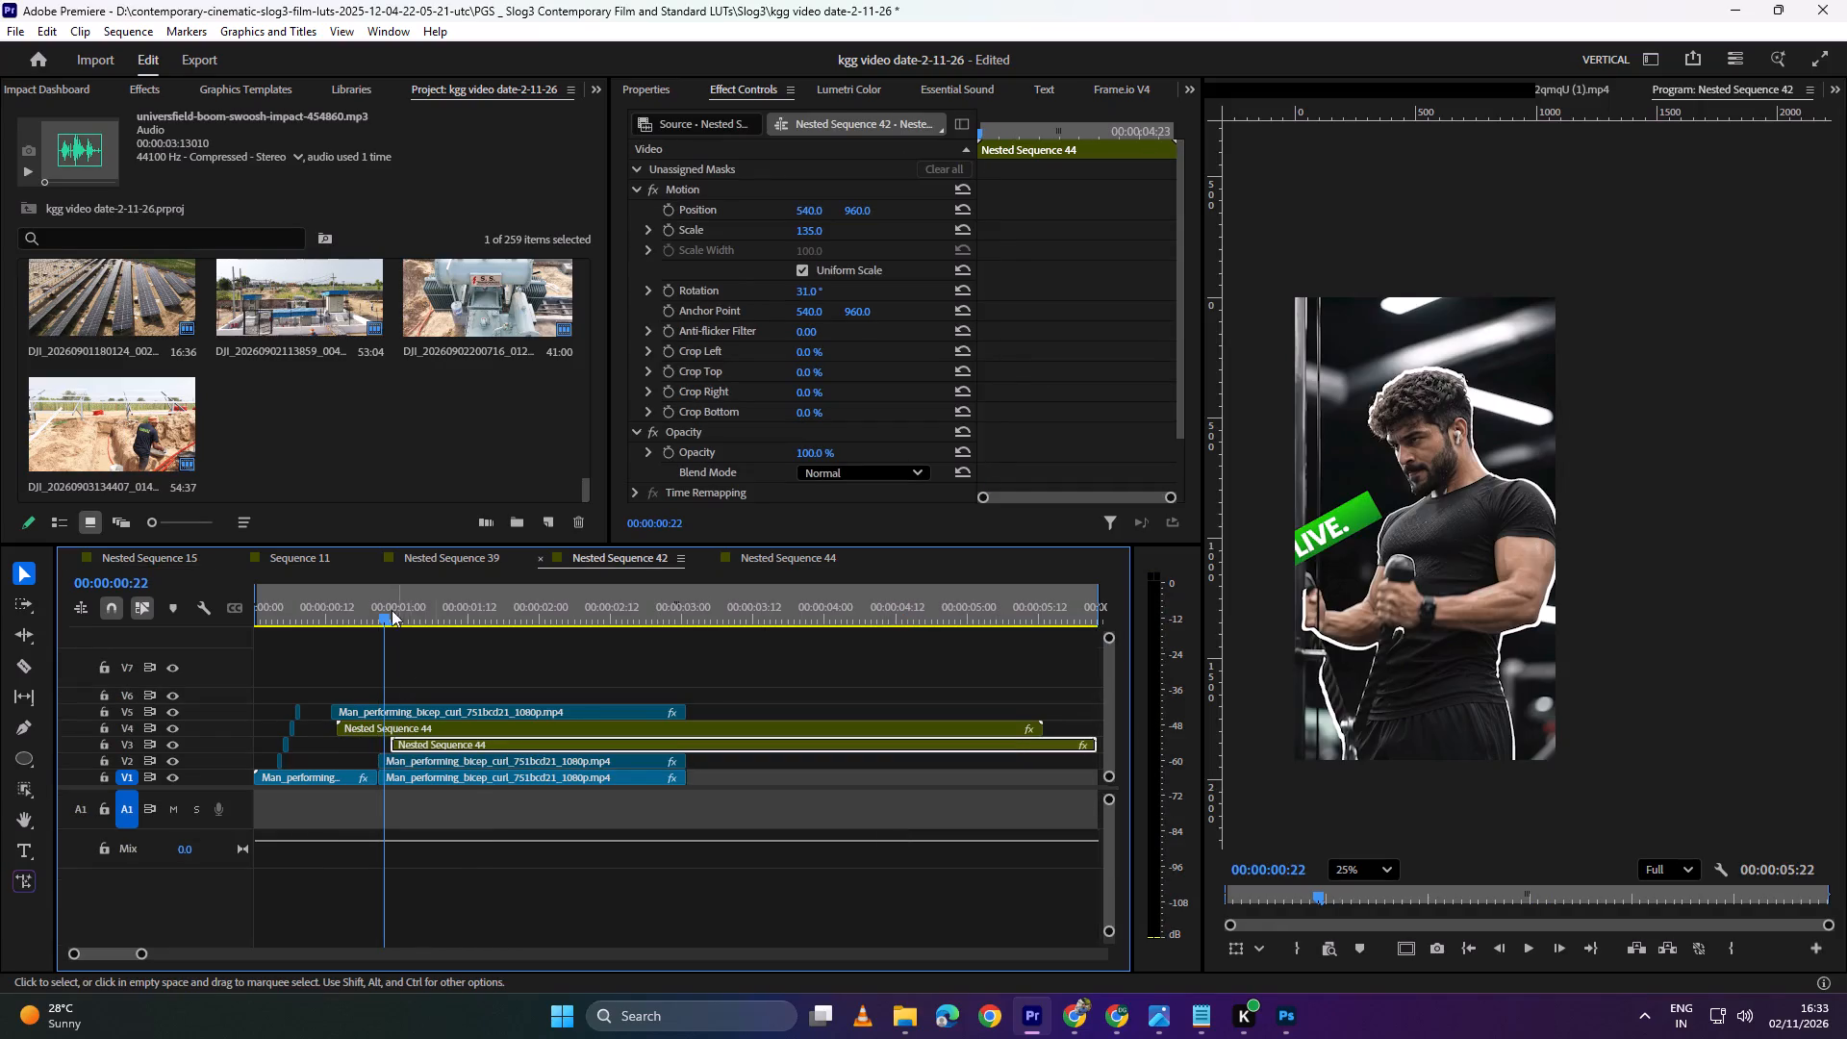
pyautogui.moveTo(400, 593); pyautogui.dragTo(363, 601)
pyautogui.press('space')
pyautogui.press('space')
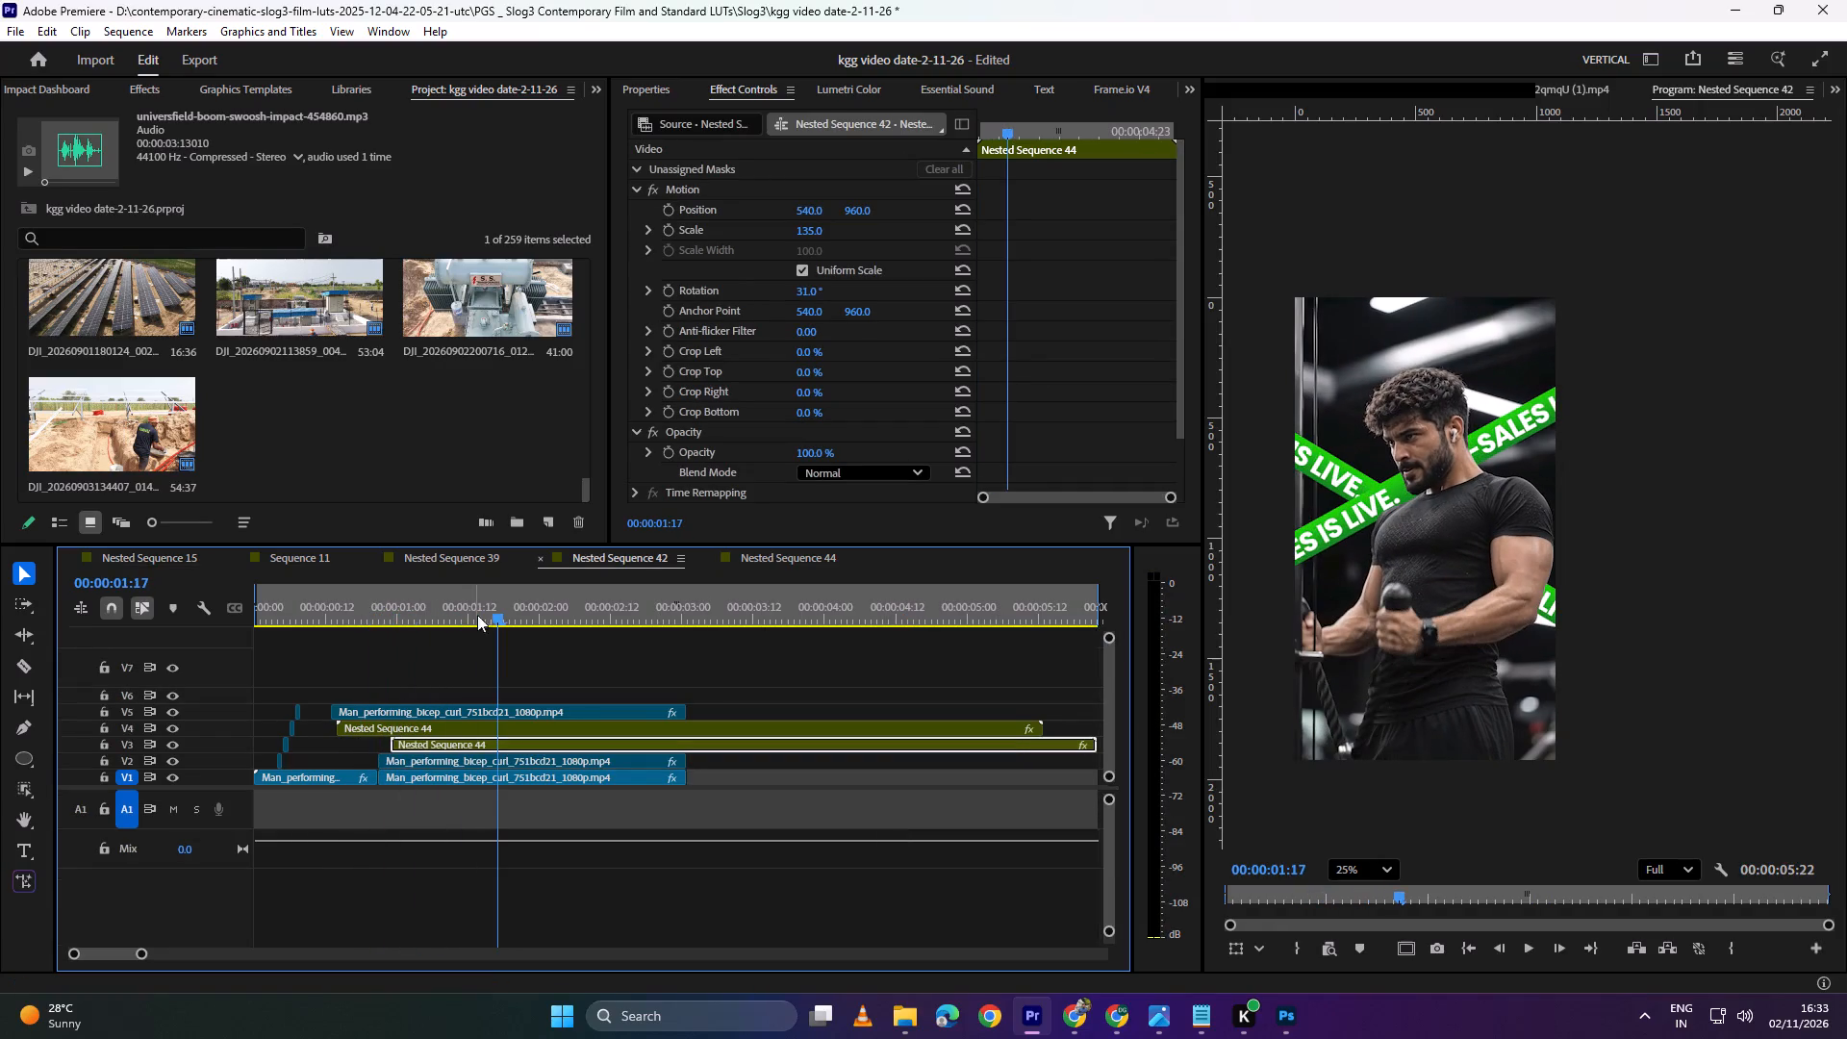
pyautogui.click(159, 559)
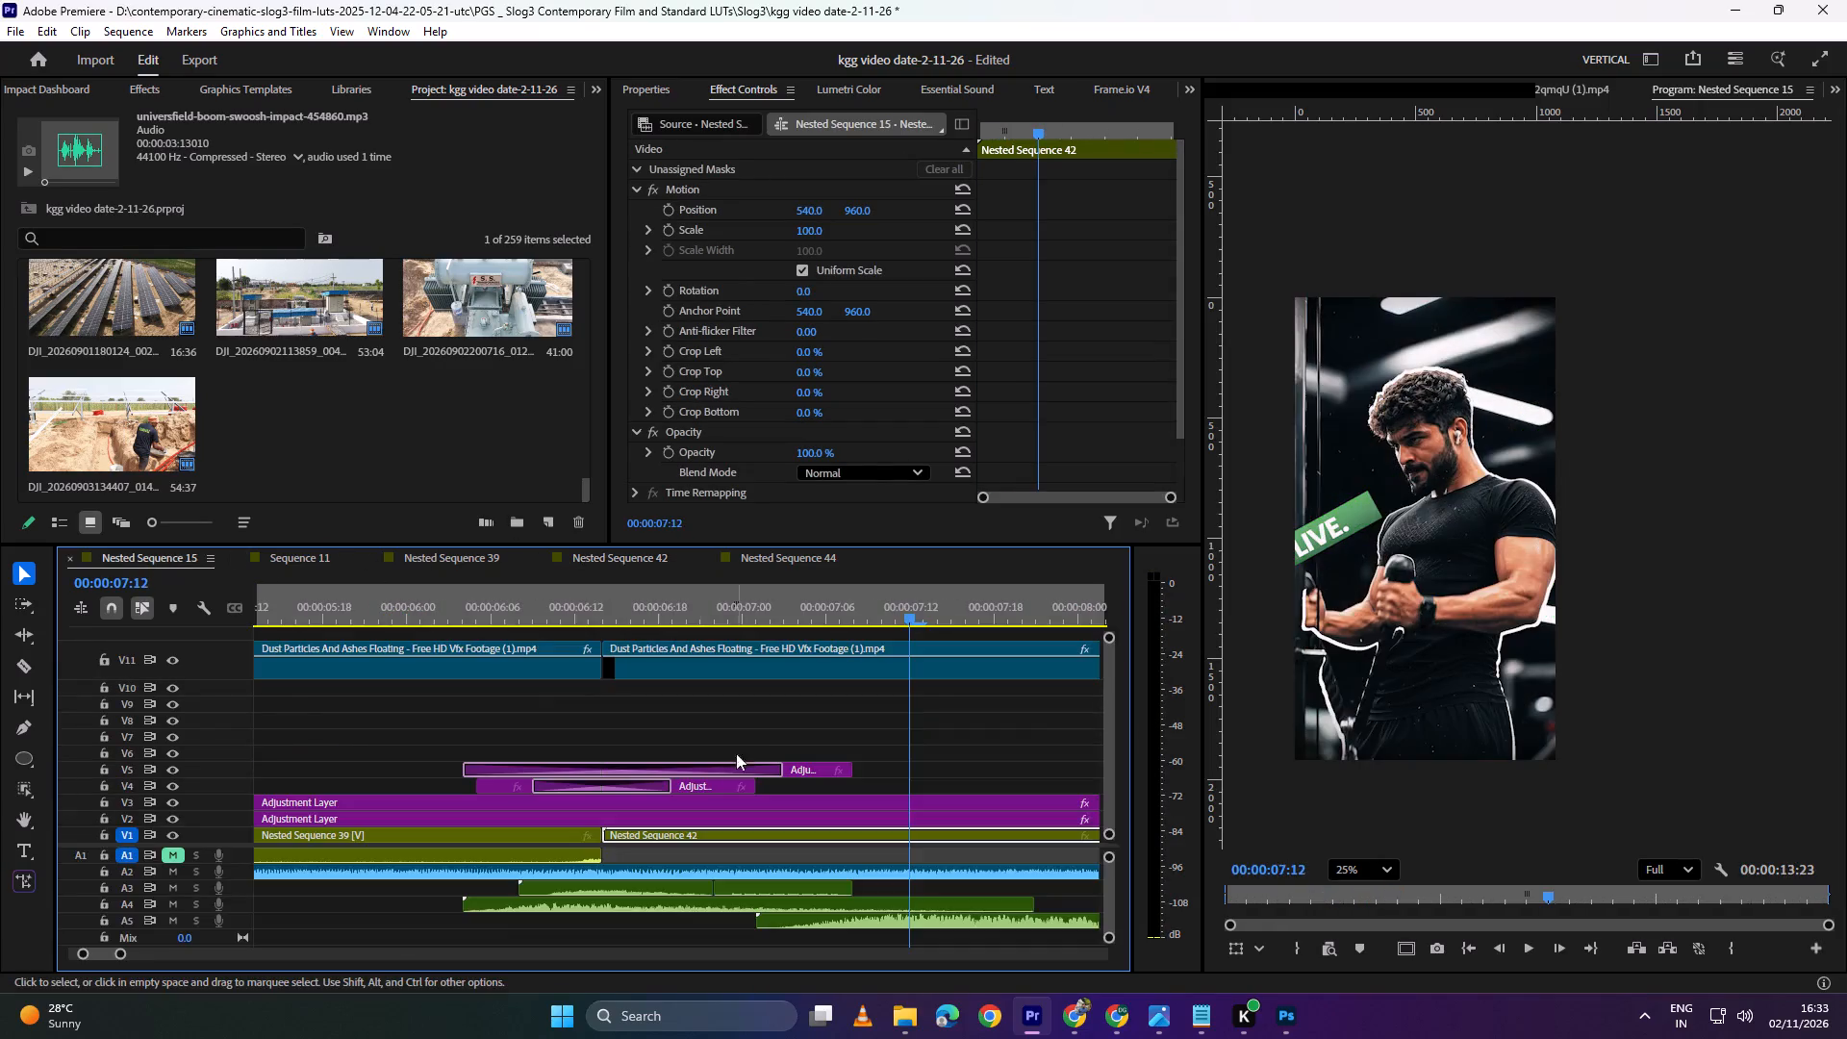
# Play the transition with the changed banner and move the boom swoosh on A5 earlier, starting at about 00:00:06:21.
pyautogui.moveTo(880, 619); pyautogui.dragTo(628, 619)
pyautogui.press('space')
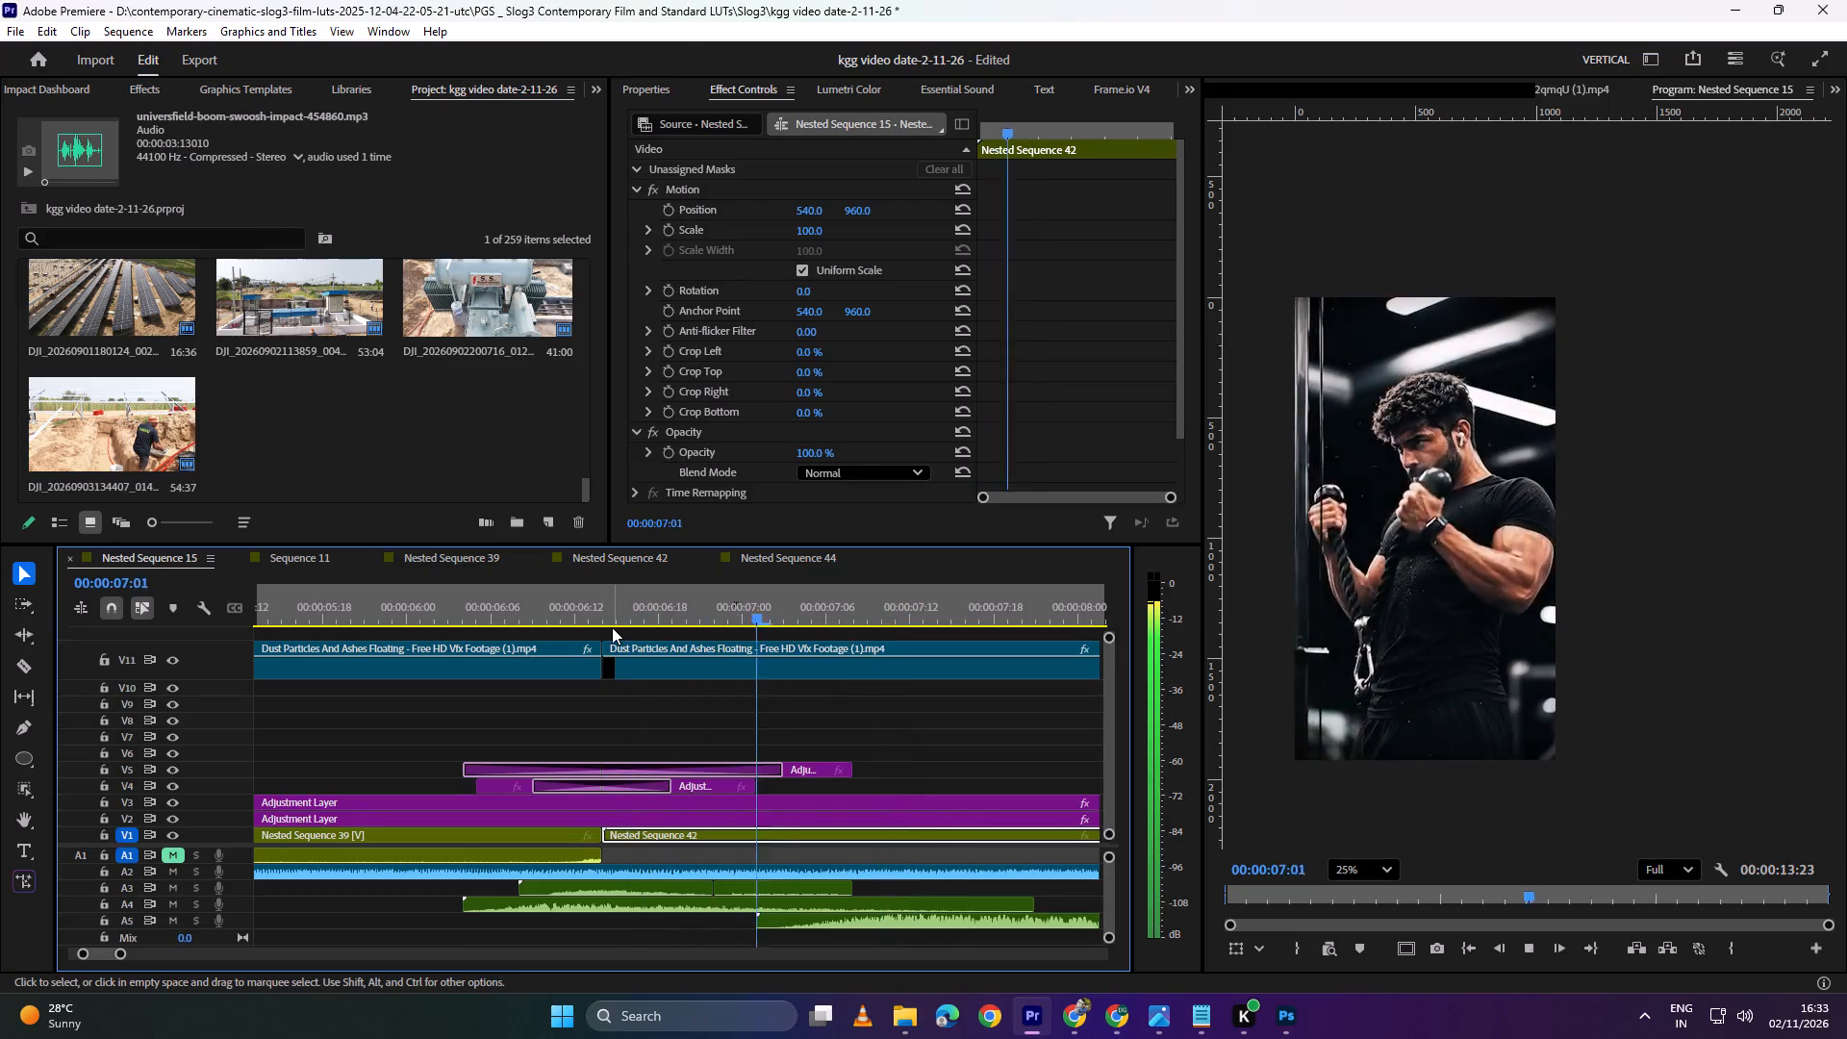
pyautogui.press('space')
pyautogui.keyDown('alt'); pyautogui.scroll(-5, 774, 714); pyautogui.keyUp('alt')
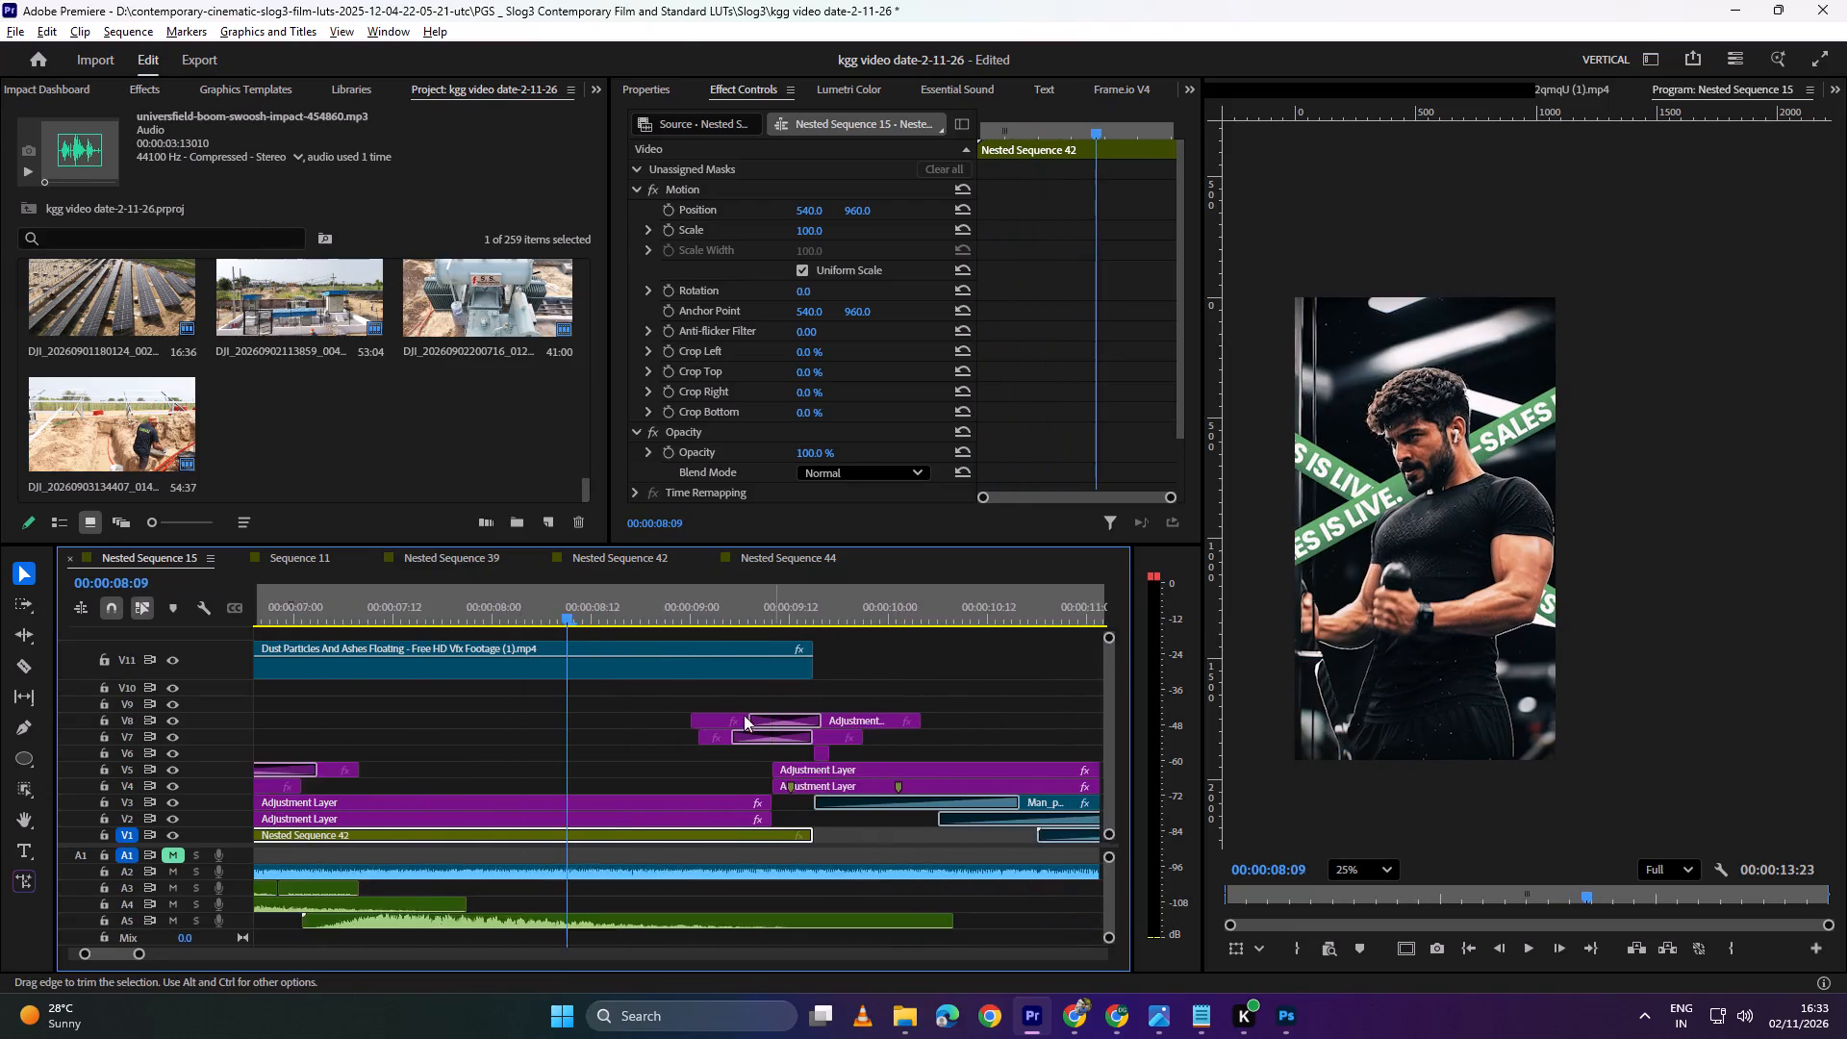
pyautogui.keyDown('alt'); pyautogui.scroll(-3, 744, 715); pyautogui.keyUp('alt')
pyautogui.scroll(10, 576, 720)
pyautogui.moveTo(886, 609); pyautogui.dragTo(734, 621)
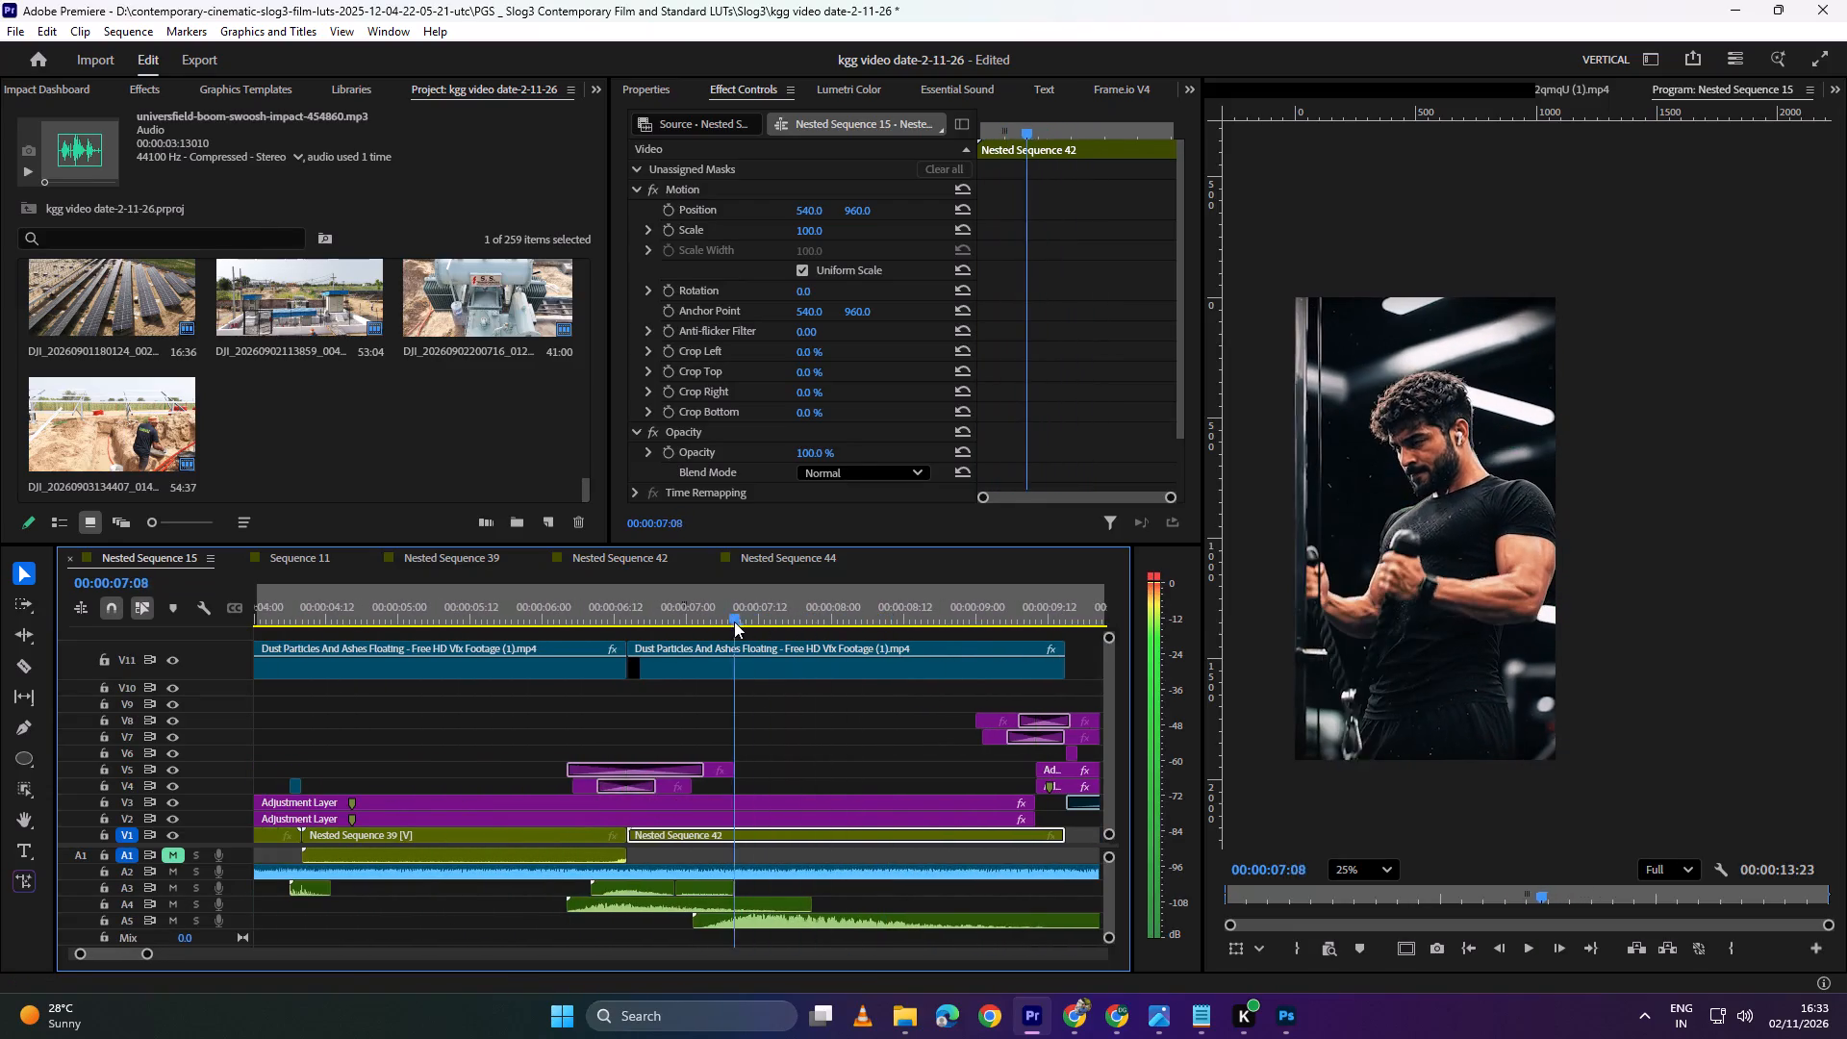
pyautogui.moveTo(734, 621); pyautogui.dragTo(728, 622)
pyautogui.moveTo(785, 925); pyautogui.dragTo(758, 925)
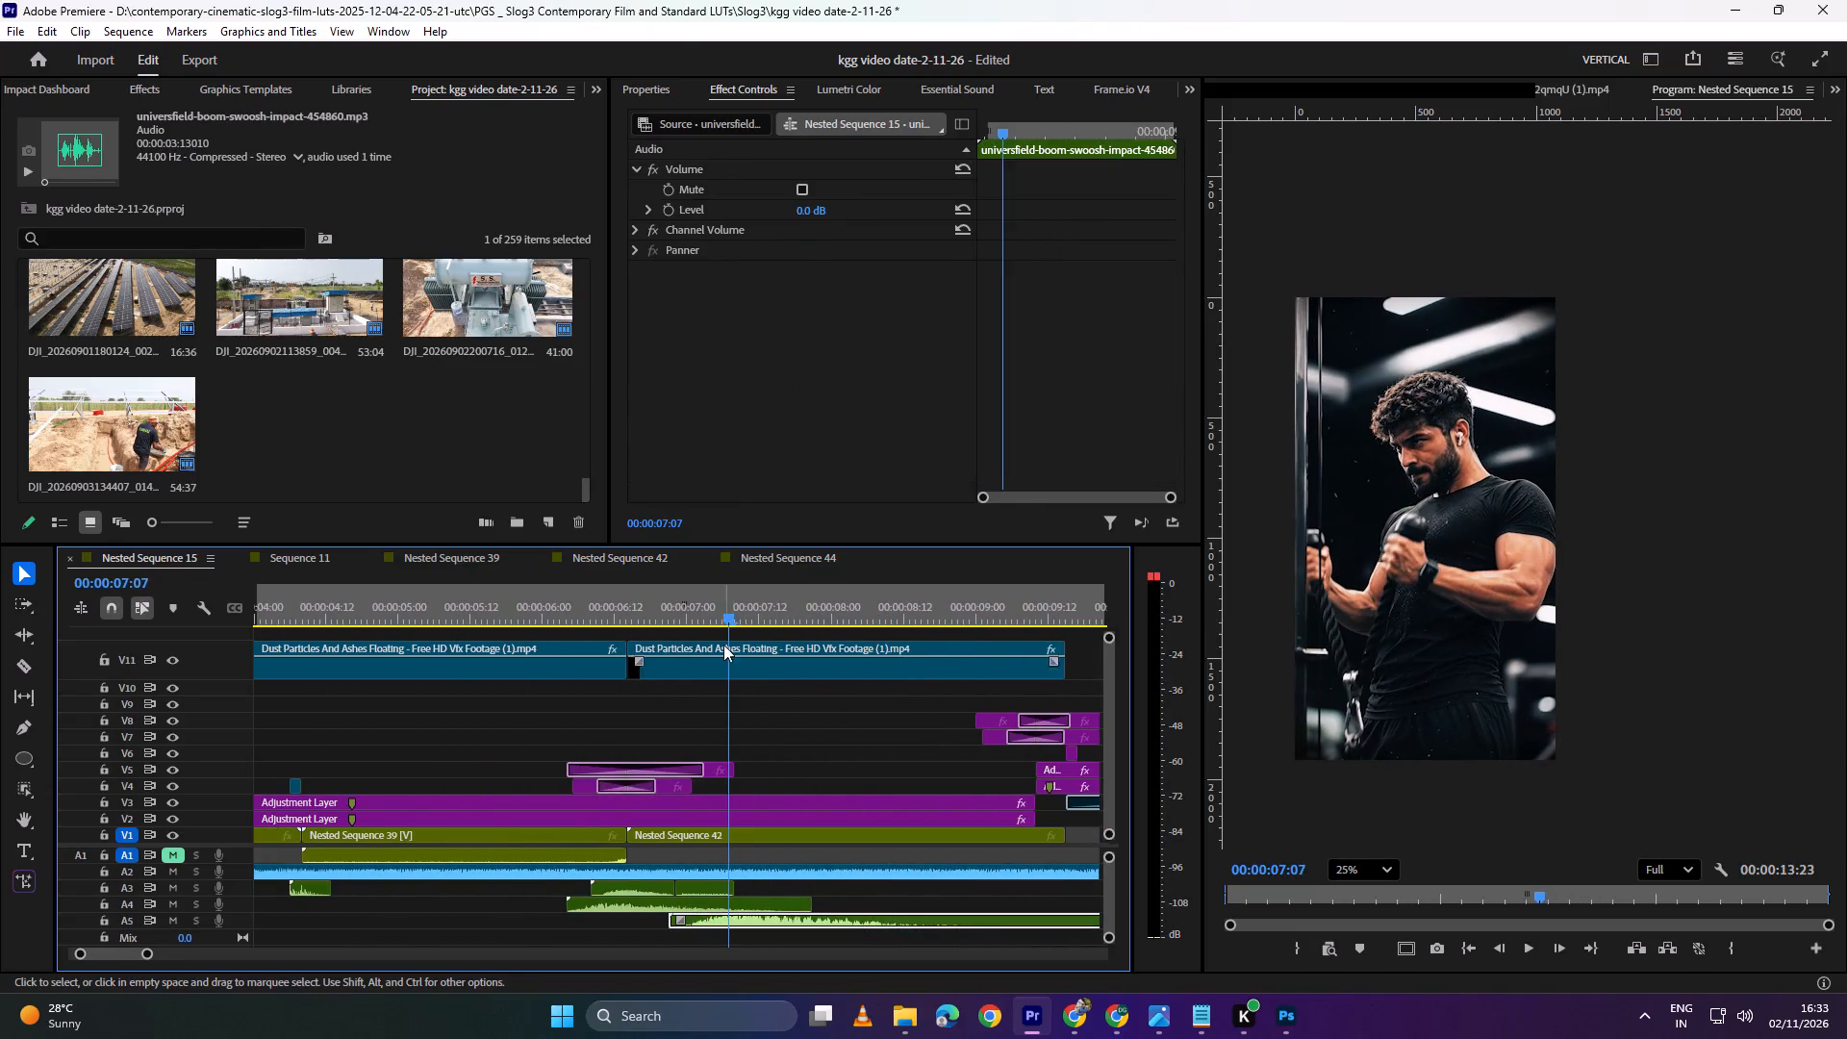
# Replay the Nested Sequence 42 transition from about 00:00:06:20 to check the boom's timing against the banner animation.
pyautogui.moveTo(735, 603); pyautogui.dragTo(657, 620)
pyautogui.press('space')
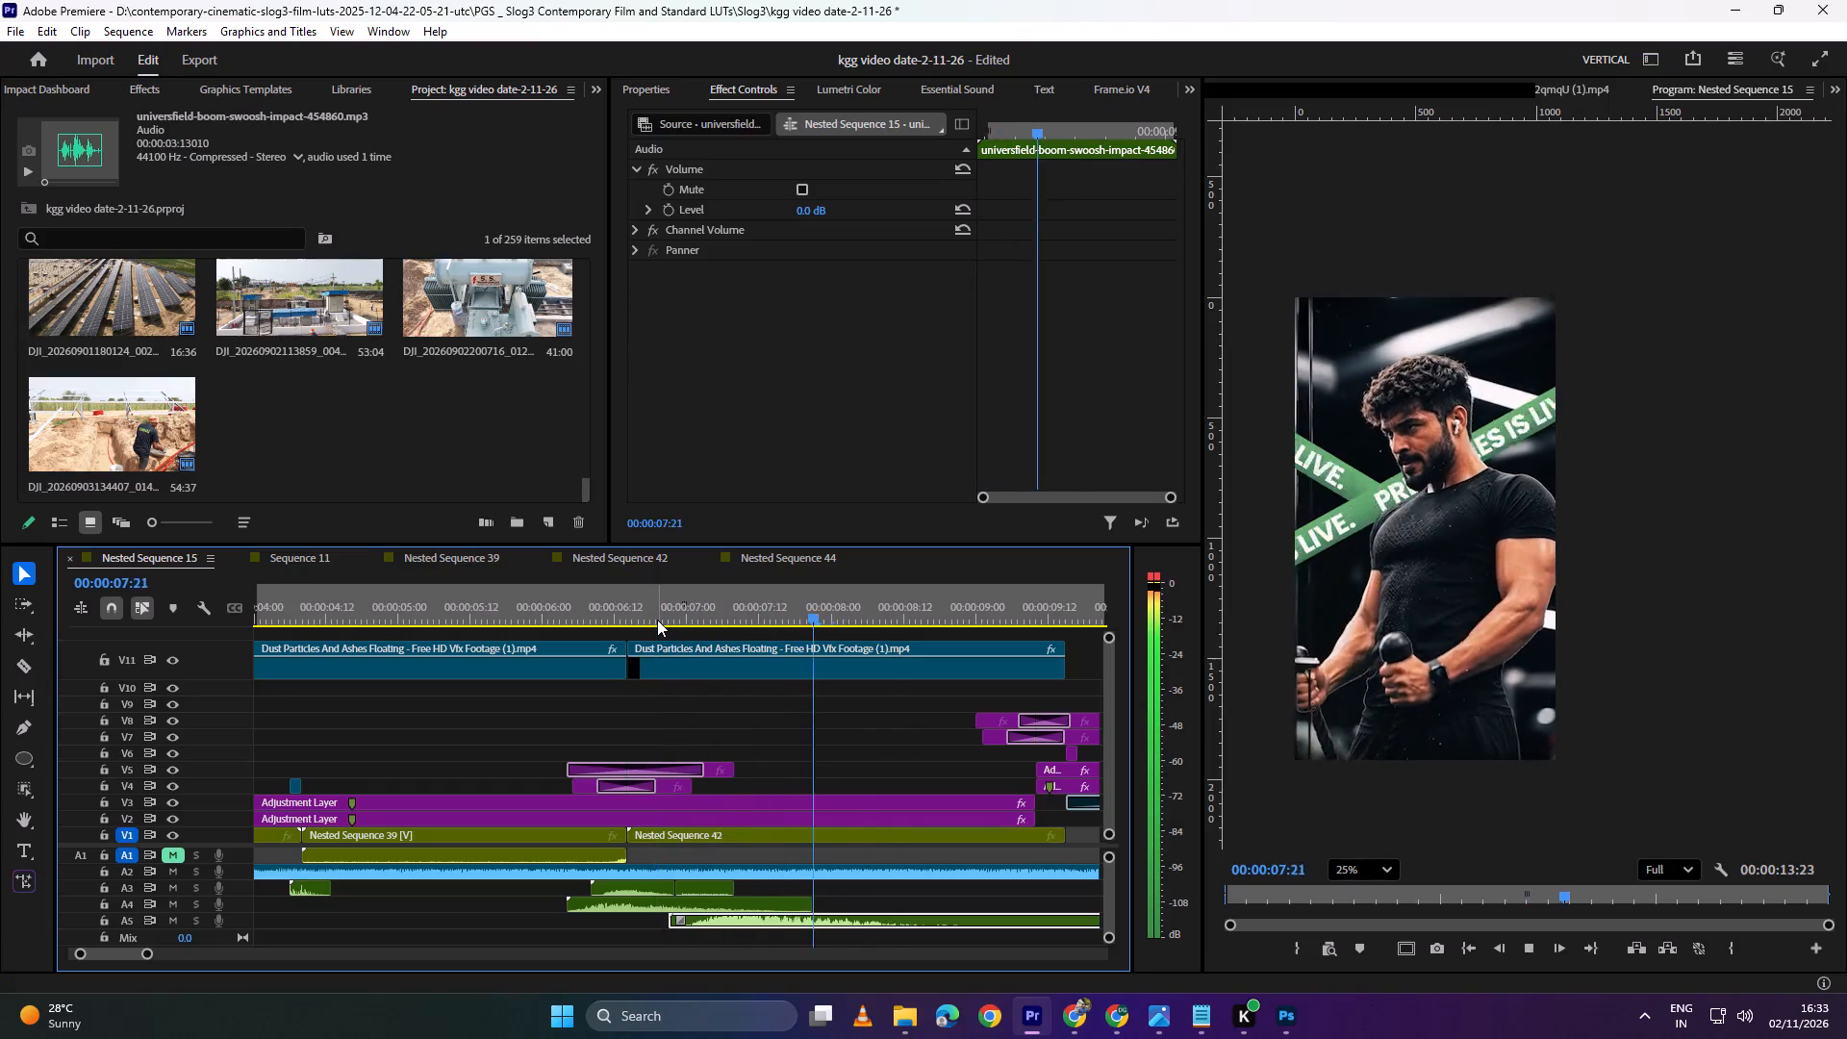
pyautogui.press('space')
pyautogui.moveTo(842, 598); pyautogui.dragTo(661, 622)
pyautogui.press('space')
pyautogui.press('space')
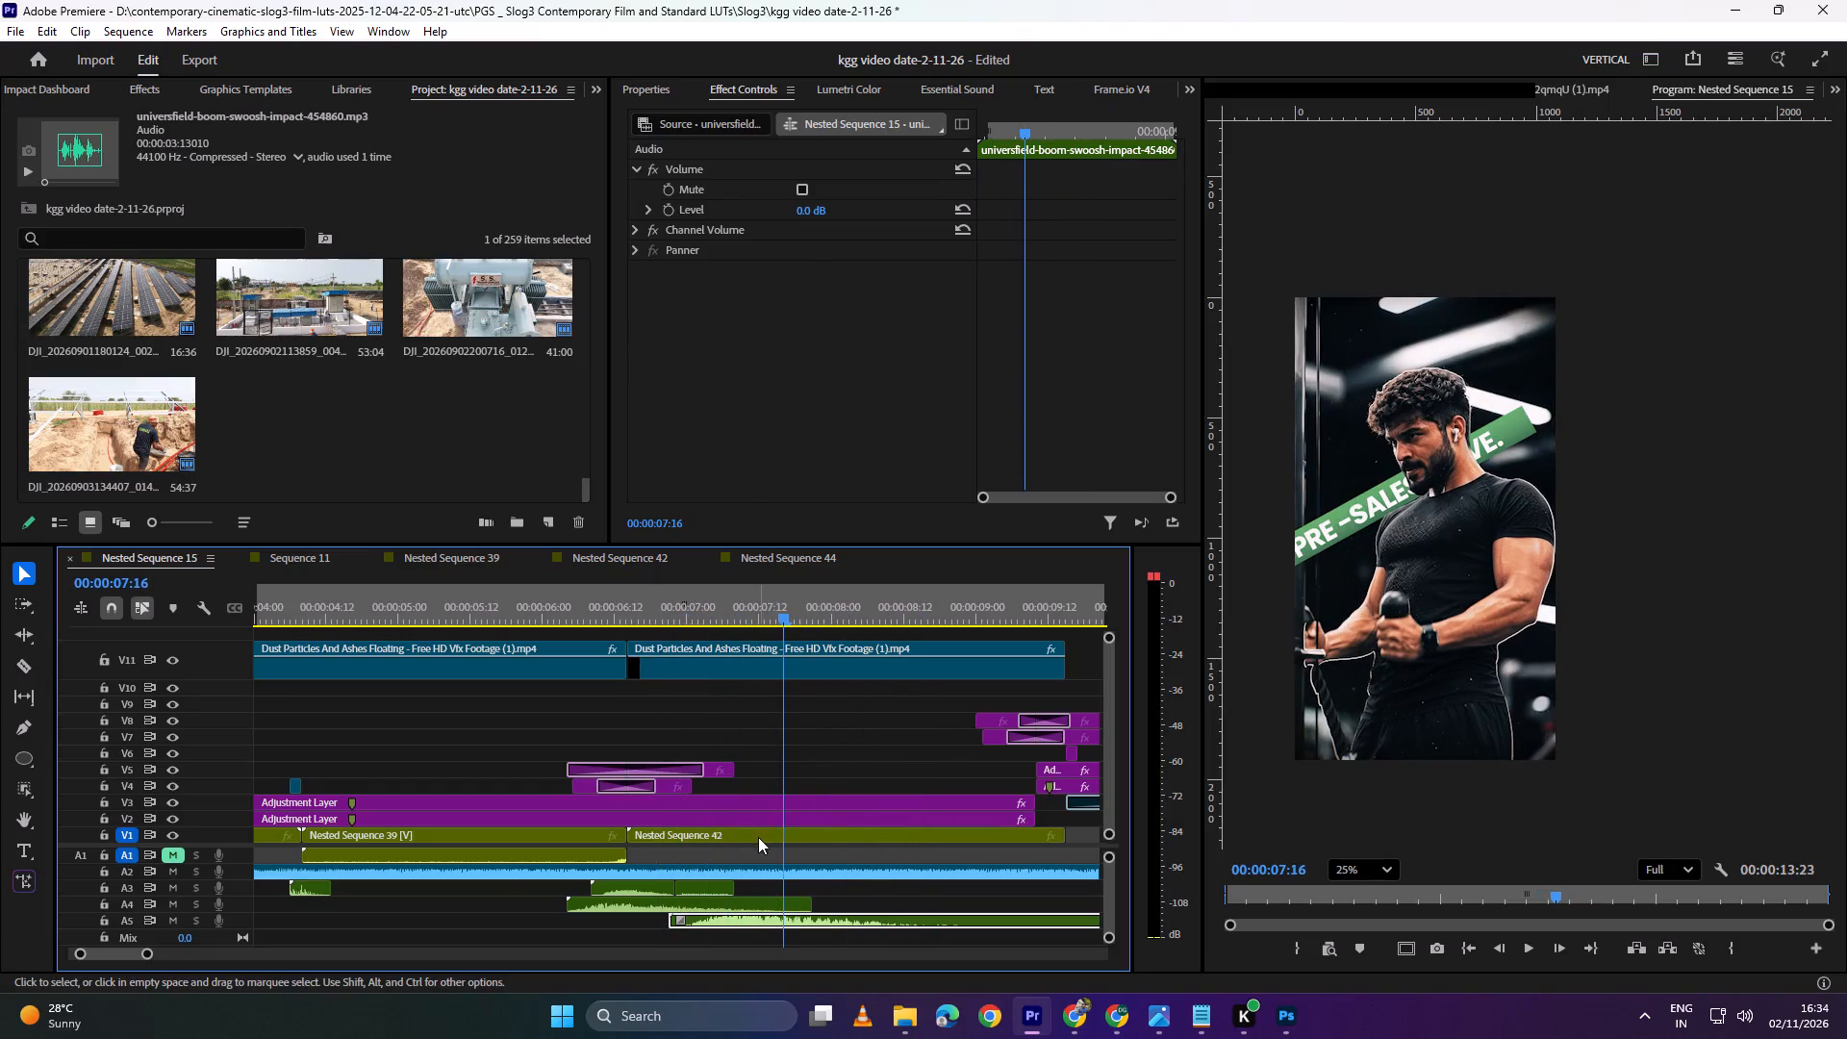
pyautogui.click(758, 837)
pyautogui.moveTo(1177, 306); pyautogui.dragTo(1176, 105)
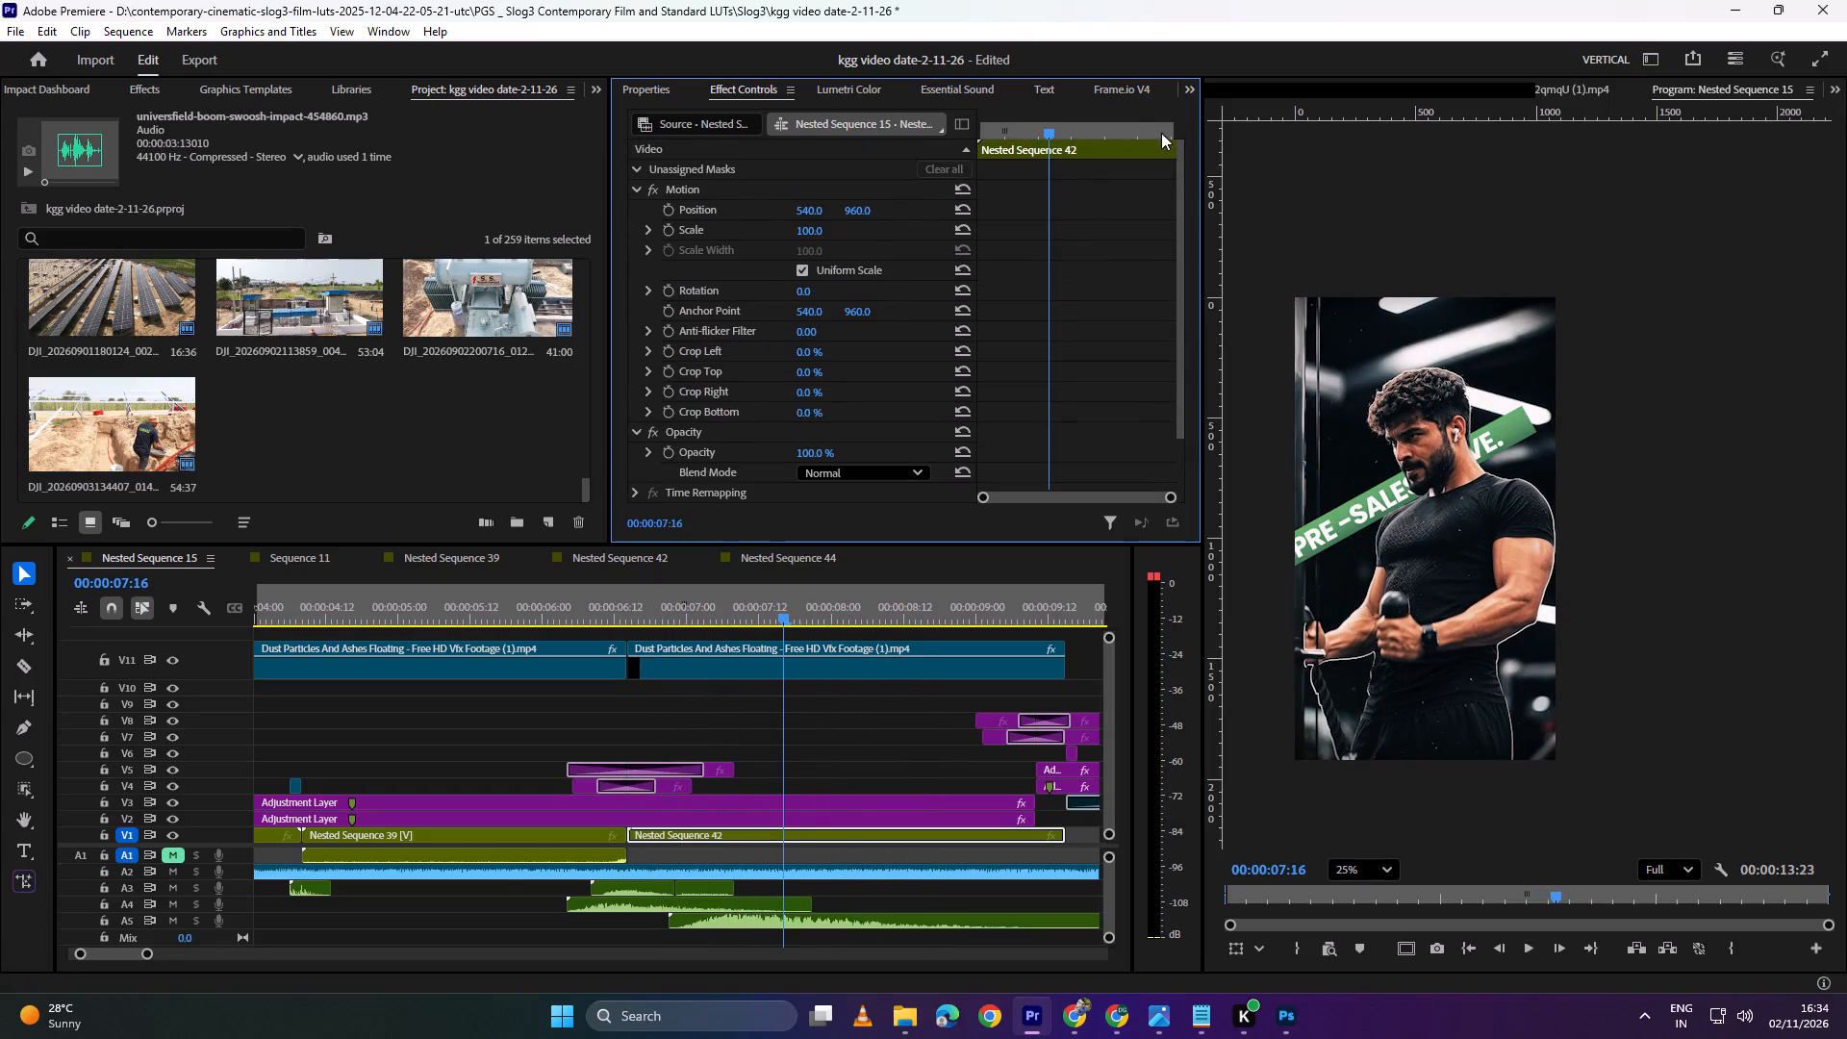
pyautogui.click(845, 758)
pyautogui.click(778, 836)
pyautogui.scroll(-5, 722, 332)
pyautogui.scroll(6, 721, 332)
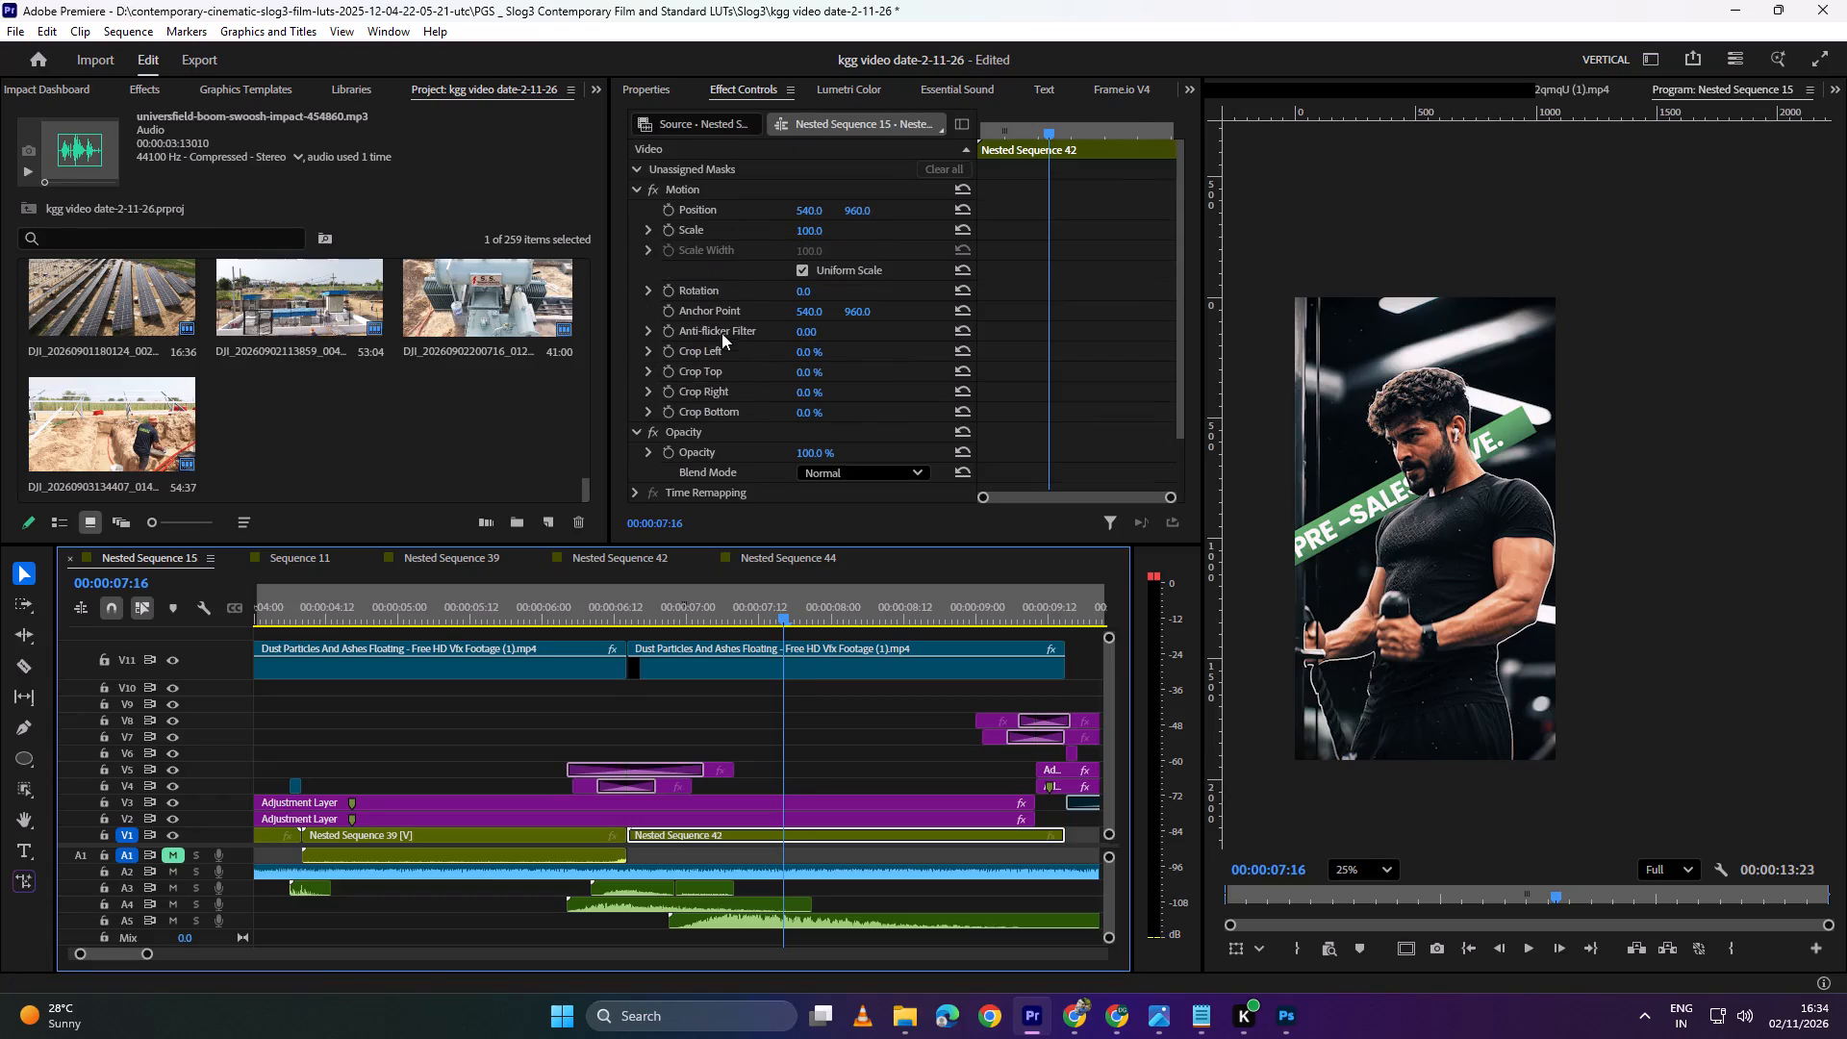
pyautogui.press('space')
pyautogui.press('space')
pyautogui.moveTo(834, 605); pyautogui.dragTo(682, 627)
pyautogui.press('space')
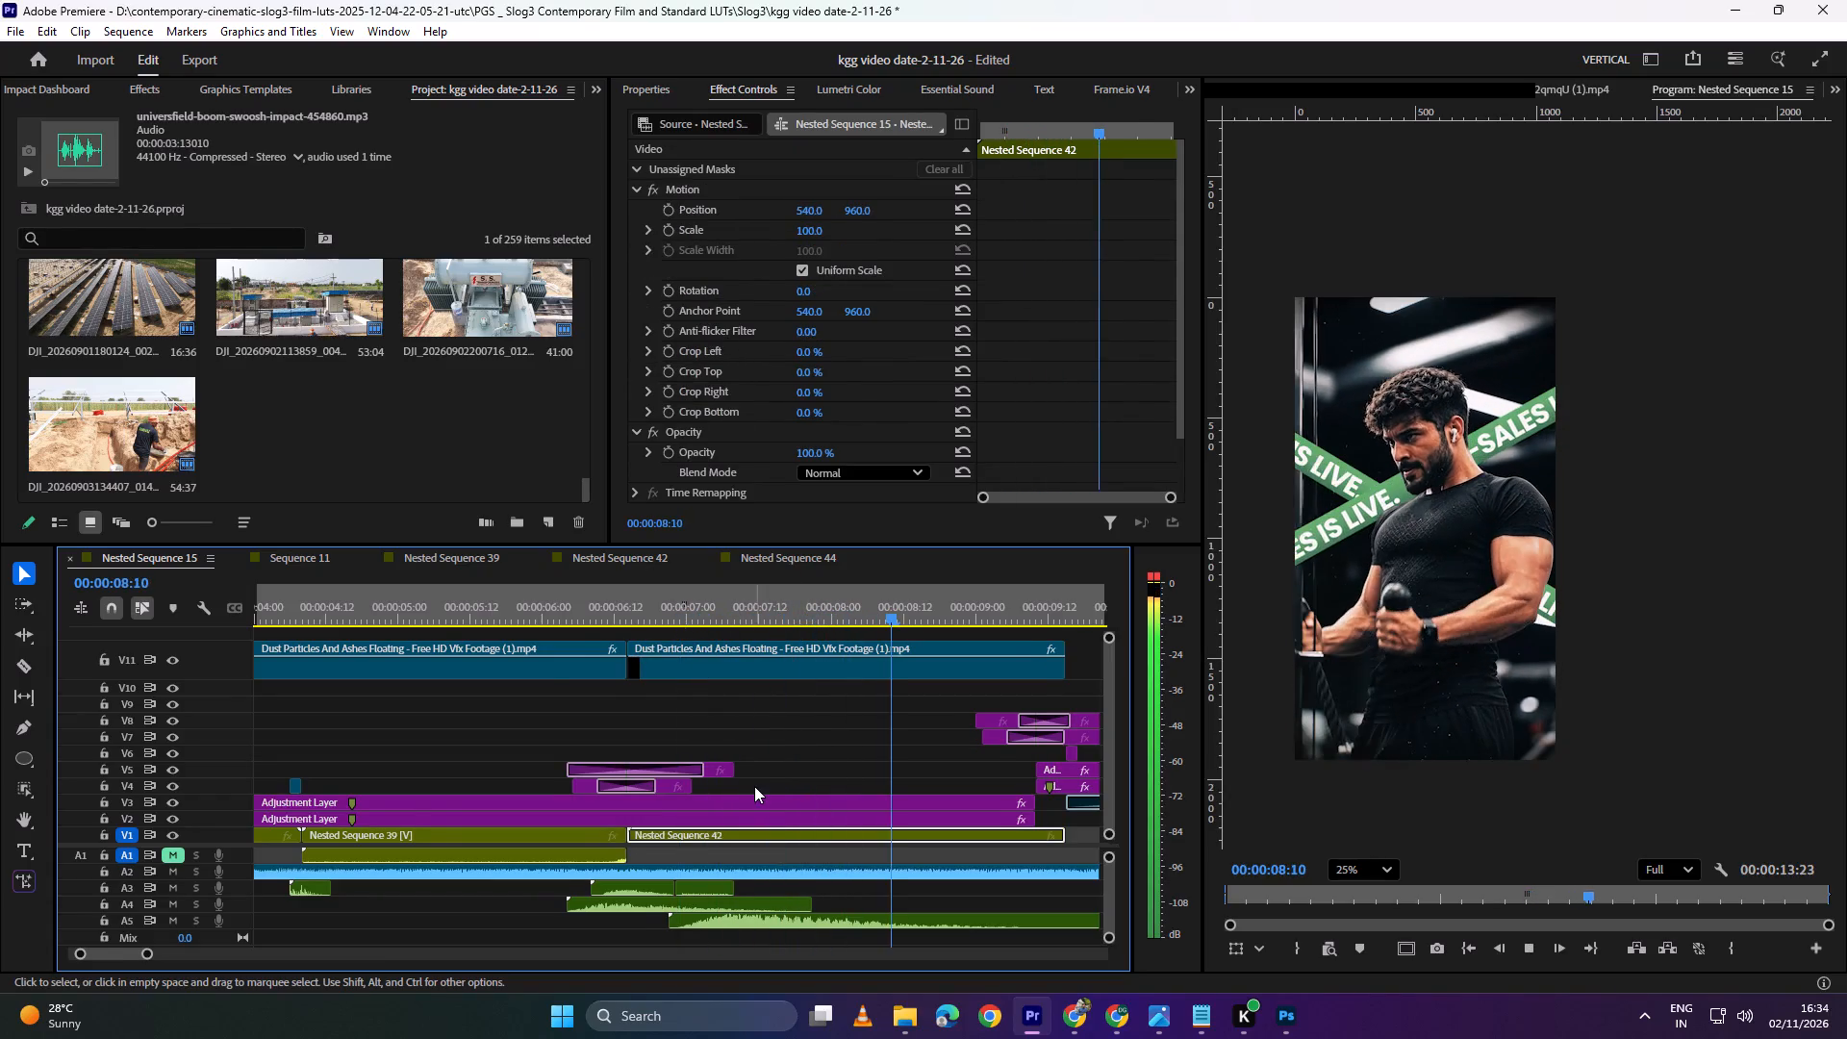
pyautogui.scroll(-12, 754, 786)
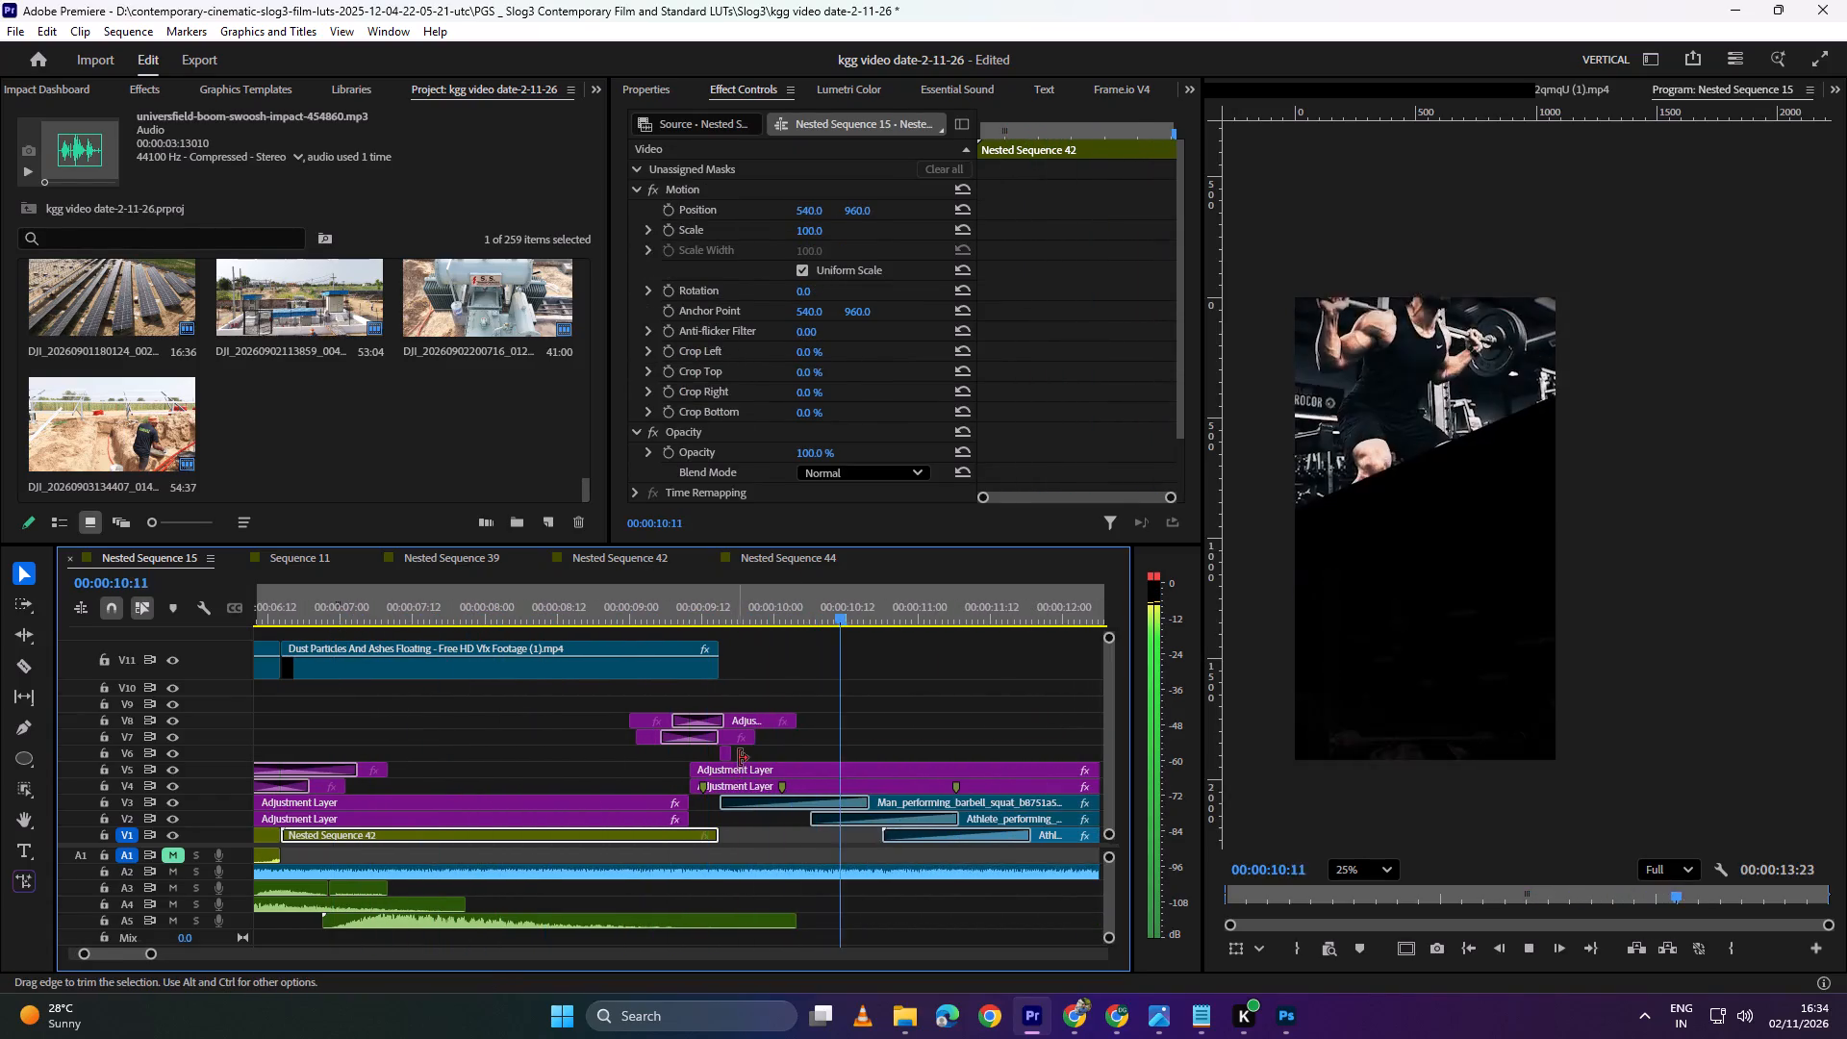
pyautogui.press('space')
# Play the barbell shots from about 00:00:09:09 to the end of the sequence to check the closing sound.
pyautogui.moveTo(825, 606); pyautogui.dragTo(677, 615)
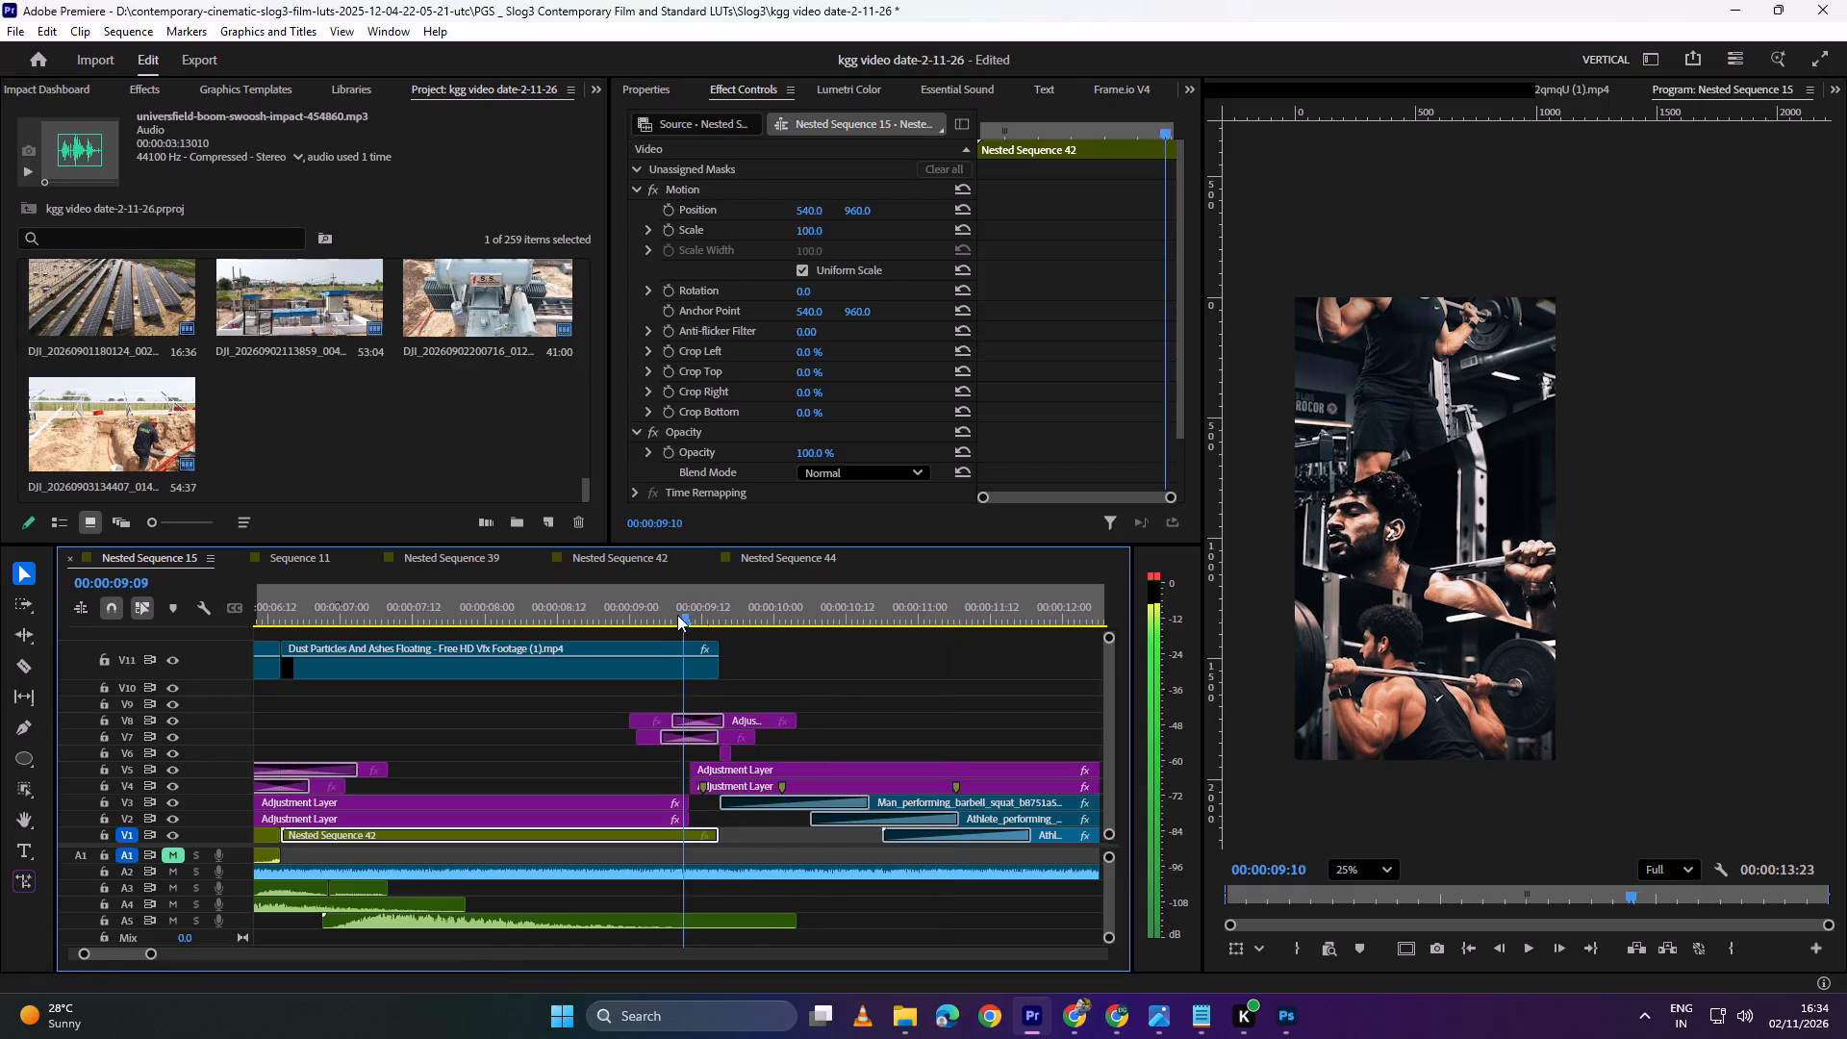
pyautogui.moveTo(677, 615); pyautogui.dragTo(676, 615)
pyautogui.press('space')
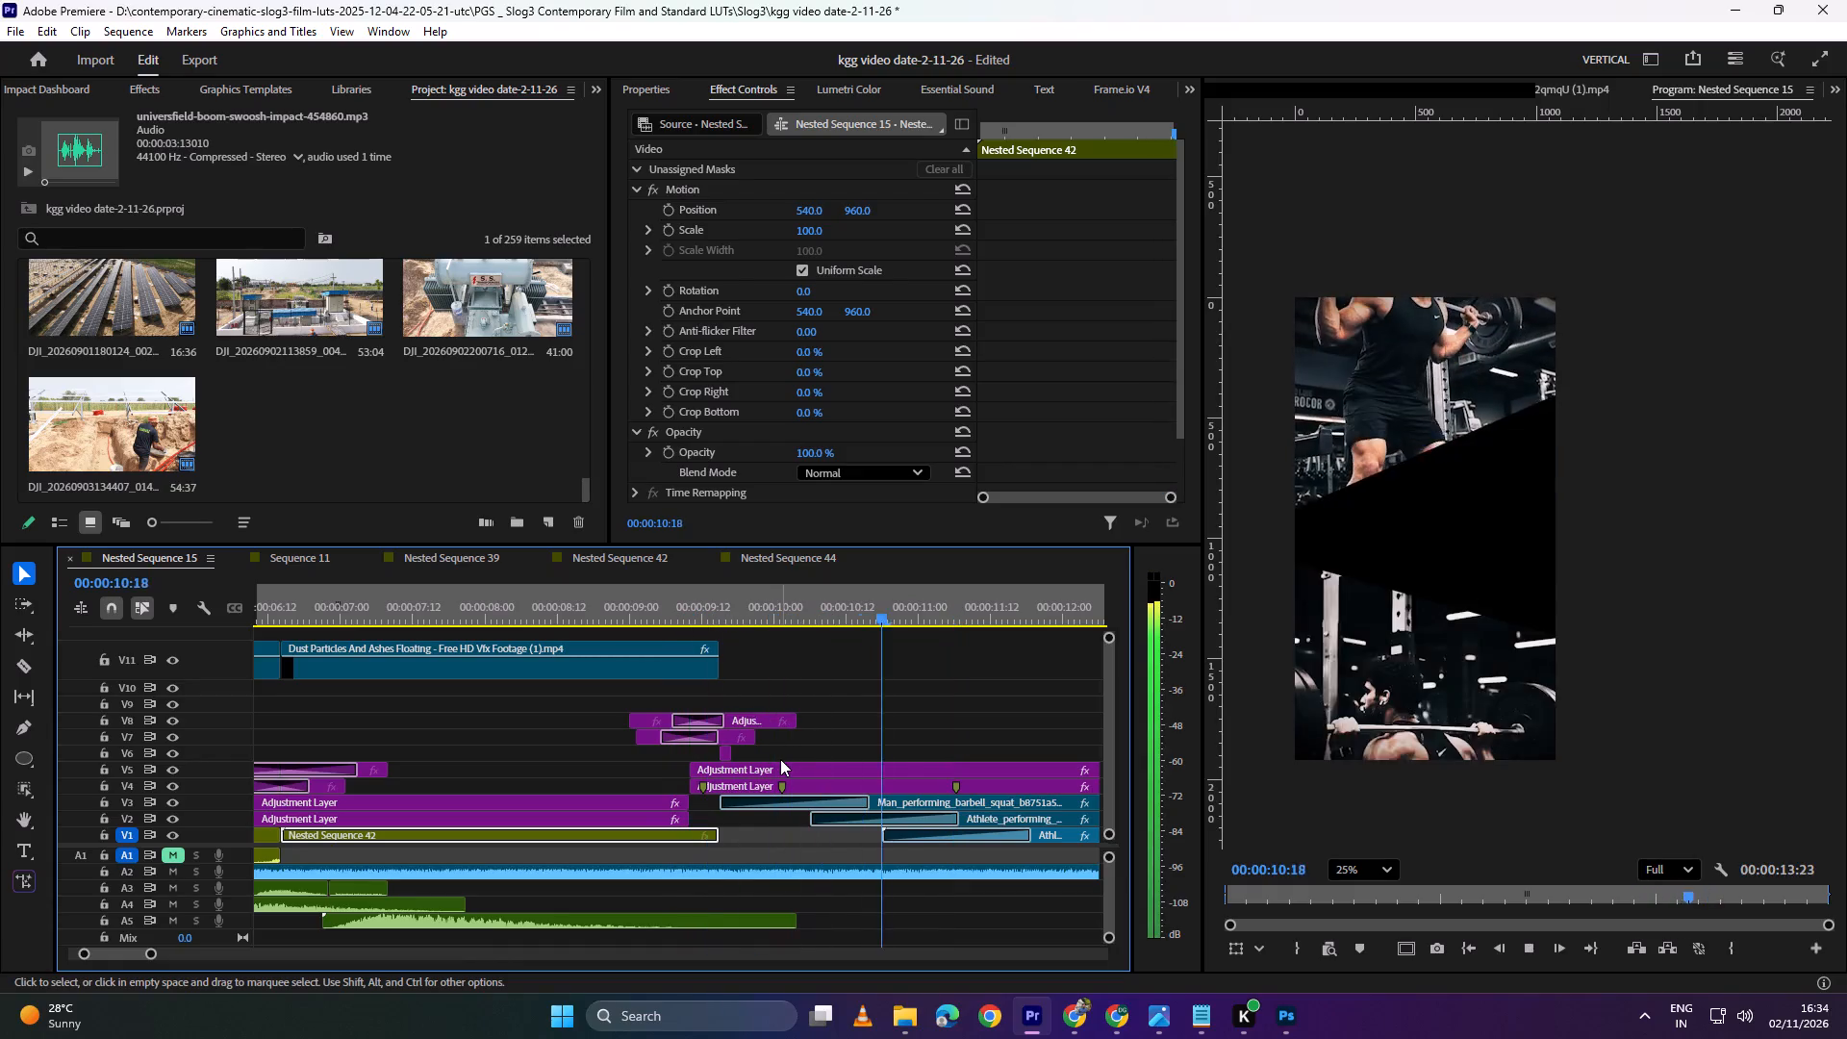
pyautogui.press('space')
pyautogui.keyDown('alt'); pyautogui.scroll(-7, 791, 762); pyautogui.keyUp('alt')
pyautogui.press('space')
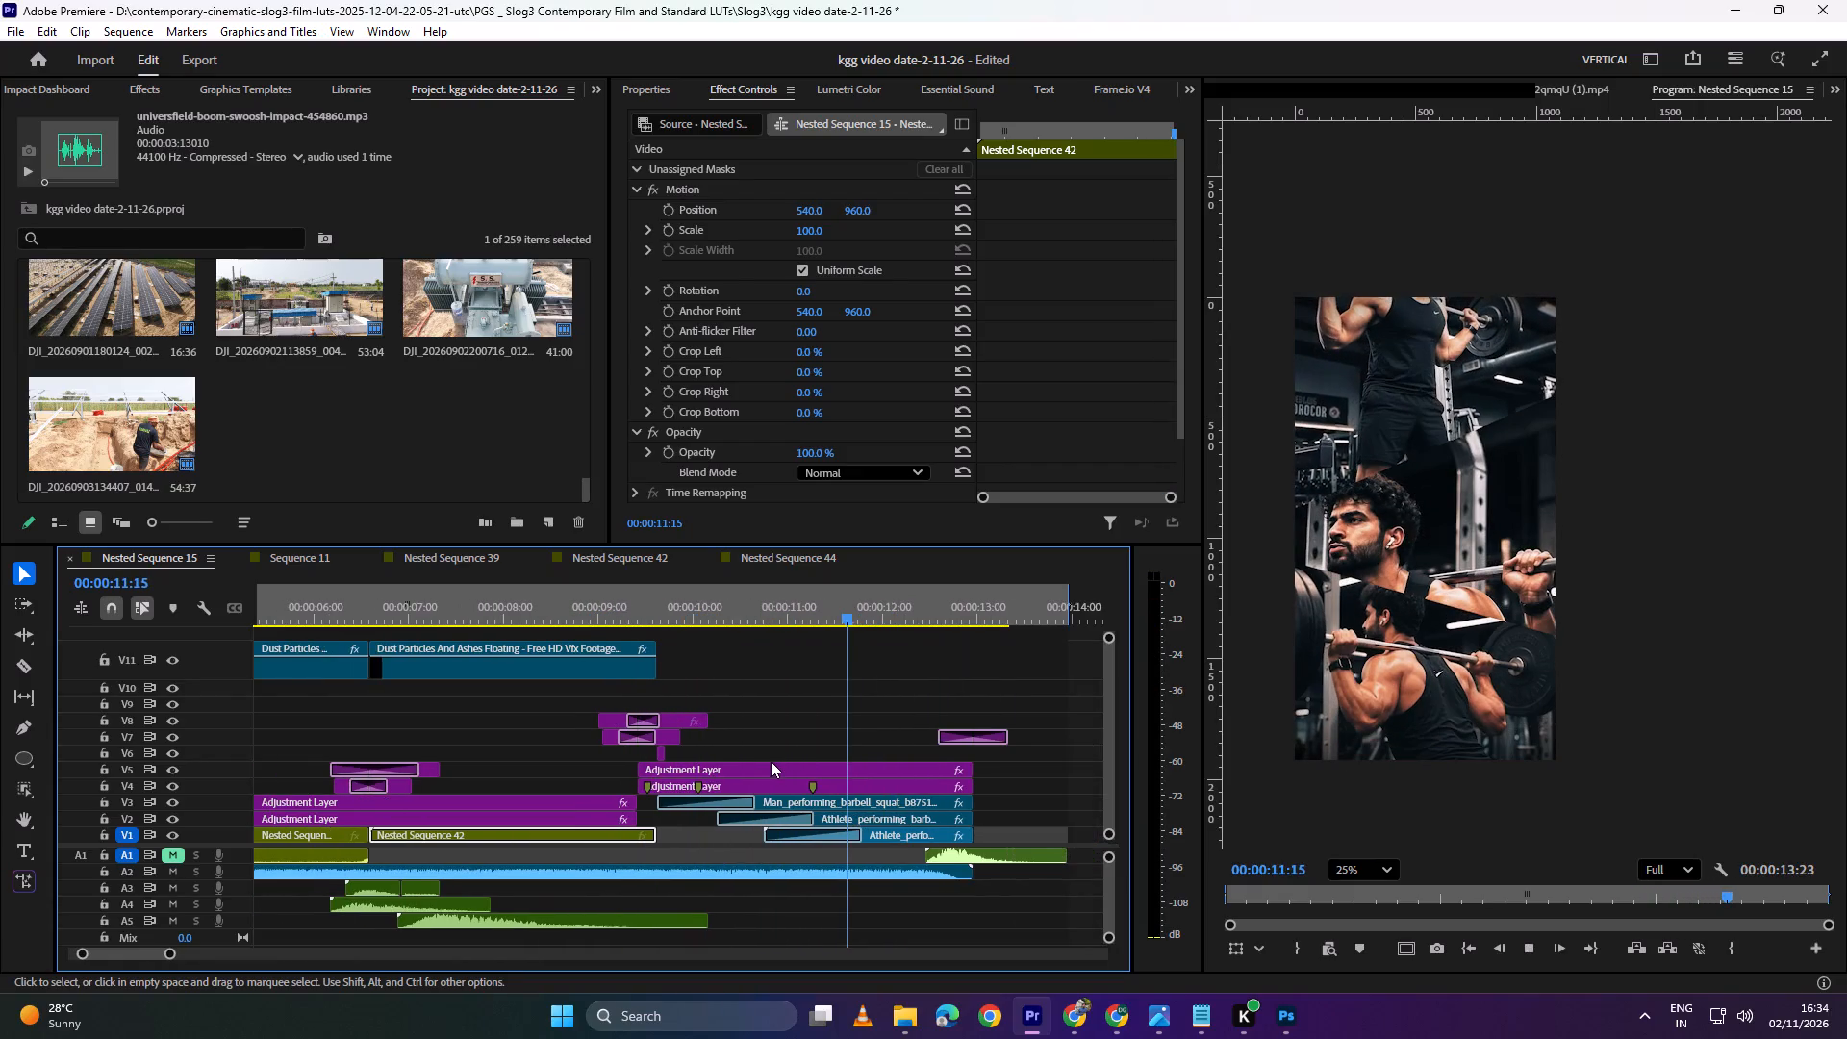
pyautogui.scroll(-6, 771, 761)
pyautogui.press('space')
pyautogui.keyDown('alt'); pyautogui.scroll(-4, 699, 759); pyautogui.keyUp('alt')
pyautogui.press('space')
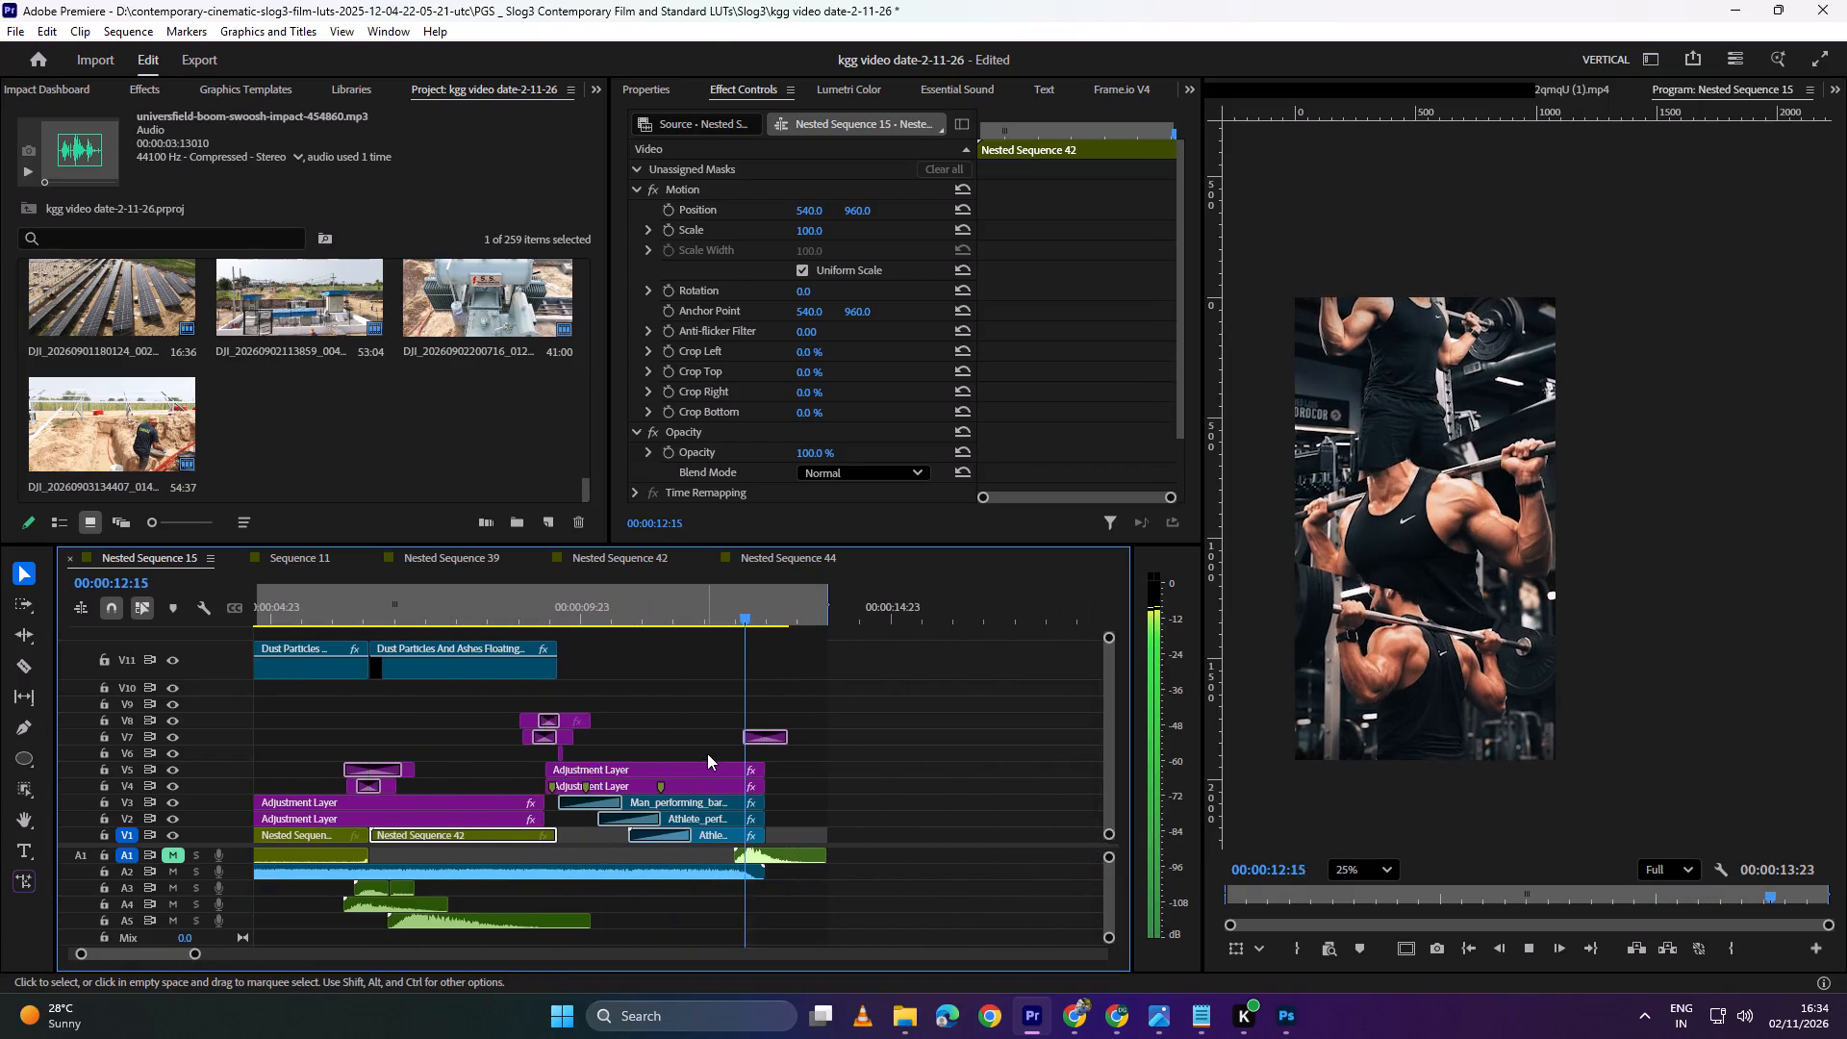
pyautogui.press('space')
# Move the closing soft luxury air whoosh from A1 to A3, starting at about 00:00:12:17 near the end of the barbell shots.
pyautogui.keyDown('alt'); pyautogui.scroll(9, 777, 798); pyautogui.keyUp('alt')
pyautogui.click(741, 859)
pyautogui.keyDown('shift'); pyautogui.moveTo(734, 858); pyautogui.dragTo(734, 898); pyautogui.keyUp('shift')
pyautogui.moveTo(714, 903); pyautogui.dragTo(755, 882)
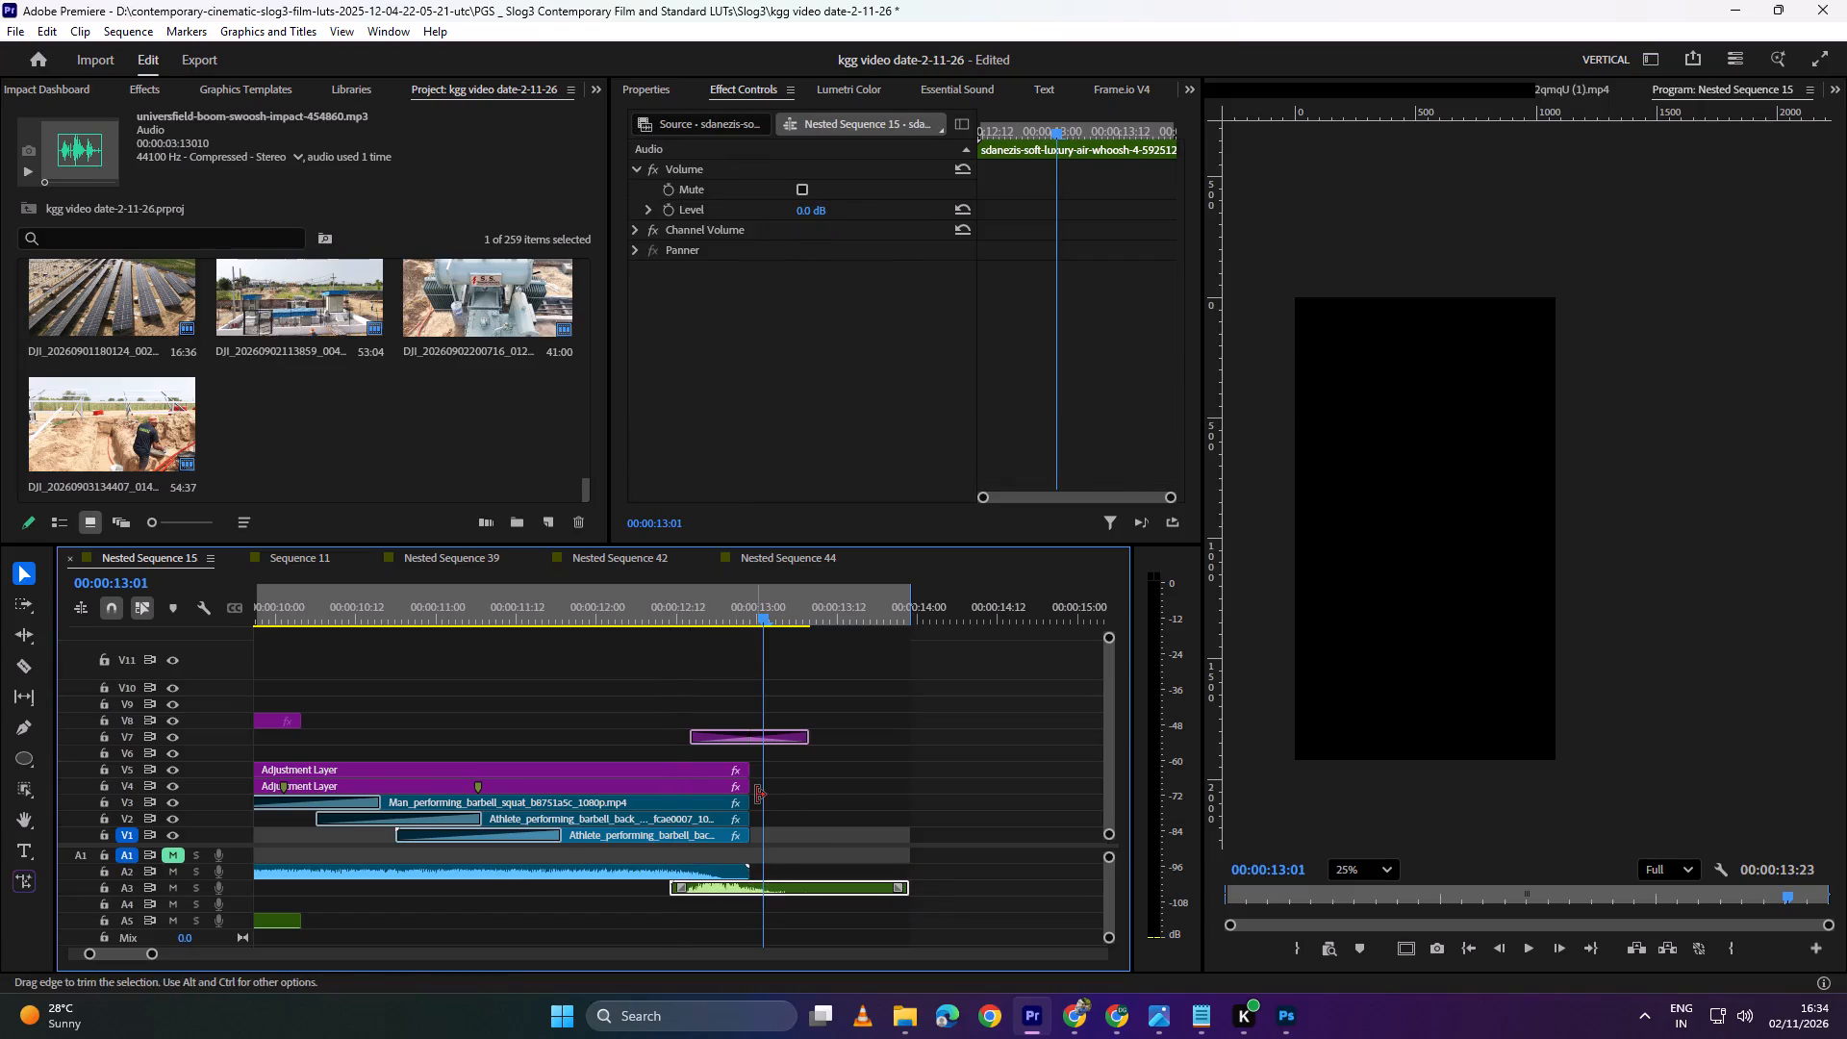
pyautogui.moveTo(782, 608); pyautogui.dragTo(658, 631)
pyautogui.press('space')
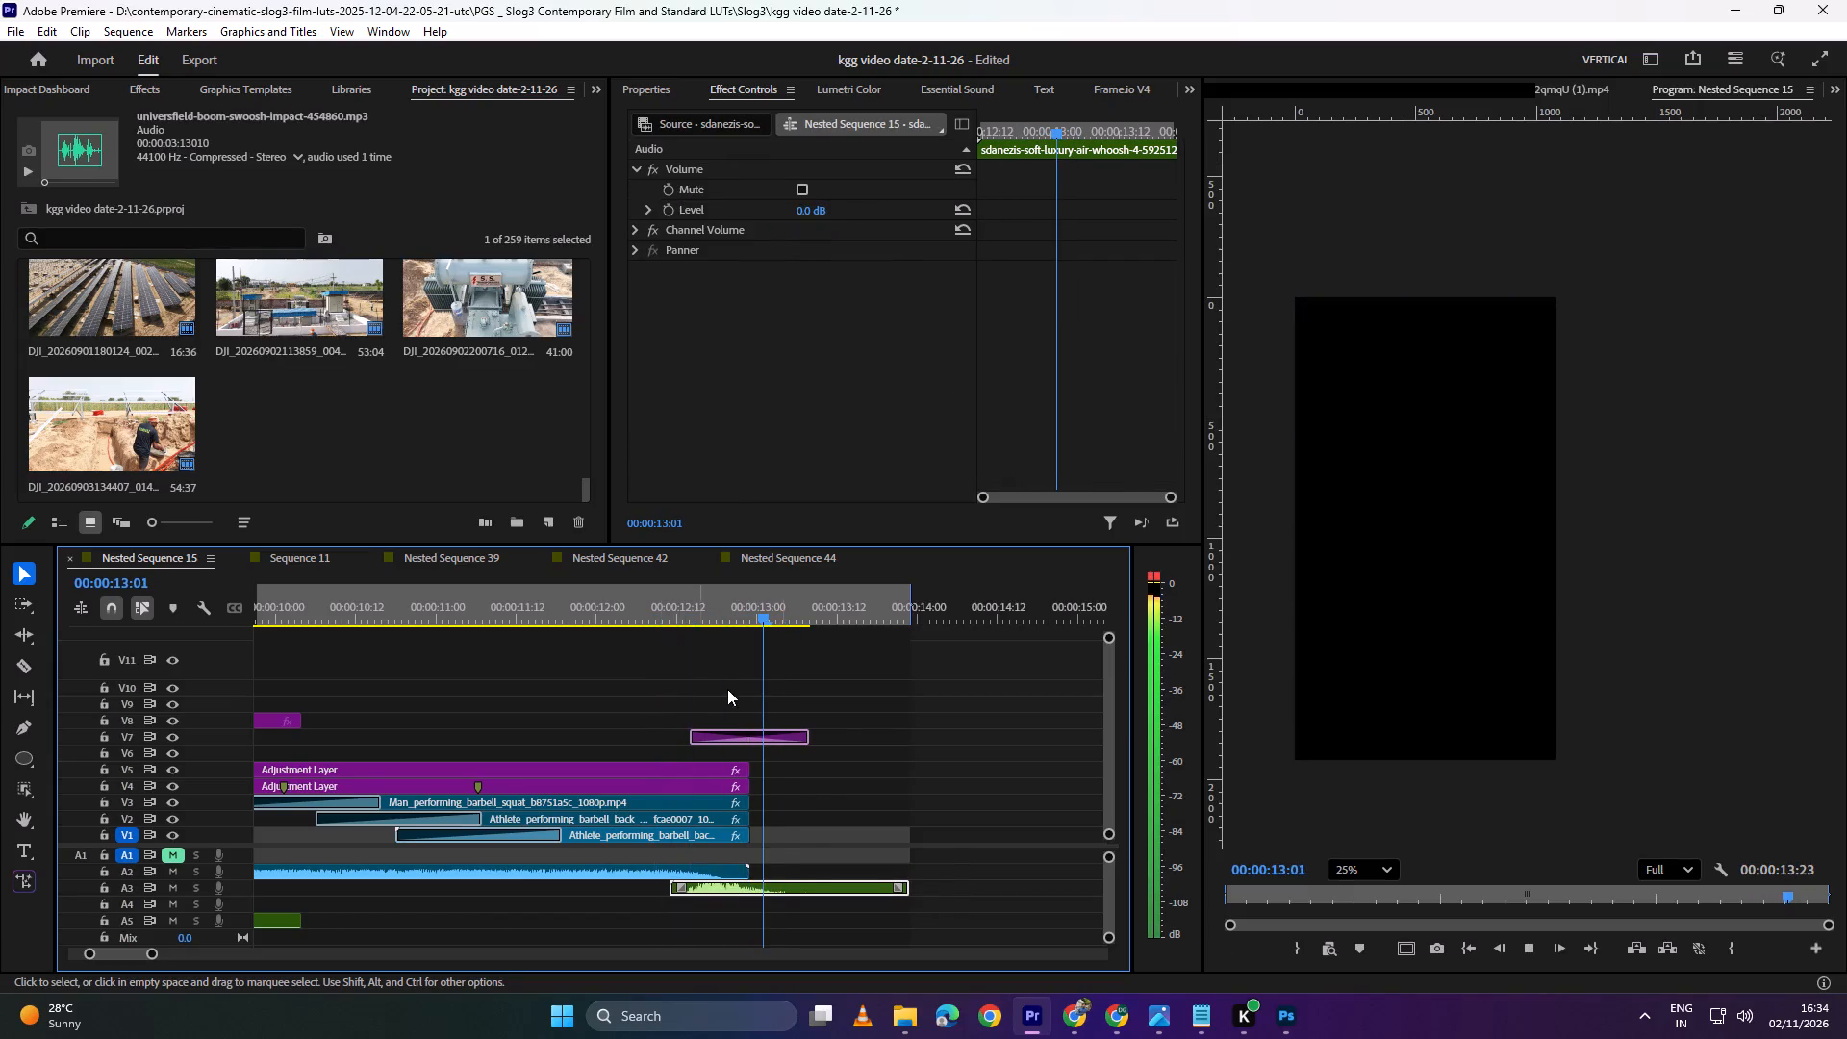
pyautogui.press('space')
pyautogui.keyDown('alt'); pyautogui.scroll(4, 728, 909); pyautogui.keyUp('alt')
pyautogui.moveTo(710, 892); pyautogui.dragTo(767, 890)
# Play the opening of Nested Sequence 15 and scrub through the later shots to review the sound placement.
pyautogui.keyDown('alt'); pyautogui.scroll(-6, 759, 864); pyautogui.keyUp('alt')
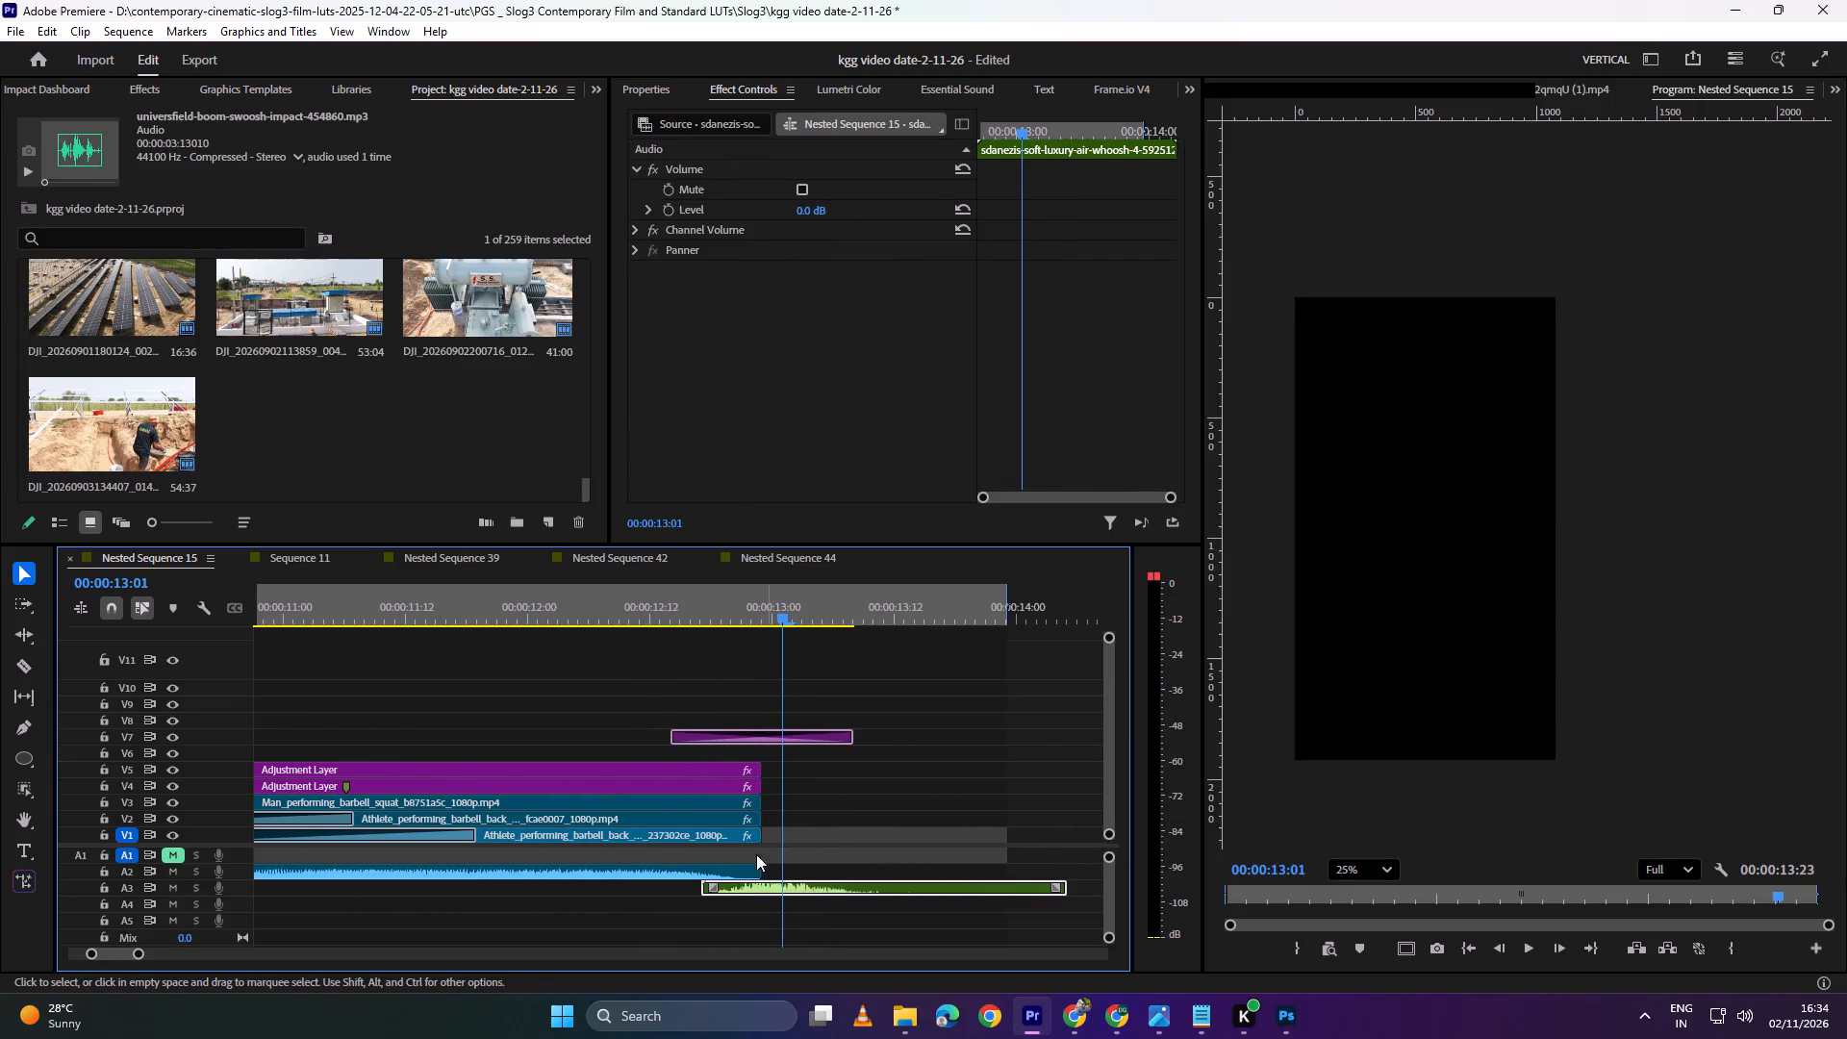
pyautogui.keyDown('alt'); pyautogui.scroll(-5, 756, 854); pyautogui.keyUp('alt')
pyautogui.moveTo(780, 608); pyautogui.dragTo(95, 717)
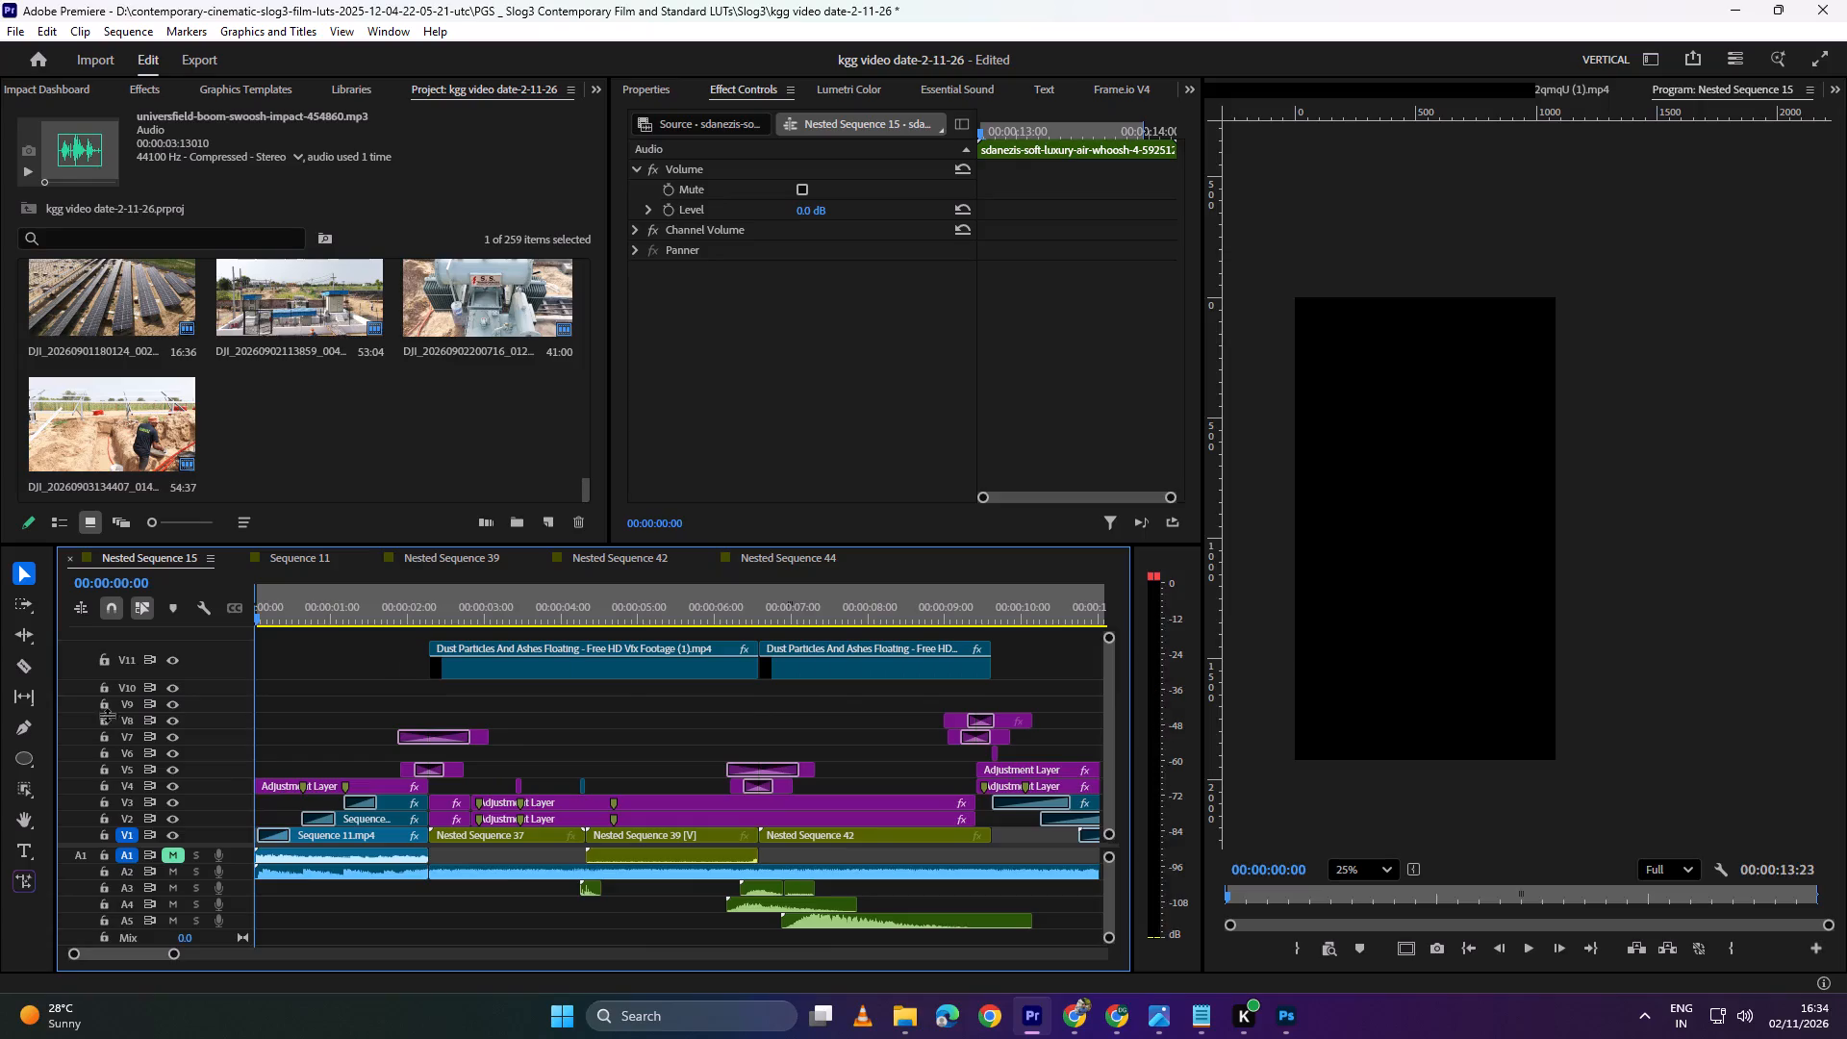
pyautogui.press('space')
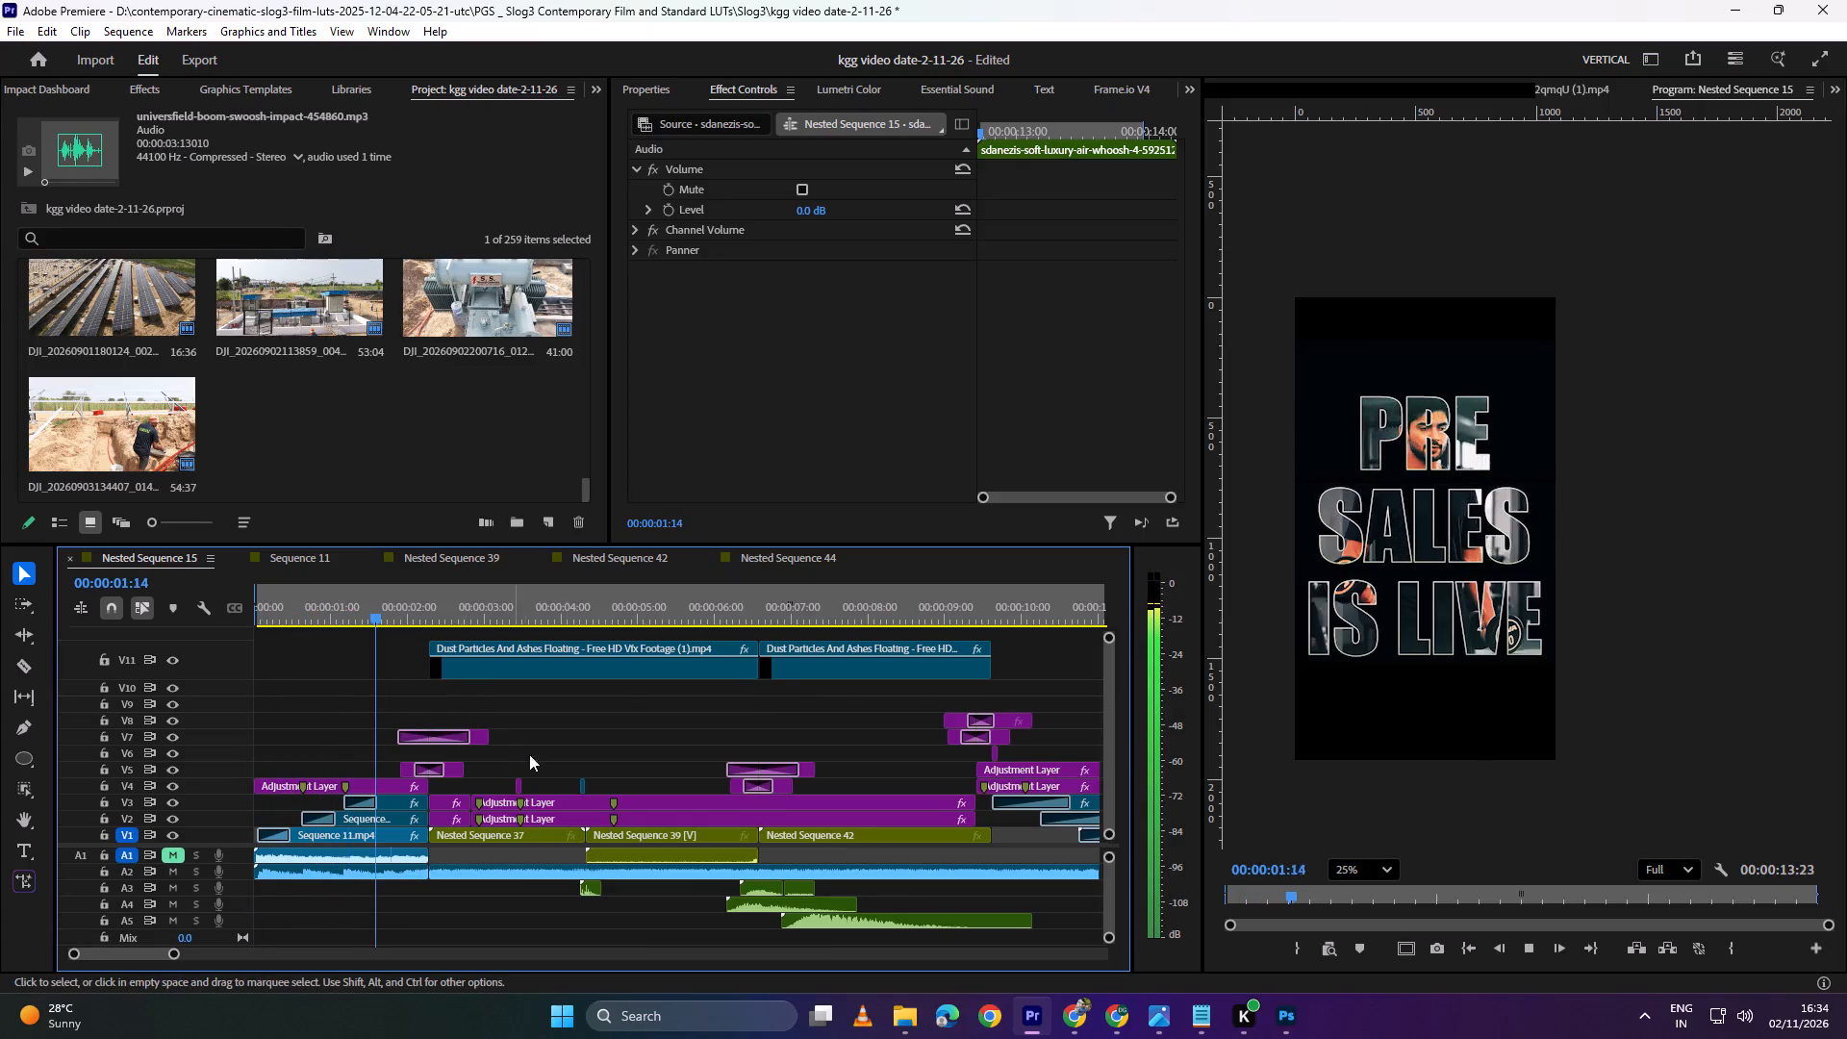
pyautogui.press('space')
pyautogui.keyDown('alt'); pyautogui.scroll(-6, 569, 749); pyautogui.keyUp('alt')
pyautogui.keyDown('alt'); pyautogui.scroll(1, 567, 749); pyautogui.keyUp('alt')
pyautogui.scroll(-4, 562, 749)
pyautogui.keyDown('alt'); pyautogui.scroll(20, 721, 704); pyautogui.keyUp('alt')
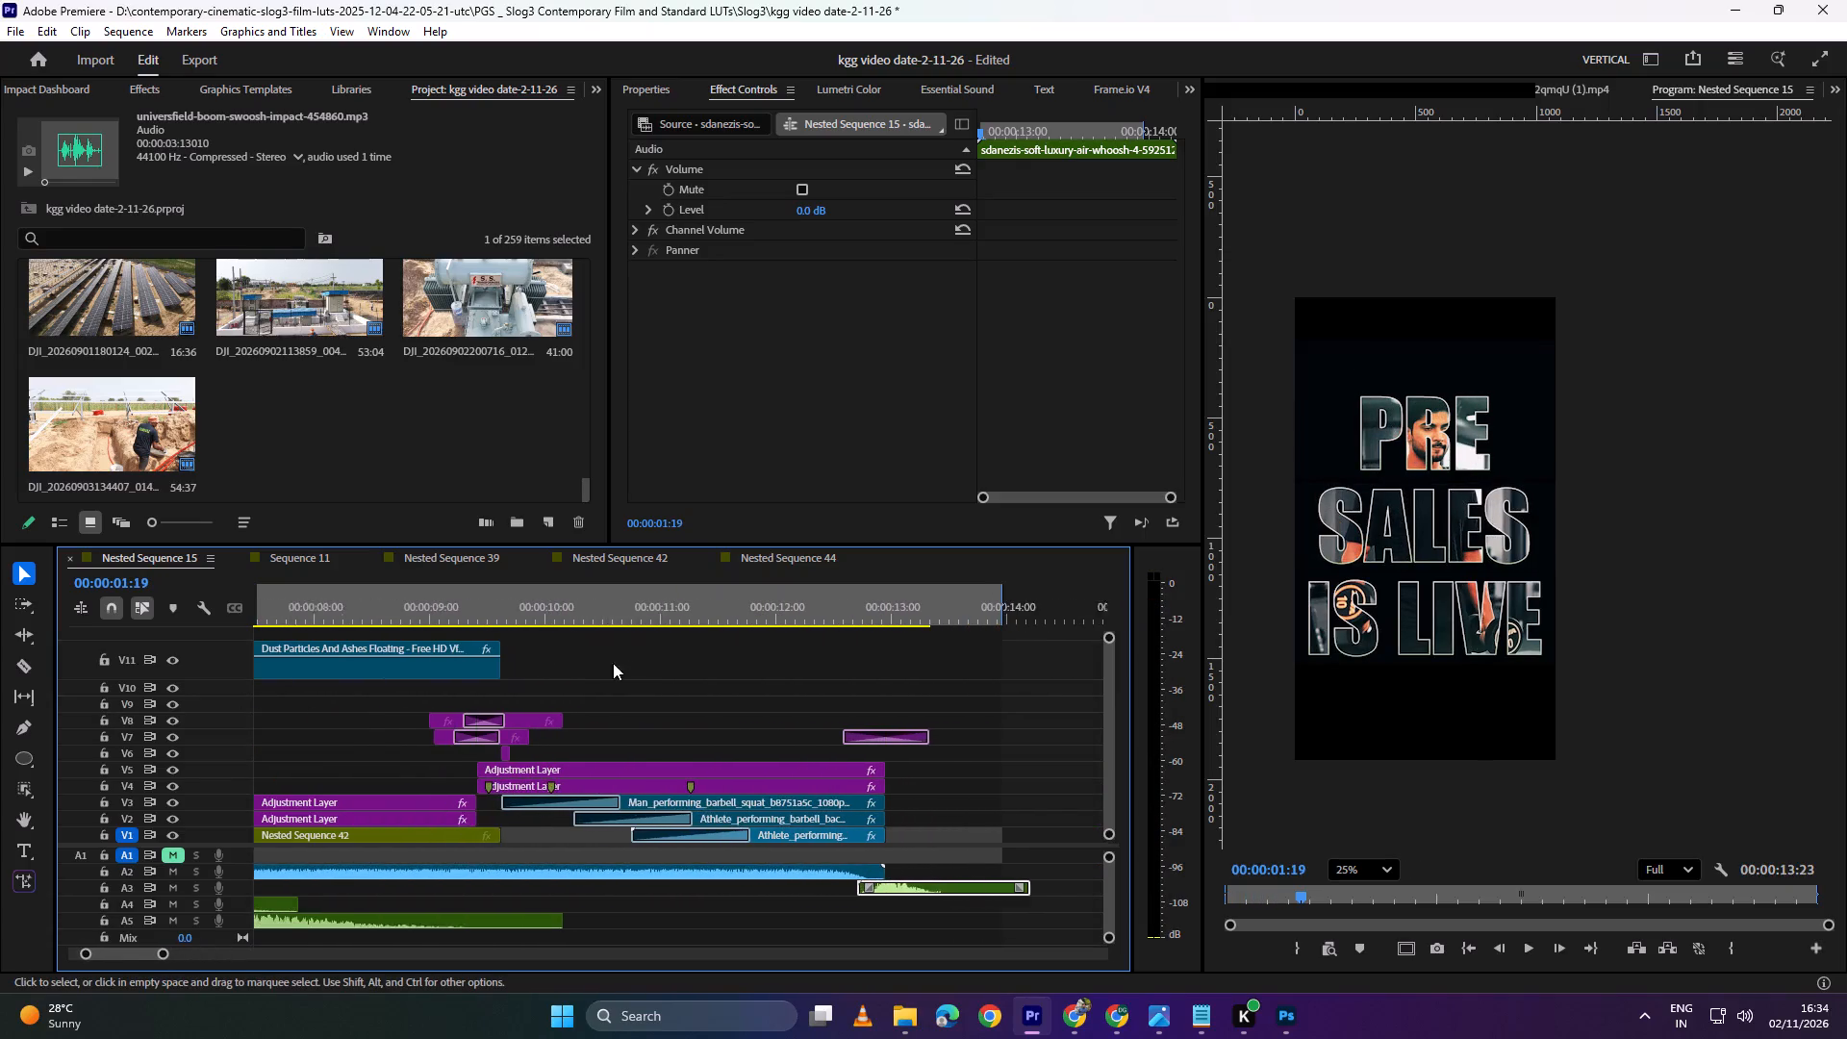
pyautogui.keyDown('alt'); pyautogui.scroll(4, 613, 663); pyautogui.keyUp('alt')
pyautogui.moveTo(591, 603); pyautogui.dragTo(519, 605)
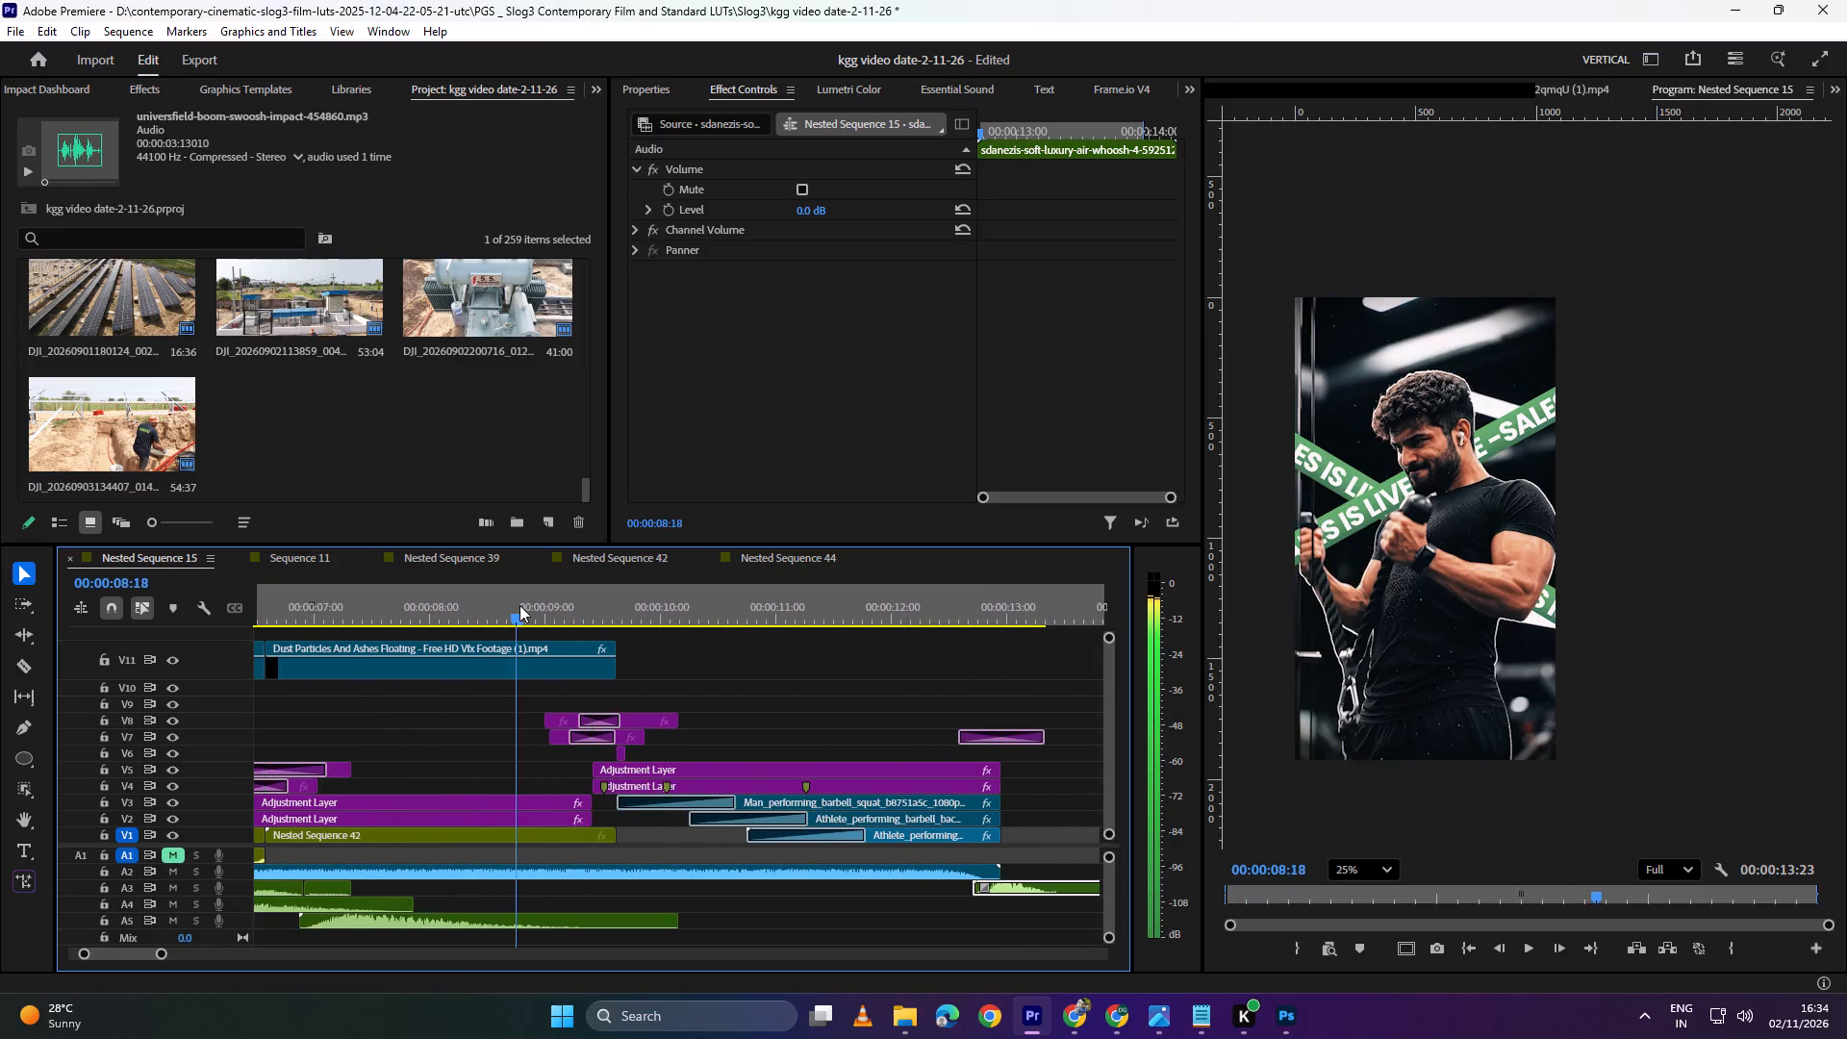
pyautogui.moveTo(519, 605); pyautogui.dragTo(832, 603)
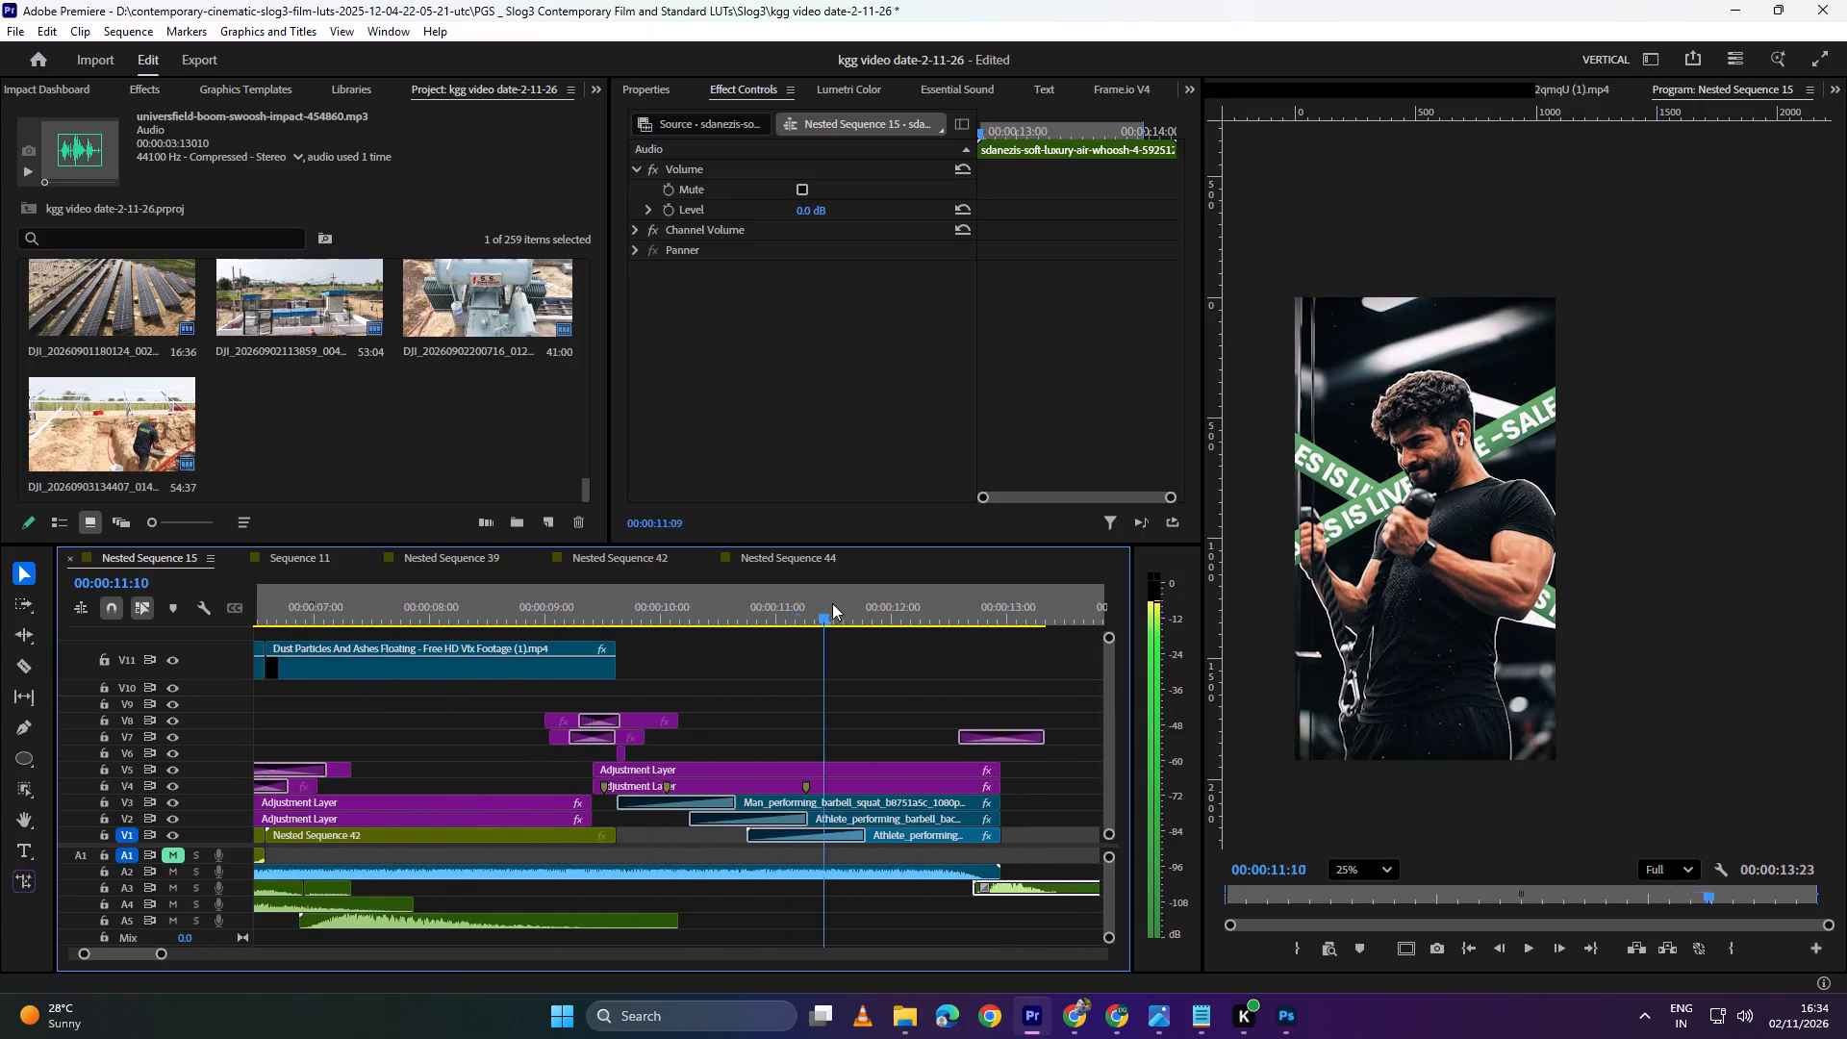
pyautogui.moveTo(832, 603); pyautogui.dragTo(848, 603)
pyautogui.scroll(-9, 785, 713)
pyautogui.click(721, 599)
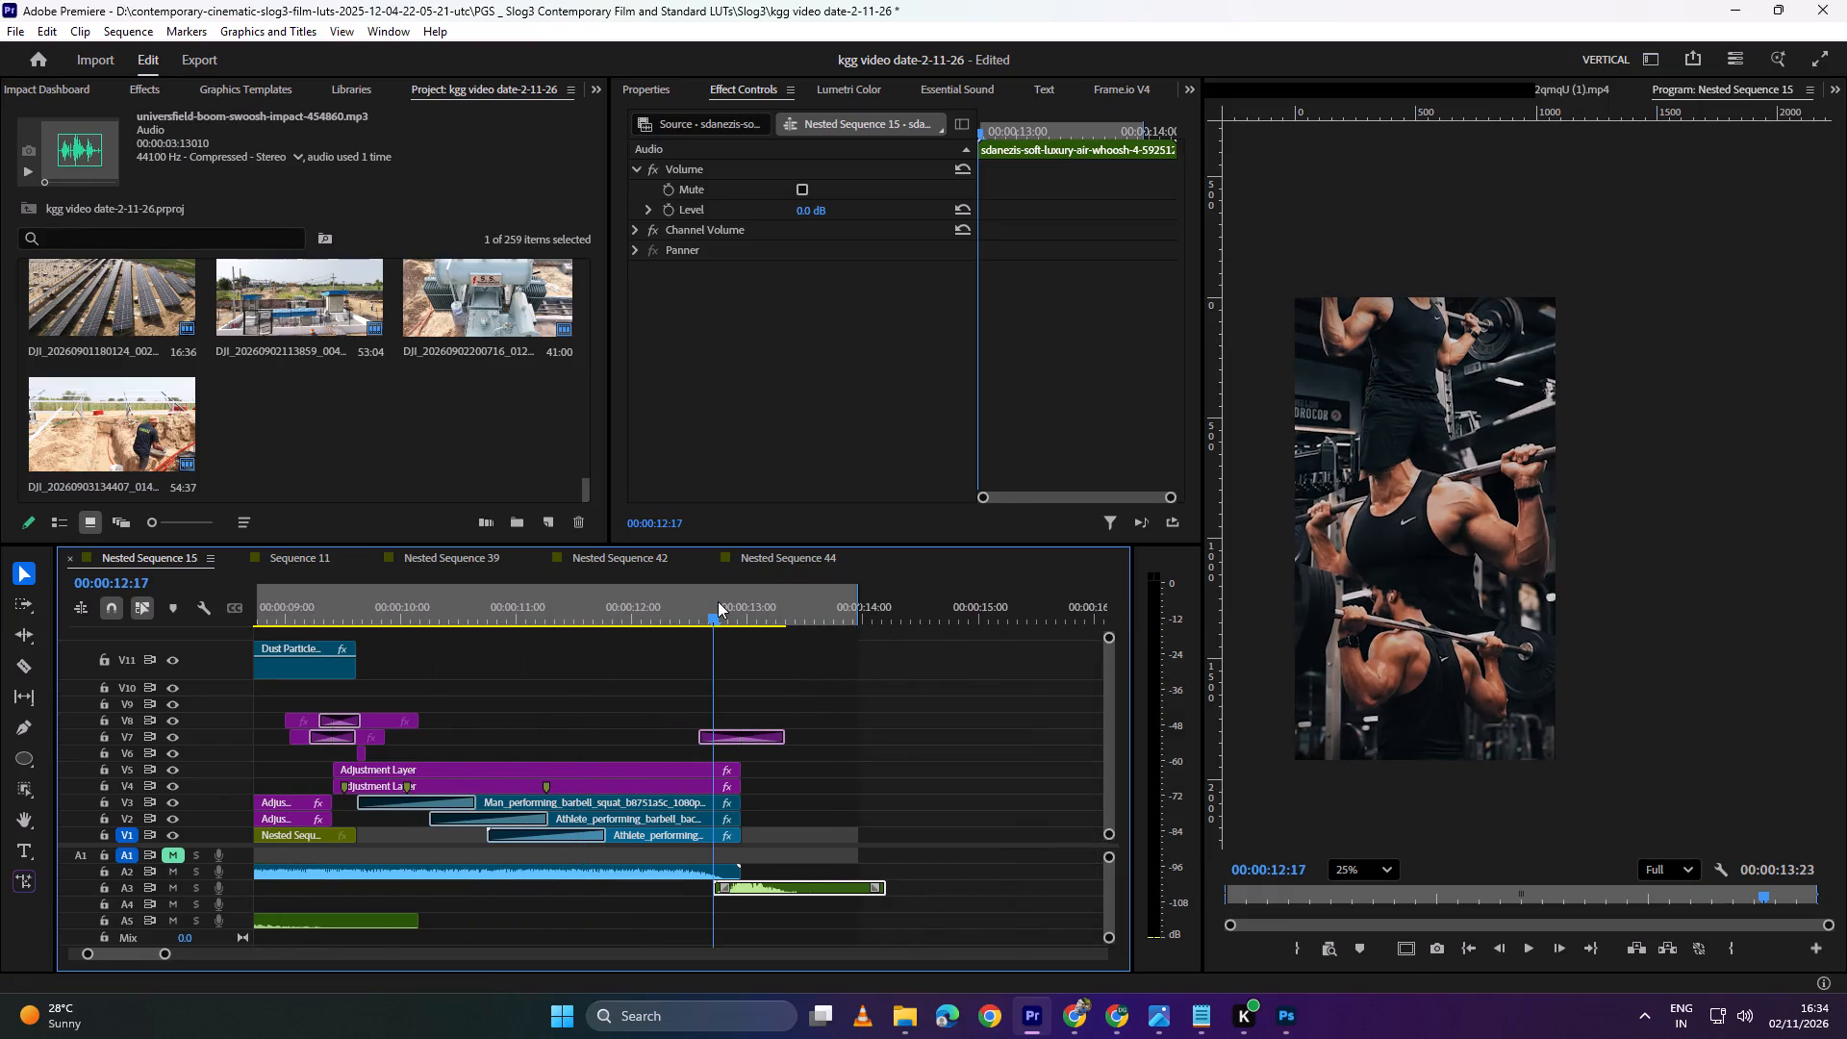
# Save the project over the existing kgg video date-2-11-26.prproj file in the Slog3 folder.
pyautogui.hotkey('ctrl', 'shift', 's')
pyautogui.click(741, 527)
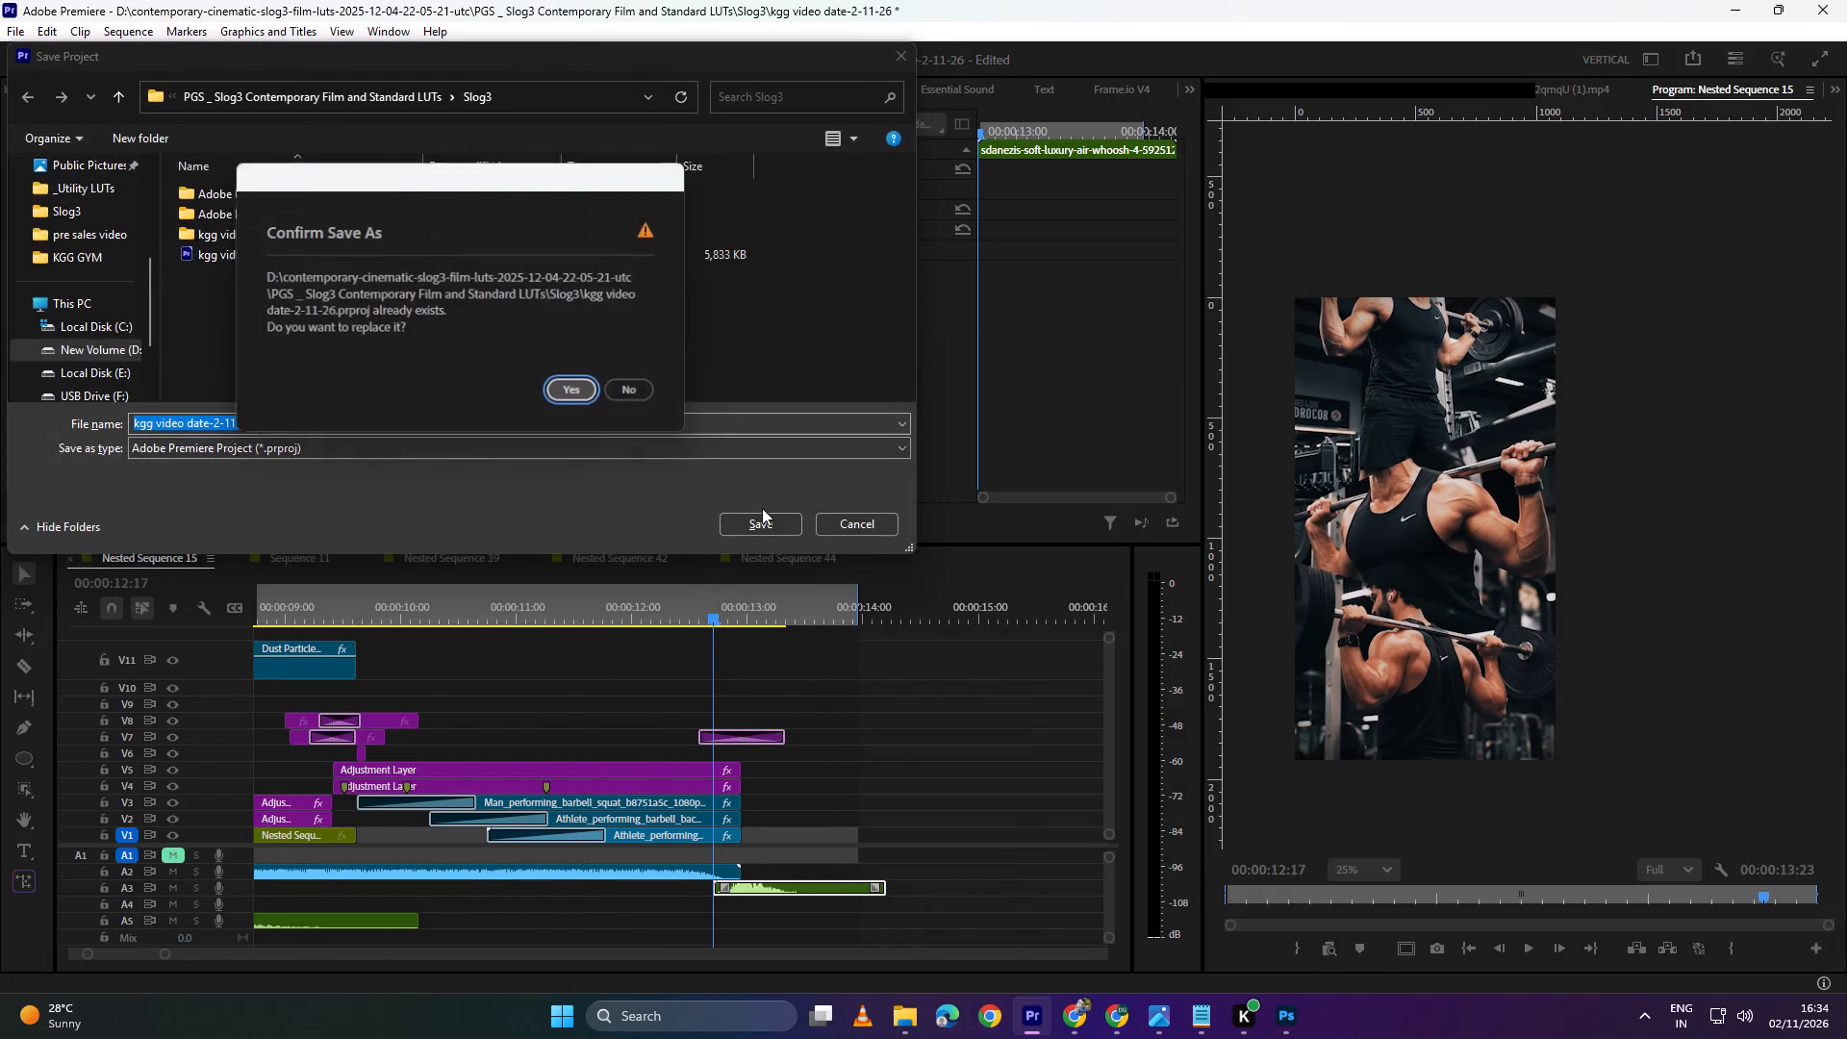
pyautogui.click(589, 397)
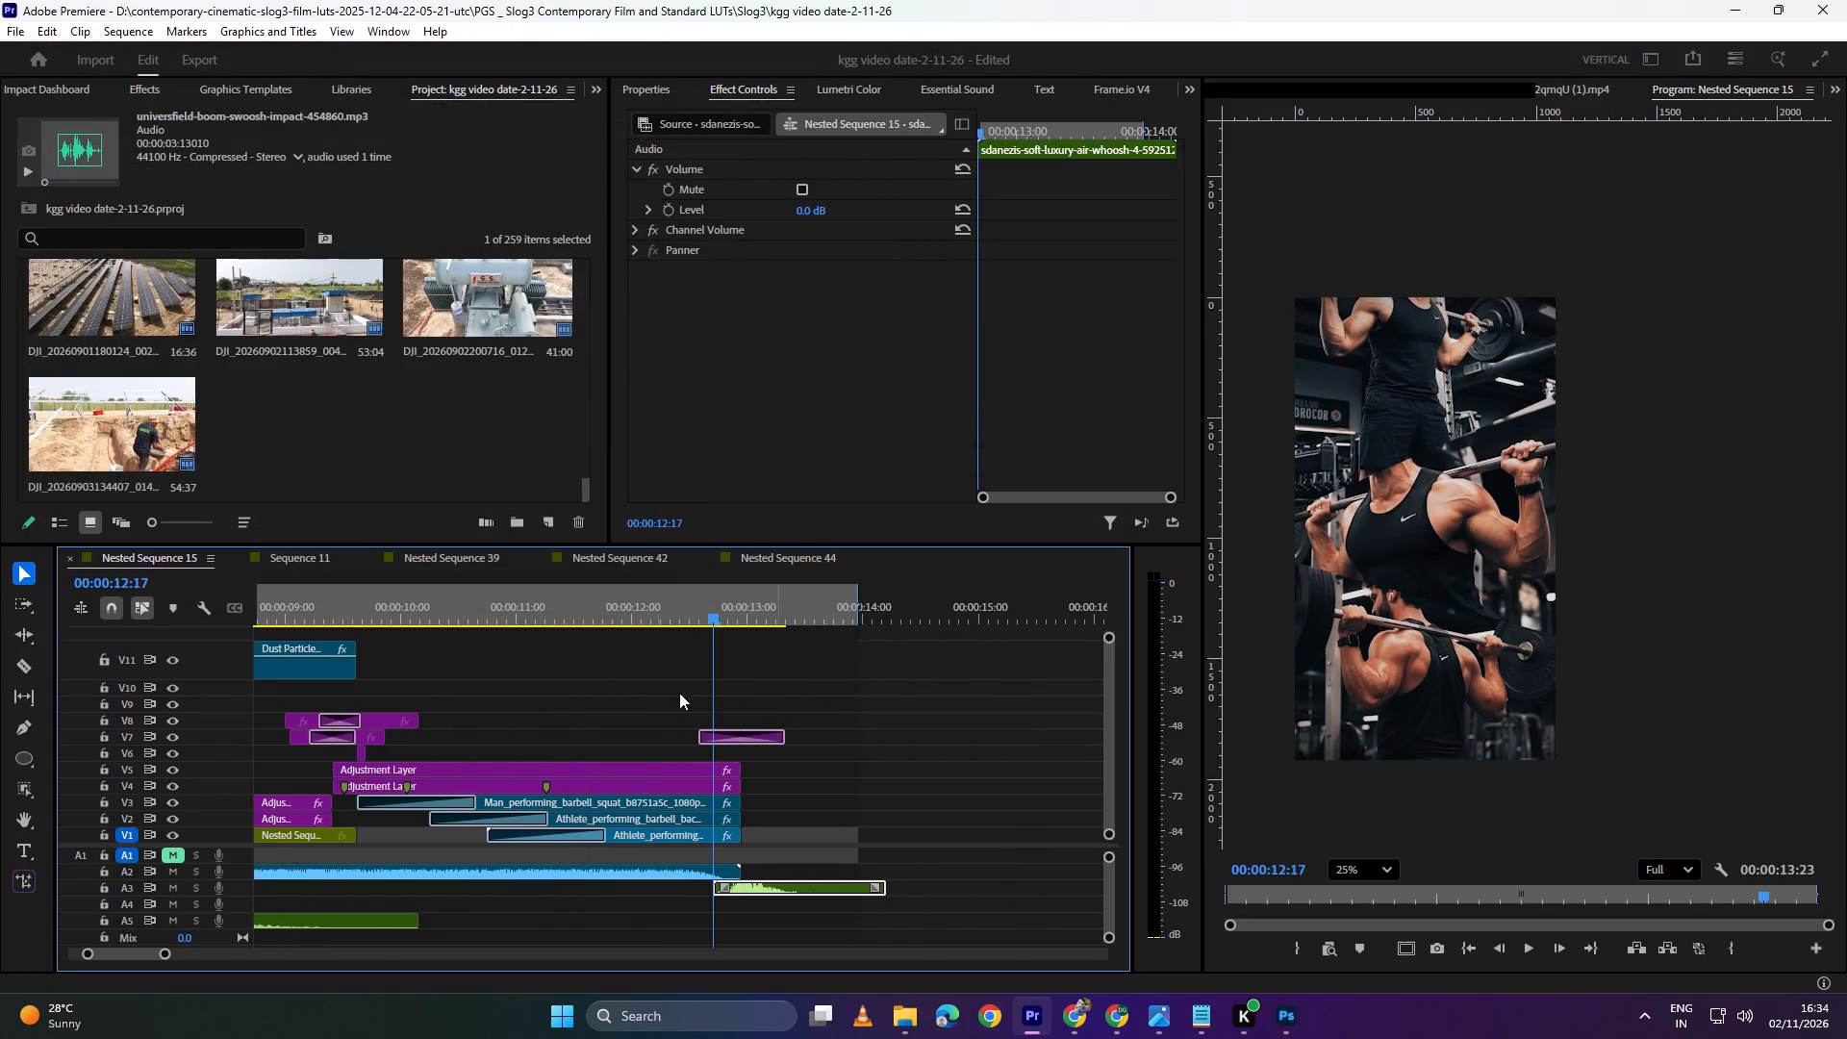
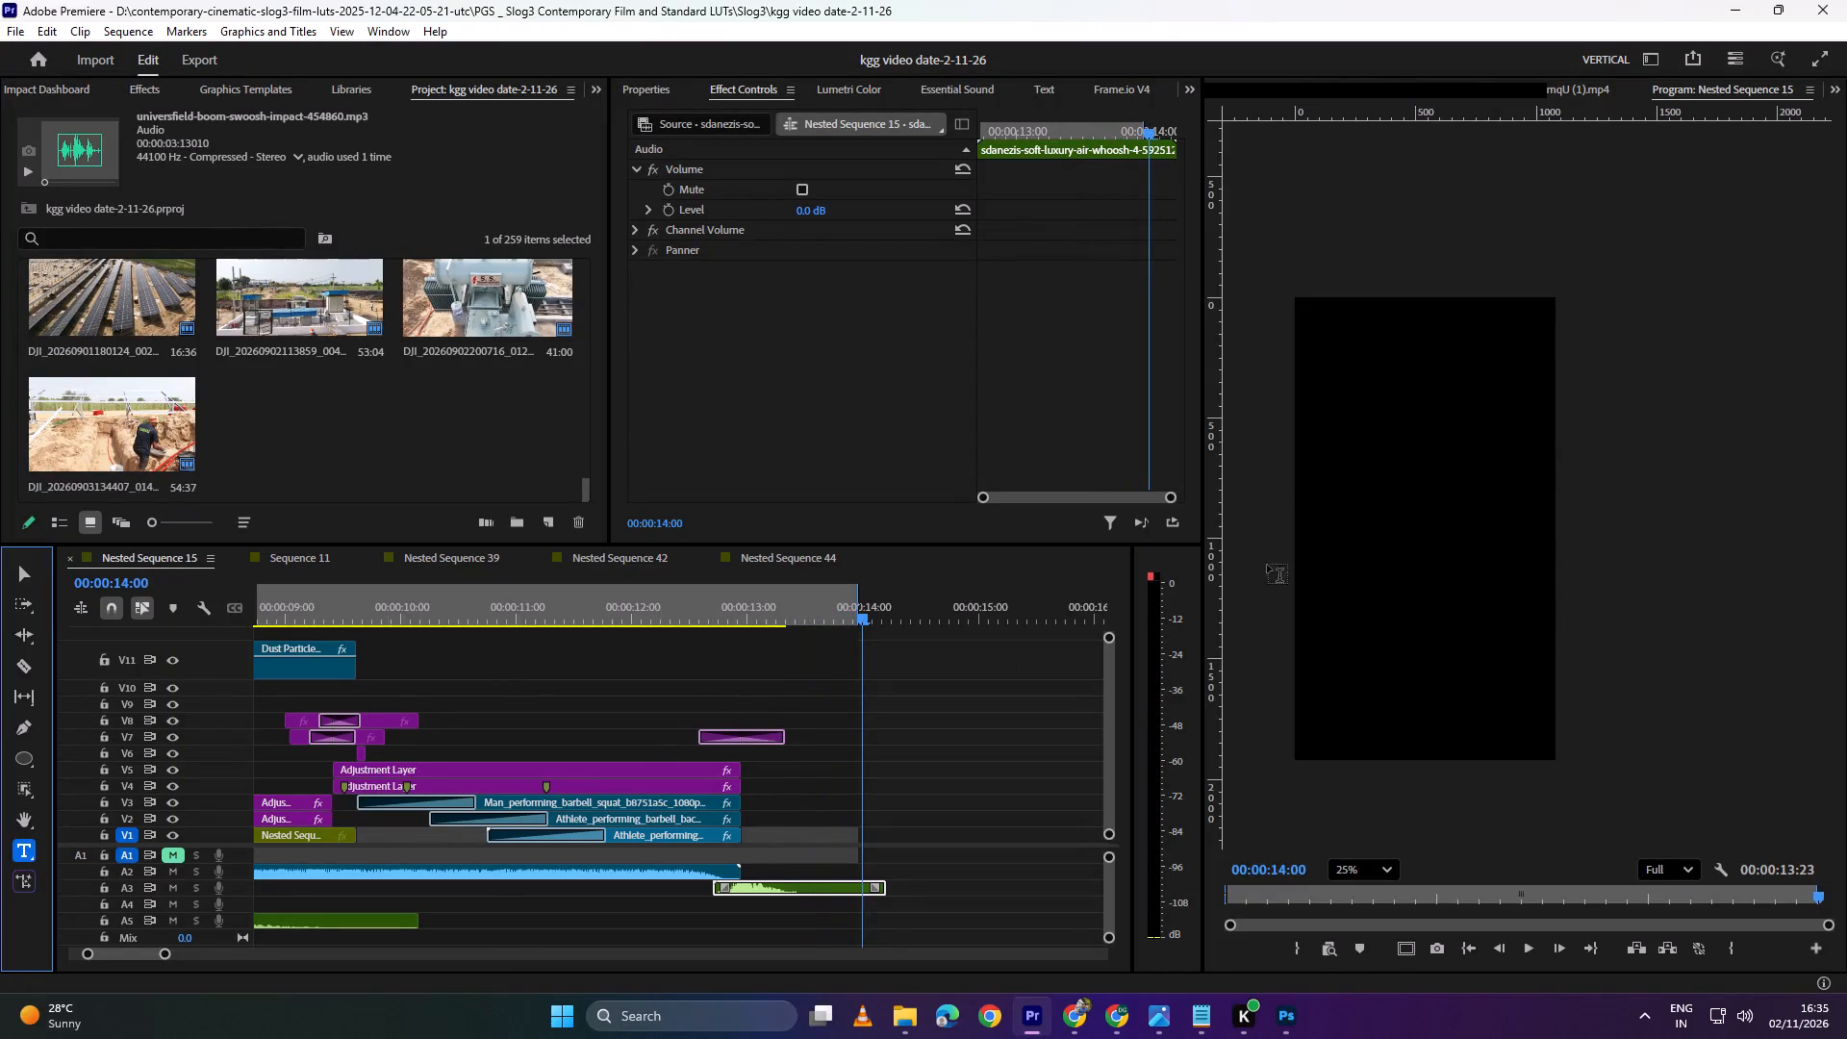
# Paste the exclusive launch offers line as a new title at 00:00:14:00 and reduce its font size to 51.
pyautogui.click(1359, 563)
pyautogui.hotkey('ctrl', 'v')
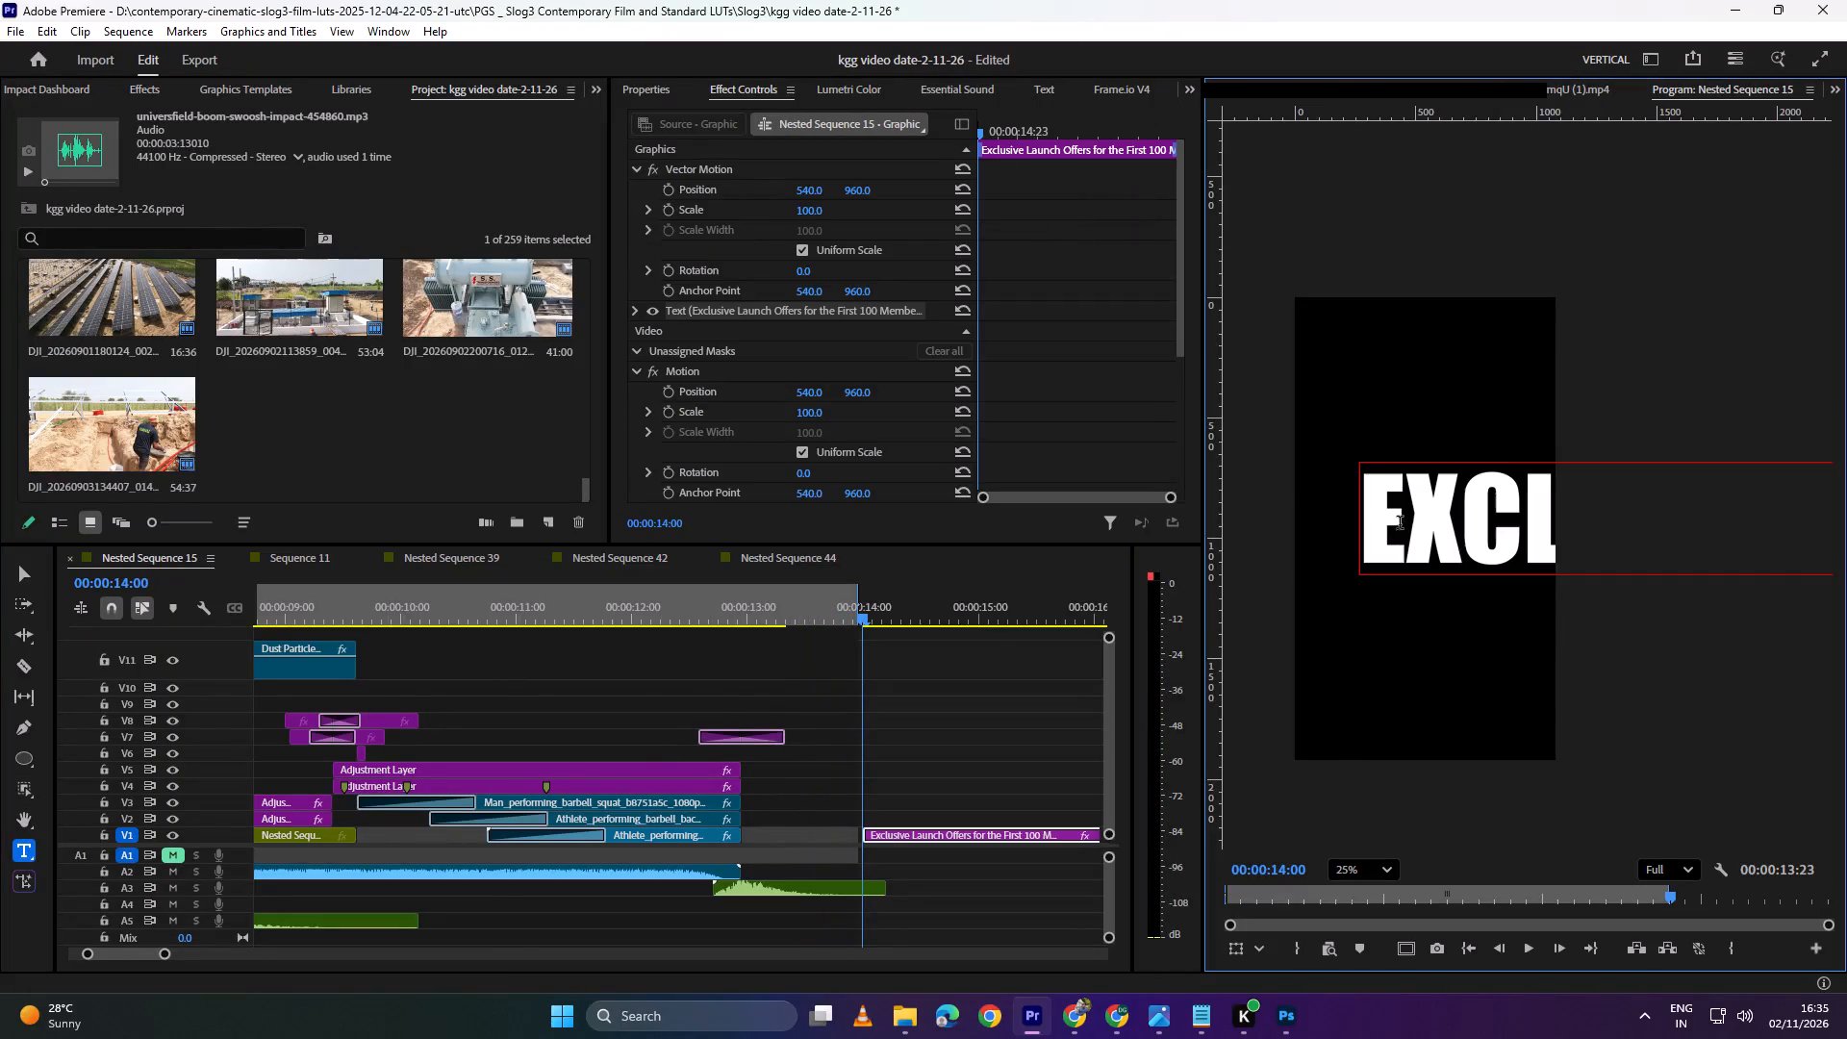
pyautogui.tripleClick(1400, 521)
pyautogui.click(1400, 521)
pyautogui.click(631, 79)
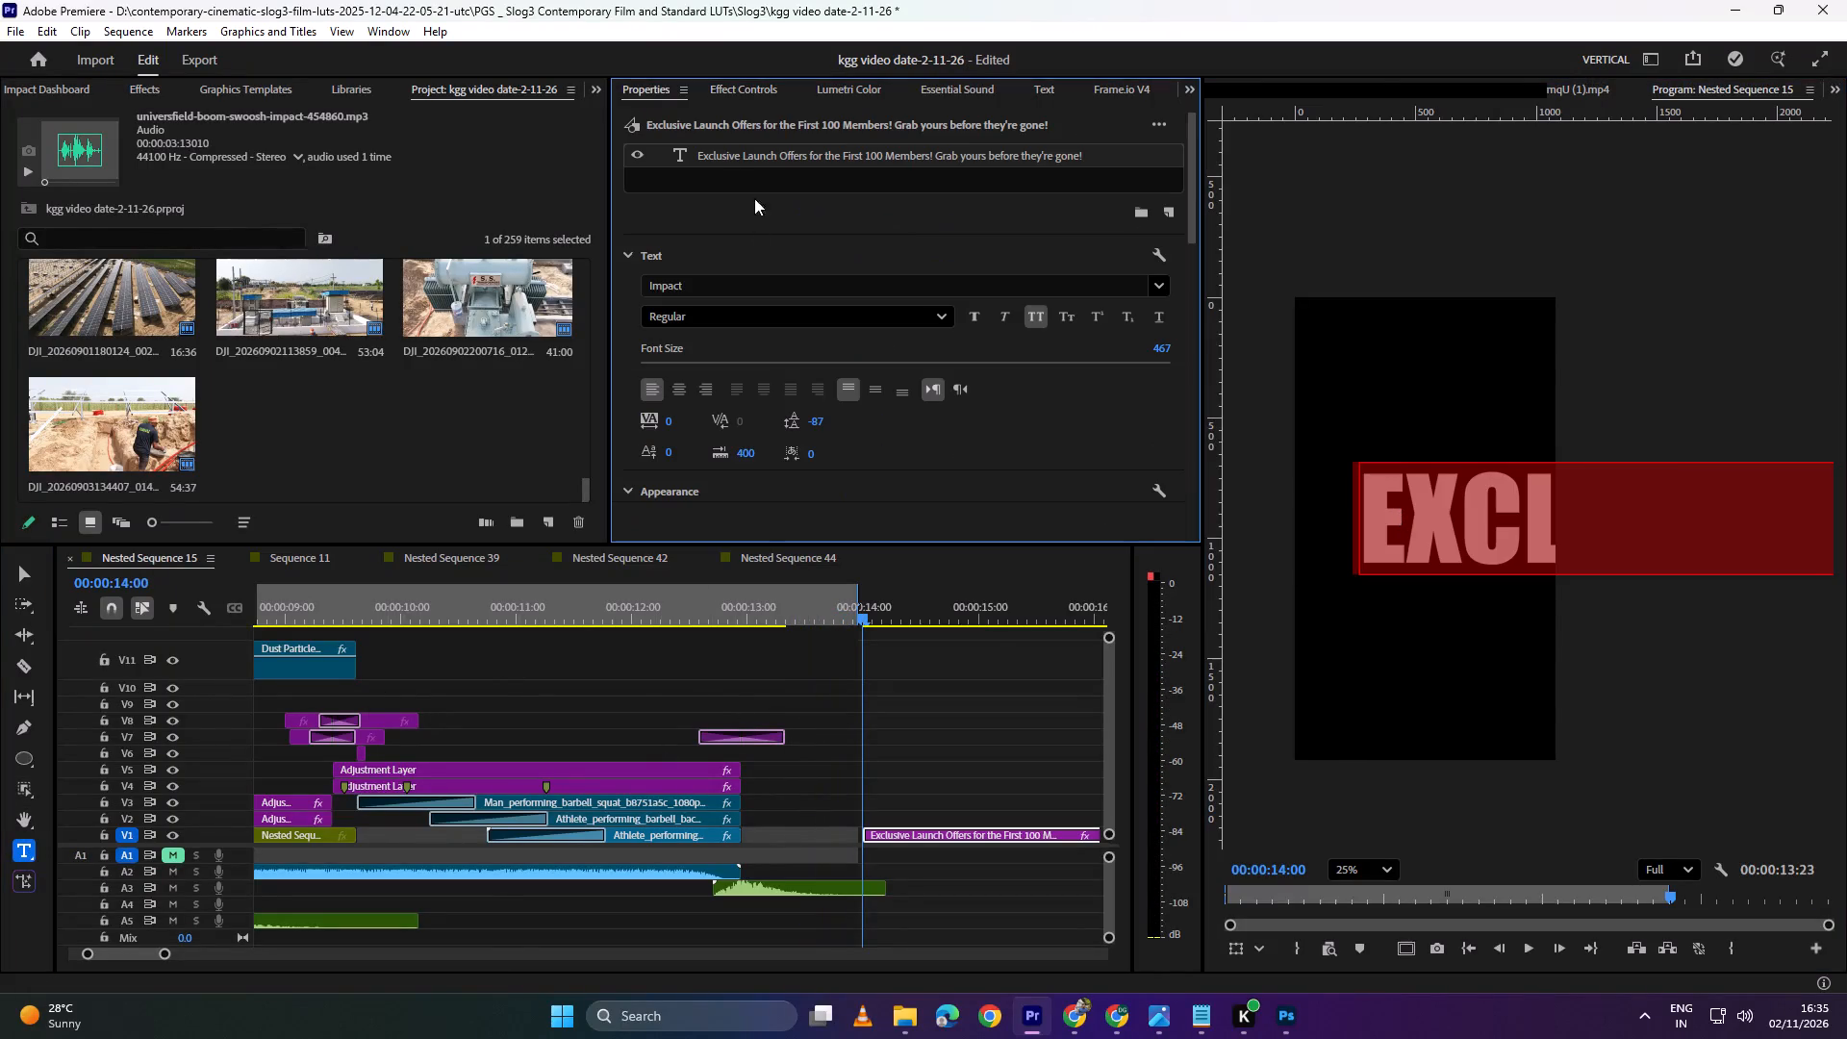
pyautogui.moveTo(826, 365); pyautogui.dragTo(705, 353)
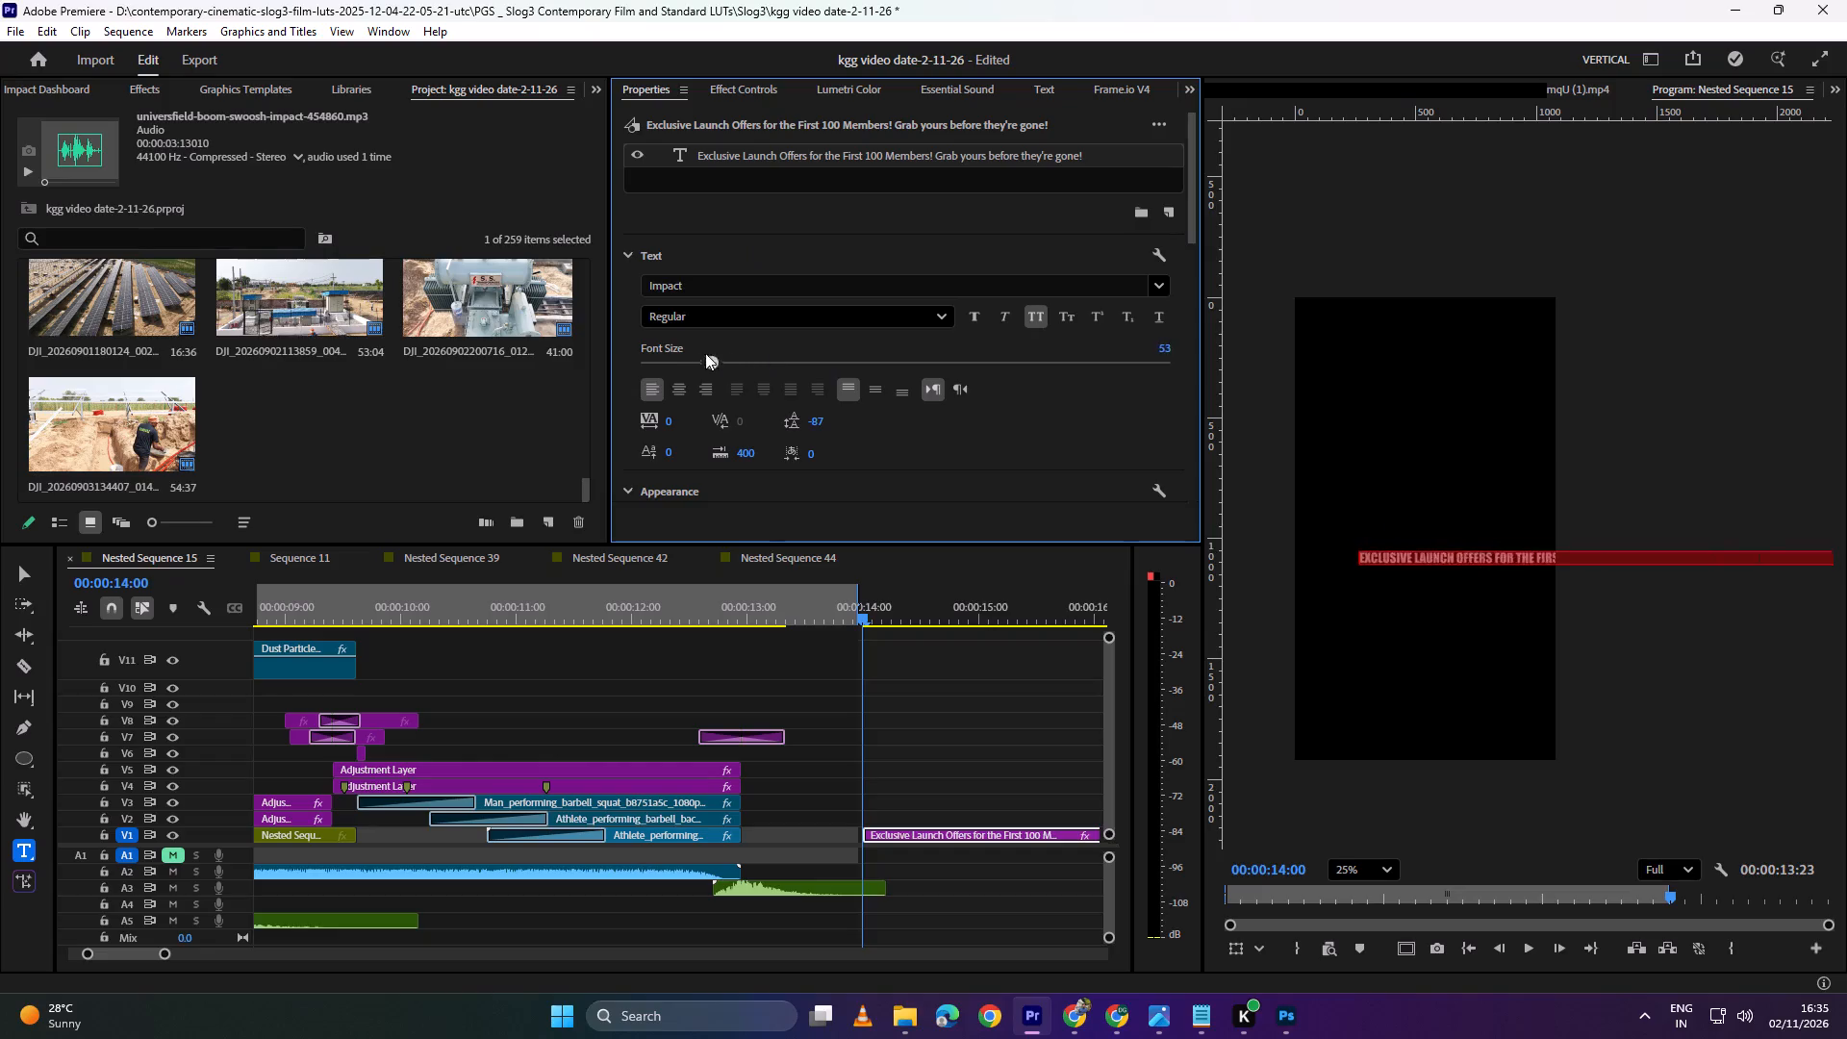
pyautogui.moveTo(705, 353); pyautogui.dragTo(712, 352)
# Break the title after "Exclusive Launch Offers" so "for the First 100 Members!" starts a new line.
pyautogui.click(1488, 560)
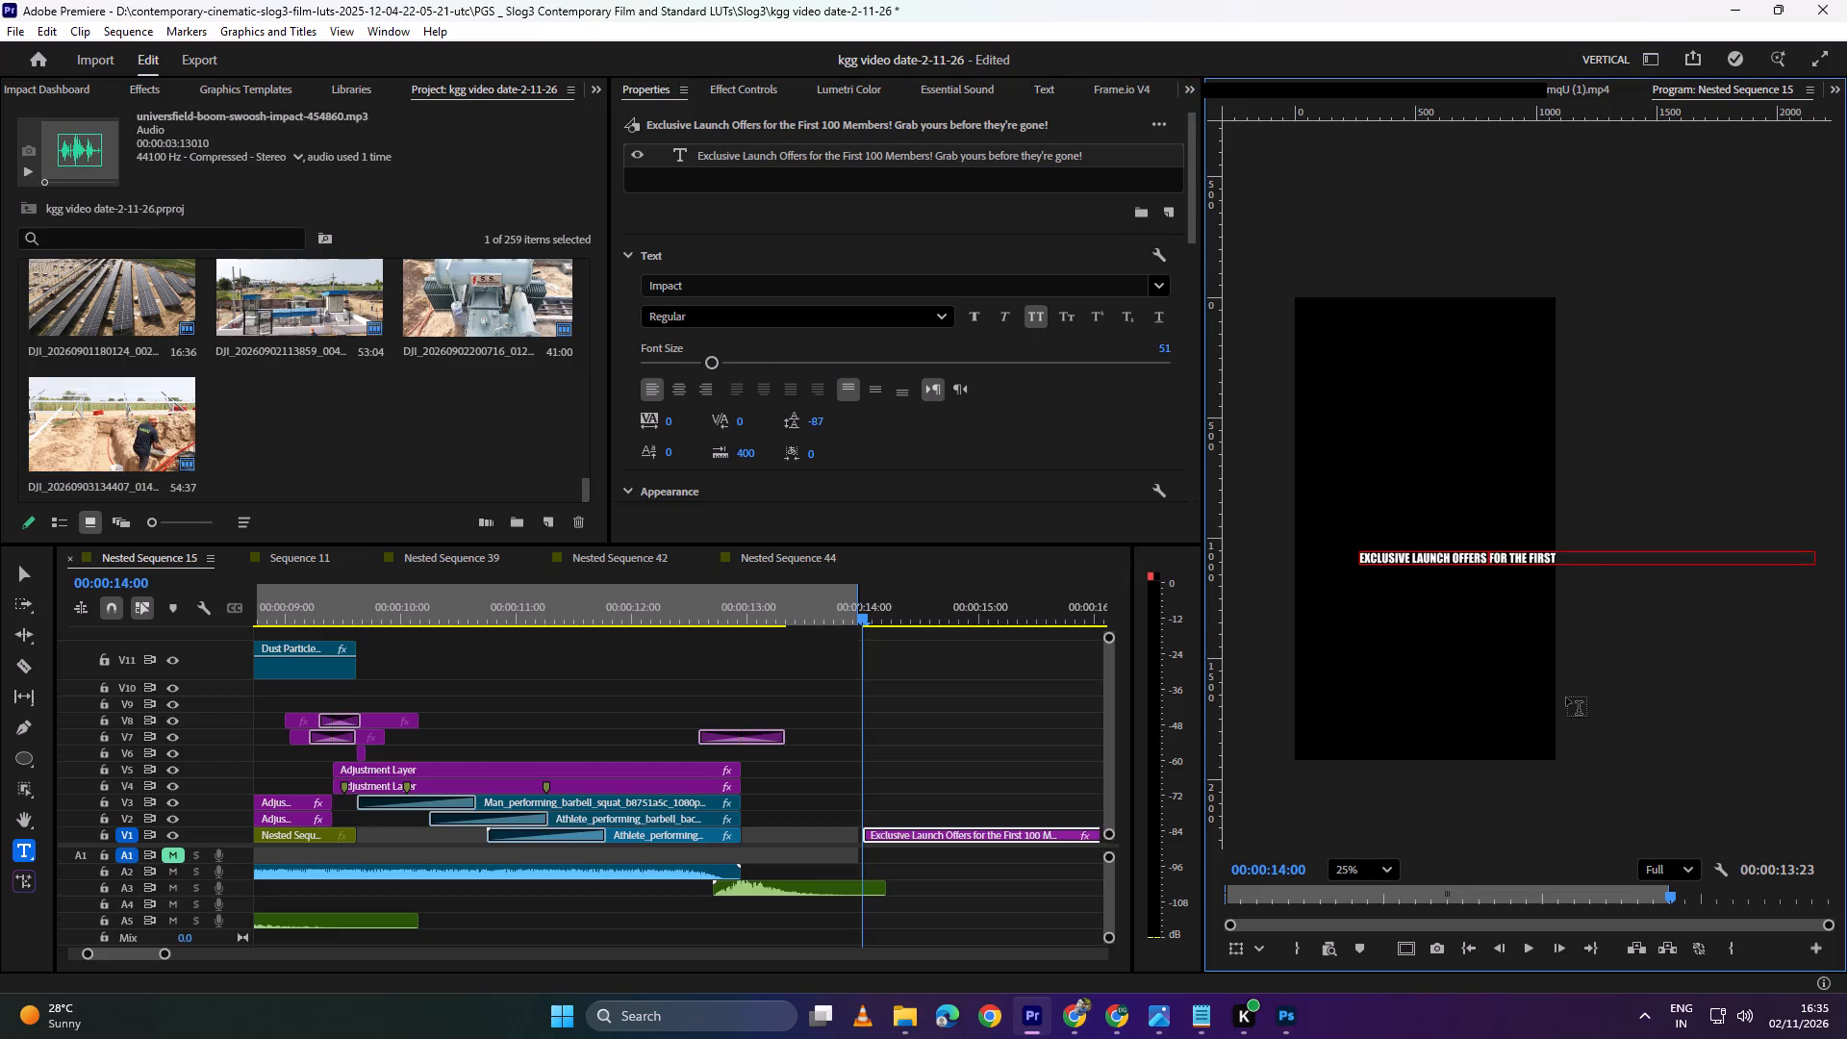
pyautogui.press('BackSpace')
pyautogui.press('Return')
# Set the leading of the whole title text to 44.
pyautogui.click(1510, 551)
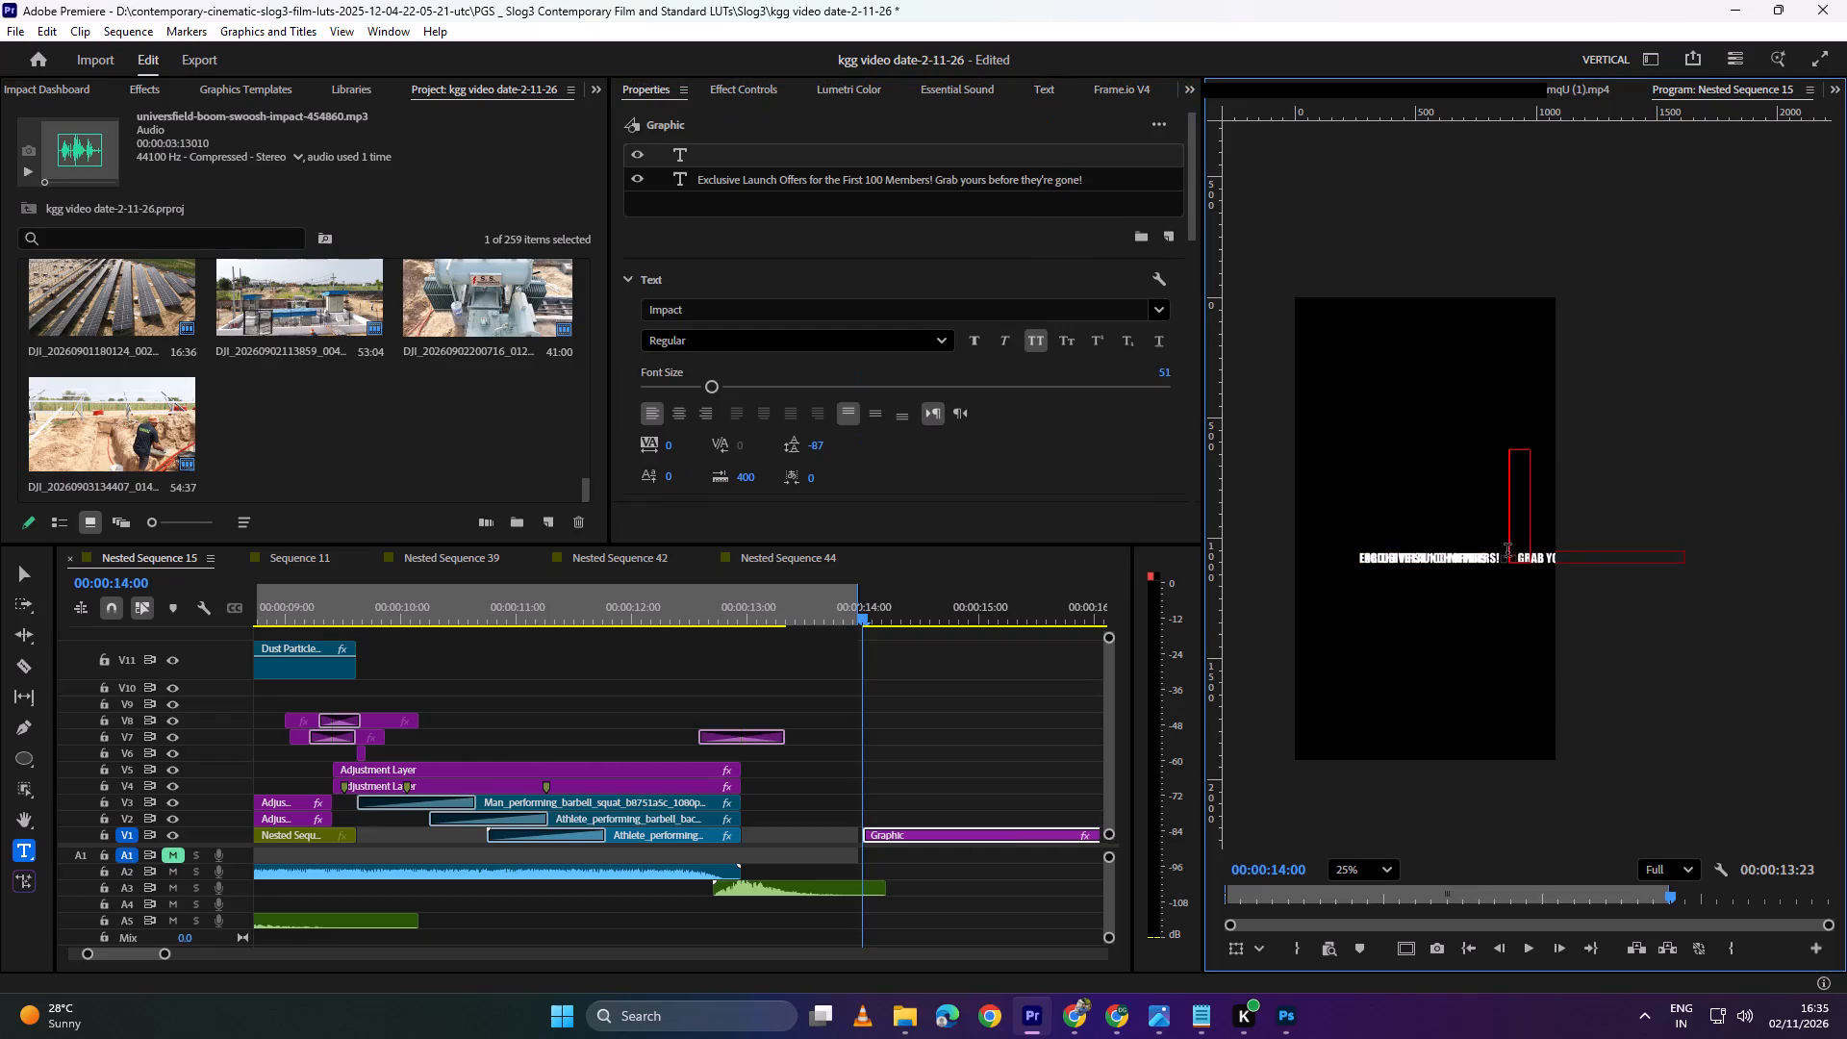
pyautogui.tripleClick(1493, 562)
pyautogui.doubleClick(1493, 562)
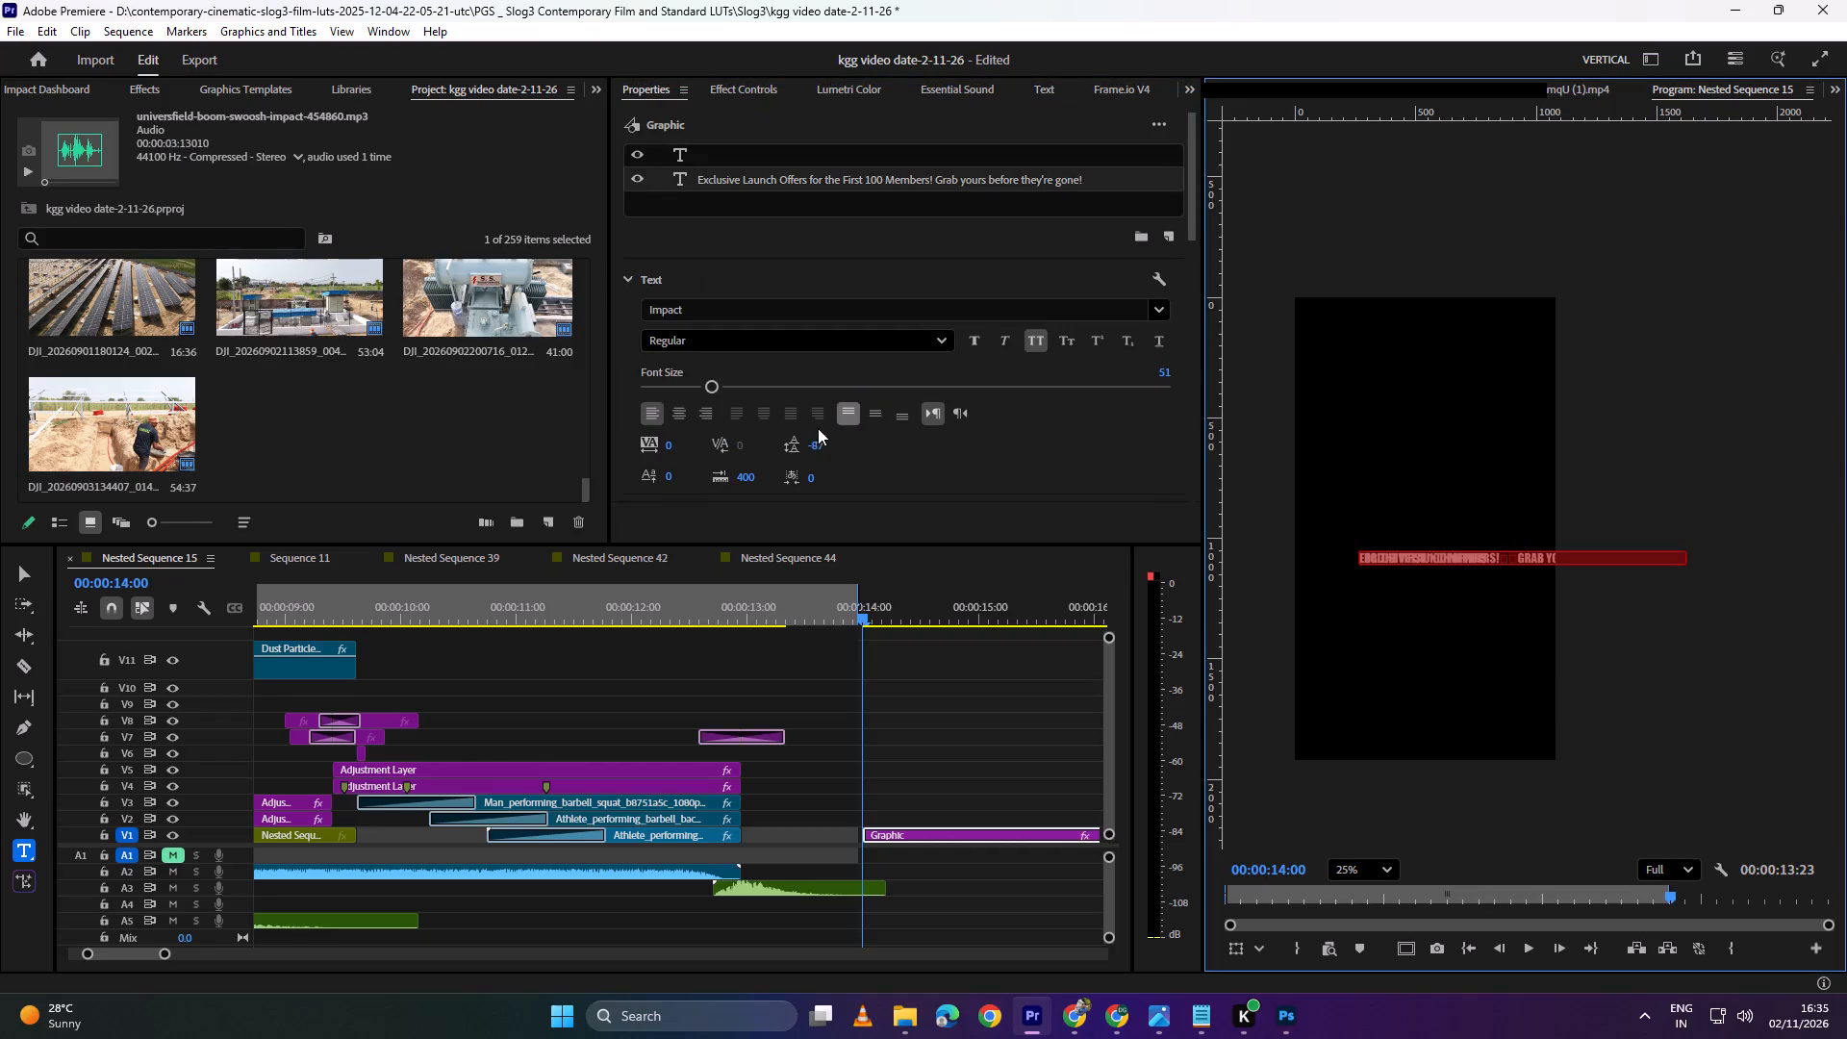
pyautogui.moveTo(818, 449); pyautogui.dragTo(944, 434)
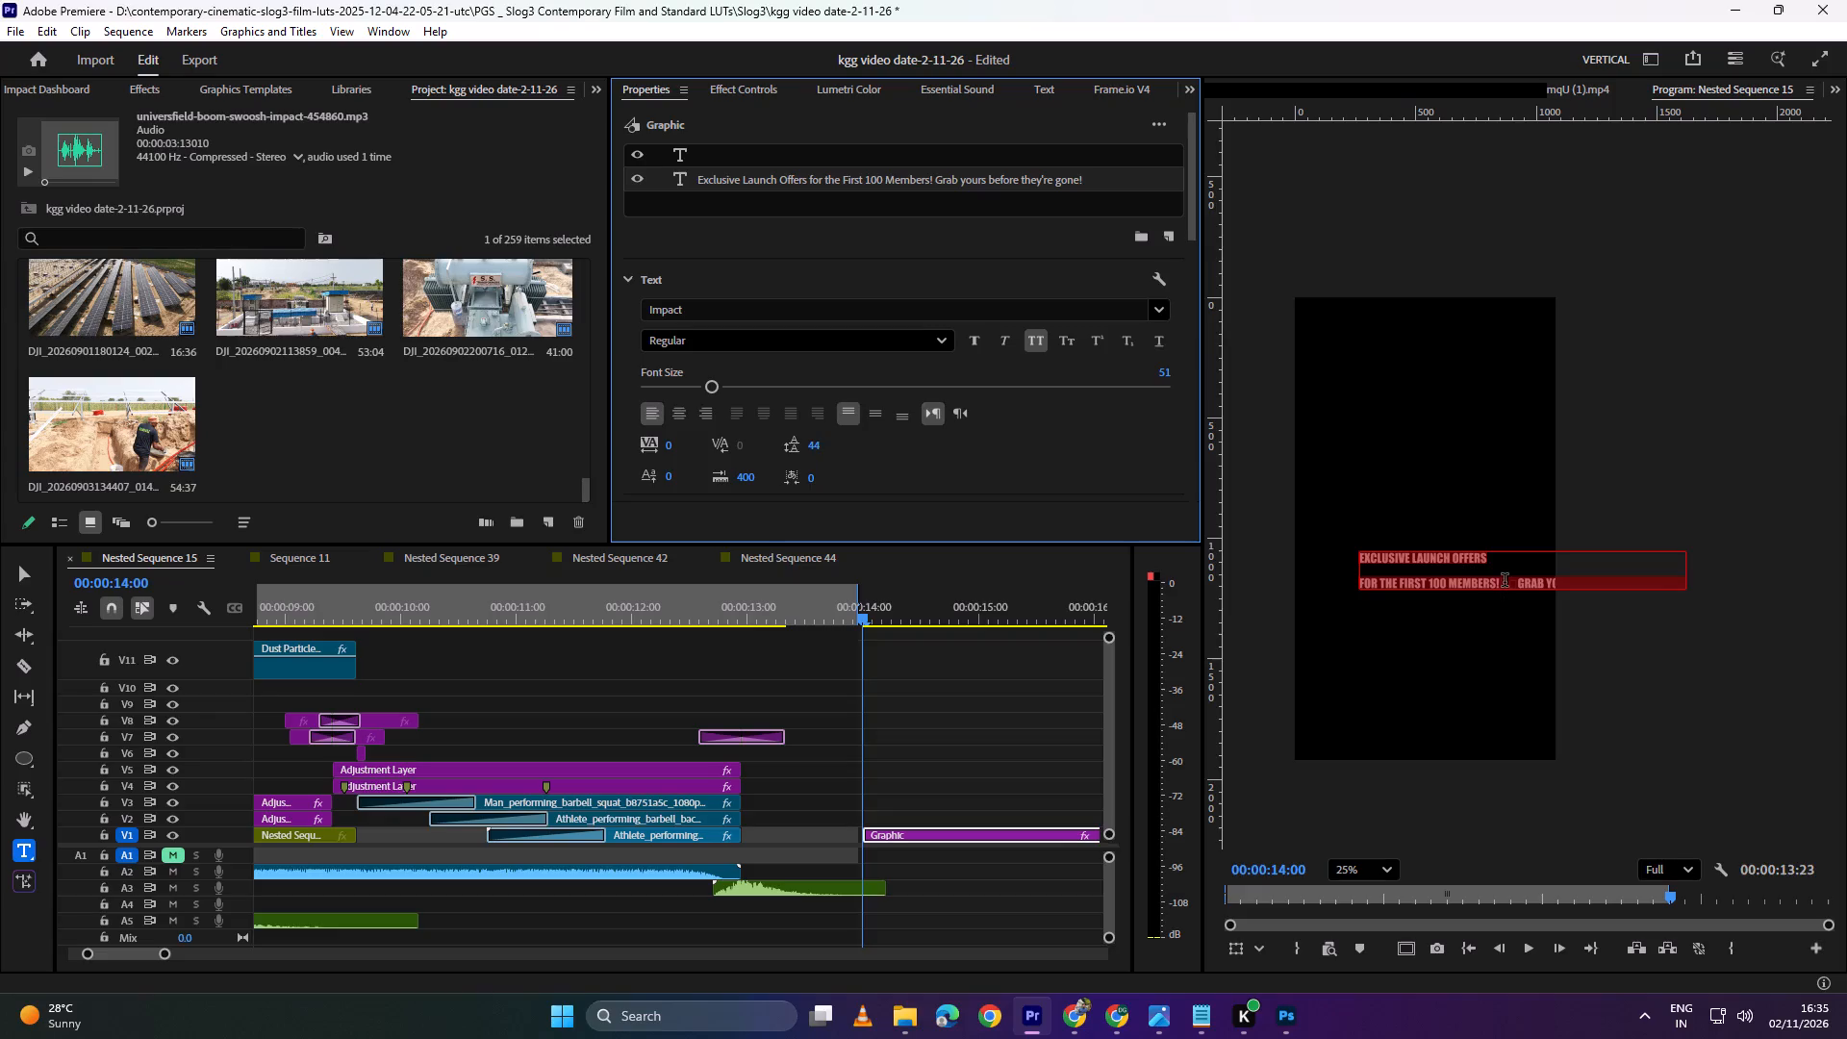
# Move "Grab yours before they're gone!" onto its own third line, removing the extra spaces before it.
pyautogui.click(1505, 582)
pyautogui.click(1522, 581)
pyautogui.click(1521, 582)
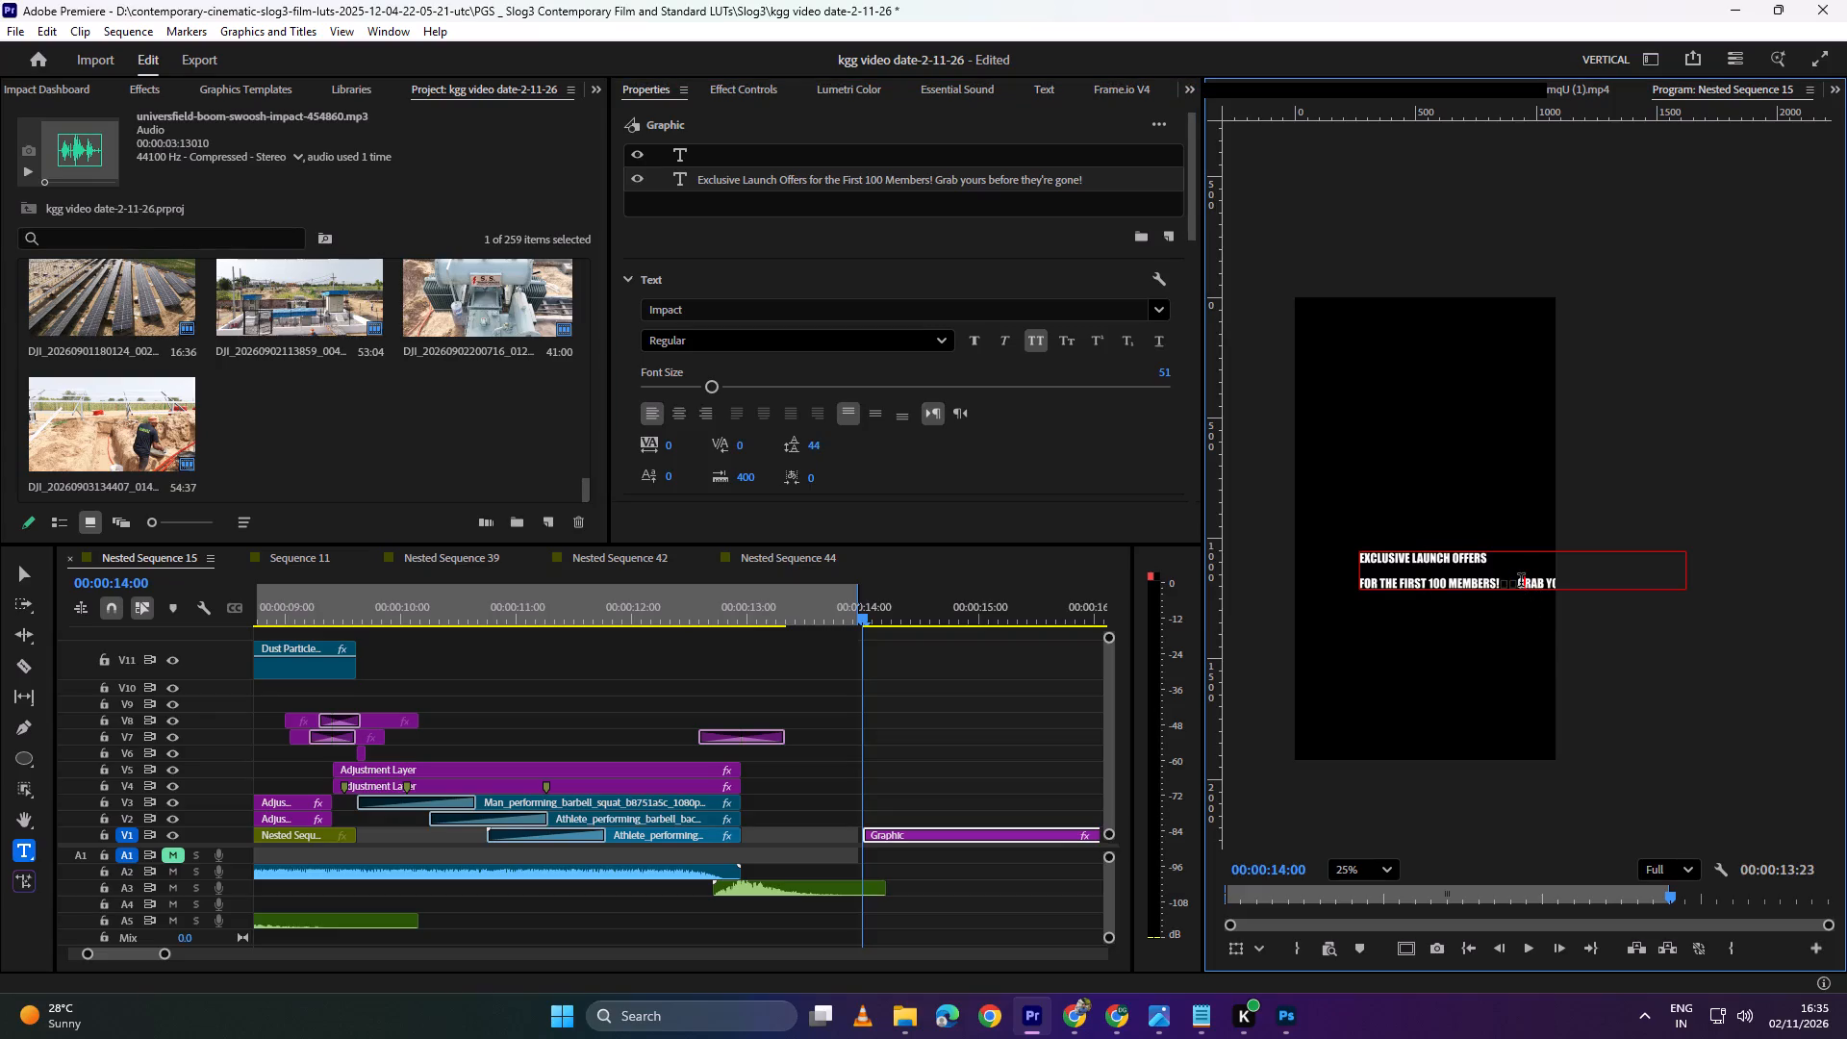
pyautogui.press('Left')
pyautogui.press('BackSpace')
pyautogui.press('BackSpace')
pyautogui.press('Return')
# Change the font of the title's first two lines to Open Sans Bold.
pyautogui.tripleClick(1466, 588)
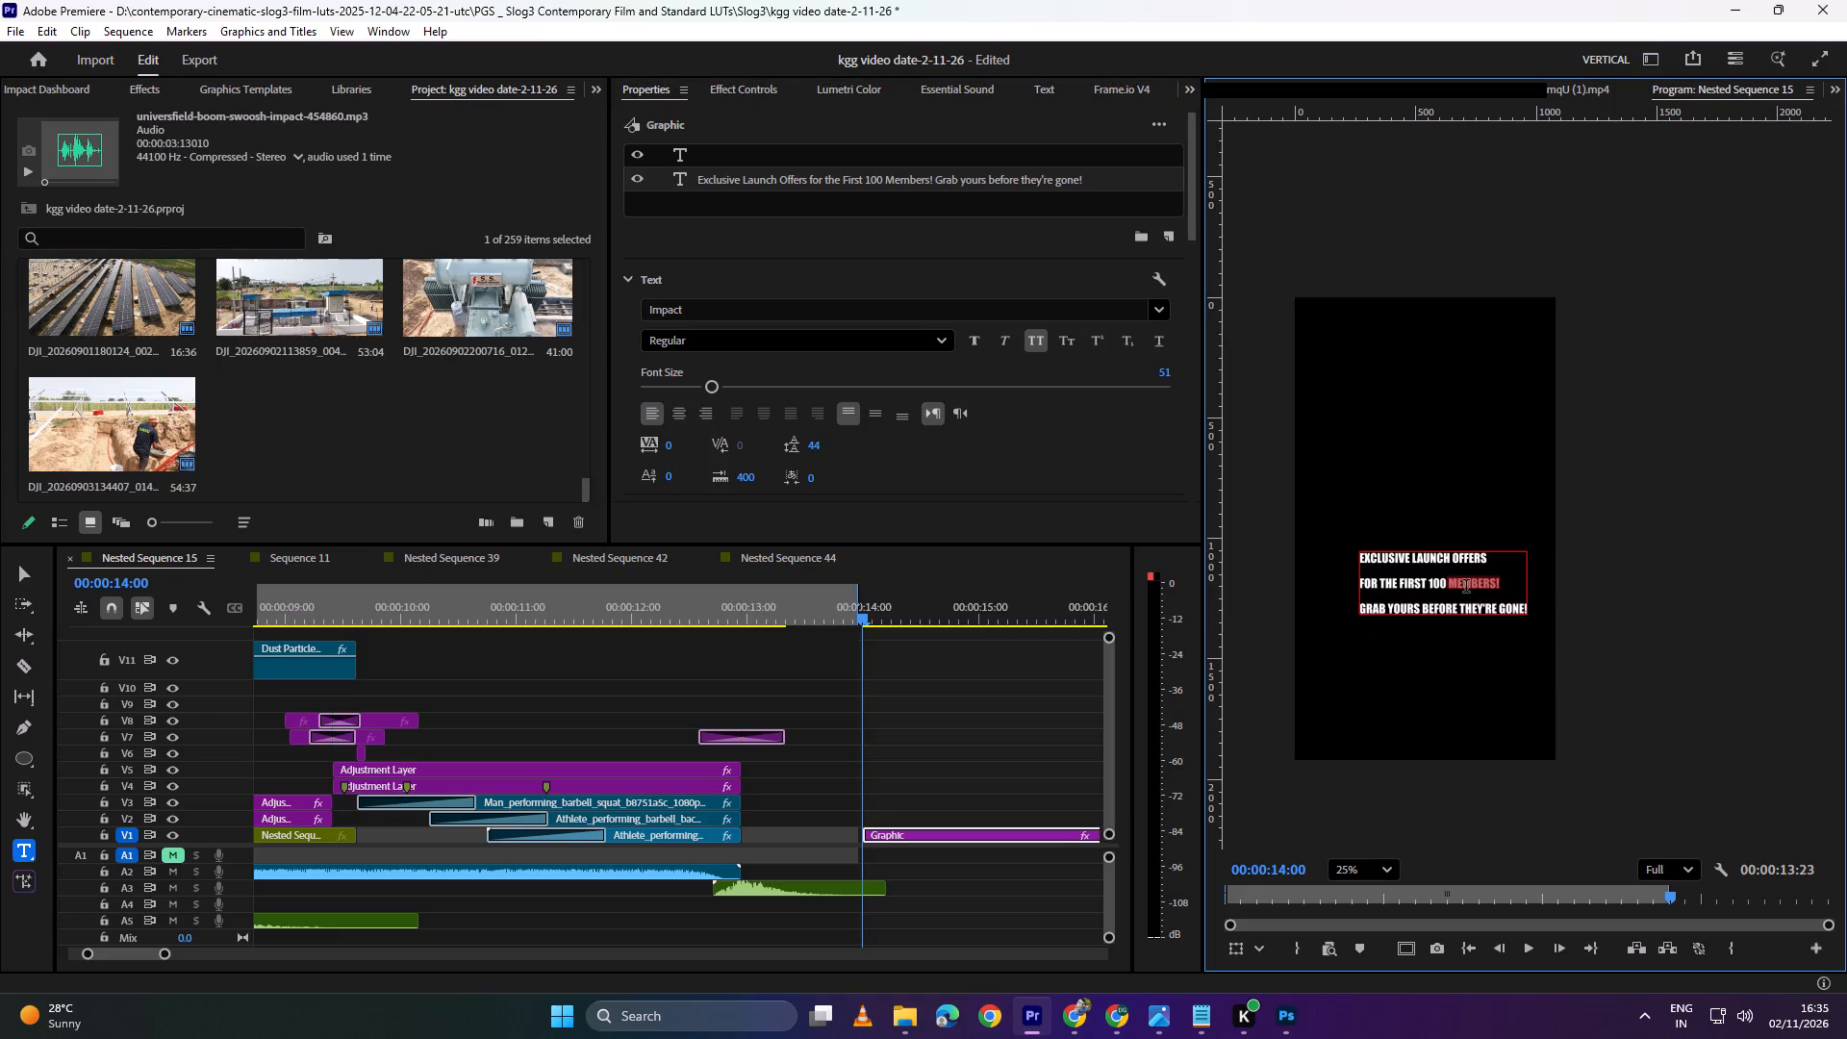
pyautogui.doubleClick(1466, 588)
pyautogui.moveTo(1505, 589); pyautogui.dragTo(1341, 545)
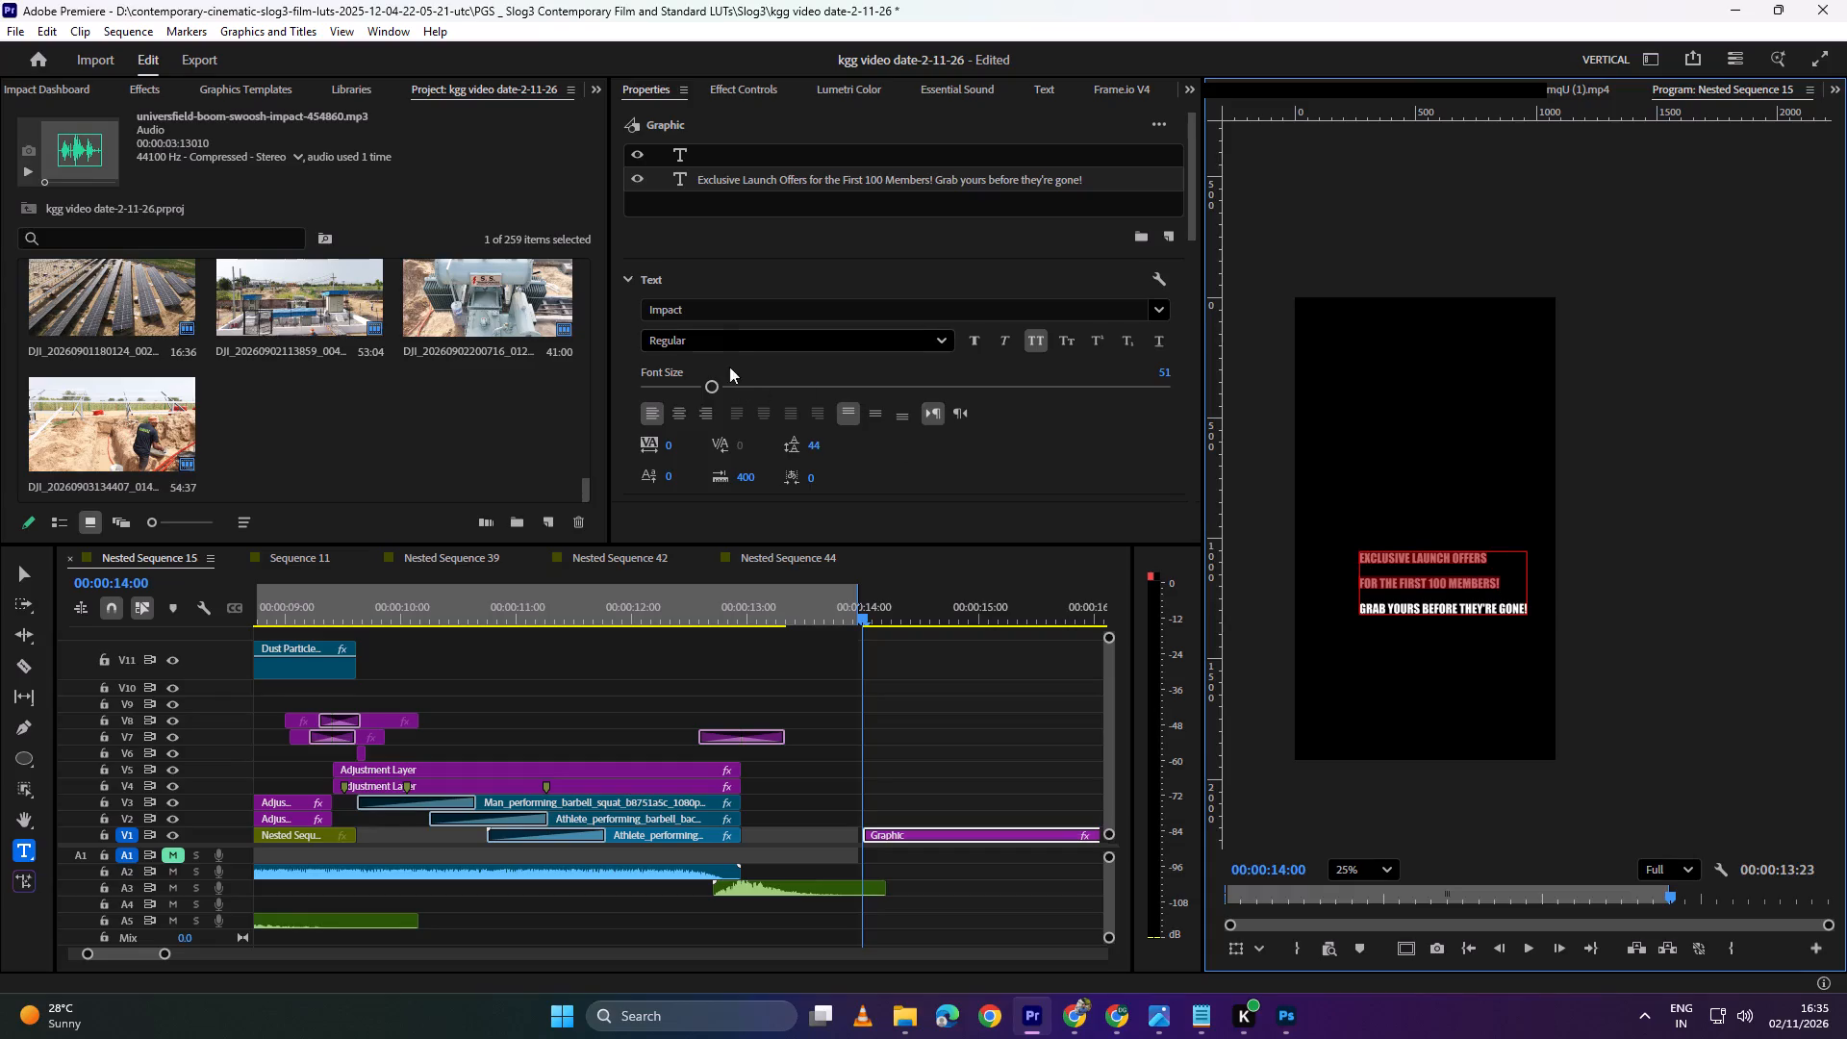
pyautogui.click(712, 313)
pyautogui.press('o')
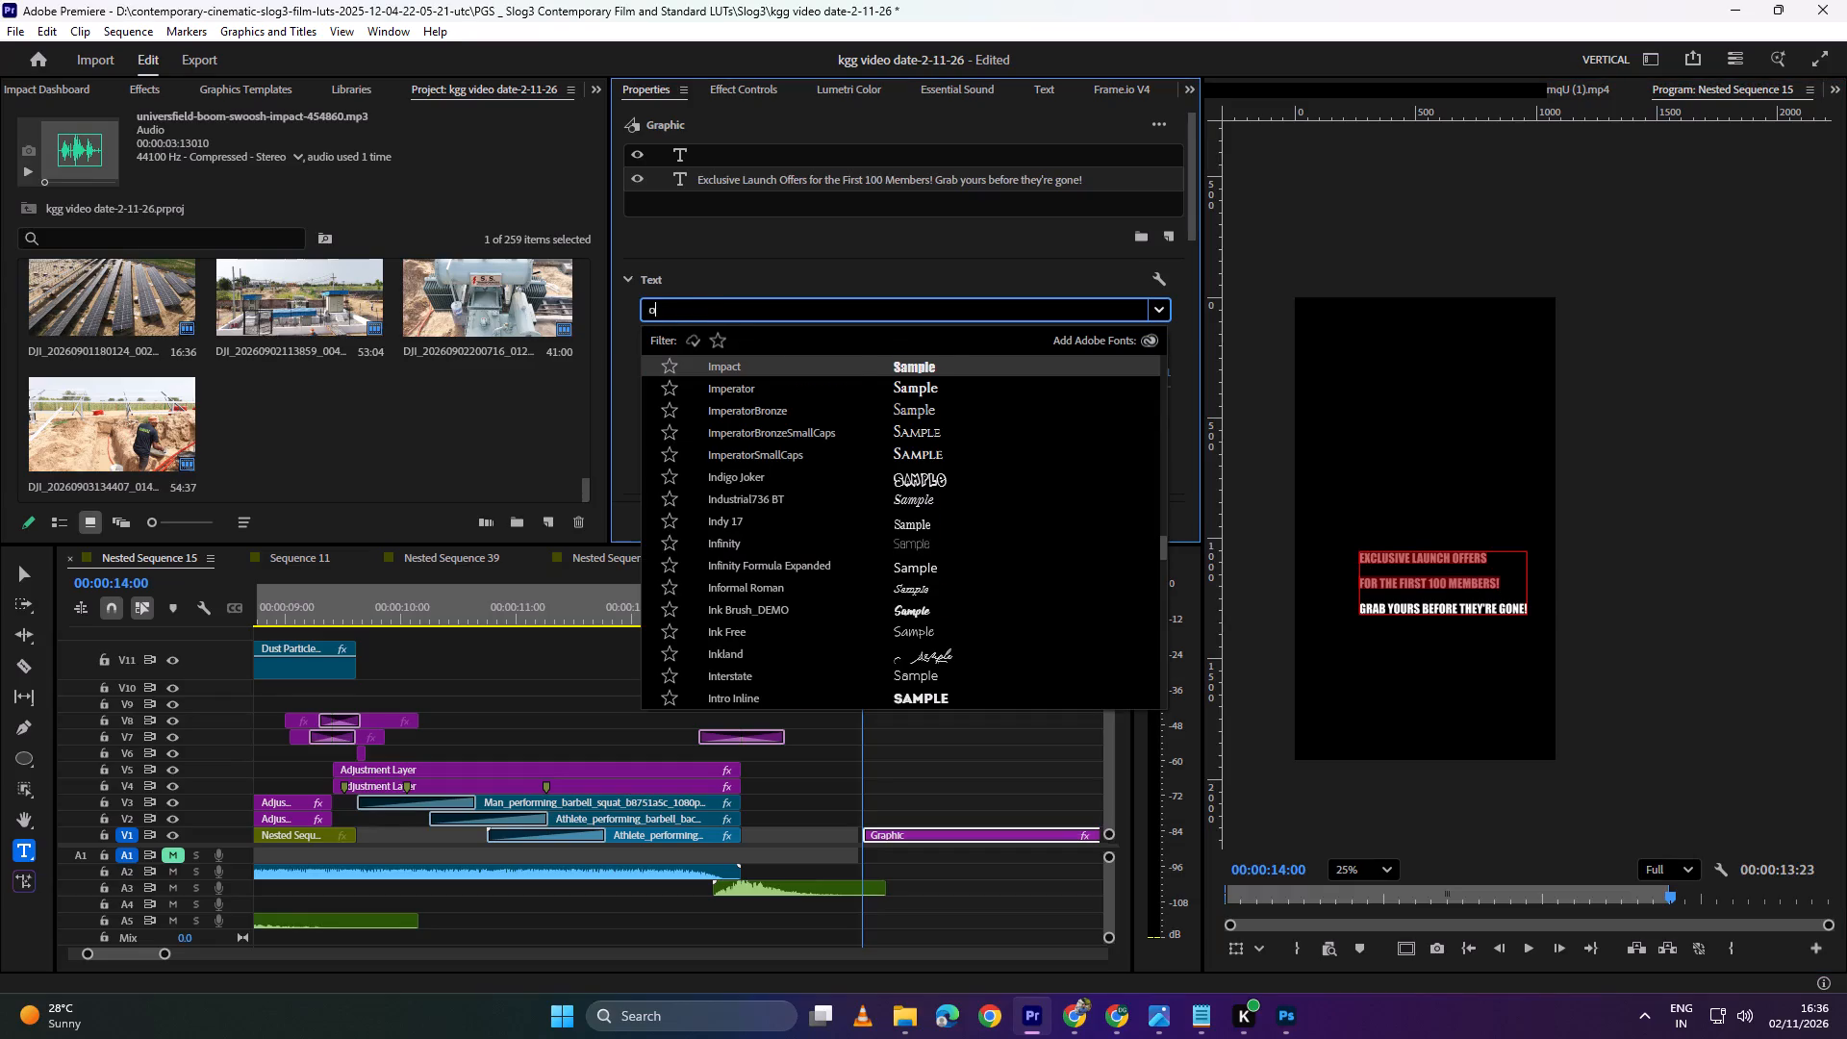
pyautogui.press('p')
pyautogui.write('en')
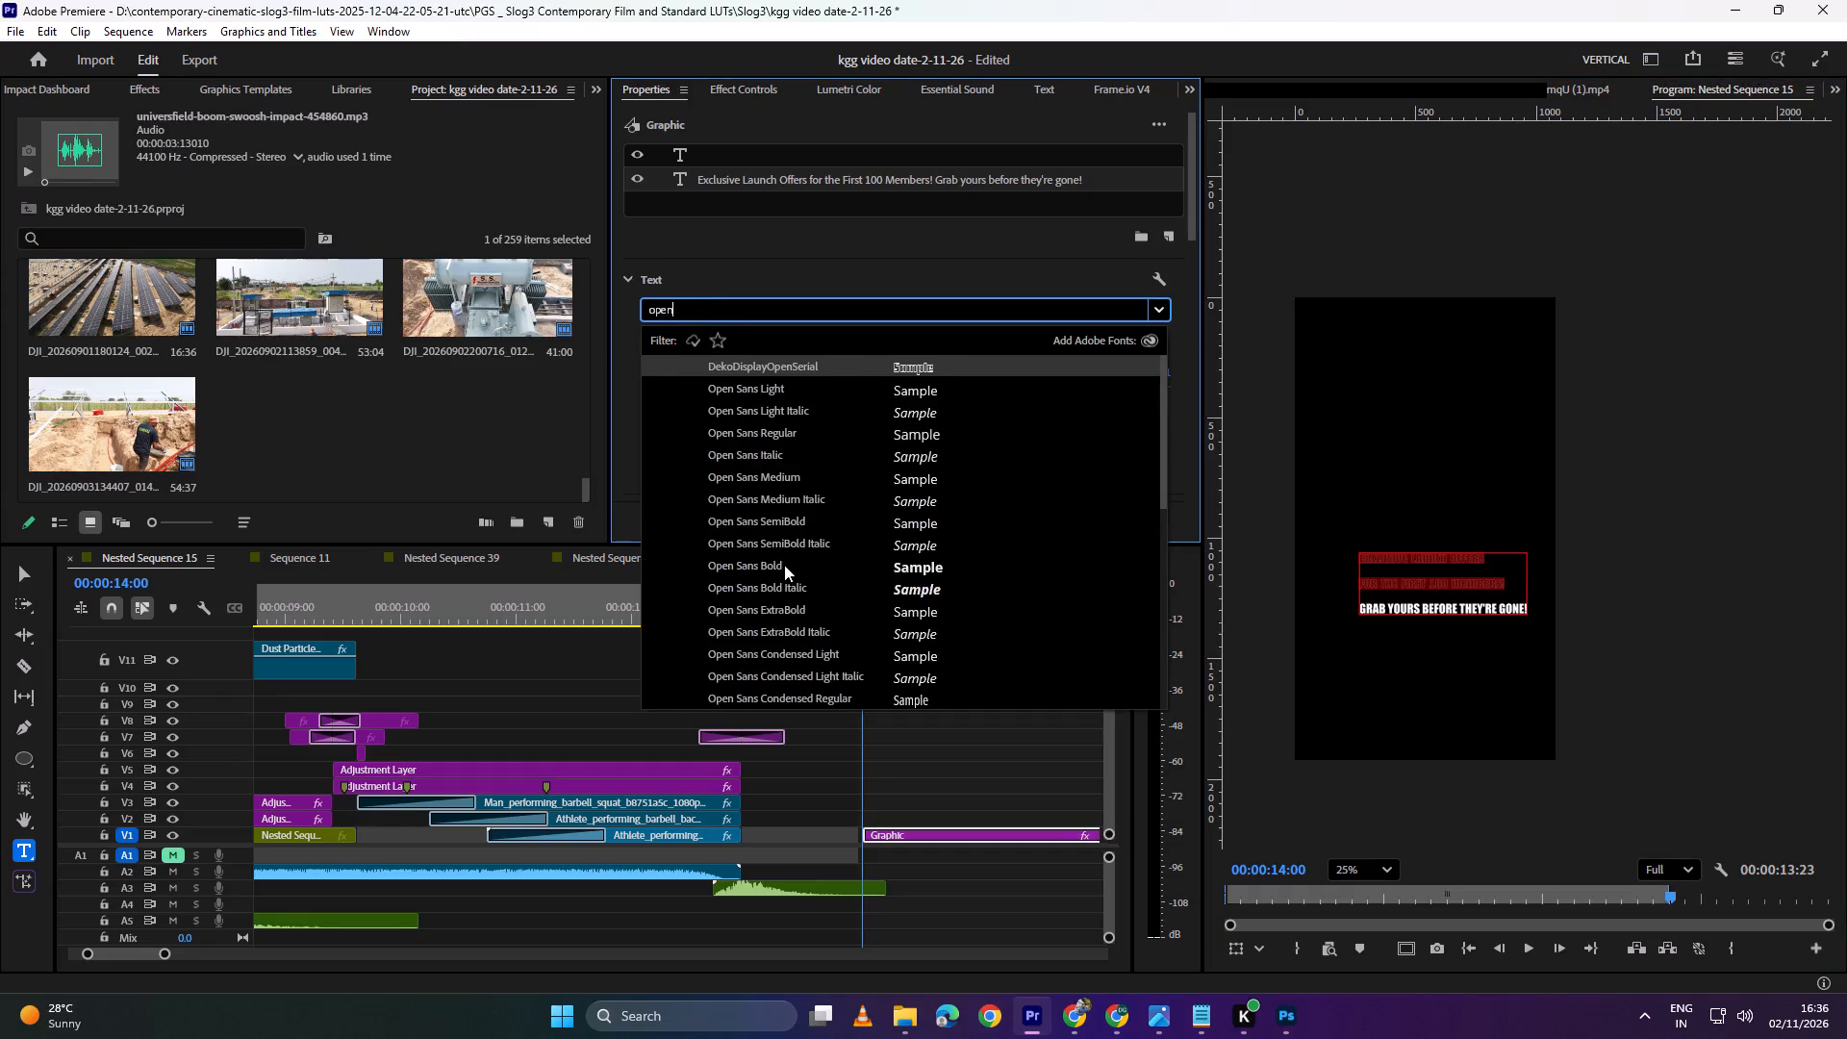
pyautogui.click(784, 565)
# Change the font of the "Grab yours before they're gone!" line to Open Sans Medium.
pyautogui.tripleClick(1413, 583)
pyautogui.doubleClick(1413, 583)
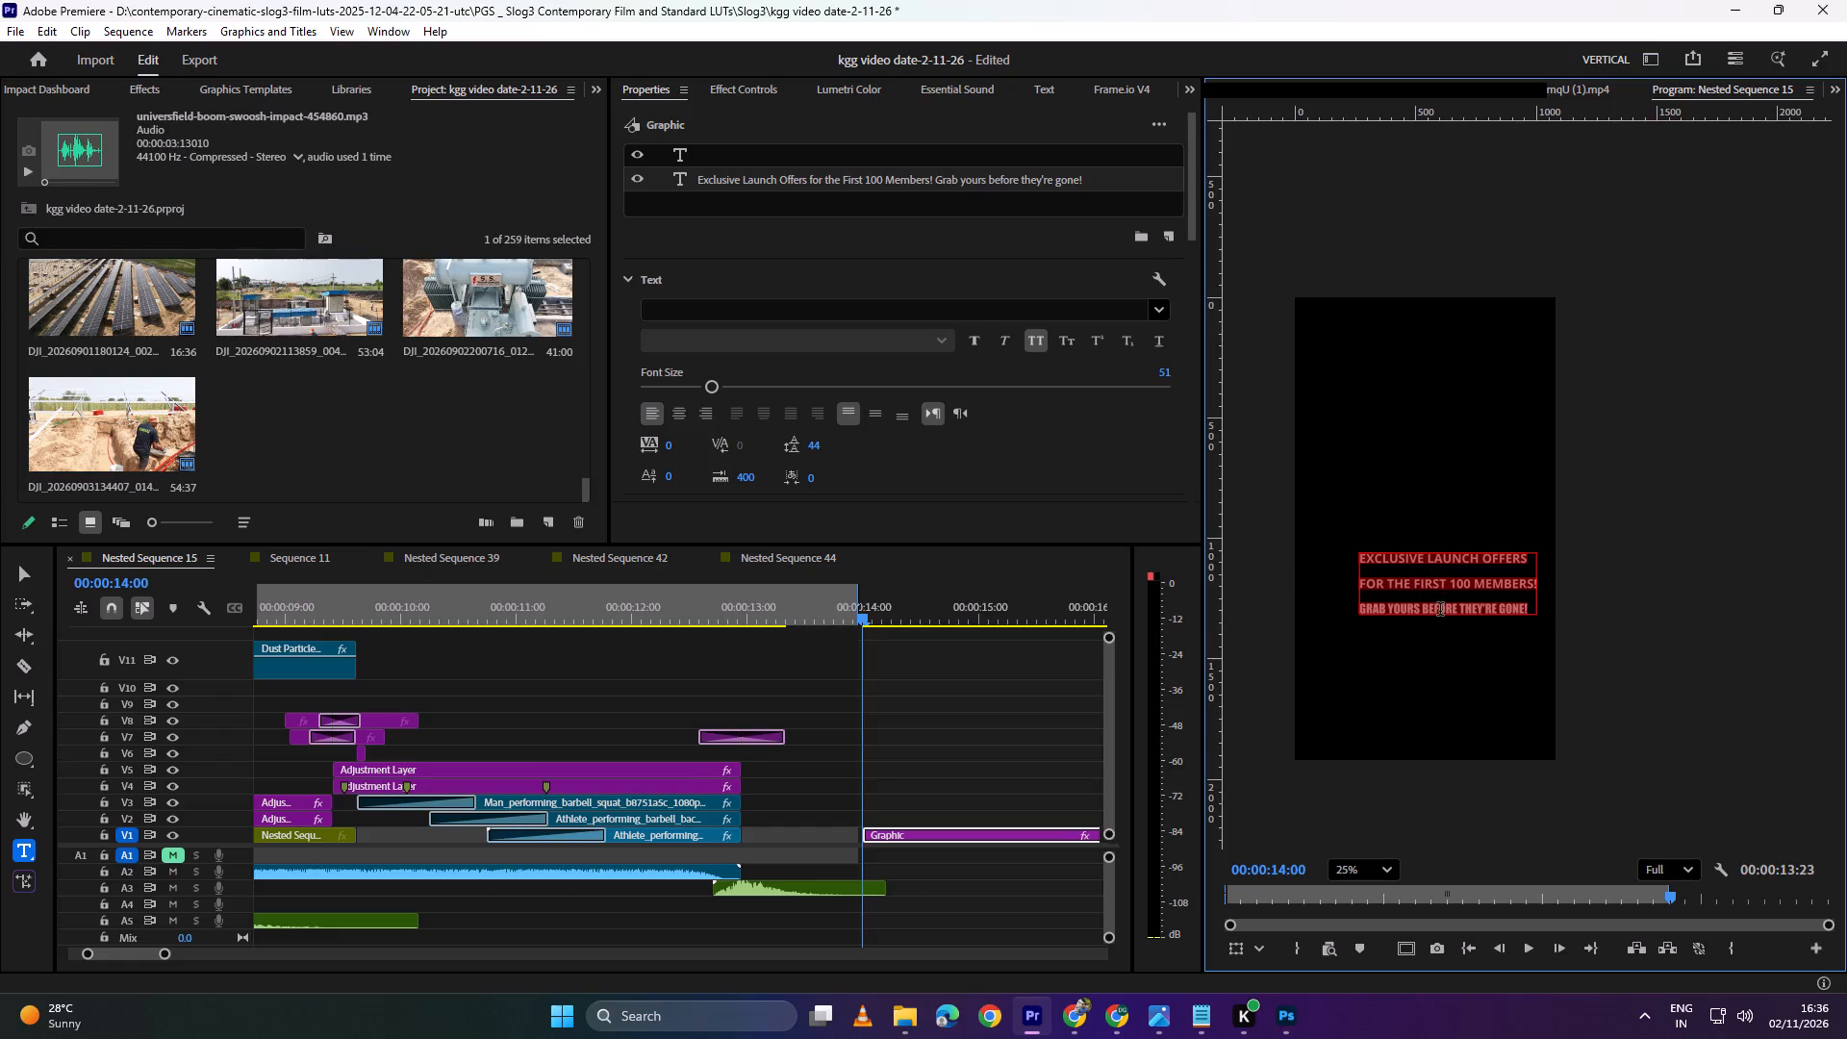
pyautogui.tripleClick(1440, 611)
pyautogui.click(704, 317)
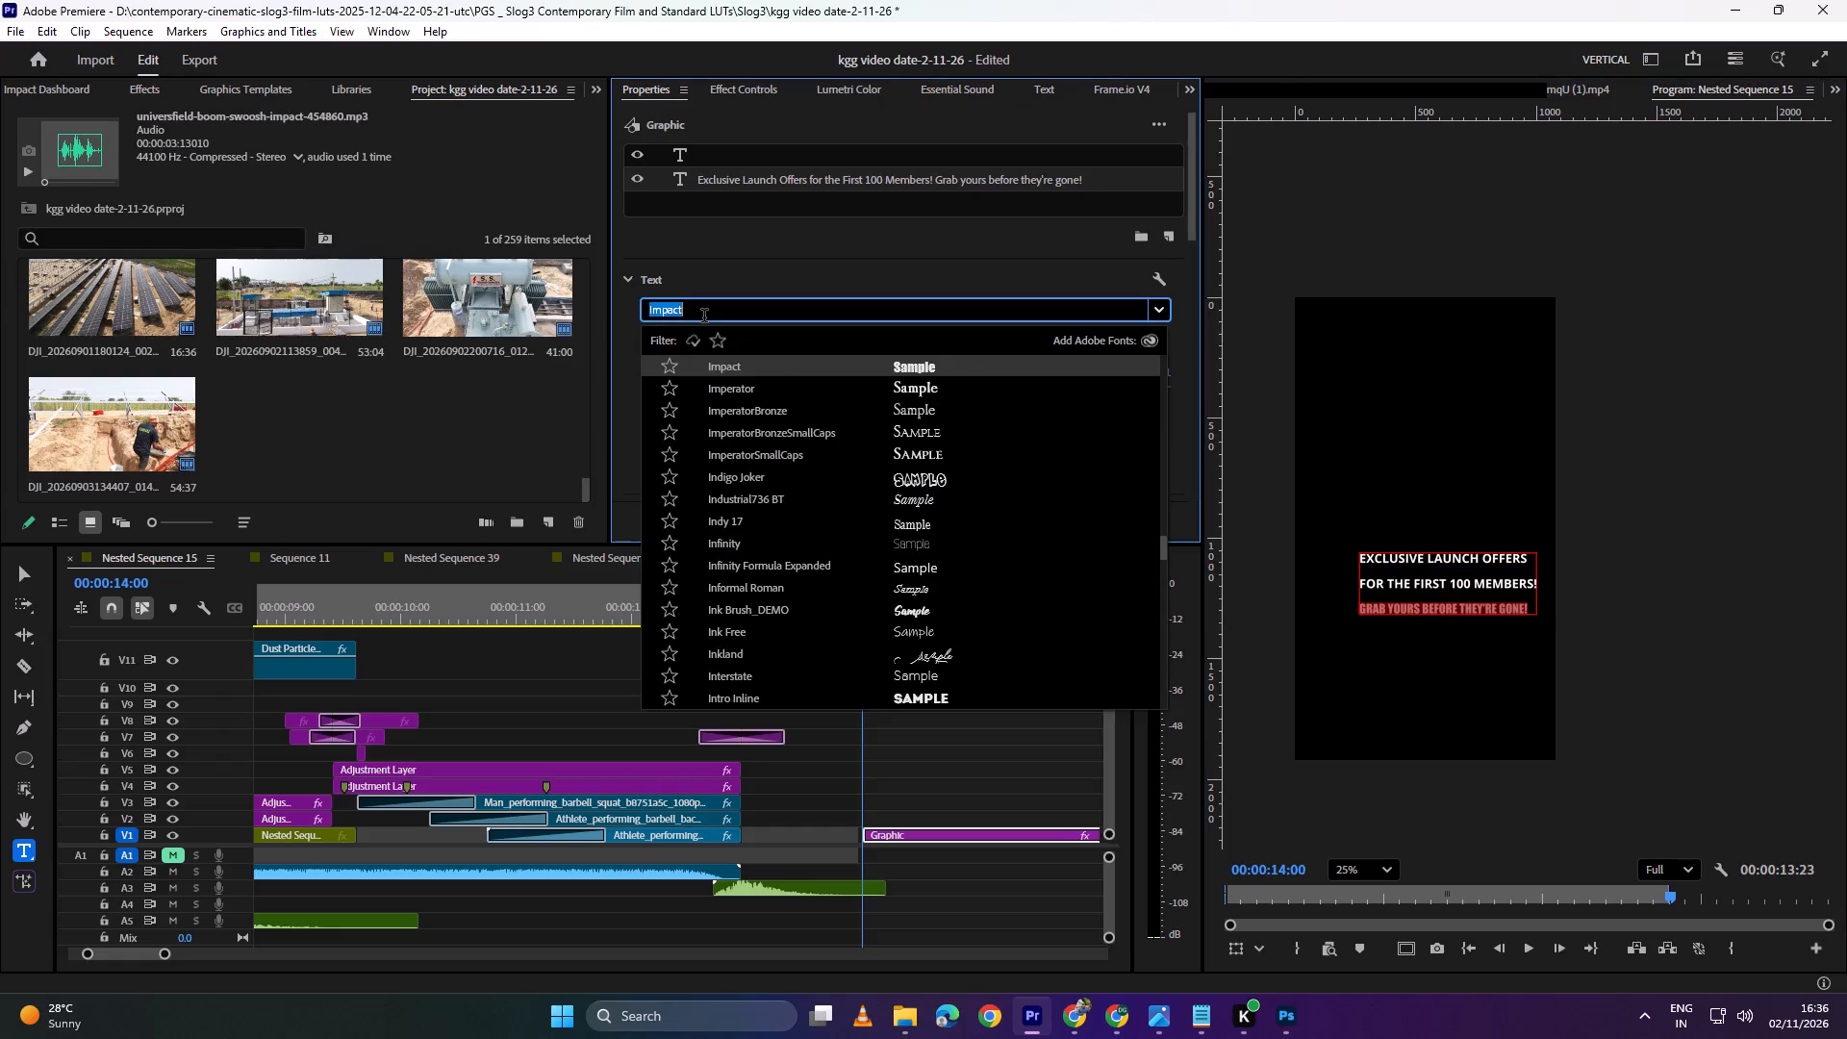
pyautogui.write('op')
pyautogui.write('en')
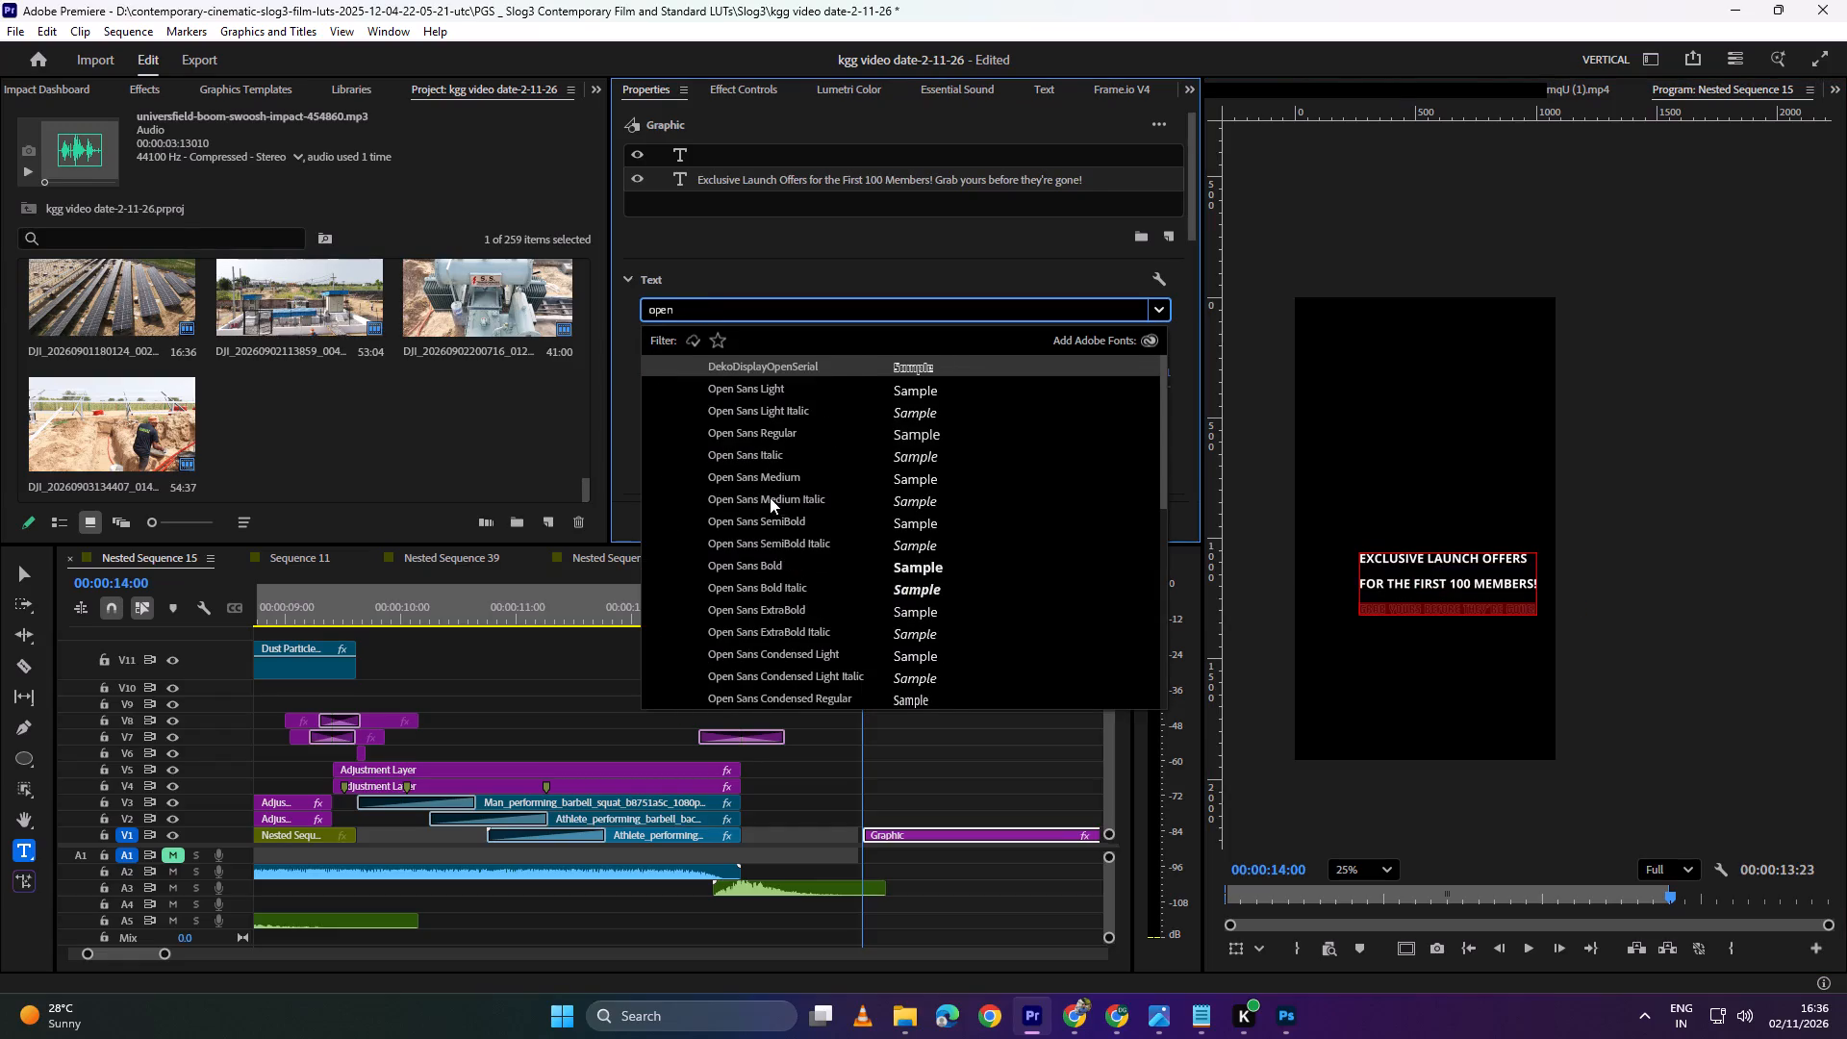
pyautogui.click(797, 479)
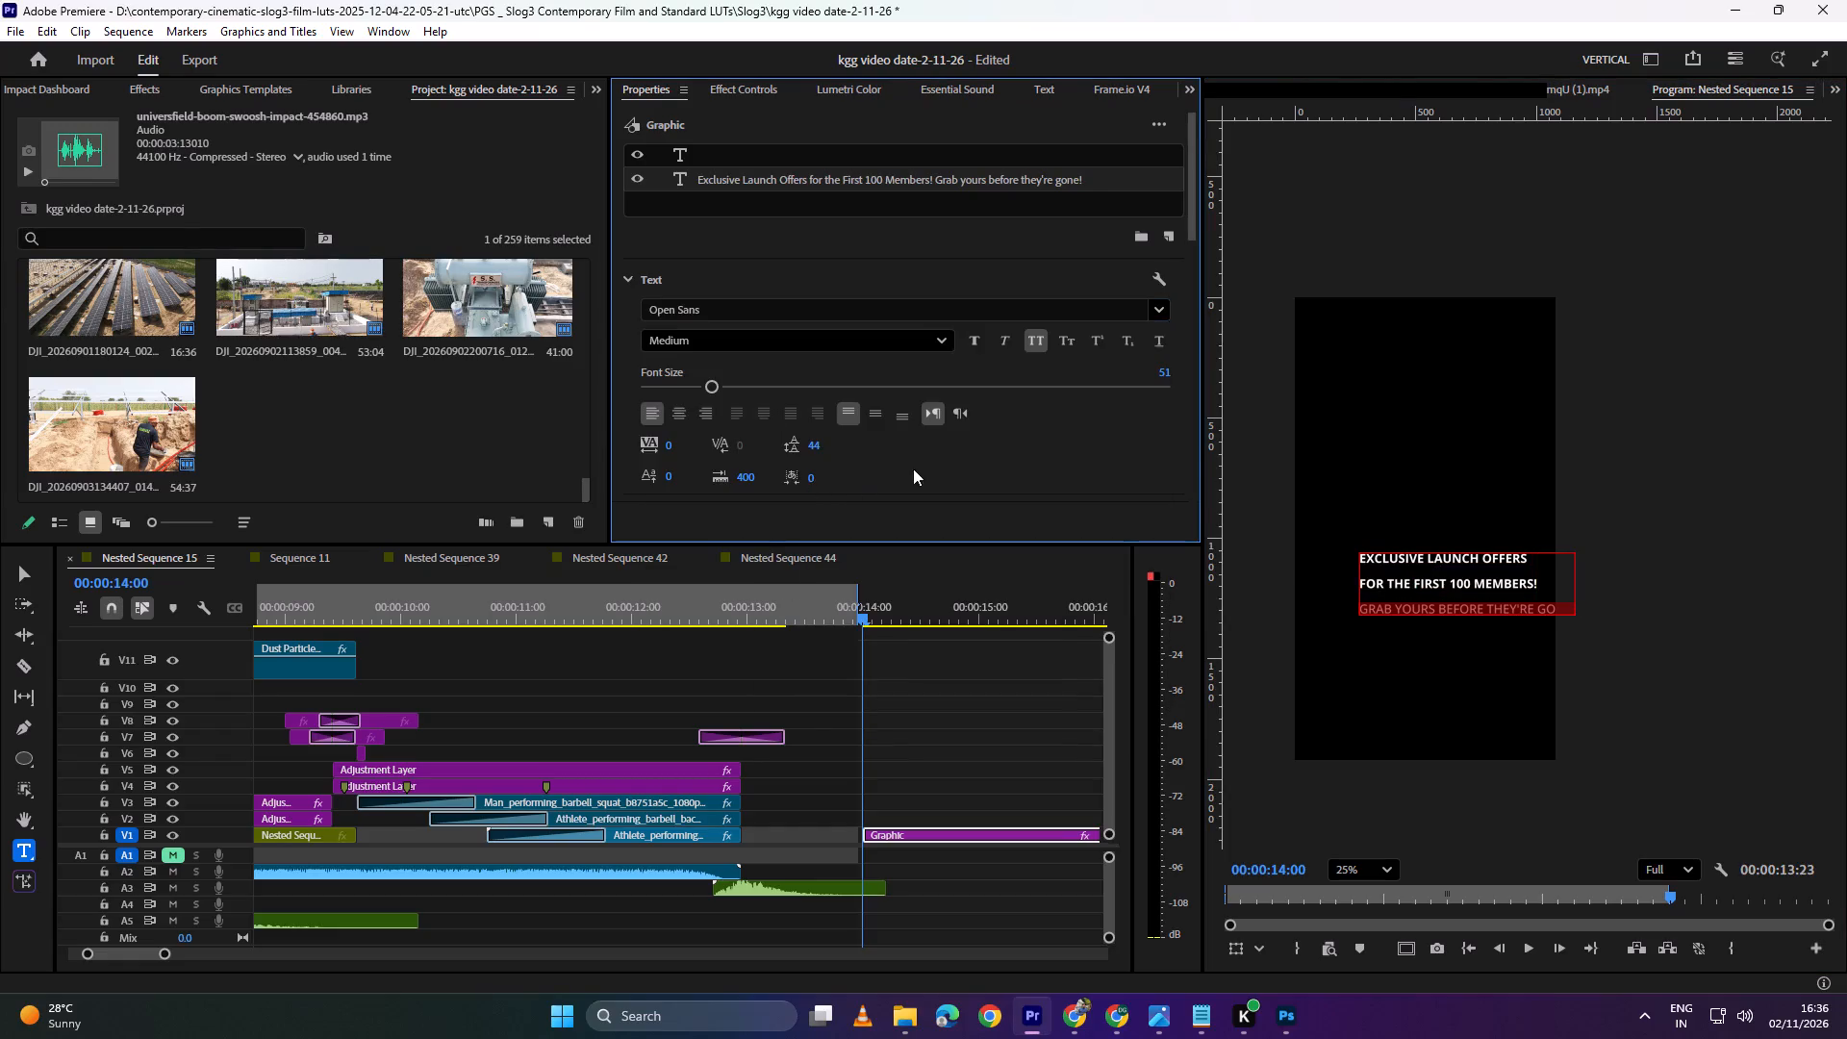
# Keep the "Grab yours before they're gone!" line in all caps and reduce its font size to 37.
pyautogui.click(1039, 342)
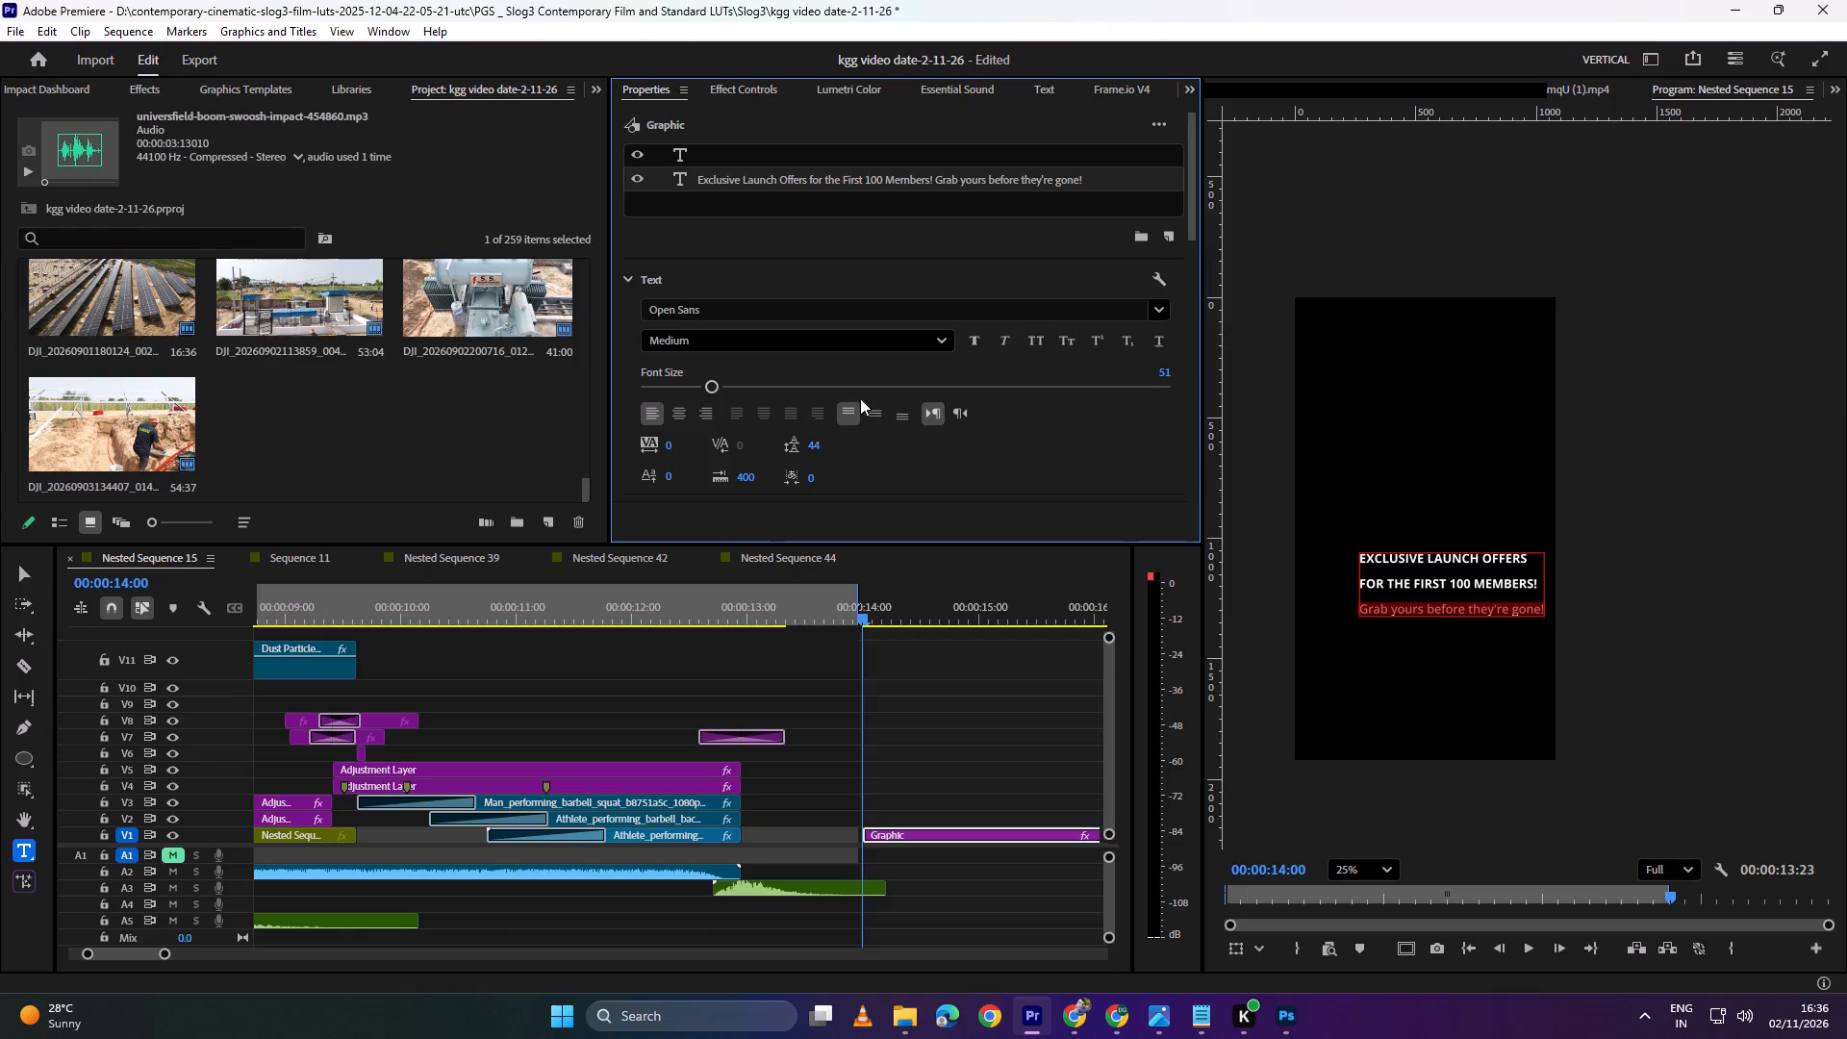
pyautogui.click(1033, 344)
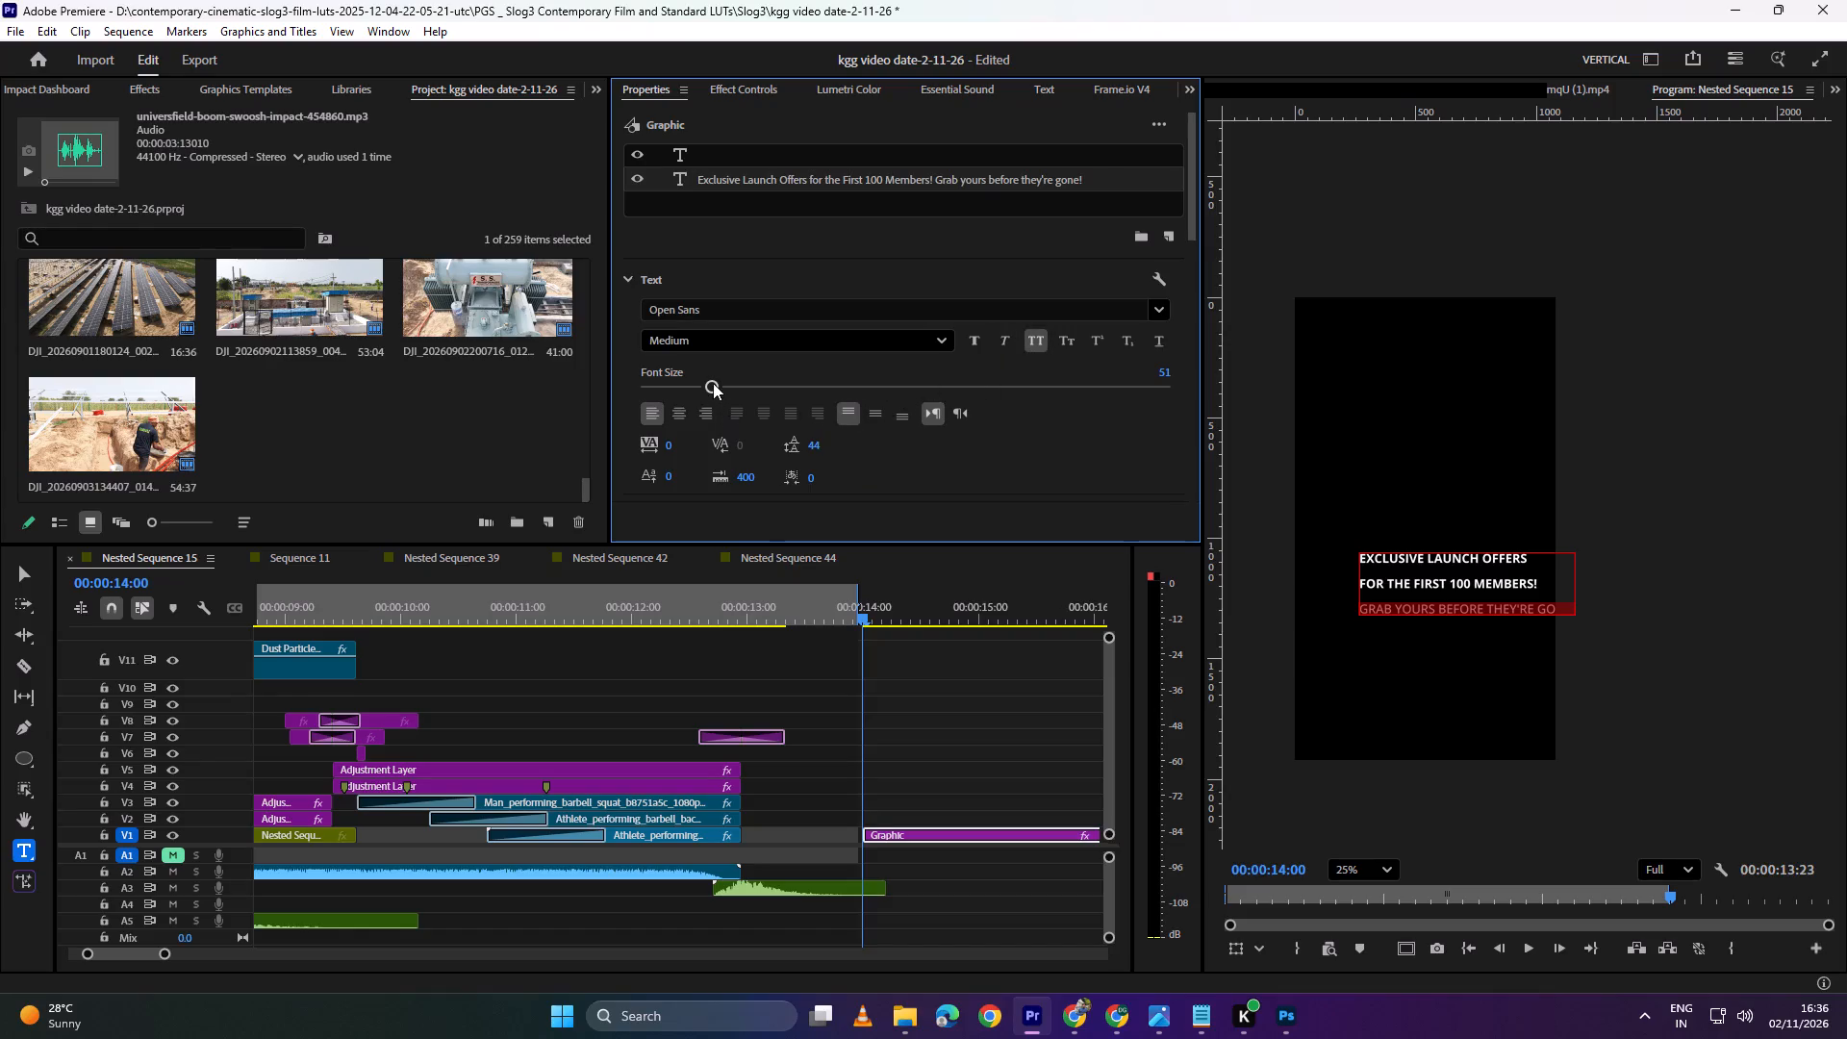
pyautogui.moveTo(713, 383); pyautogui.dragTo(695, 375)
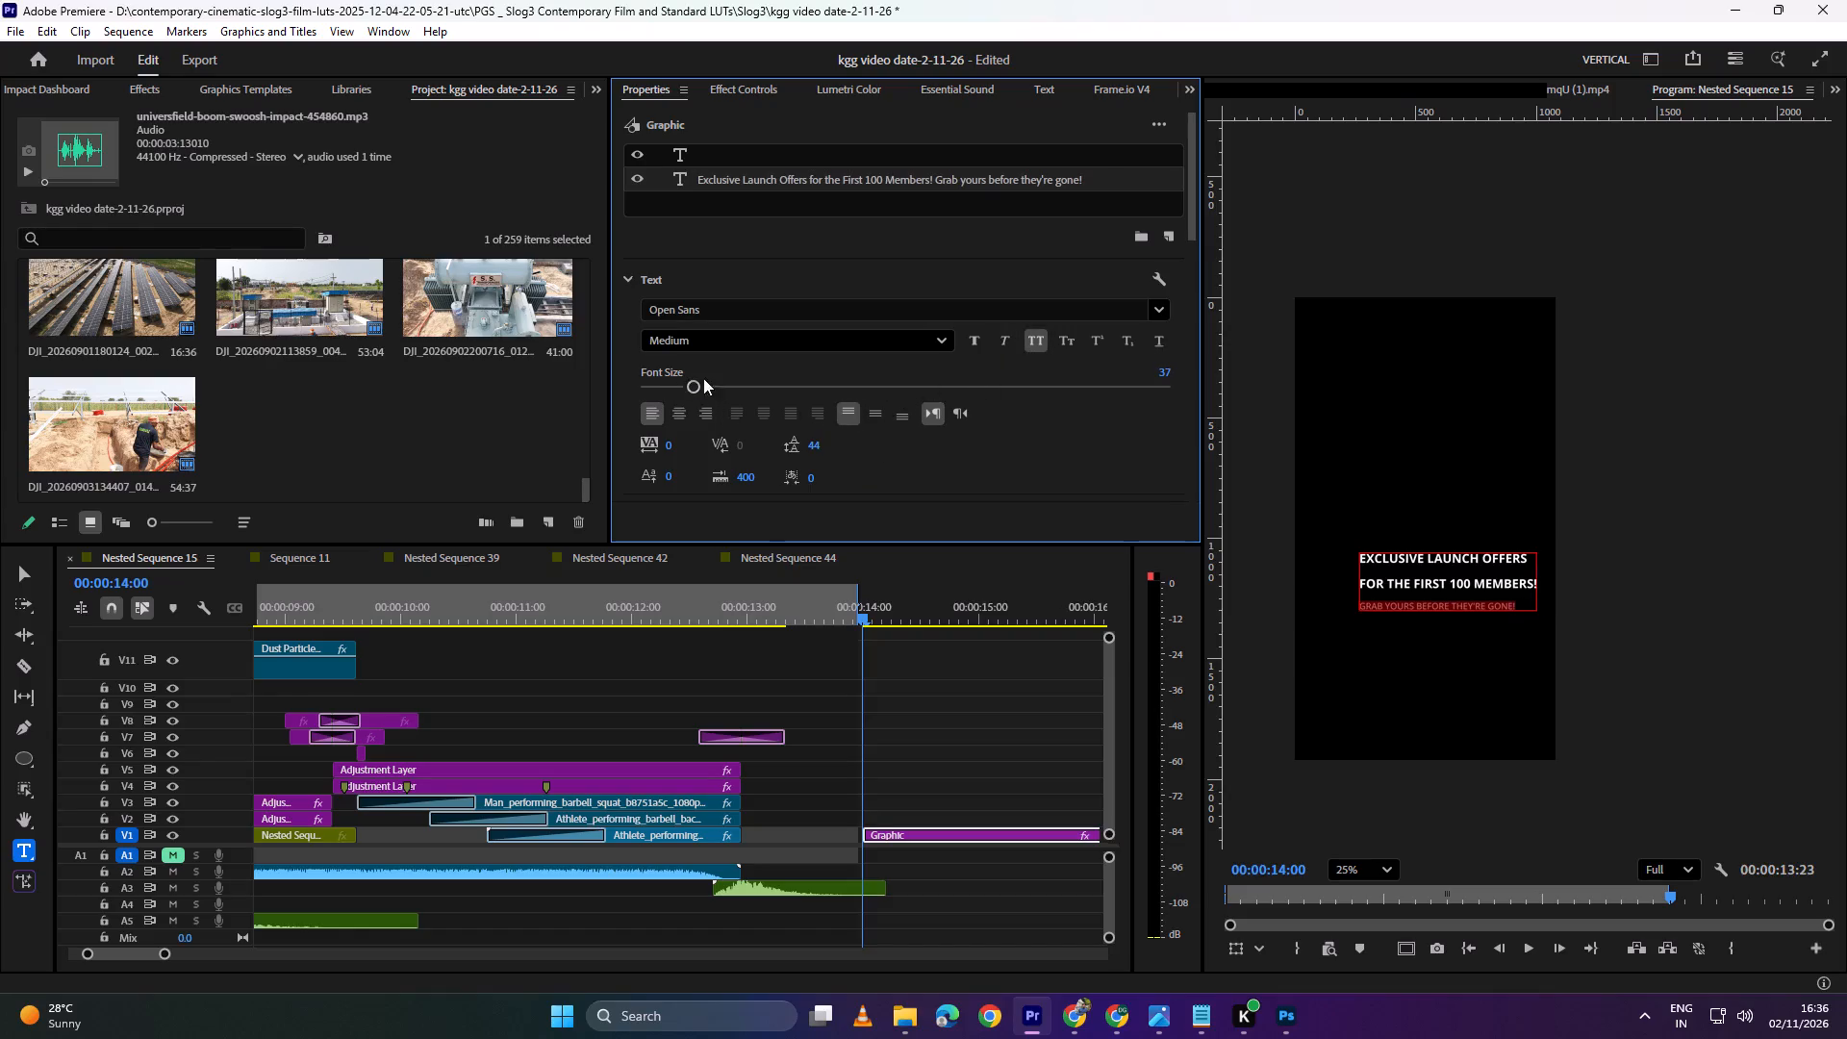
# Break the title's first line so "Launch Offers" sits on its own line below "Exclusive".
pyautogui.tripleClick(1426, 587)
pyautogui.doubleClick(1426, 587)
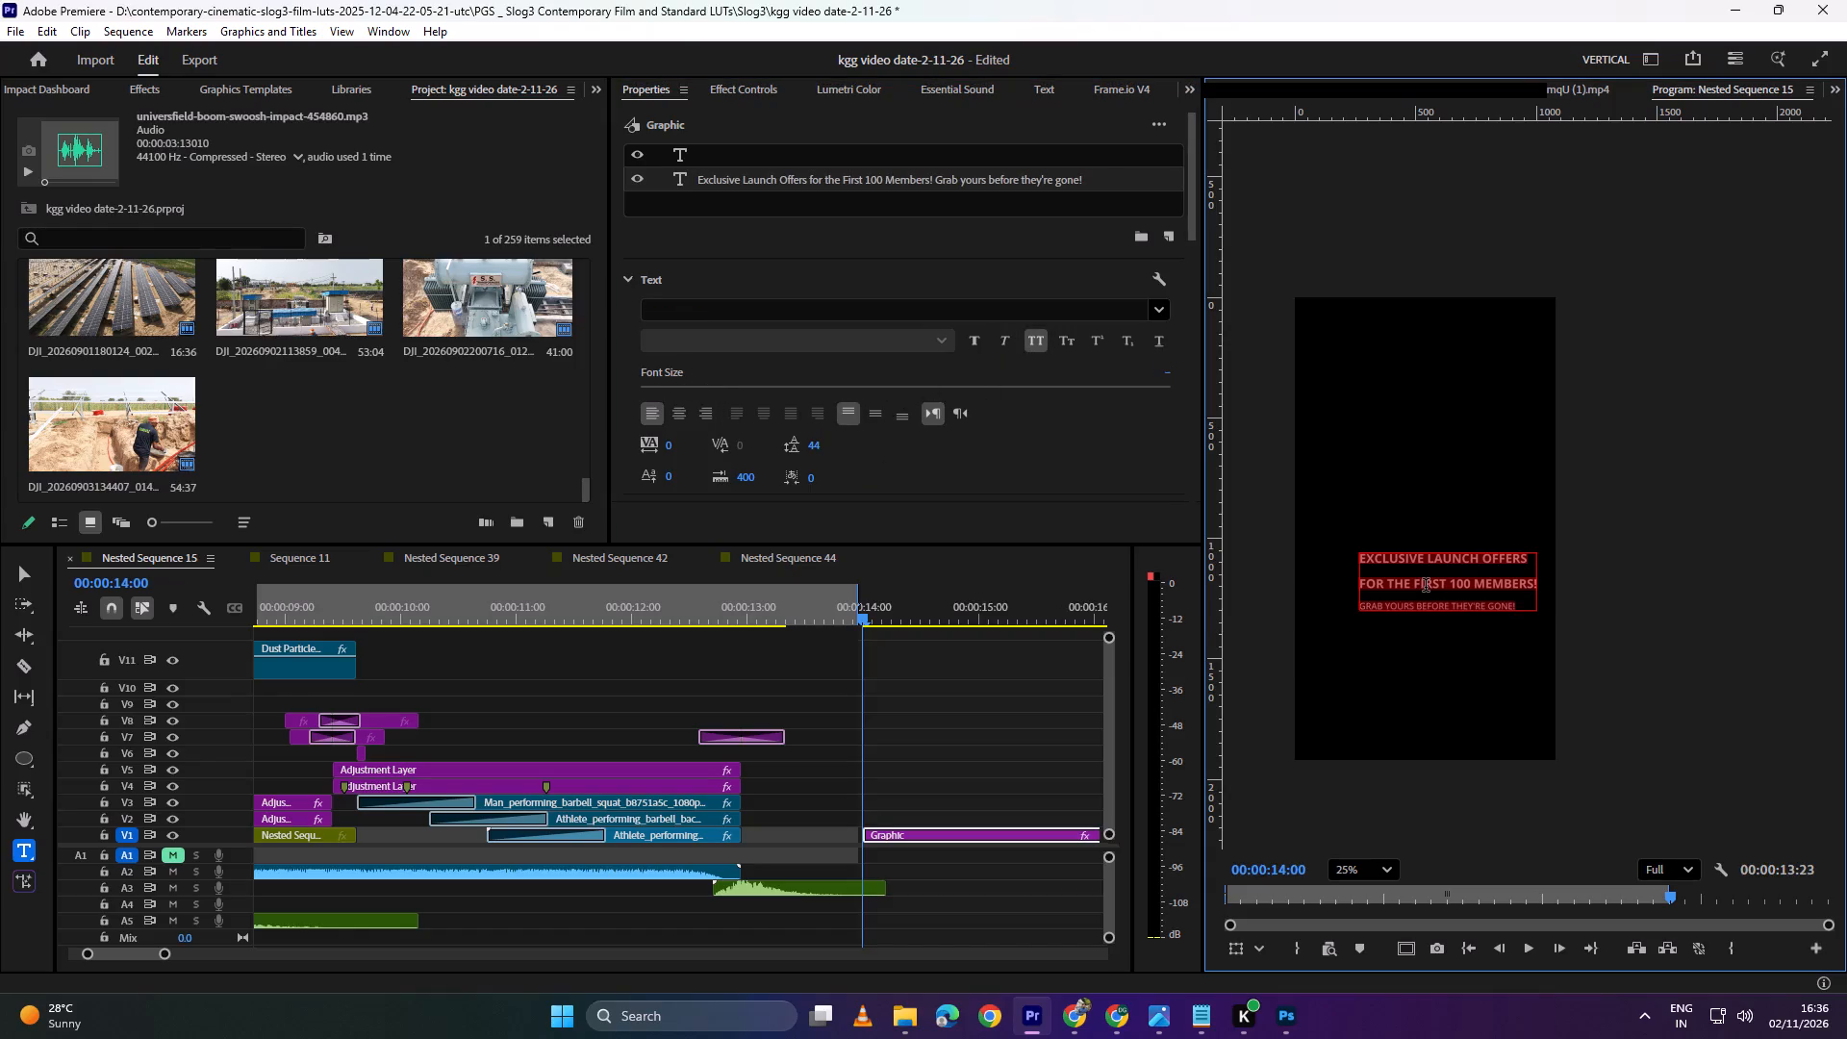
pyautogui.click(1465, 564)
pyautogui.click(1428, 560)
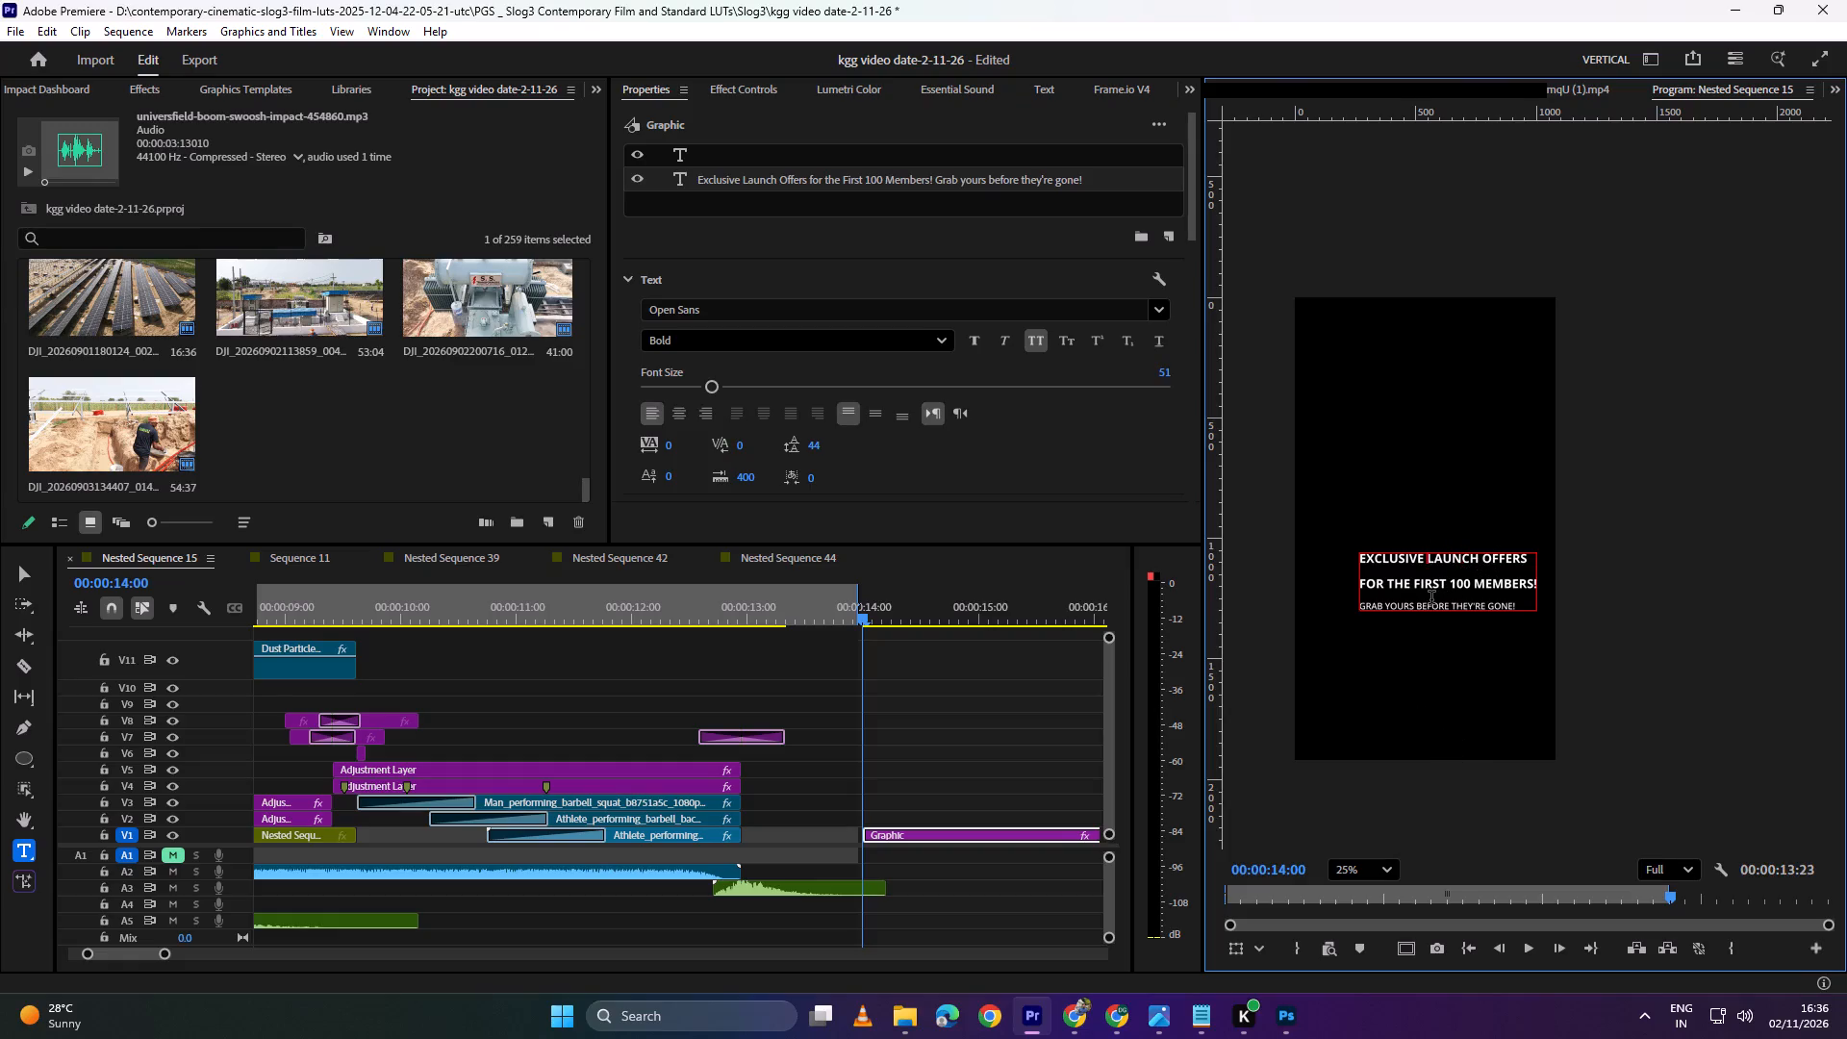
pyautogui.press('Return')
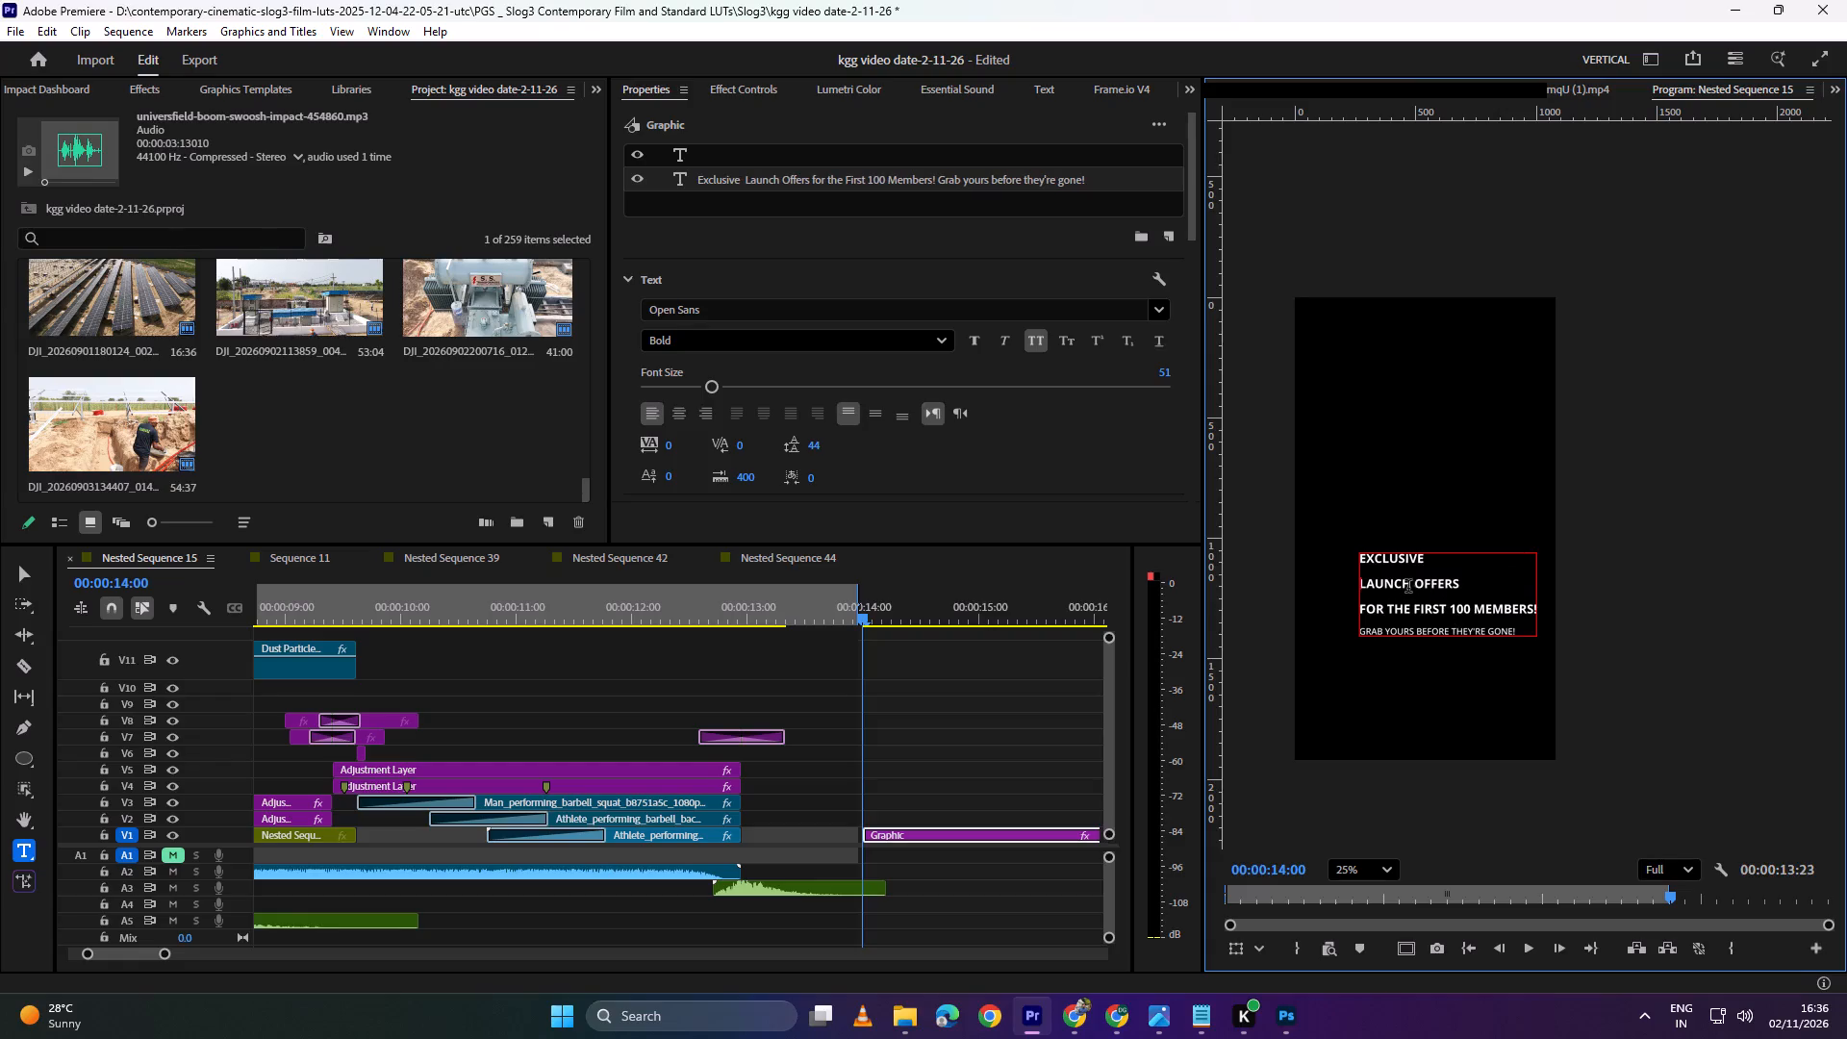
# Enlarge the "Exclusive" and "Launch Offers" lines to font size 117.
pyautogui.tripleClick(1407, 588)
pyautogui.click(1407, 588)
pyautogui.click(1478, 615)
pyautogui.moveTo(1467, 585); pyautogui.dragTo(1328, 528)
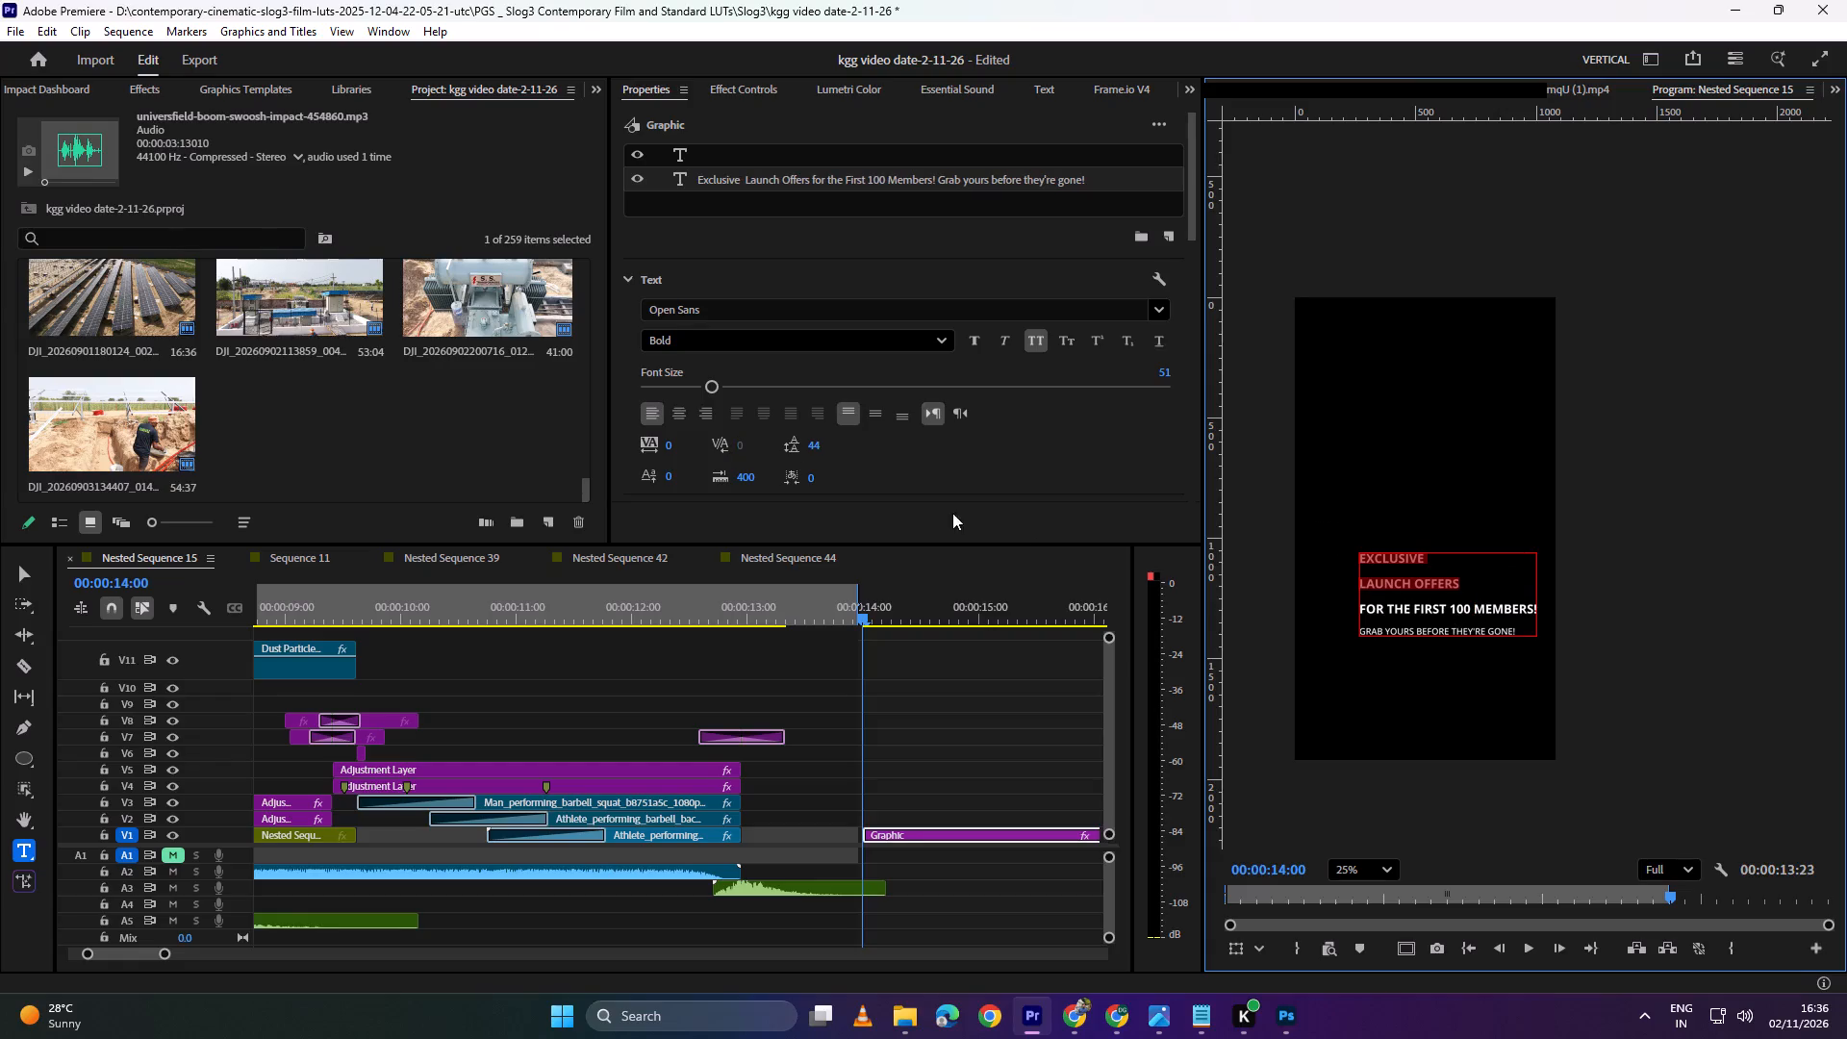
pyautogui.moveTo(715, 385); pyautogui.dragTo(799, 383)
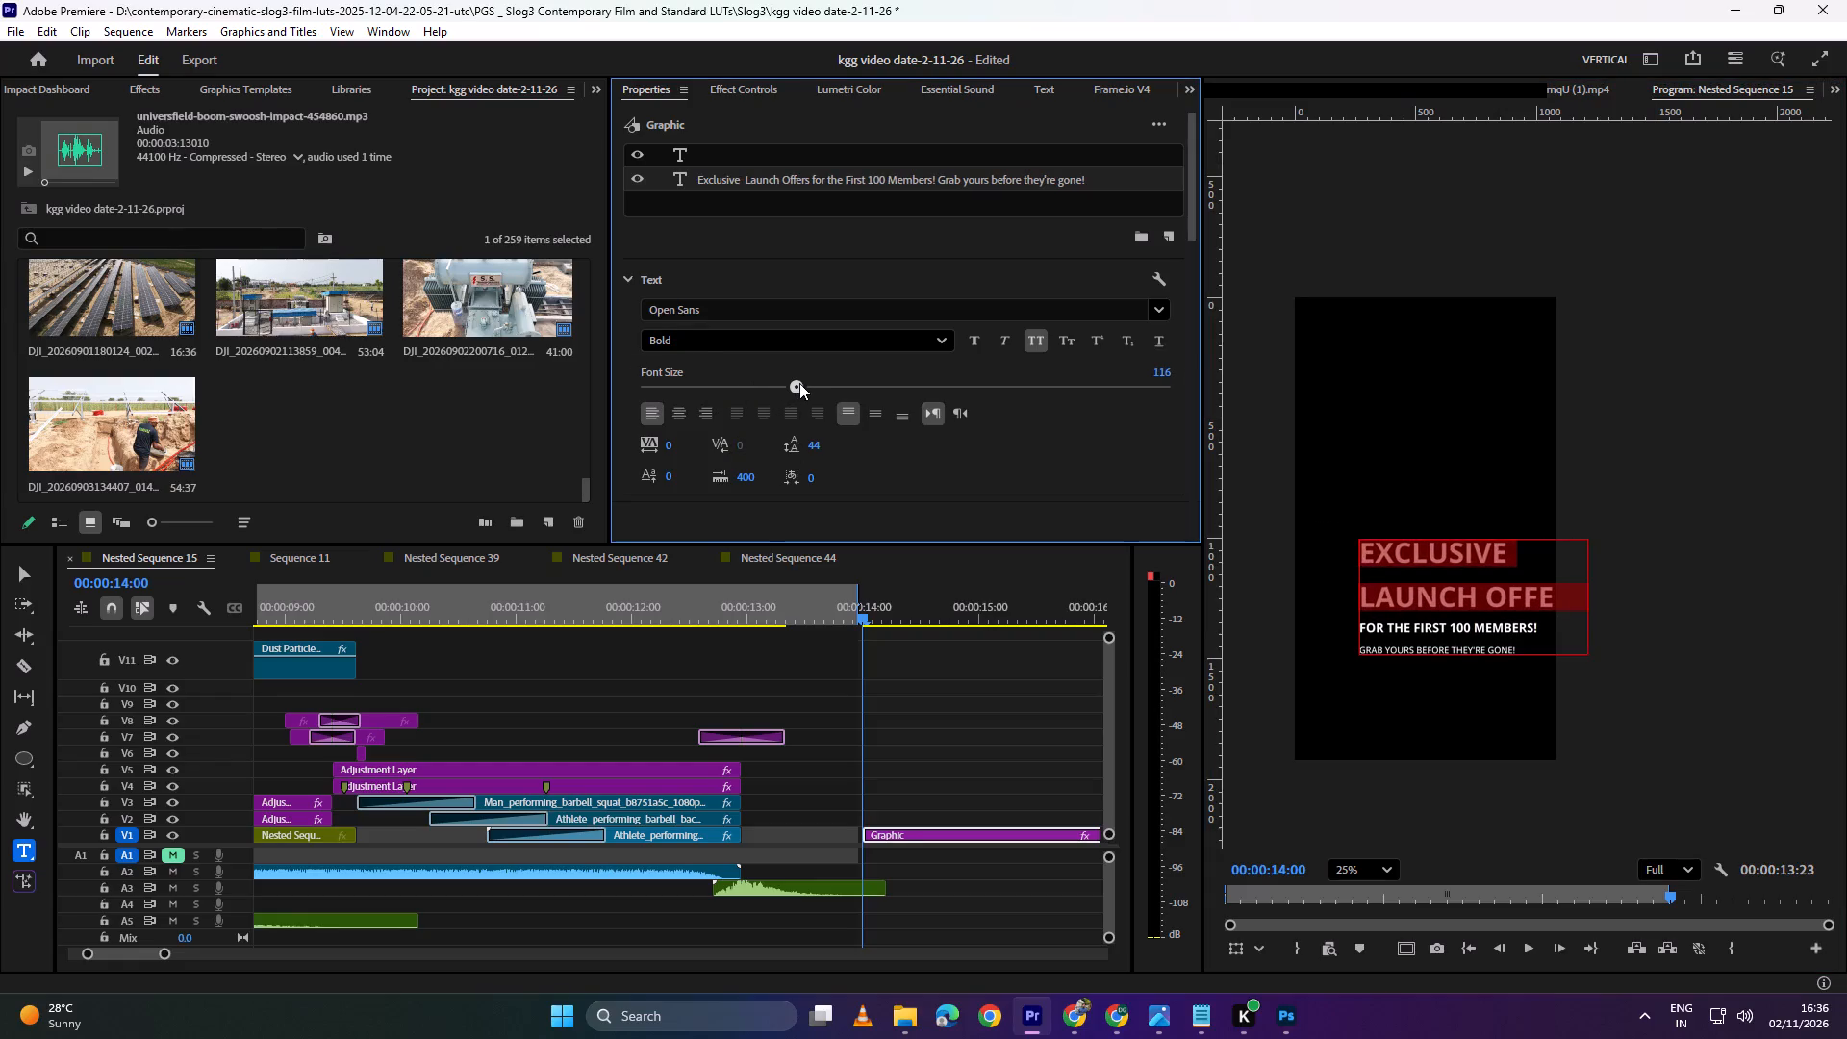
pyautogui.moveTo(799, 383); pyautogui.dragTo(800, 382)
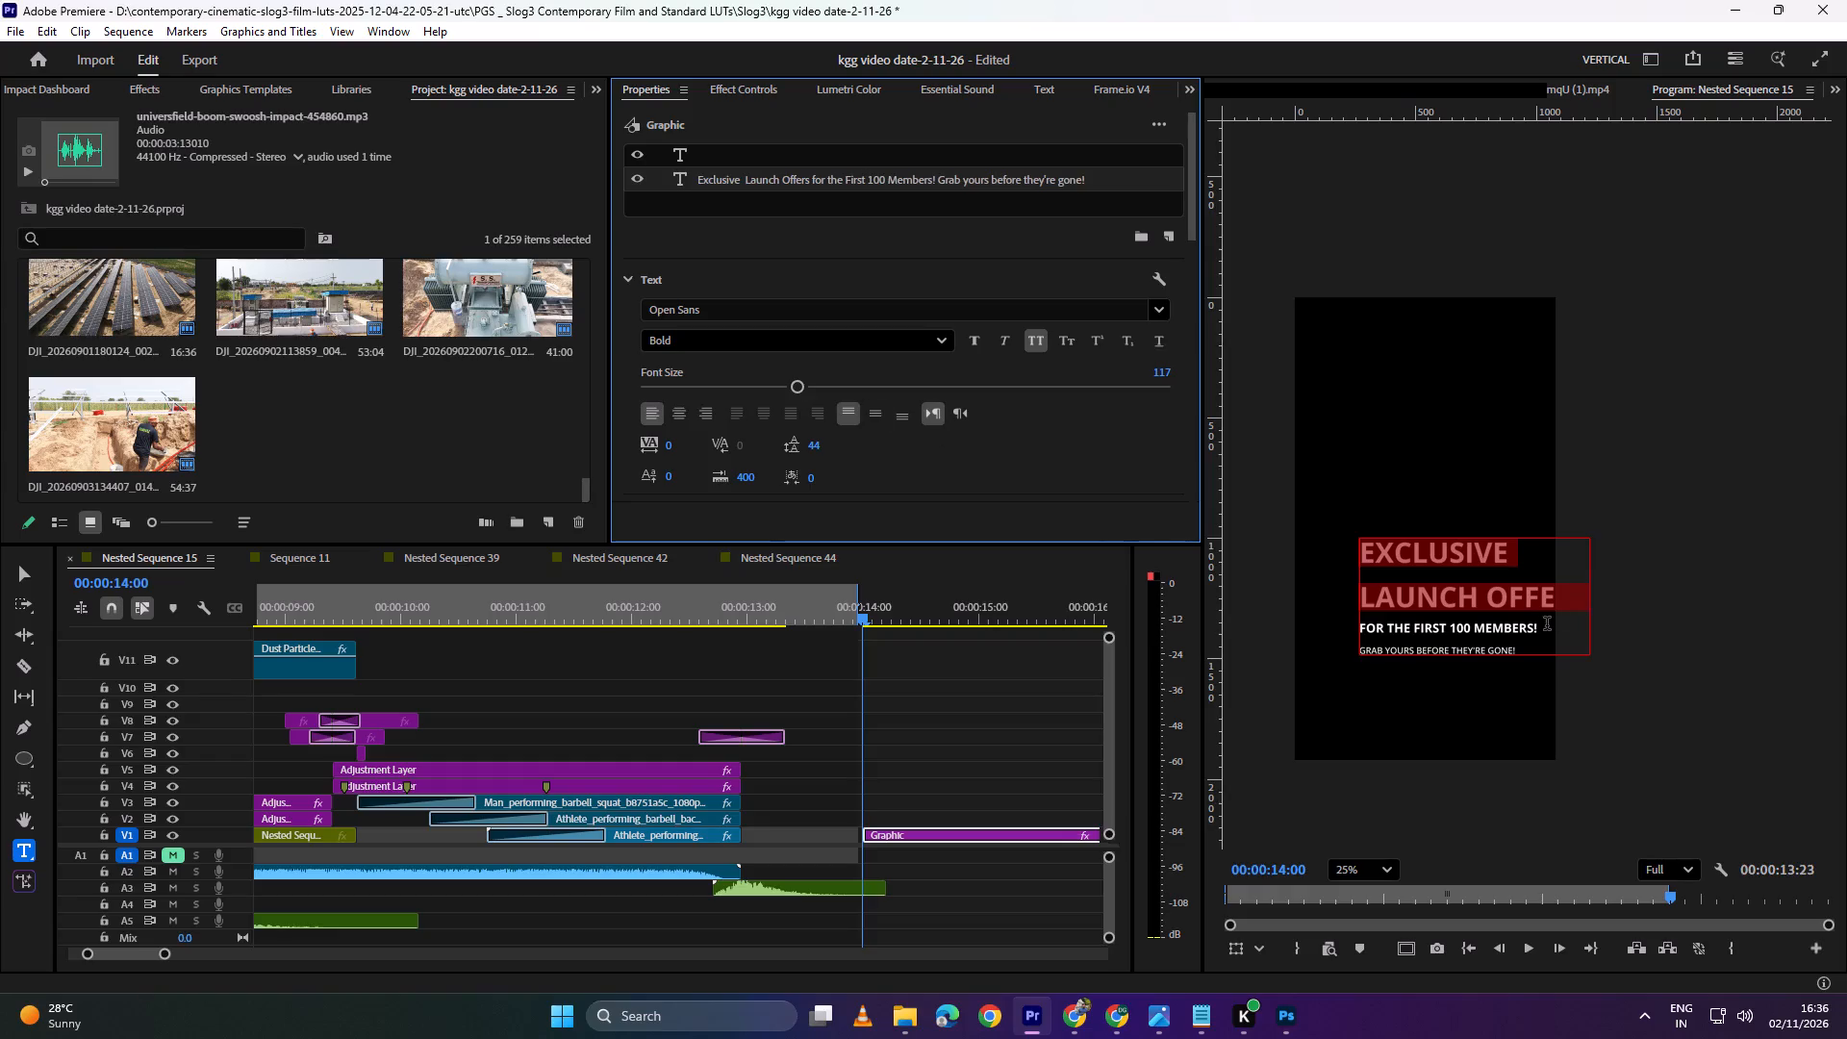
# Cut the "Exclusive Launch Offers" lines from the title and paste them as a separate text layer higher in the frame.
pyautogui.moveTo(1542, 630); pyautogui.dragTo(1275, 549)
pyautogui.tripleClick(1480, 610)
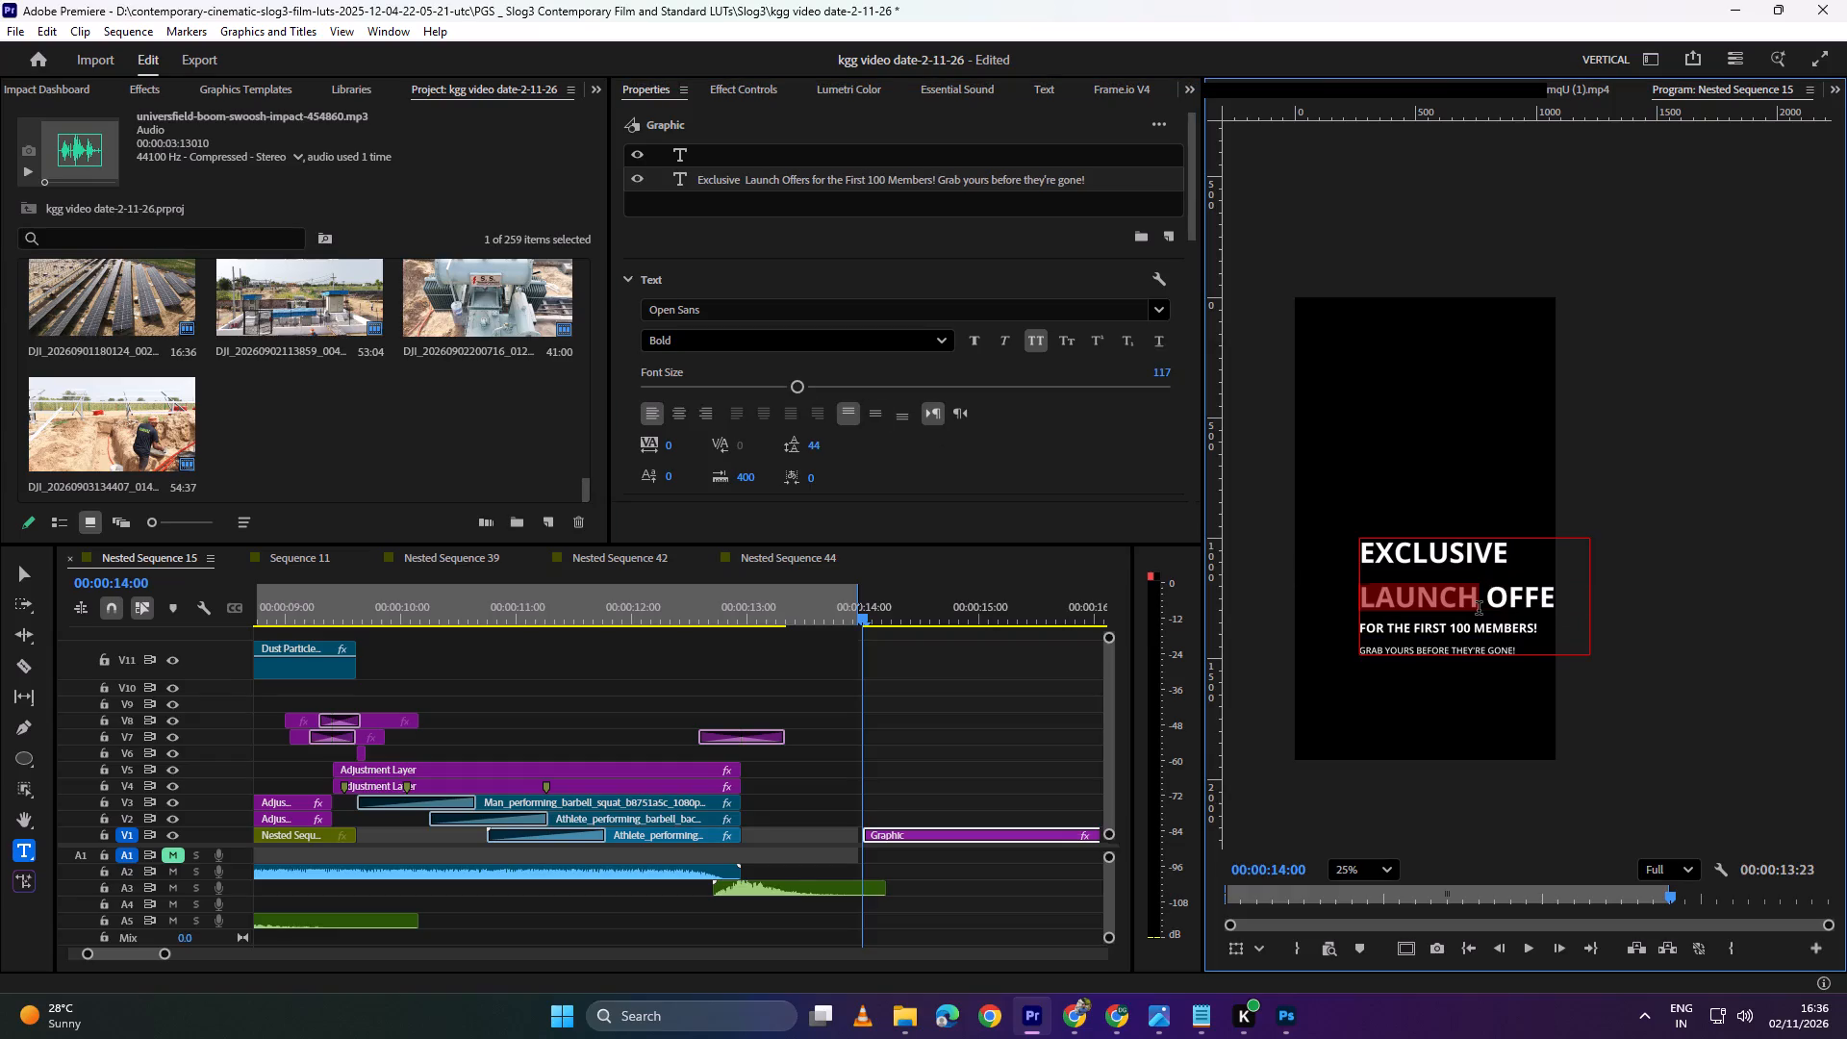
pyautogui.doubleClick(1479, 609)
pyautogui.tripleClick(1466, 602)
pyautogui.doubleClick(1465, 602)
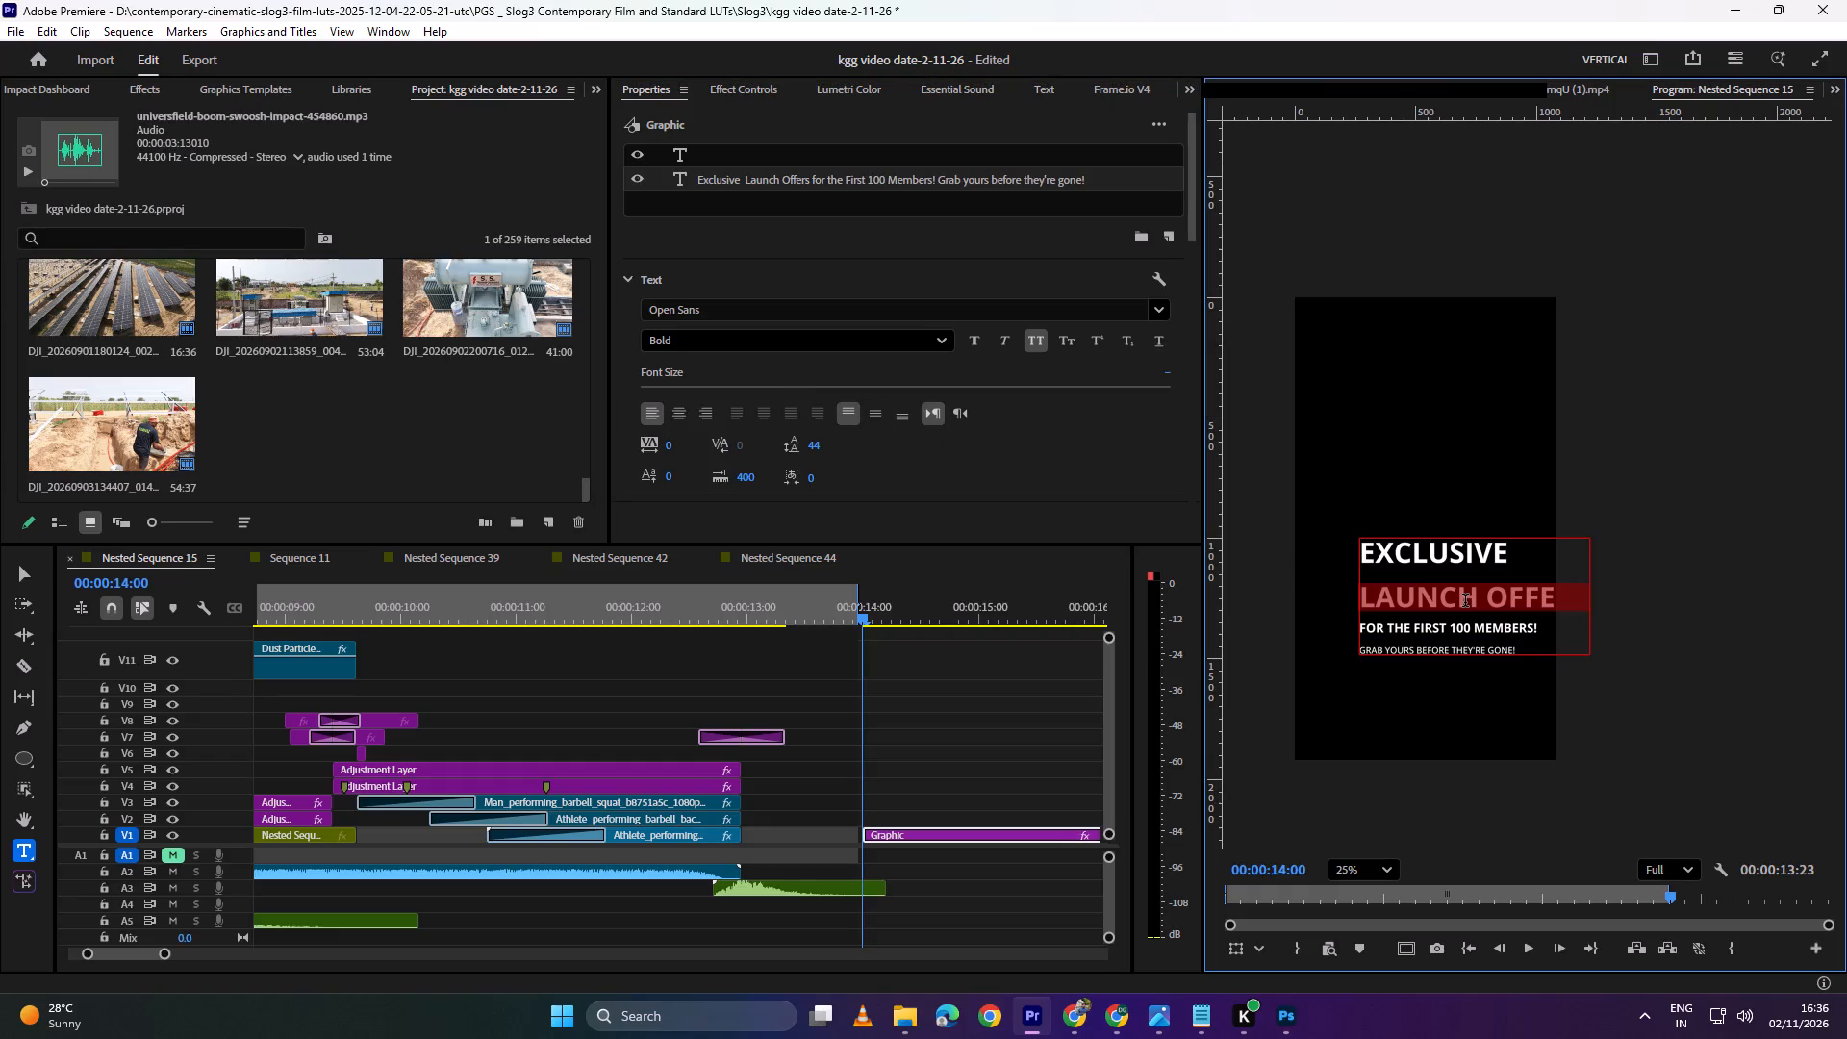
pyautogui.click(1382, 549)
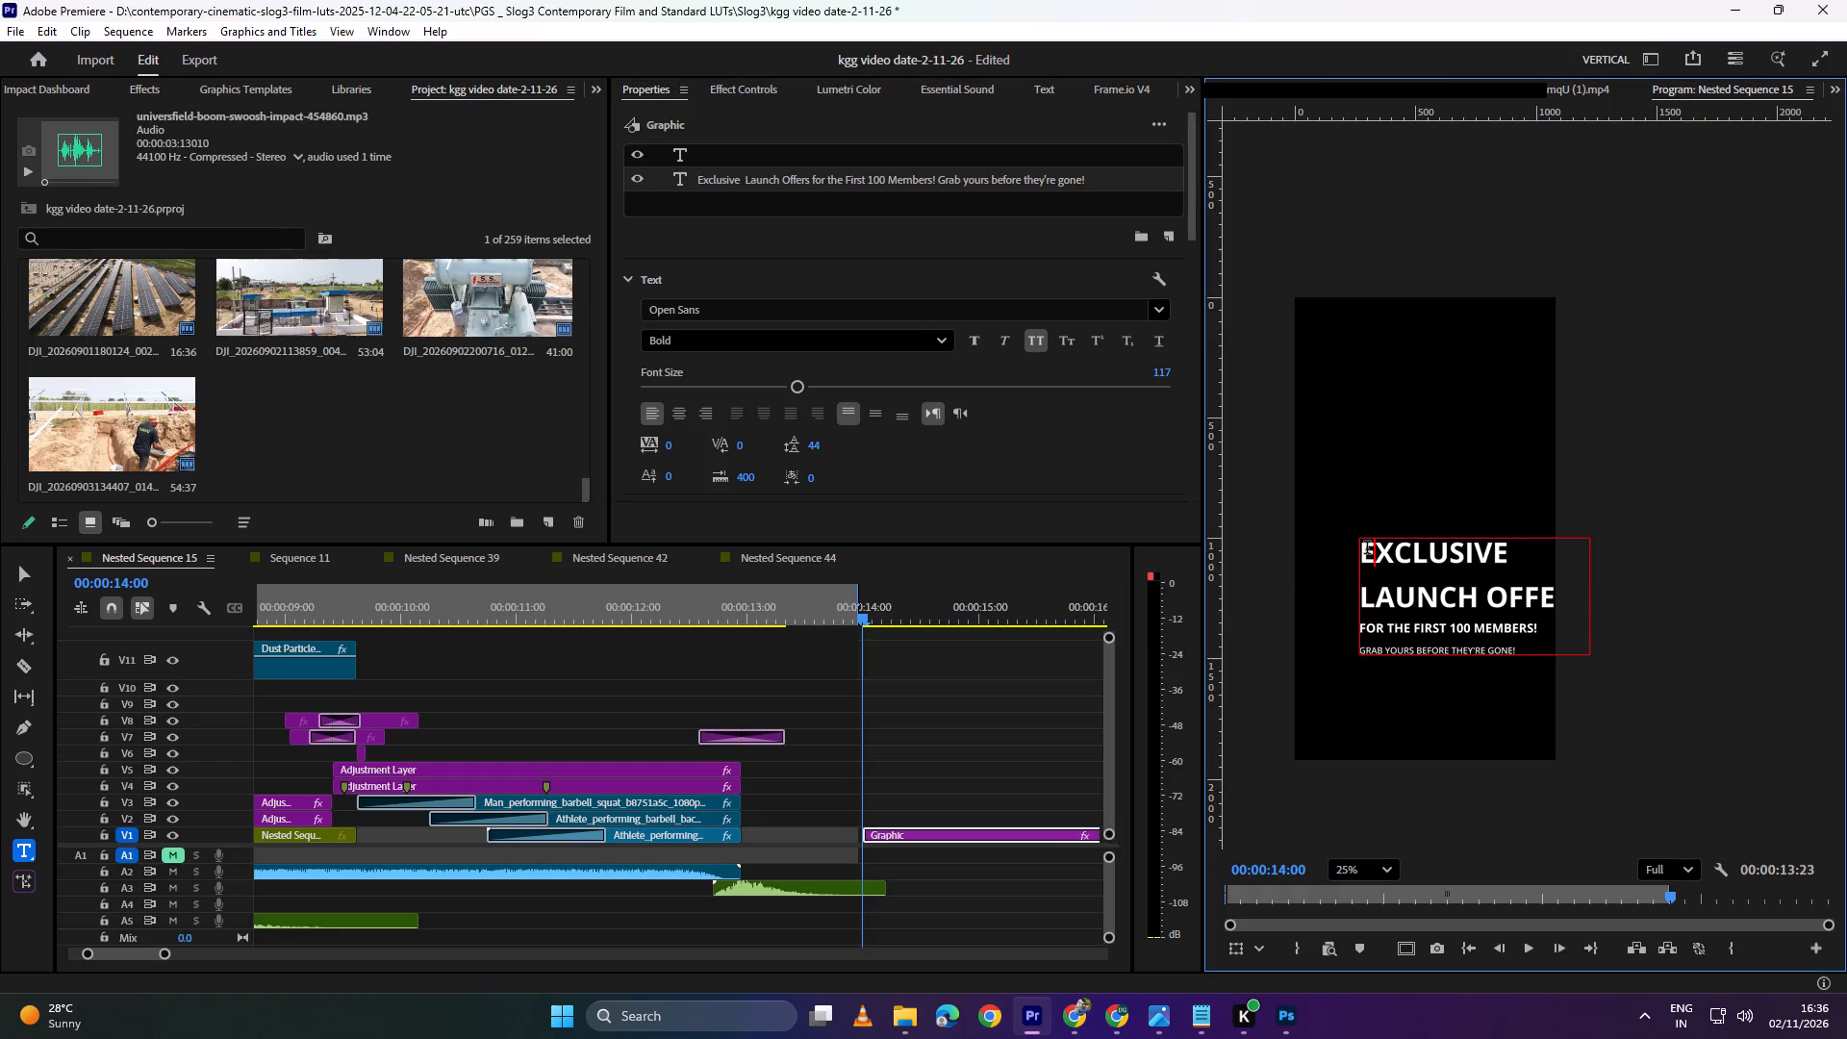
pyautogui.moveTo(1367, 549); pyautogui.dragTo(1624, 594)
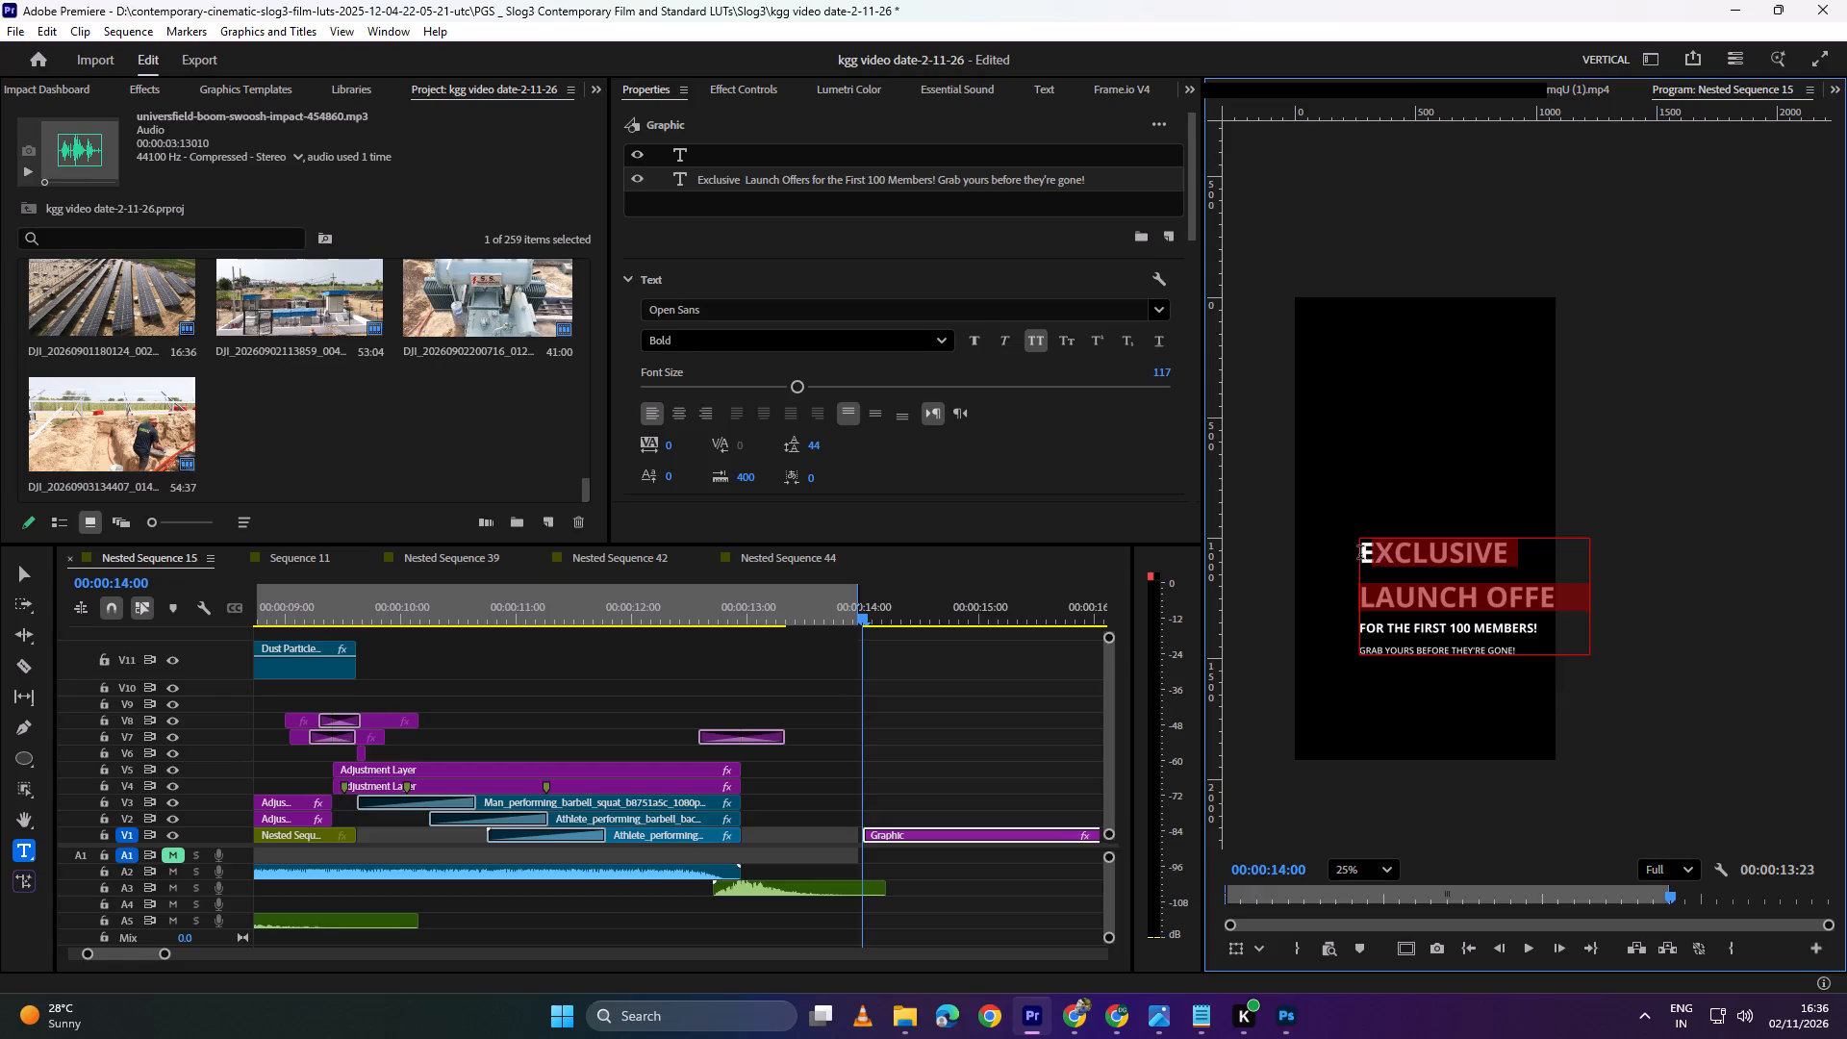
pyautogui.moveTo(1359, 553); pyautogui.dragTo(1655, 589)
pyautogui.hotkey('ctrl', 'x')
pyautogui.click(1353, 442)
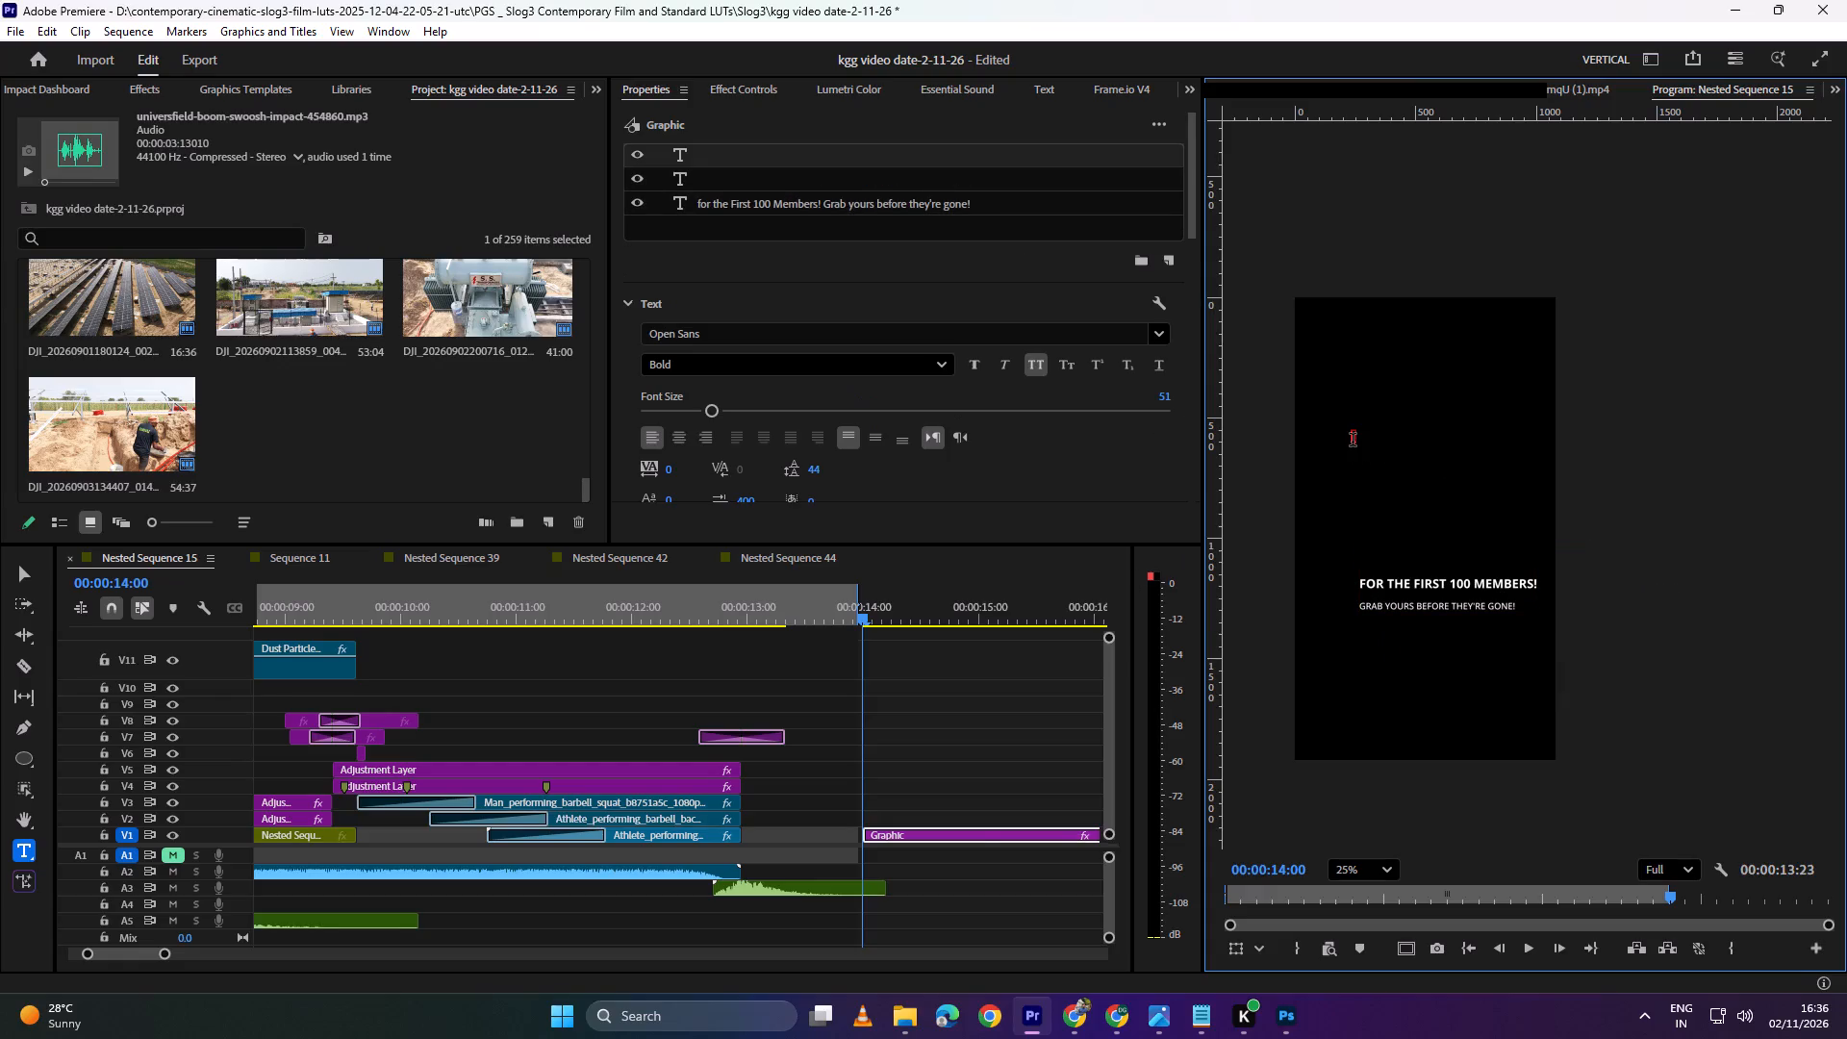
pyautogui.hotkey('ctrl', 'v')
# Center-align the text of the separate "Exclusive Launch Offers" layer.
pyautogui.tripleClick(1409, 428)
pyautogui.doubleClick(1409, 428)
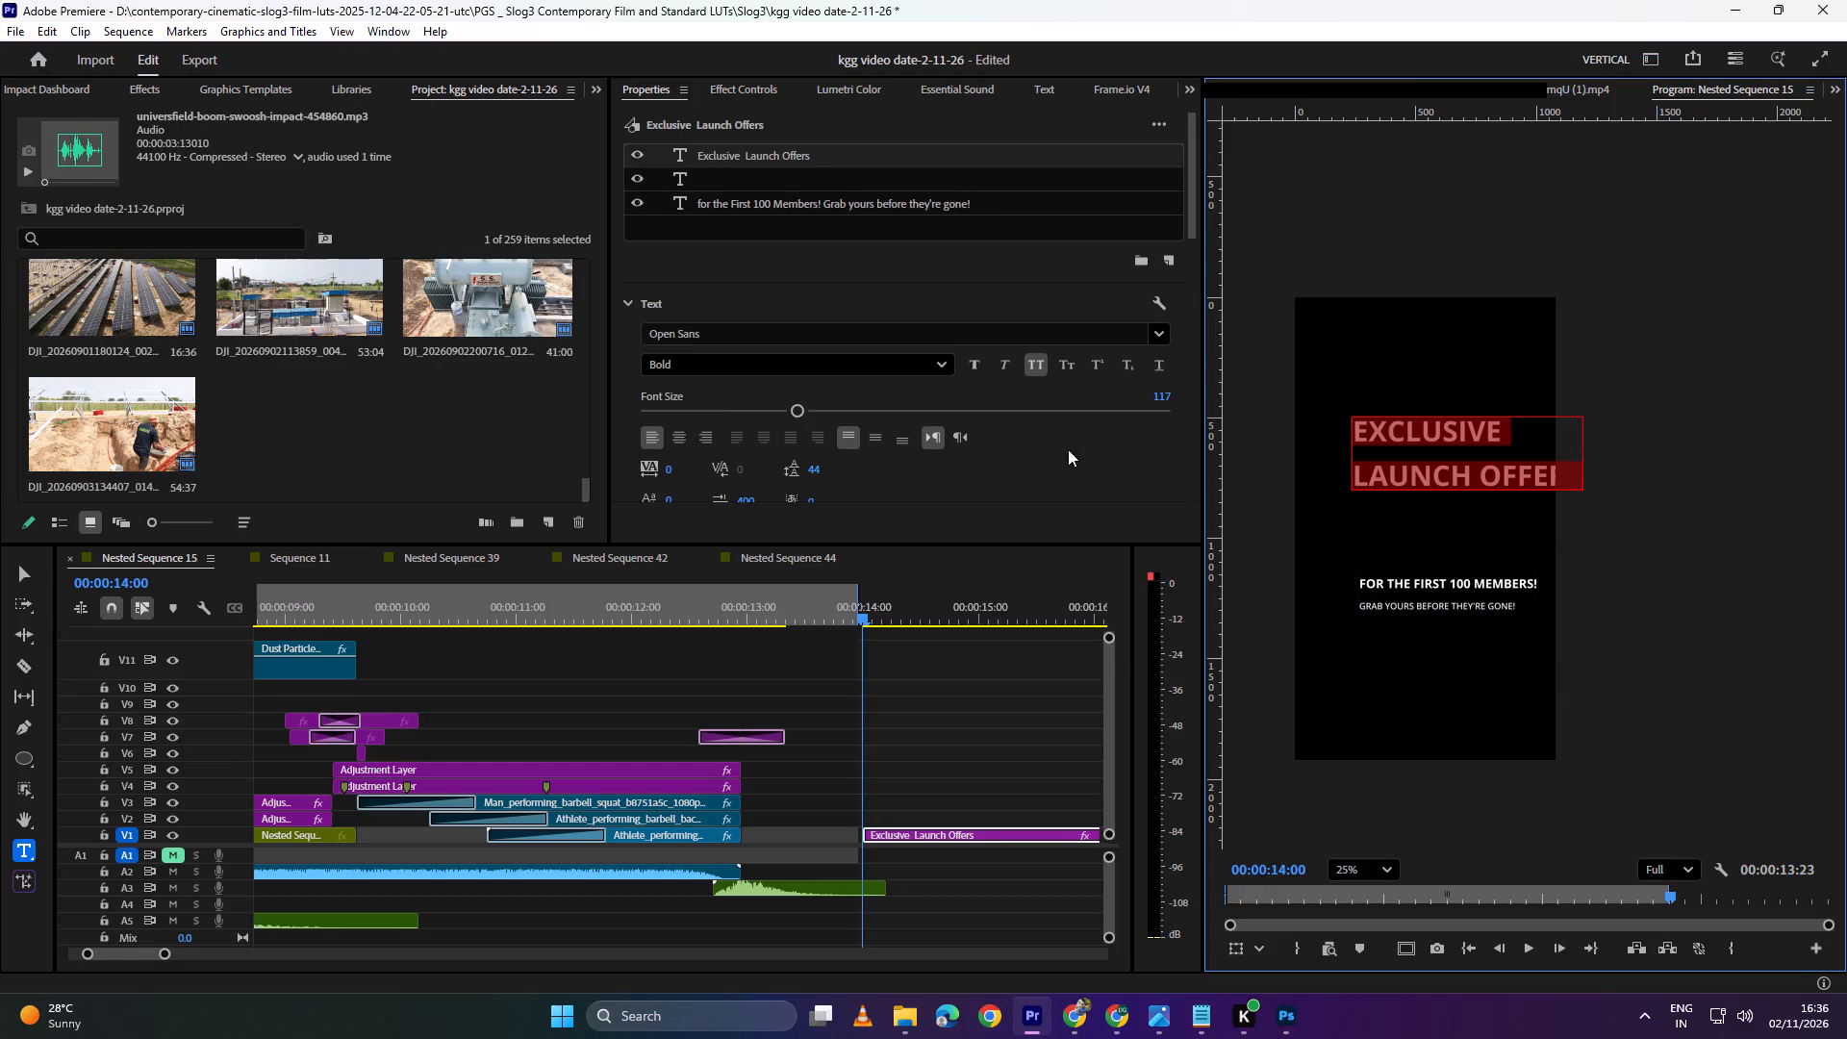
pyautogui.doubleClick(680, 437)
pyautogui.scroll(-11, 955, 463)
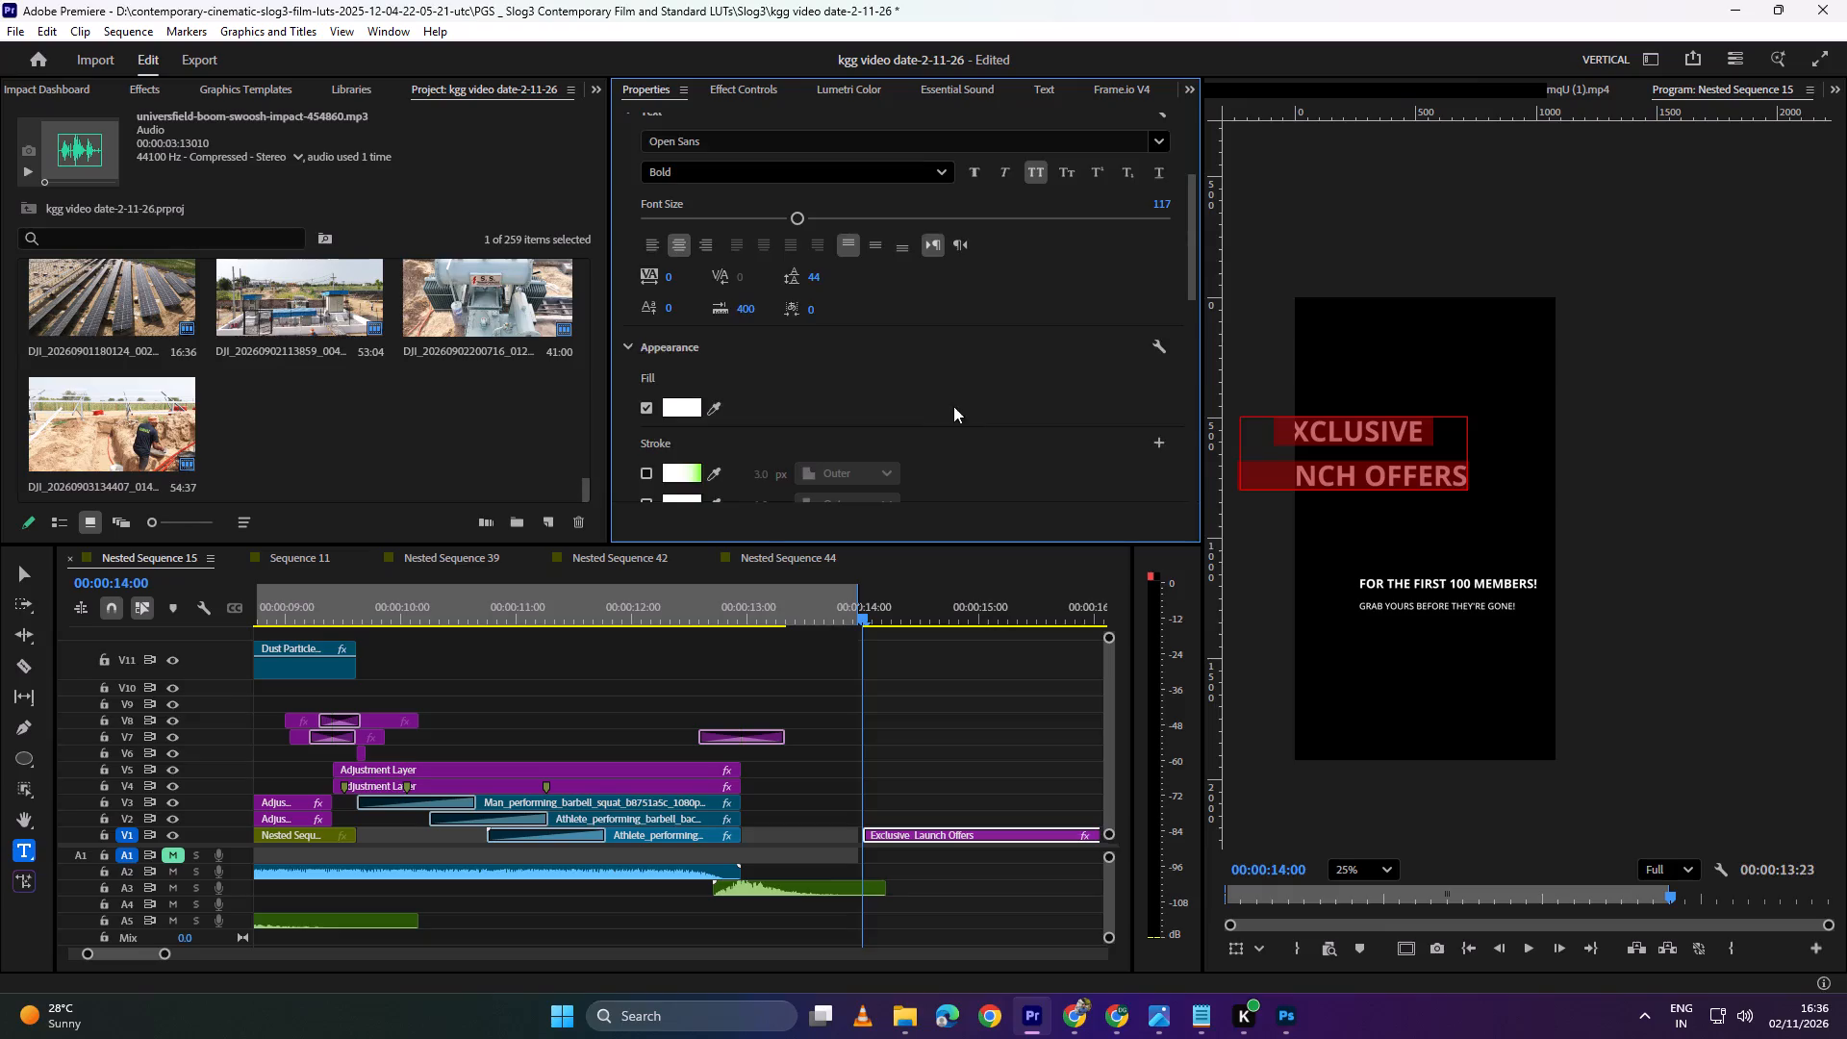
# Tighten the leading of the "Exclusive Launch Offers" text to -16.
pyautogui.scroll(-3, 937, 399)
pyautogui.moveTo(816, 199); pyautogui.dragTo(777, 207)
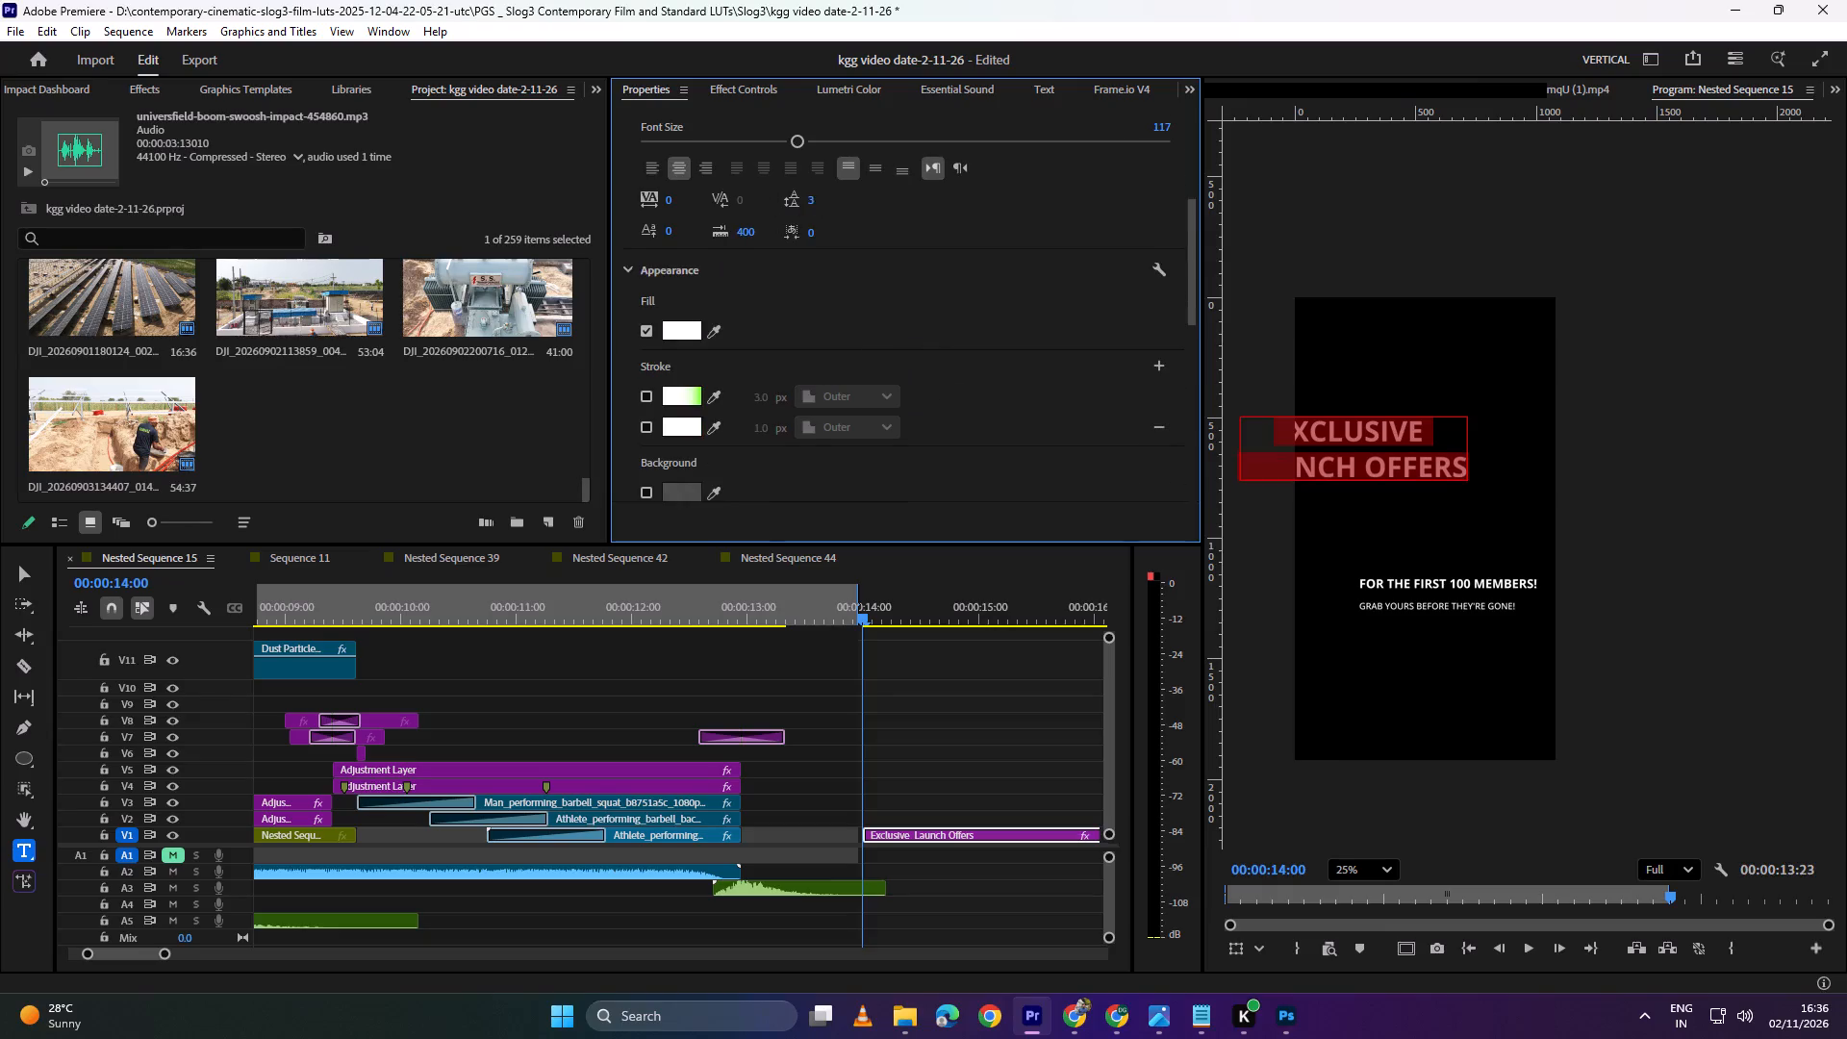
pyautogui.moveTo(777, 207); pyautogui.dragTo(759, 214)
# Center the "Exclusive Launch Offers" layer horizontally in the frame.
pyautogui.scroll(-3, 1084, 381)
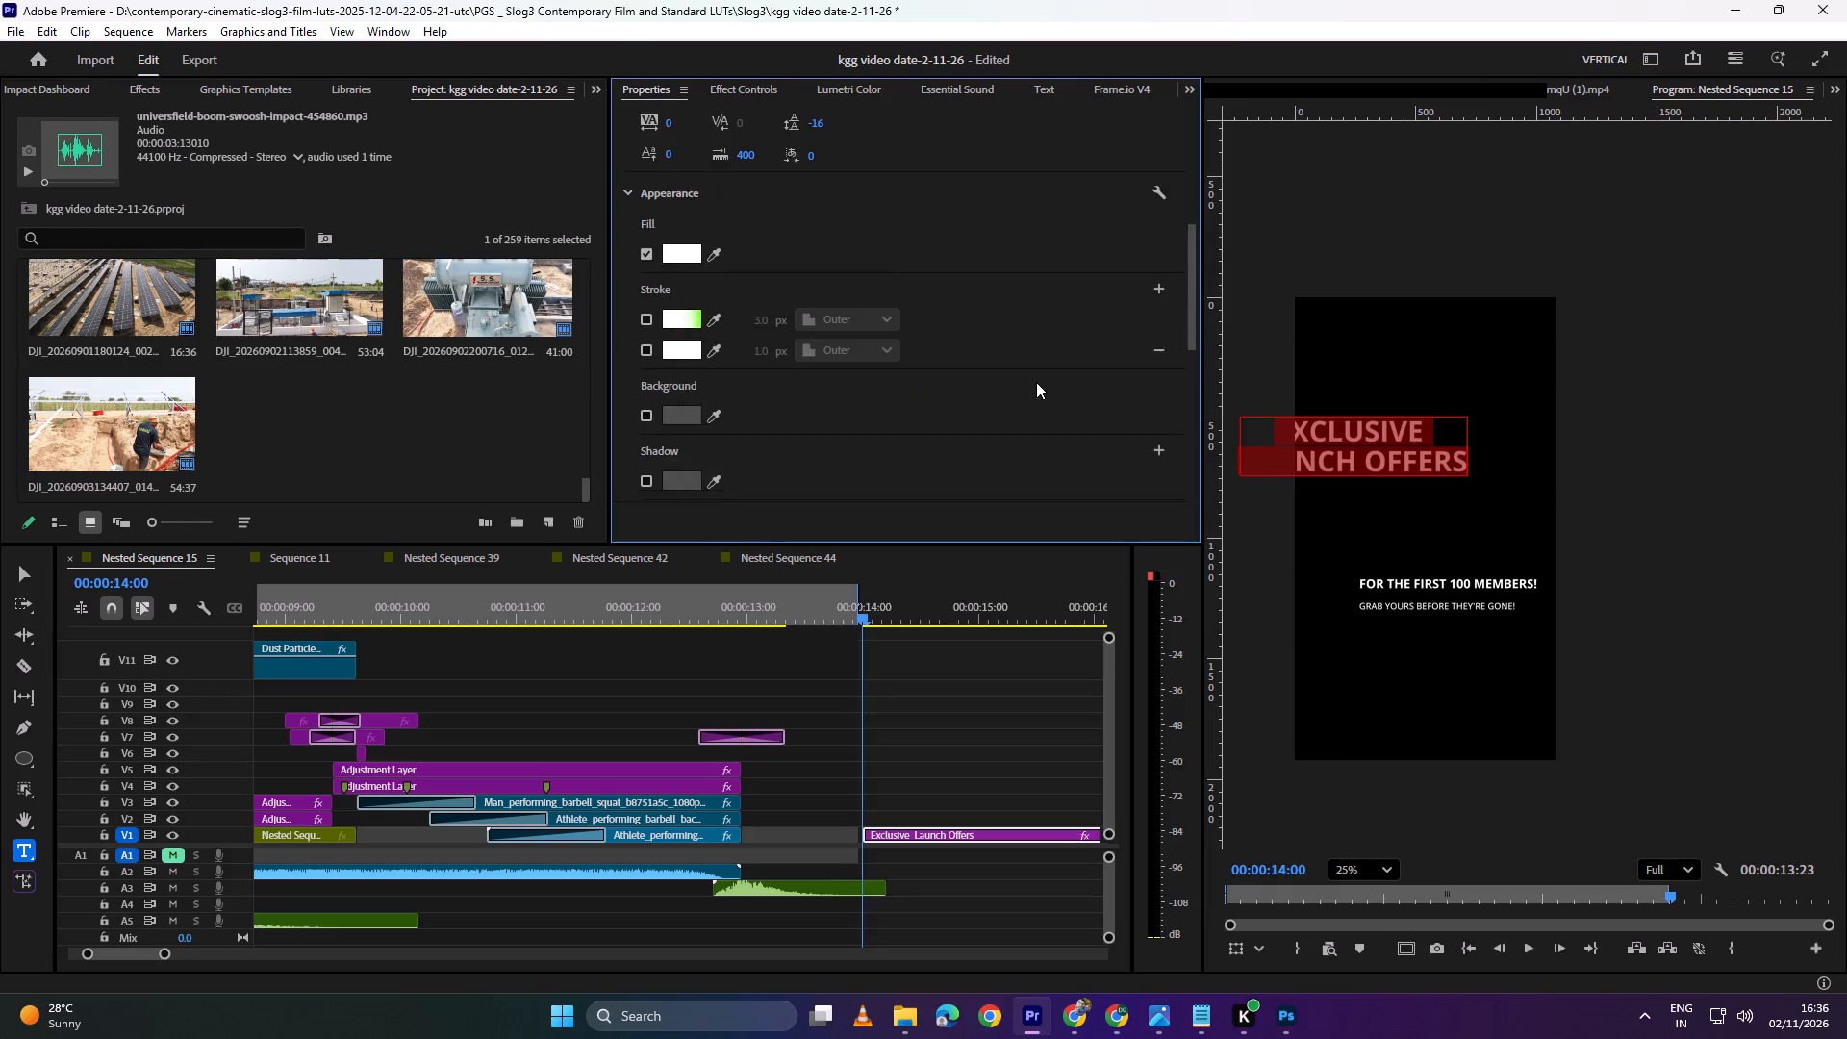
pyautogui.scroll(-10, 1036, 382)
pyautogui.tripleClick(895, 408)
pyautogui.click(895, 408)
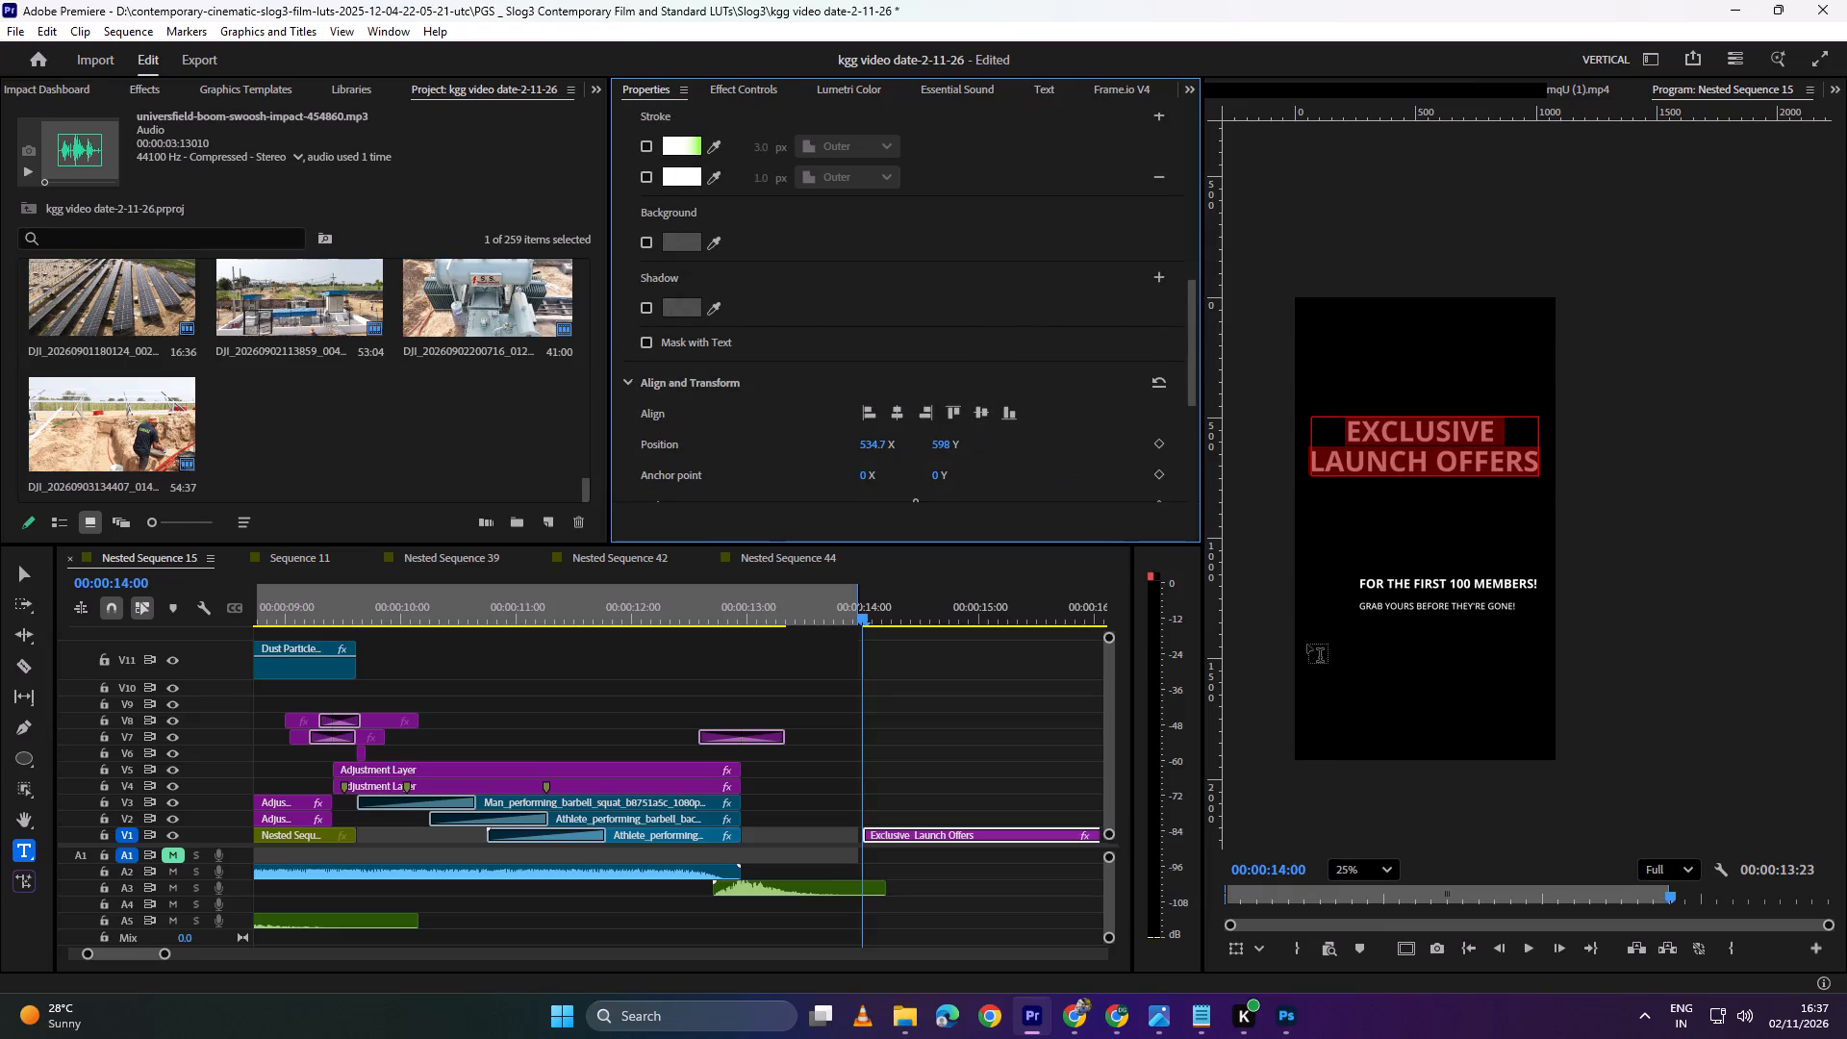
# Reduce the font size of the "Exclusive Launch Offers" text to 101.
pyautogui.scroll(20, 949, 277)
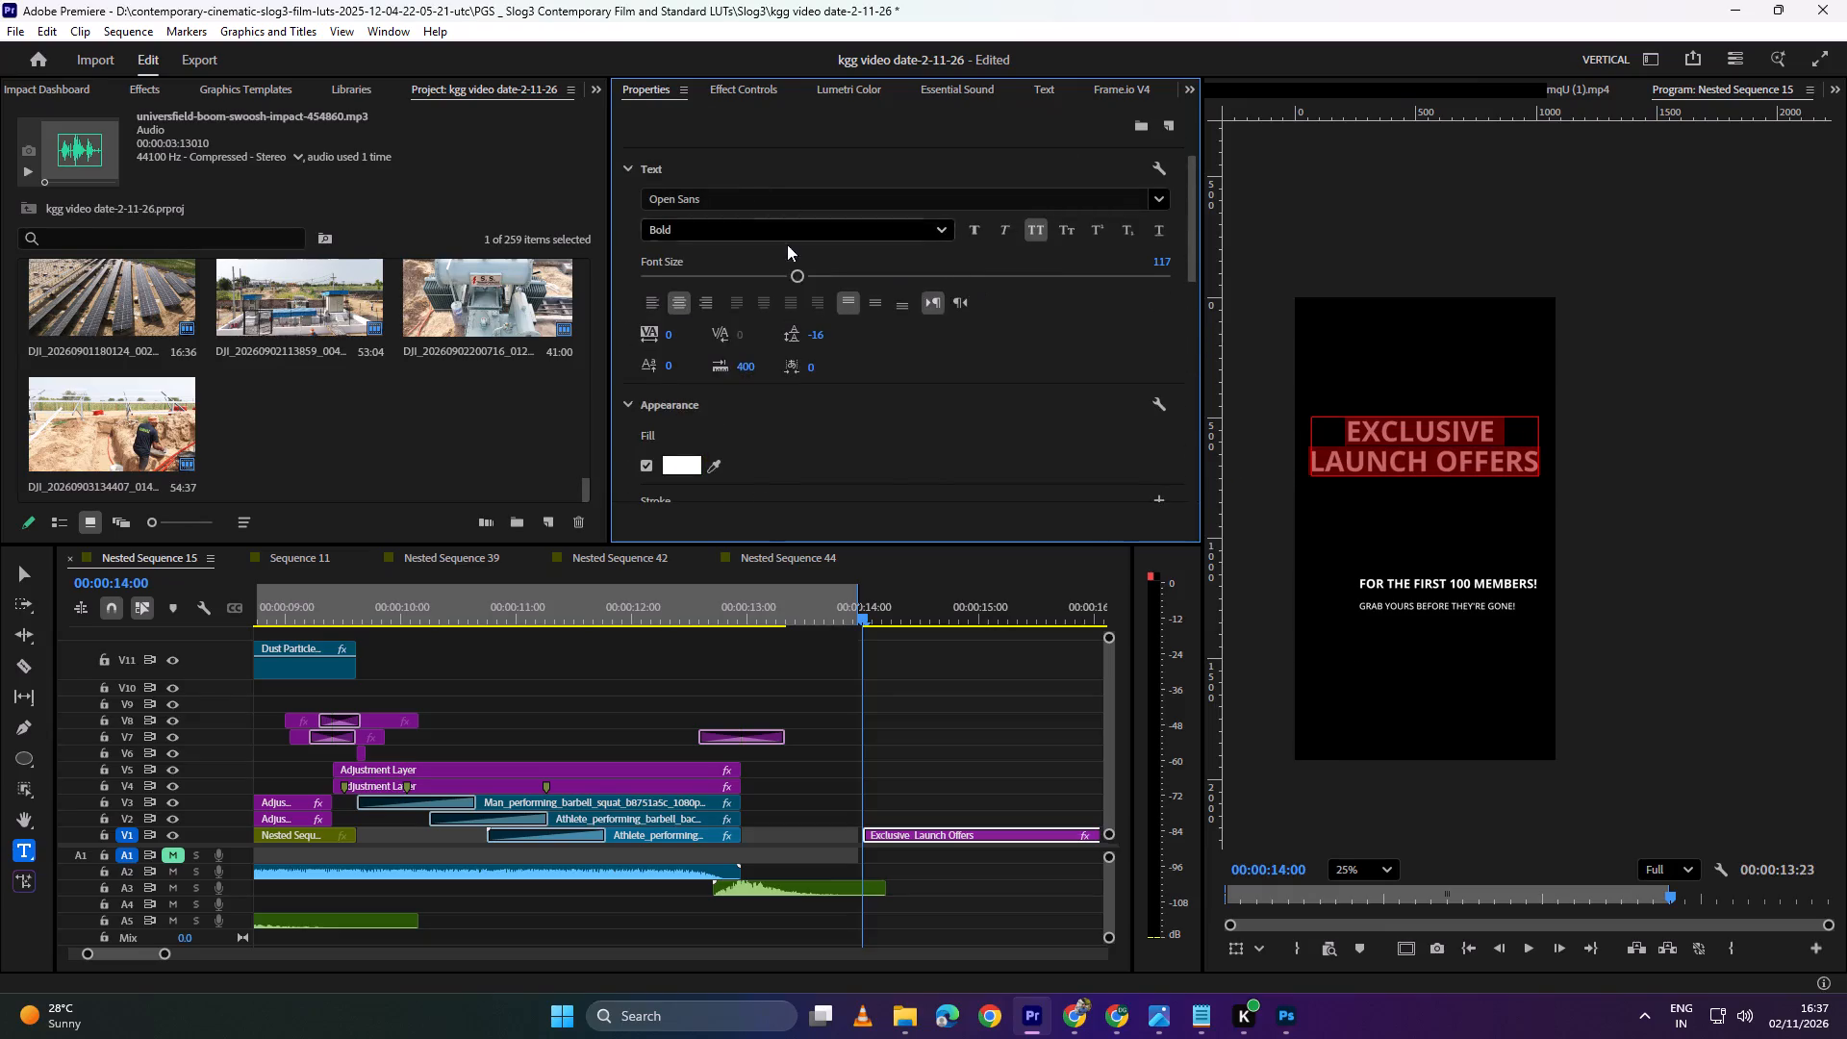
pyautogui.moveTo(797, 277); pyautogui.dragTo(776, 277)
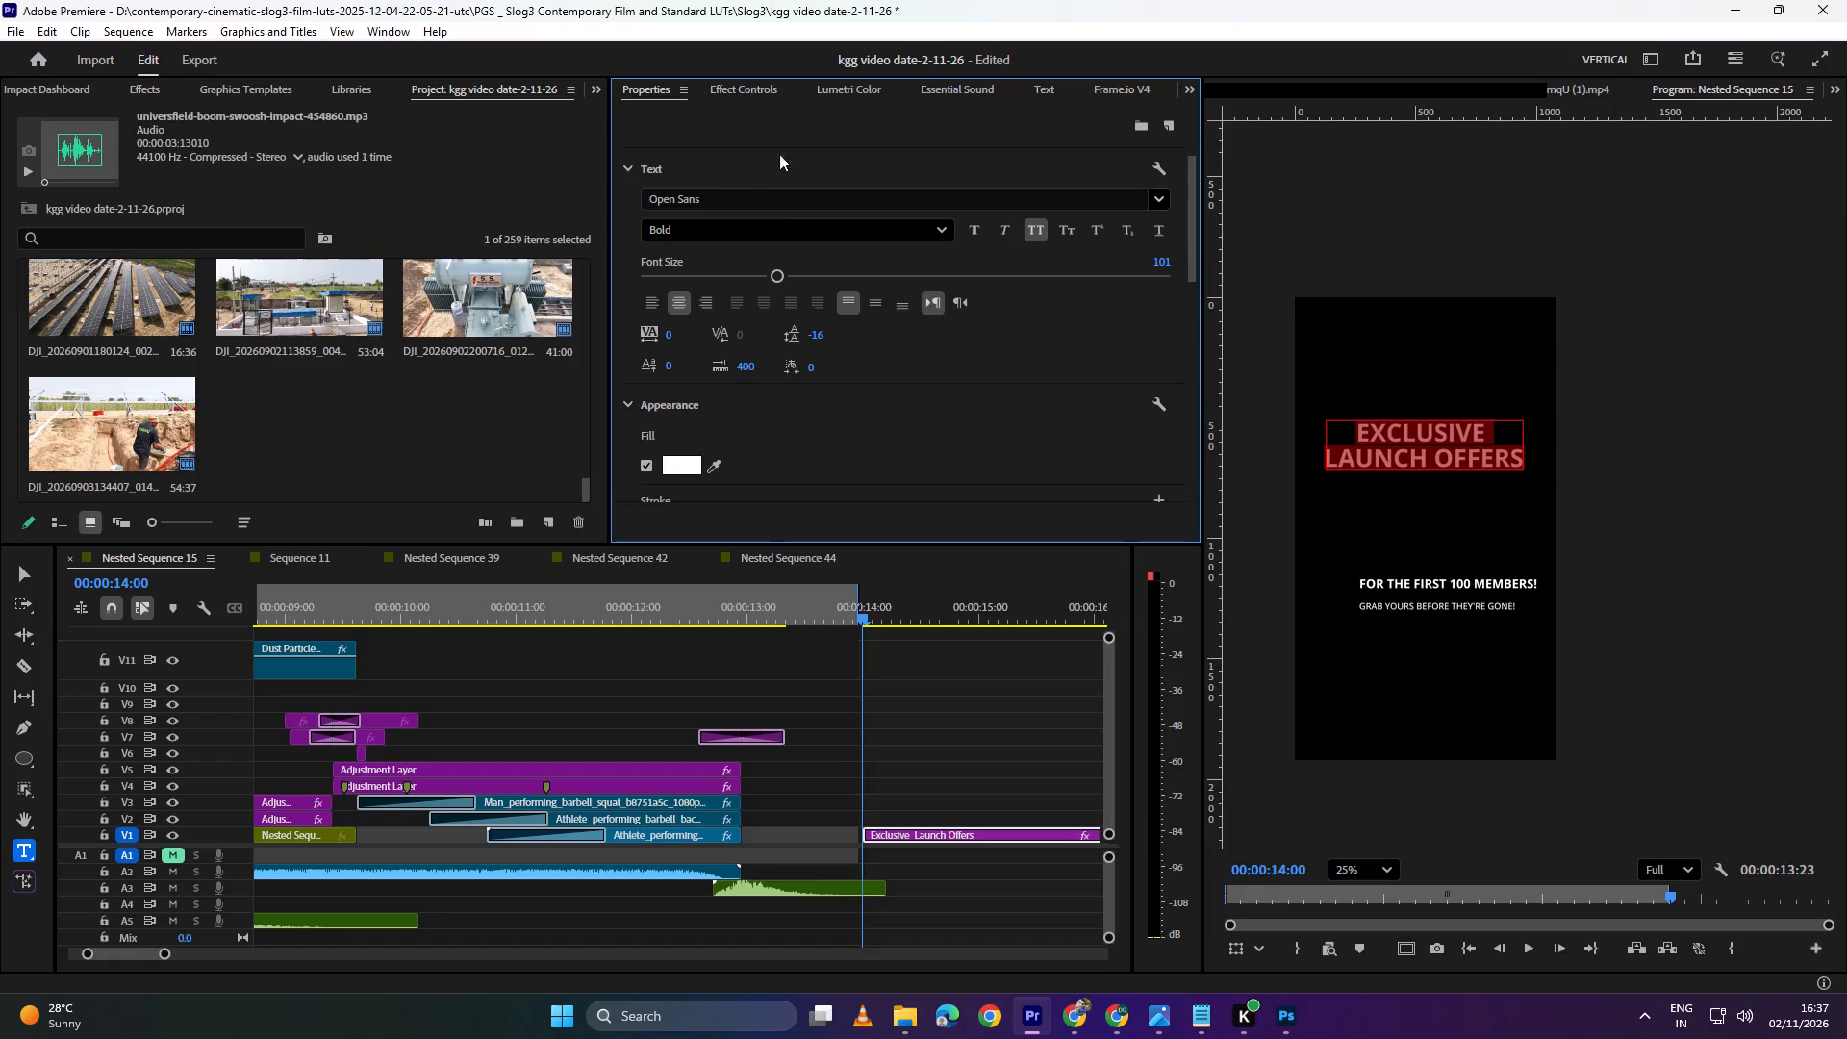
# Change the font of the "Exclusive Launch Offers" text to Impact.
pyautogui.click(727, 200)
pyautogui.write('im')
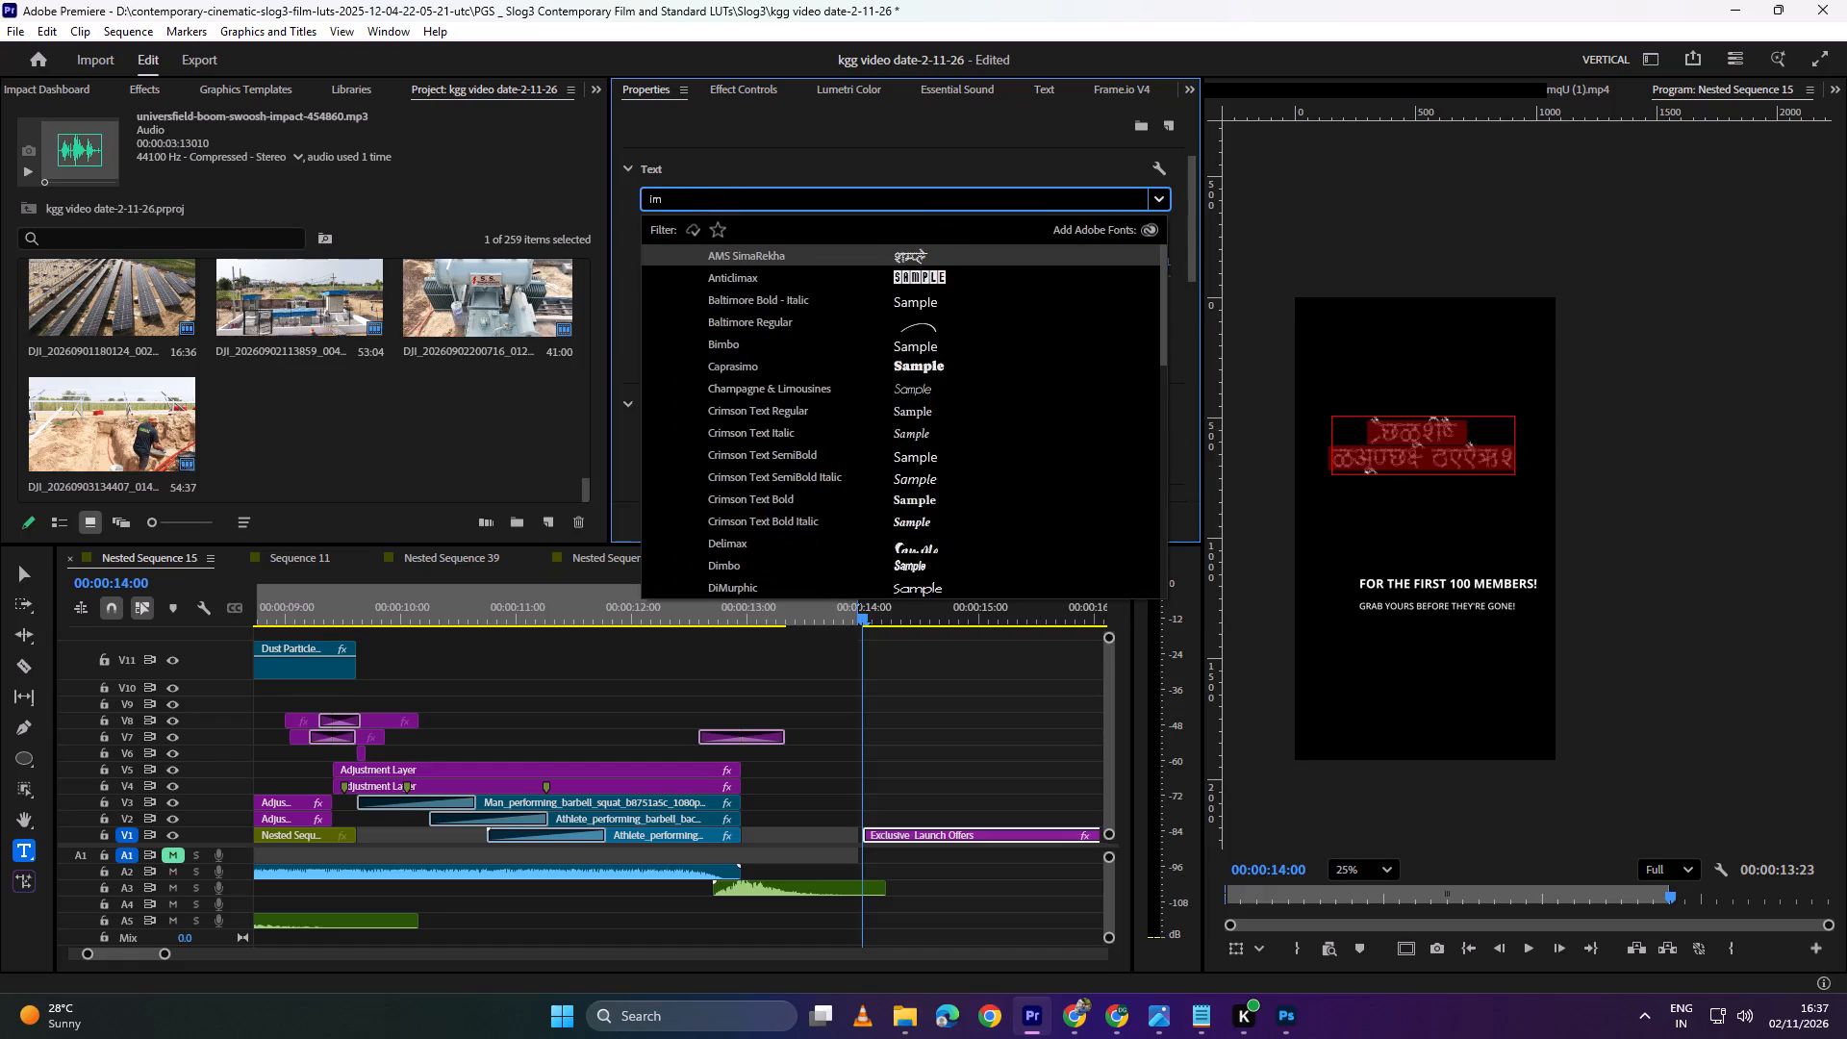
pyautogui.press('p')
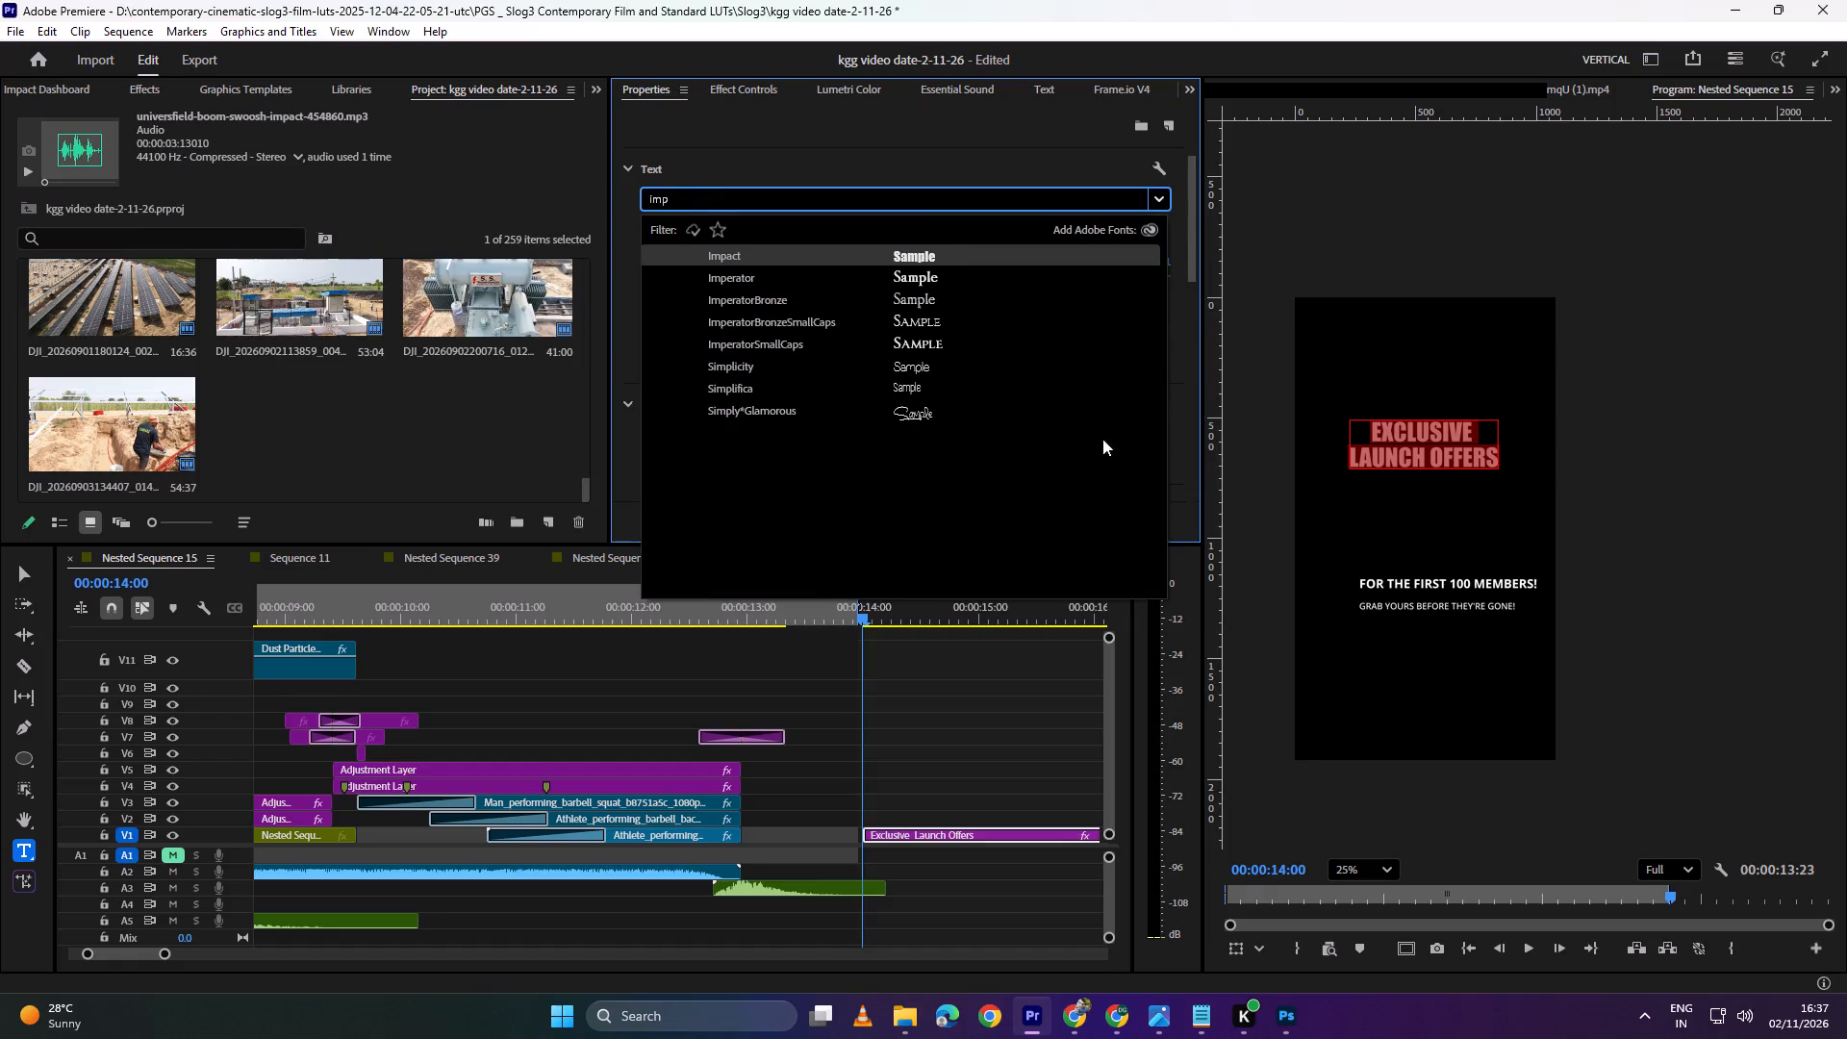
pyautogui.click(955, 722)
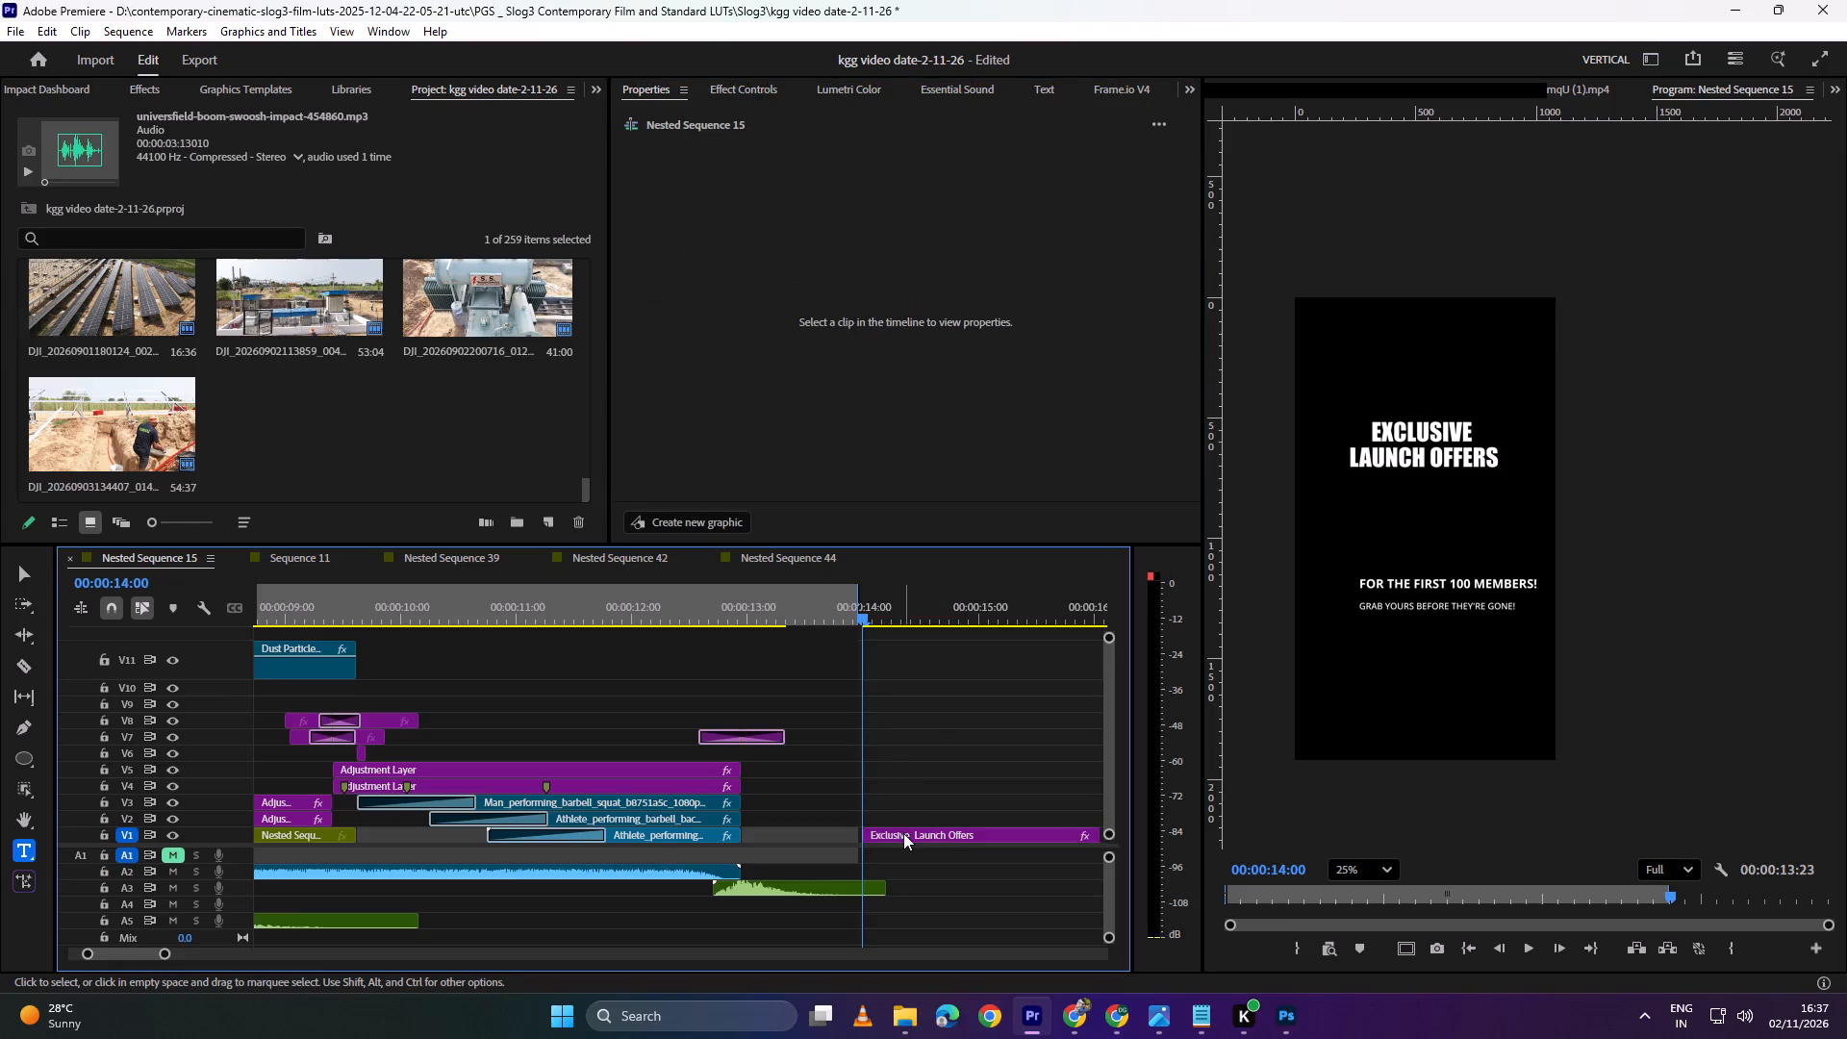
# Enlarge the "Exclusive Launch Offers" layer to font size 142.
pyautogui.click(903, 833)
pyautogui.click(791, 160)
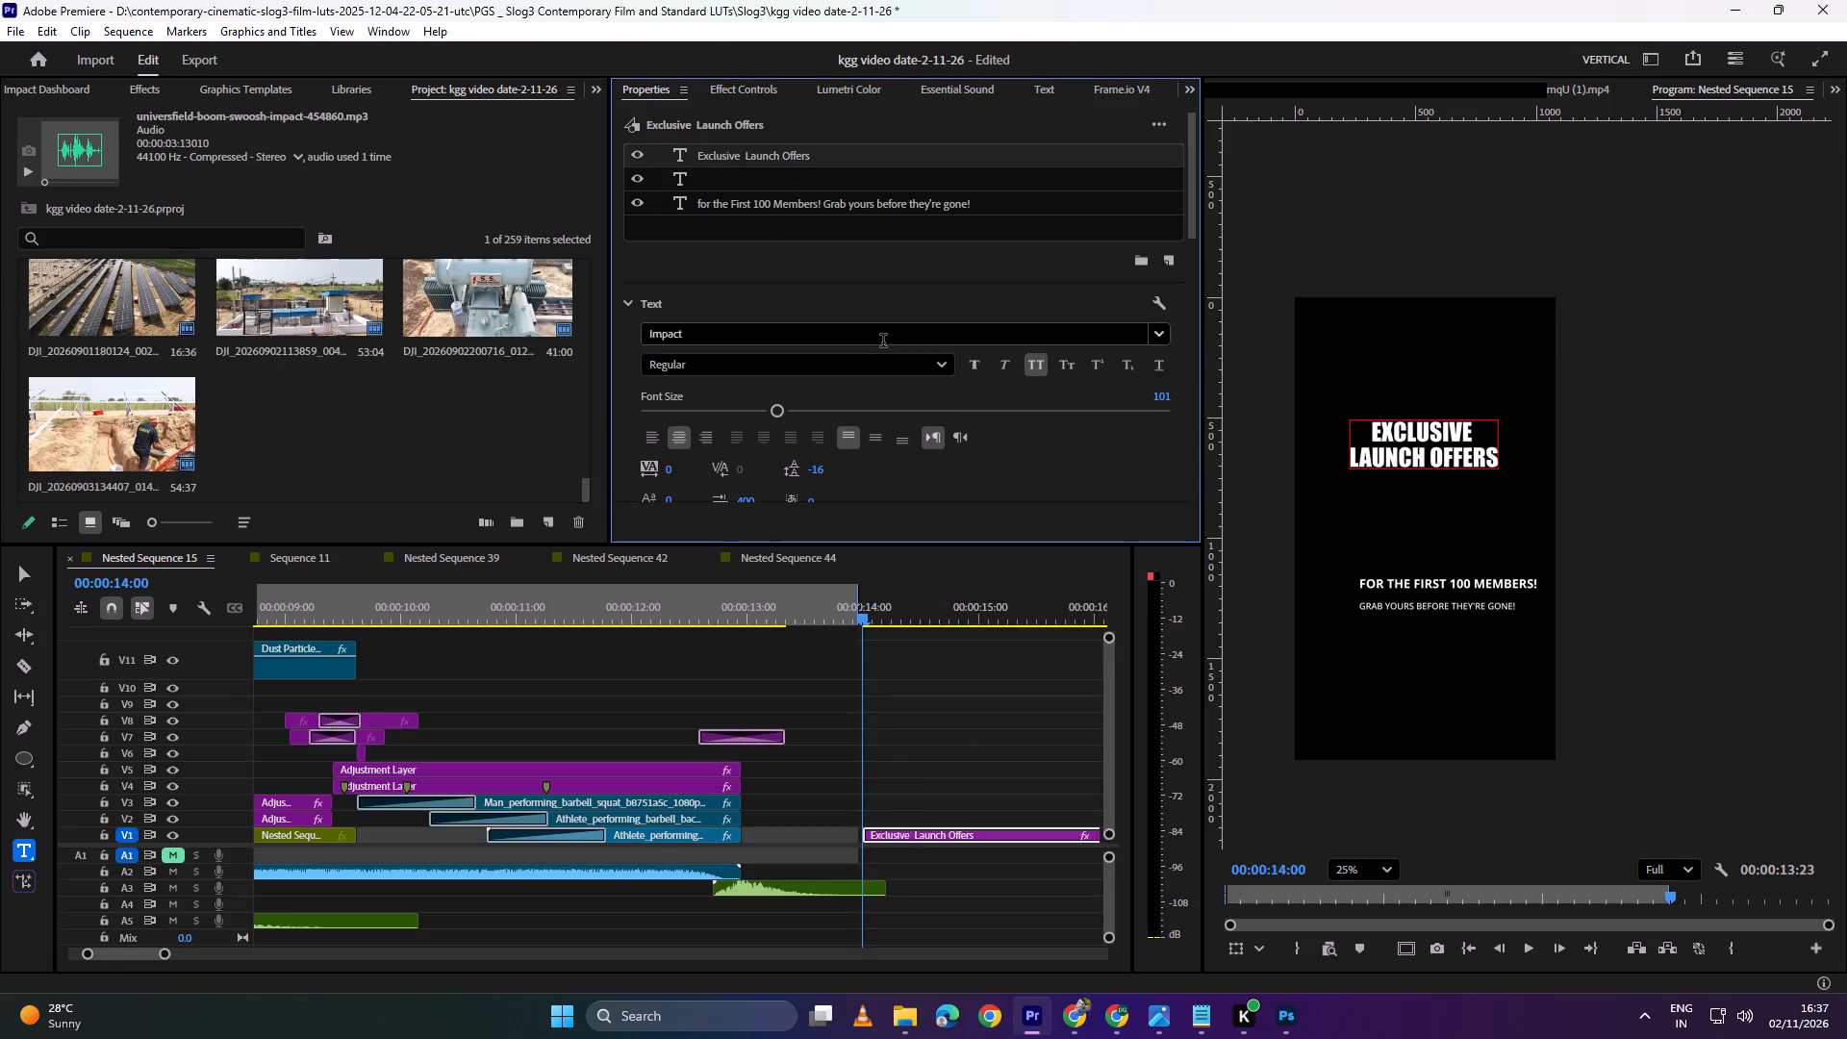
pyautogui.moveTo(792, 405); pyautogui.dragTo(830, 407)
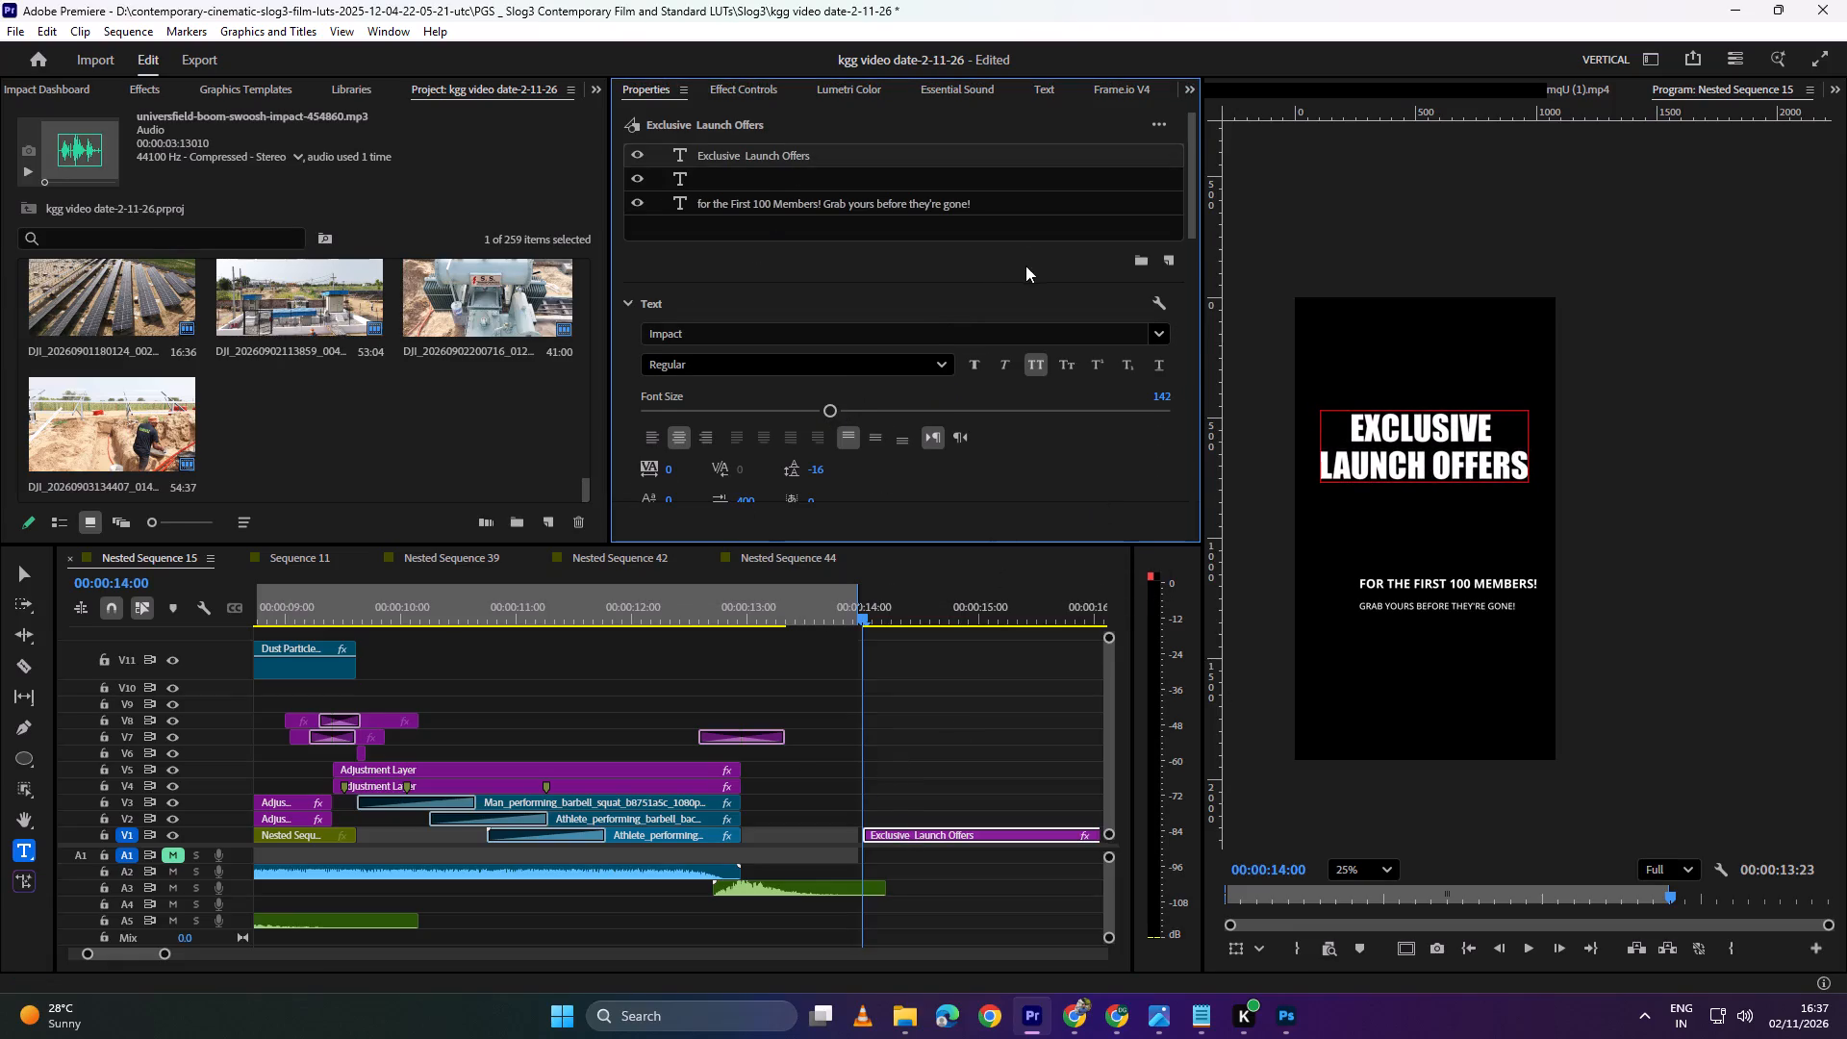
# Center the "Exclusive Launch Offers" layer both horizontally and vertically in the frame.
pyautogui.scroll(-4, 1024, 266)
pyautogui.scroll(-17, 999, 423)
pyautogui.scroll(-5, 946, 445)
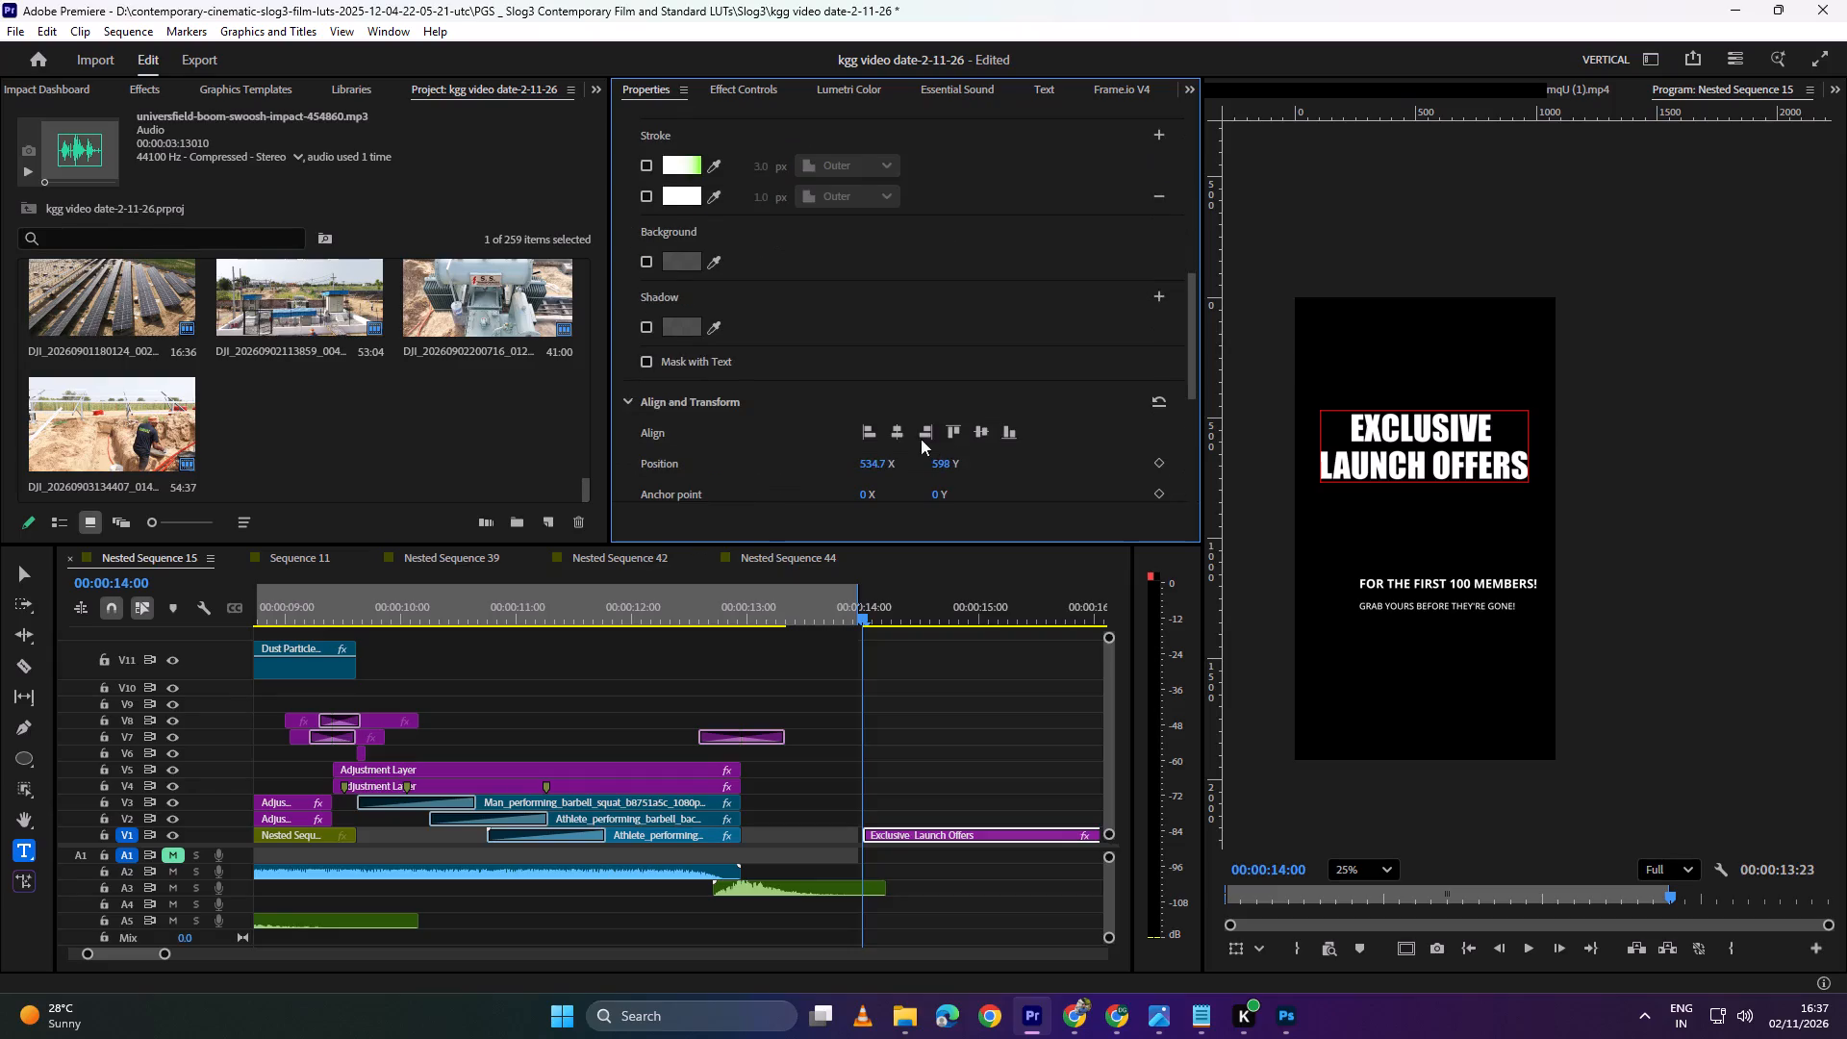
pyautogui.tripleClick(903, 428)
pyautogui.tripleClick(903, 428)
pyautogui.tripleClick(903, 428)
pyautogui.tripleClick(903, 428)
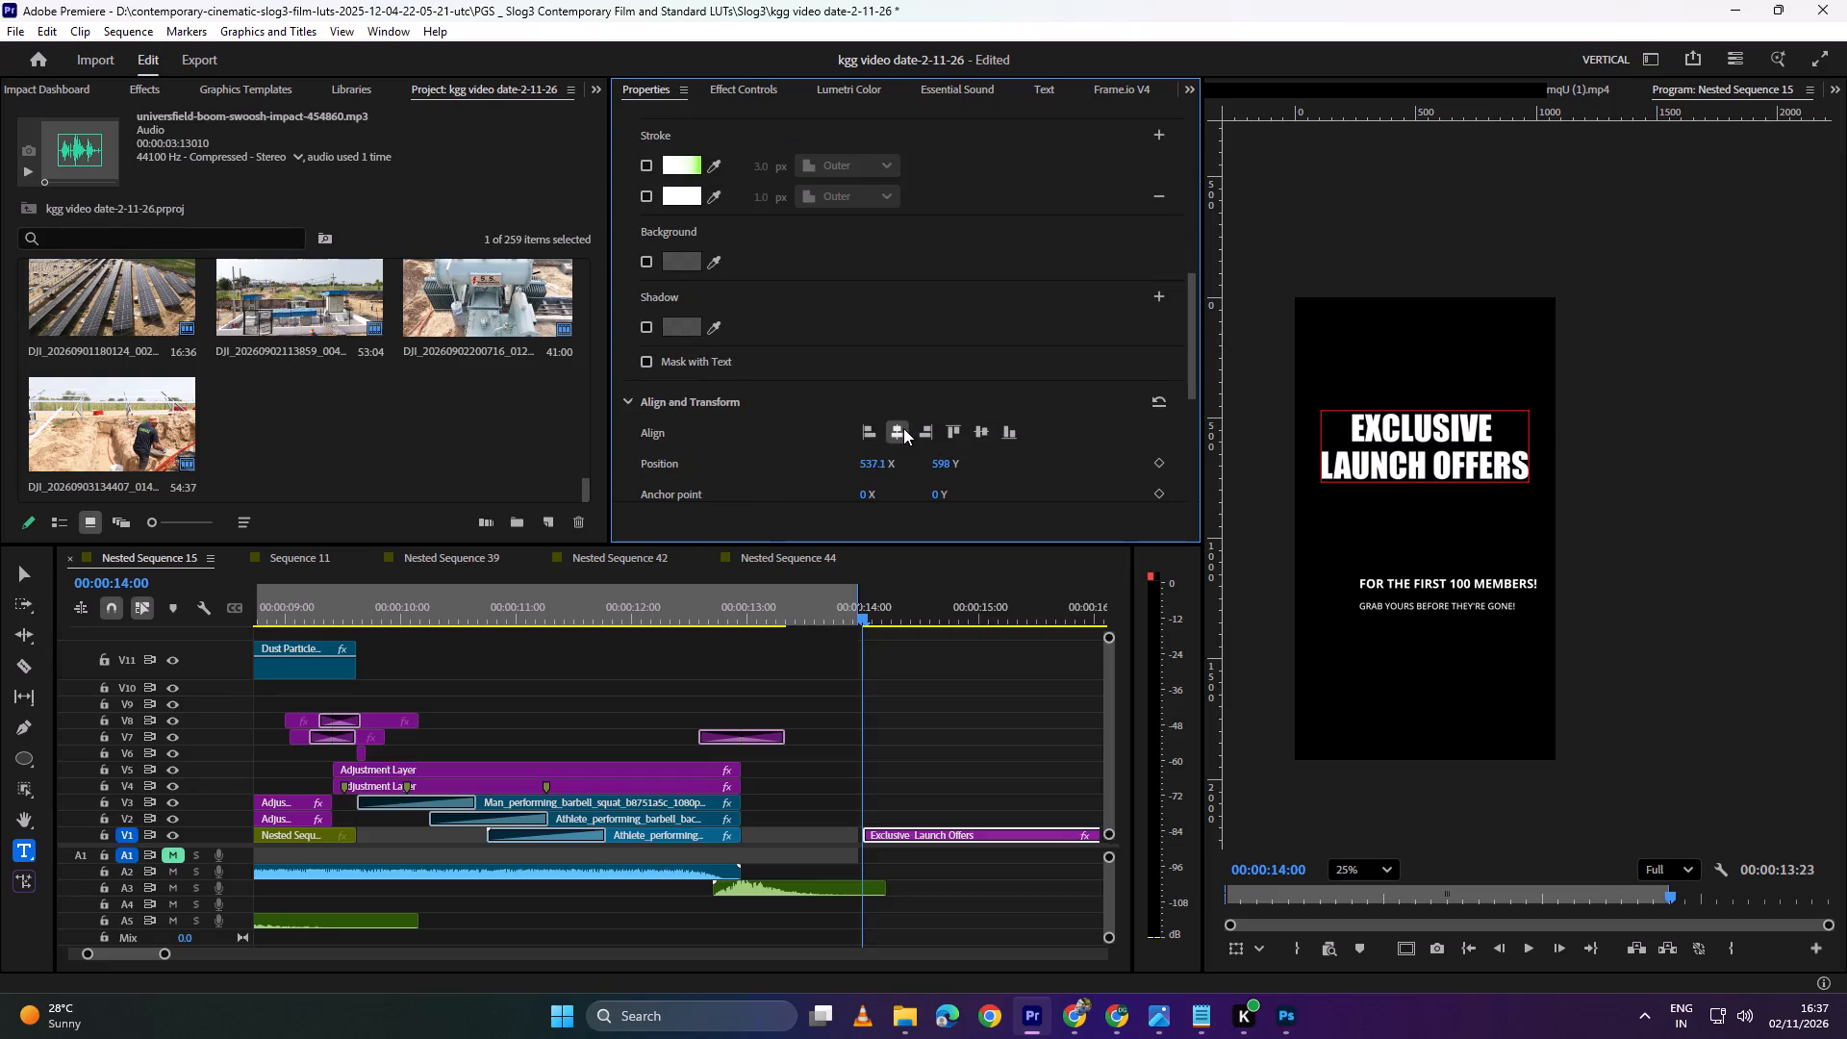
pyautogui.tripleClick(981, 431)
pyautogui.doubleClick(981, 431)
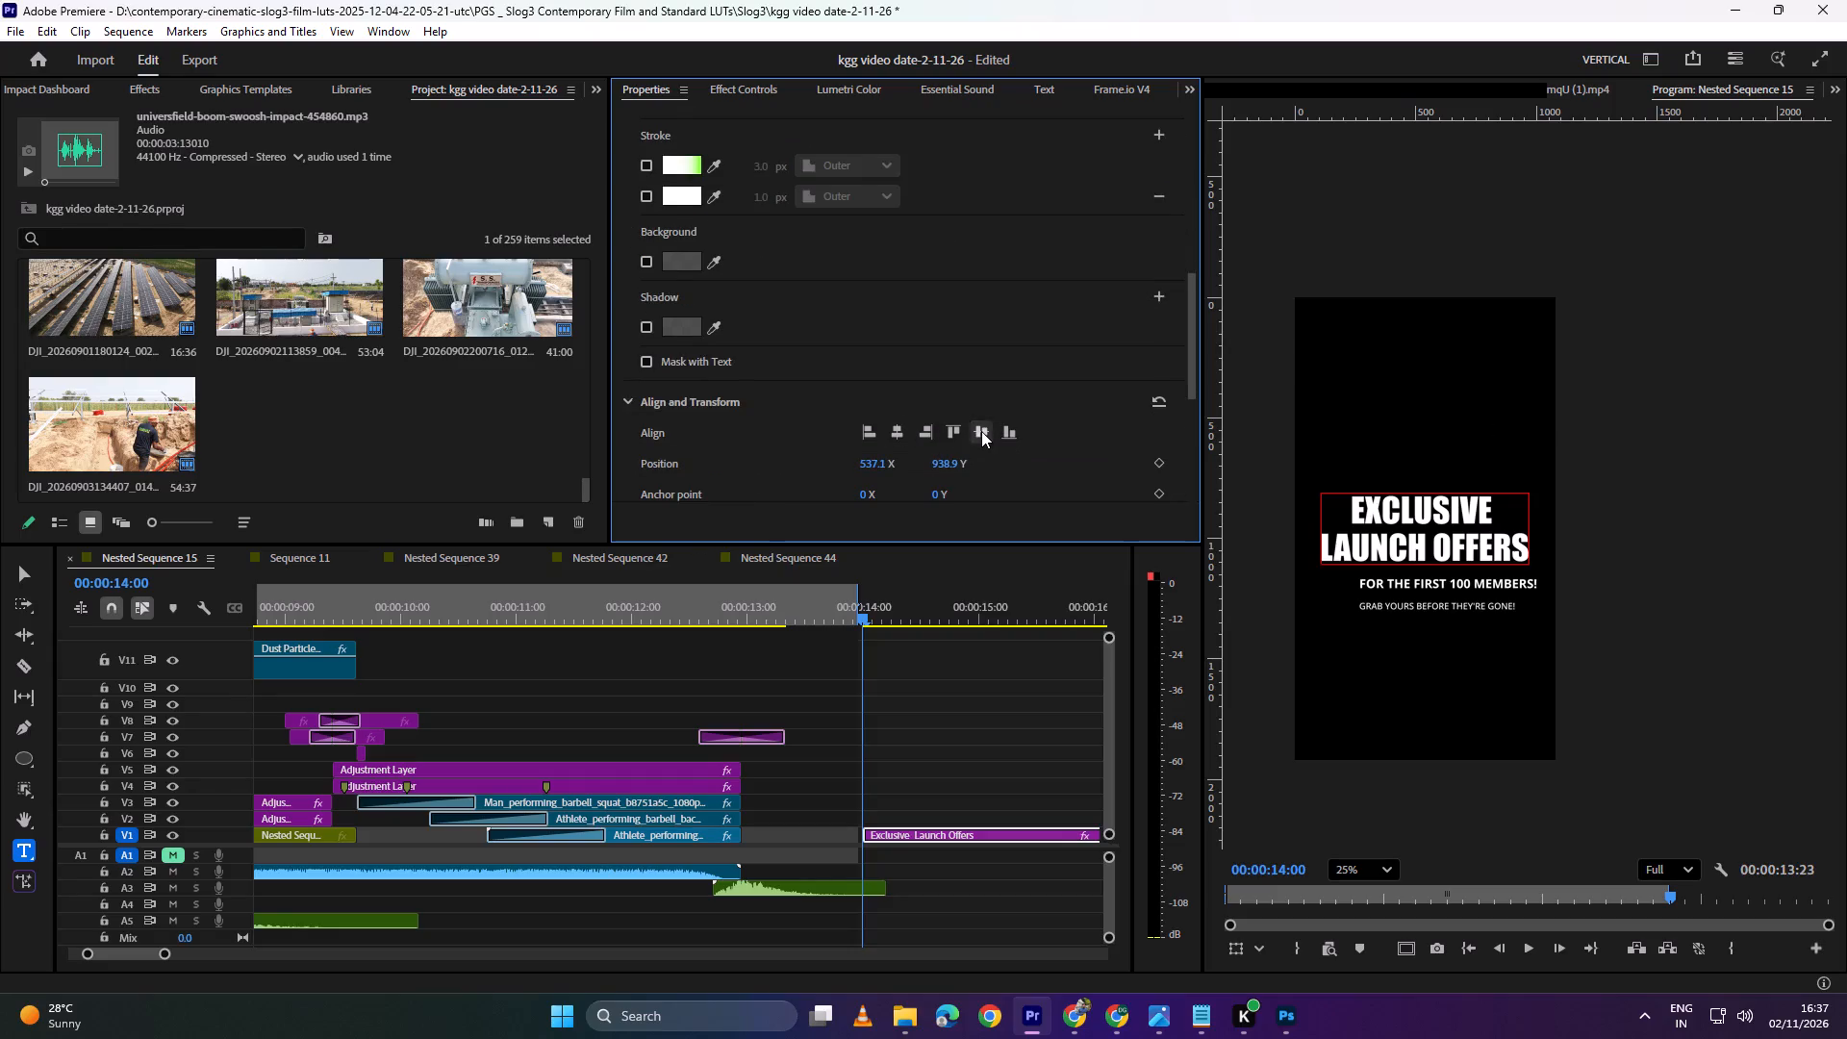
# Move the title clip earlier on track V1 so it starts directly after the last athlete clip.
pyautogui.scroll(6, 1474, 645)
pyautogui.scroll(-2, 1414, 617)
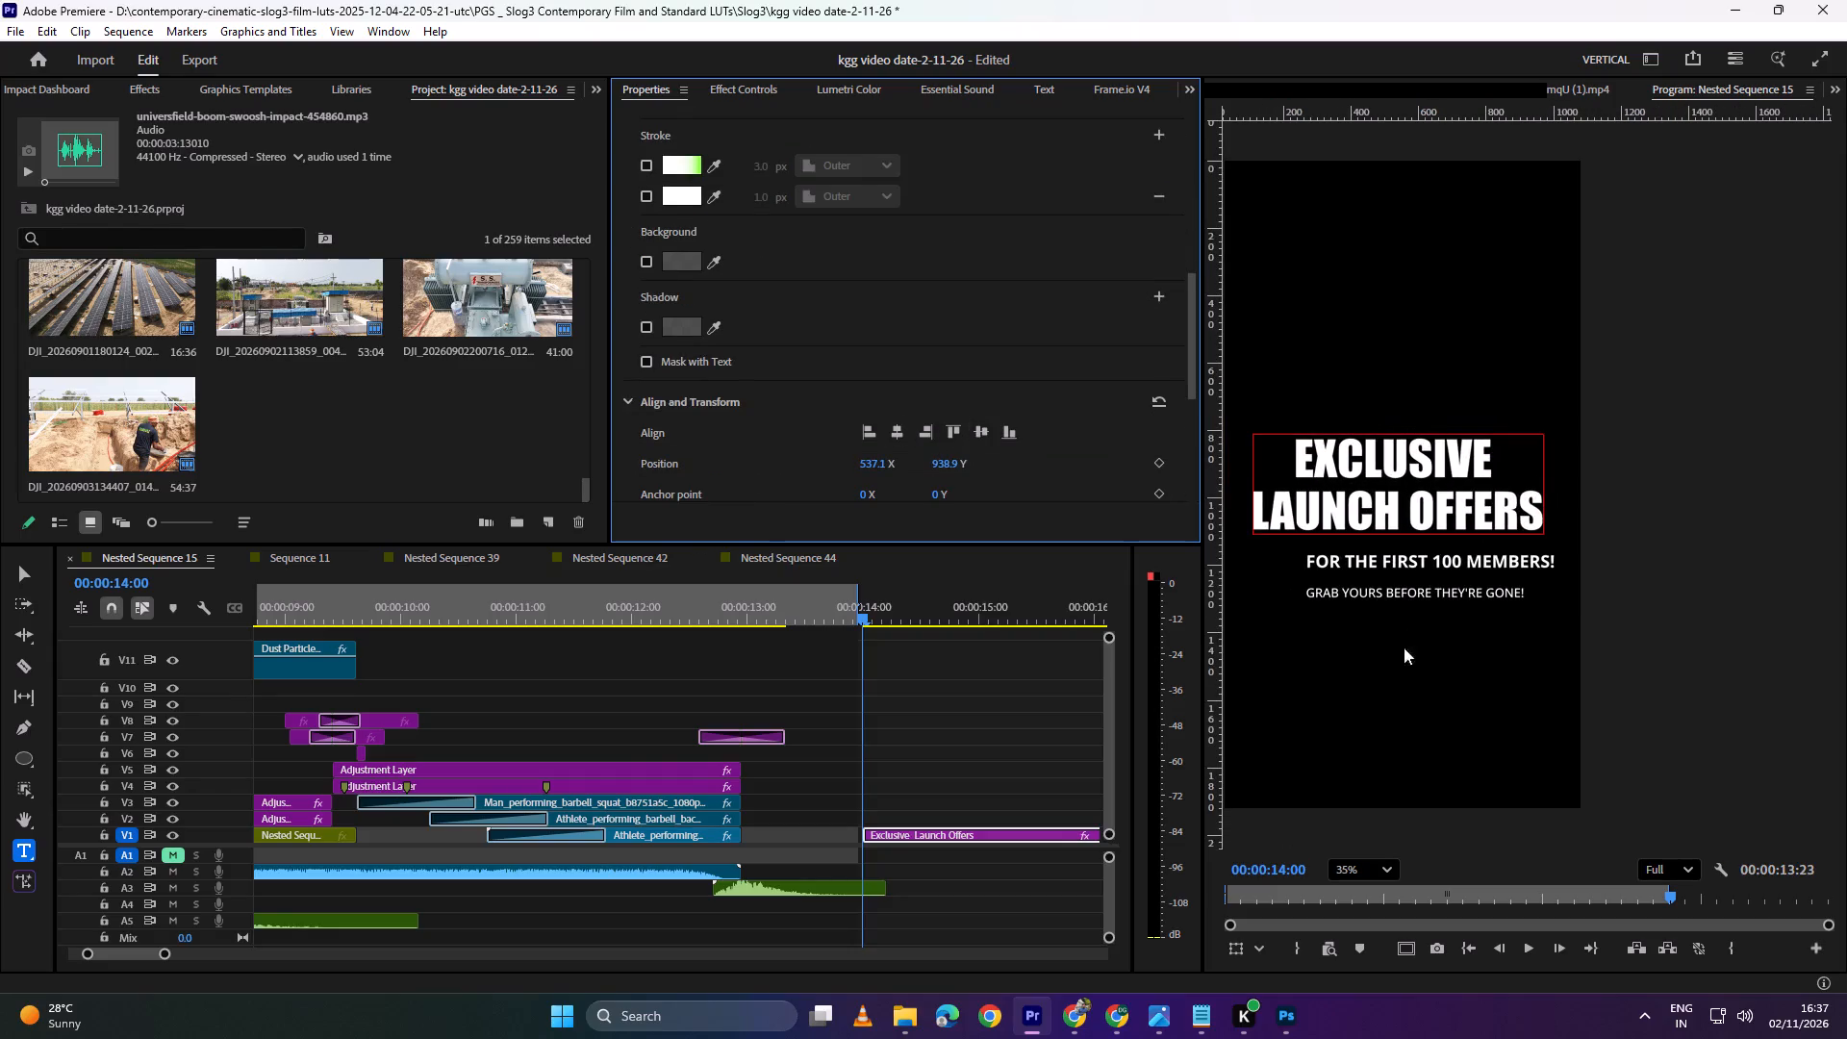
pyautogui.click(901, 830)
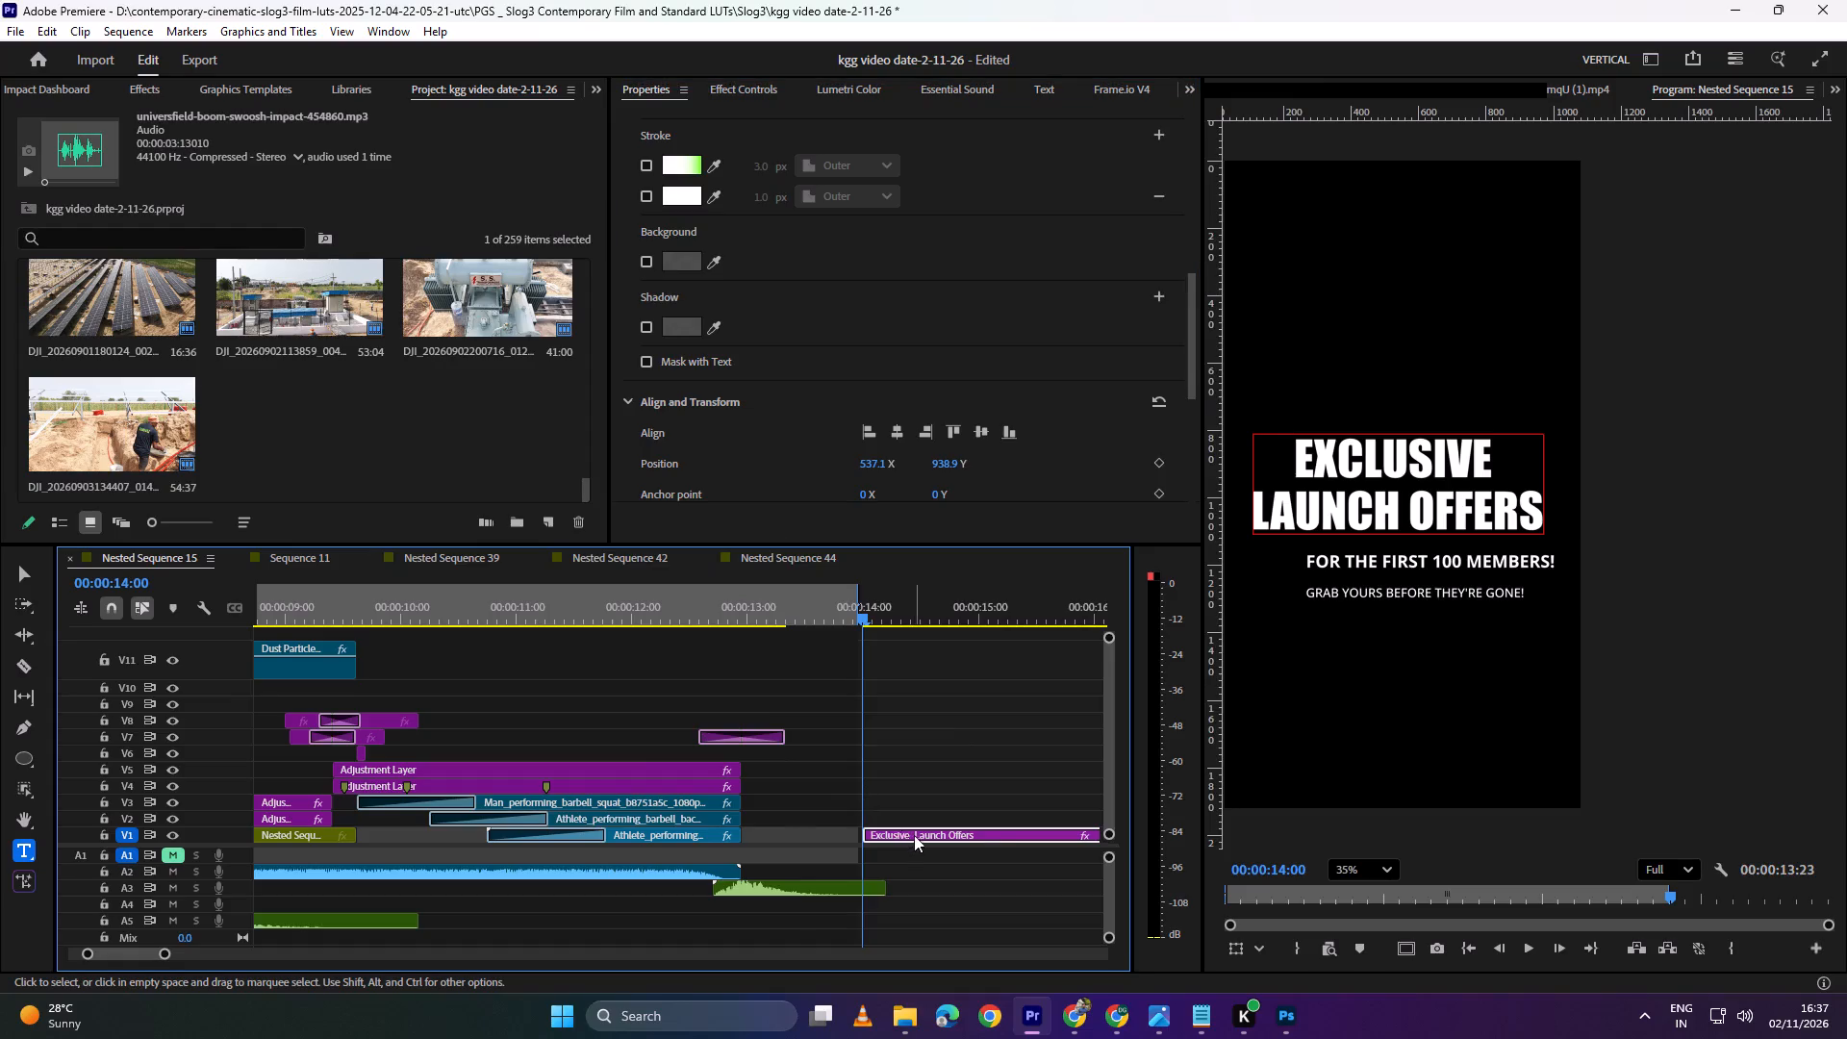
pyautogui.moveTo(914, 835); pyautogui.dragTo(799, 829)
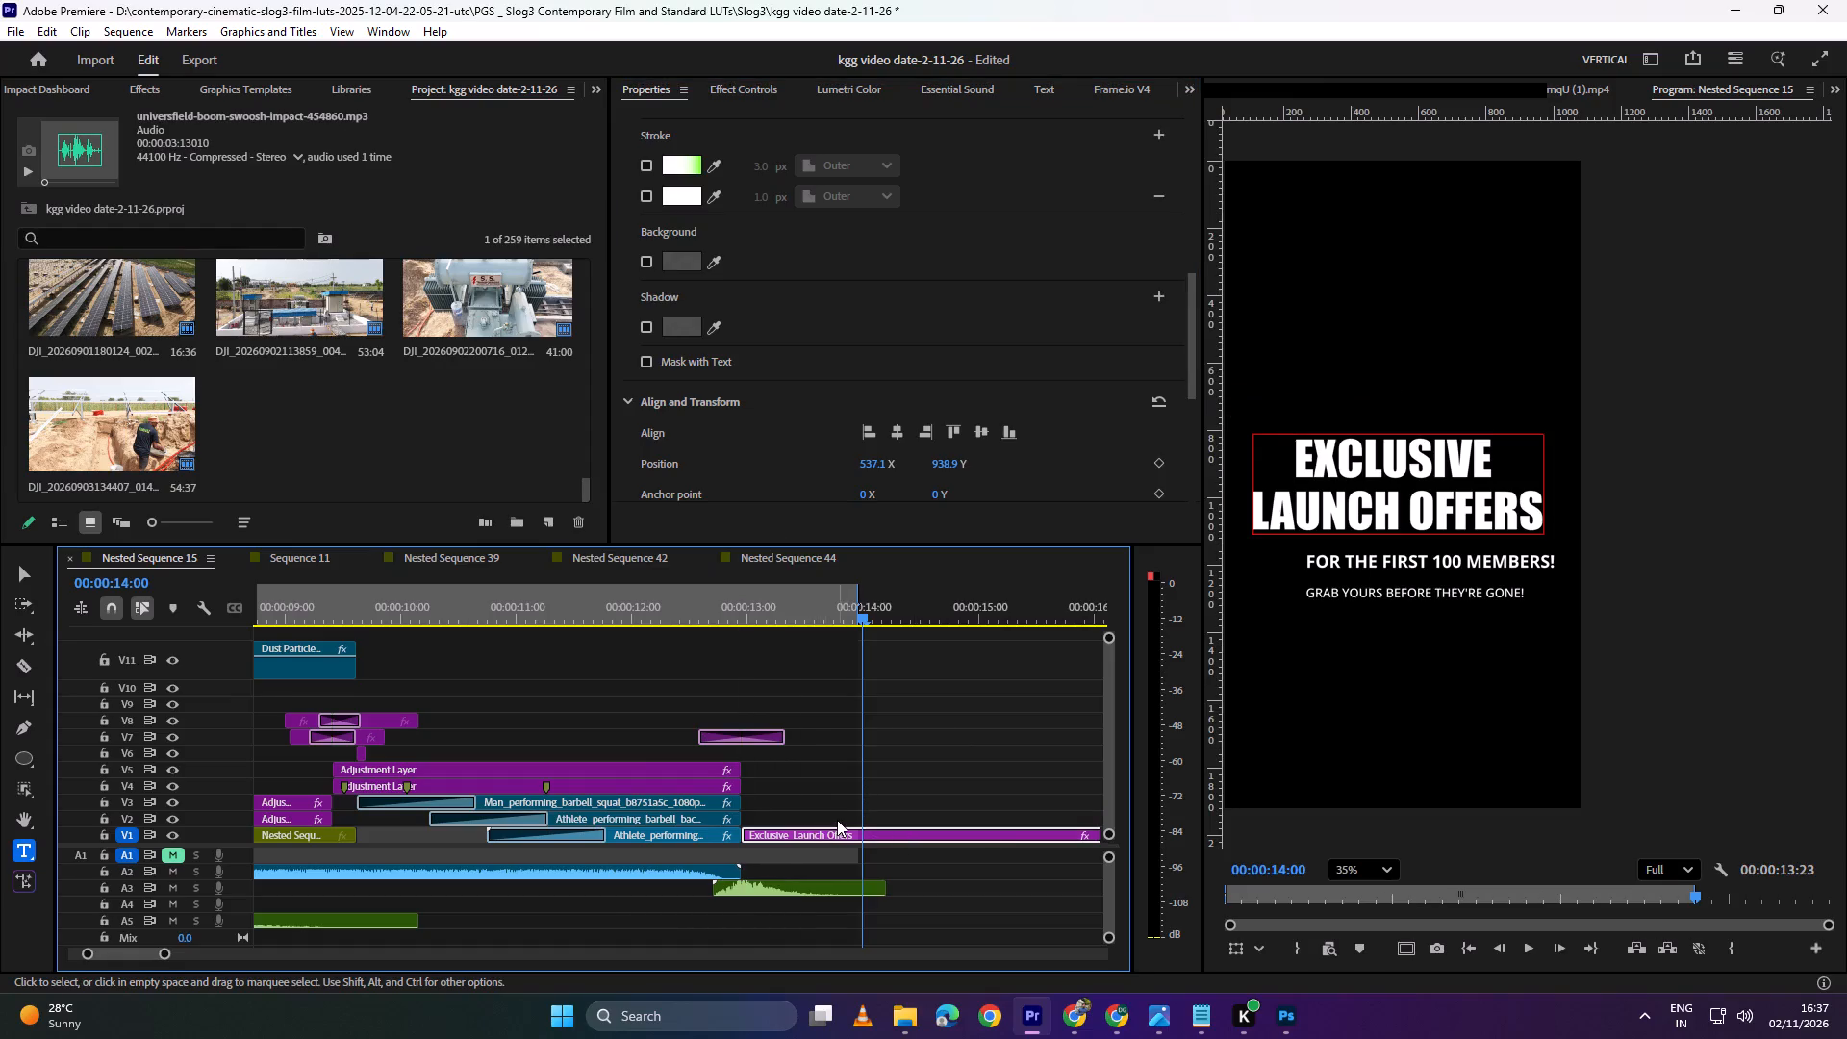
# Cut the "Grab yours before they're gone!" line from the lower text layer of the title.
pyautogui.click(835, 835)
pyautogui.tripleClick(1393, 558)
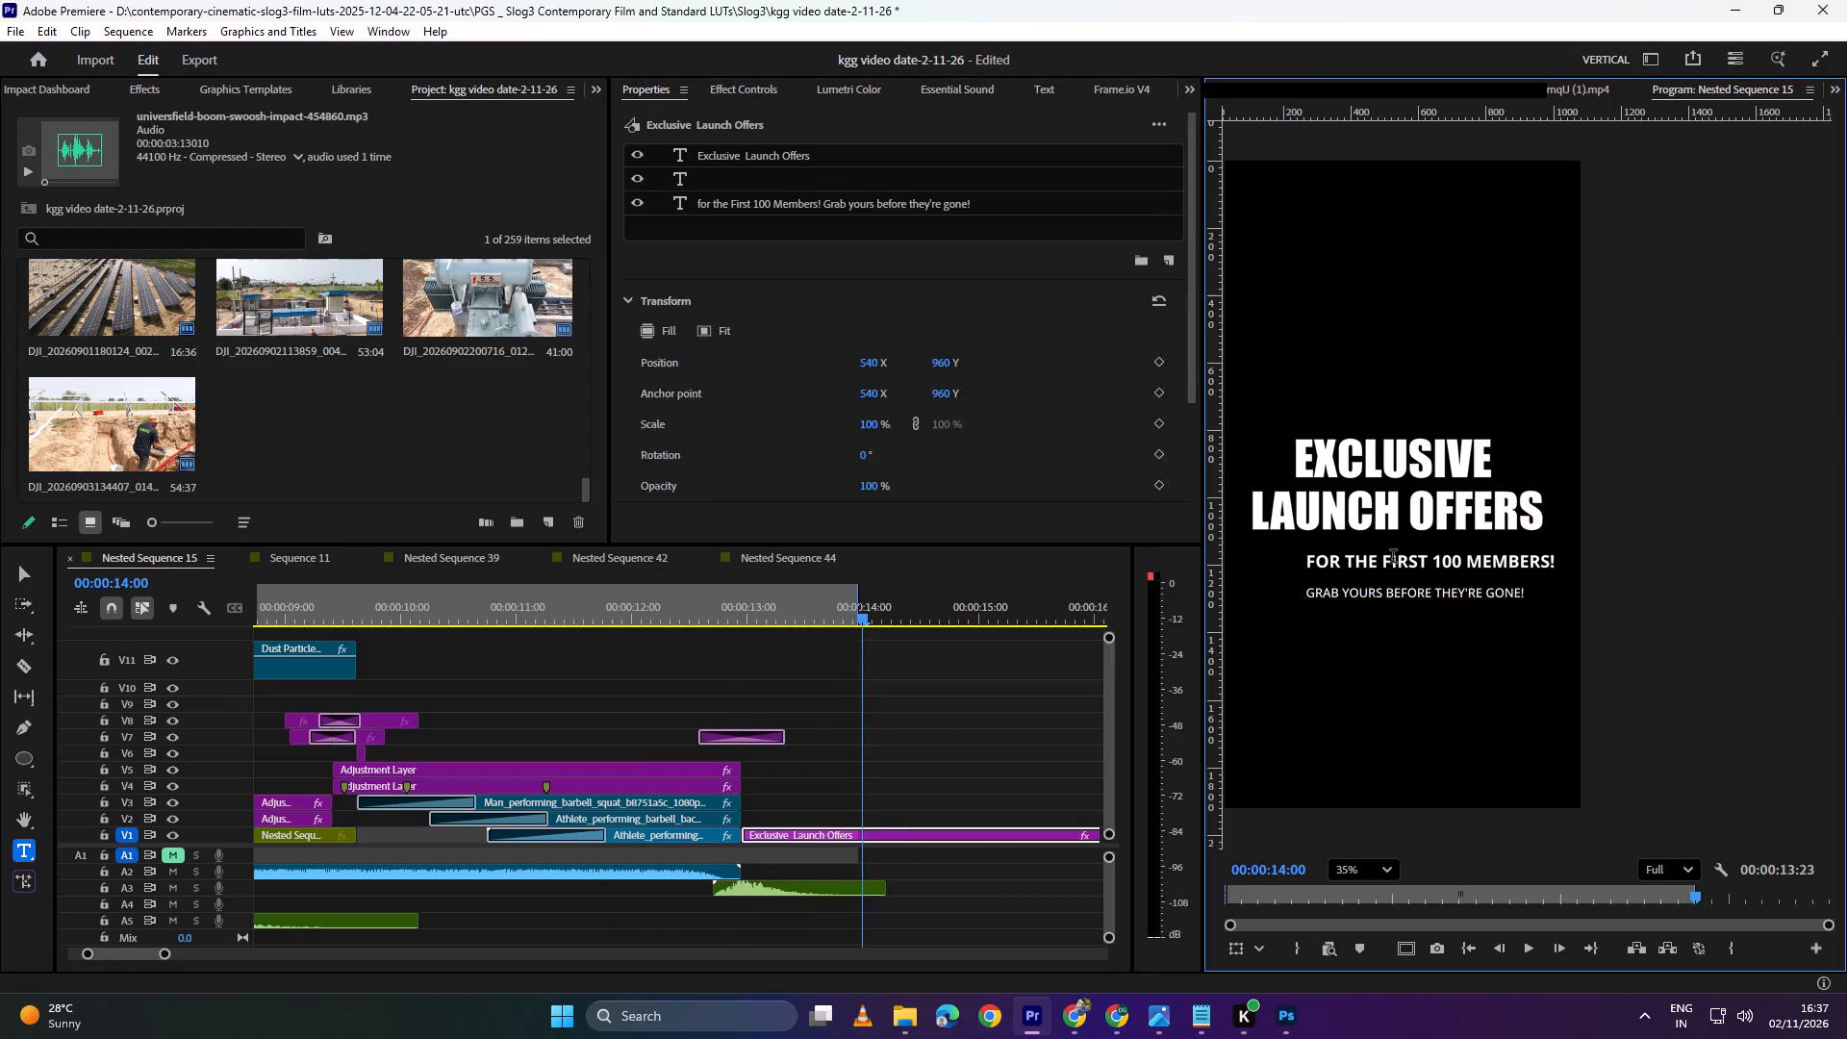
pyautogui.click(1393, 558)
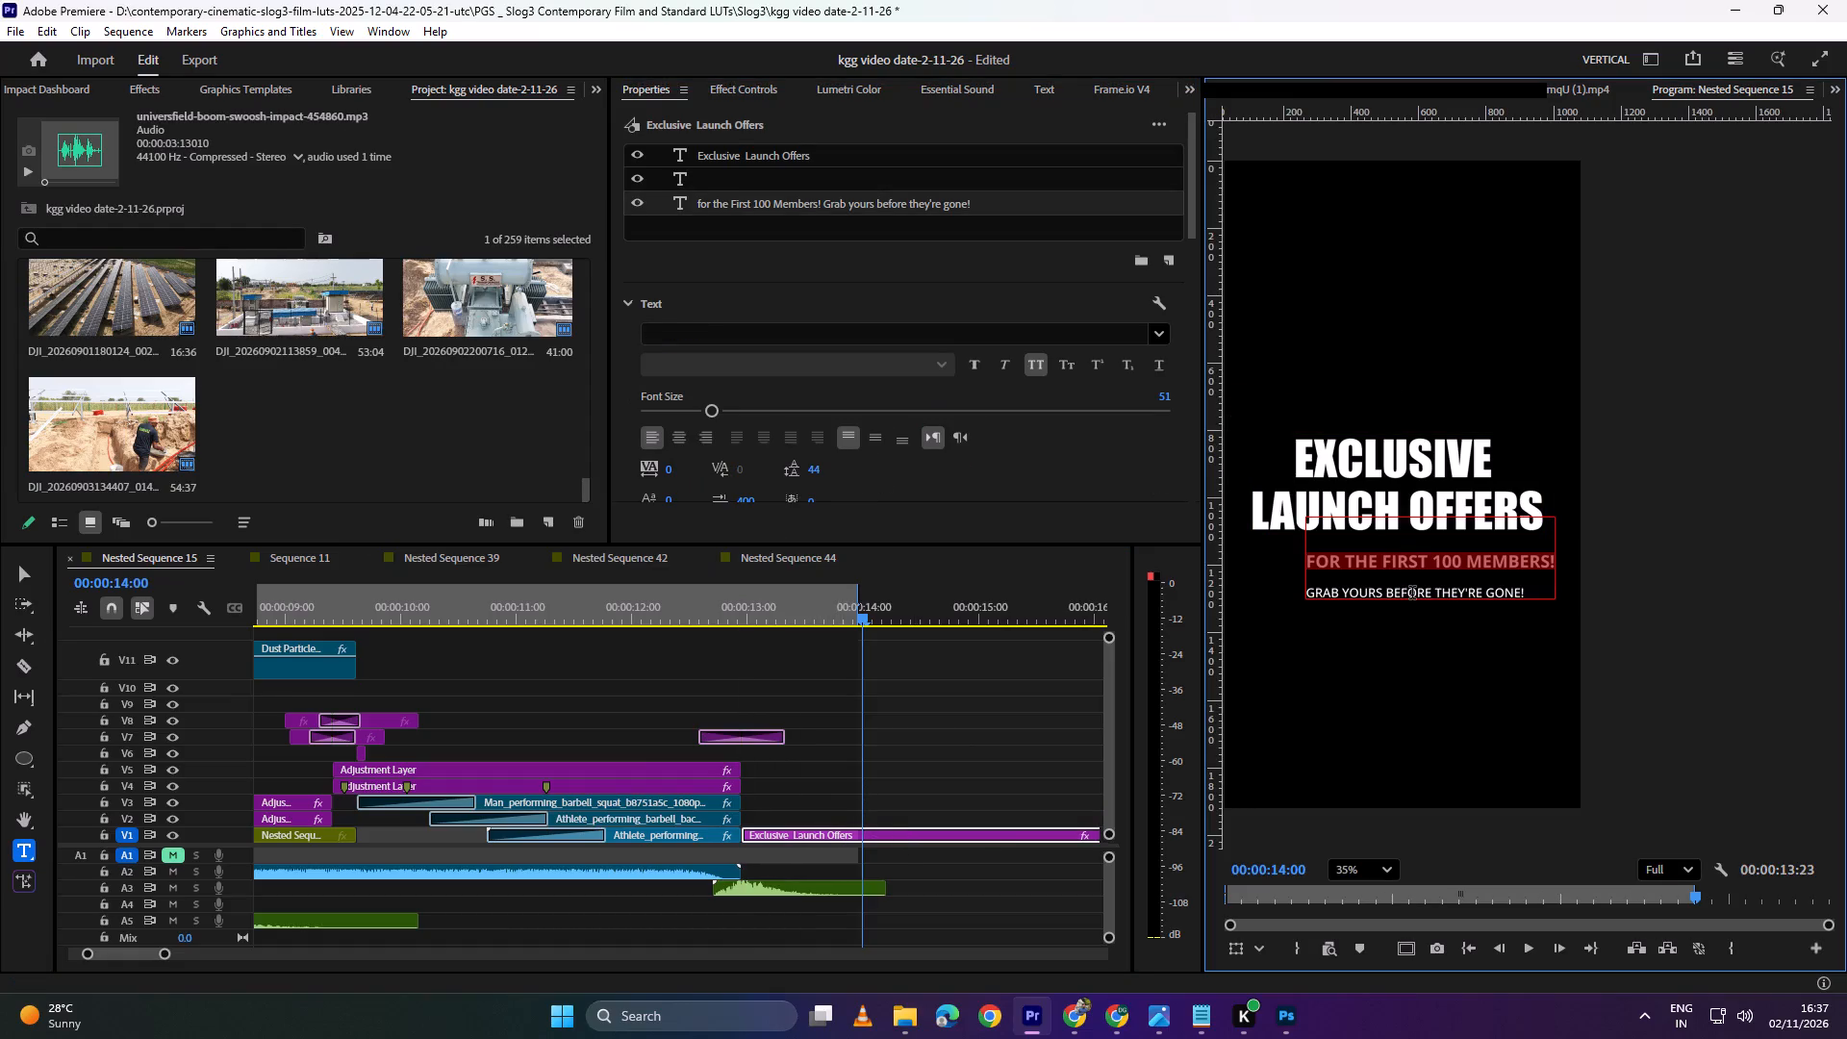
pyautogui.tripleClick(1412, 595)
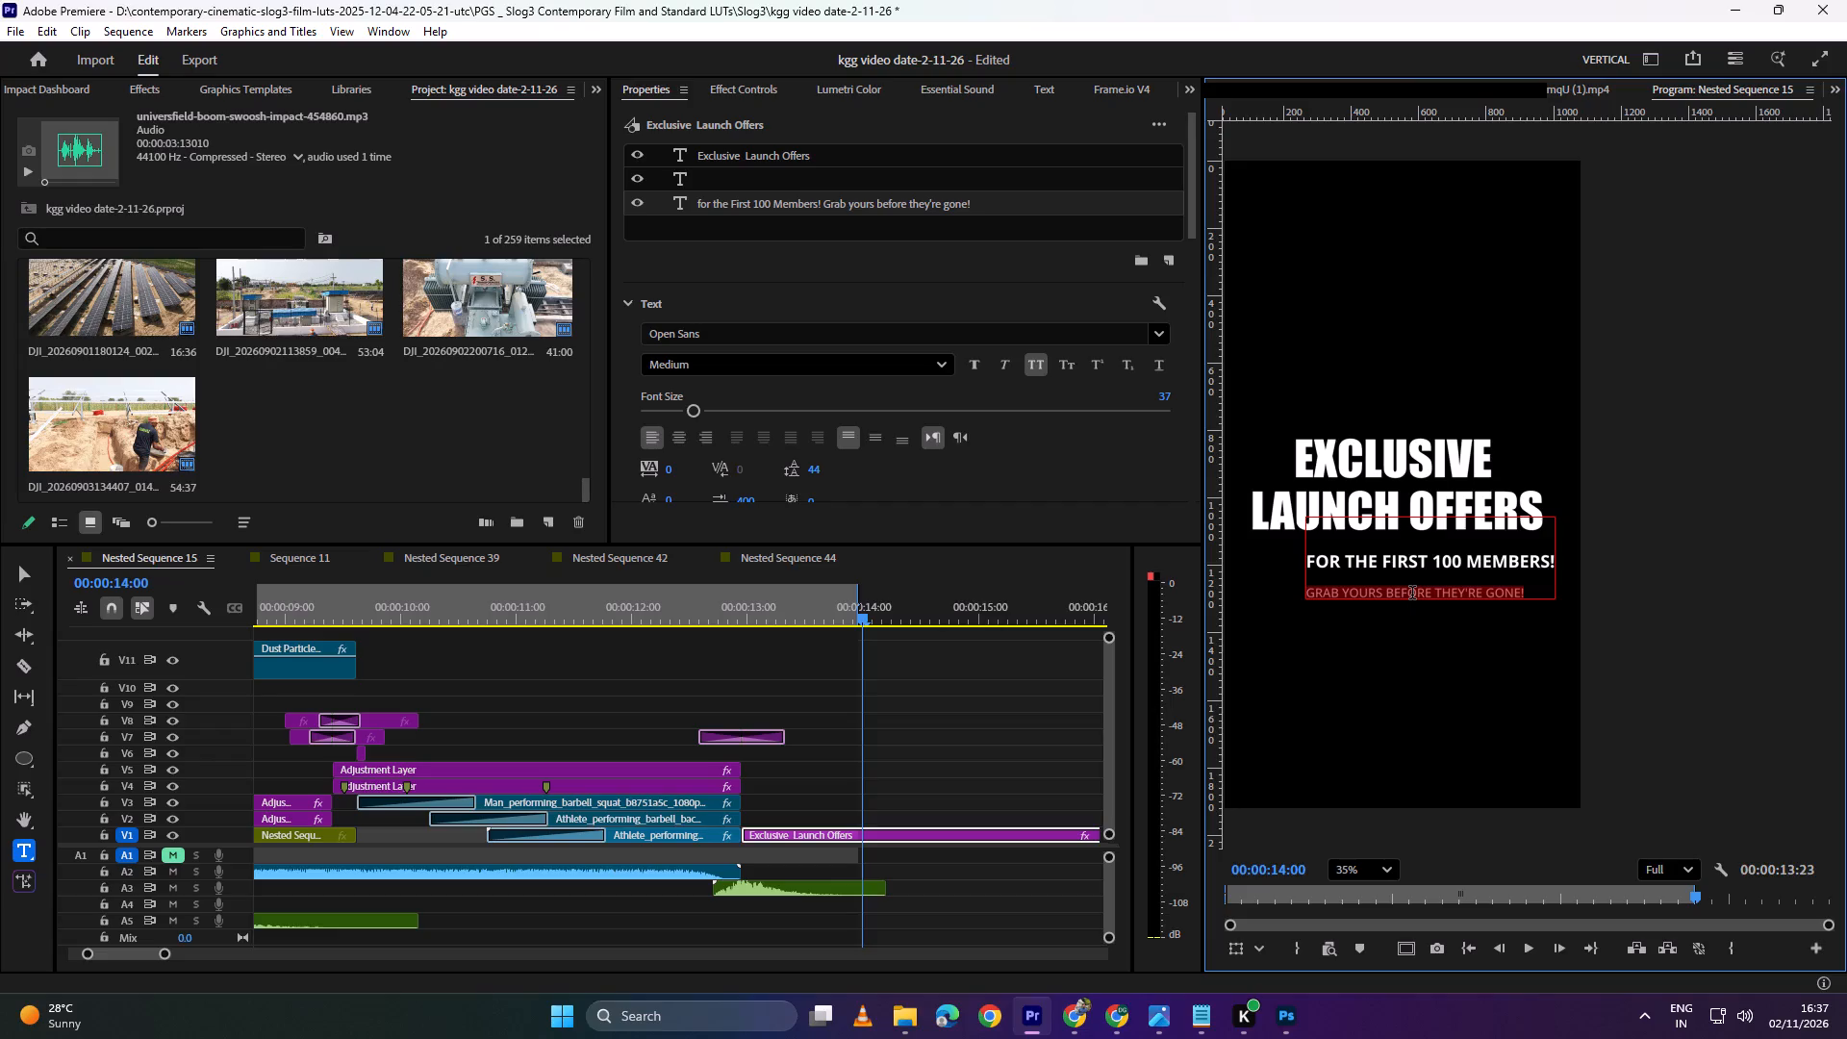
pyautogui.hotkey('ctrl', 'x')
# Center the "For the First 100 Members!" layer horizontally in the frame.
pyautogui.tripleClick(1379, 566)
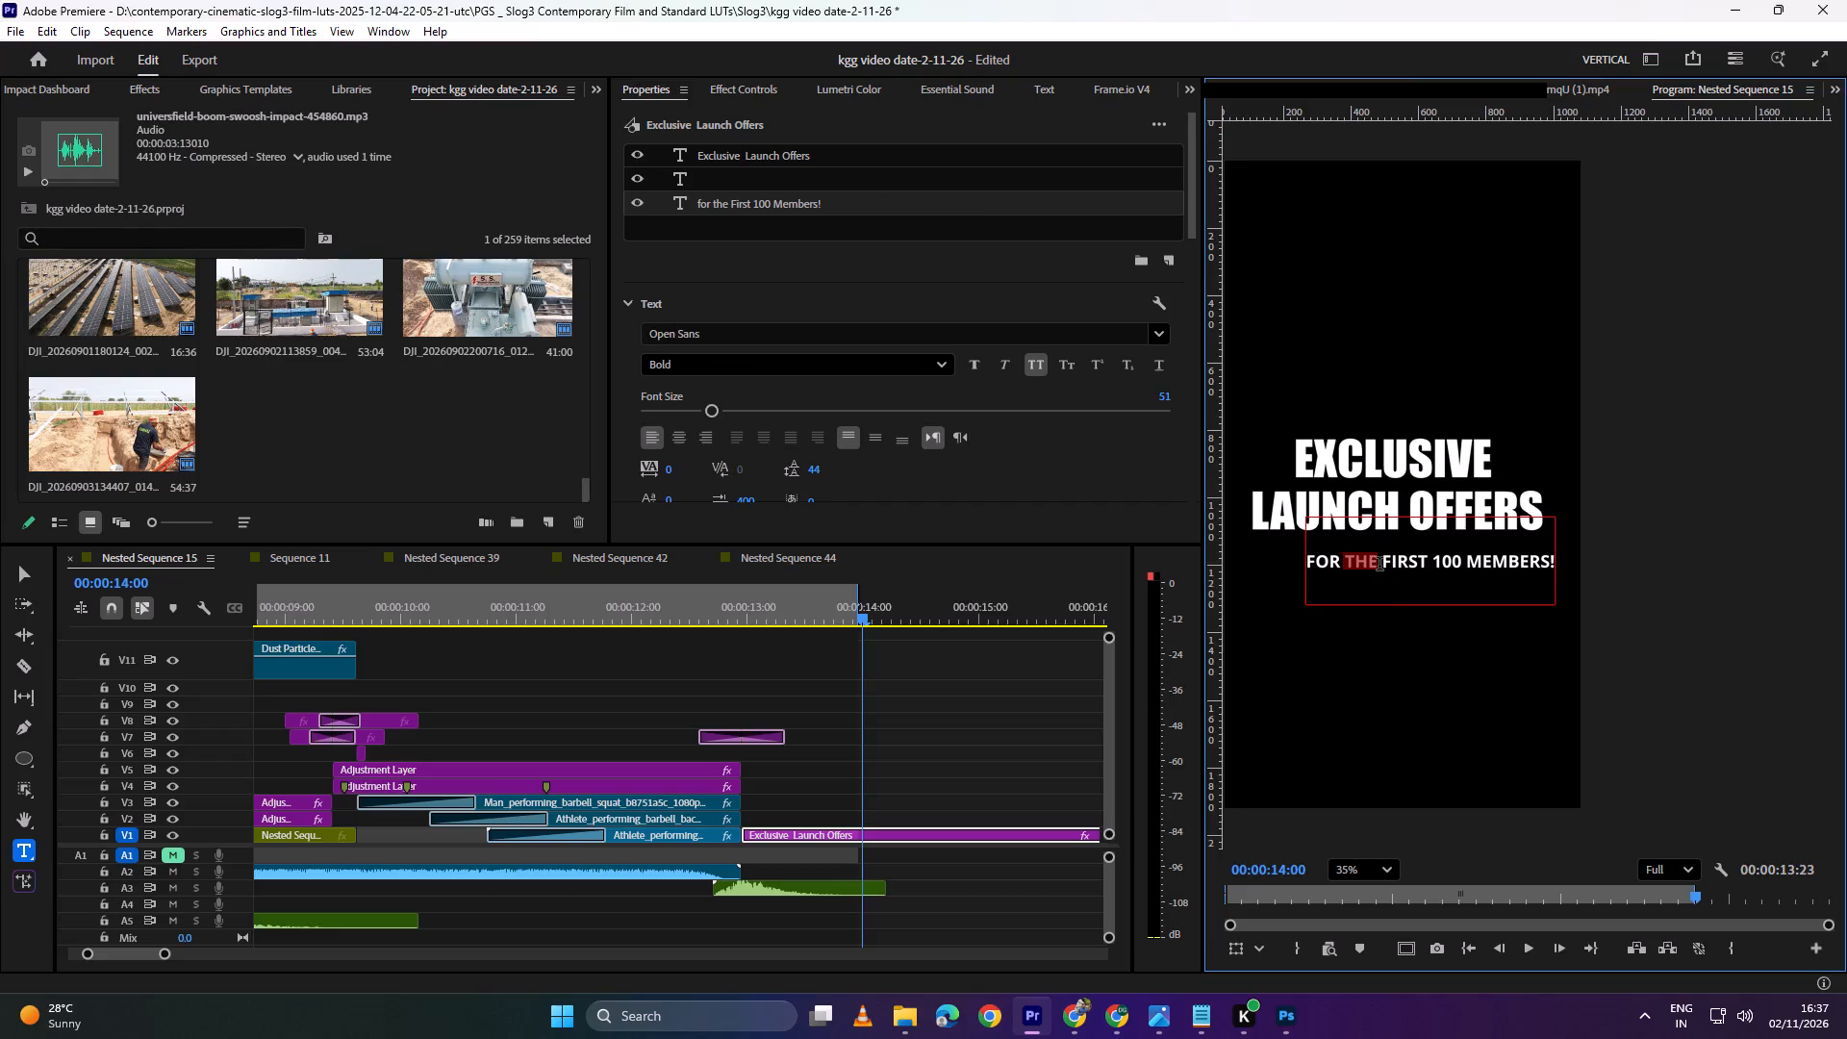
pyautogui.click(1379, 566)
pyautogui.scroll(-4, 957, 262)
pyautogui.scroll(-9, 995, 427)
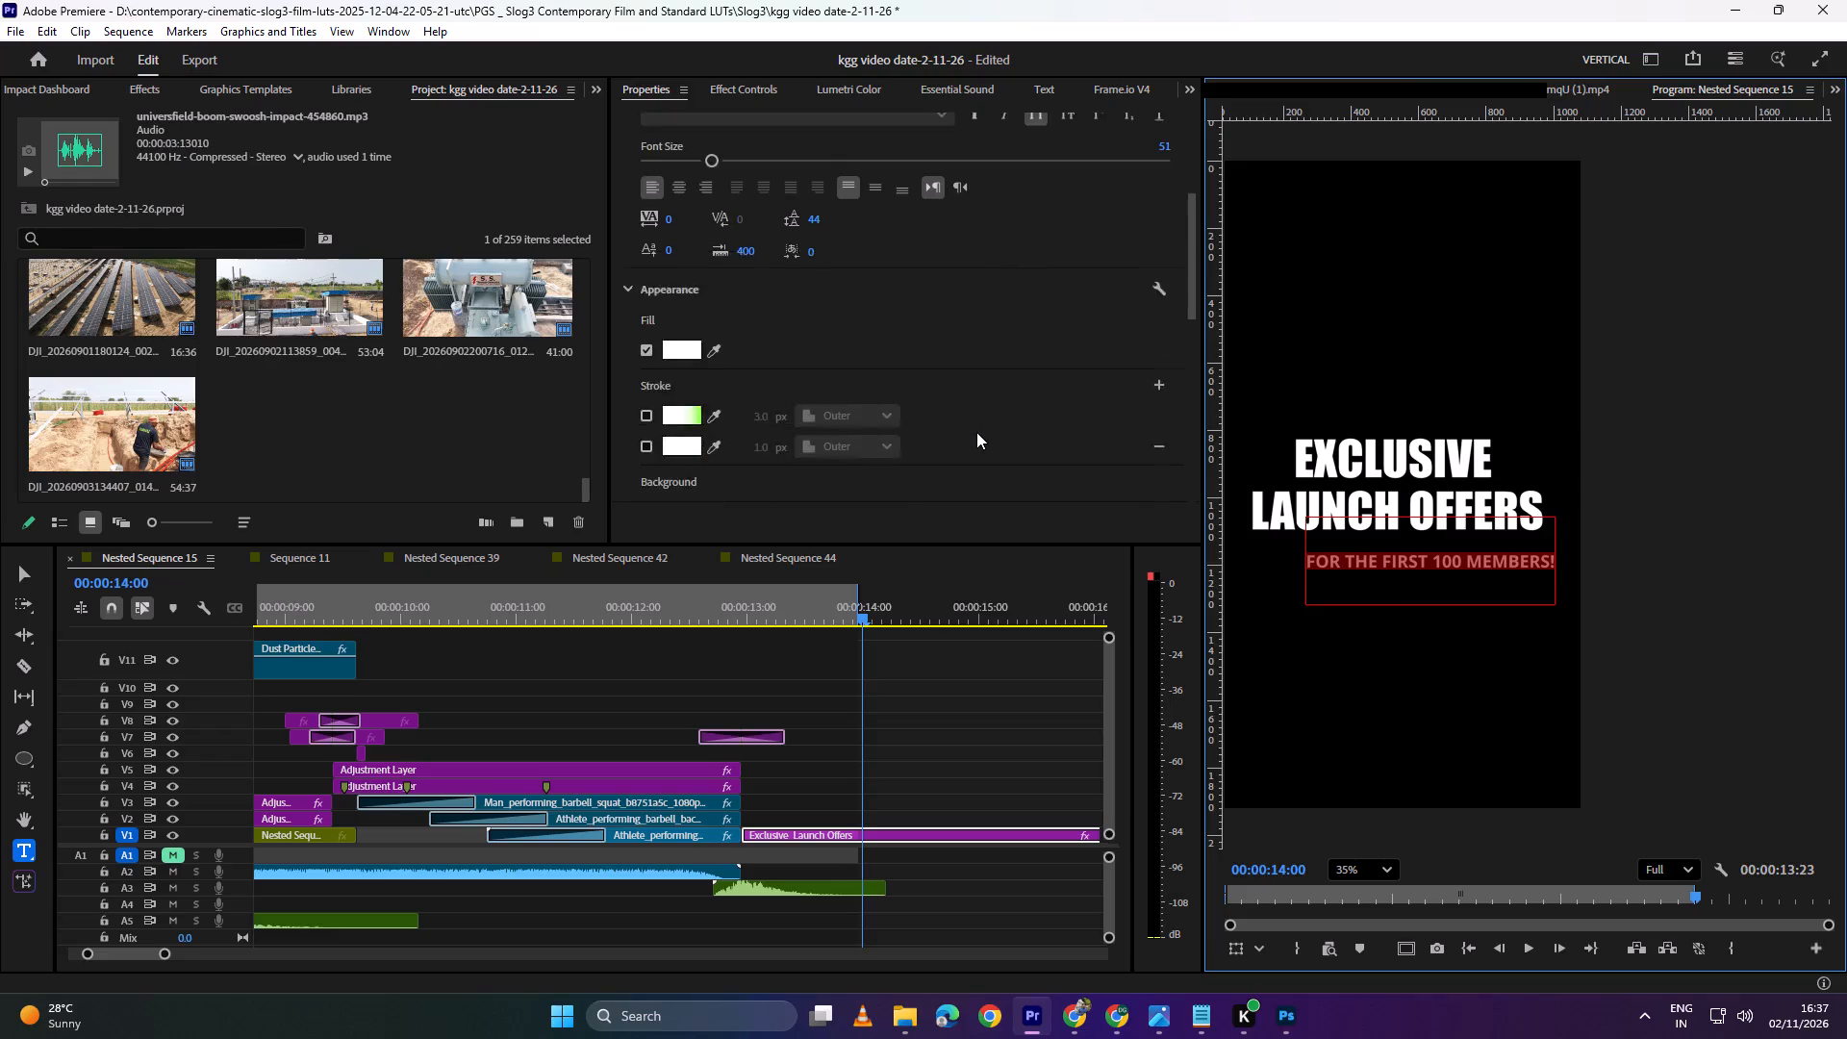
pyautogui.scroll(-16, 976, 432)
pyautogui.tripleClick(898, 376)
pyautogui.tripleClick(898, 376)
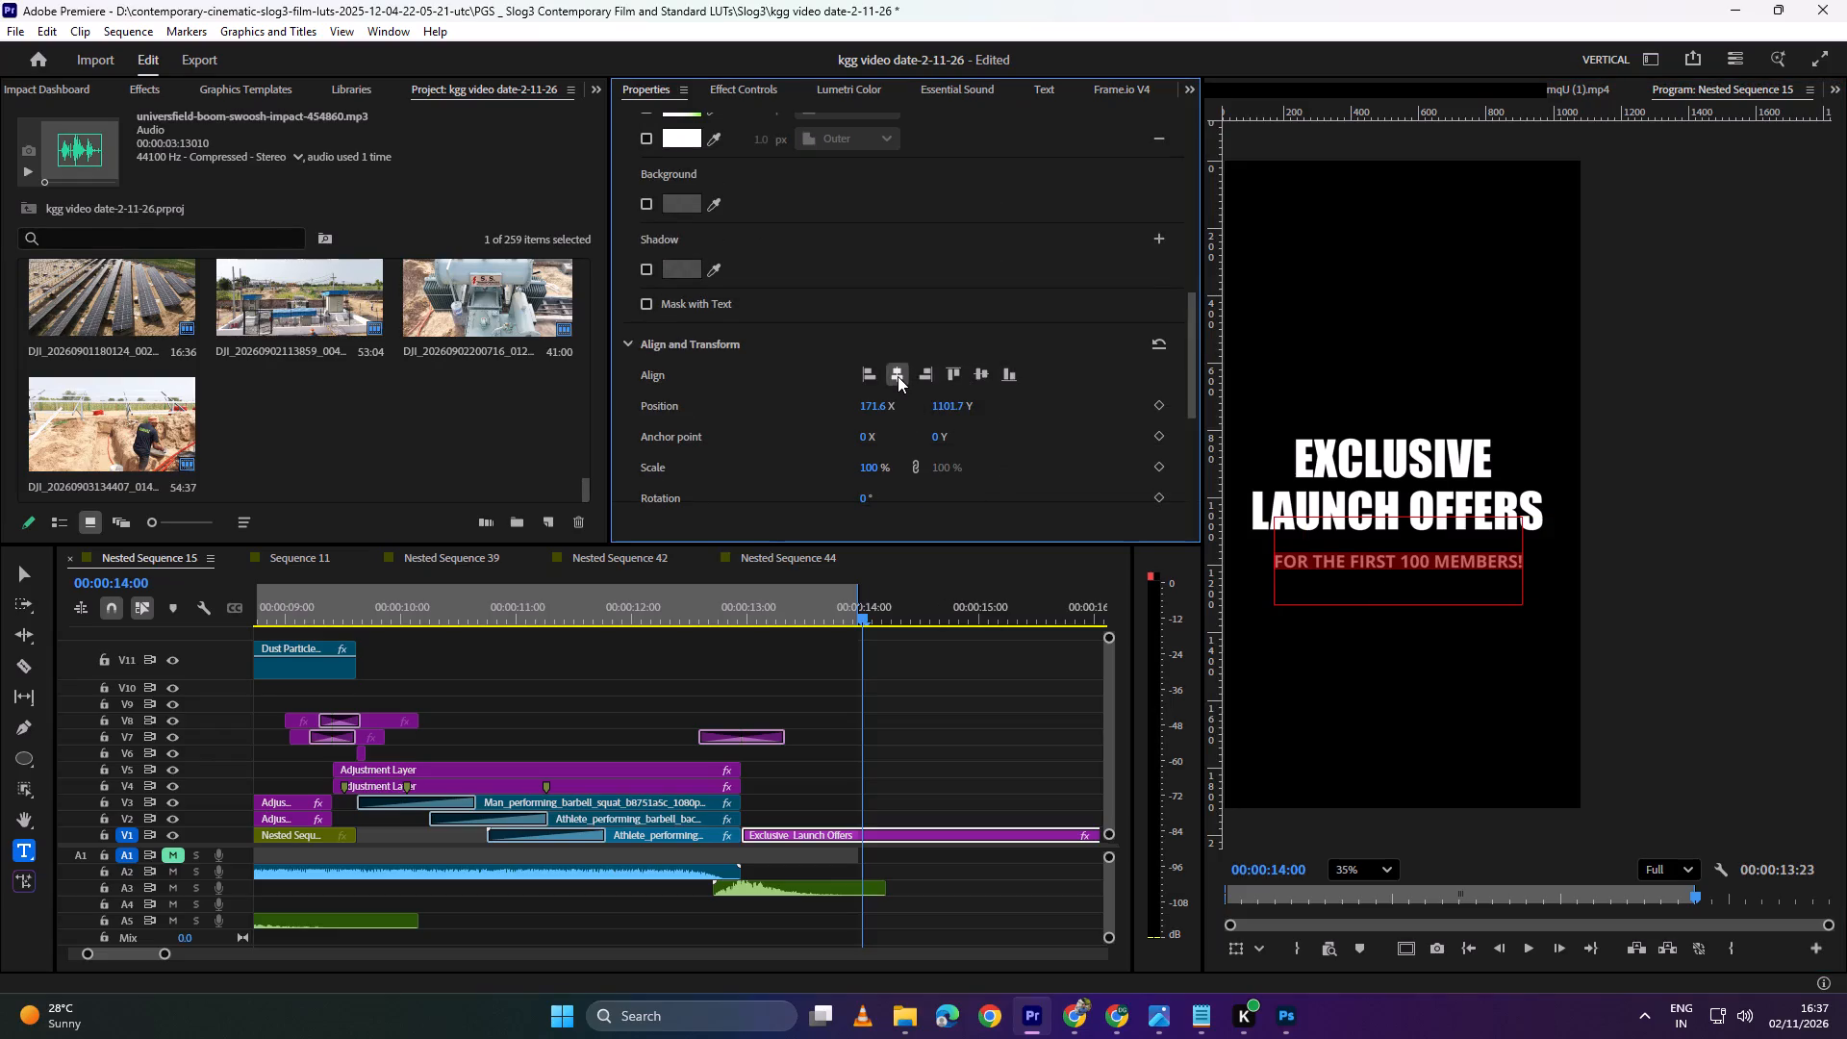
# Nudge the "For the First 100 Members!" layer up slightly, closer to the "Launch Offers" line.
pyautogui.moveTo(952, 404); pyautogui.dragTo(939, 409)
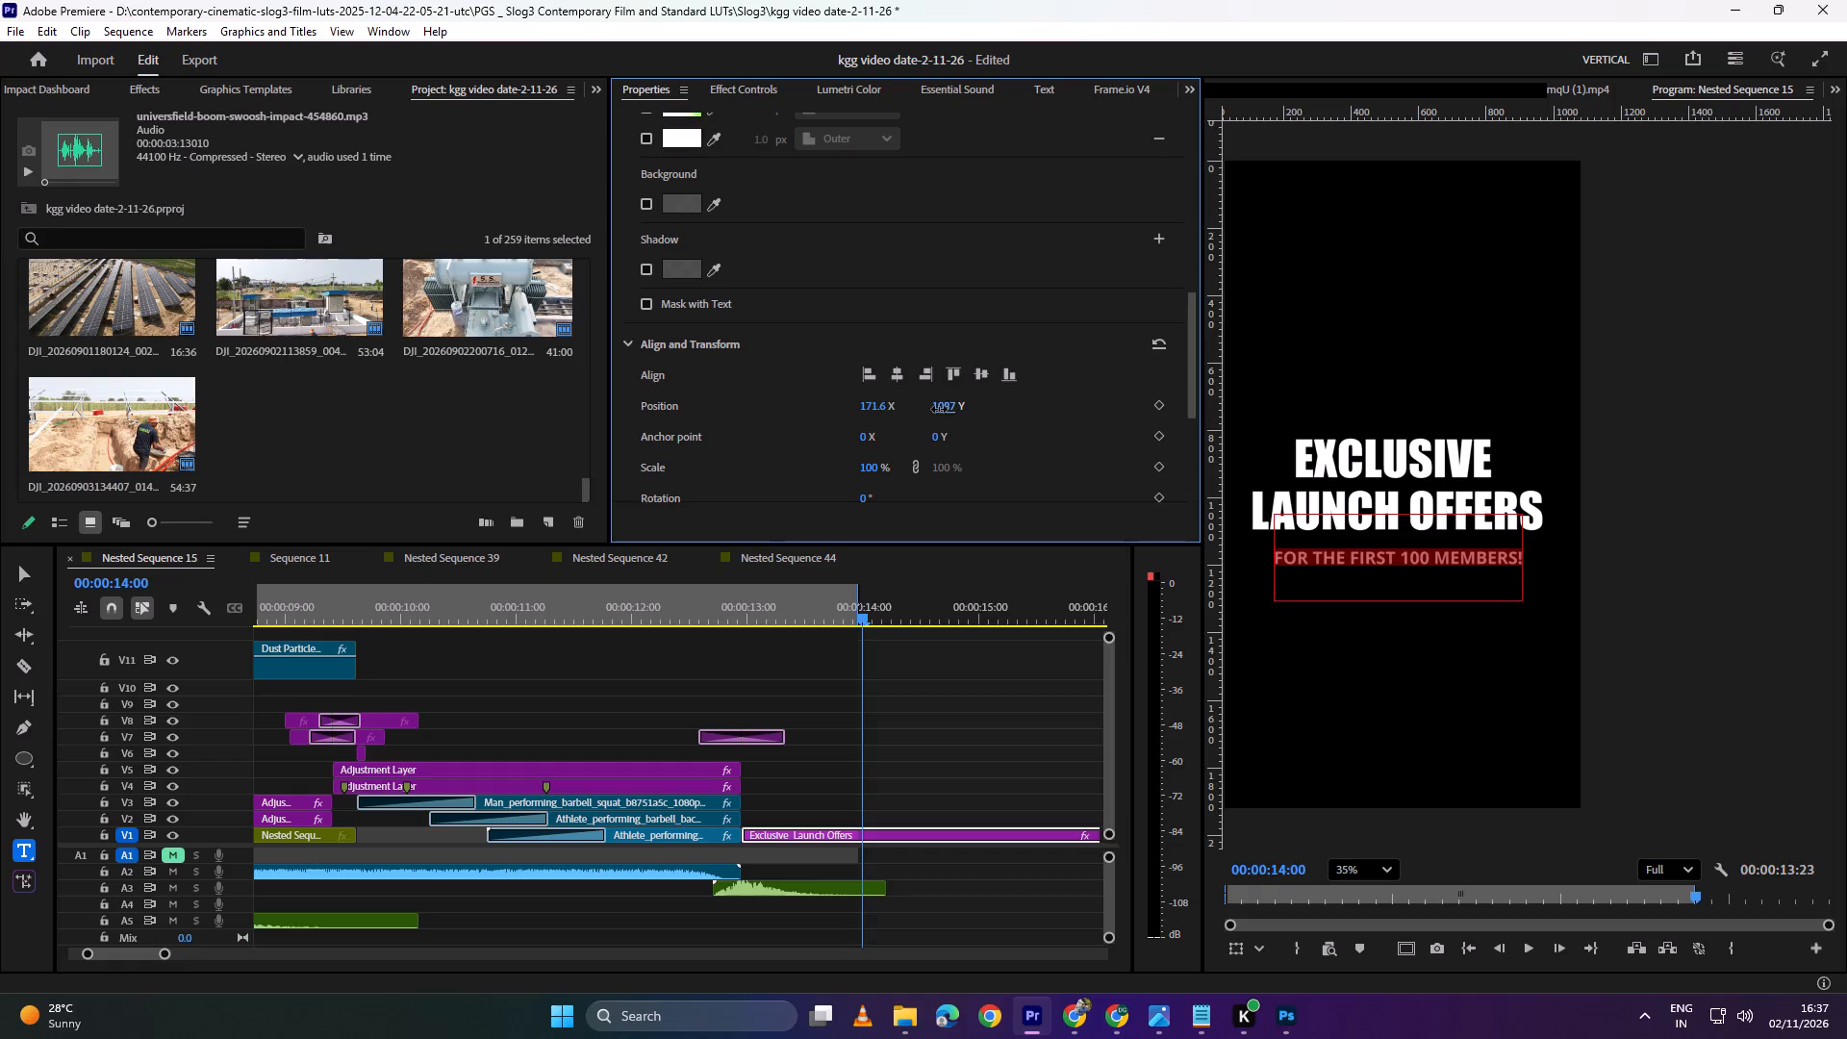
pyautogui.moveTo(939, 409); pyautogui.dragTo(932, 411)
pyautogui.click(949, 745)
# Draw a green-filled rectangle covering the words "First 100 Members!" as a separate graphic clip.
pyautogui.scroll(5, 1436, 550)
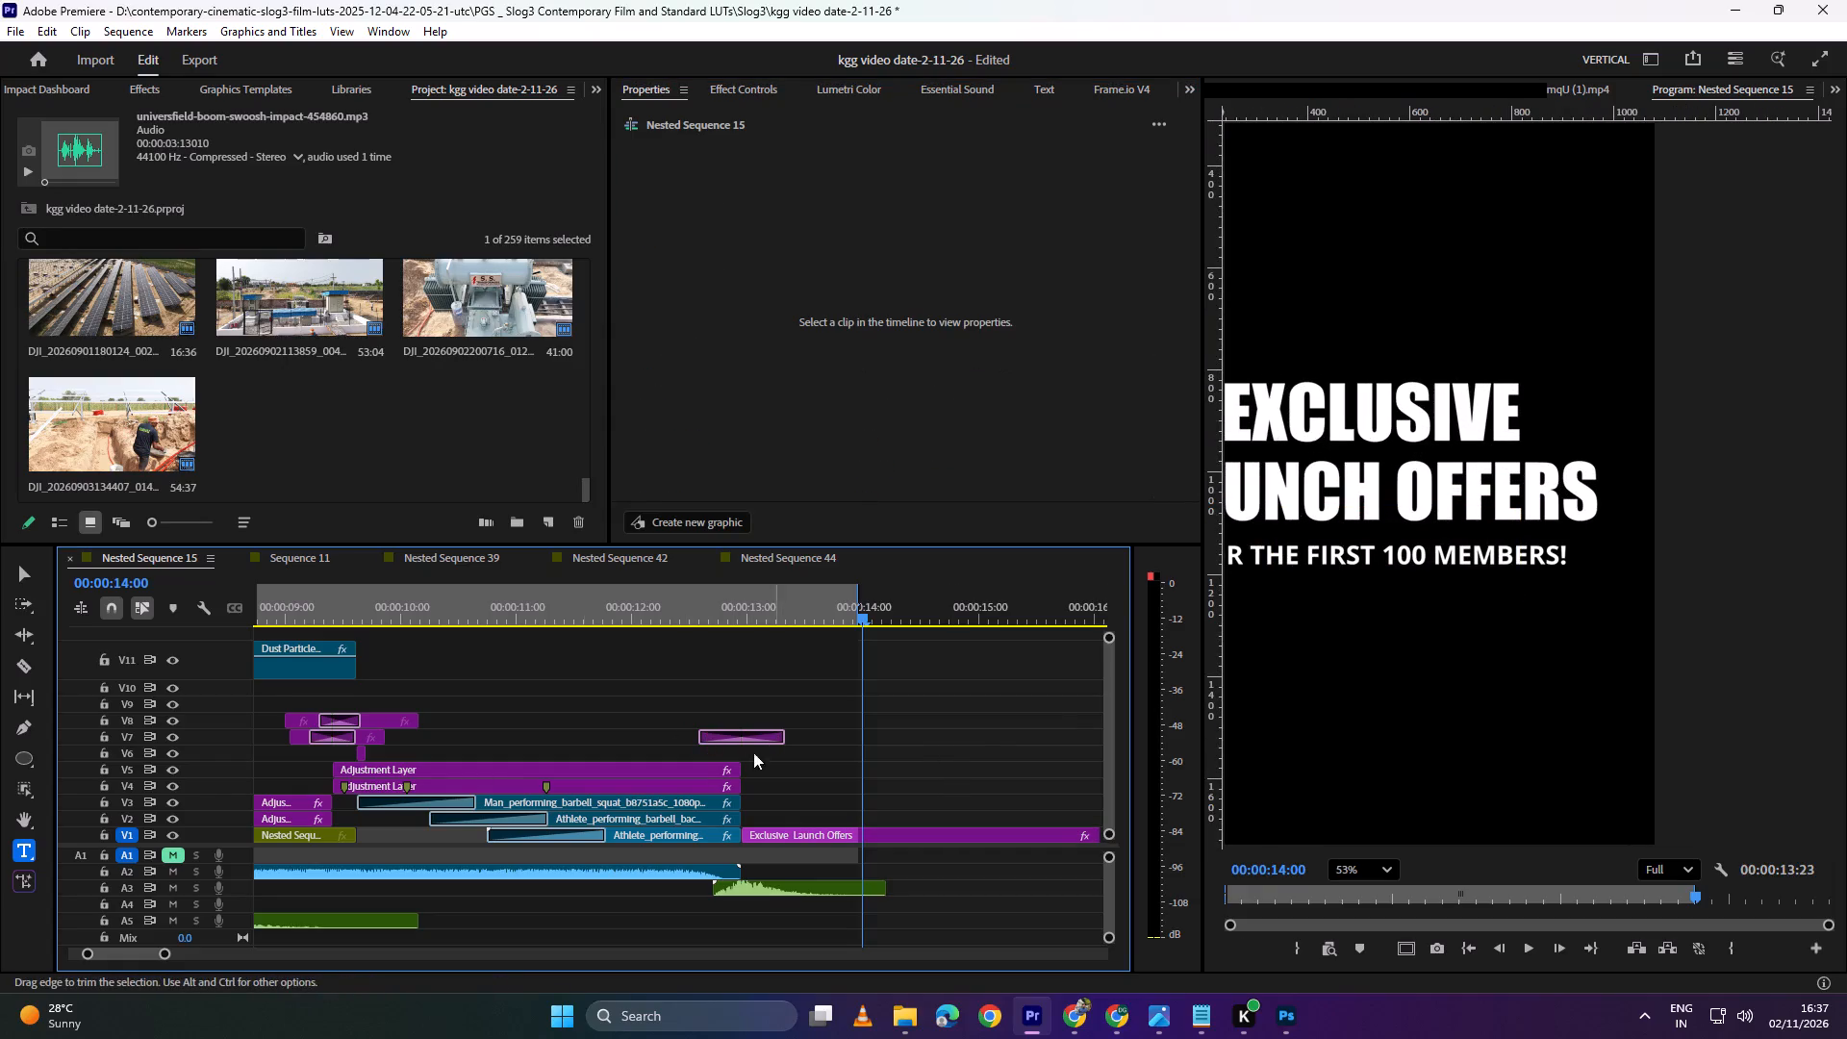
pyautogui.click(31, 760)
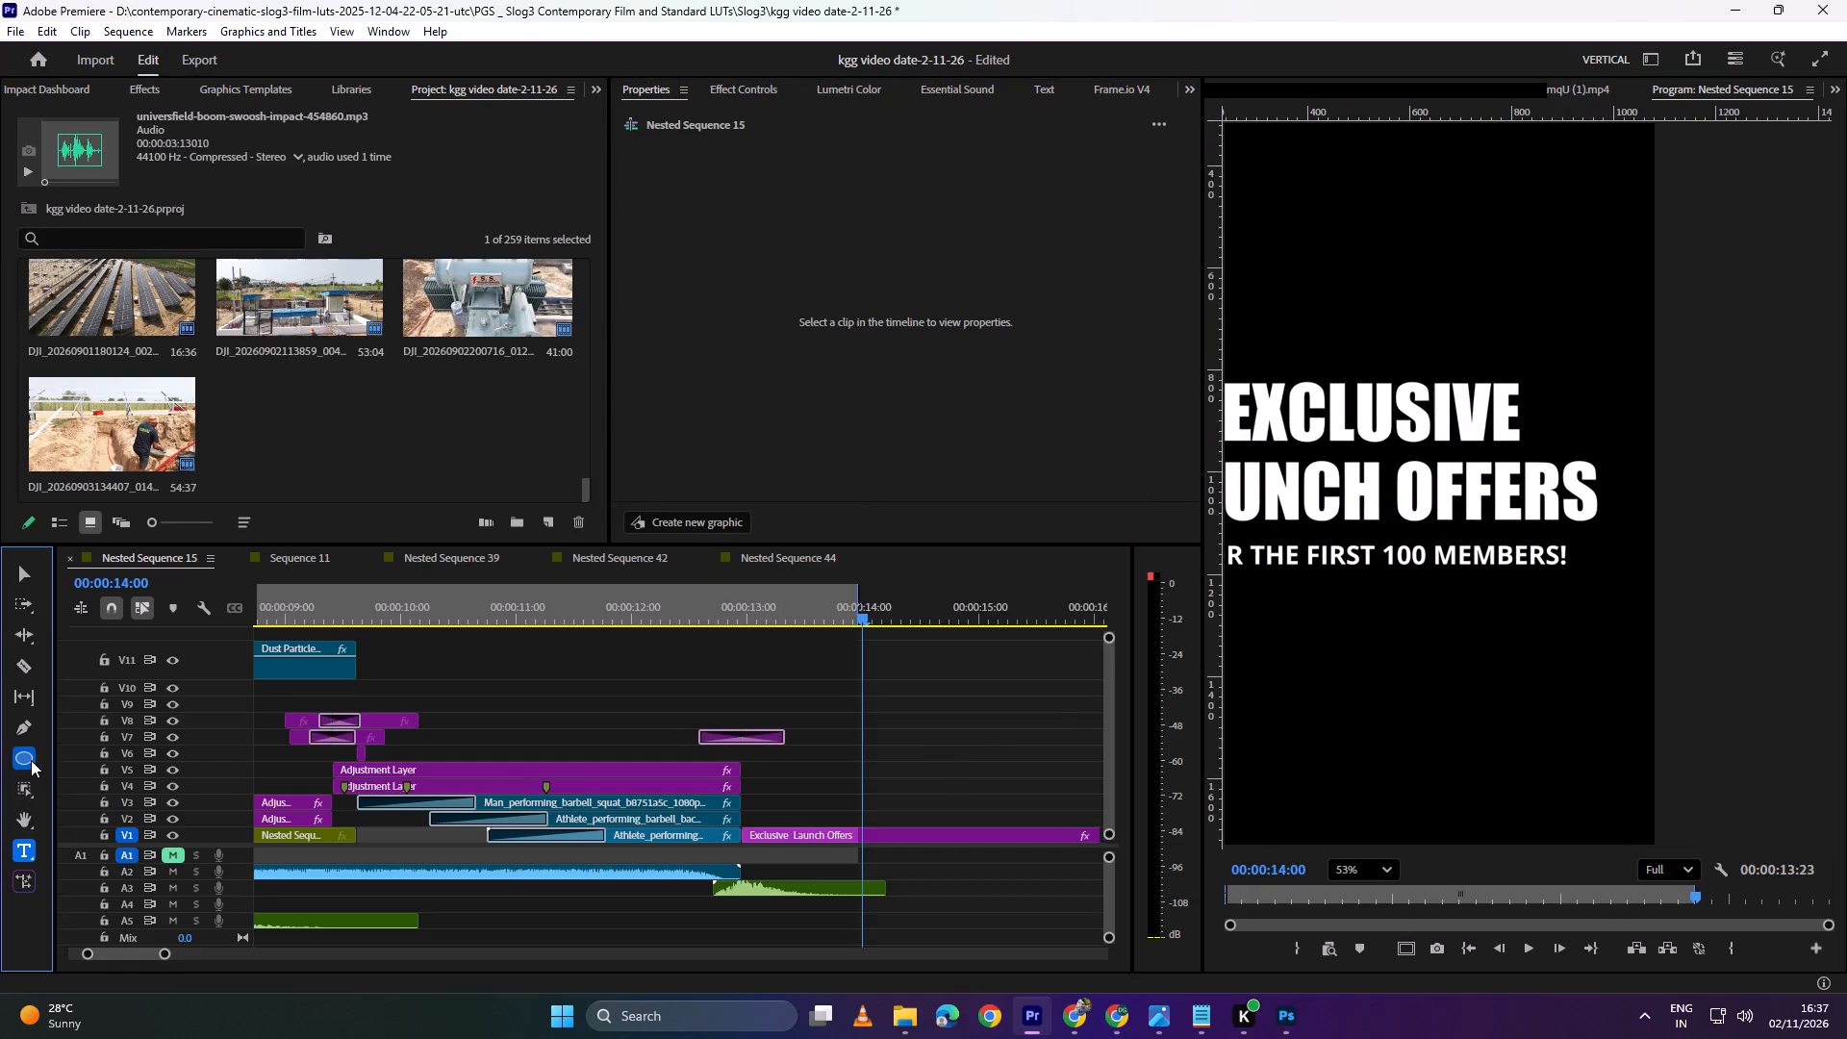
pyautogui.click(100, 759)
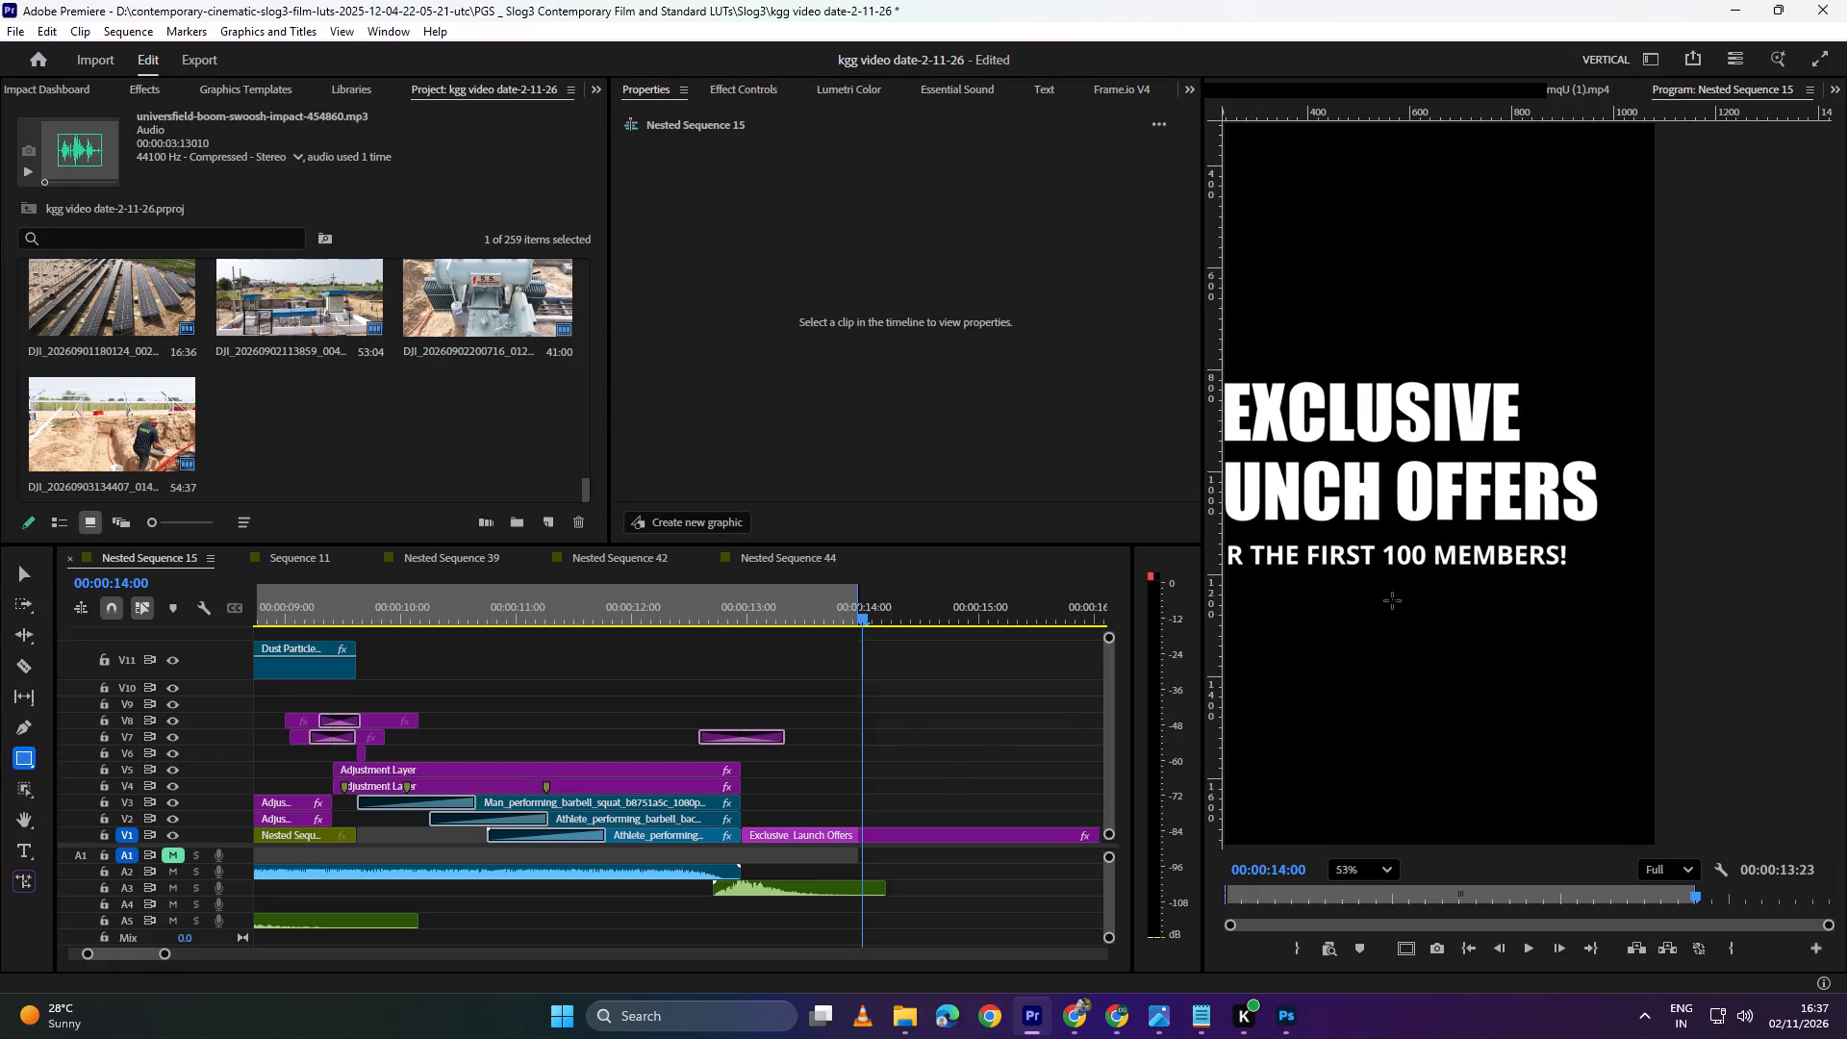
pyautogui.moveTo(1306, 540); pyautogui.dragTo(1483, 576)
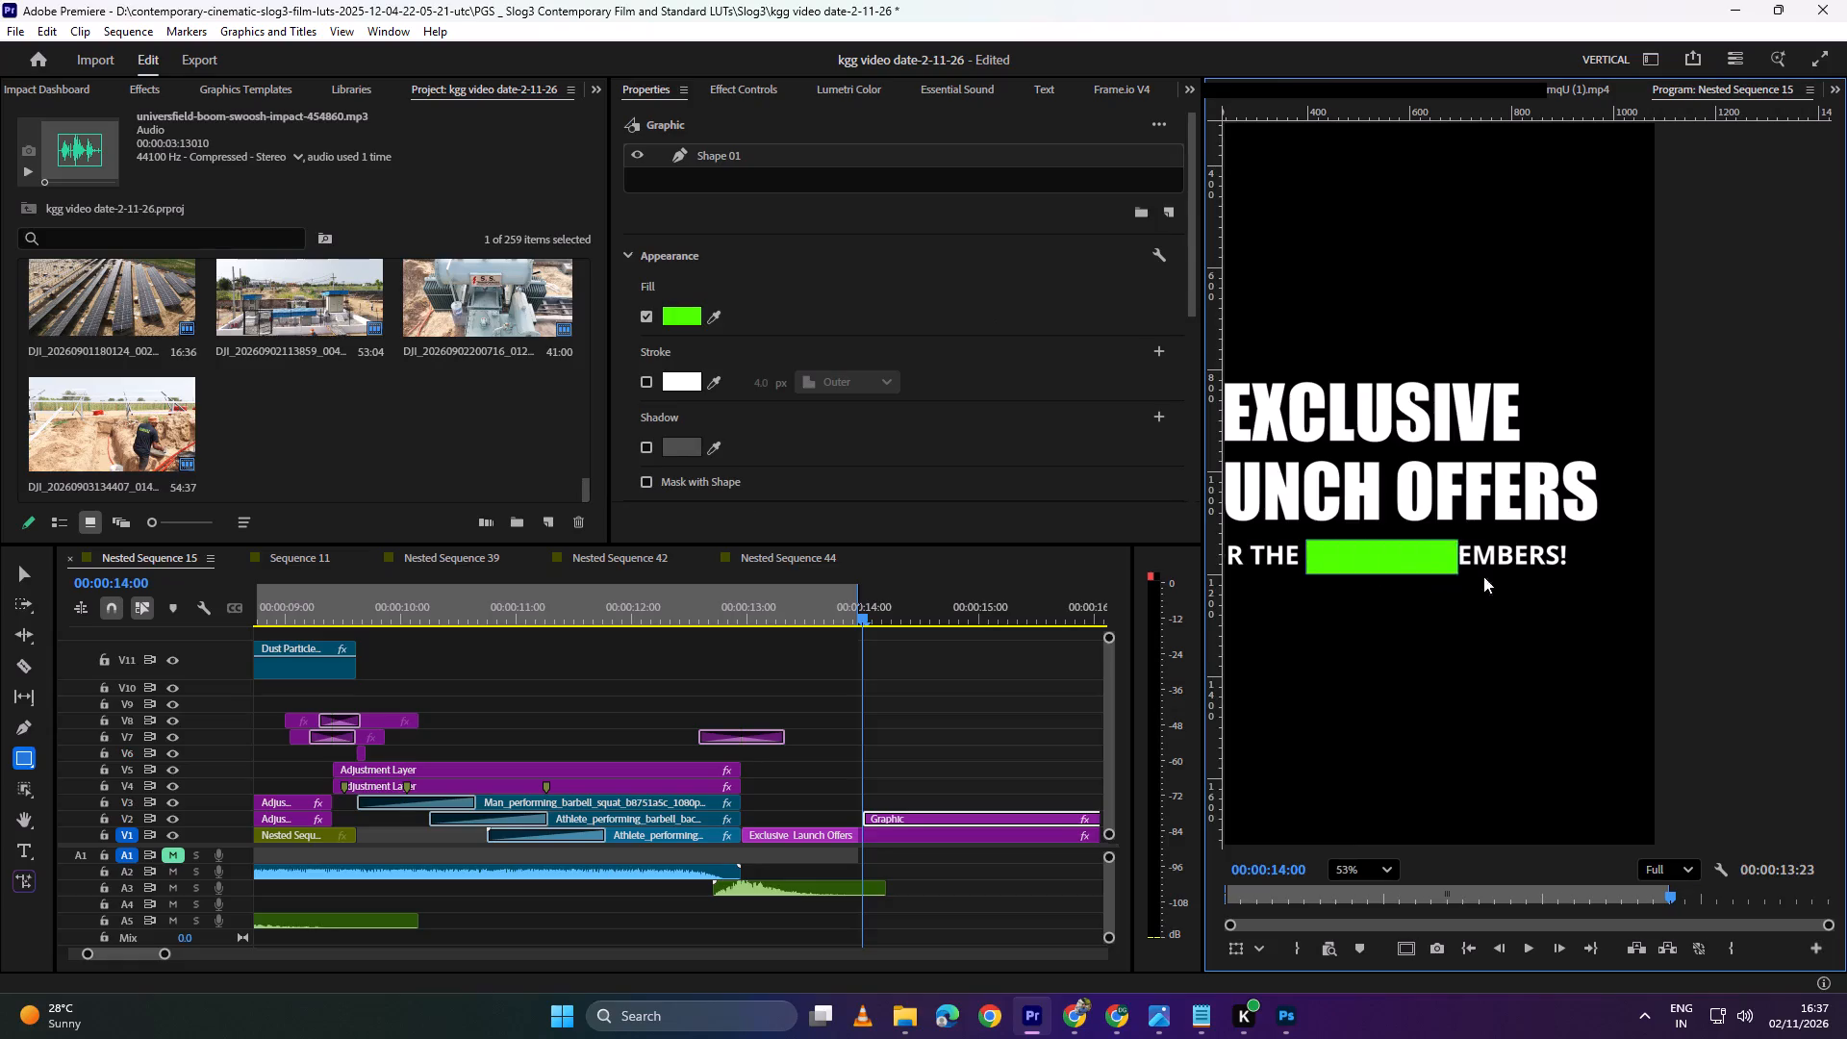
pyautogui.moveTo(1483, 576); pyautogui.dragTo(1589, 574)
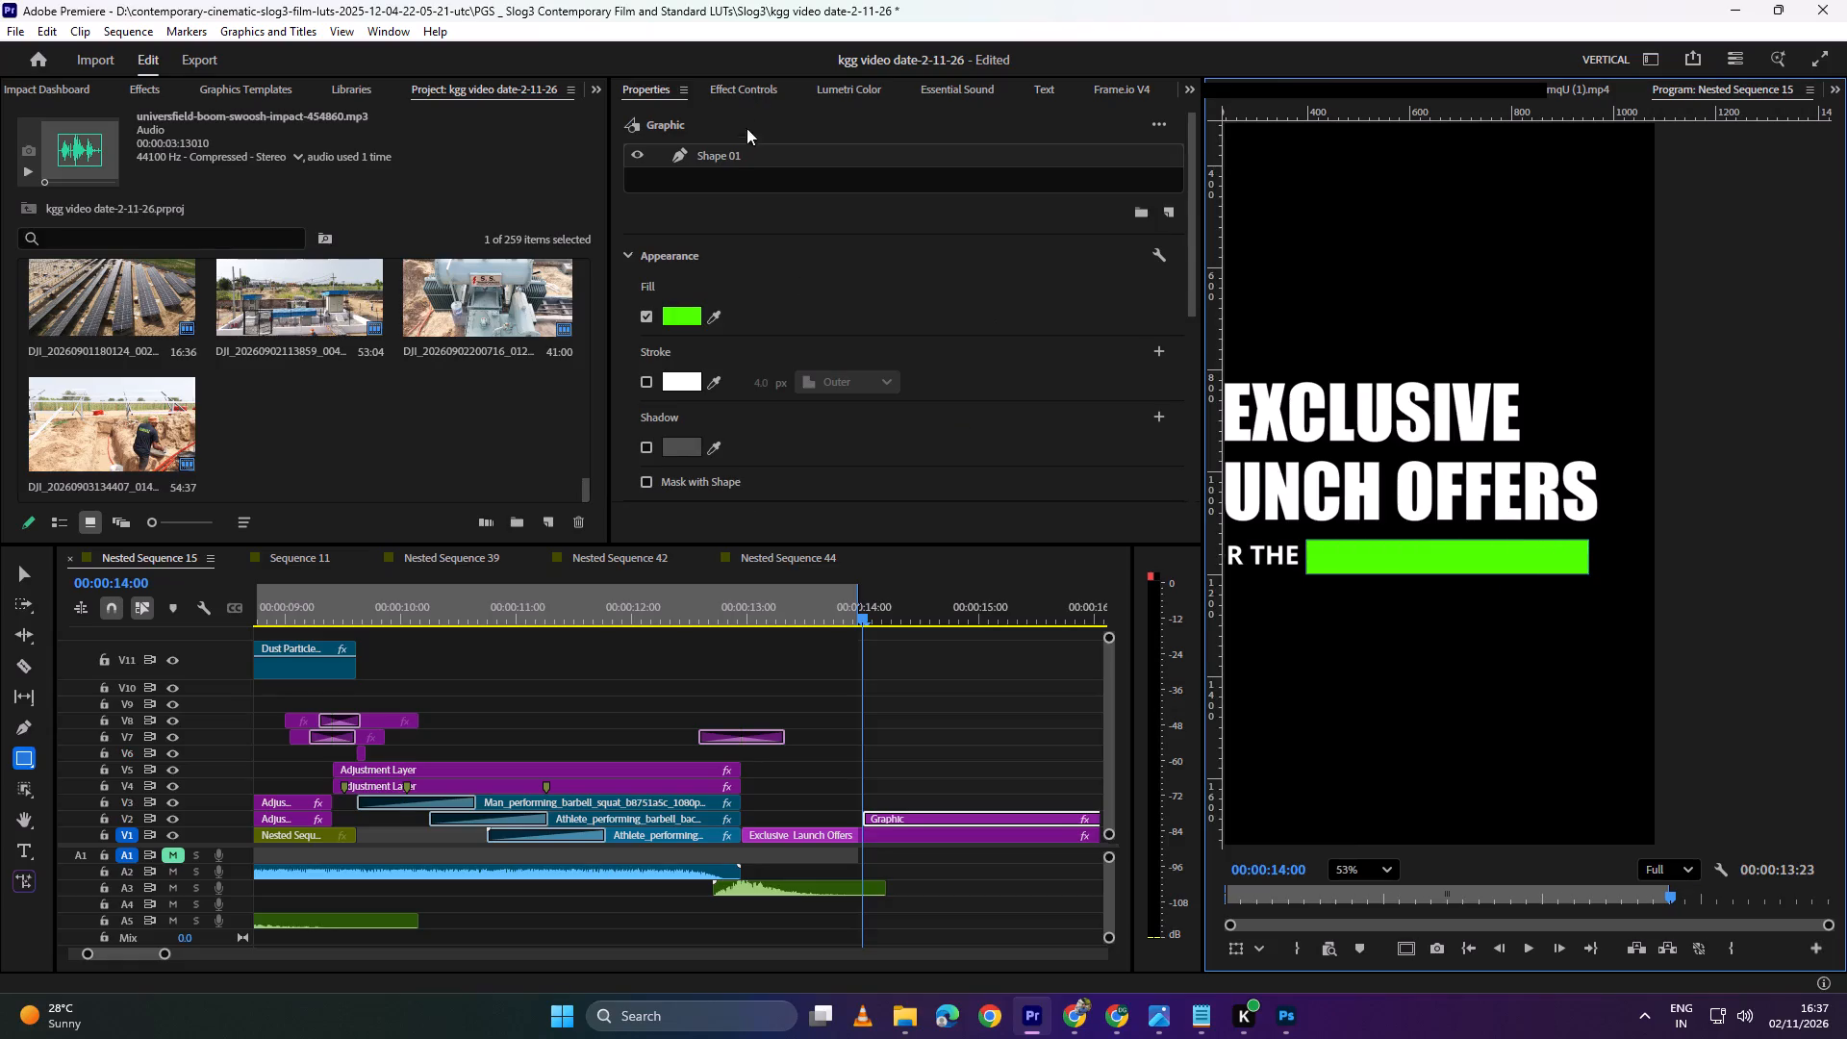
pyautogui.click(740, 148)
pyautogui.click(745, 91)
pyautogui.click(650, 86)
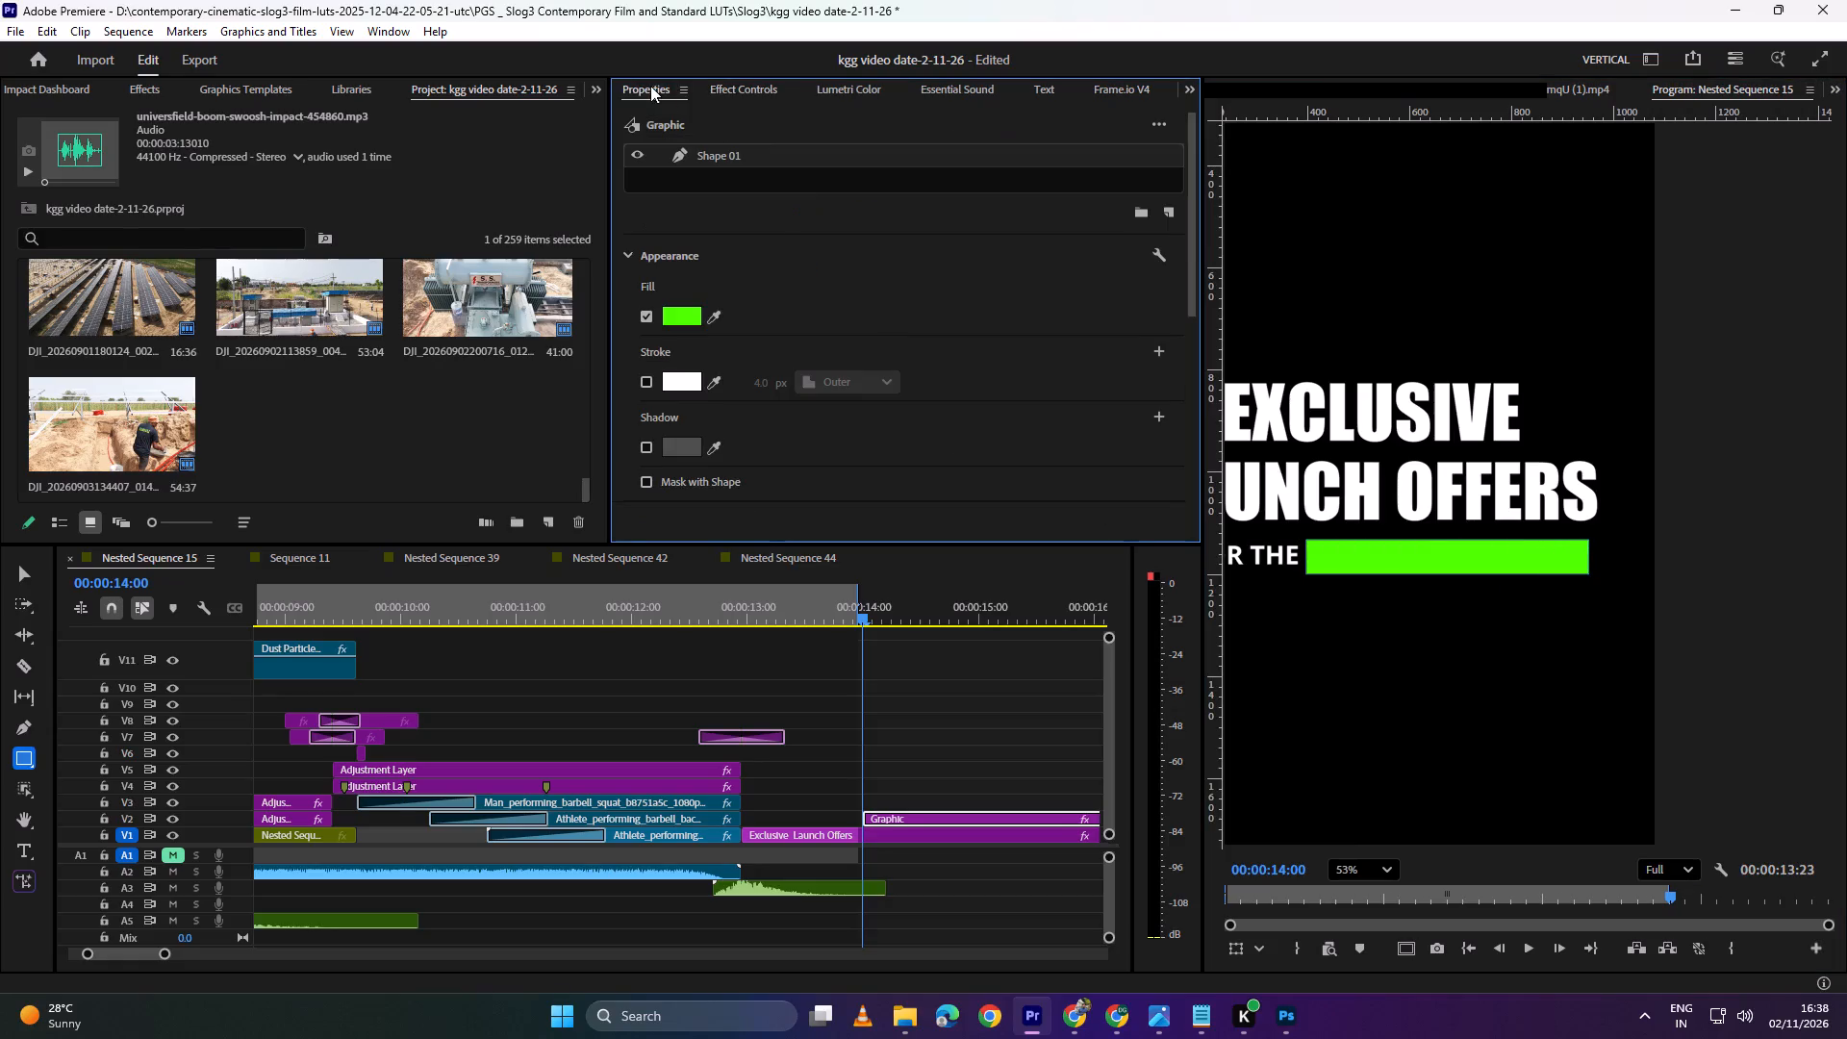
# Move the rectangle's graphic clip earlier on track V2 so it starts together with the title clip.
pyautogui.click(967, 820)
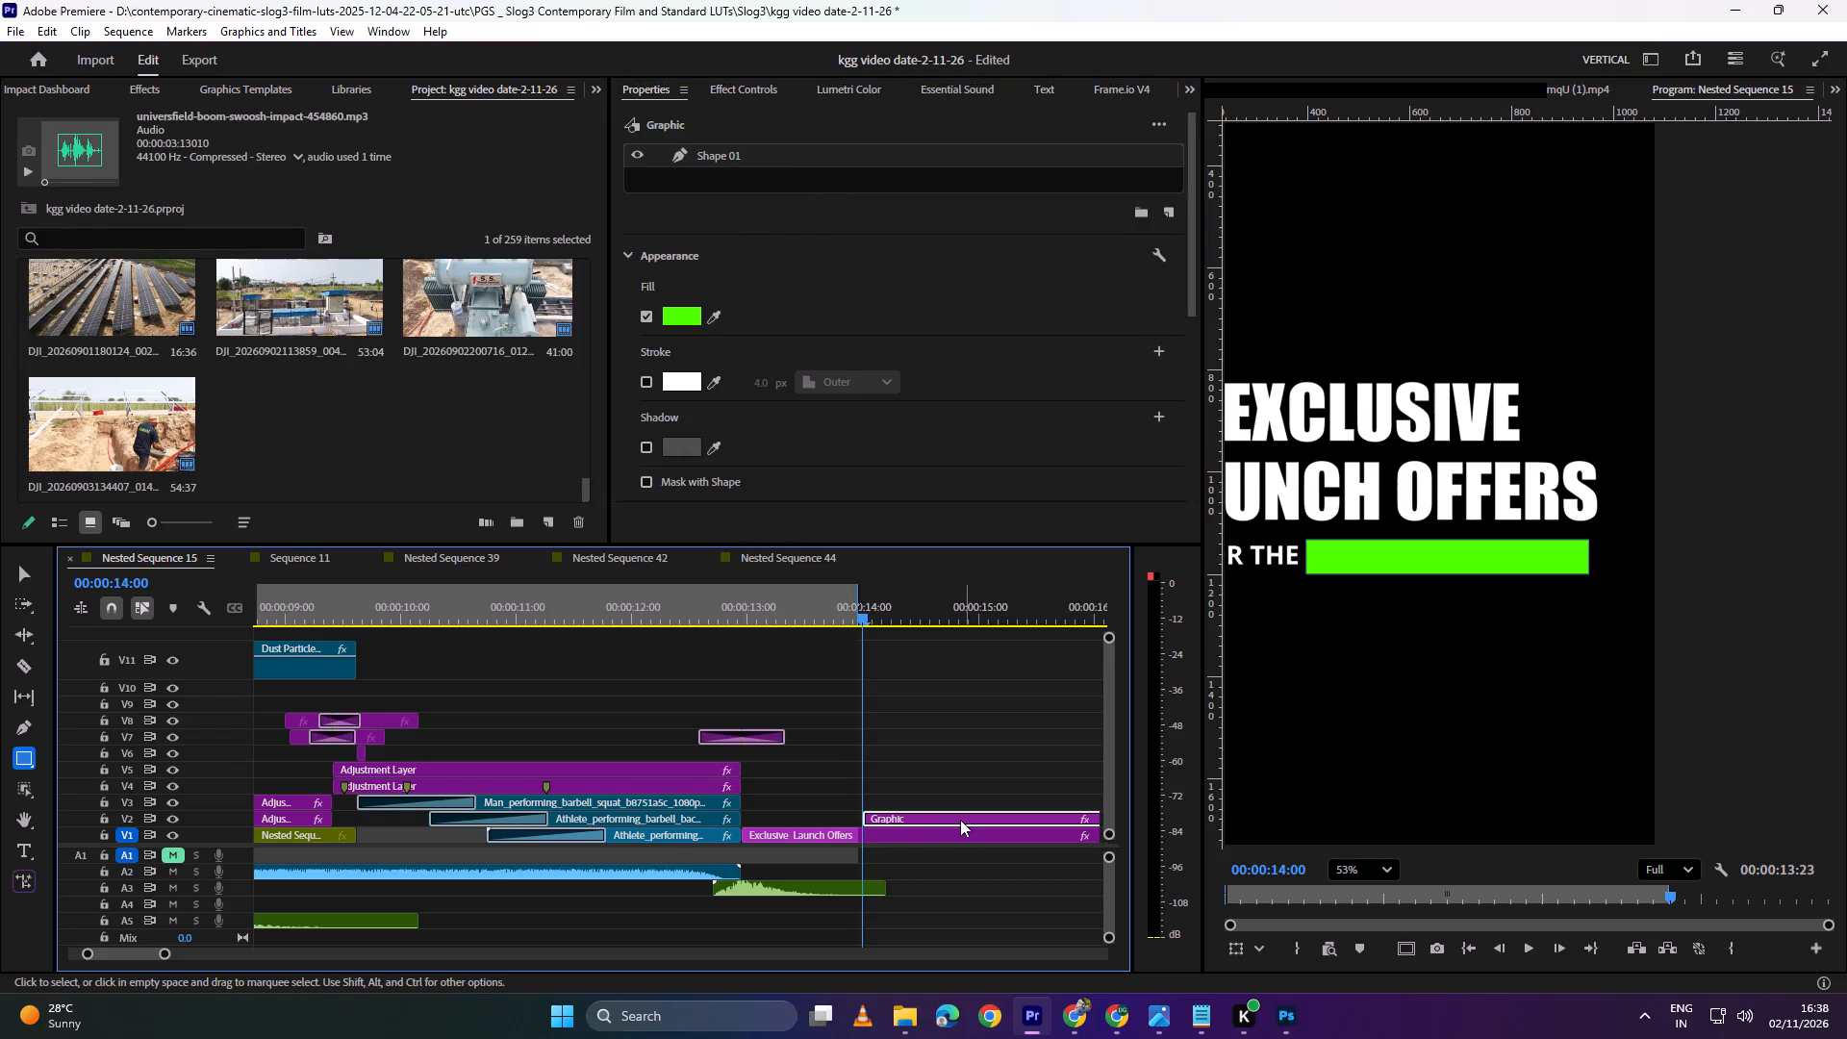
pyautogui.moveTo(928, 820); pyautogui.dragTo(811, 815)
# Move the title clip up to track V3, above the rectangle's graphic clip.
pyautogui.moveTo(791, 835); pyautogui.dragTo(791, 799)
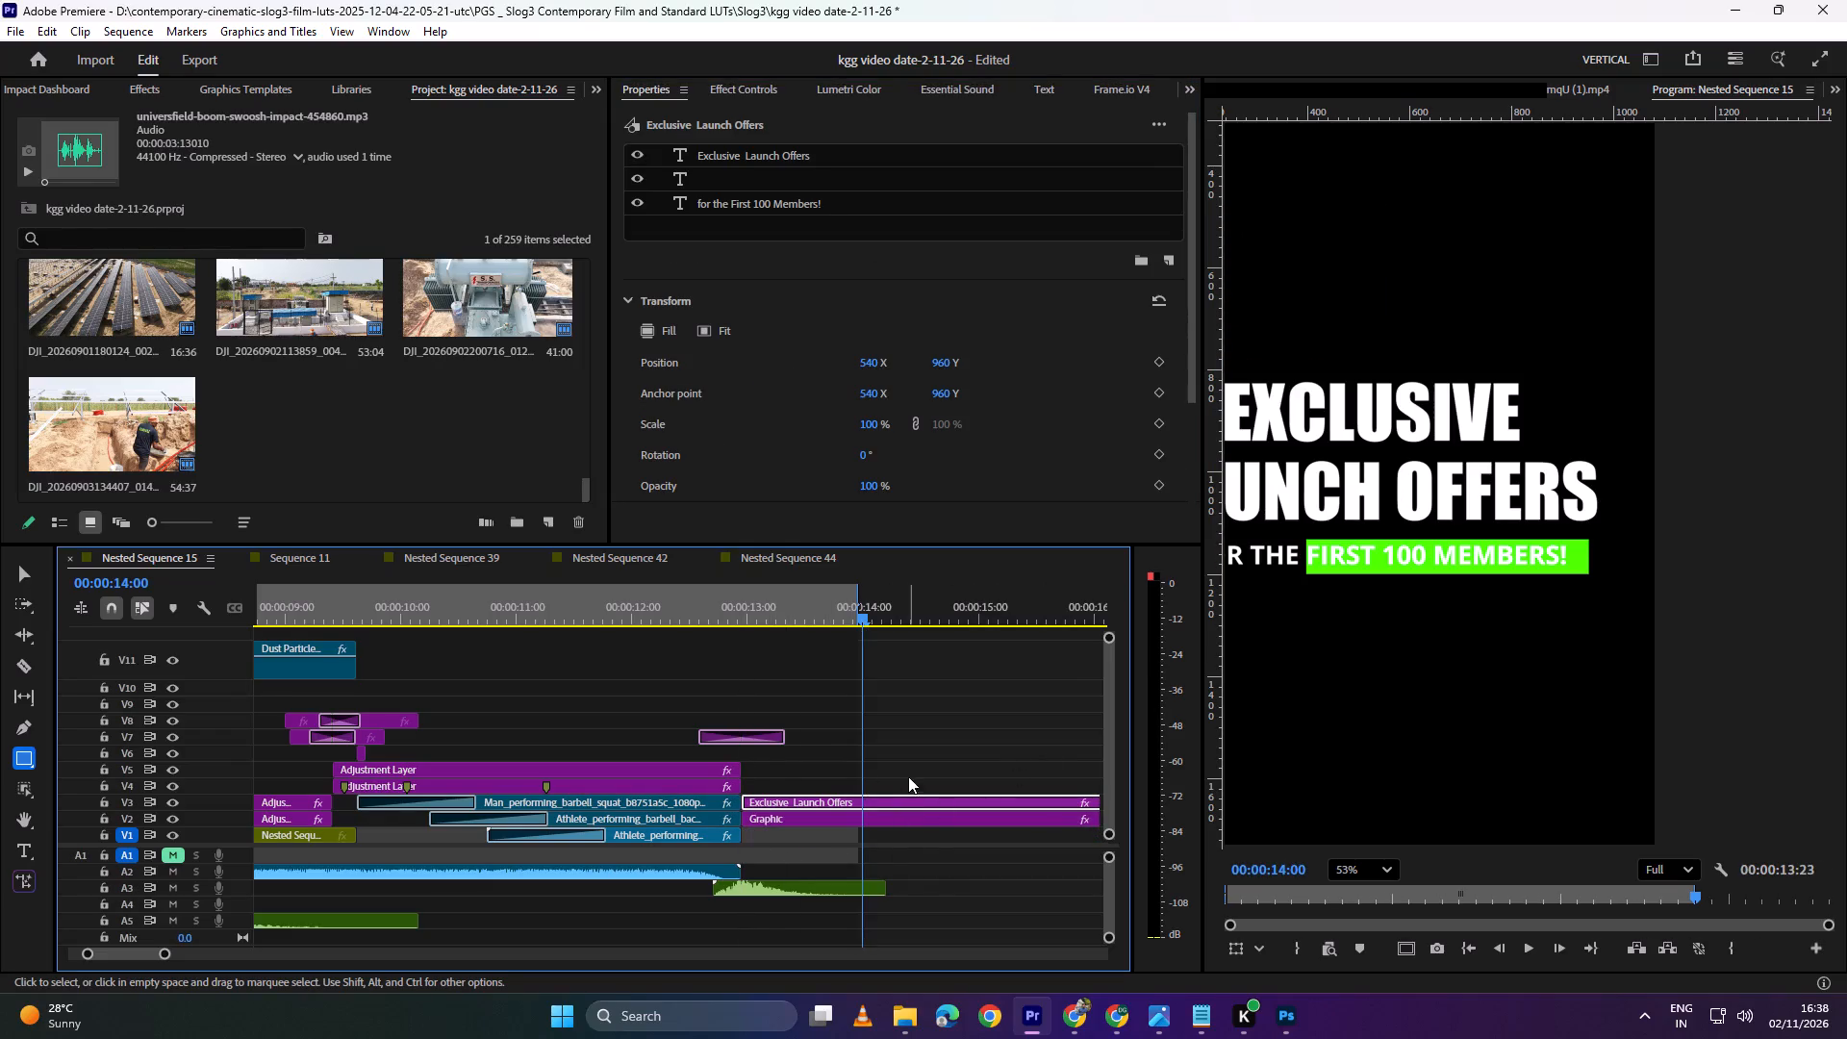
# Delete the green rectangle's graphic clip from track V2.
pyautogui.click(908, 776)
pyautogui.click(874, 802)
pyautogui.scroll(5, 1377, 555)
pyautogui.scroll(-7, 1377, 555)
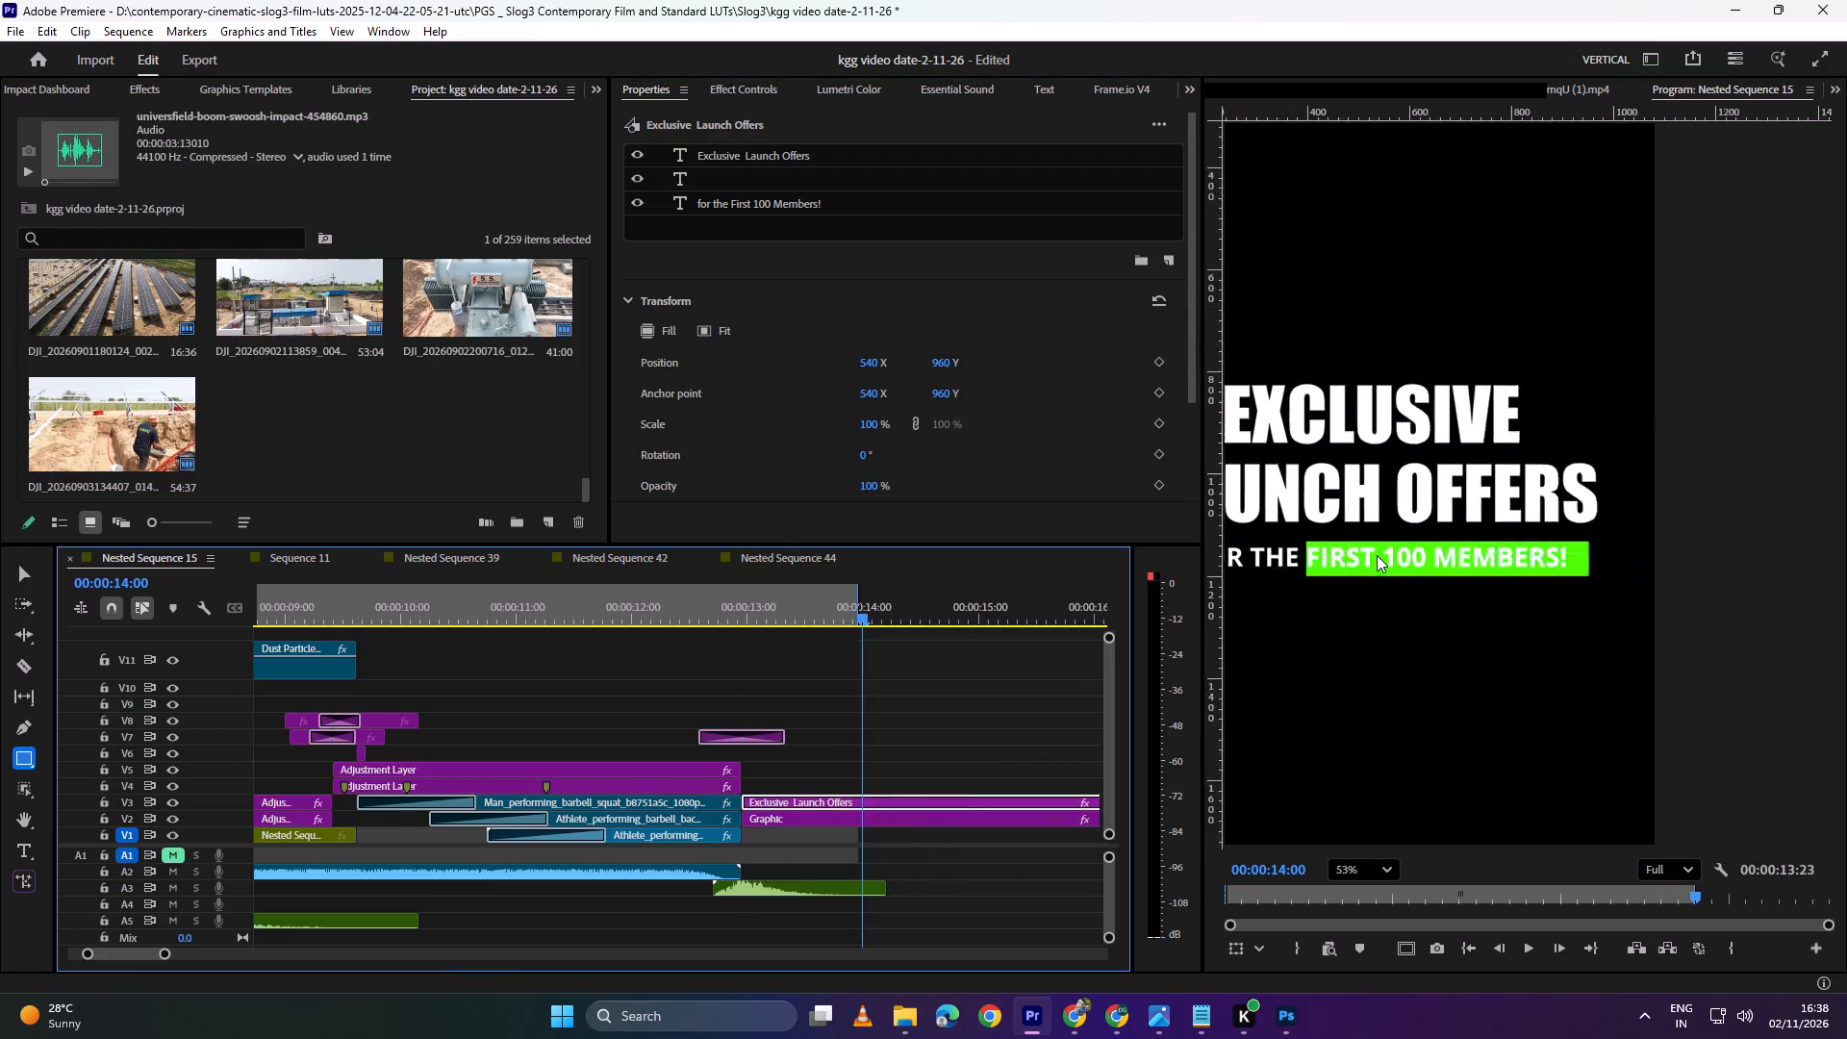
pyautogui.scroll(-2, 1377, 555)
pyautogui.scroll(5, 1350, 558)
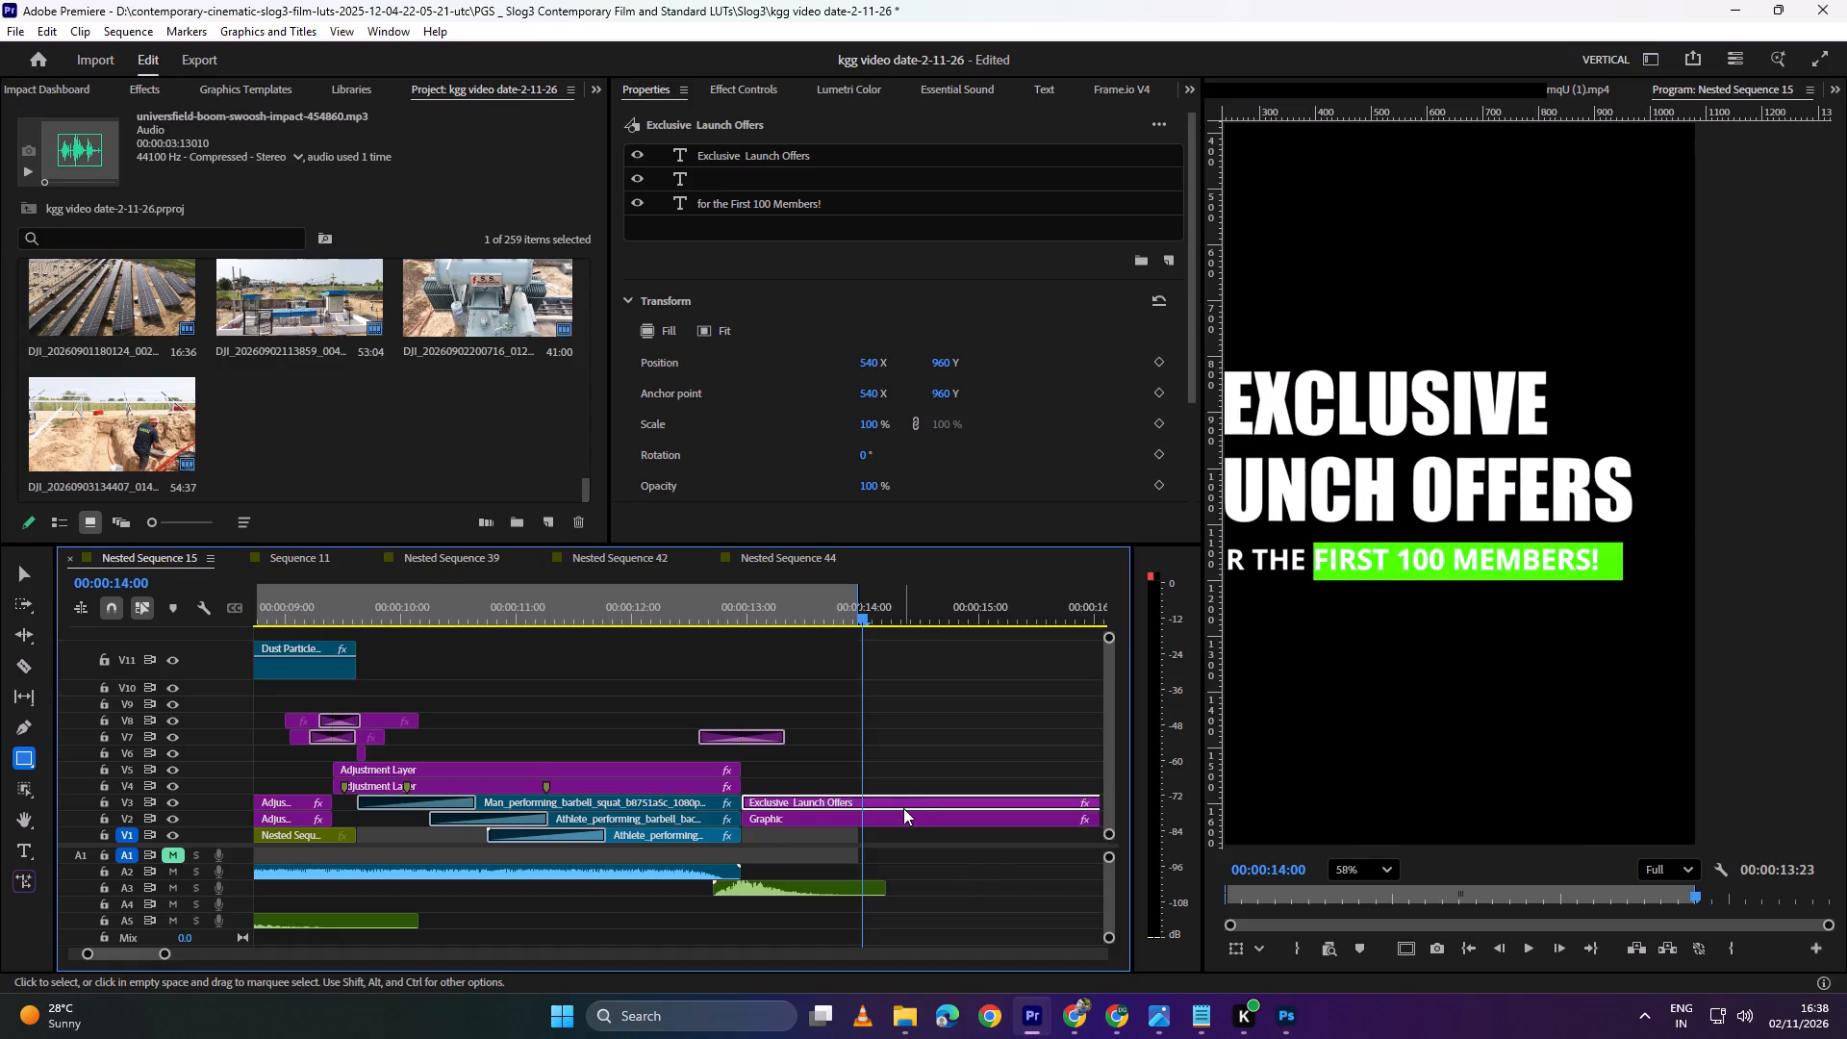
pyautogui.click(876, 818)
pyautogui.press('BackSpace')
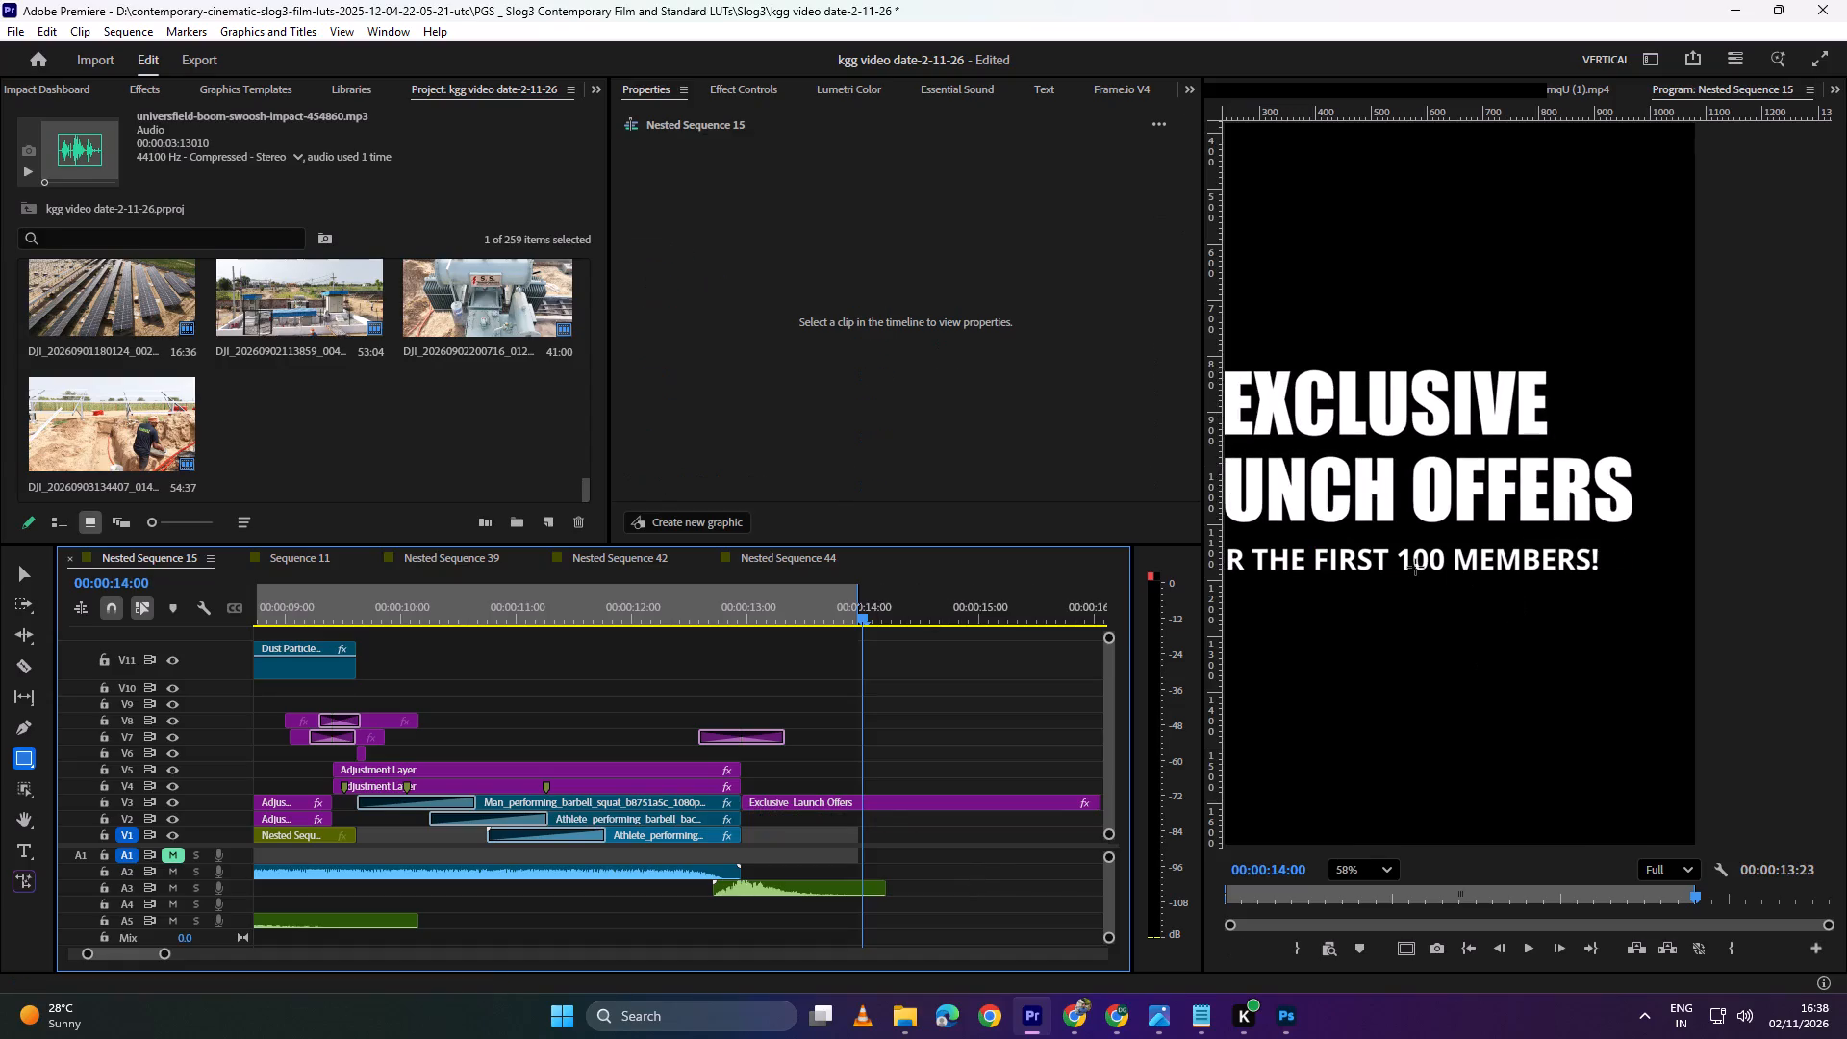
# Style the words "First 100 Members!" in the title's last line as ExtraBold with a bright green #30FF00 fill.
pyautogui.press('v')
pyautogui.doubleClick(1415, 567)
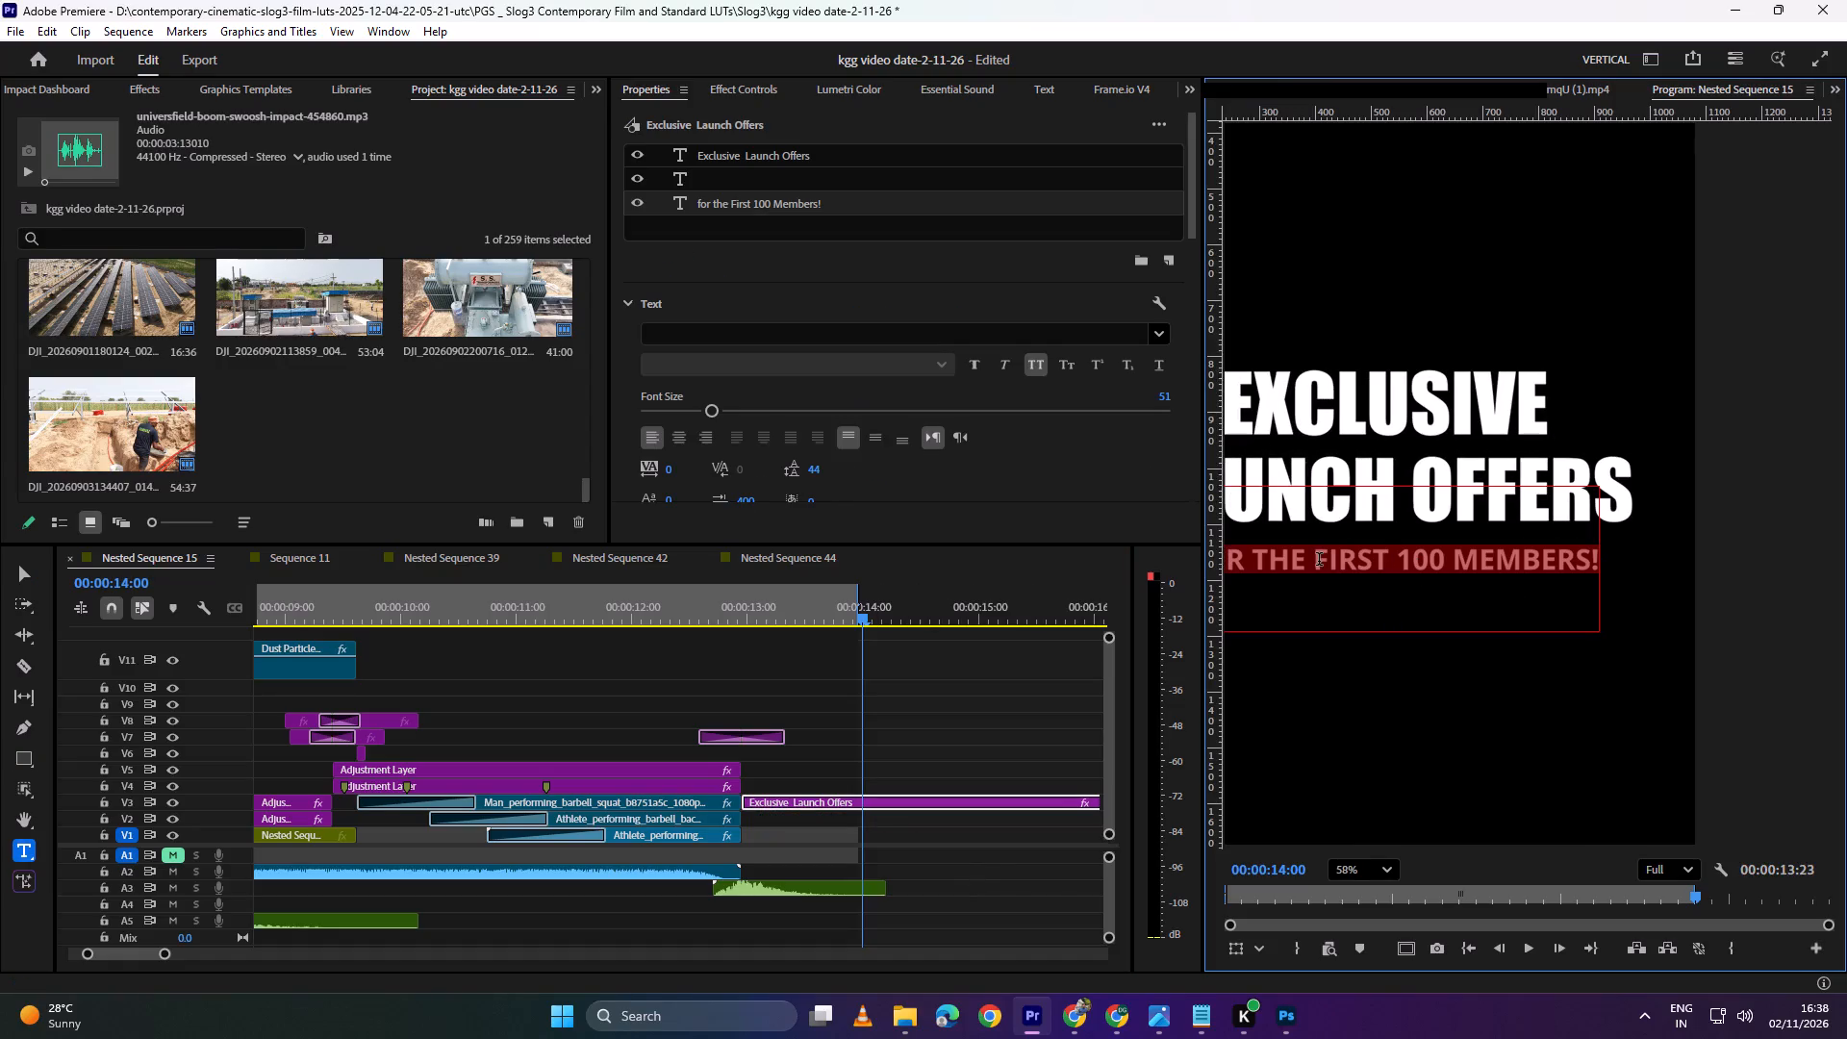
pyautogui.moveTo(1319, 561); pyautogui.dragTo(1657, 554)
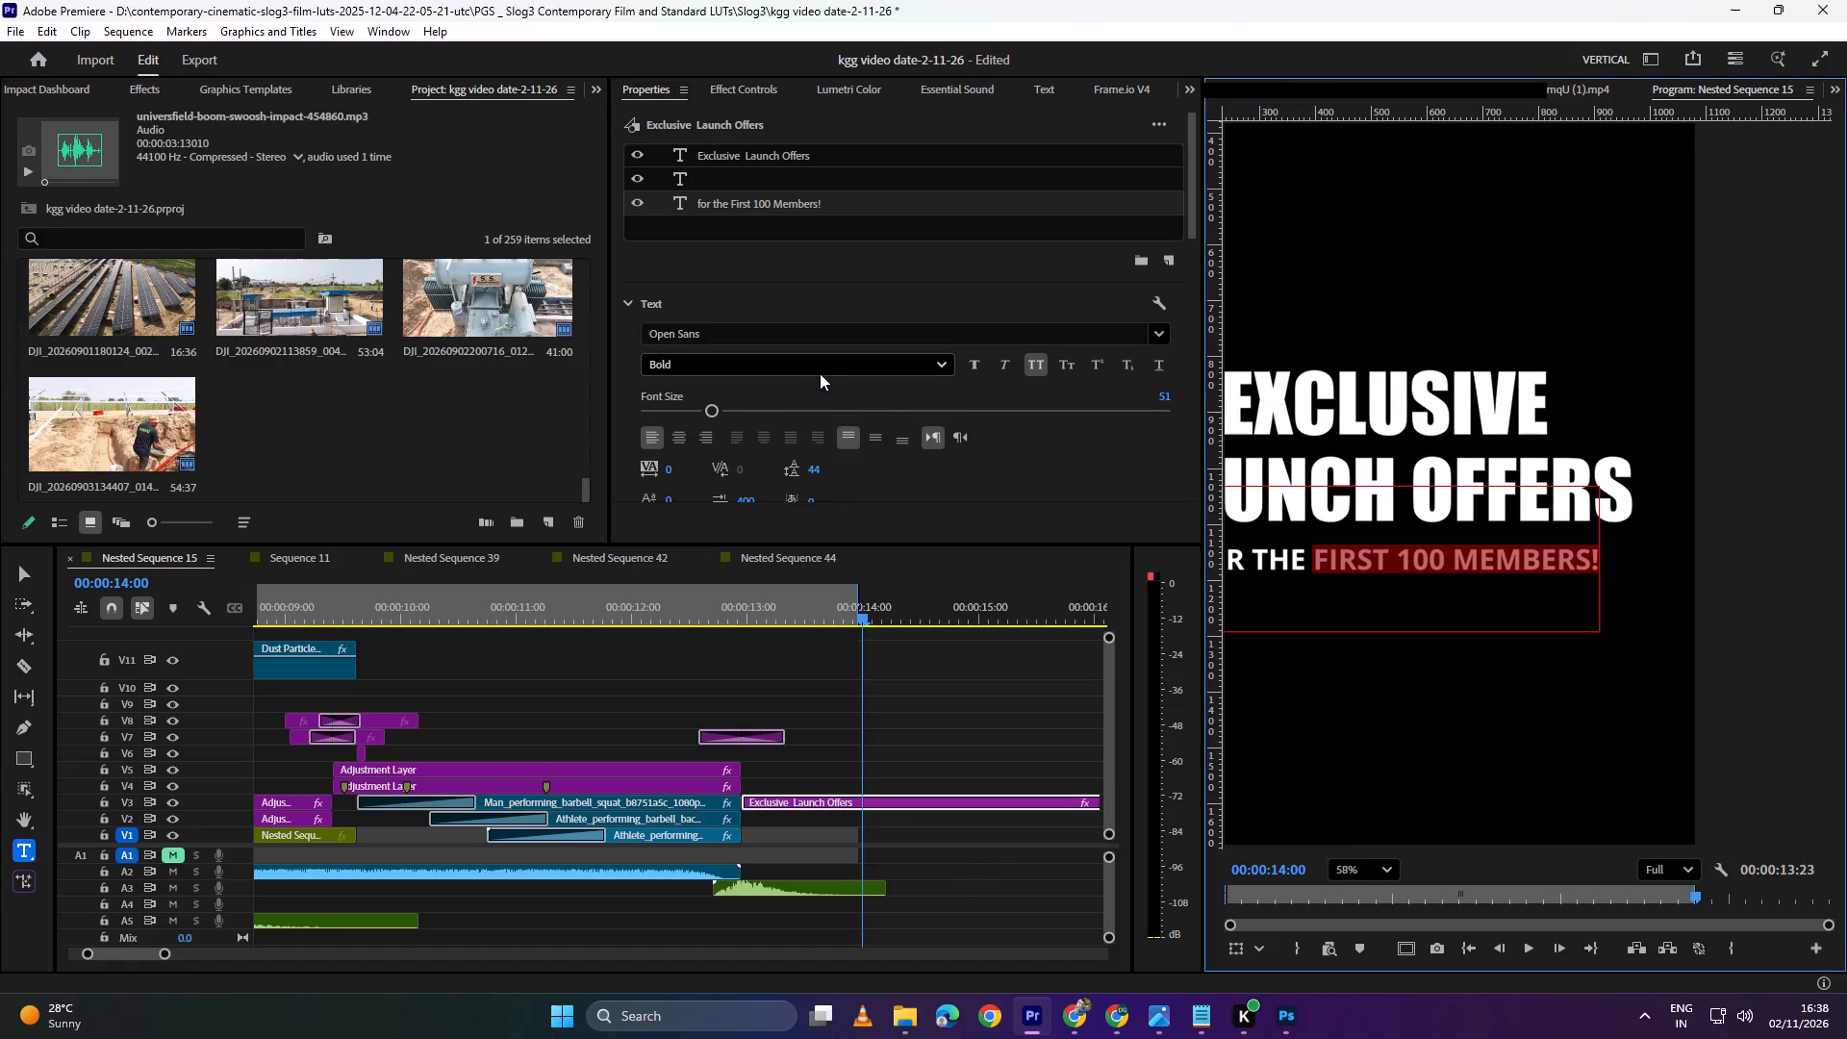
pyautogui.click(828, 371)
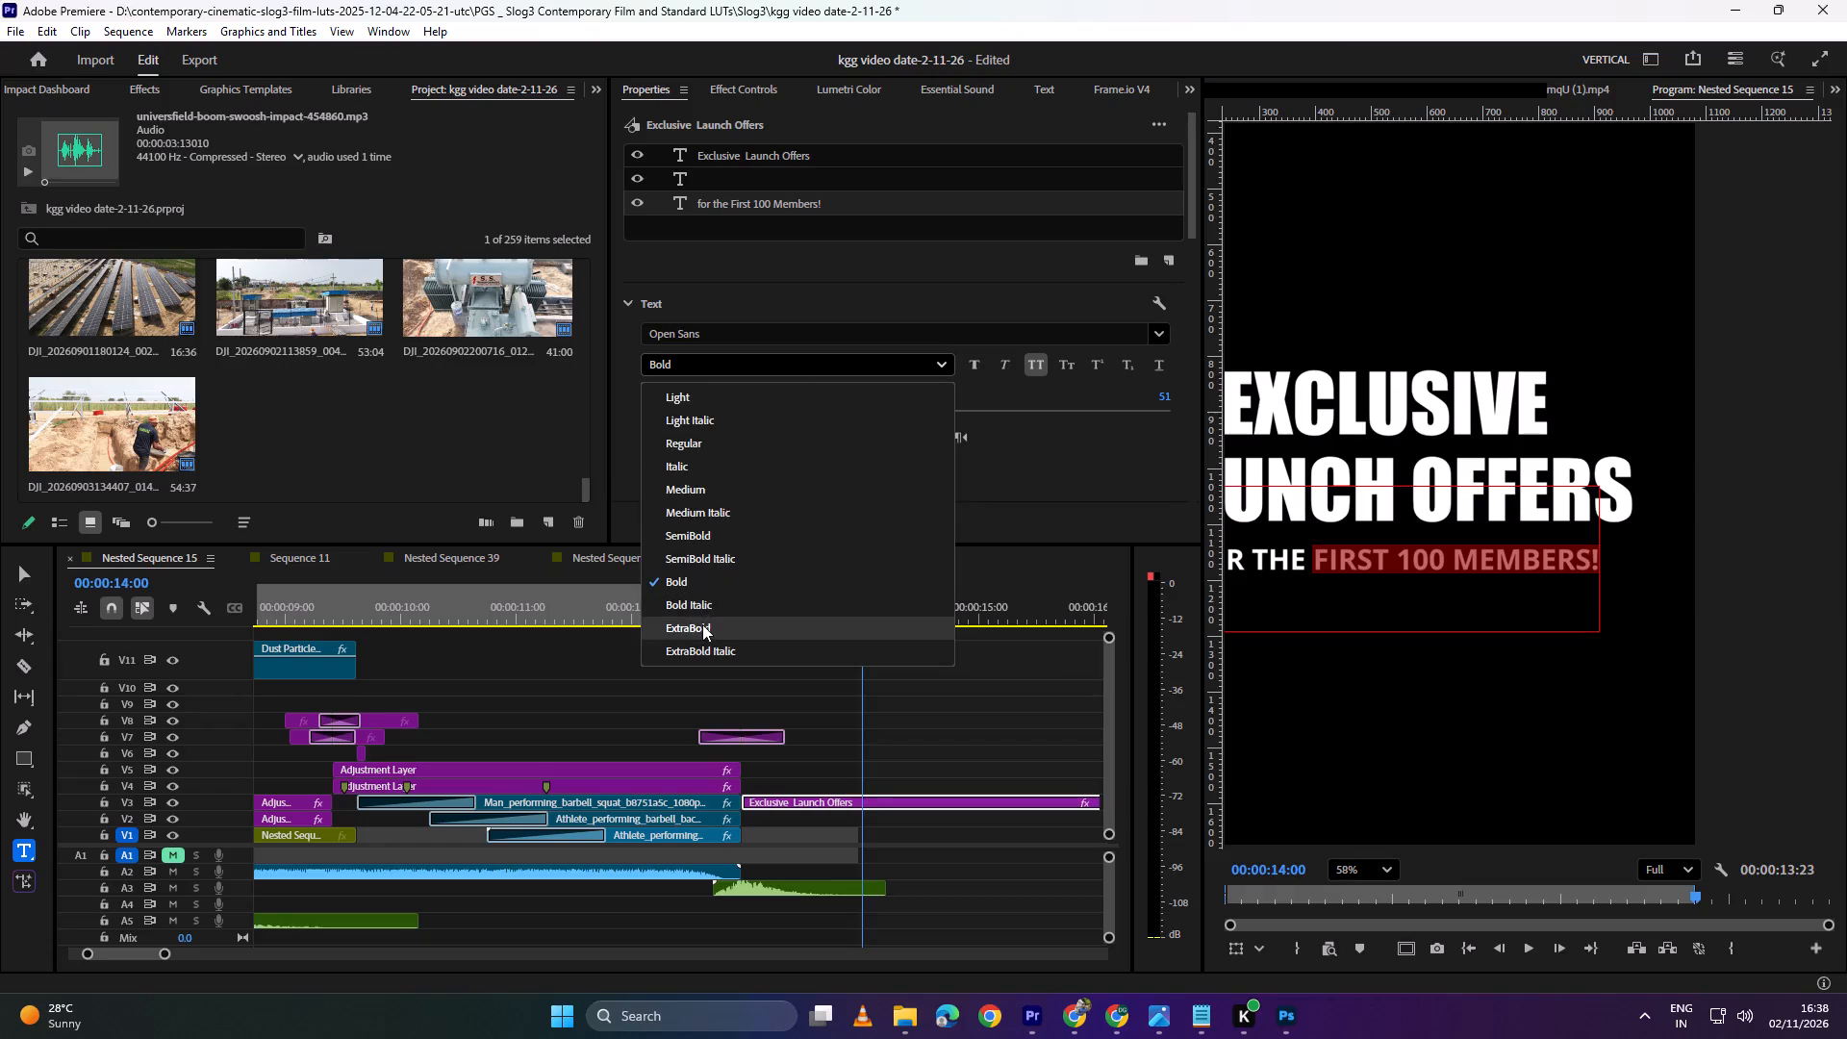
pyautogui.click(702, 625)
pyautogui.scroll(-5, 823, 388)
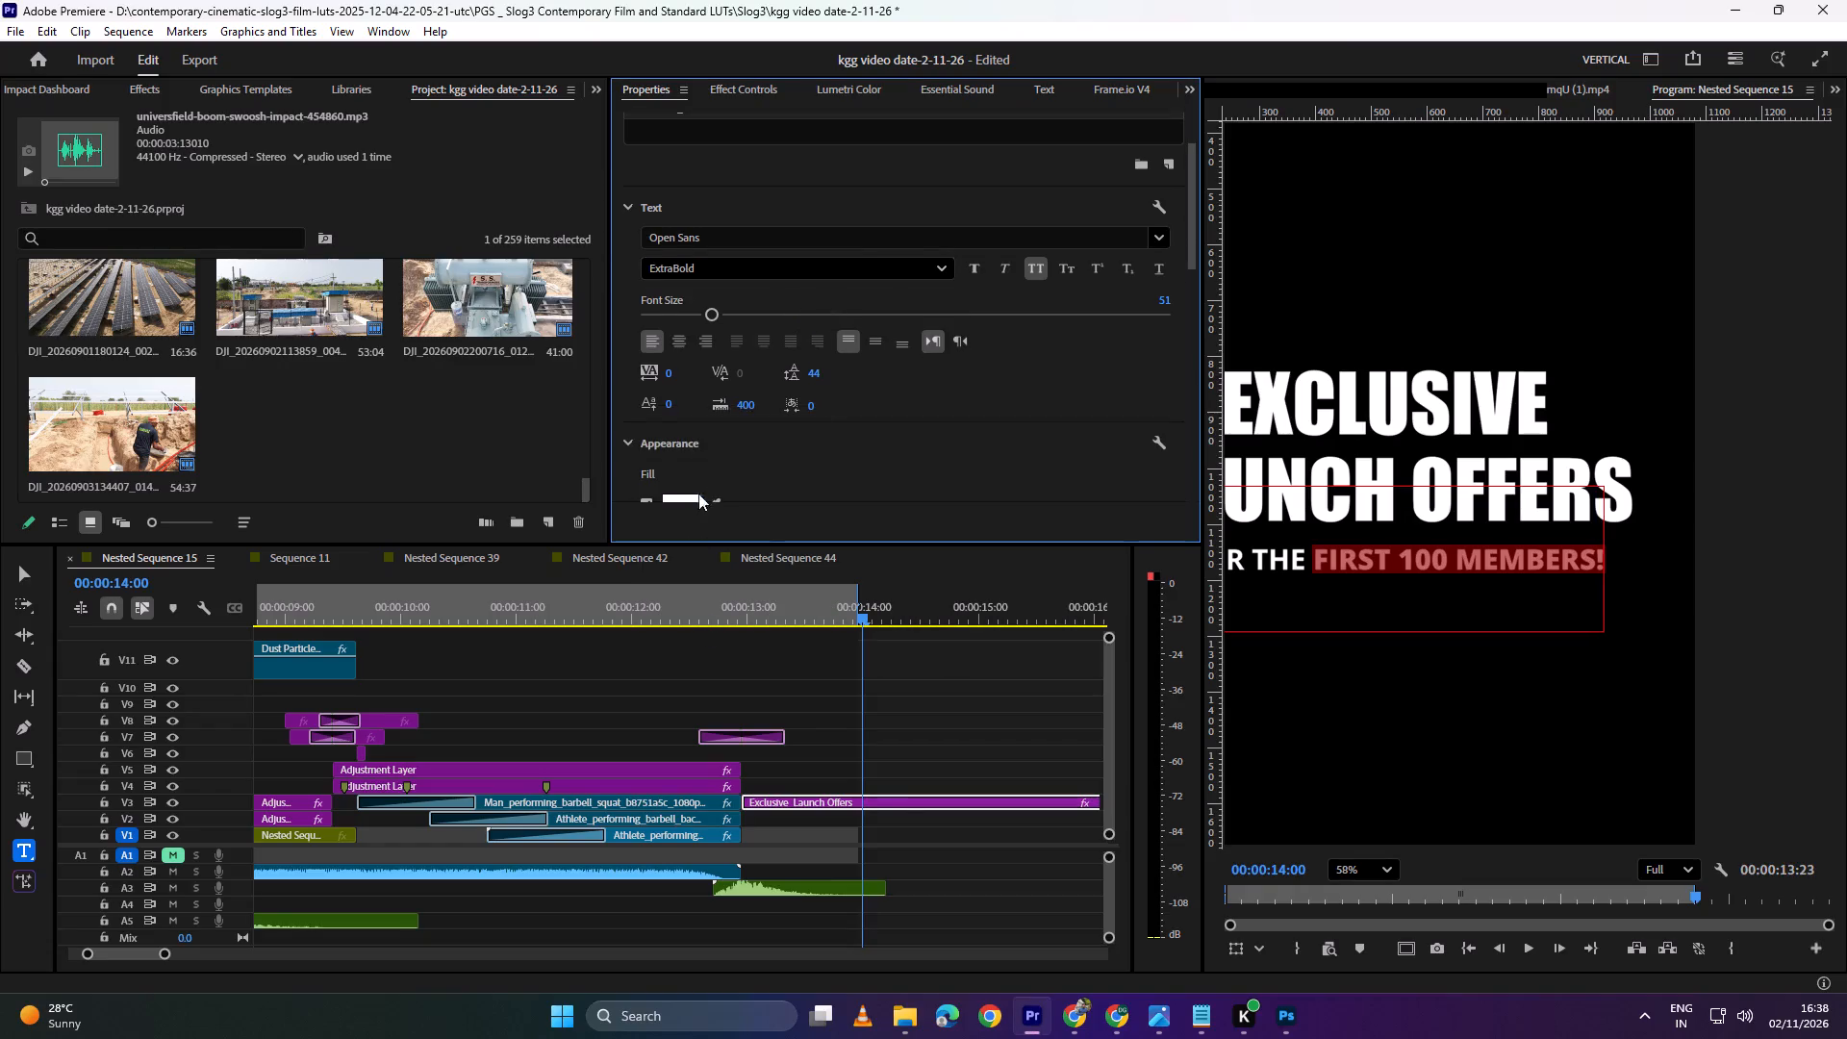
pyautogui.click(688, 498)
pyautogui.moveTo(952, 435); pyautogui.dragTo(951, 421)
pyautogui.moveTo(888, 555); pyautogui.dragTo(1084, 703)
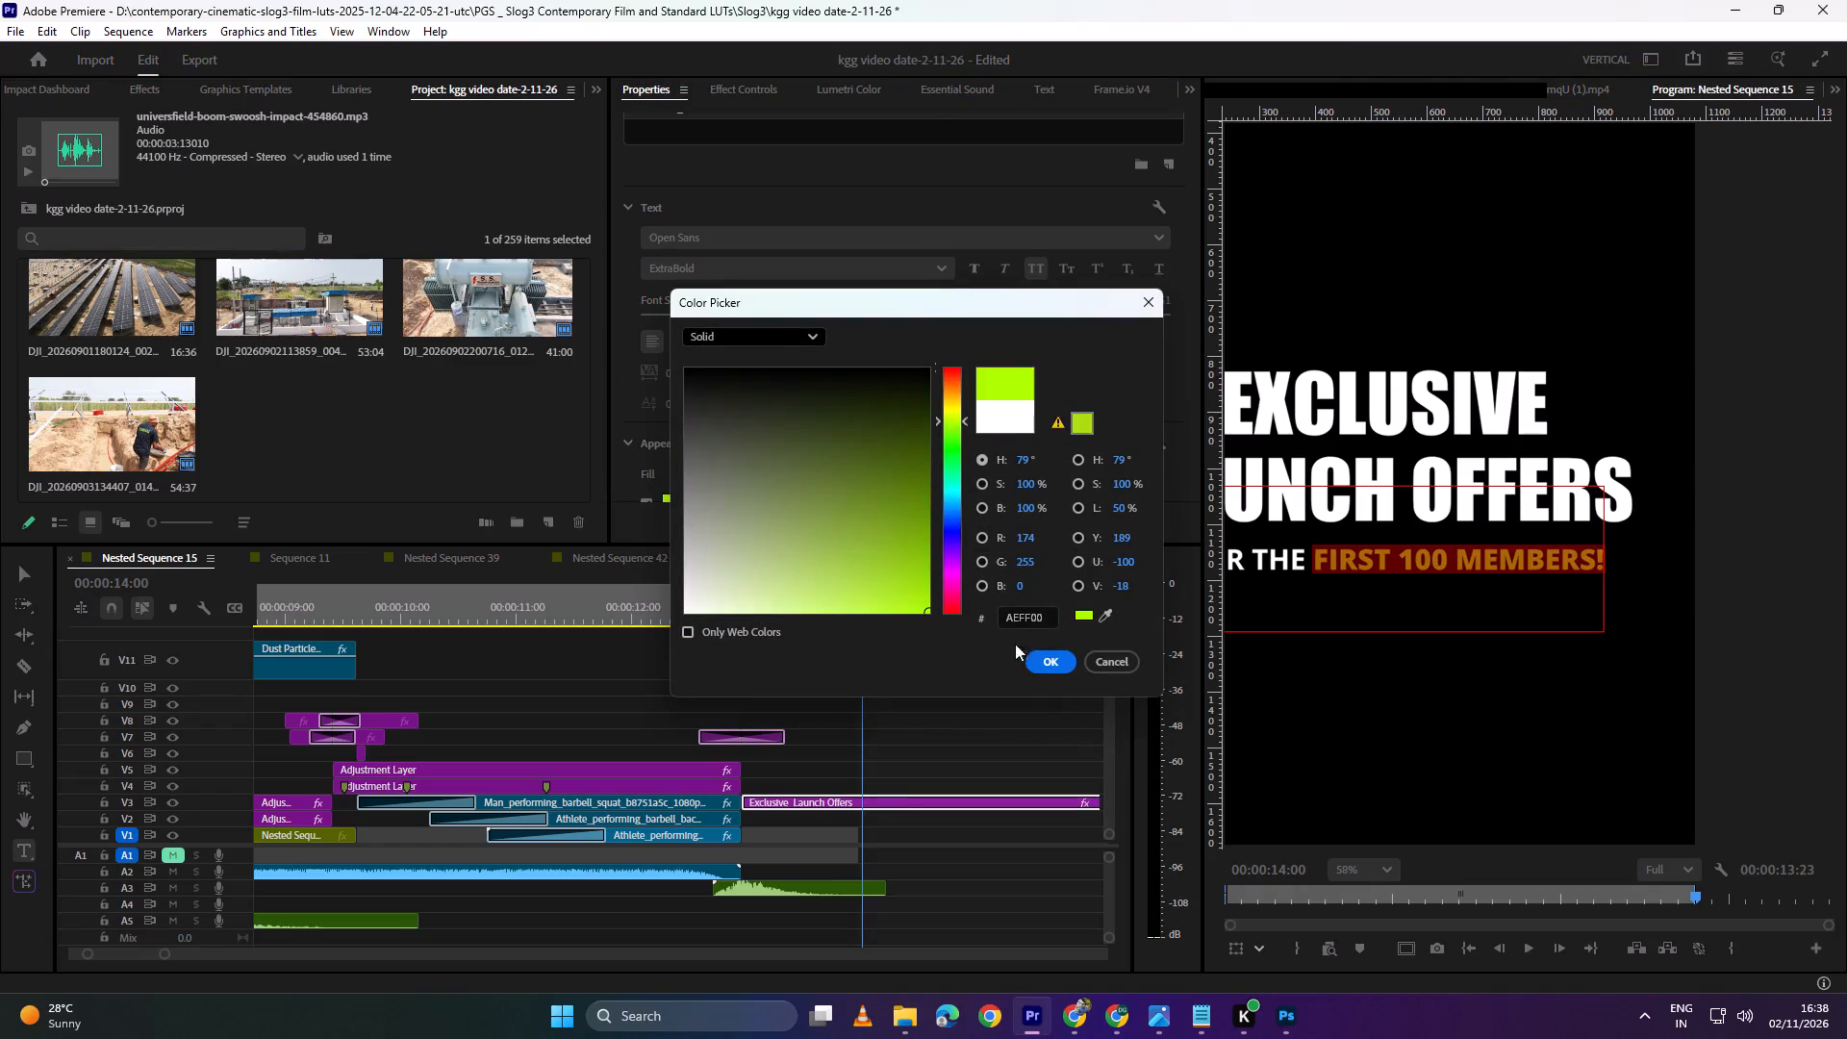
pyautogui.moveTo(951, 453); pyautogui.dragTo(956, 442)
pyautogui.click(1055, 662)
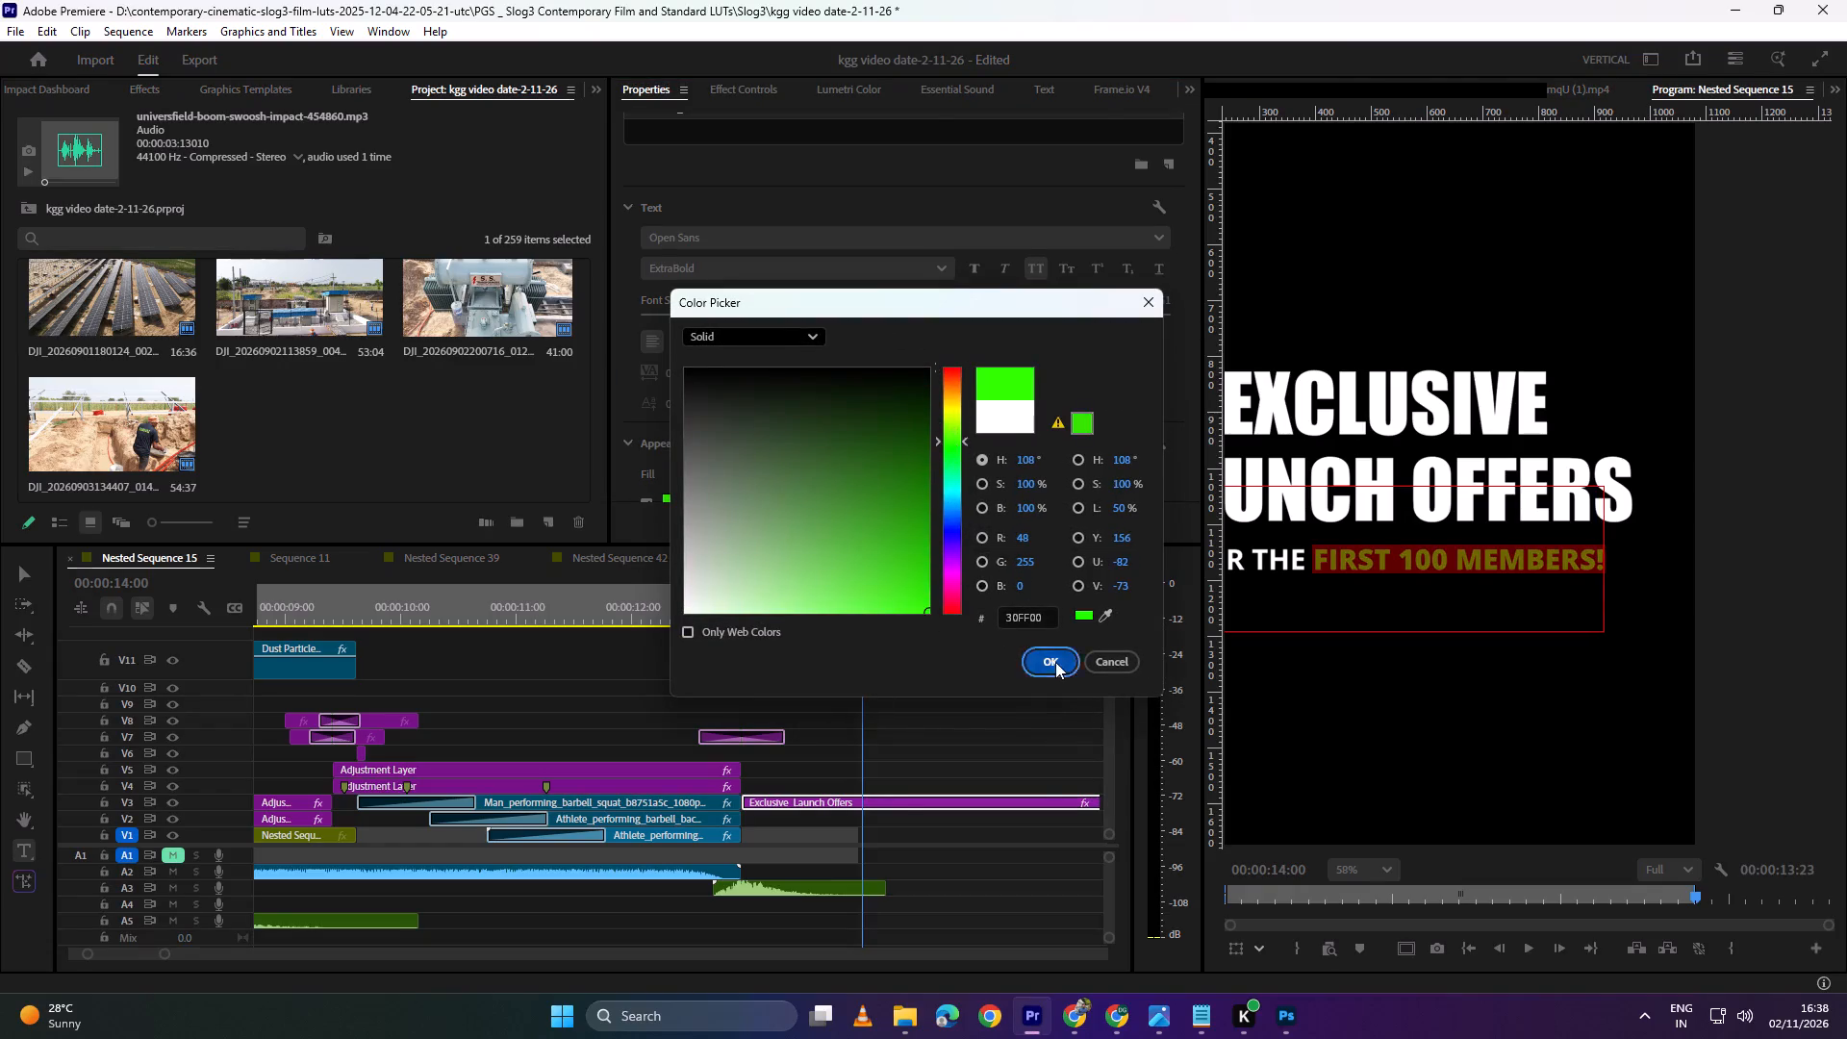
pyautogui.click(1044, 748)
# Review the recoloured title up close and play back the transition into it from just before 00:00:13:00.
pyautogui.scroll(-6, 1567, 605)
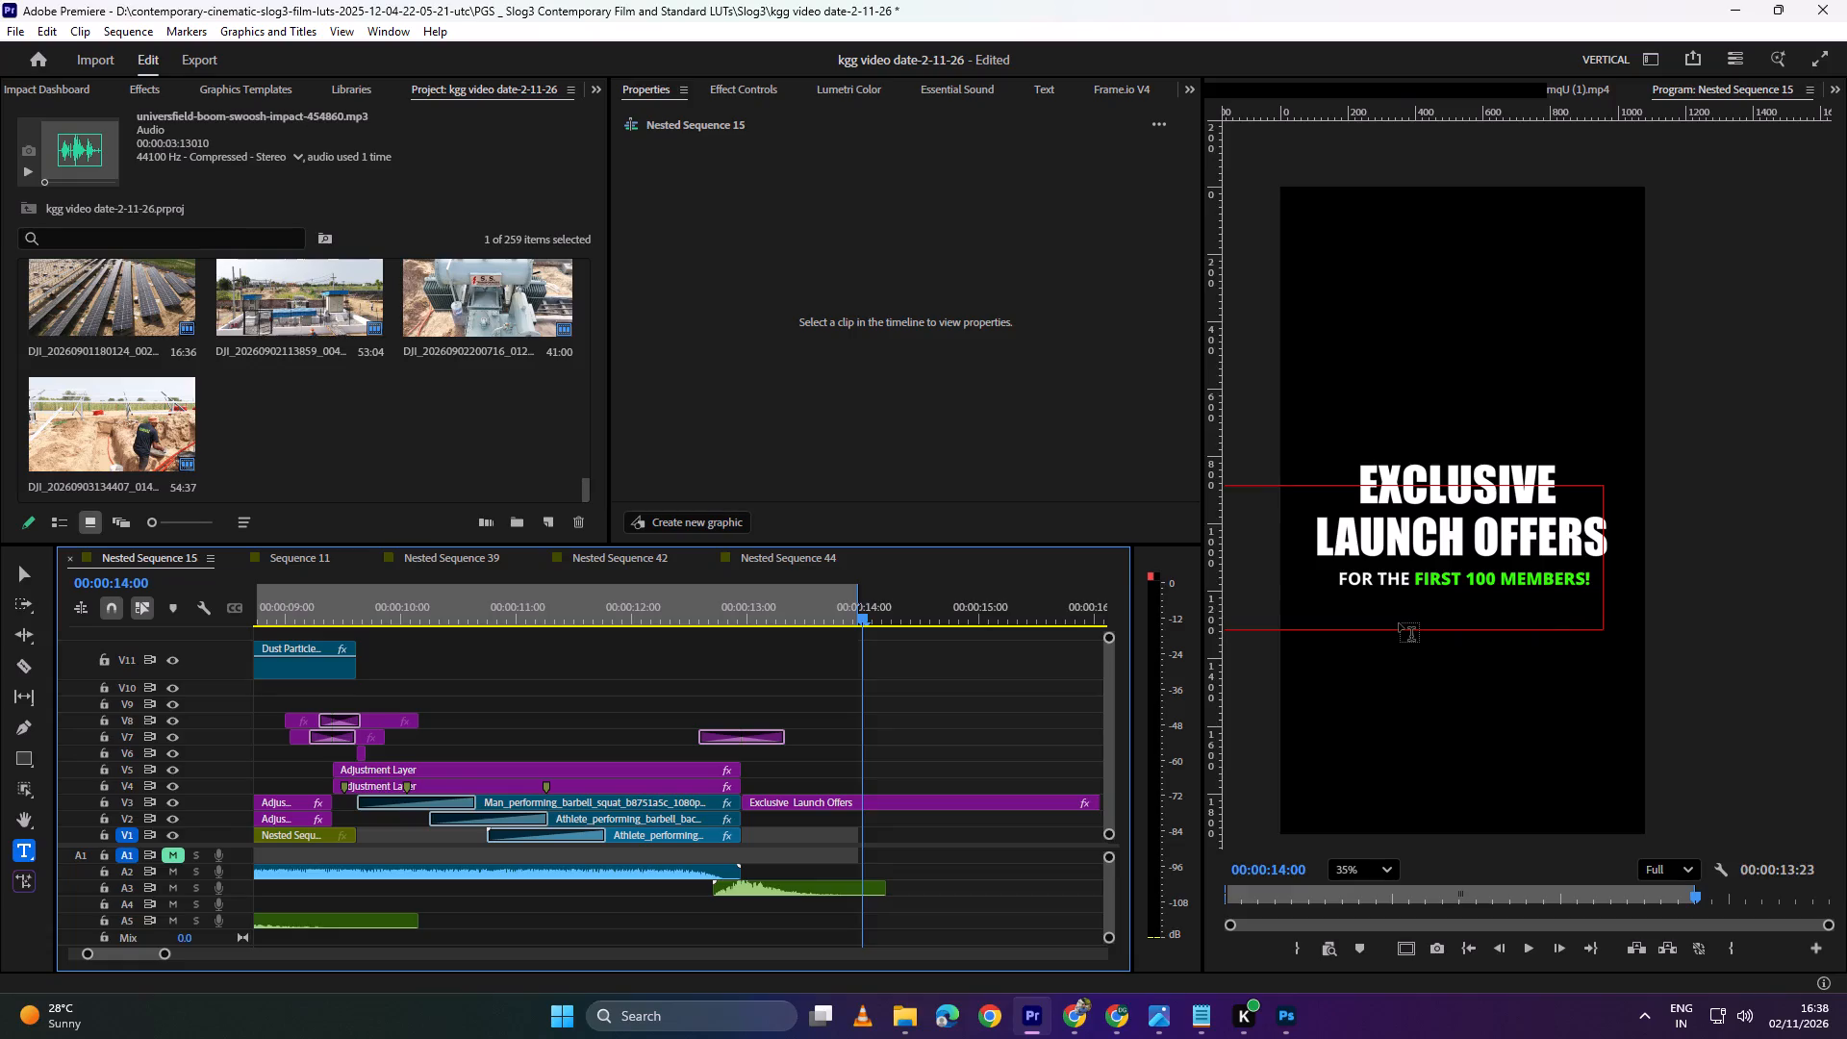
pyautogui.scroll(-3, 1456, 570)
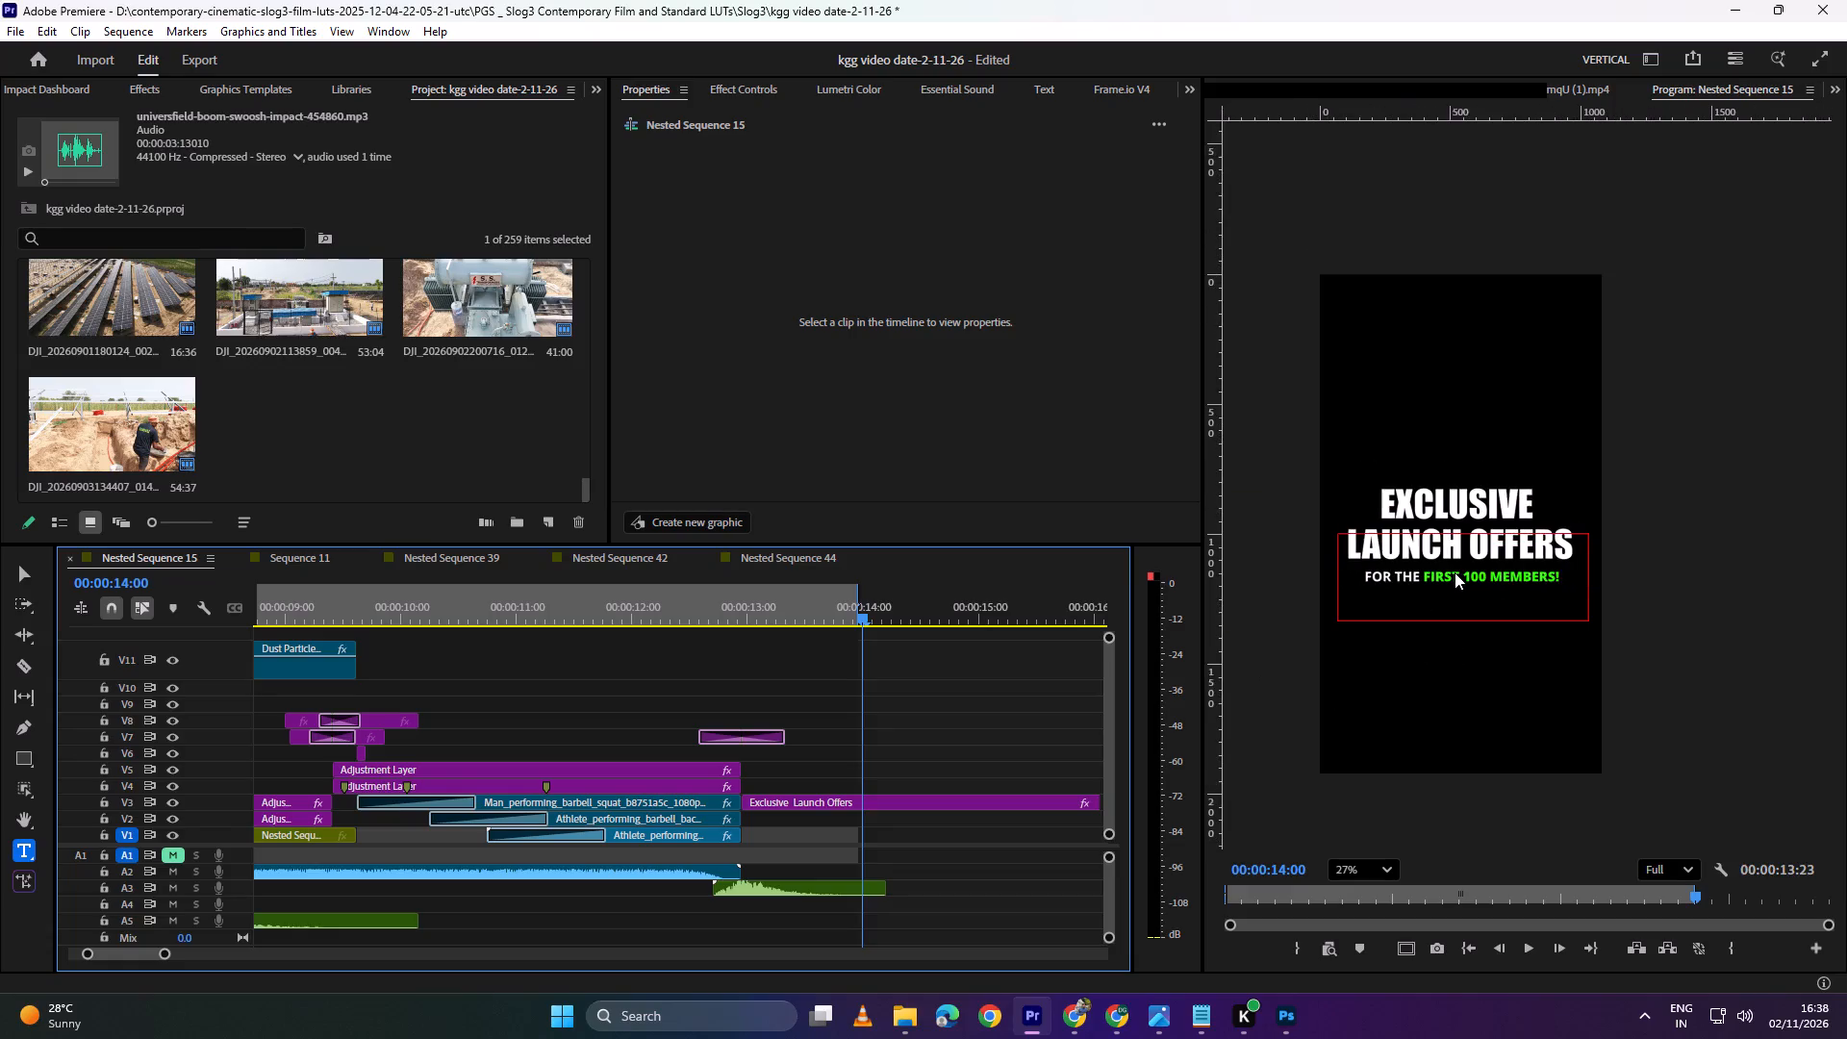
pyautogui.scroll(7, 1455, 572)
pyautogui.click(981, 706)
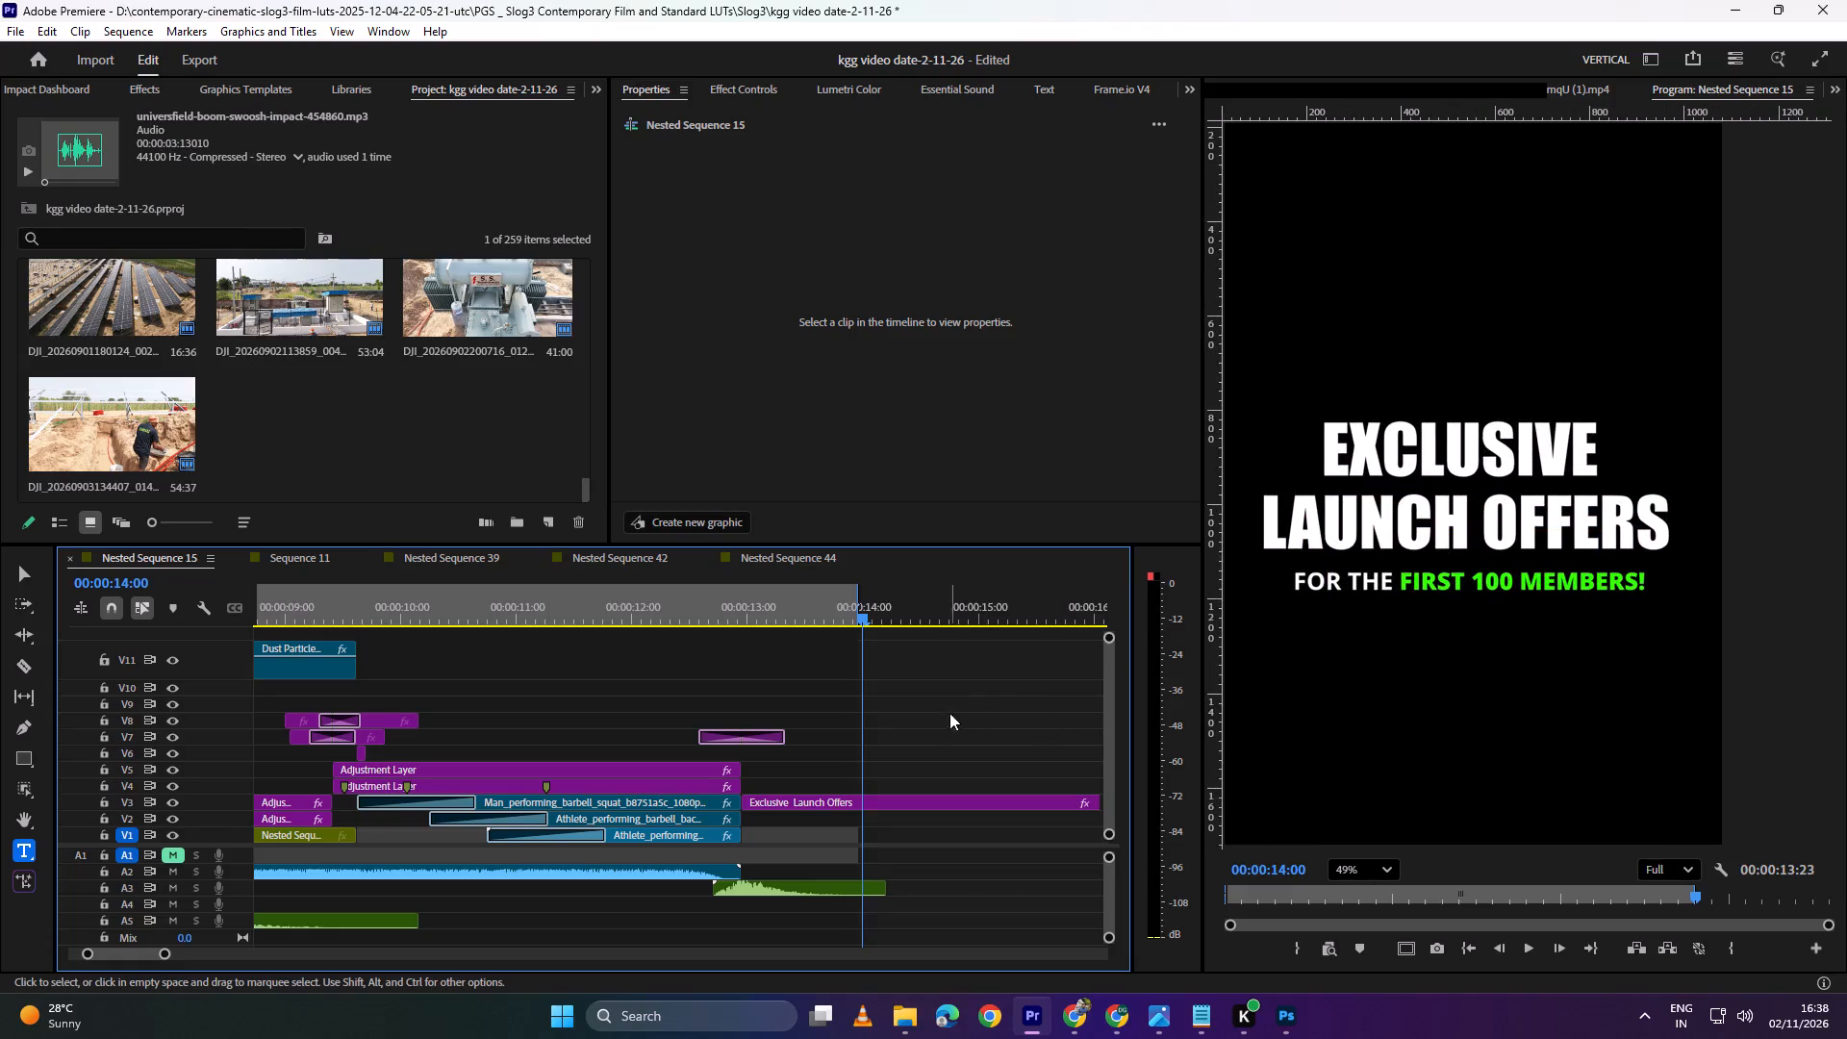
pyautogui.moveTo(867, 607); pyautogui.dragTo(752, 636)
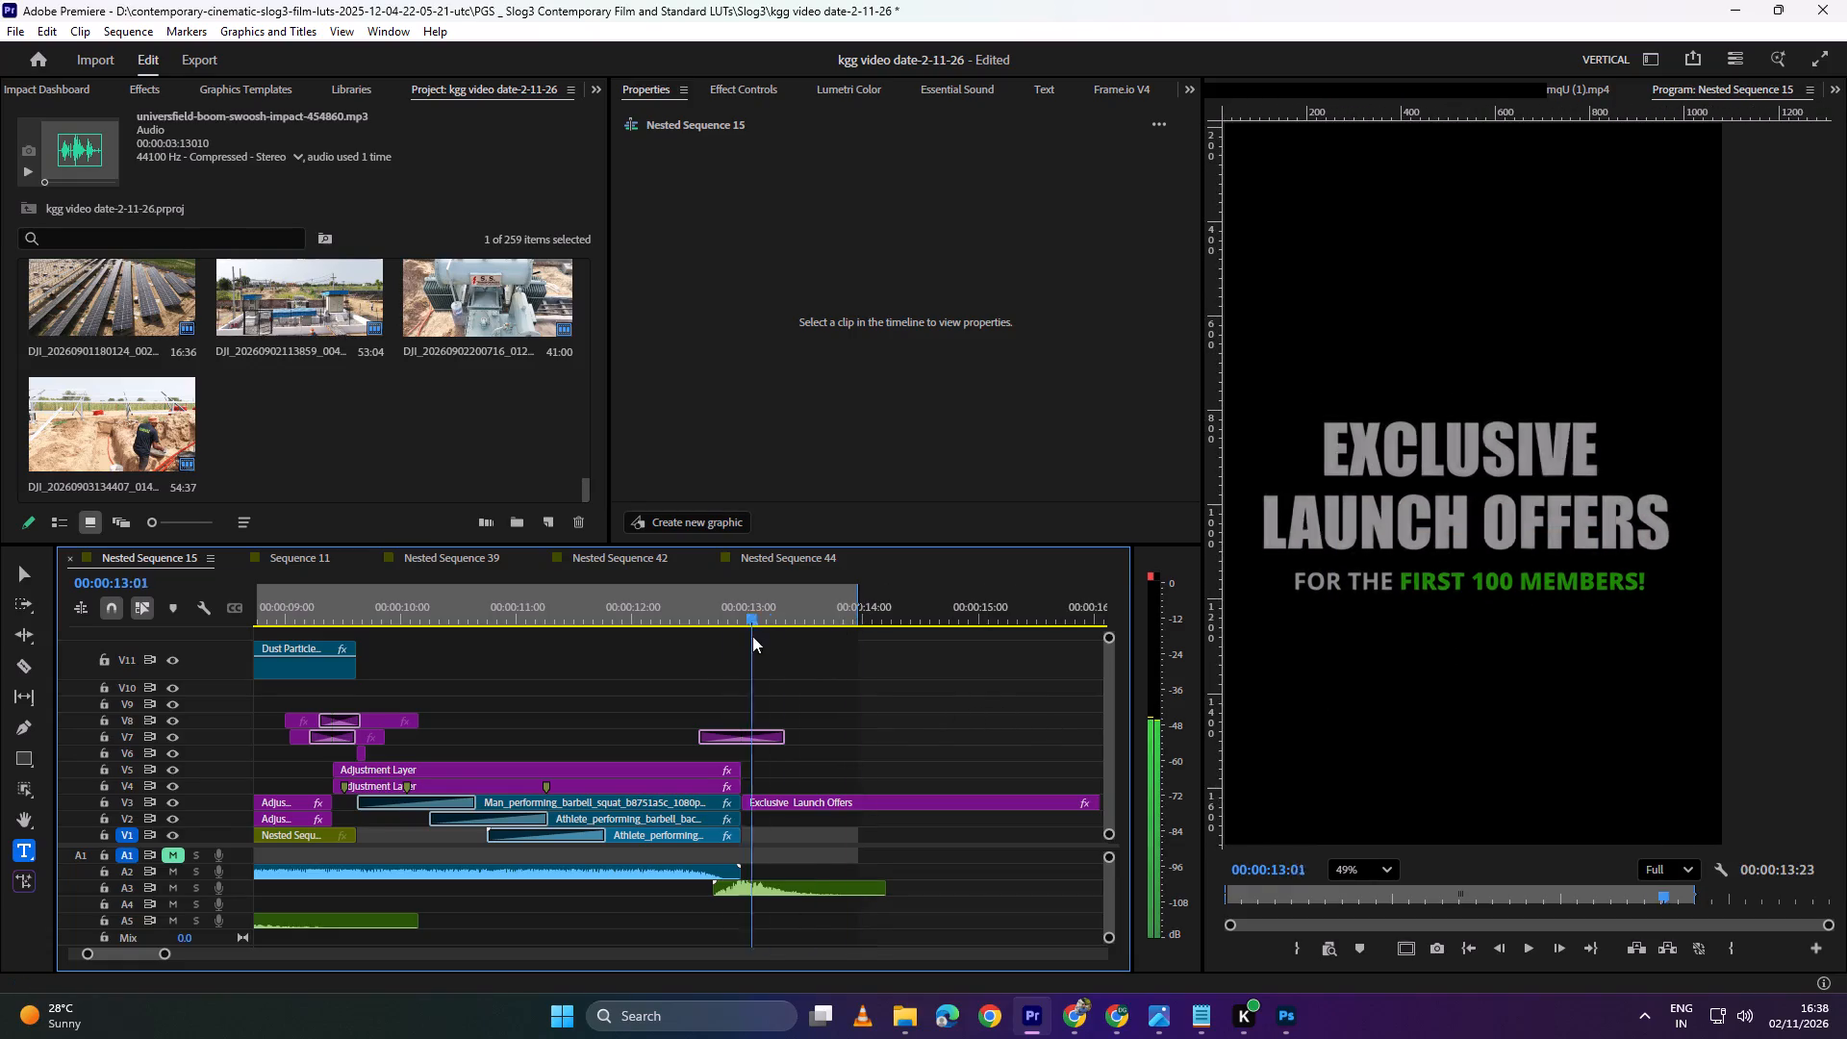
pyautogui.moveTo(752, 636); pyautogui.dragTo(701, 640)
pyautogui.press('space')
pyautogui.press('space')
# Centre the "for the First 100 Members!" line horizontally in the frame and nudge it slightly upward.
pyautogui.scroll(-2, 1526, 549)
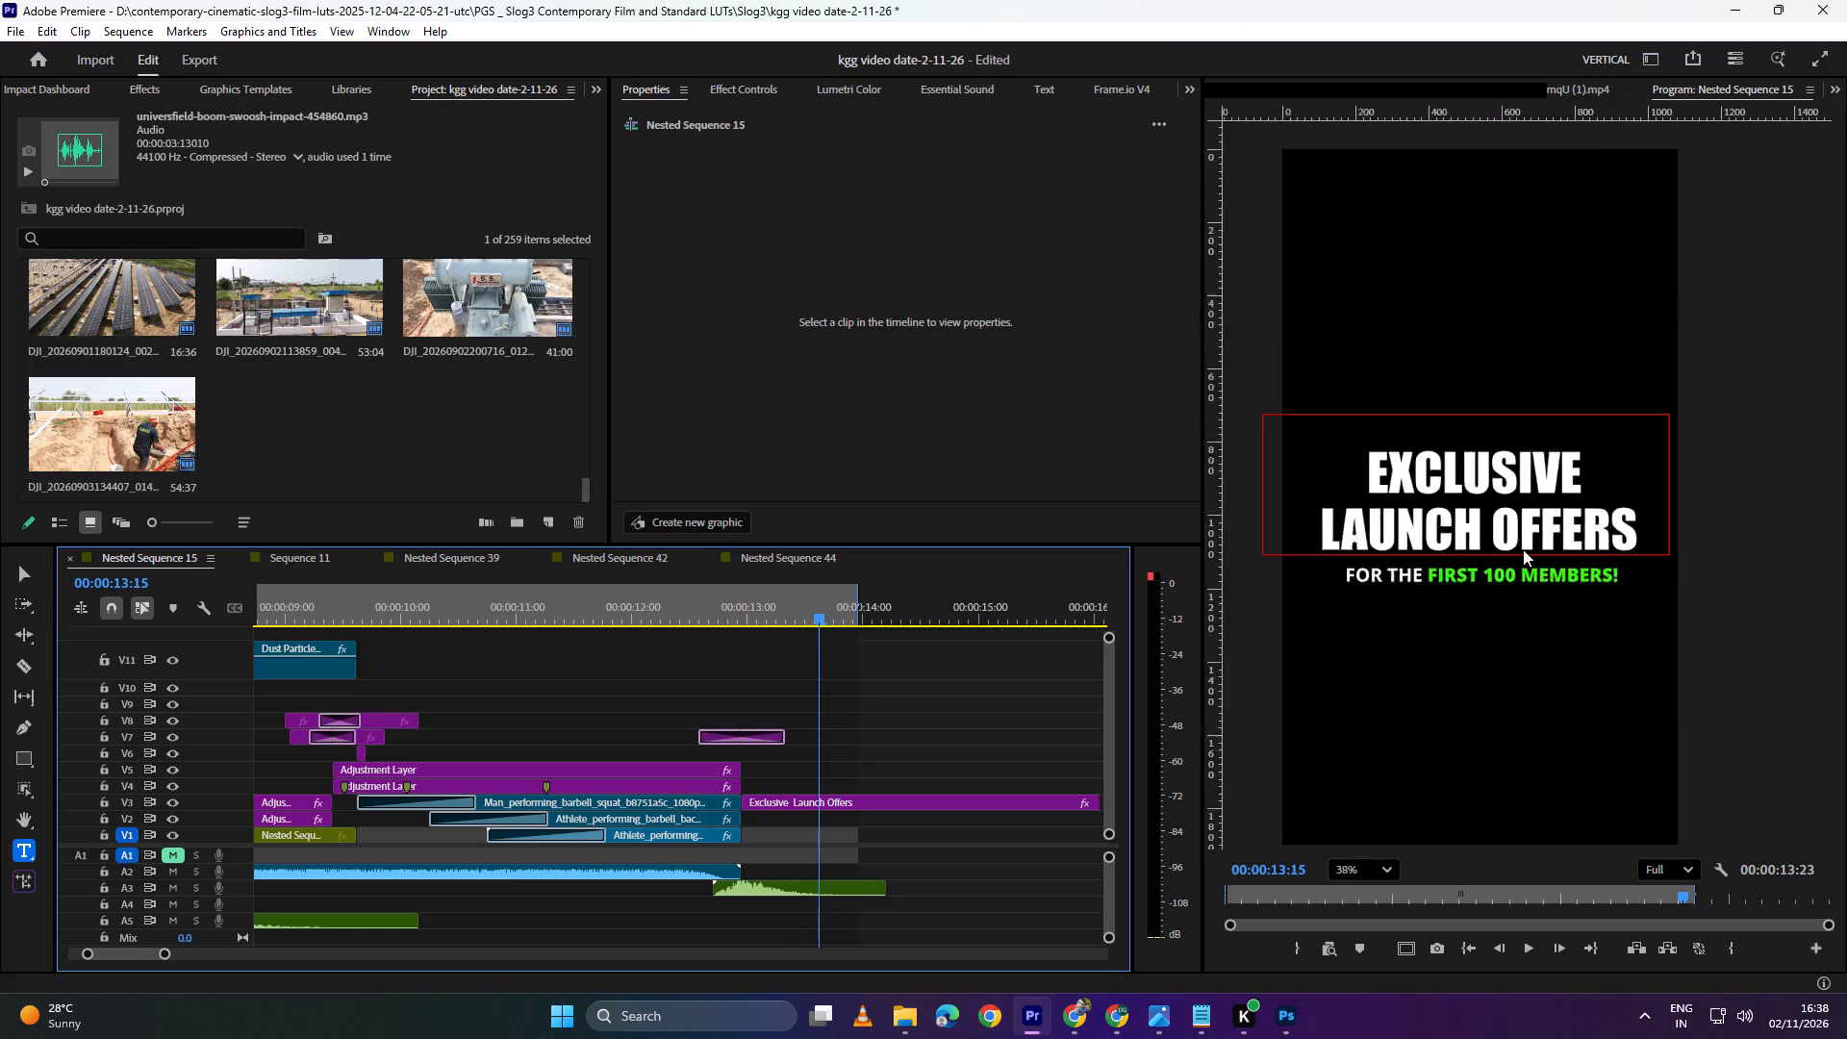
pyautogui.scroll(-5, 1523, 549)
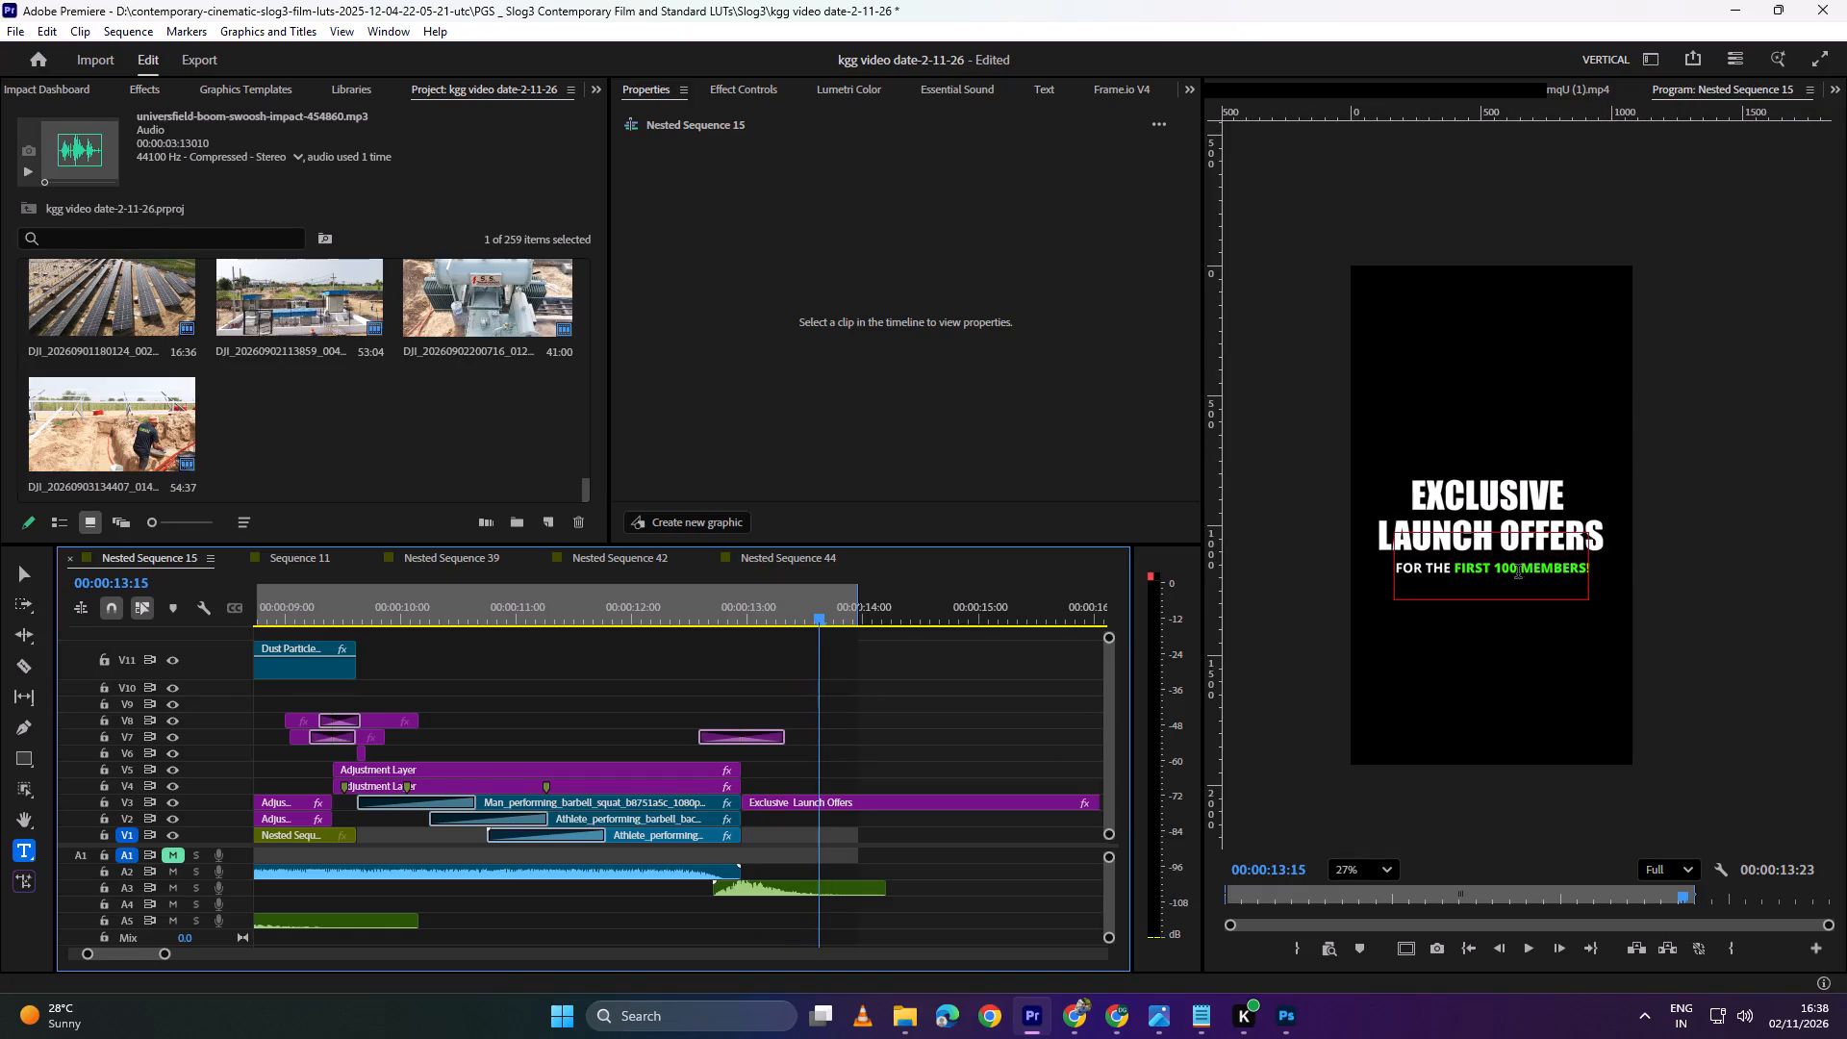
pyautogui.tripleClick(1518, 573)
pyautogui.scroll(-4, 1044, 464)
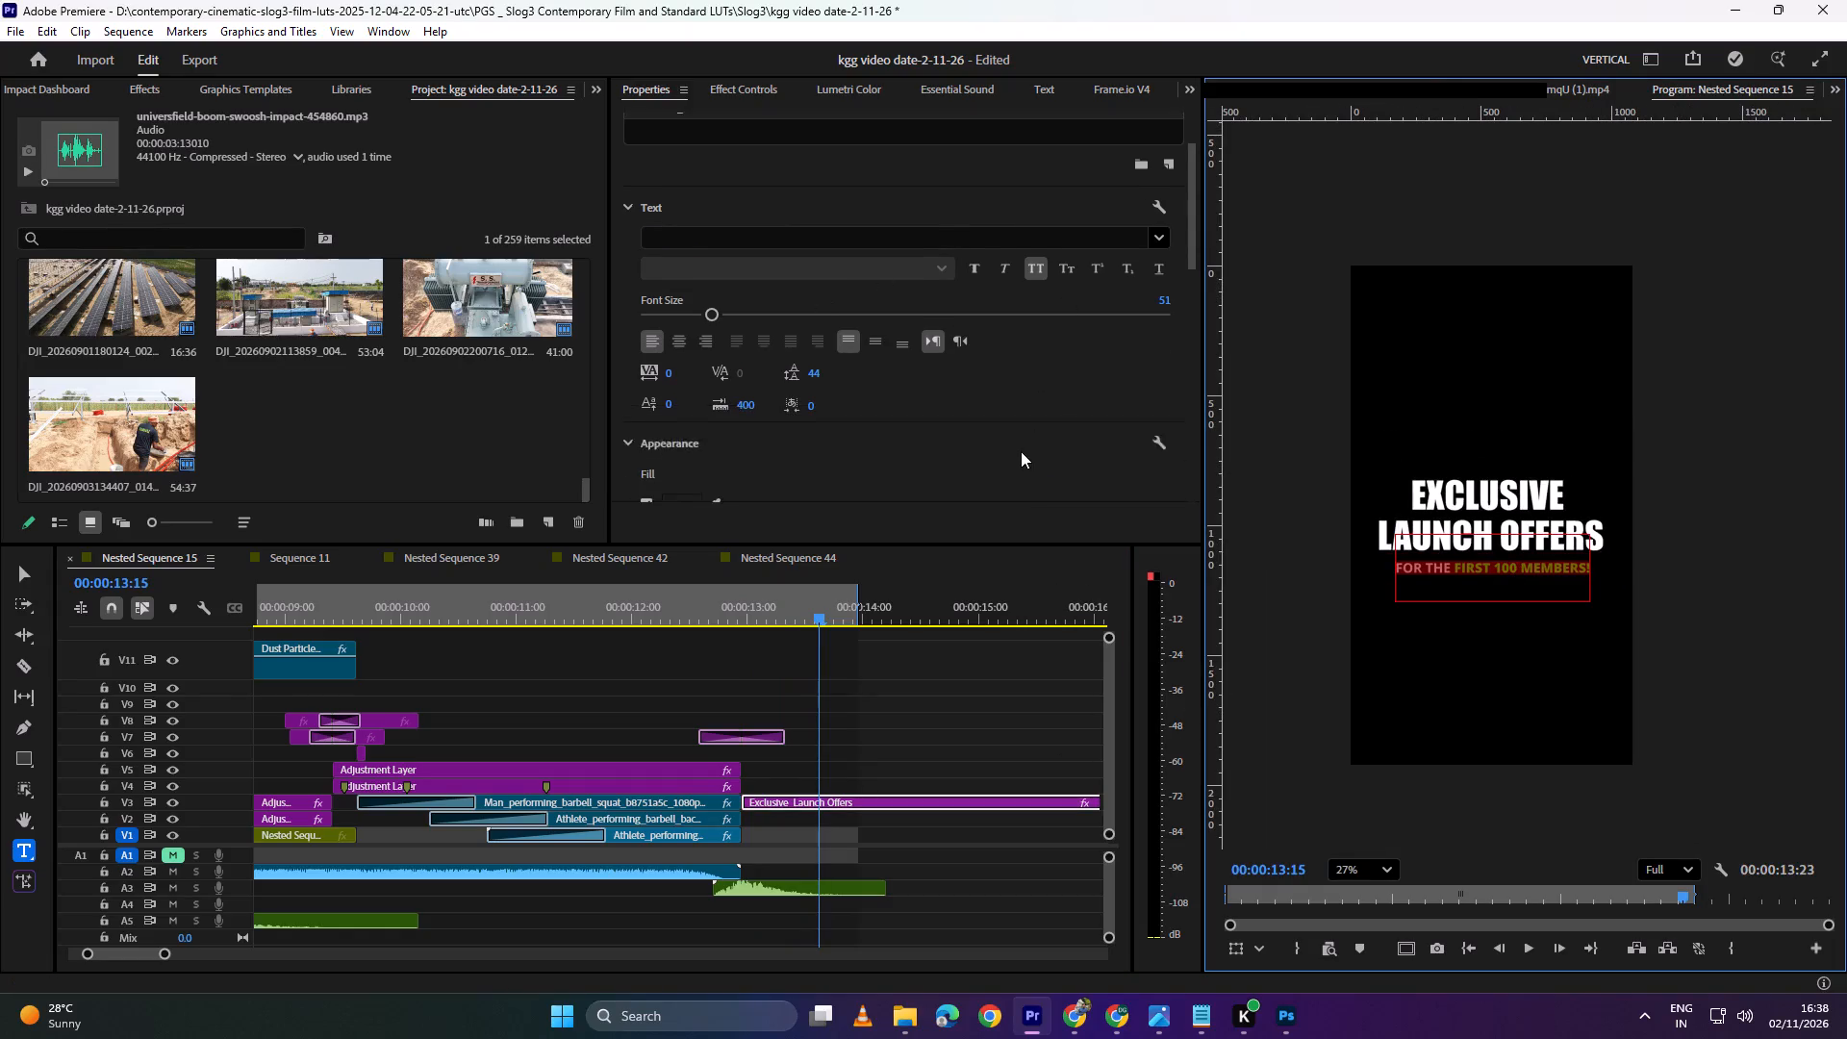
pyautogui.scroll(-20, 1021, 451)
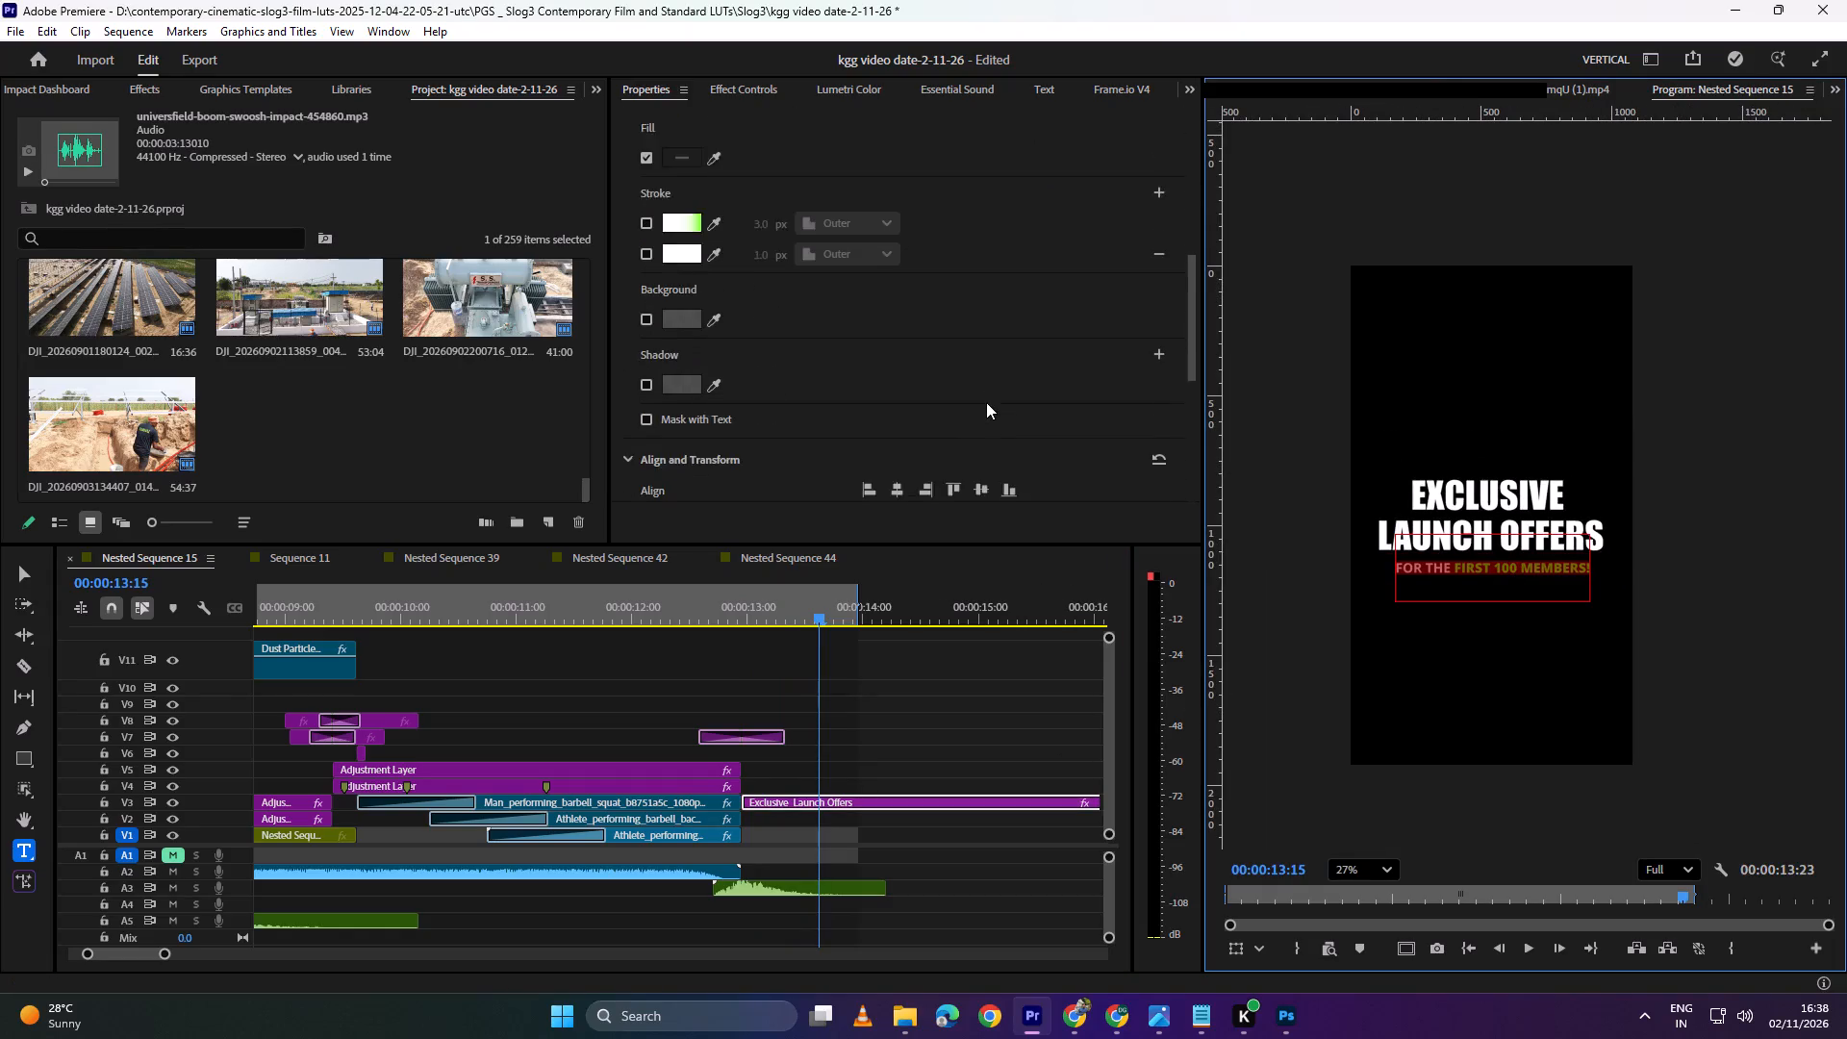
pyautogui.scroll(-3, 986, 402)
pyautogui.tripleClick(891, 406)
pyautogui.tripleClick(896, 407)
pyautogui.tripleClick(896, 407)
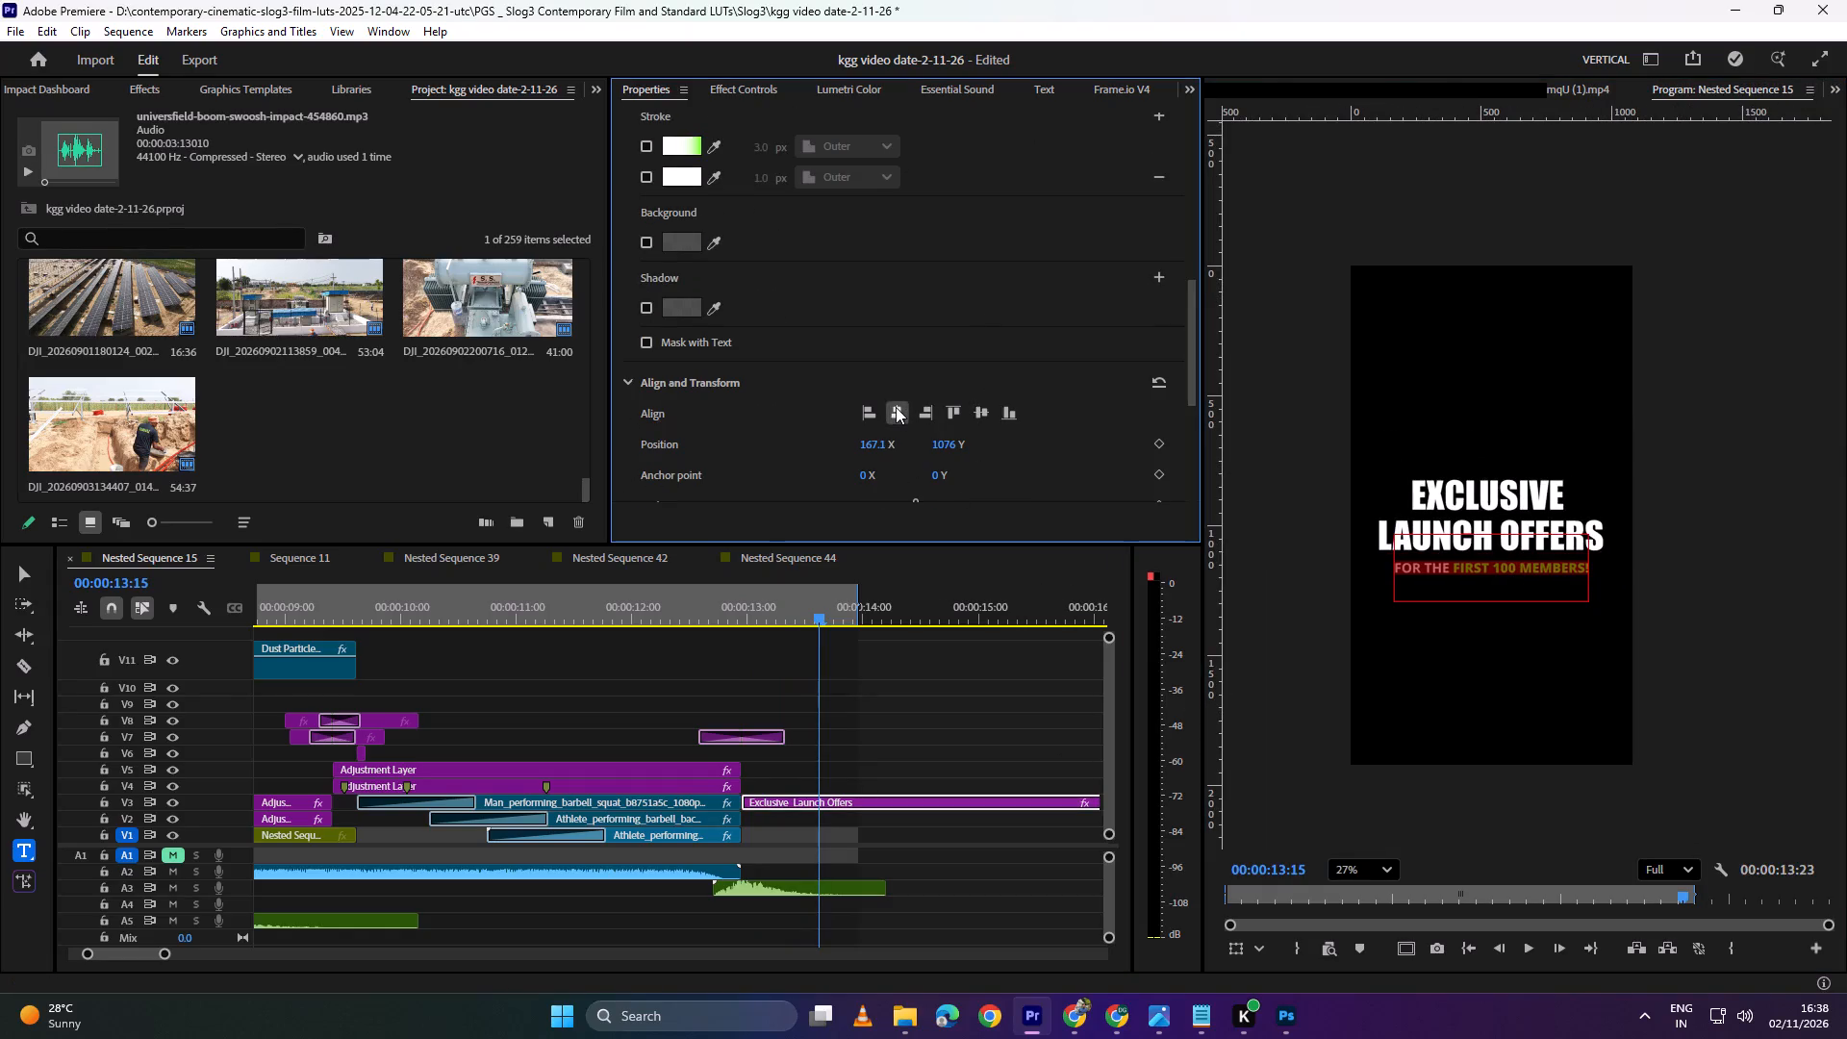
pyautogui.click(896, 407)
pyautogui.moveTo(941, 443); pyautogui.dragTo(929, 443)
pyautogui.click(1014, 717)
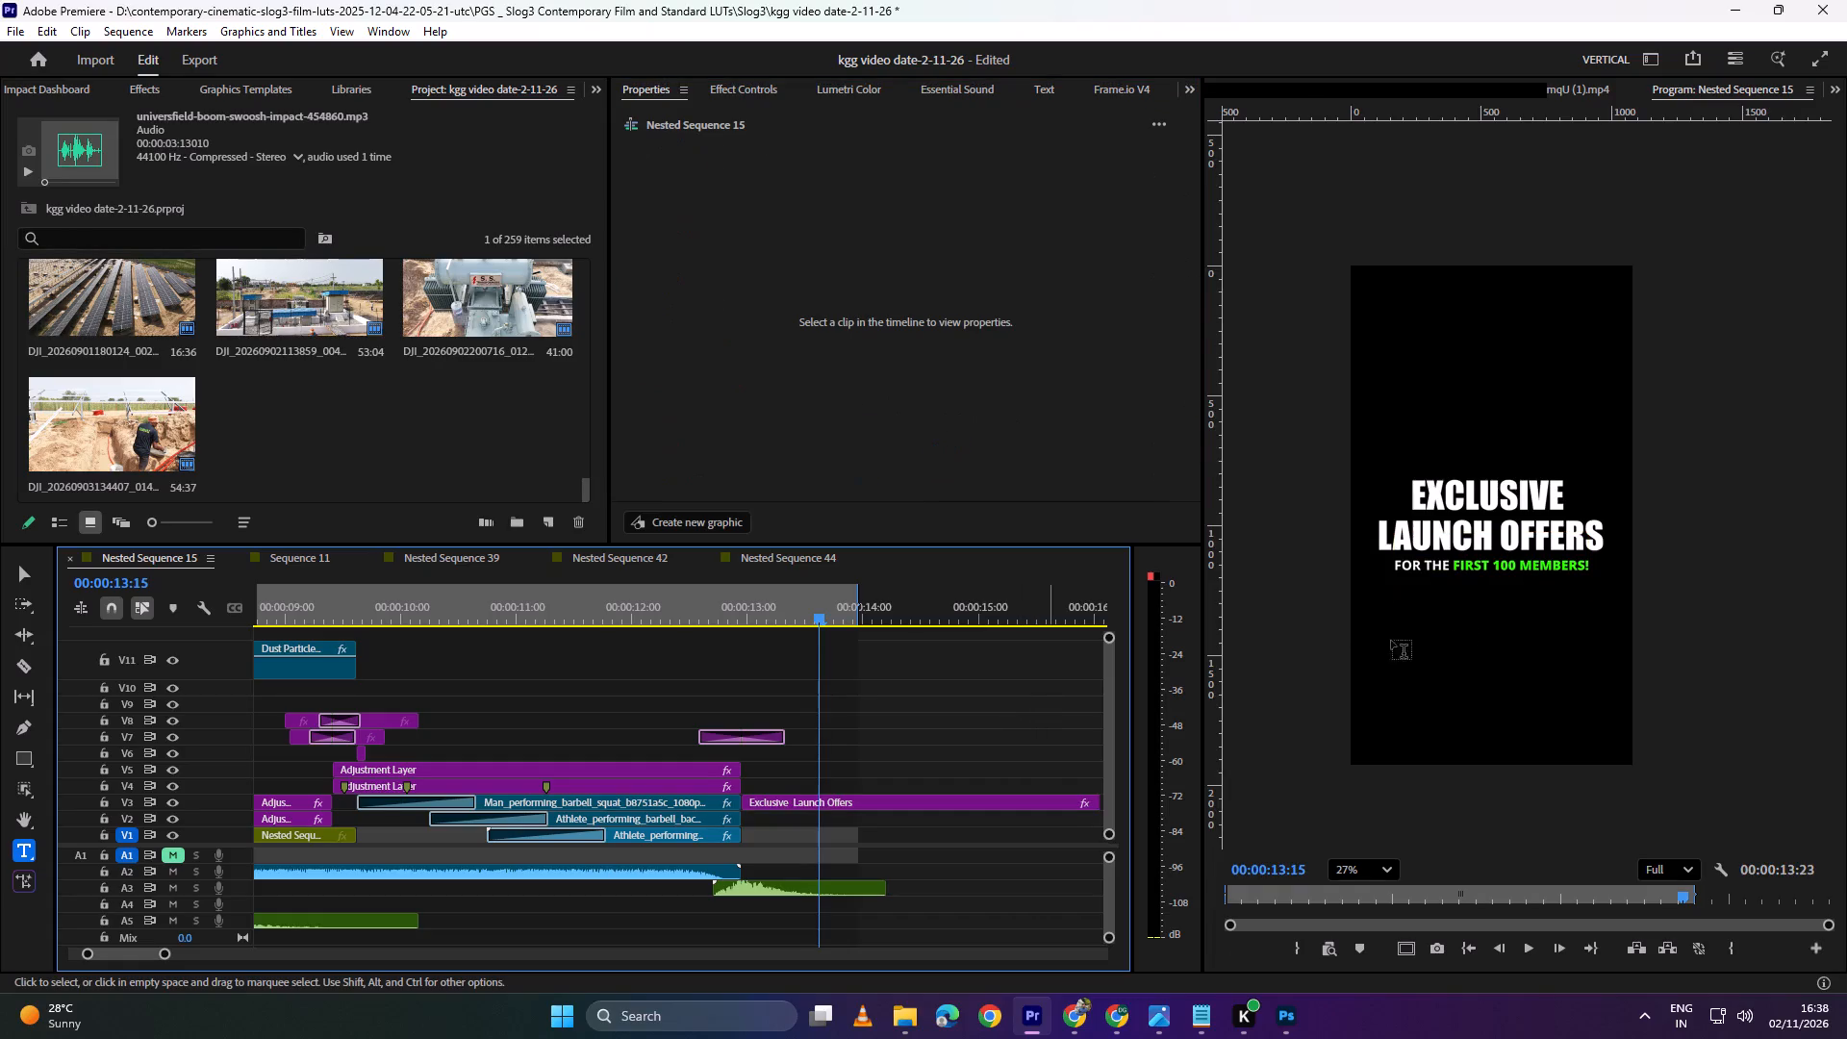
# Add the A4 logo image from the KGG GYM folder to track V4 above the title clip, starting at 00:00:12:23.
pyautogui.scroll(4, 1500, 615)
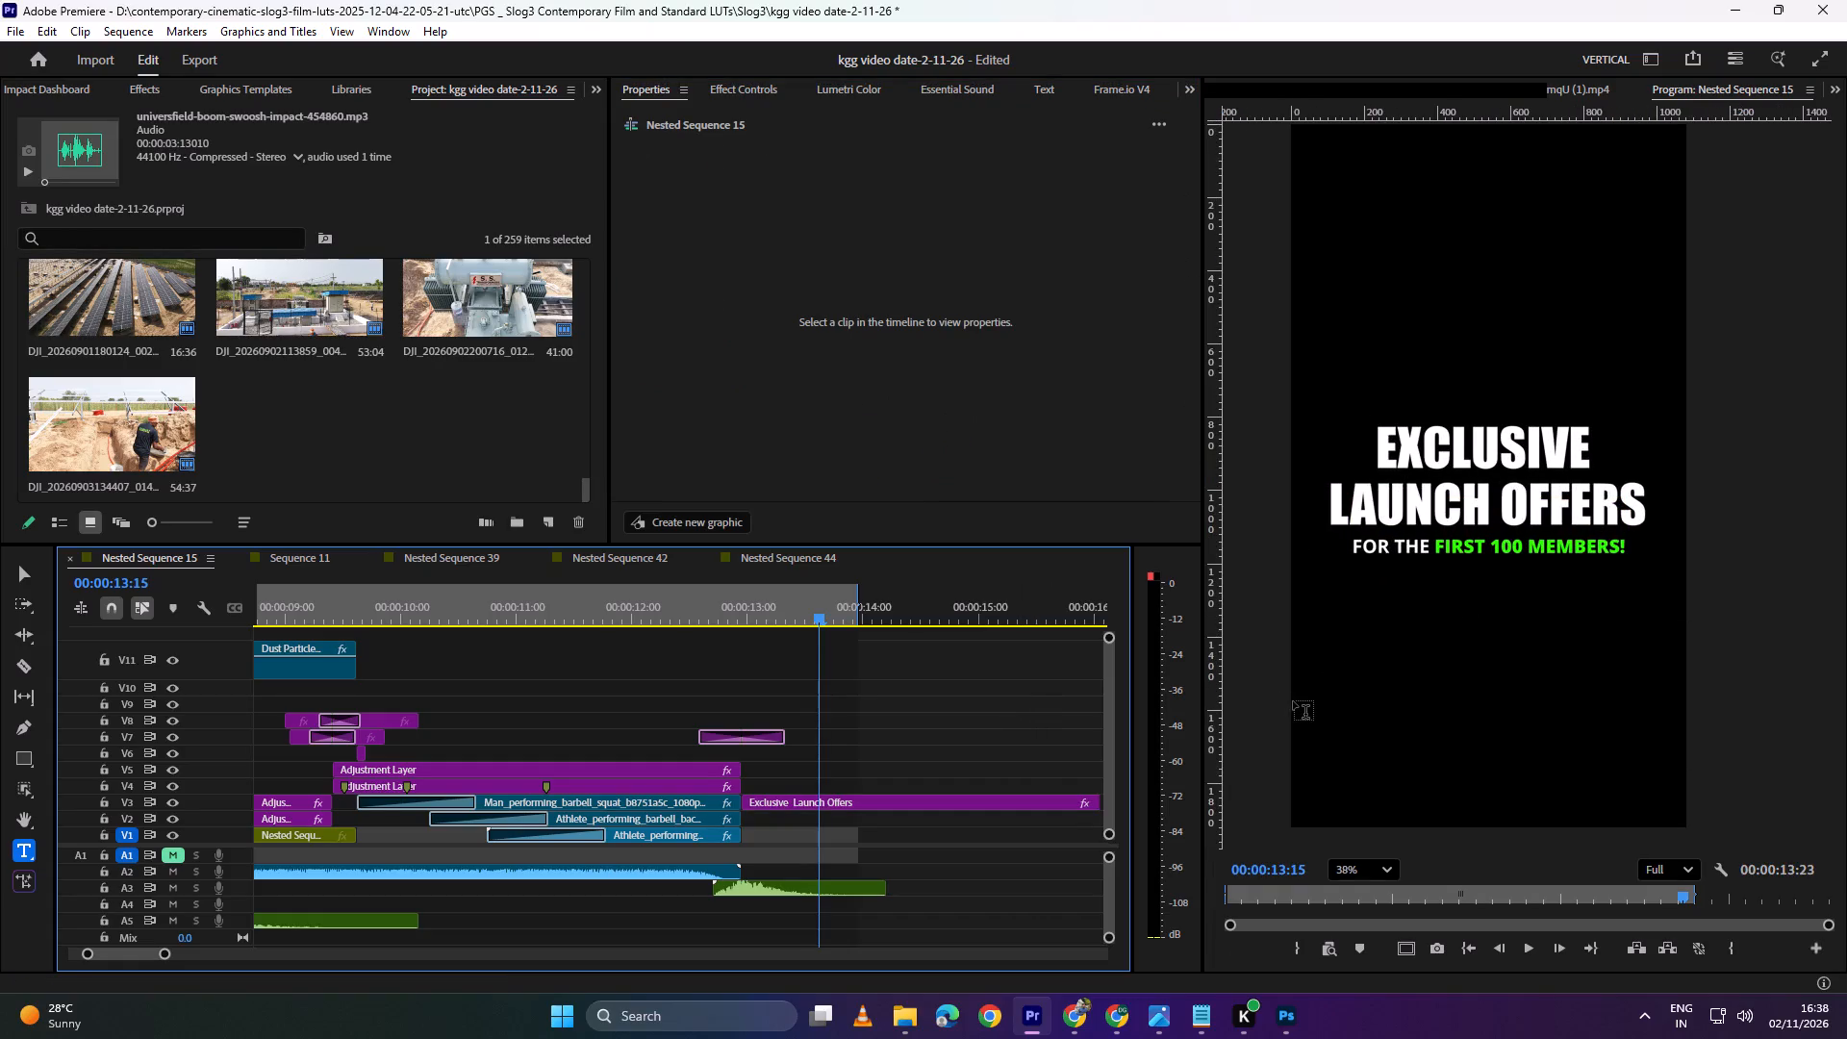
pyautogui.moveTo(827, 601); pyautogui.dragTo(740, 620)
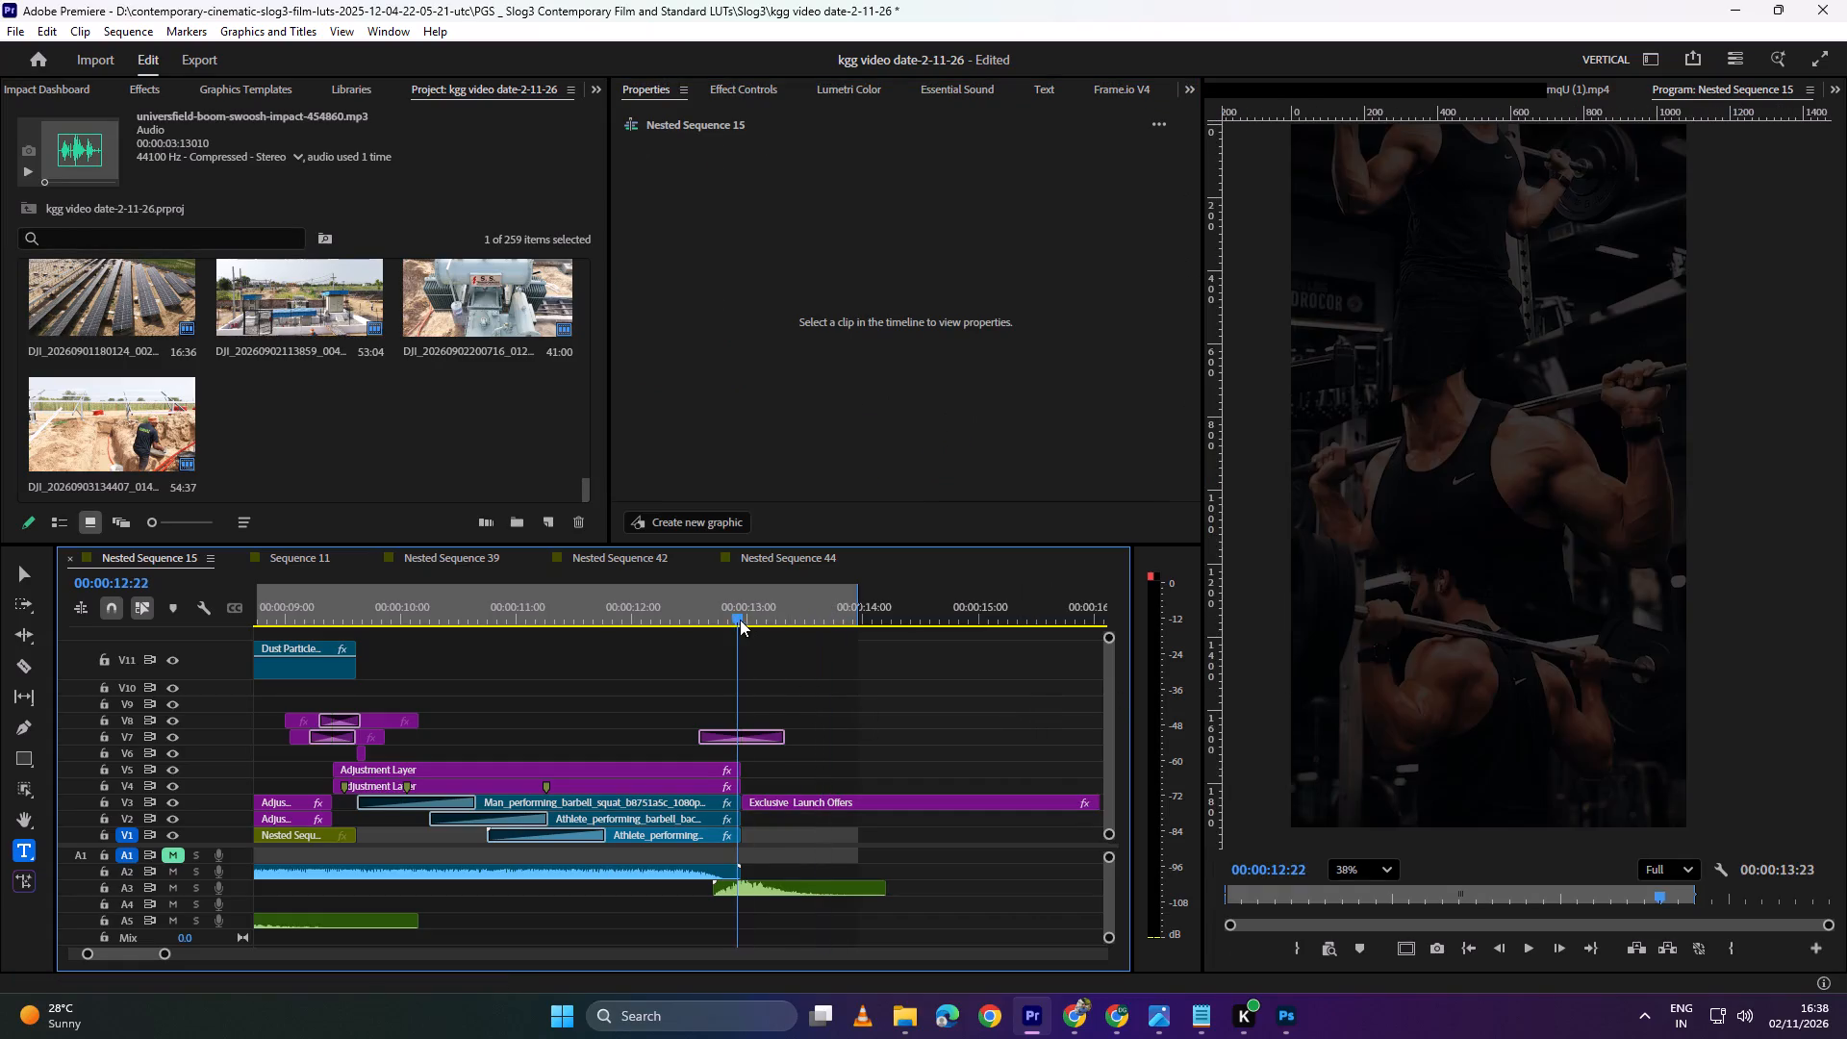
pyautogui.moveTo(740, 620); pyautogui.dragTo(746, 619)
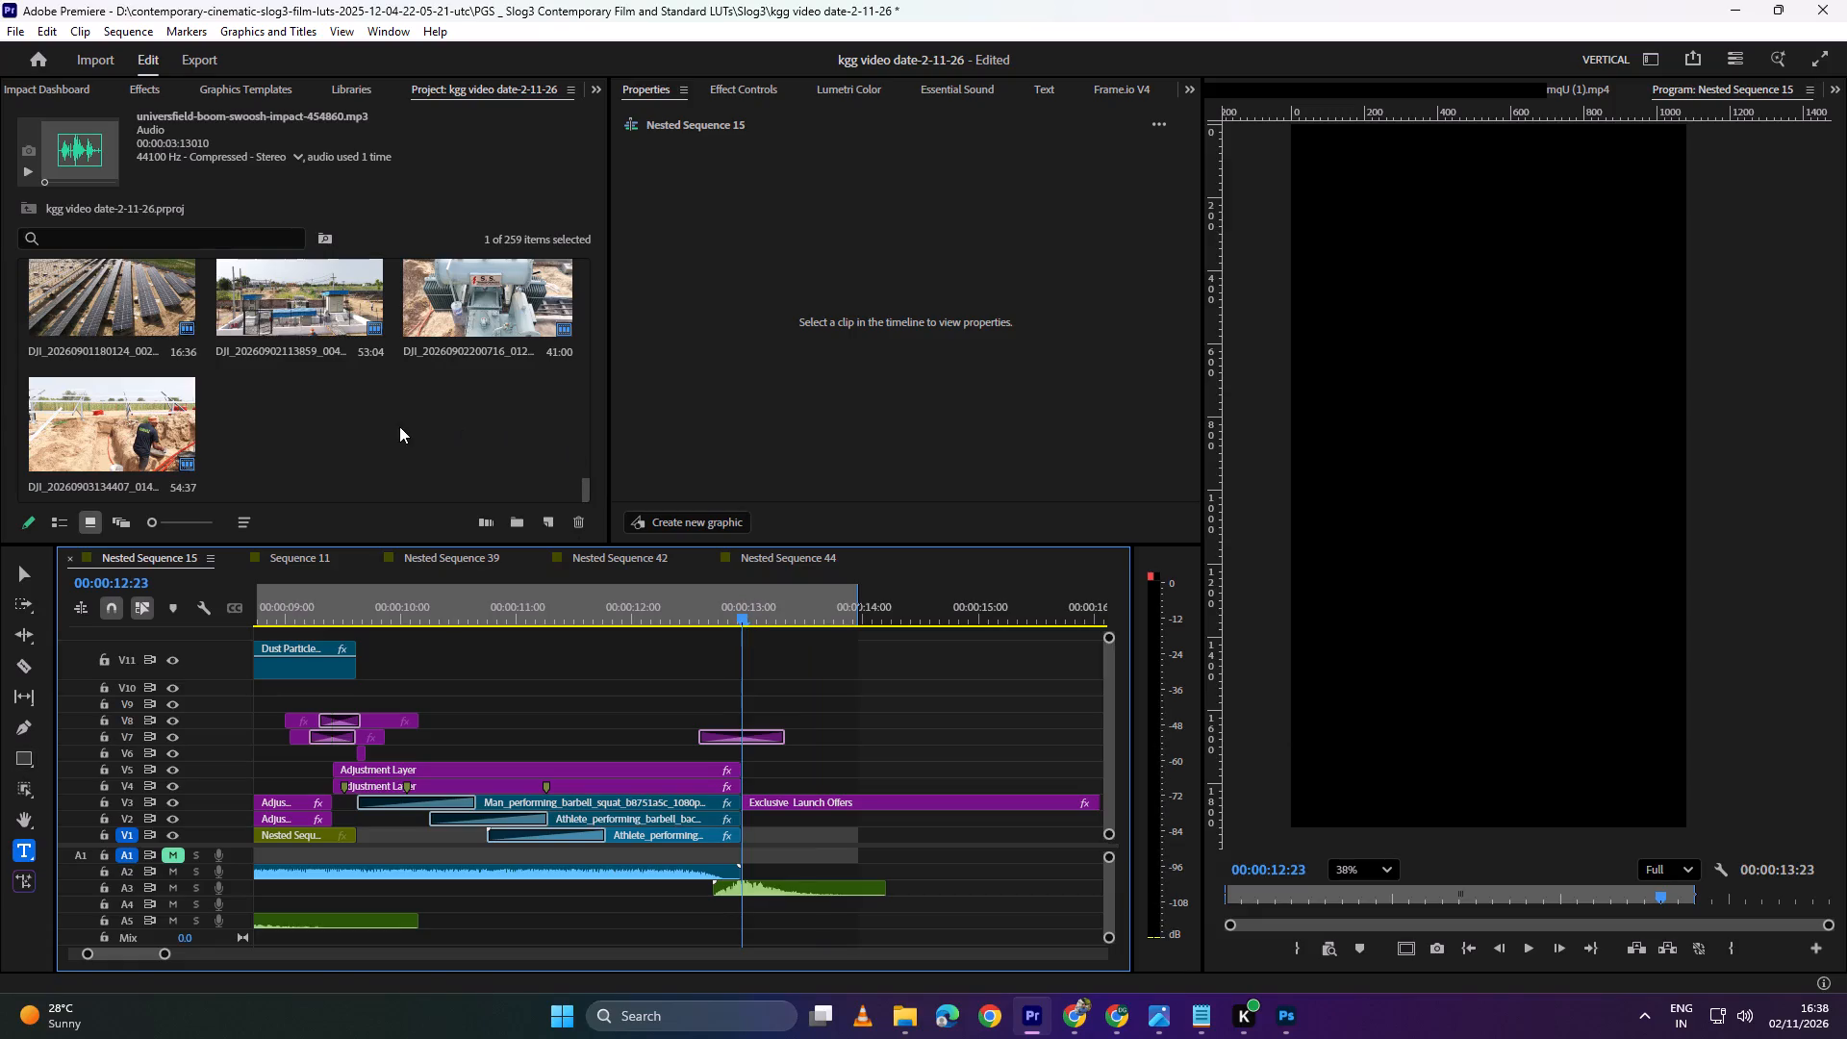
pyautogui.click(907, 1005)
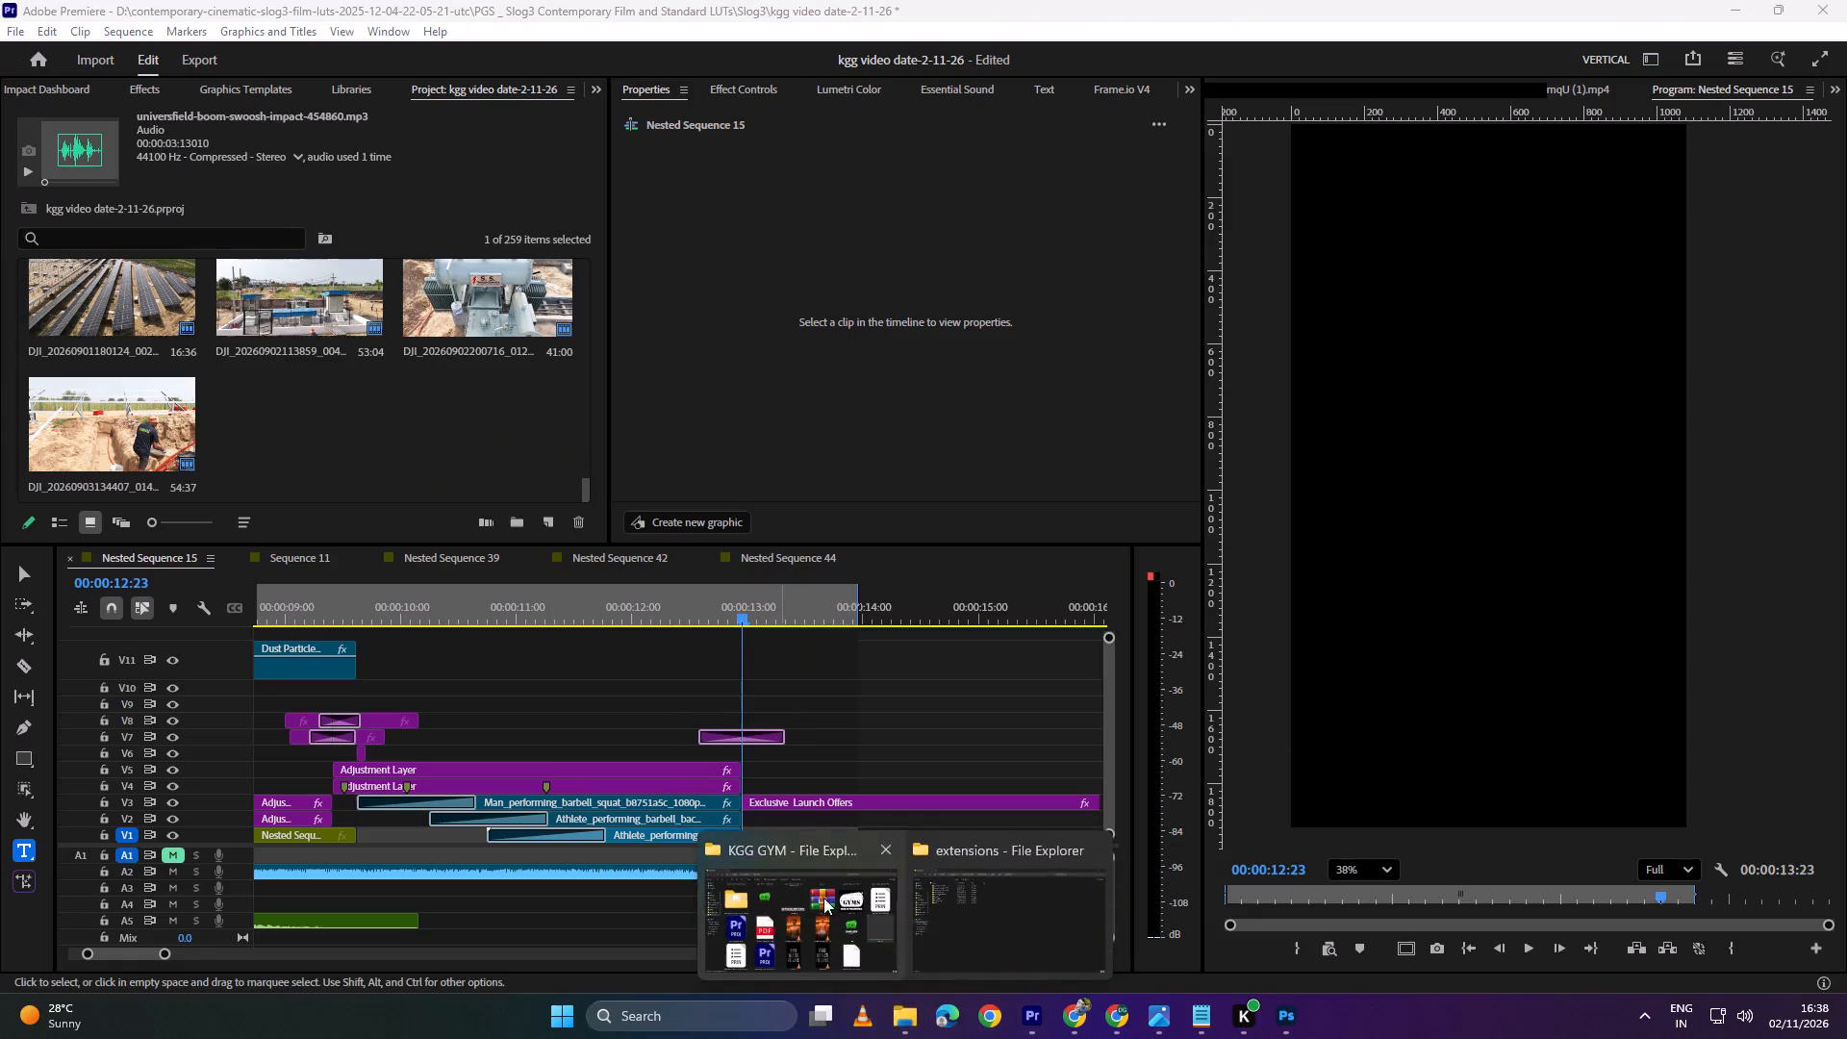
pyautogui.click(823, 898)
pyautogui.moveTo(594, 321); pyautogui.dragTo(1112, 991)
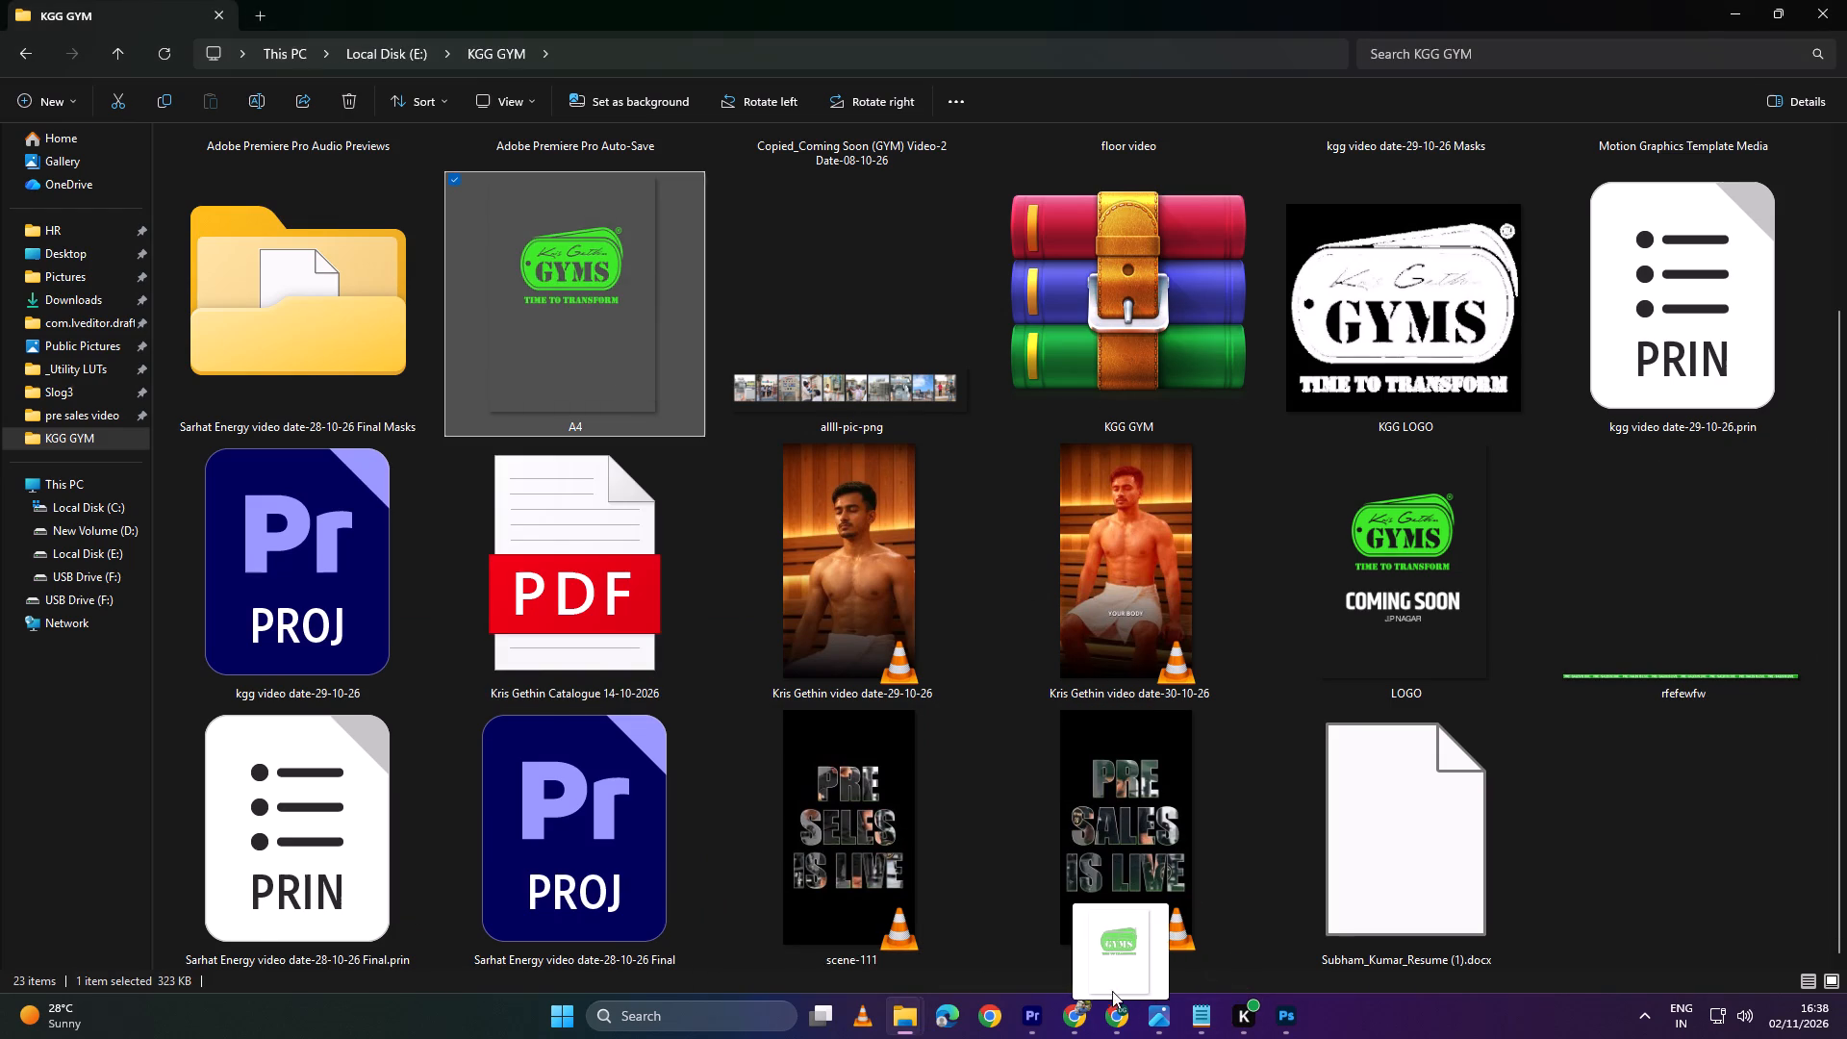
pyautogui.moveTo(1112, 991); pyautogui.dragTo(755, 779)
pyautogui.moveTo(806, 787); pyautogui.dragTo(795, 787)
# Fit the A4.png logo clip to the frame at 44% scale.
pyautogui.keyDown('alt'); pyautogui.scroll(-4, 1484, 566); pyautogui.keyUp('alt')
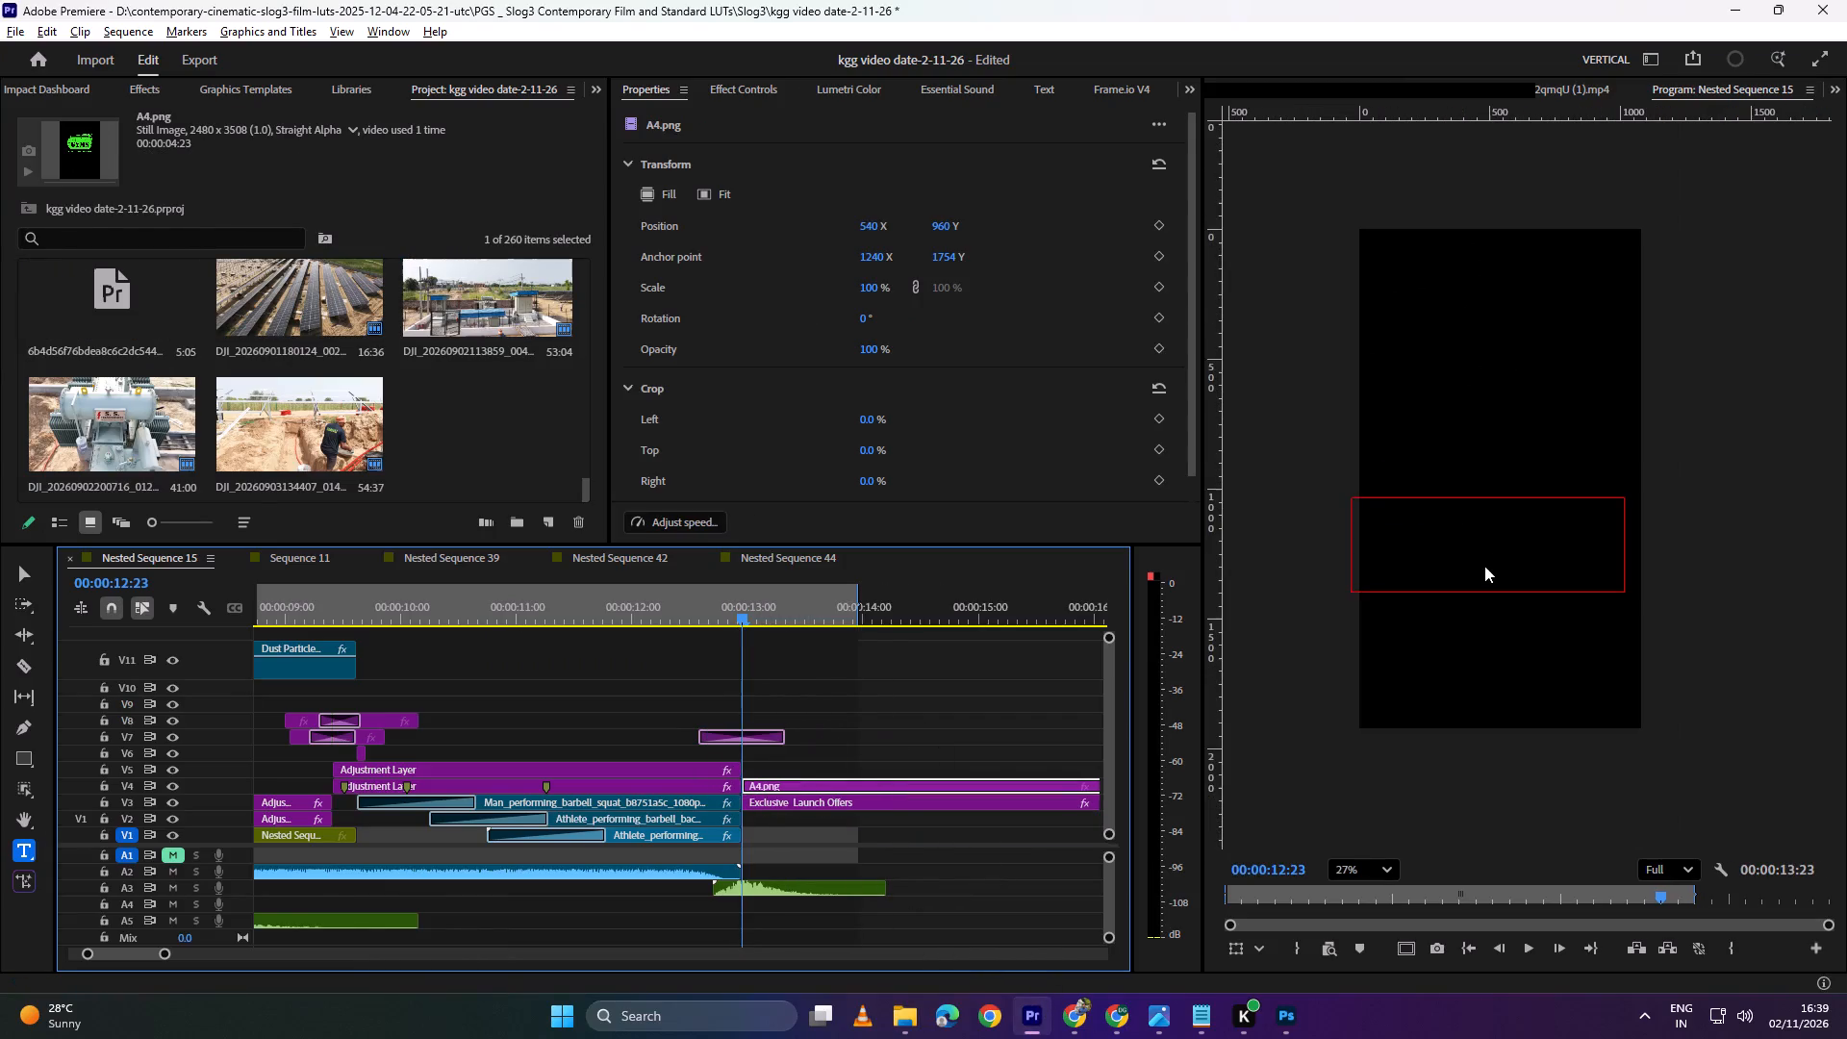
pyautogui.moveTo(760, 624); pyautogui.dragTo(782, 619)
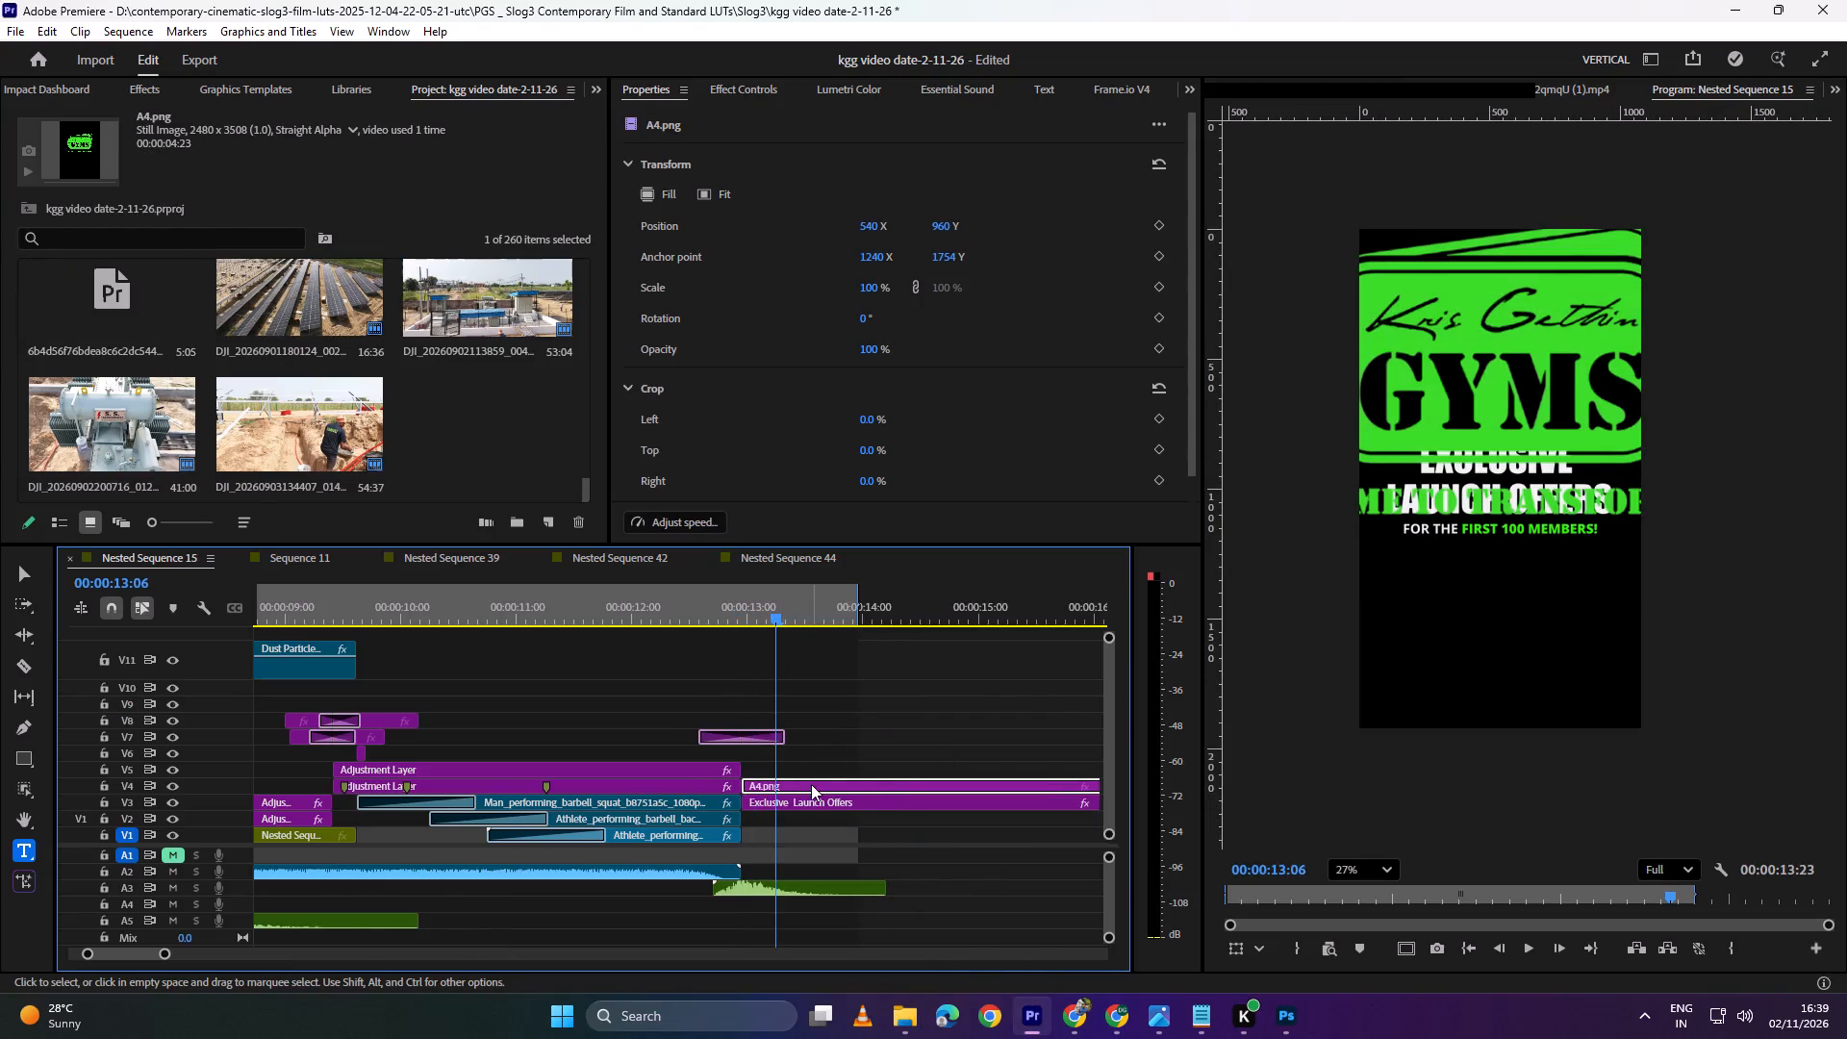
pyautogui.click(811, 784)
pyautogui.rightClick(811, 784)
pyautogui.click(895, 788)
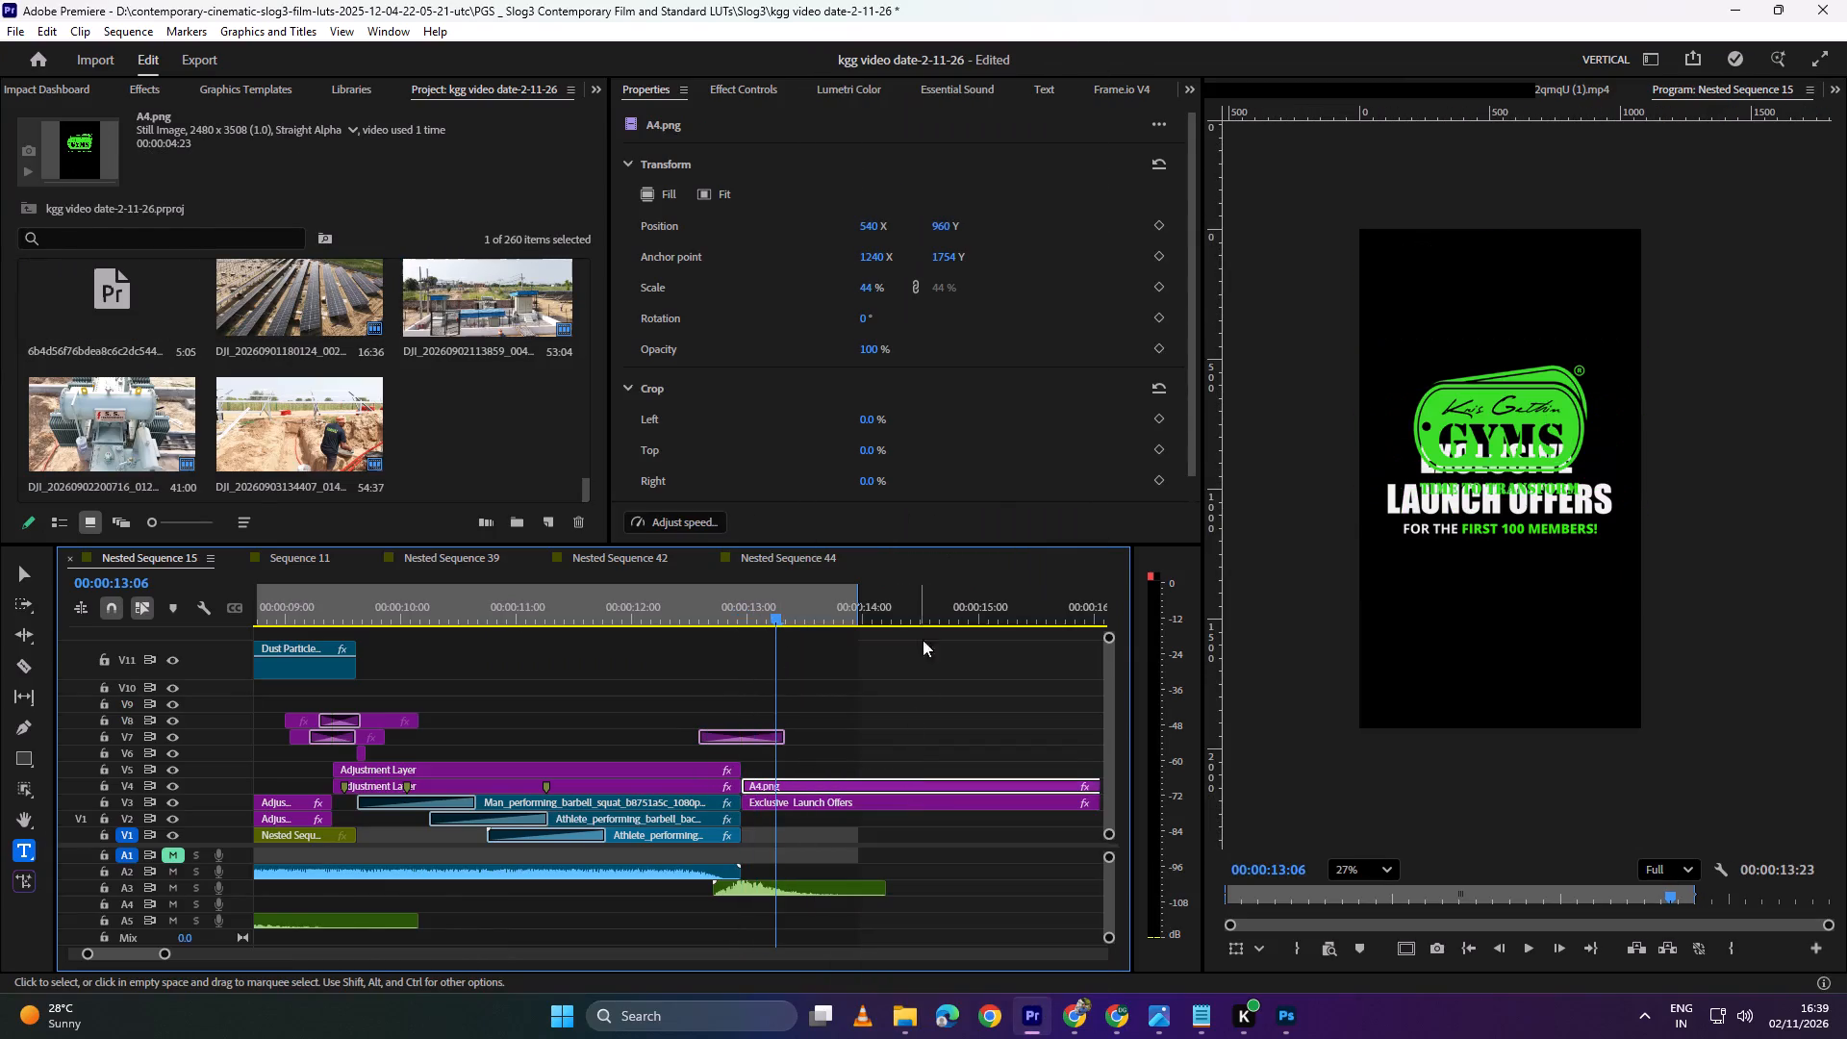
# Move the logo above the title text by setting its vertical position to 630.
pyautogui.moveTo(951, 221); pyautogui.dragTo(801, 274)
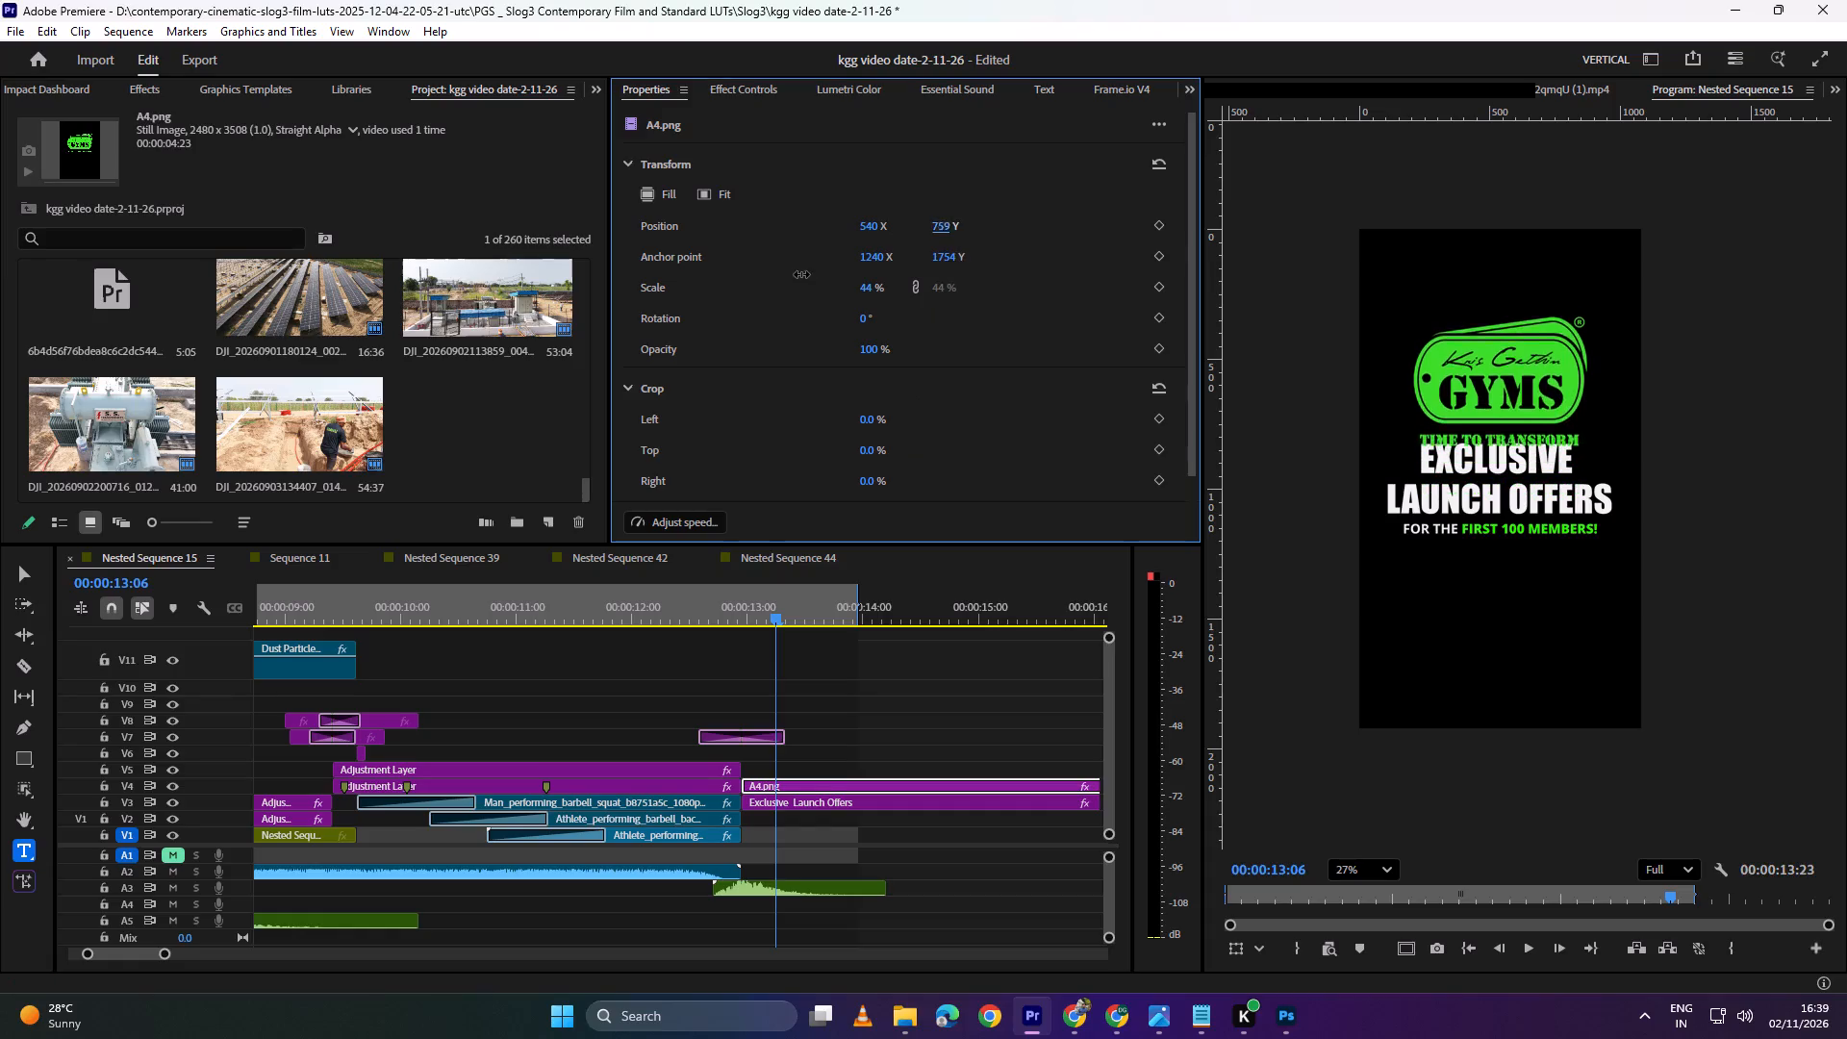
pyautogui.moveTo(801, 274); pyautogui.dragTo(719, 308)
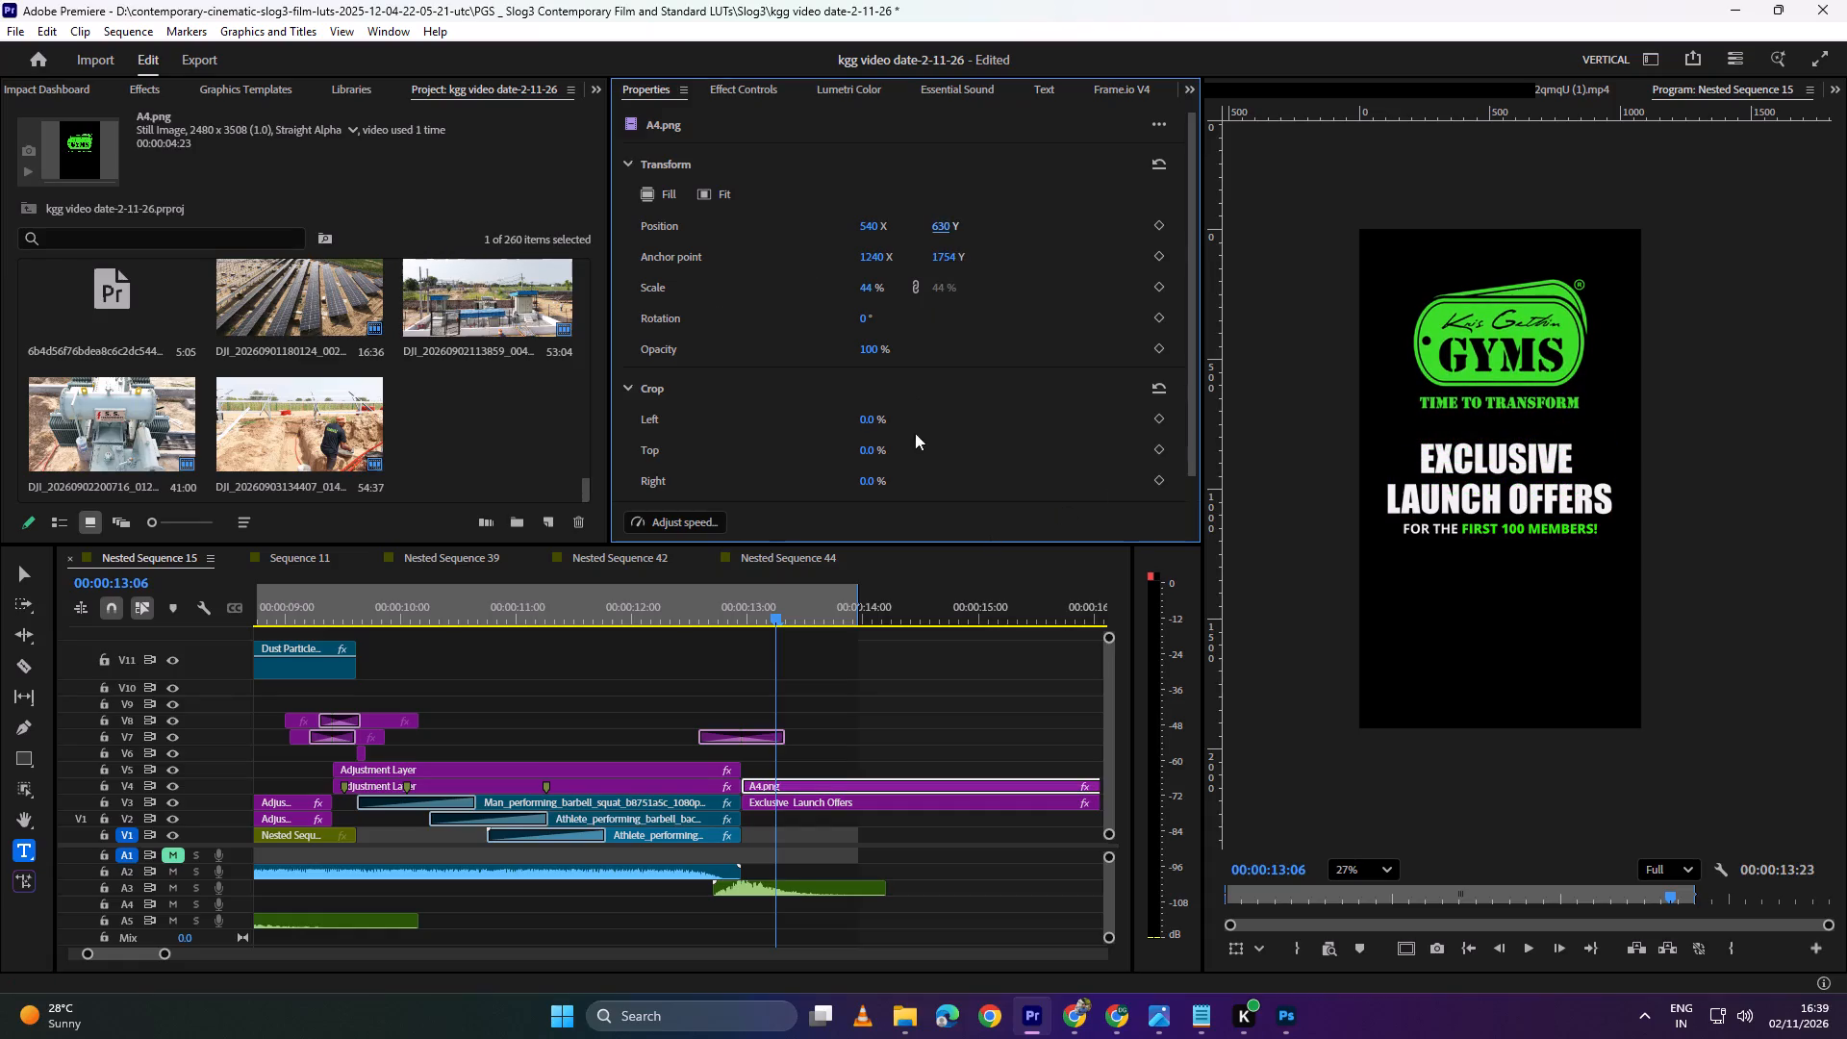
# Reduce the A4.png logo's scale to 26%.
pyautogui.moveTo(873, 287); pyautogui.dragTo(864, 288)
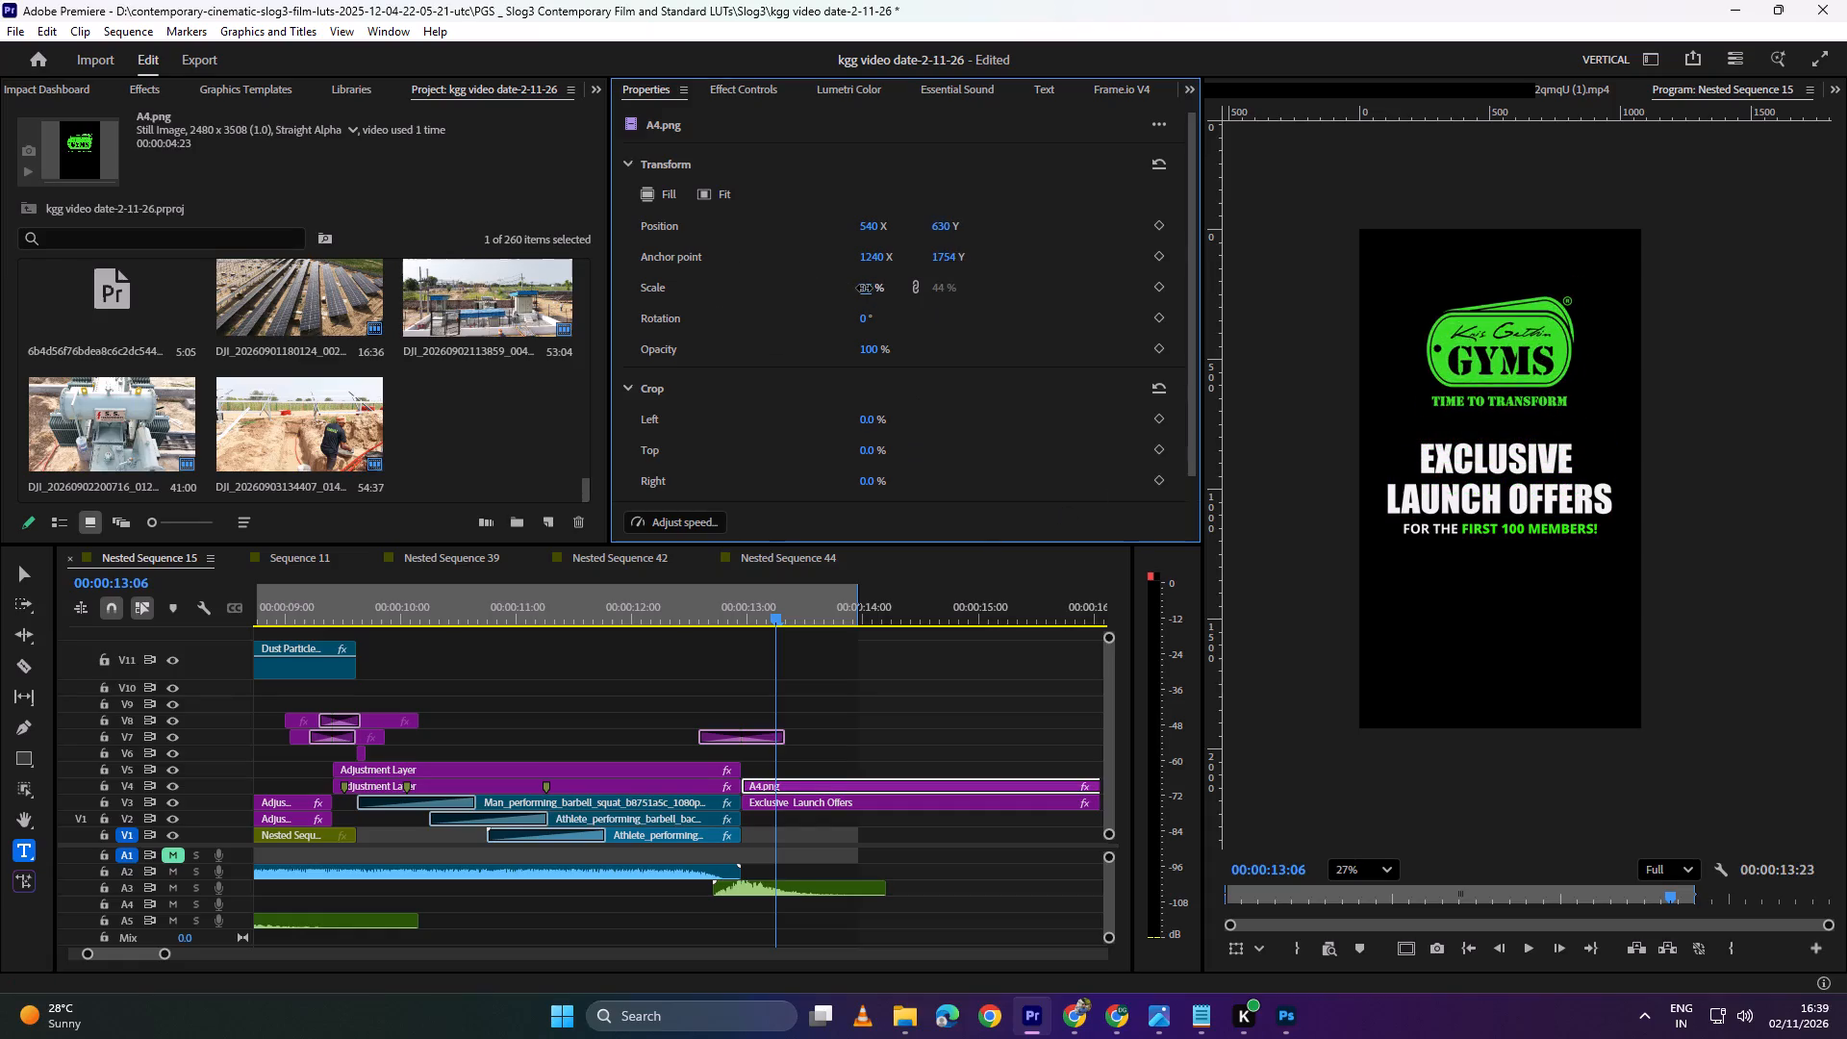
pyautogui.moveTo(864, 288); pyautogui.dragTo(859, 288)
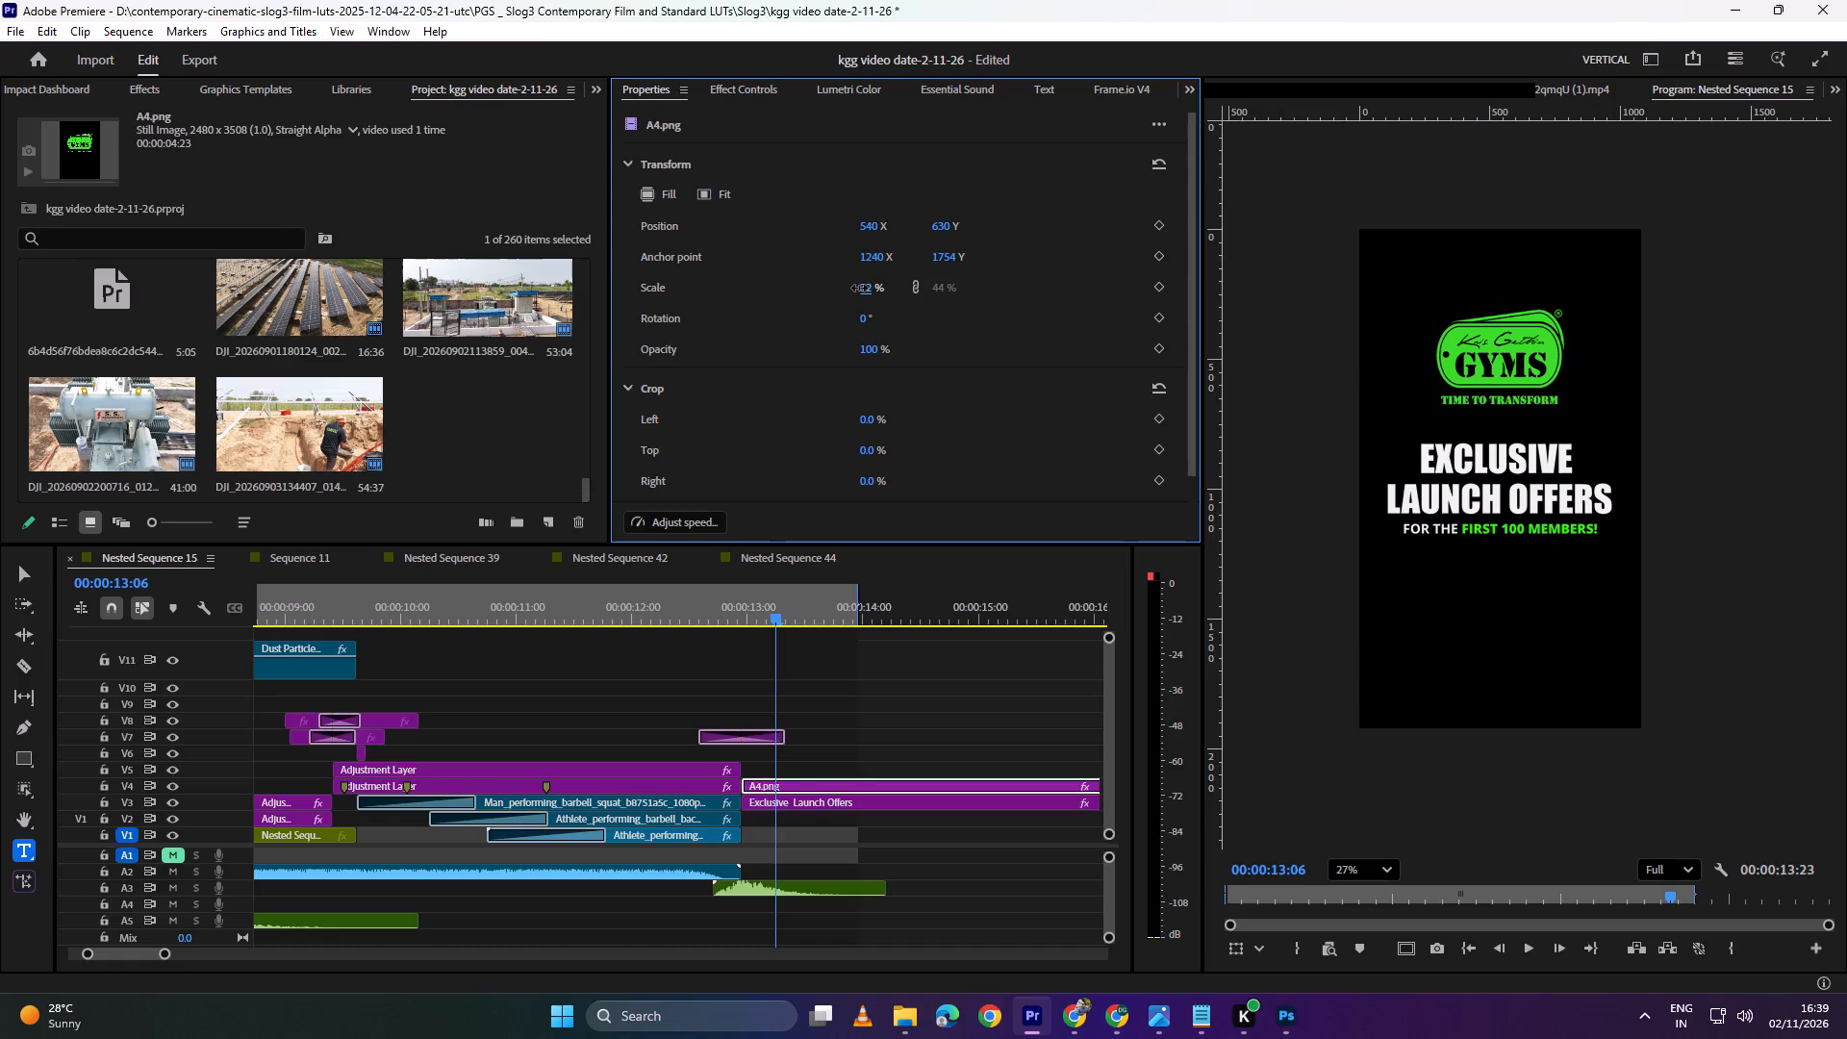
pyautogui.moveTo(859, 288); pyautogui.dragTo(858, 288)
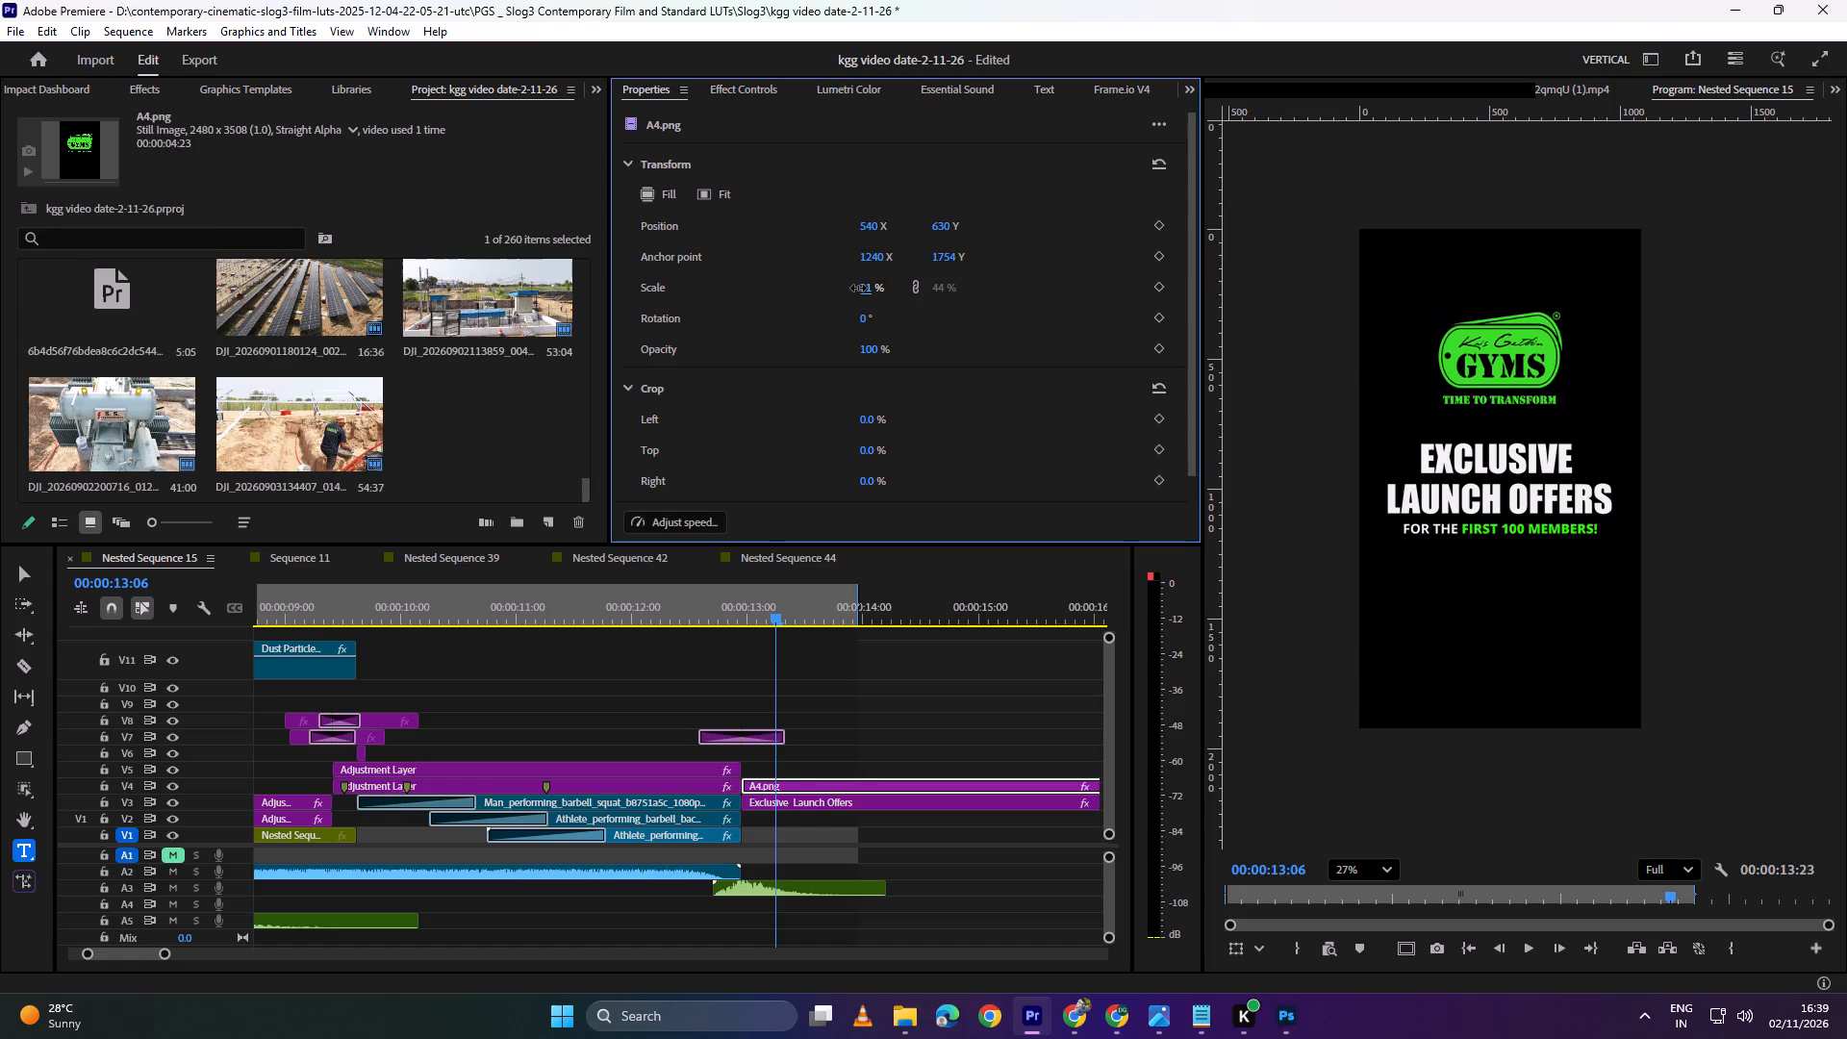
pyautogui.moveTo(858, 288); pyautogui.dragTo(856, 288)
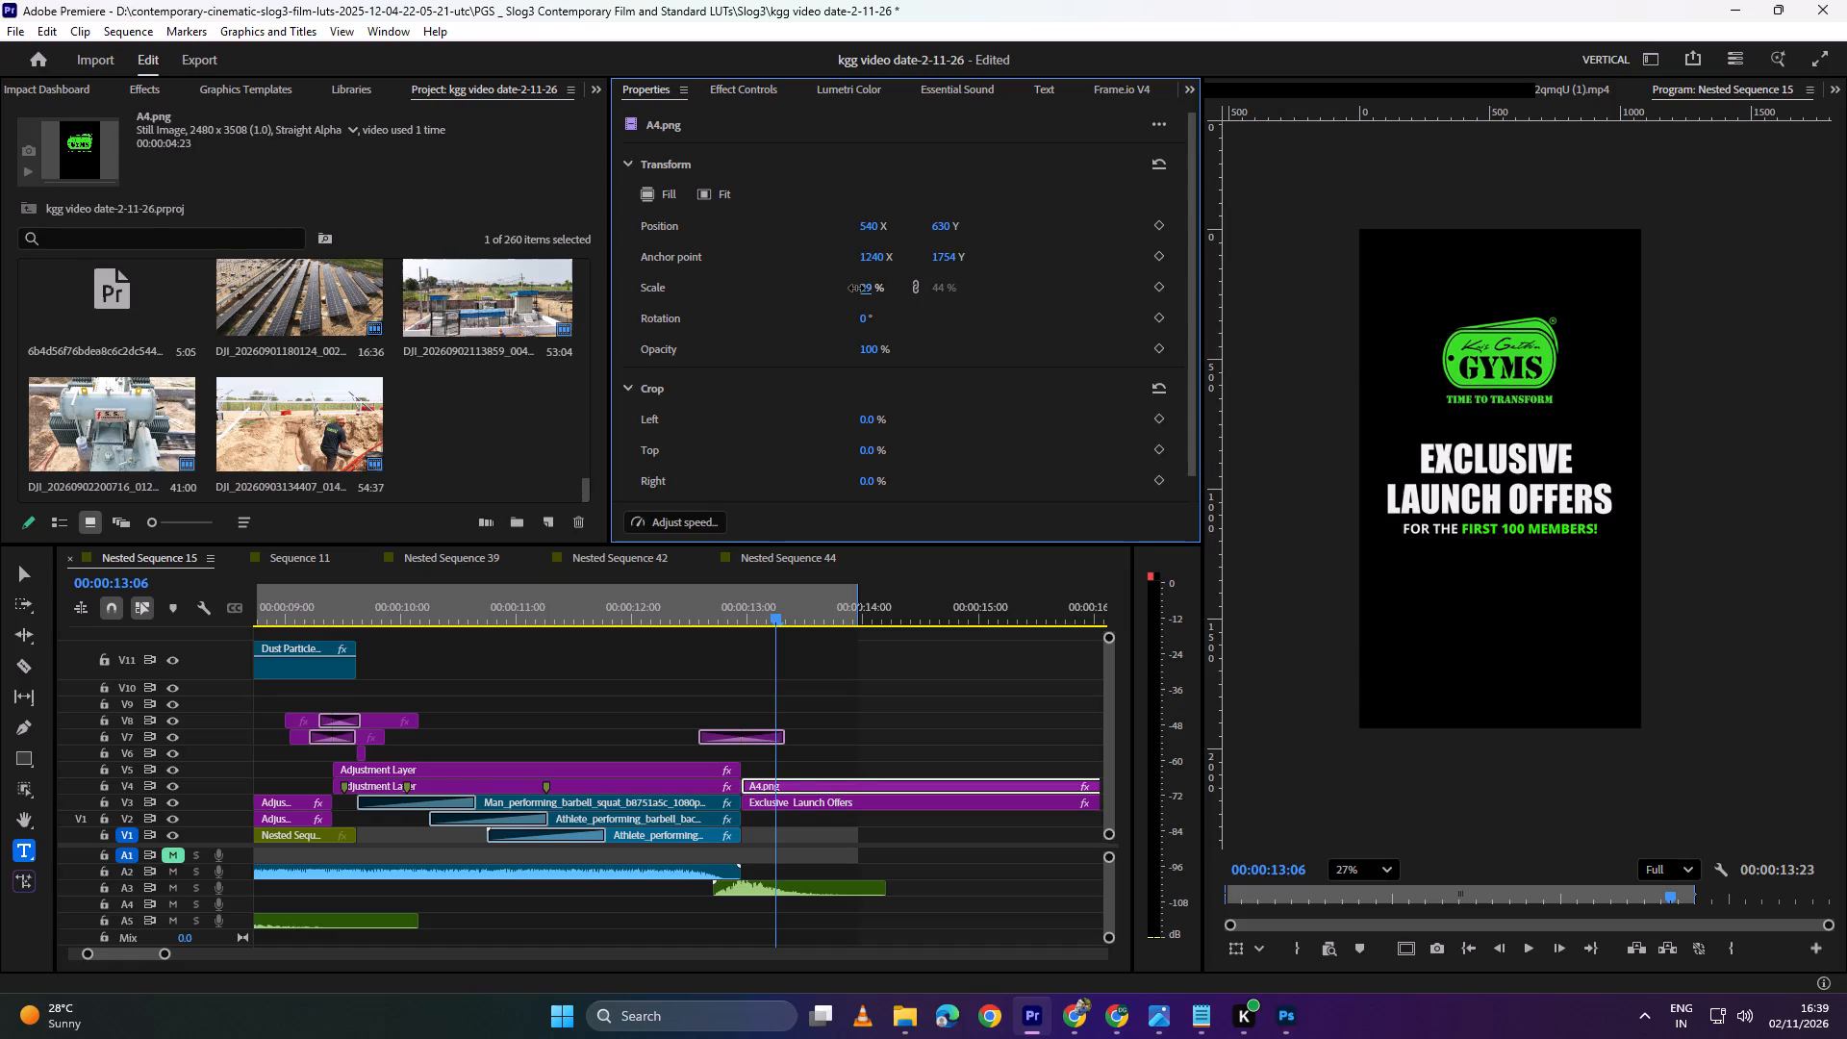
pyautogui.moveTo(856, 288); pyautogui.dragTo(855, 287)
pyautogui.moveTo(855, 287); pyautogui.dragTo(852, 287)
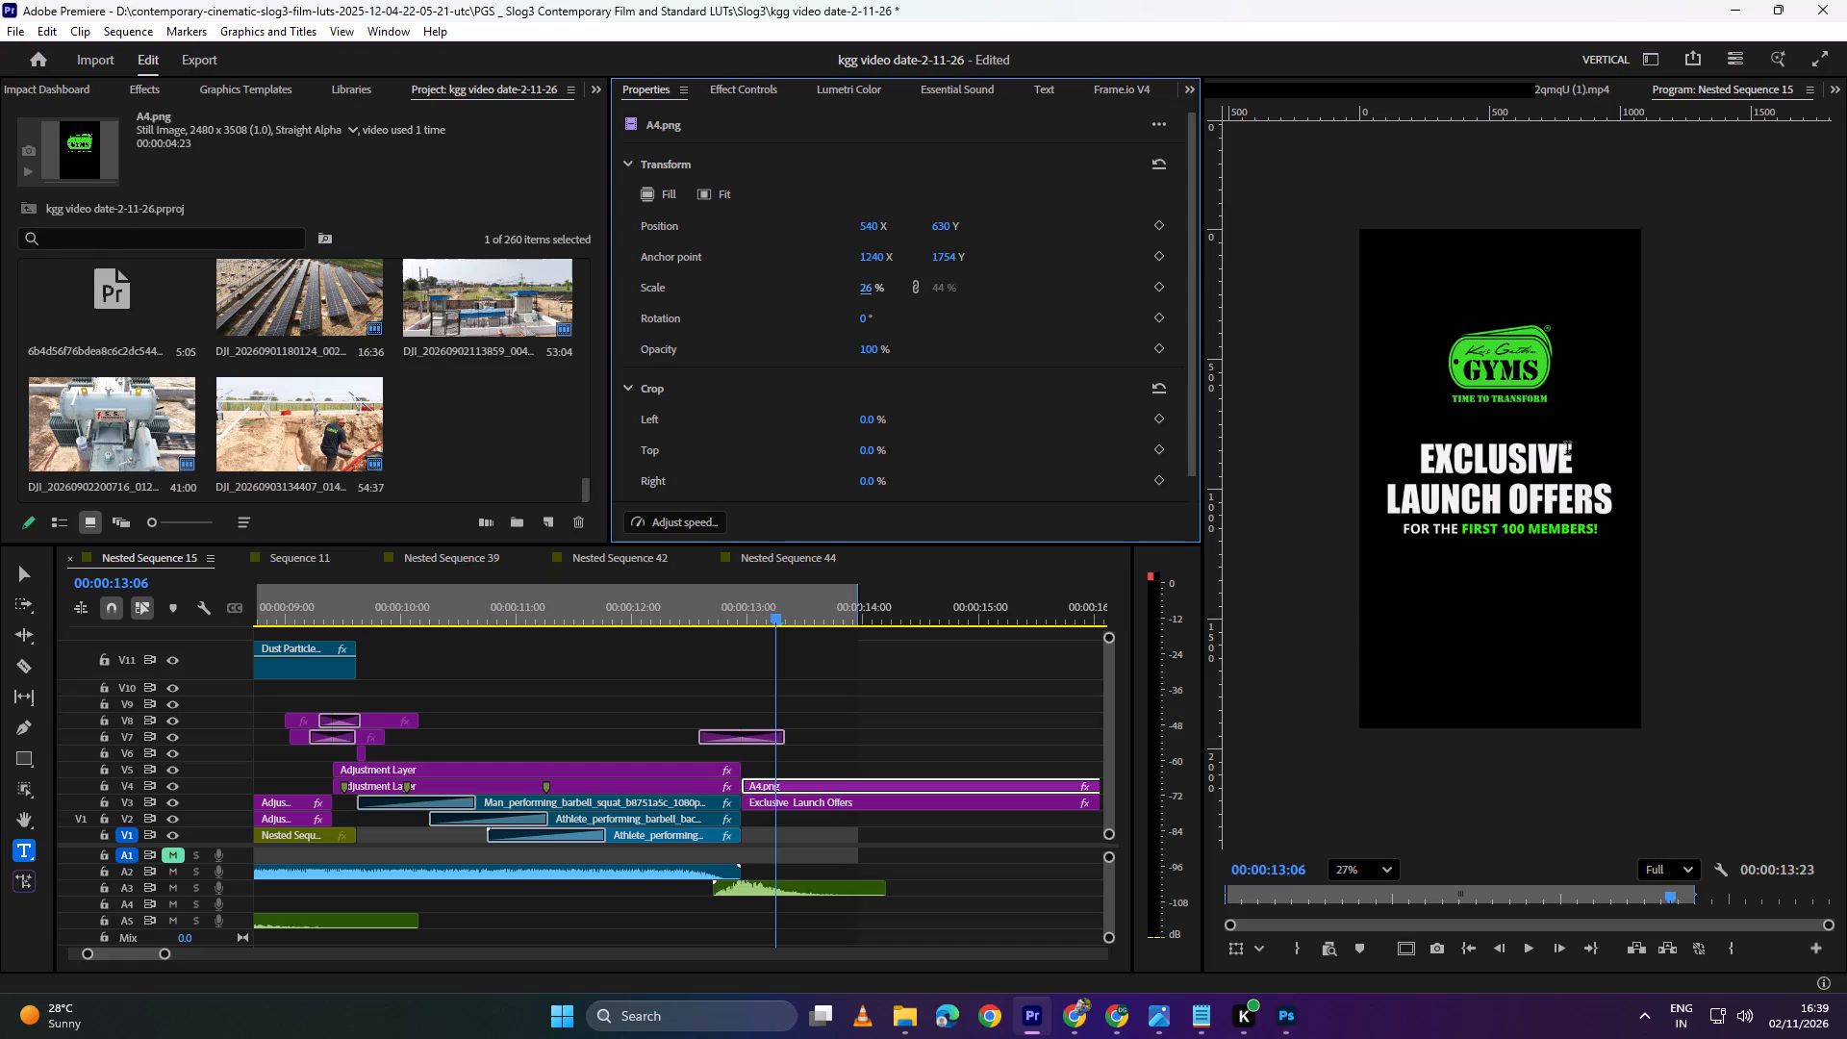
# Add the text "Grab yours before they're gone!" below the offer text near the frame's bottom and centre it horizontally.
pyautogui.scroll(4, 1545, 629)
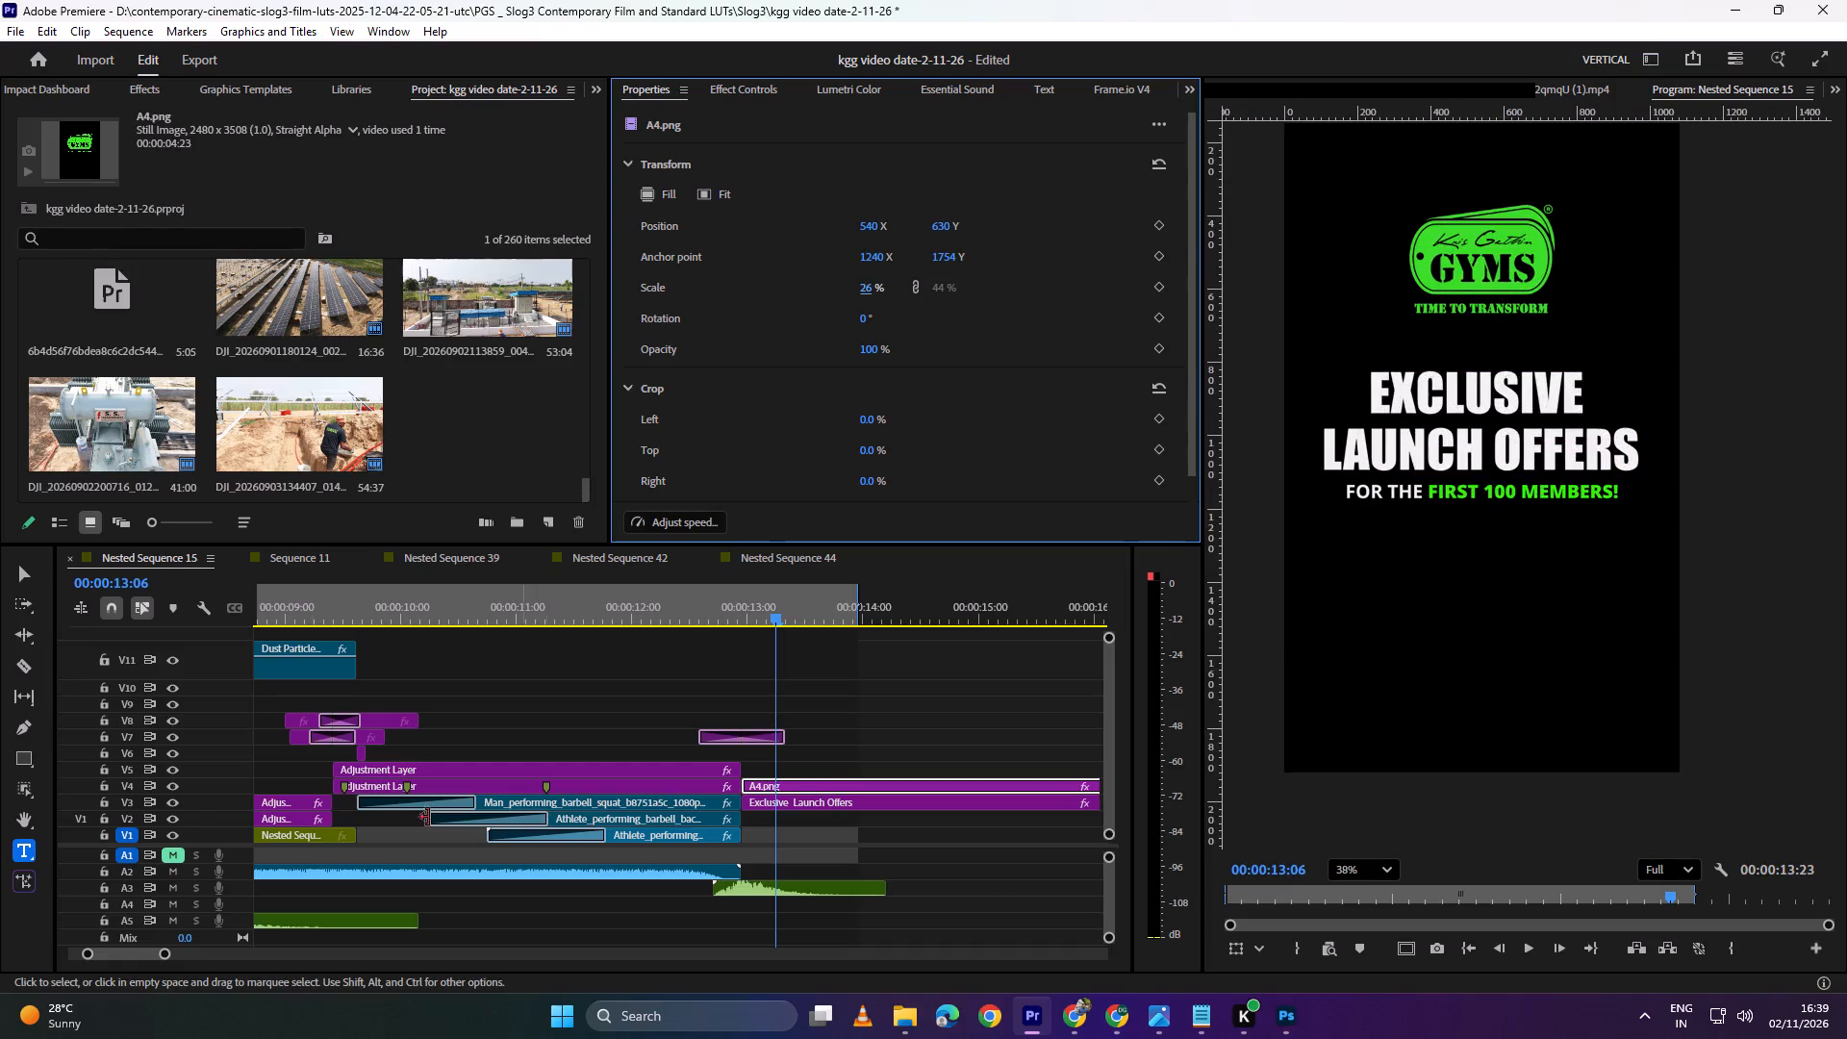
pyautogui.click(1422, 686)
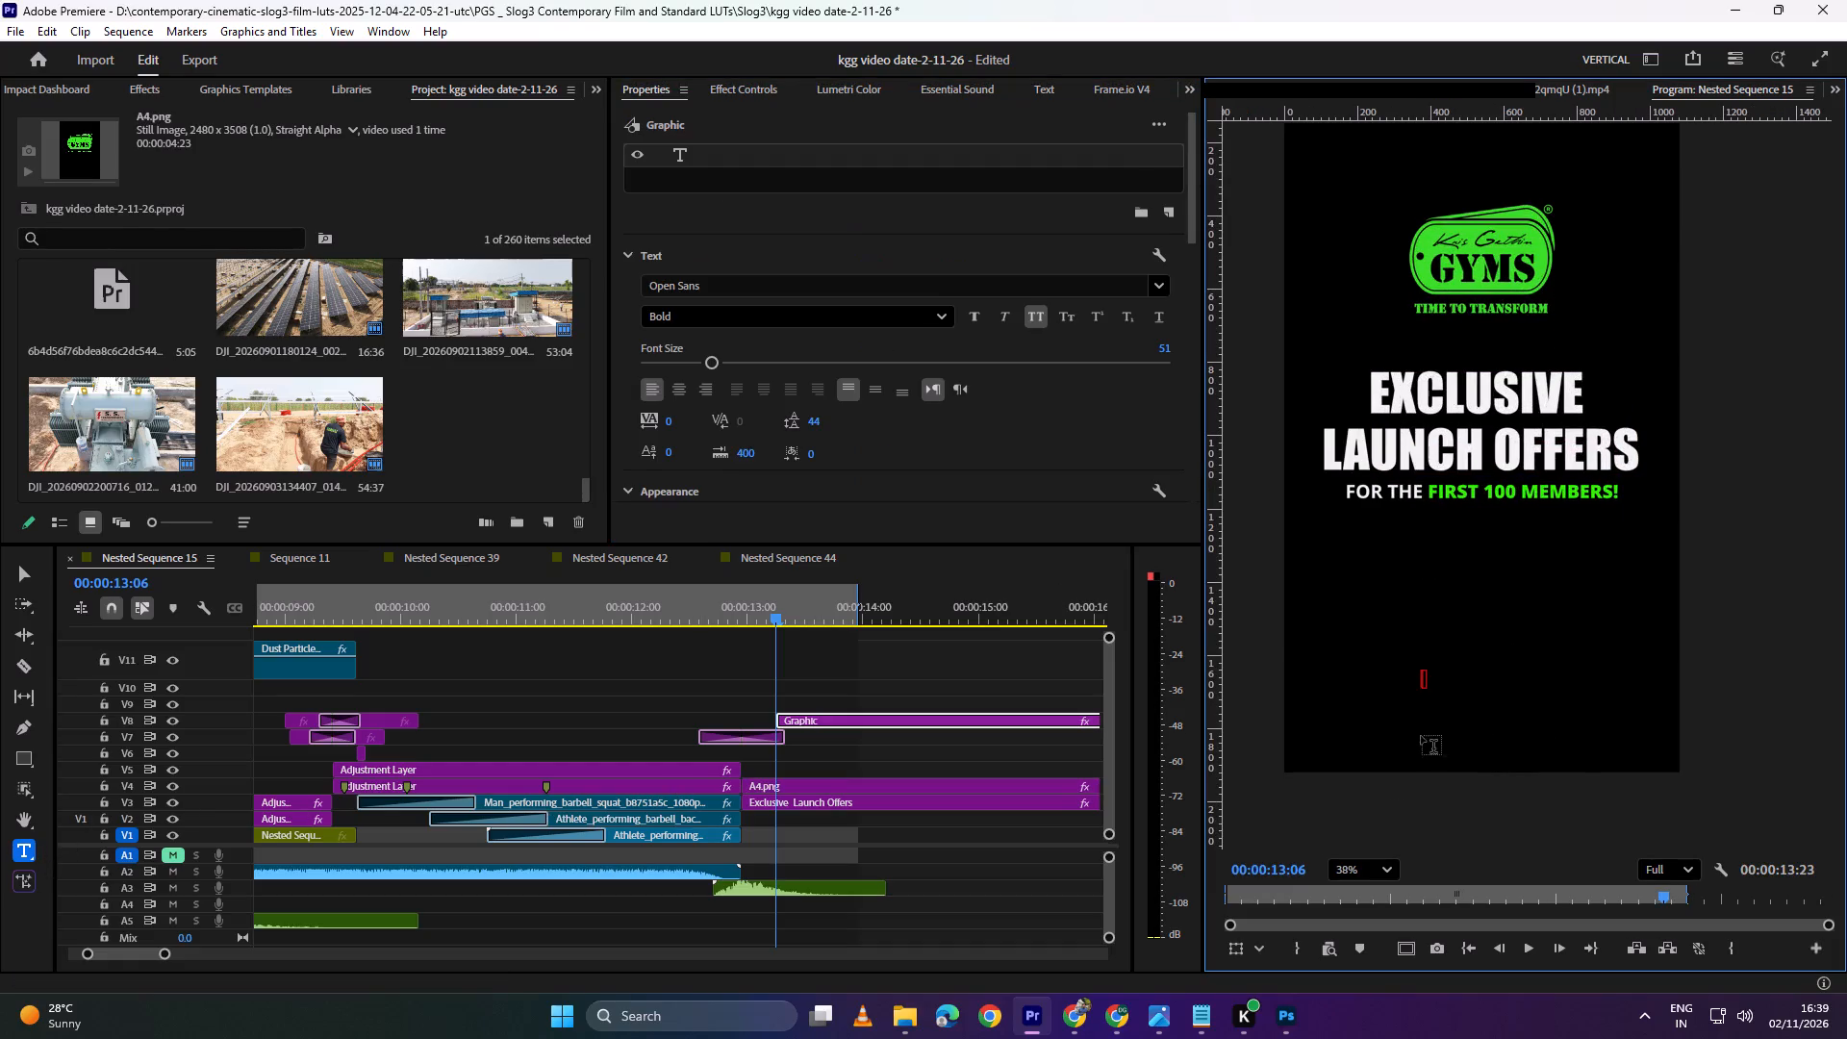
pyautogui.hotkey('ctrl', 'v')
pyautogui.tripleClick(1493, 680)
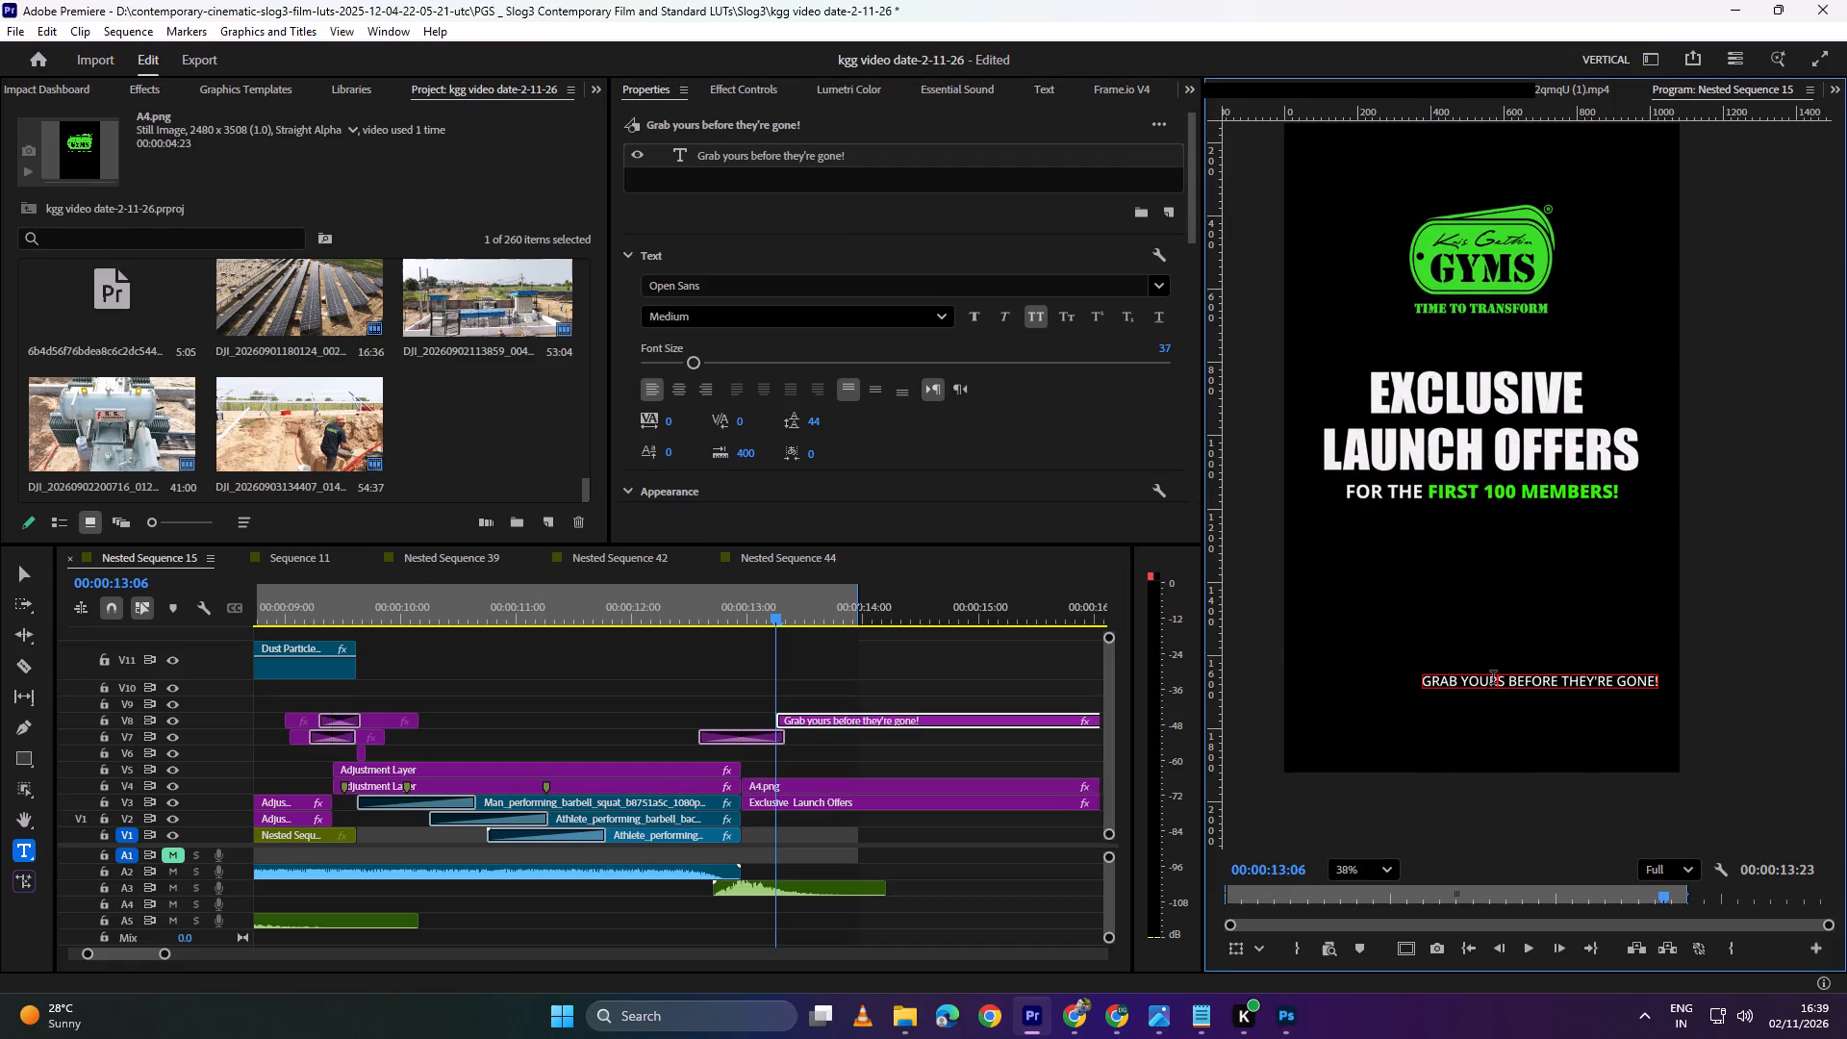
pyautogui.click(1492, 680)
pyautogui.scroll(-11, 977, 442)
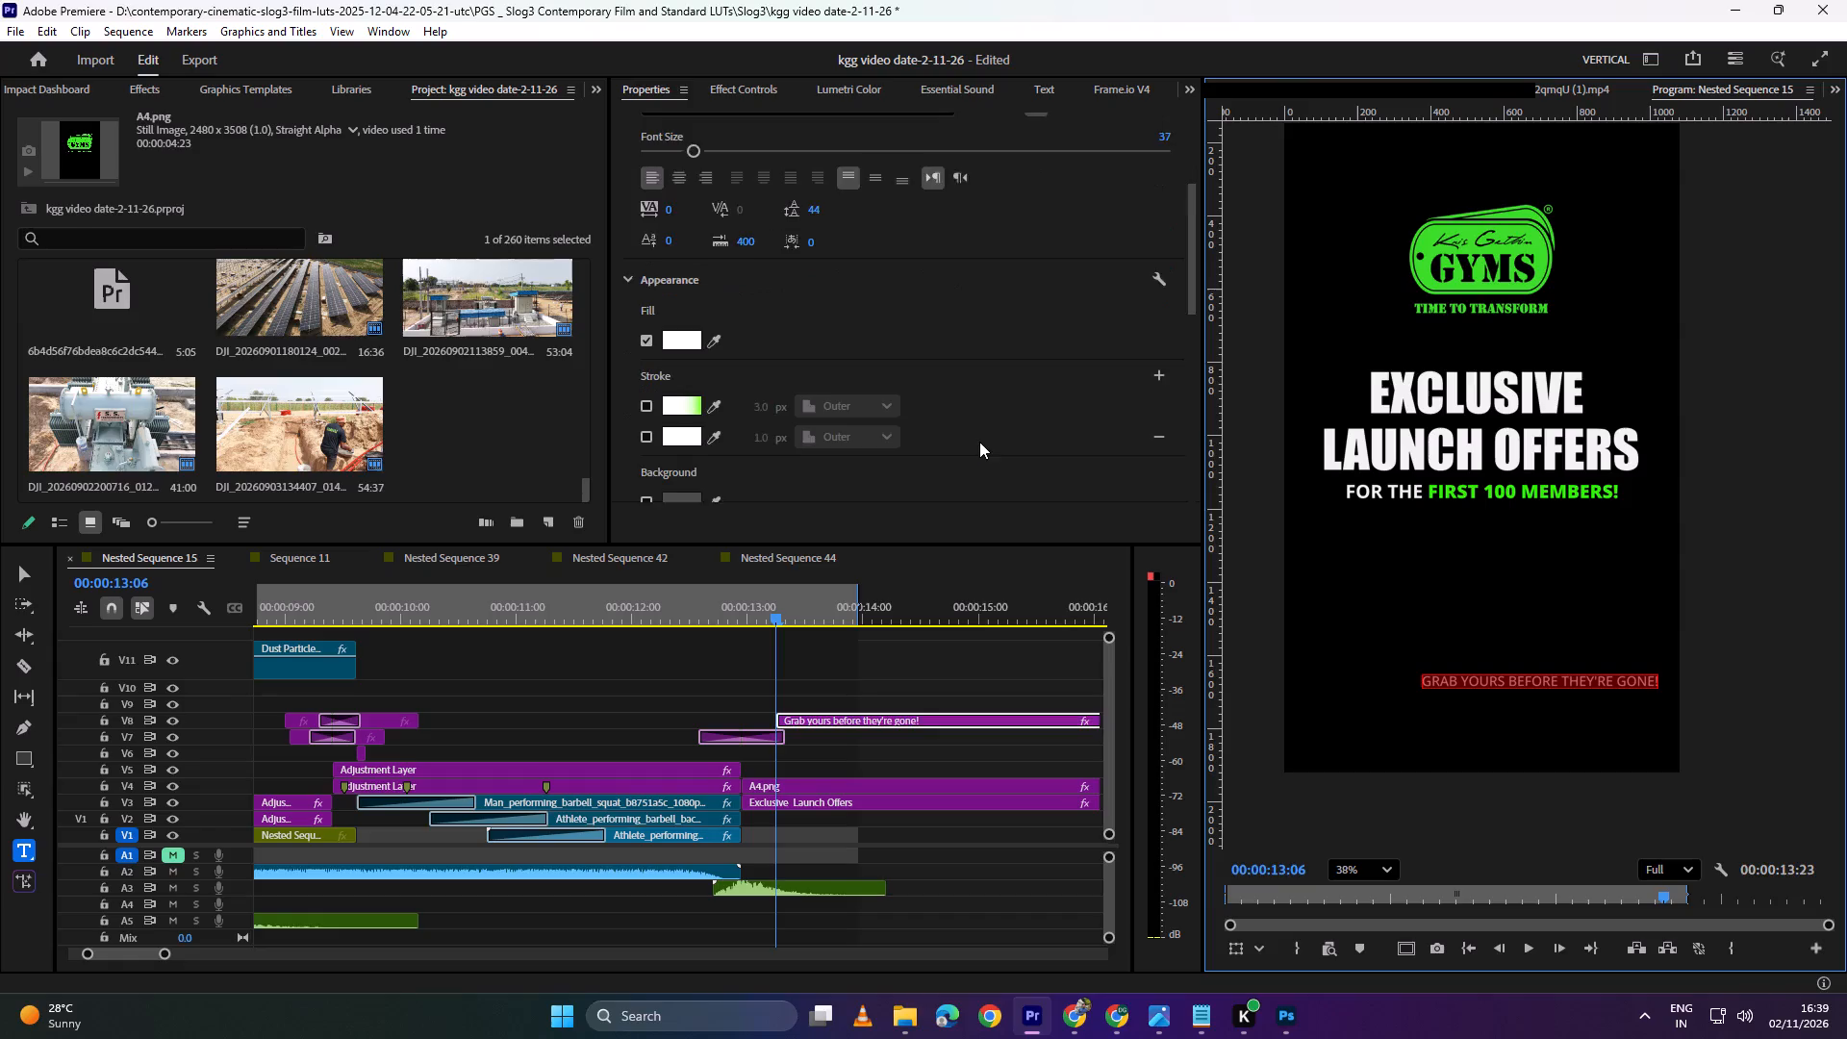
pyautogui.scroll(-15, 979, 442)
pyautogui.tripleClick(899, 381)
pyautogui.doubleClick(899, 381)
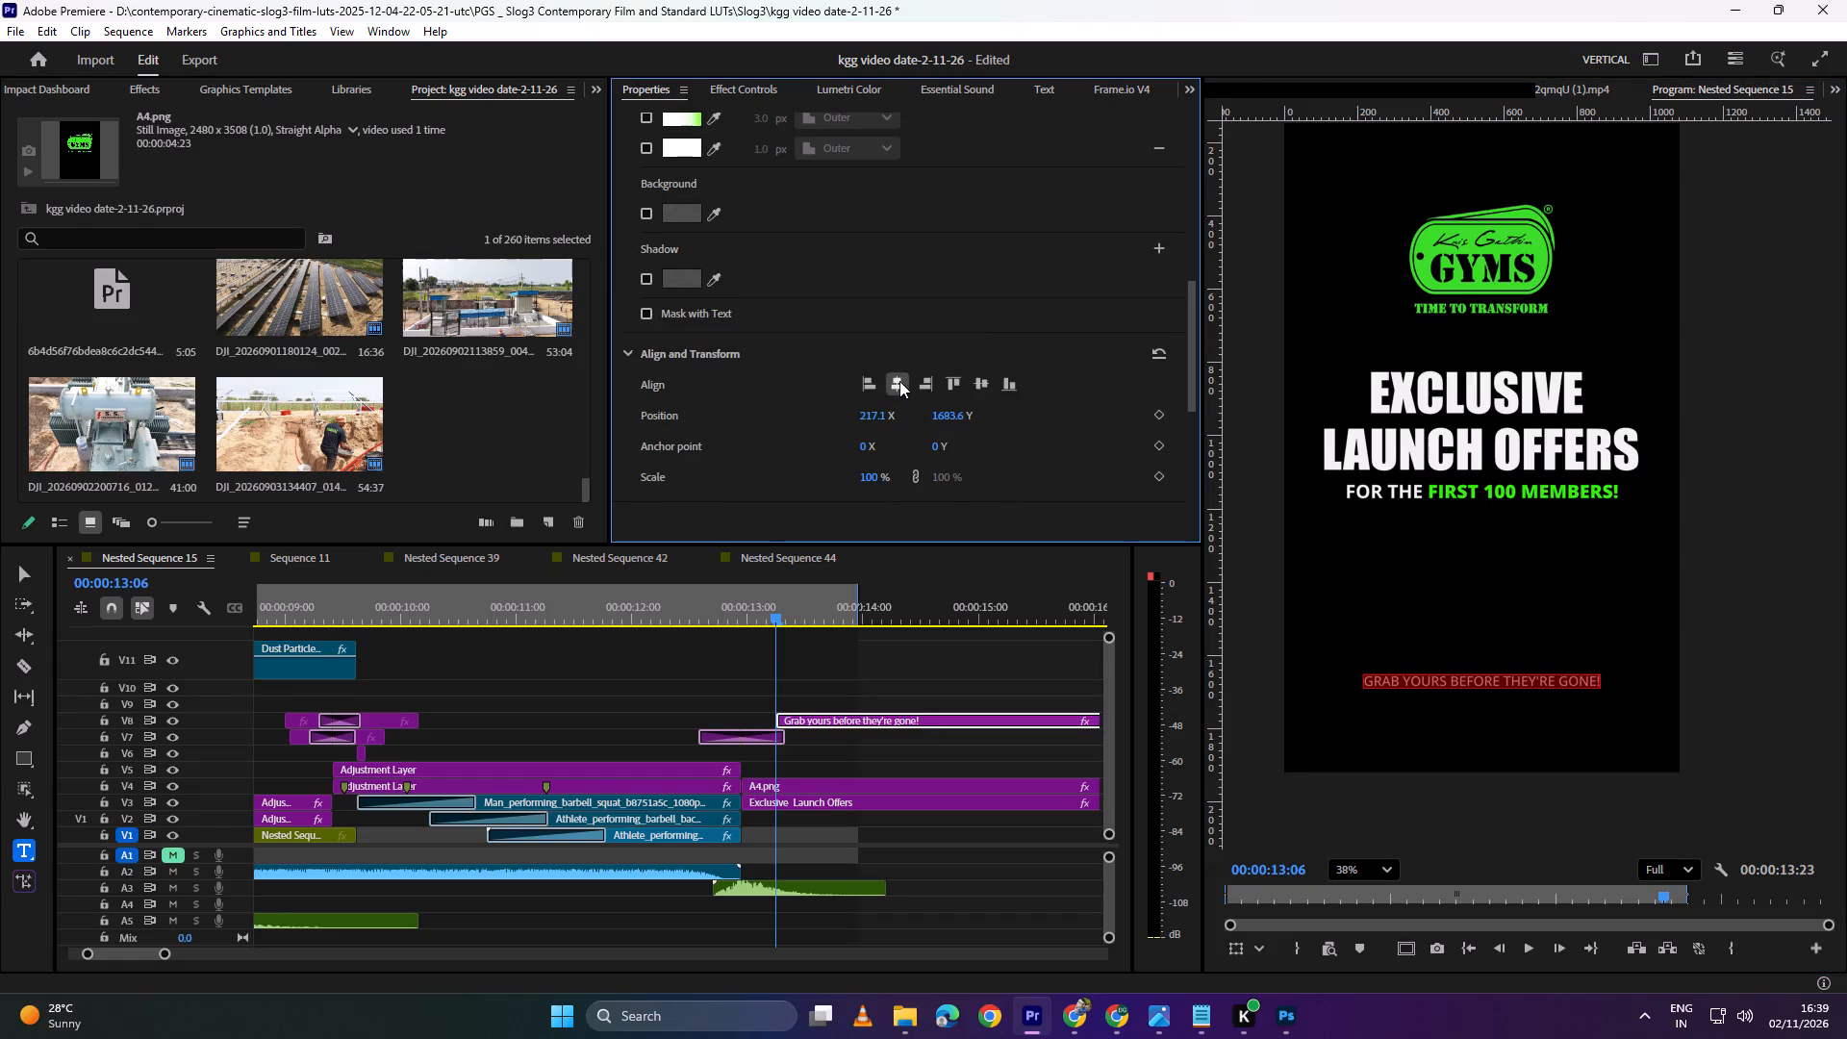
# Break the "Grab yours before they're gone!" text onto a second line before "they're gone!".
pyautogui.click(1507, 683)
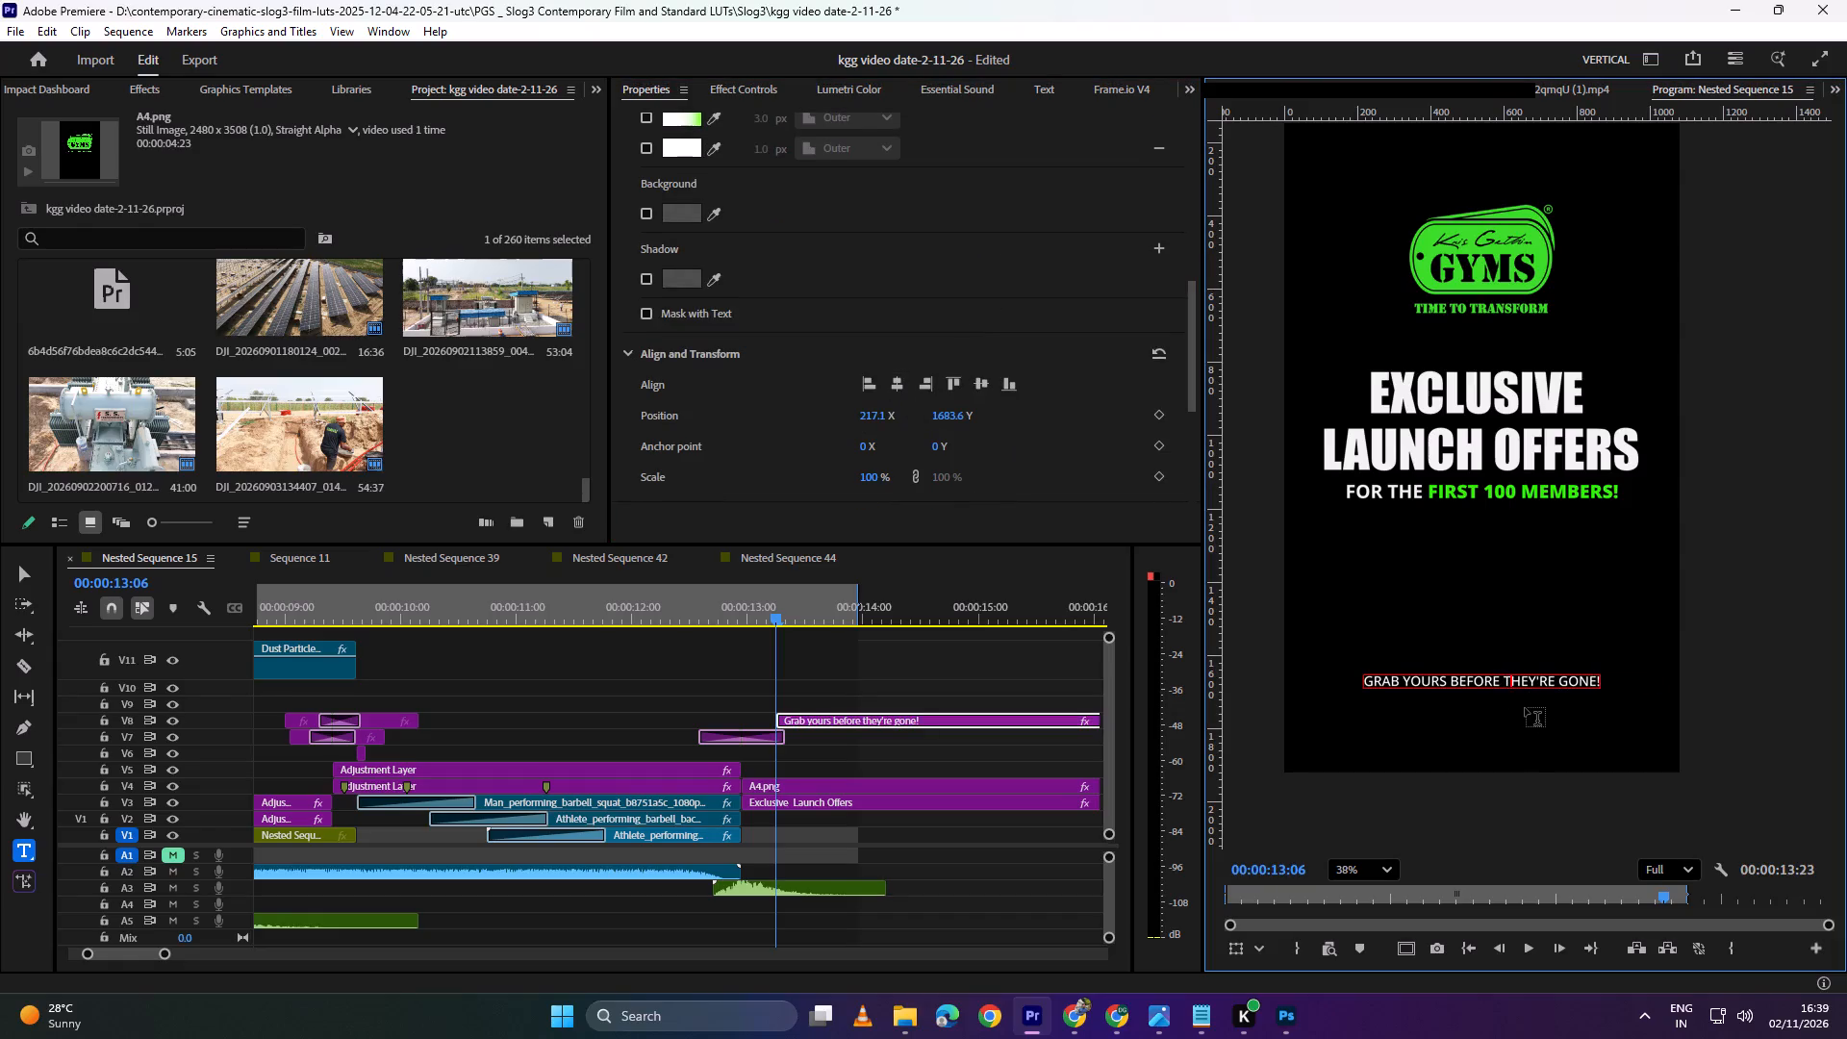
pyautogui.press('Left')
pyautogui.press('BackSpace')
pyautogui.press('Return')
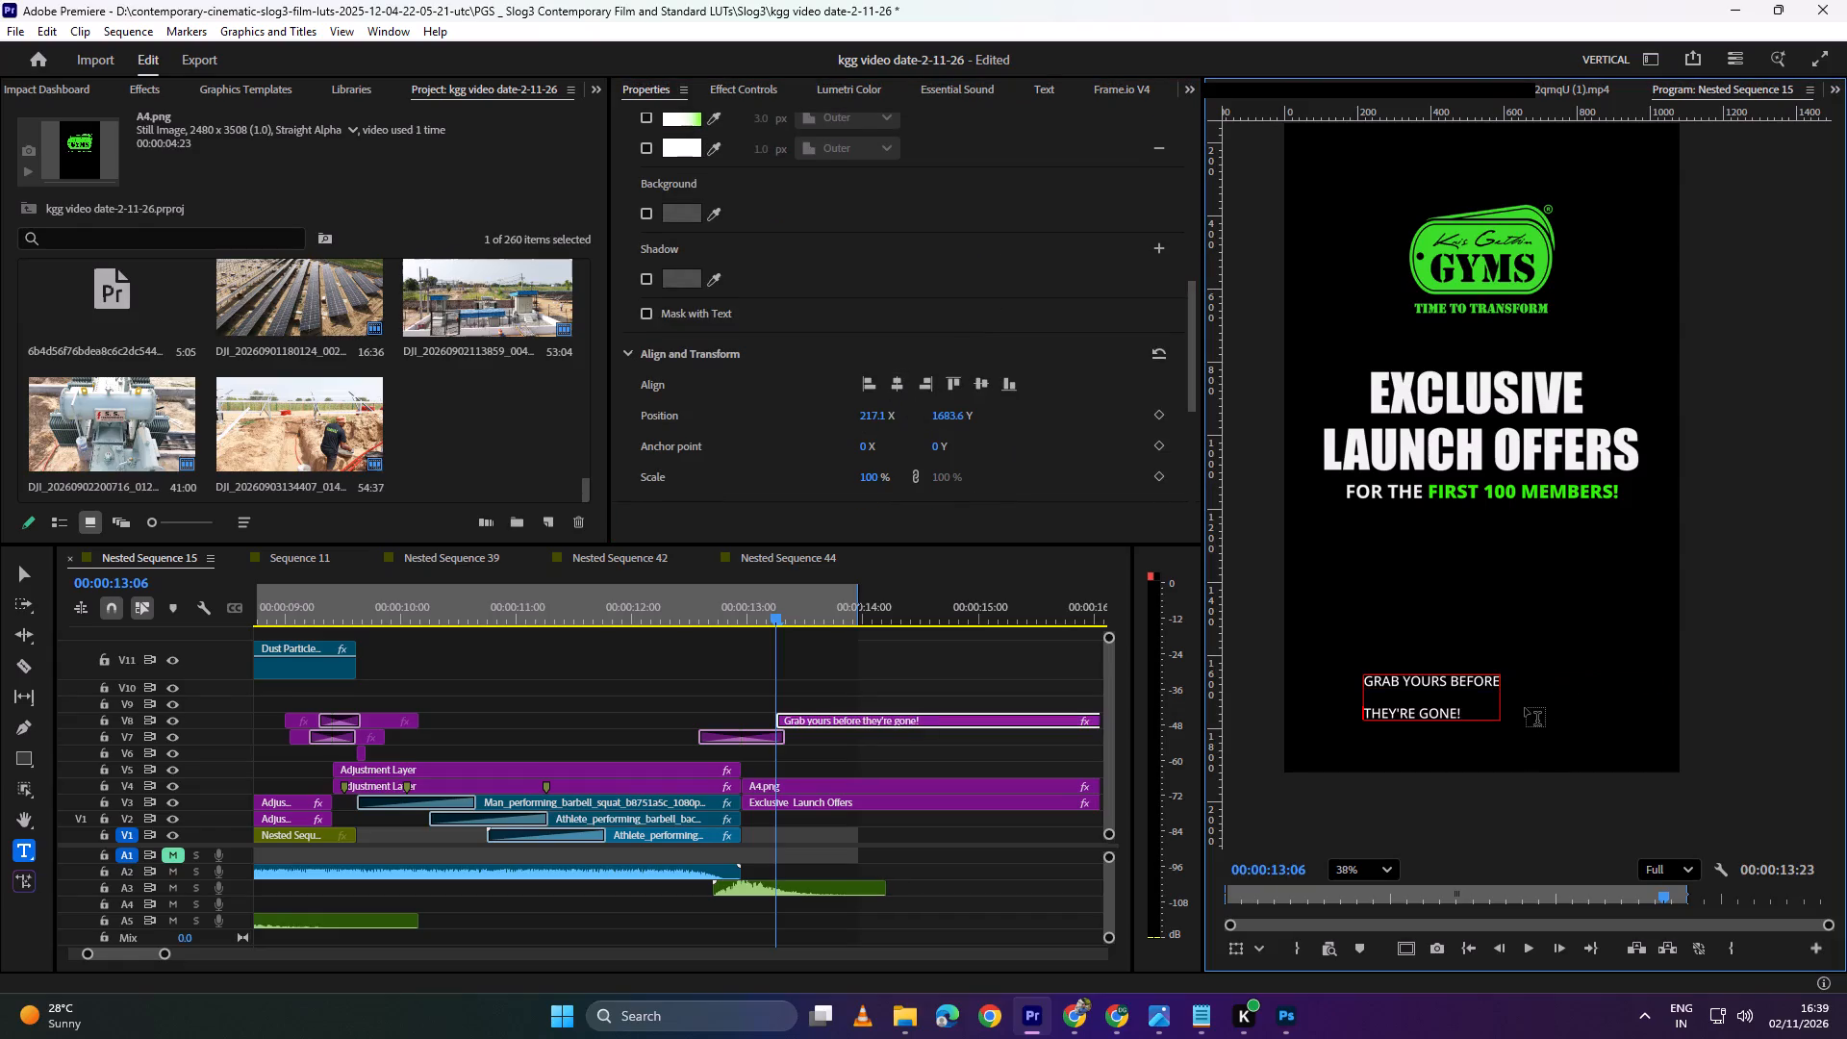
# Tighten the leading of the two-line "Grab yours before they're gone!" text to -5.
pyautogui.moveTo(1464, 714); pyautogui.dragTo(1327, 651)
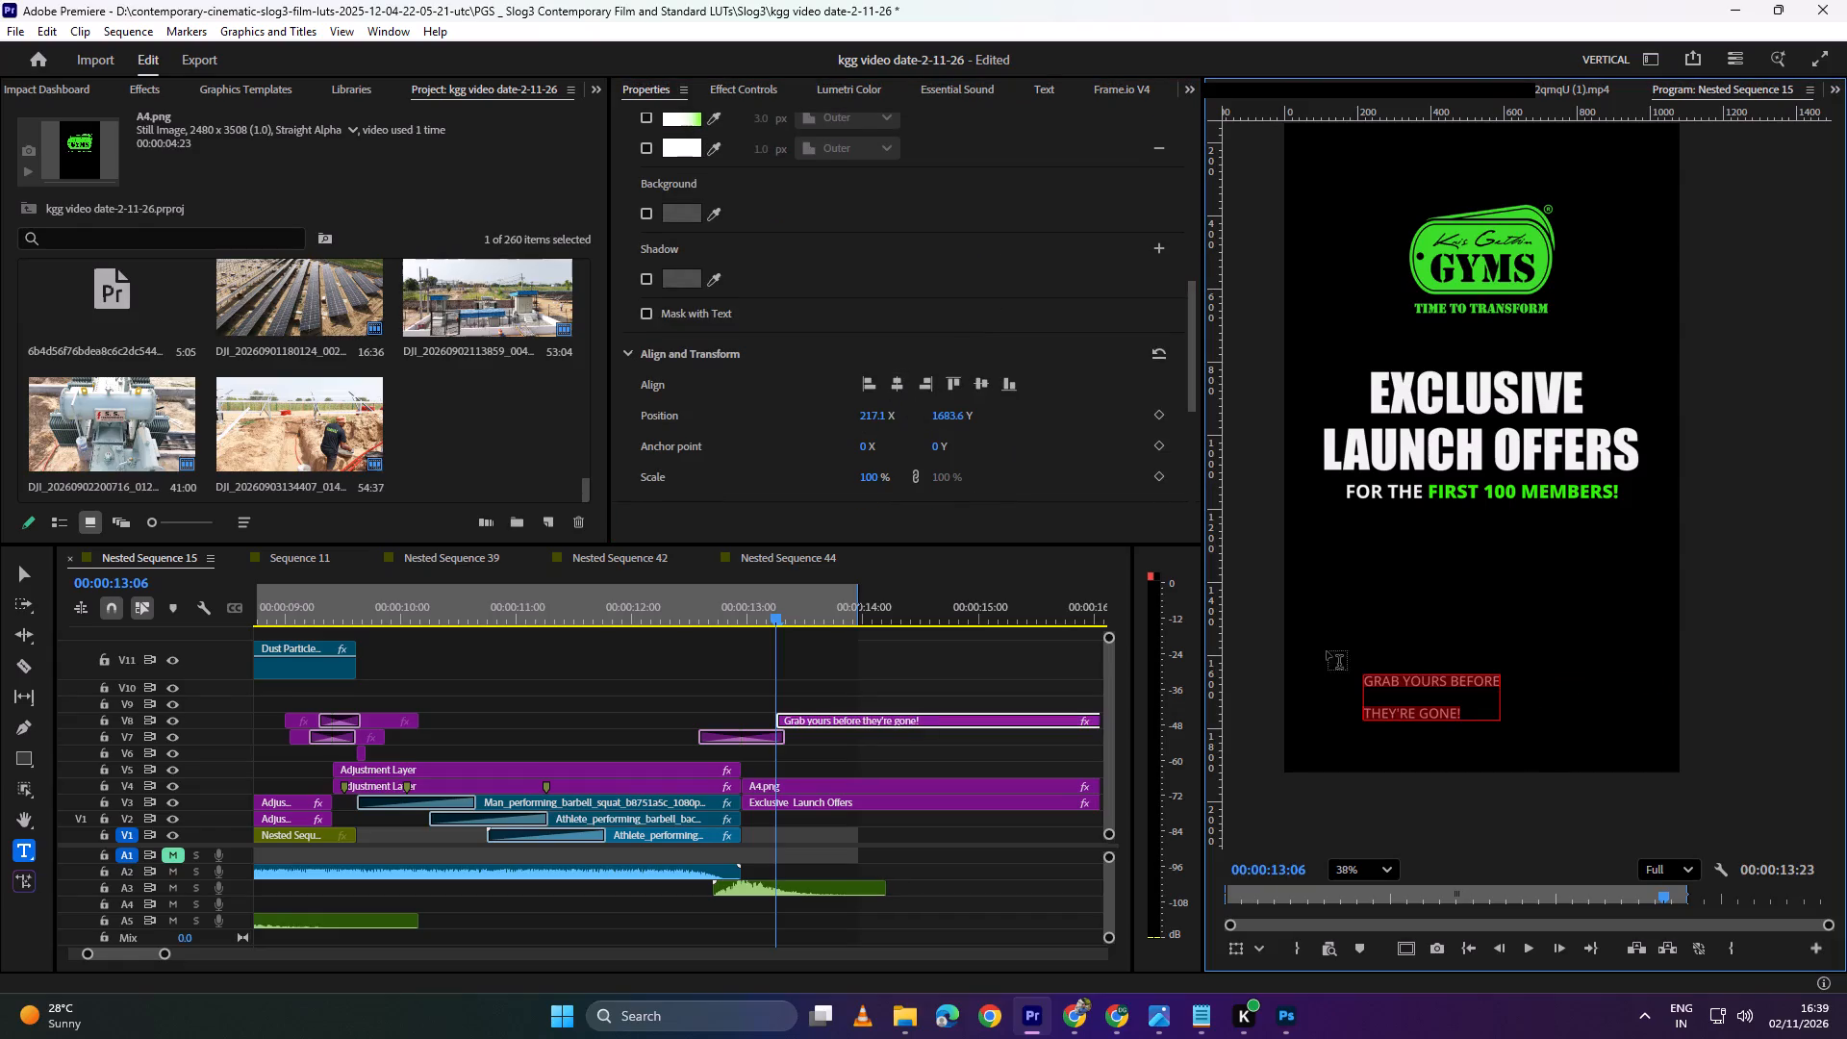
pyautogui.scroll(11, 823, 279)
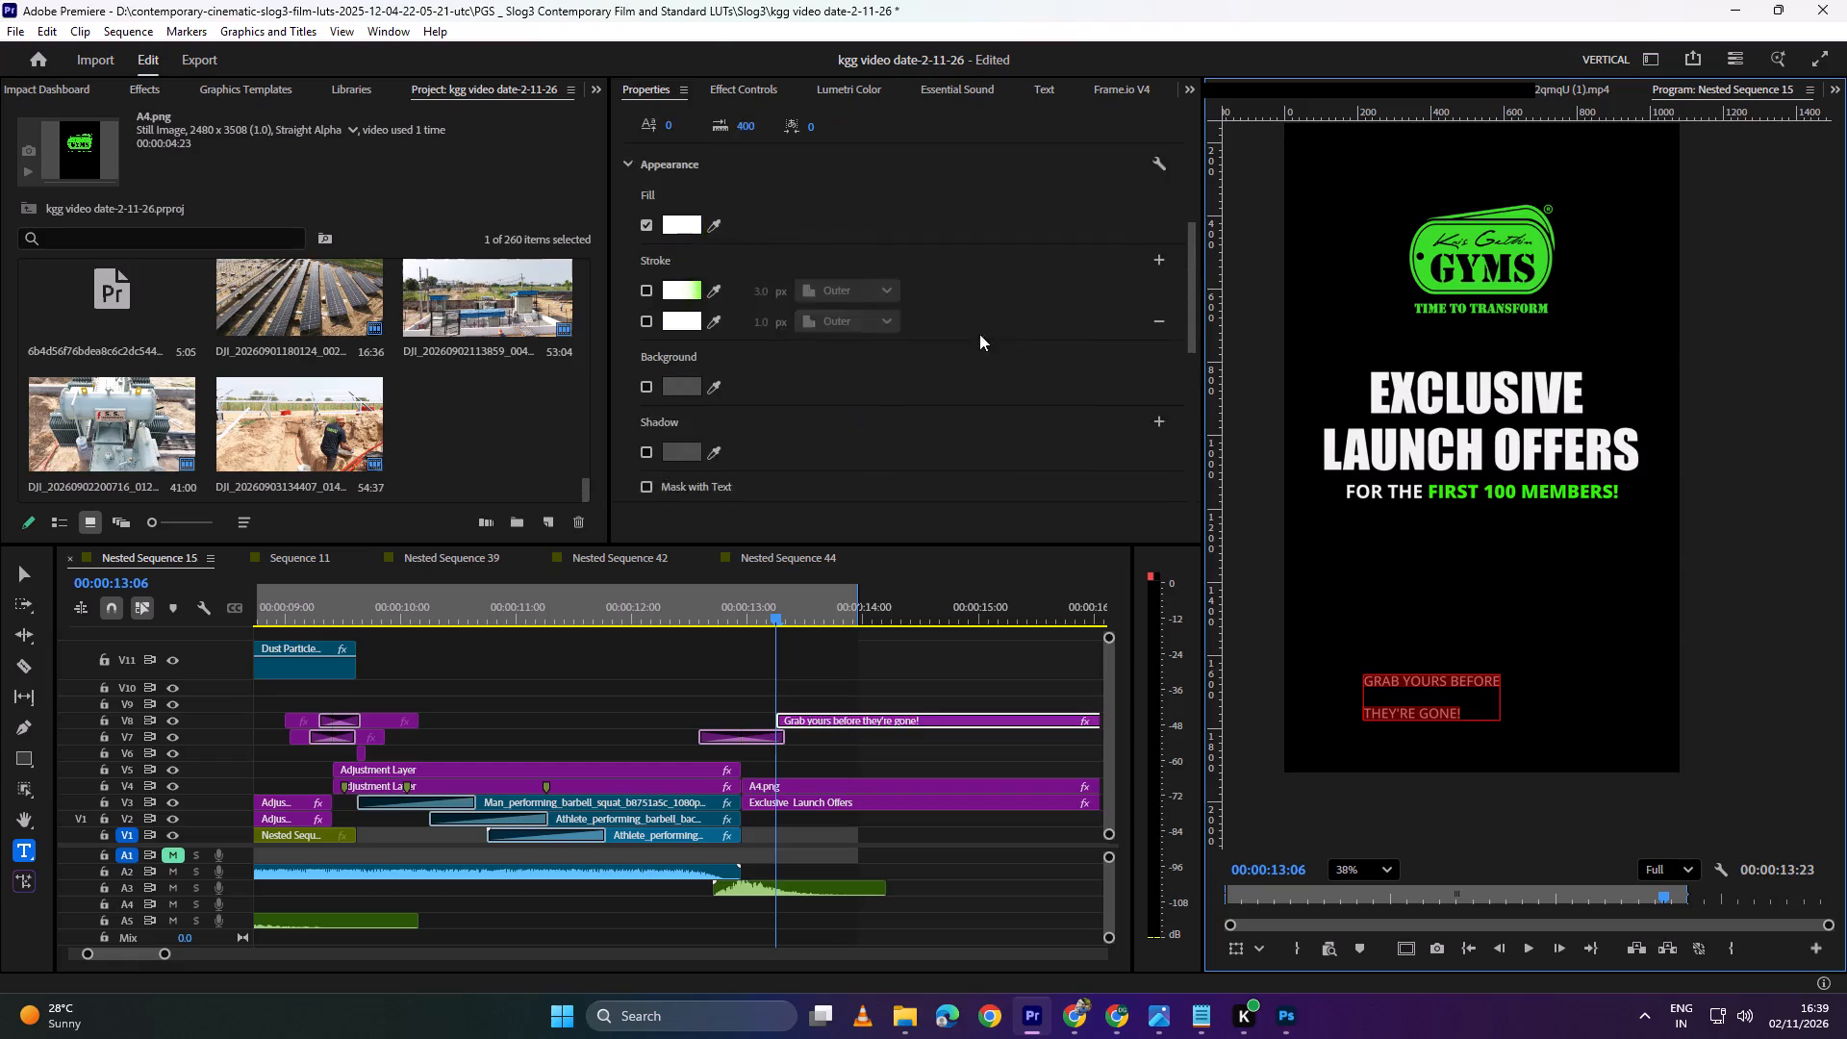
pyautogui.scroll(4, 979, 334)
pyautogui.moveTo(815, 202); pyautogui.dragTo(802, 205)
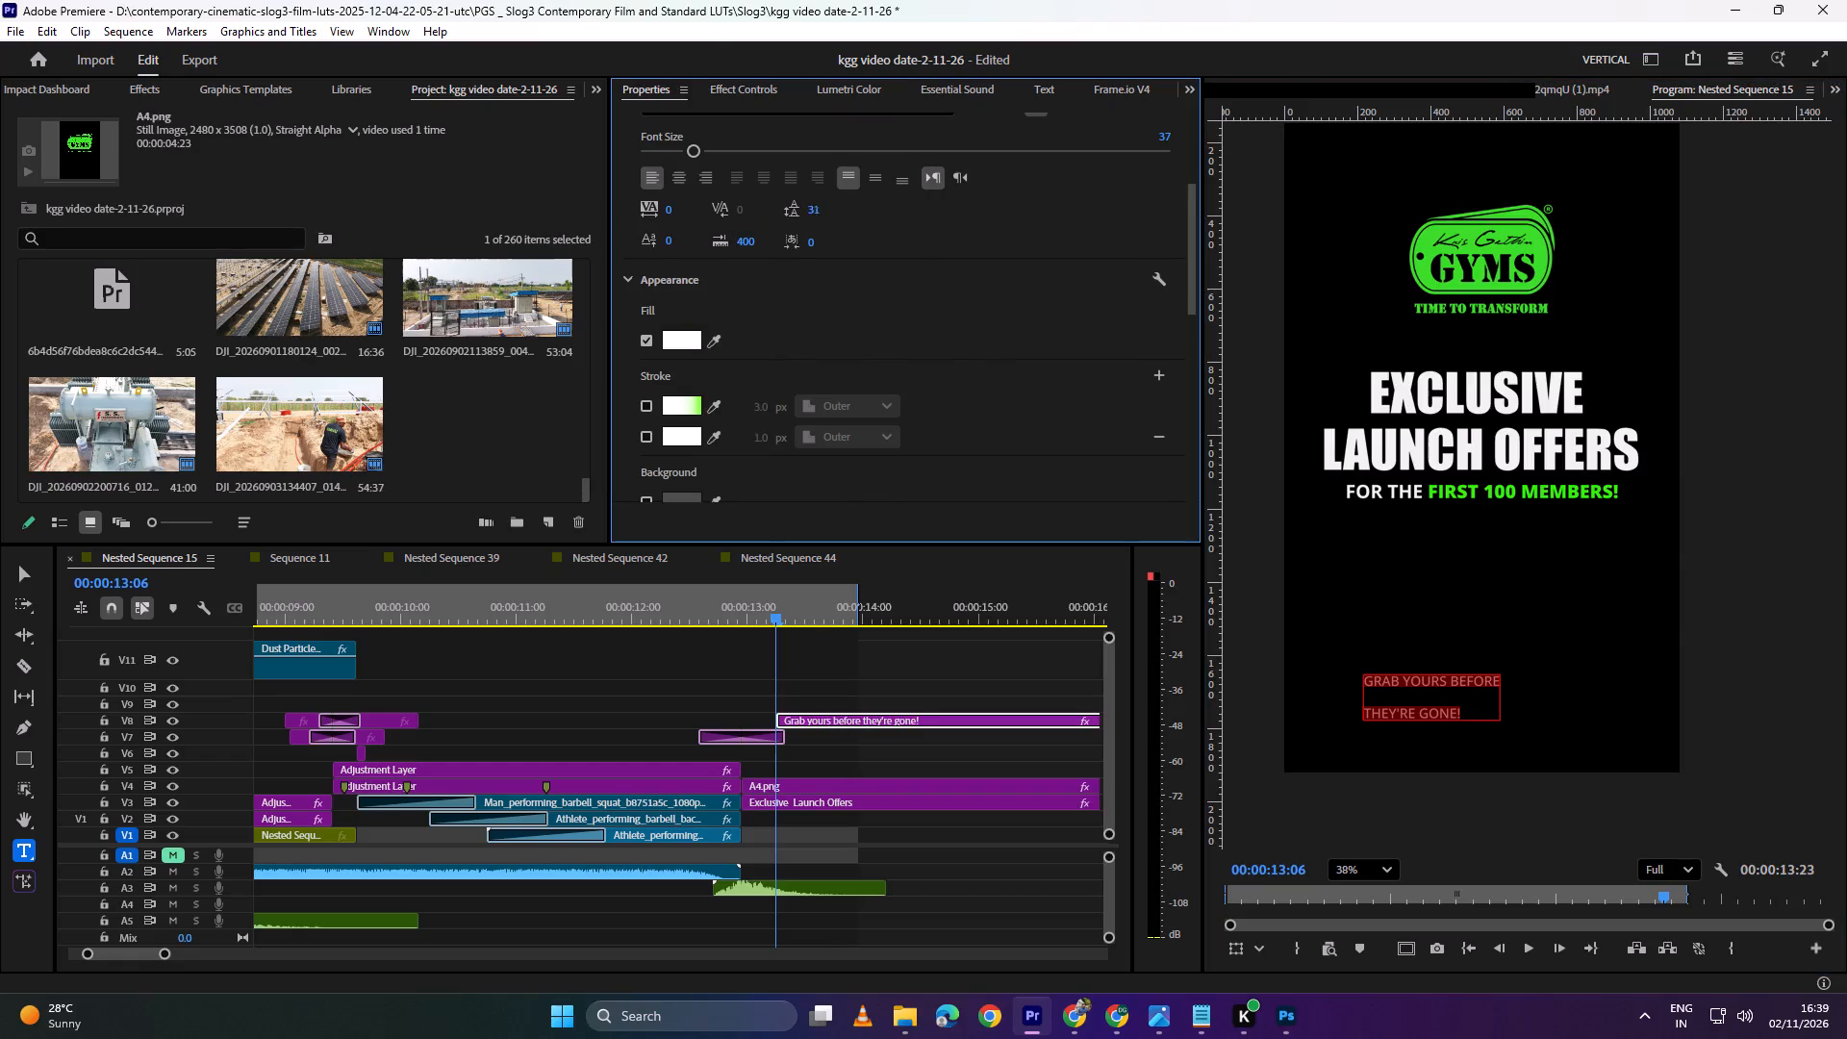
pyautogui.moveTo(802, 205); pyautogui.dragTo(771, 216)
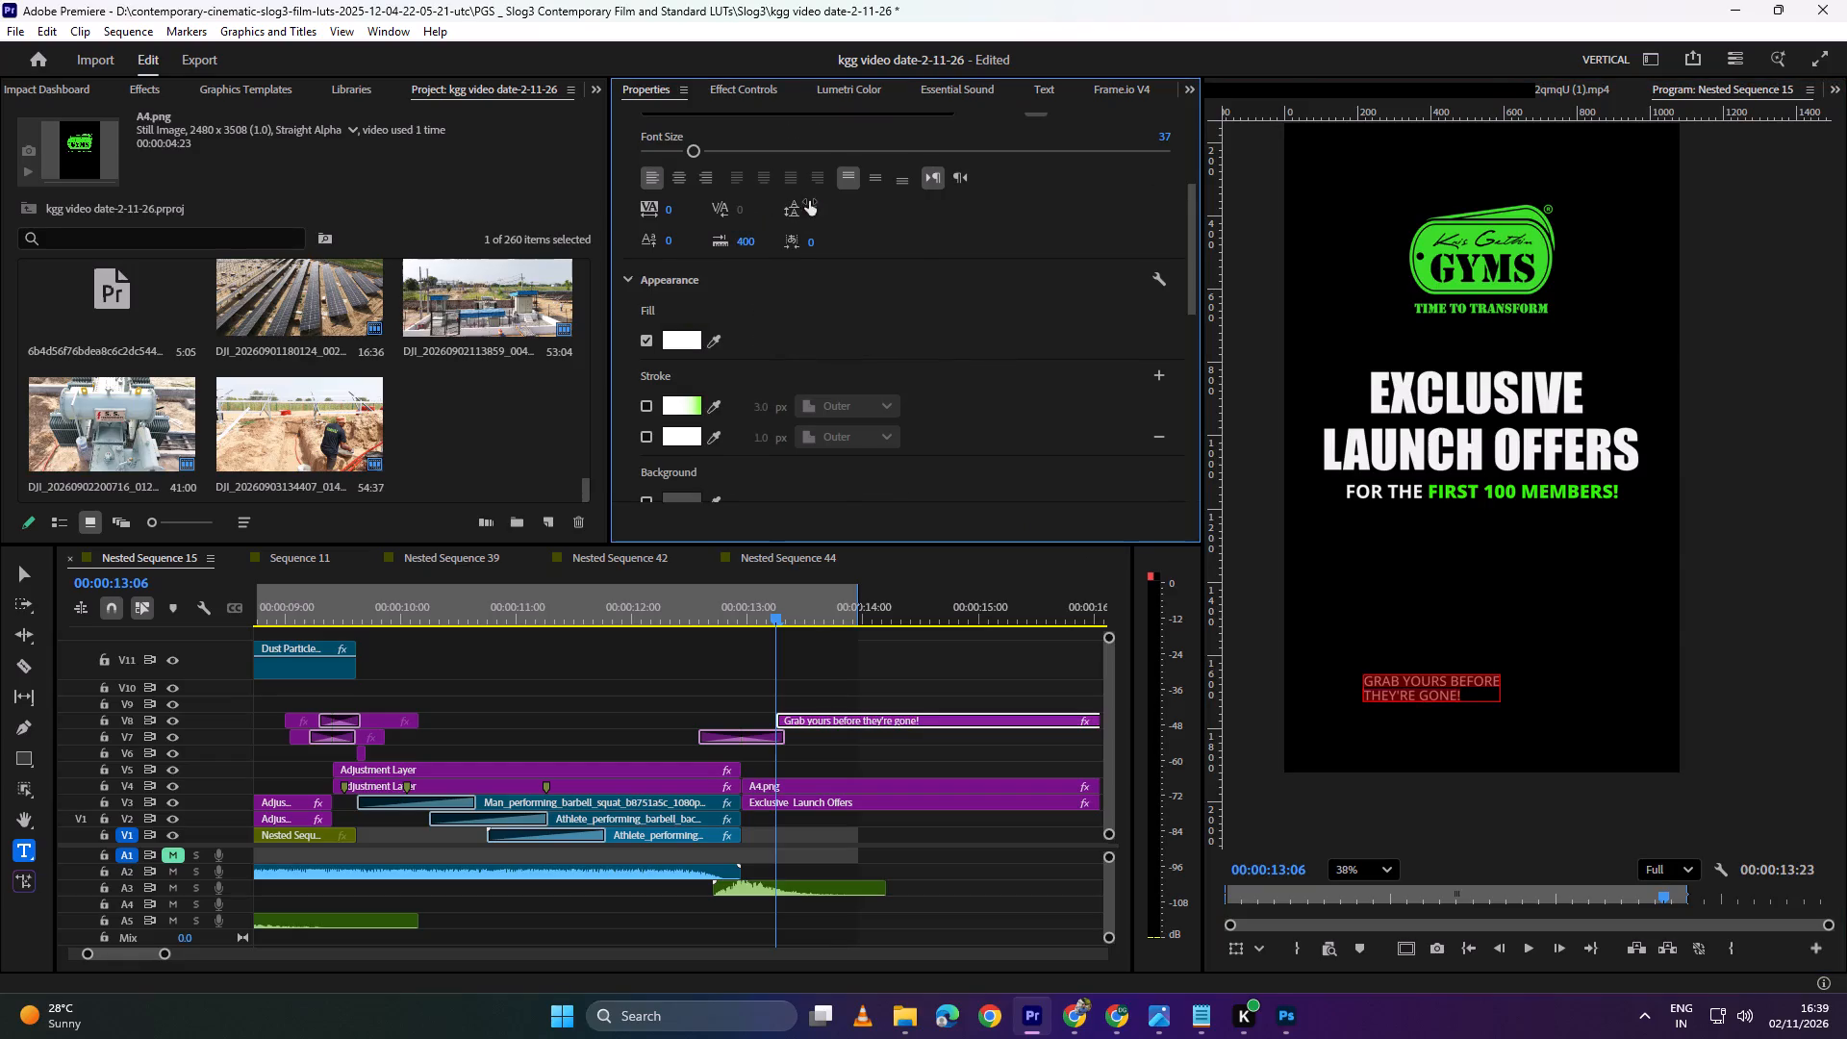
# Centre-align the two lines of the "Grab yours before they're gone!" text and centre the block horizontally in the frame.
pyautogui.click(683, 170)
pyautogui.doubleClick(683, 170)
pyautogui.scroll(-7, 987, 324)
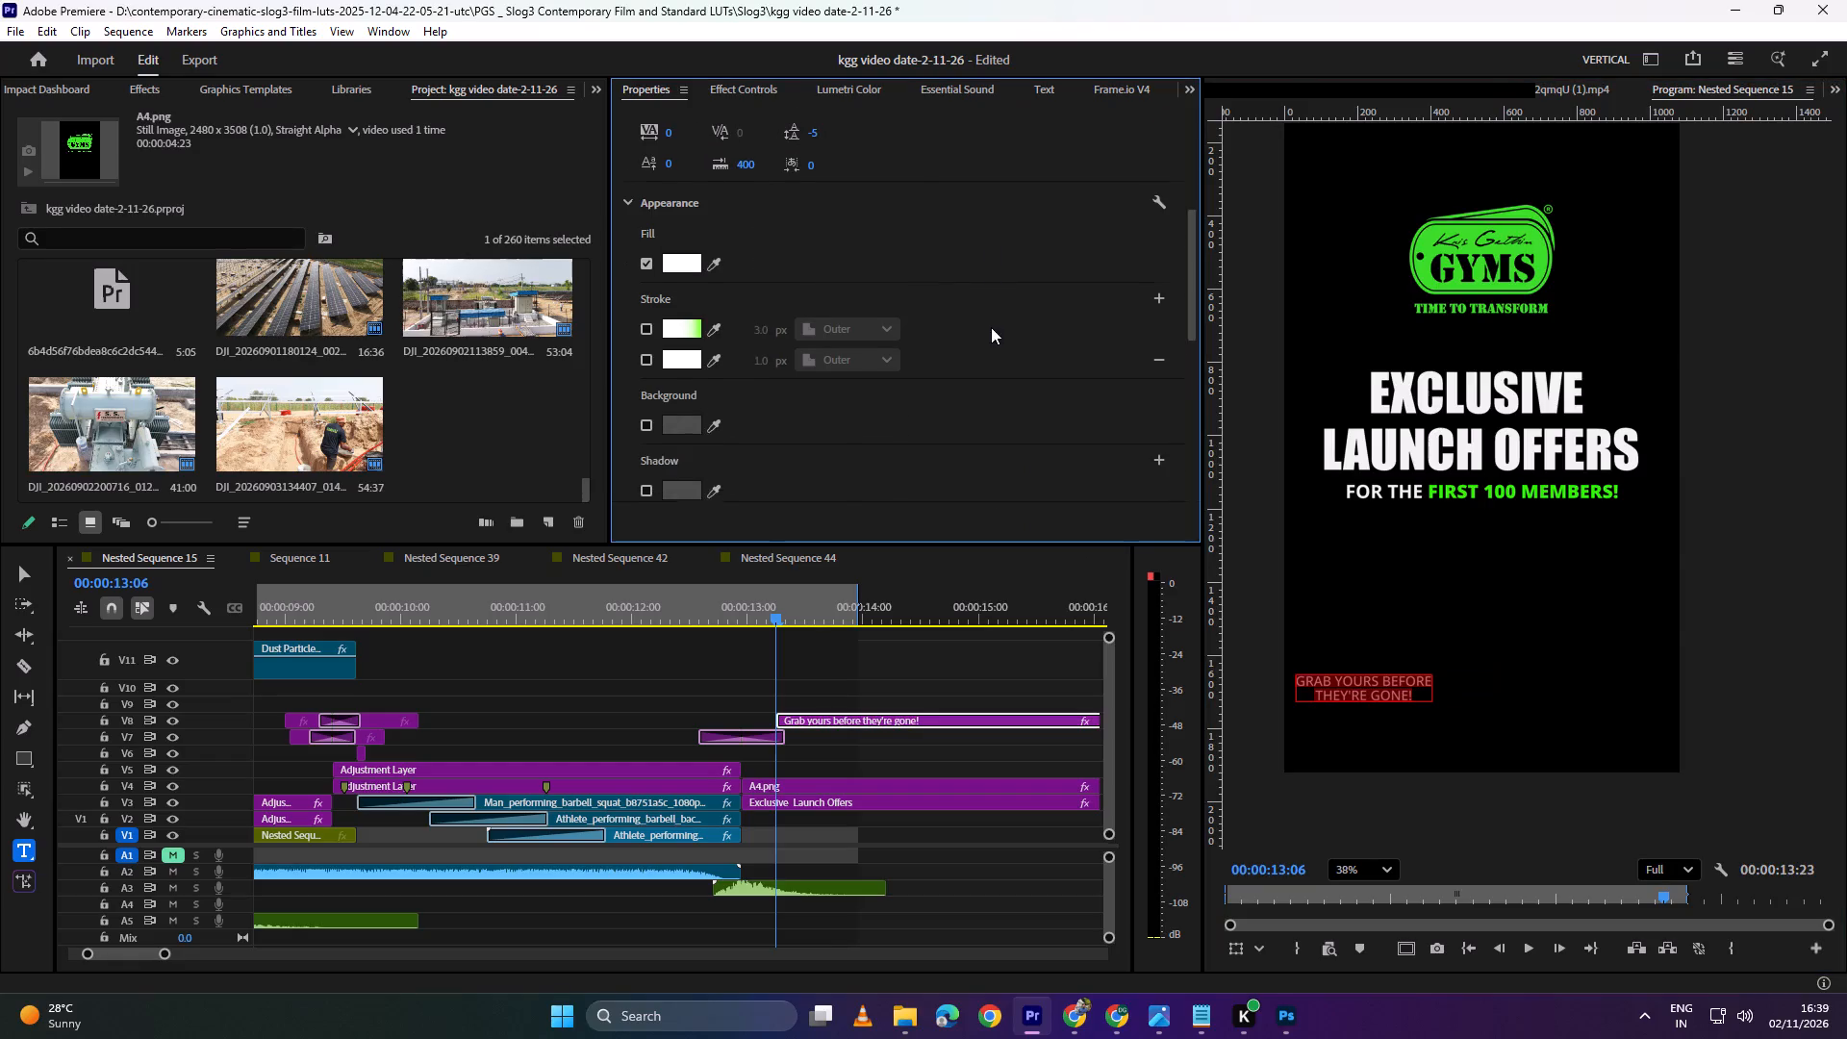
pyautogui.scroll(-10, 991, 327)
pyautogui.tripleClick(897, 339)
pyautogui.doubleClick(897, 339)
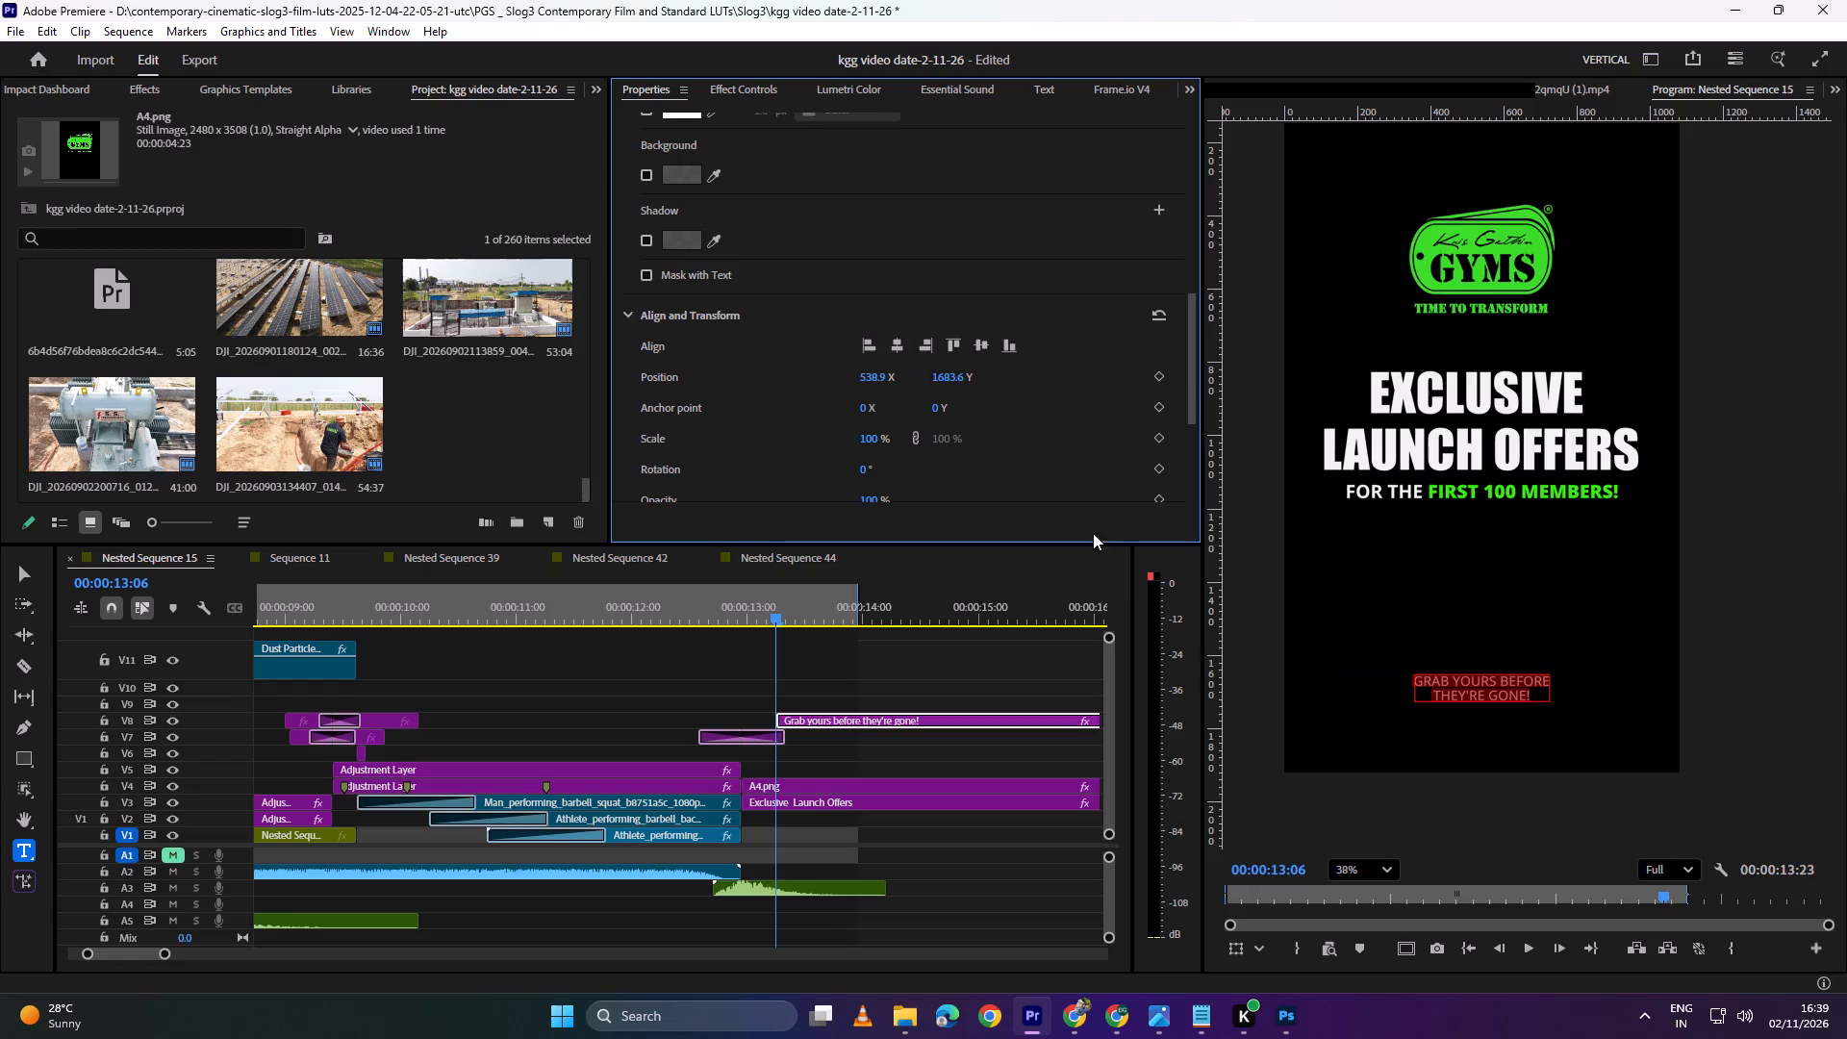
# Show the safe margins overlay on the program preview with the whole frame in view.
pyautogui.click(1405, 945)
pyautogui.scroll(-8, 1508, 592)
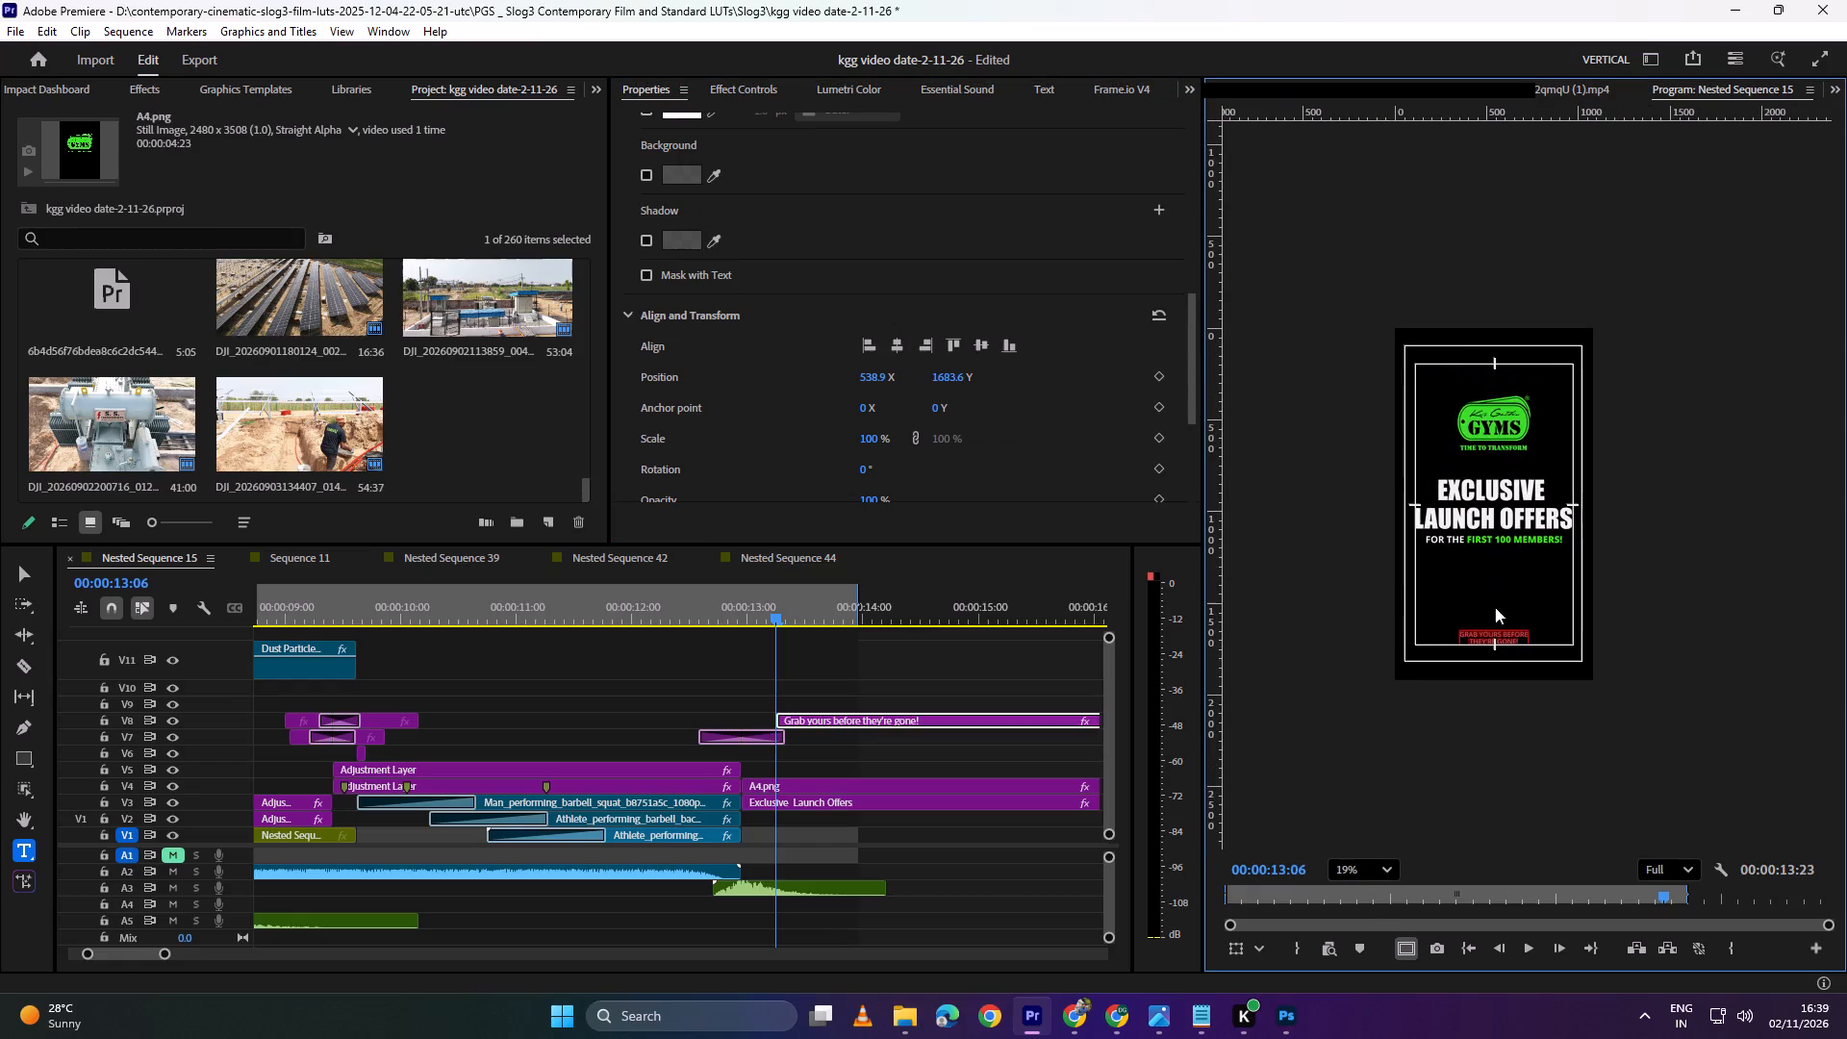
pyautogui.scroll(5, 1432, 602)
# Move the "Grab yours before they're gone!" clip to track V5 above the logo, aligned with the start of A4.png.
pyautogui.click(966, 752)
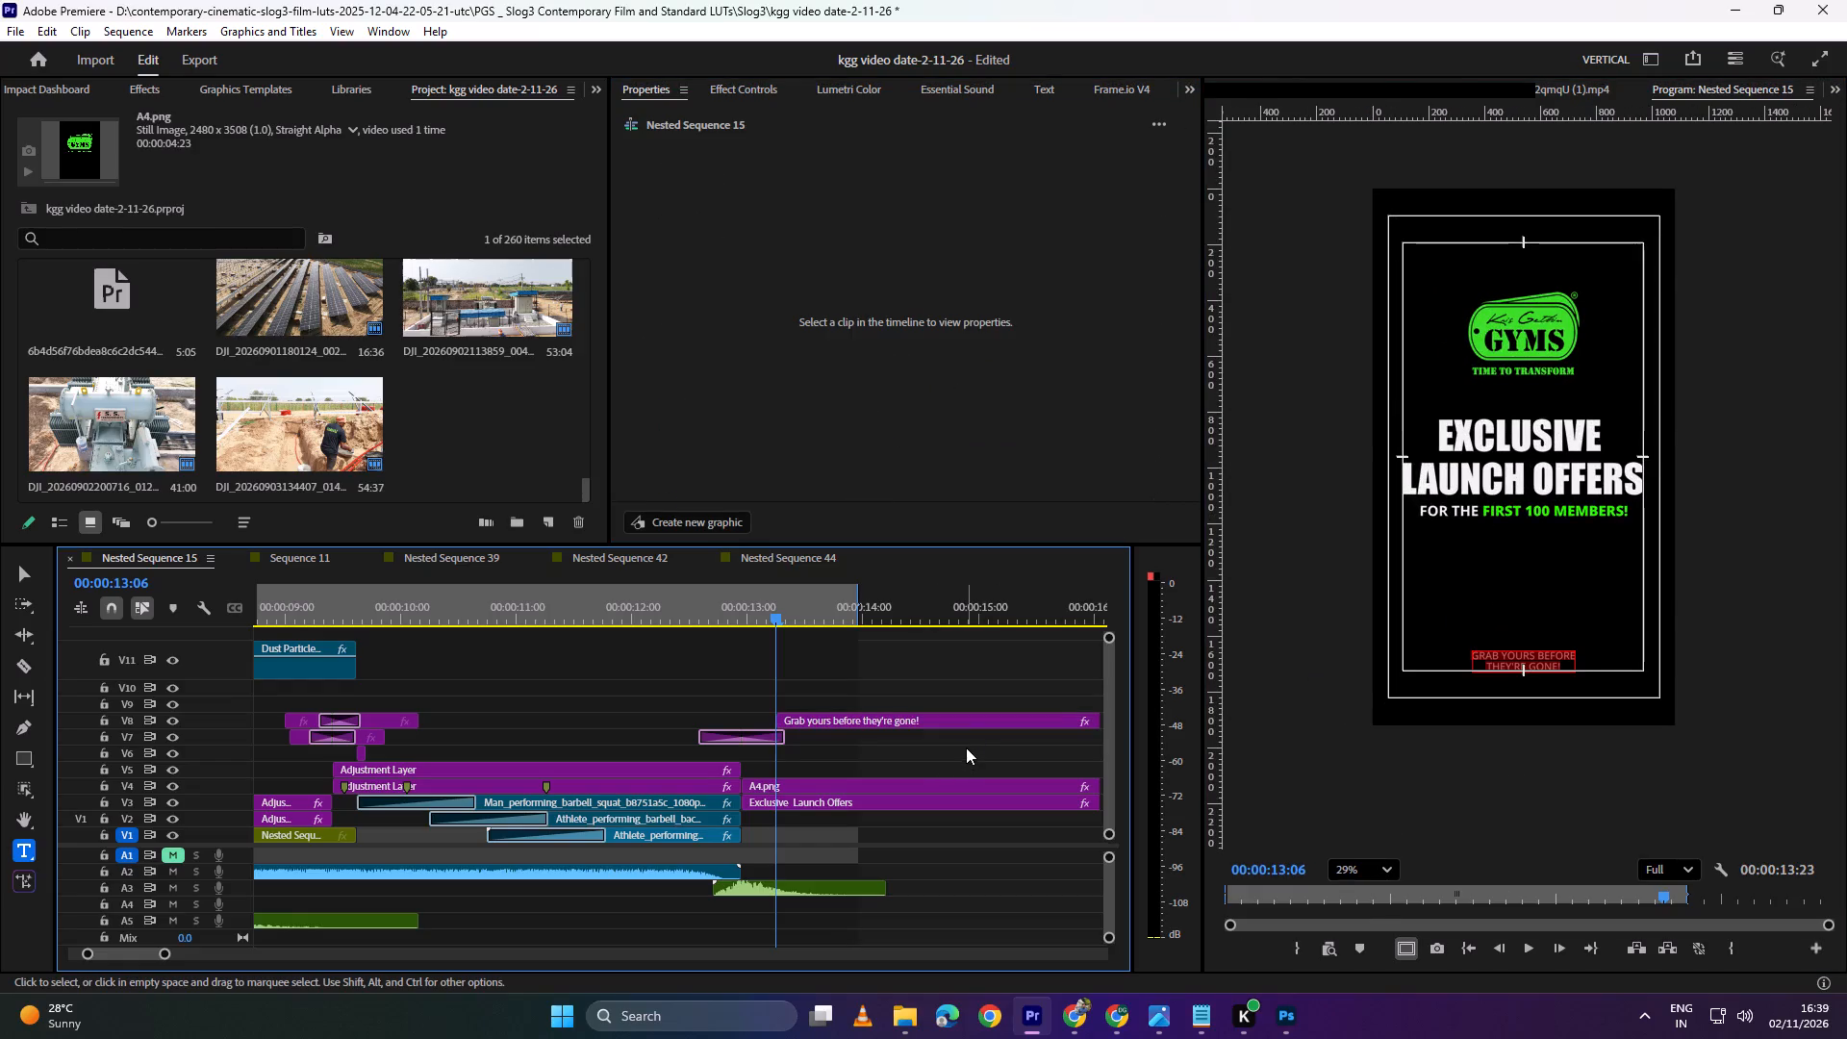
pyautogui.moveTo(873, 718); pyautogui.dragTo(831, 765)
pyautogui.moveTo(852, 768); pyautogui.dragTo(824, 771)
pyautogui.click(836, 769)
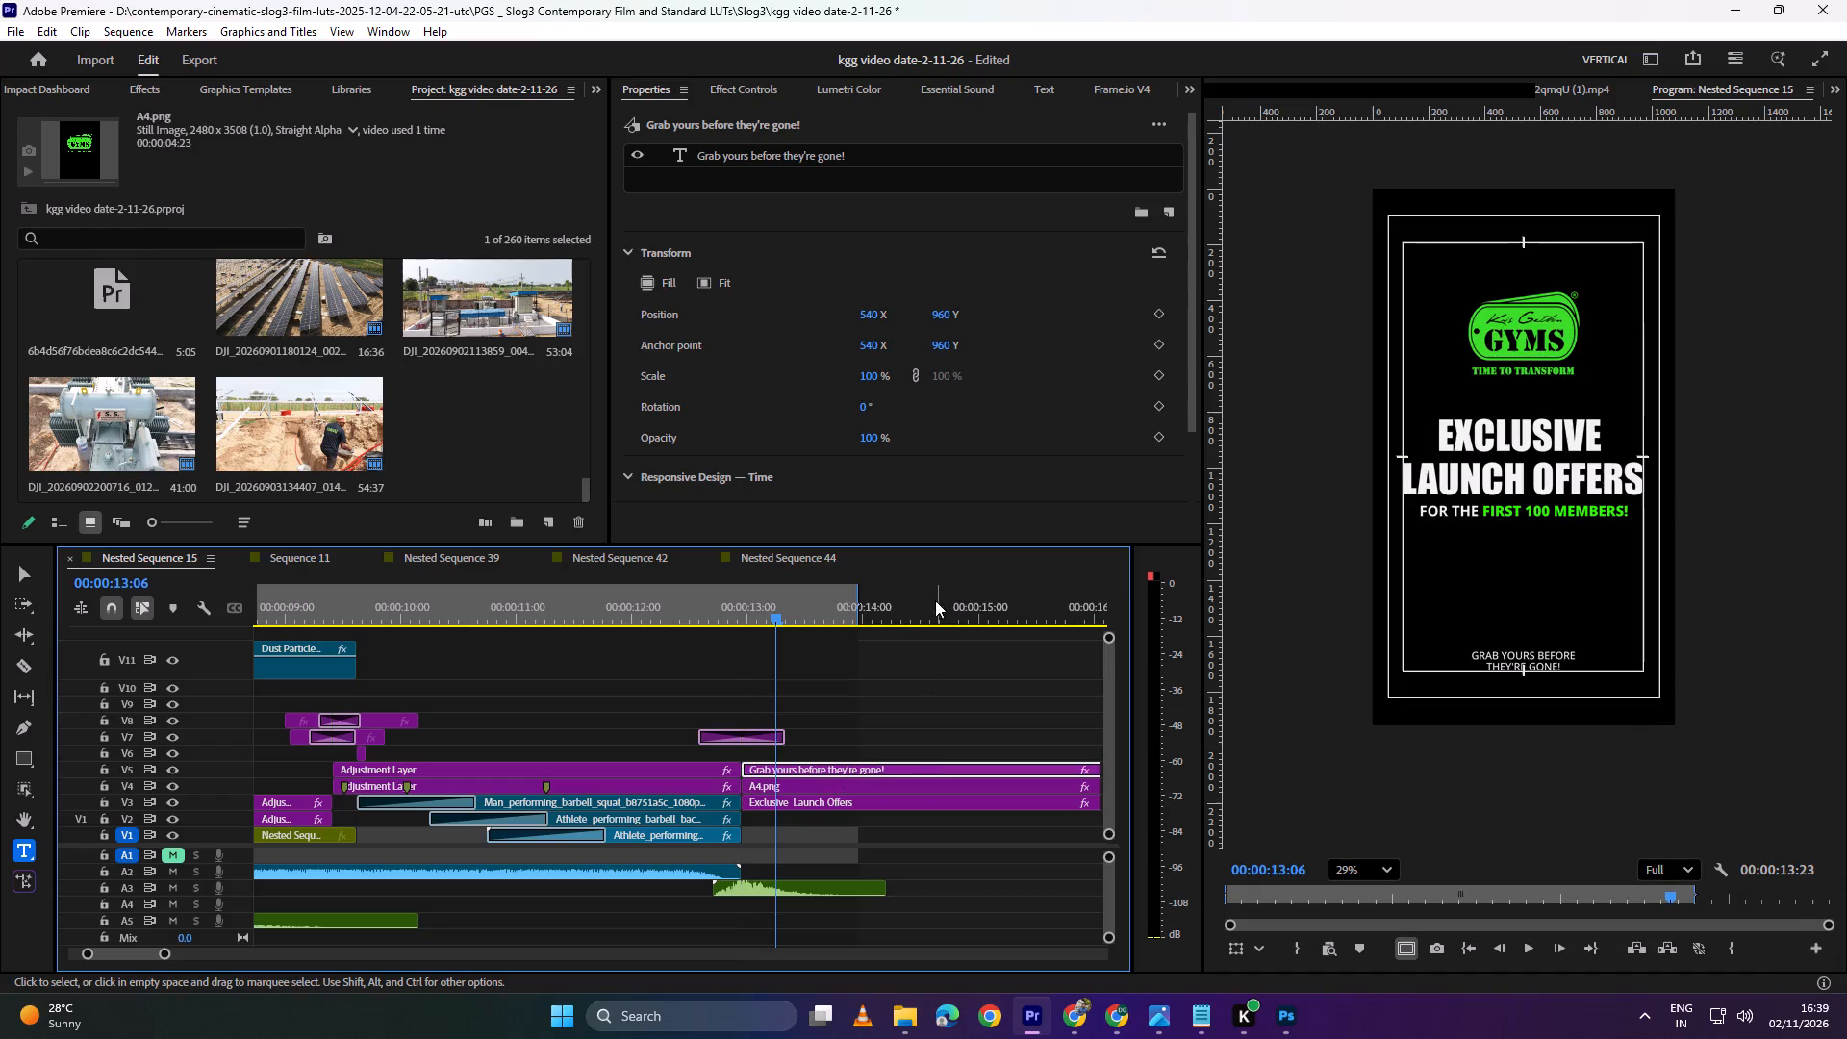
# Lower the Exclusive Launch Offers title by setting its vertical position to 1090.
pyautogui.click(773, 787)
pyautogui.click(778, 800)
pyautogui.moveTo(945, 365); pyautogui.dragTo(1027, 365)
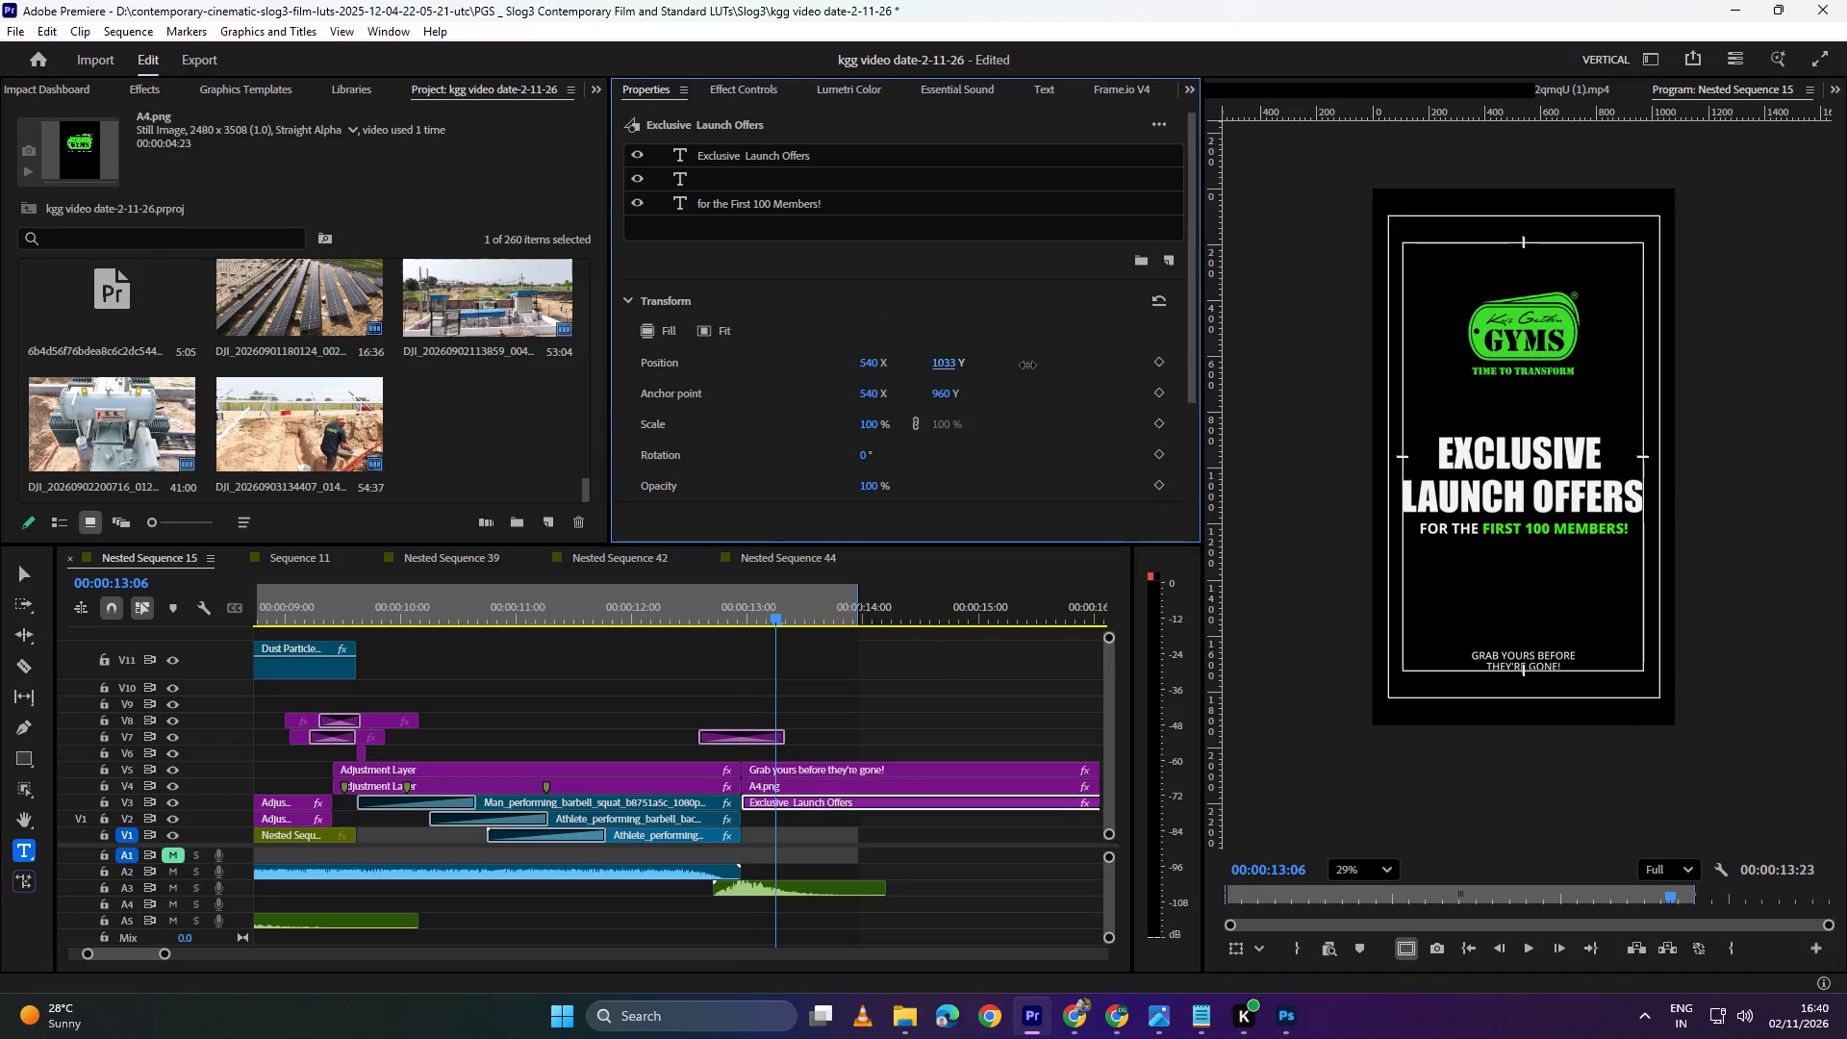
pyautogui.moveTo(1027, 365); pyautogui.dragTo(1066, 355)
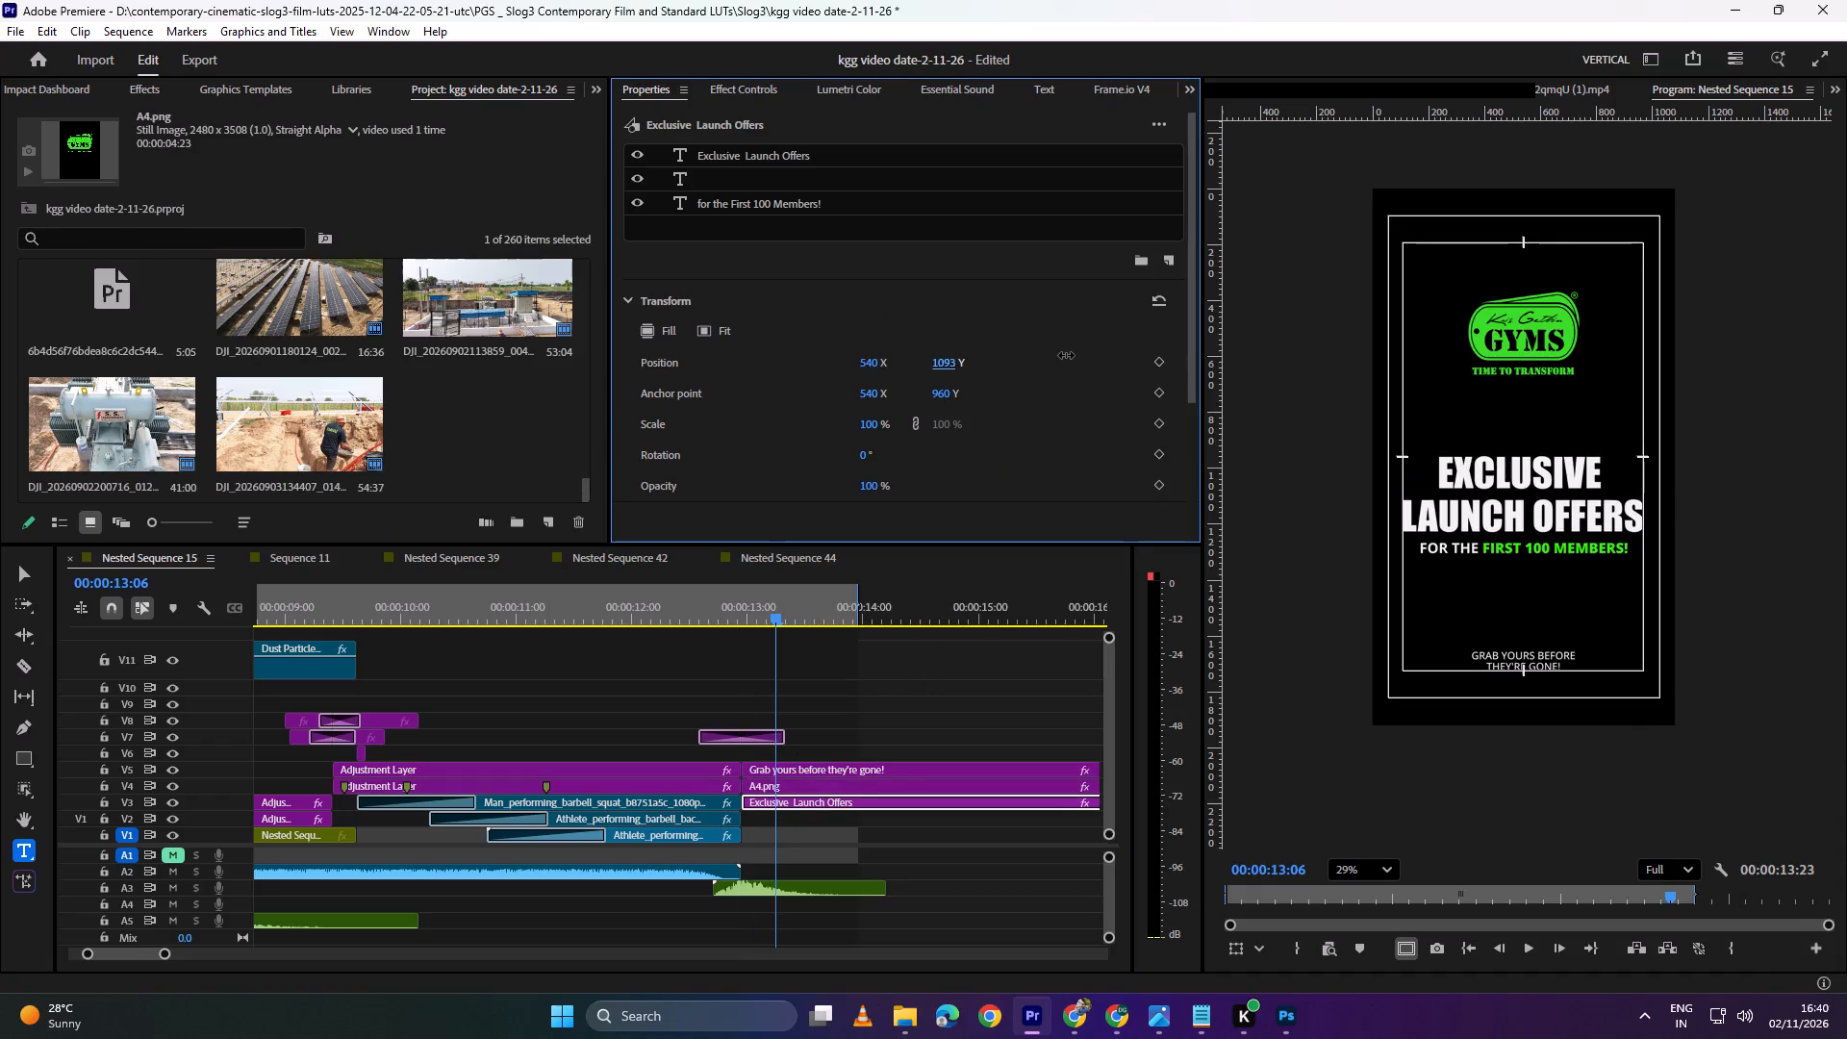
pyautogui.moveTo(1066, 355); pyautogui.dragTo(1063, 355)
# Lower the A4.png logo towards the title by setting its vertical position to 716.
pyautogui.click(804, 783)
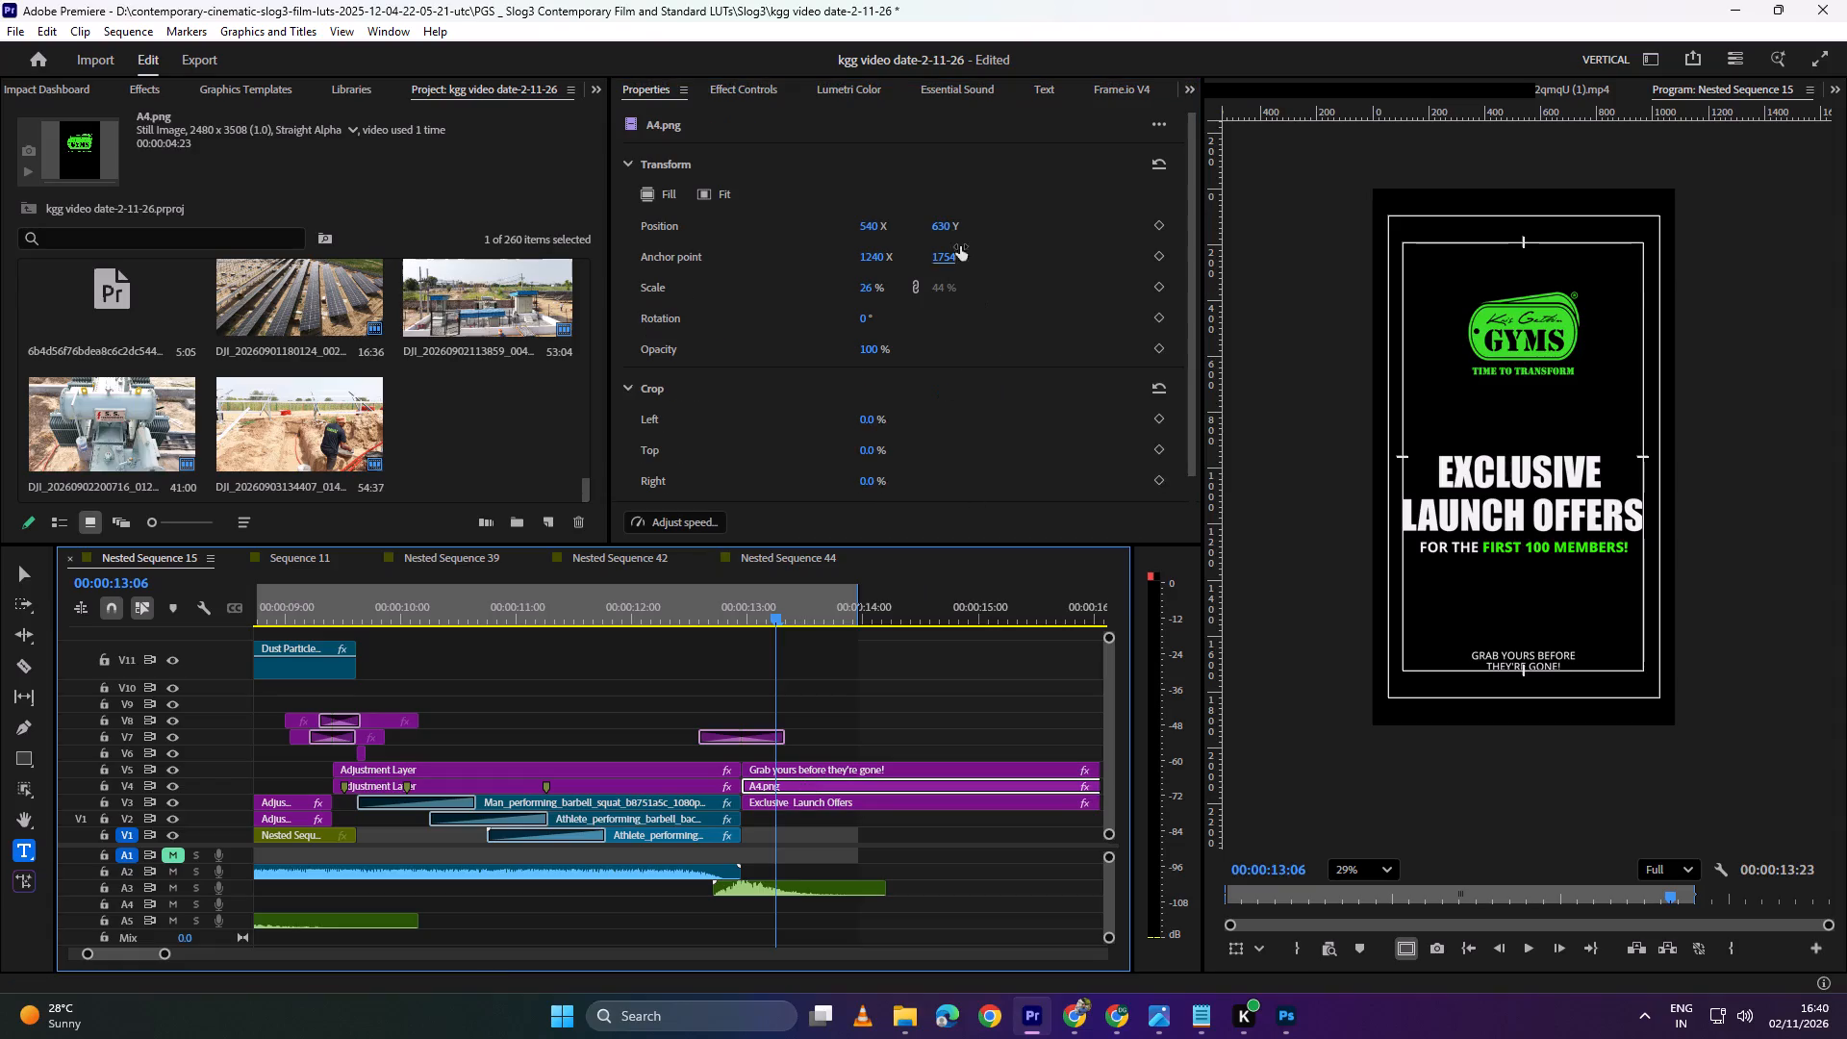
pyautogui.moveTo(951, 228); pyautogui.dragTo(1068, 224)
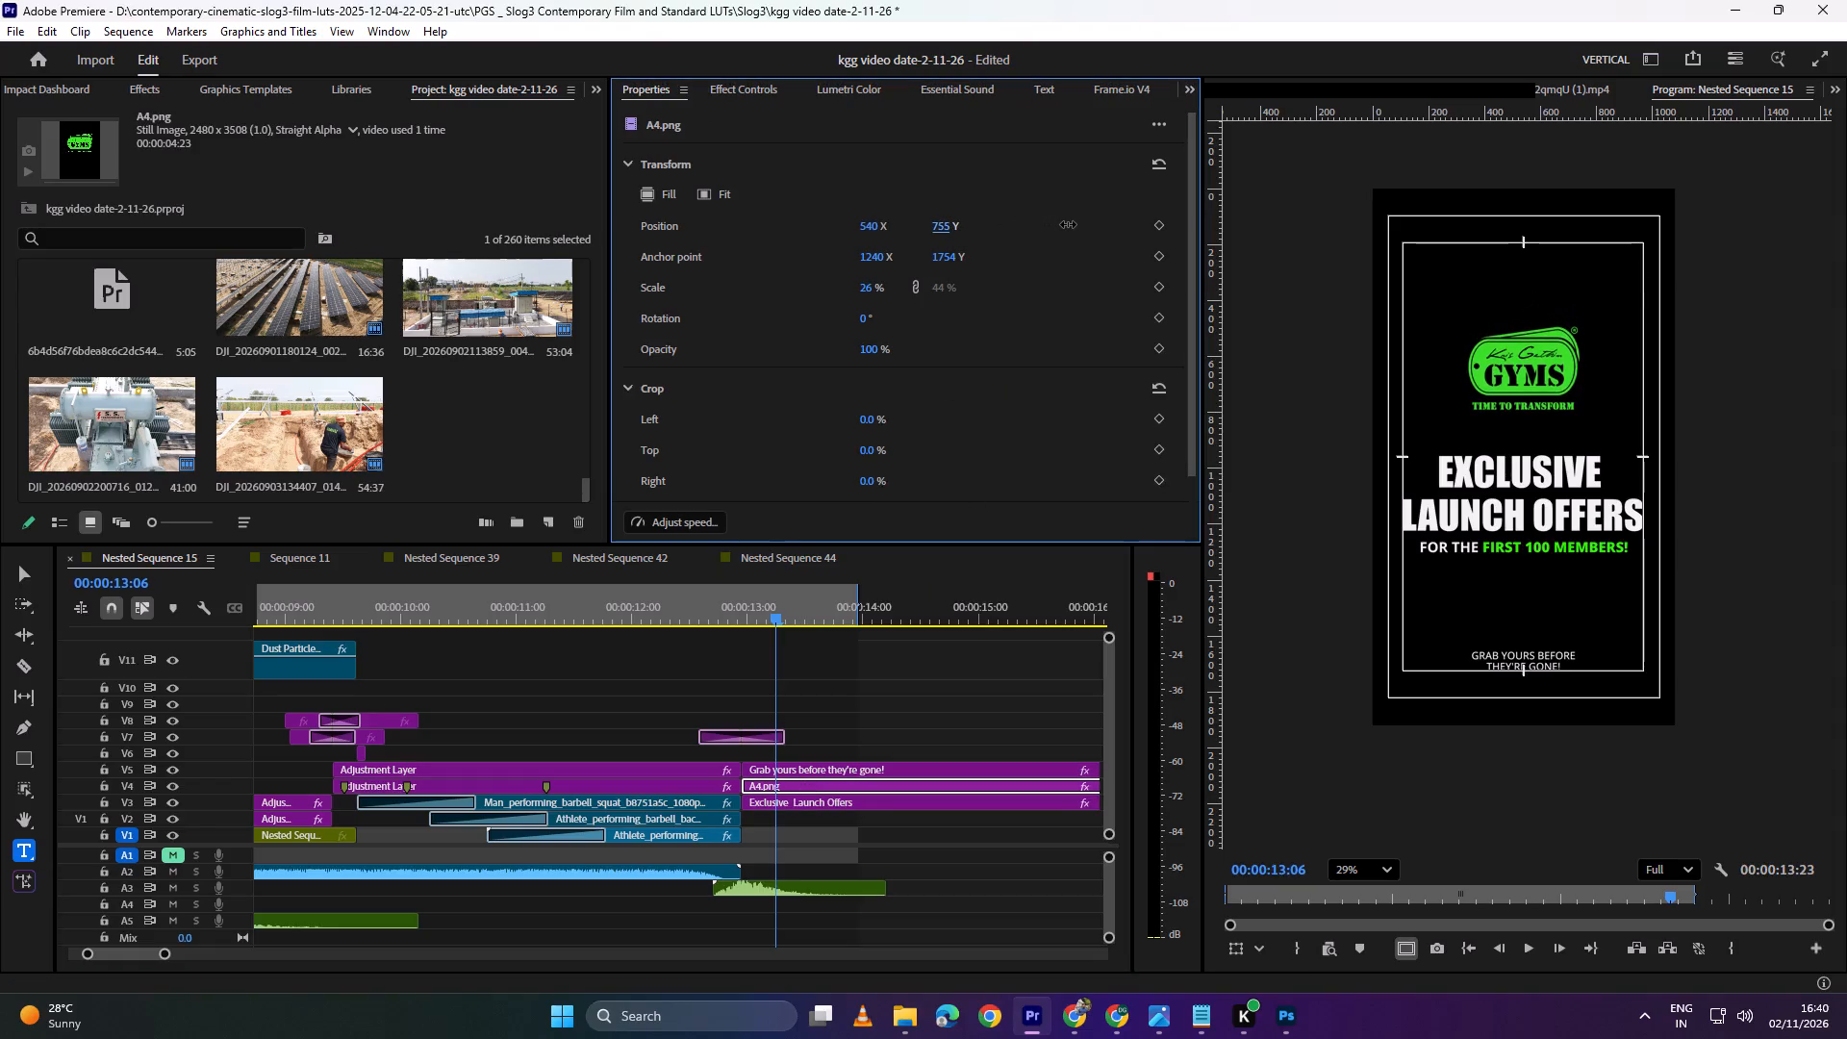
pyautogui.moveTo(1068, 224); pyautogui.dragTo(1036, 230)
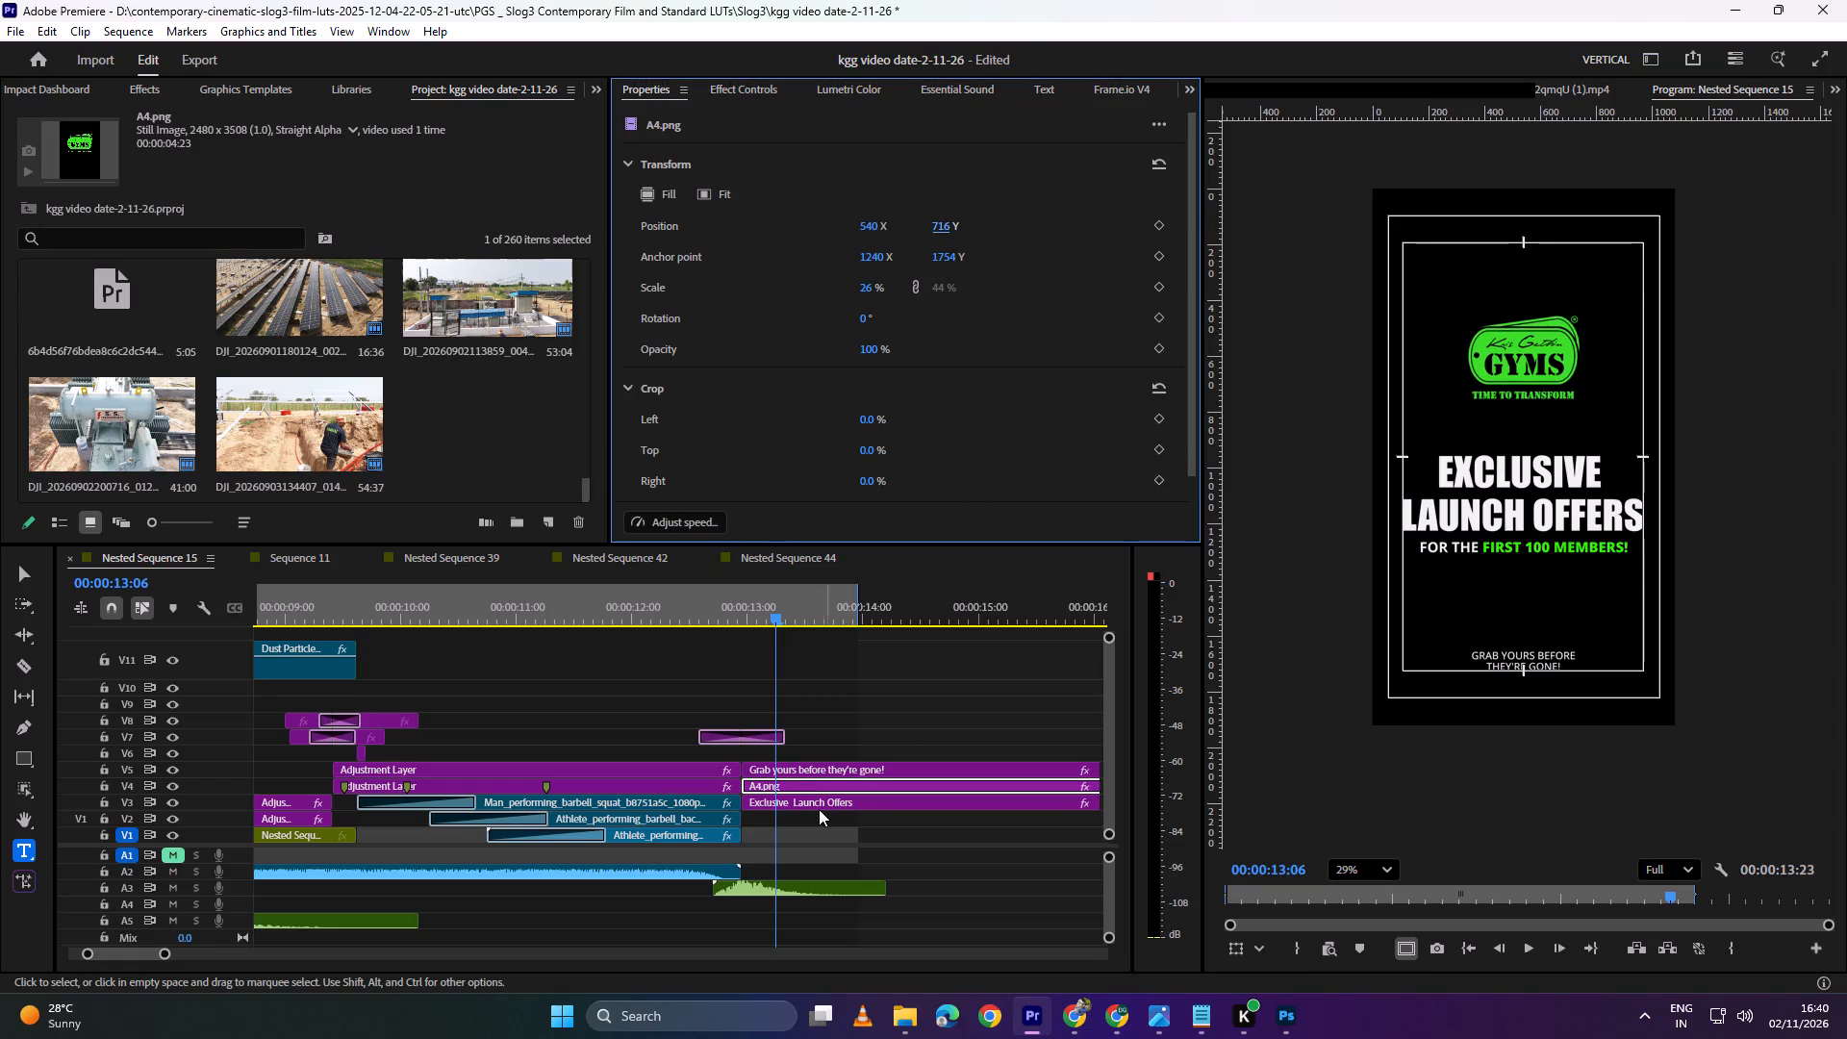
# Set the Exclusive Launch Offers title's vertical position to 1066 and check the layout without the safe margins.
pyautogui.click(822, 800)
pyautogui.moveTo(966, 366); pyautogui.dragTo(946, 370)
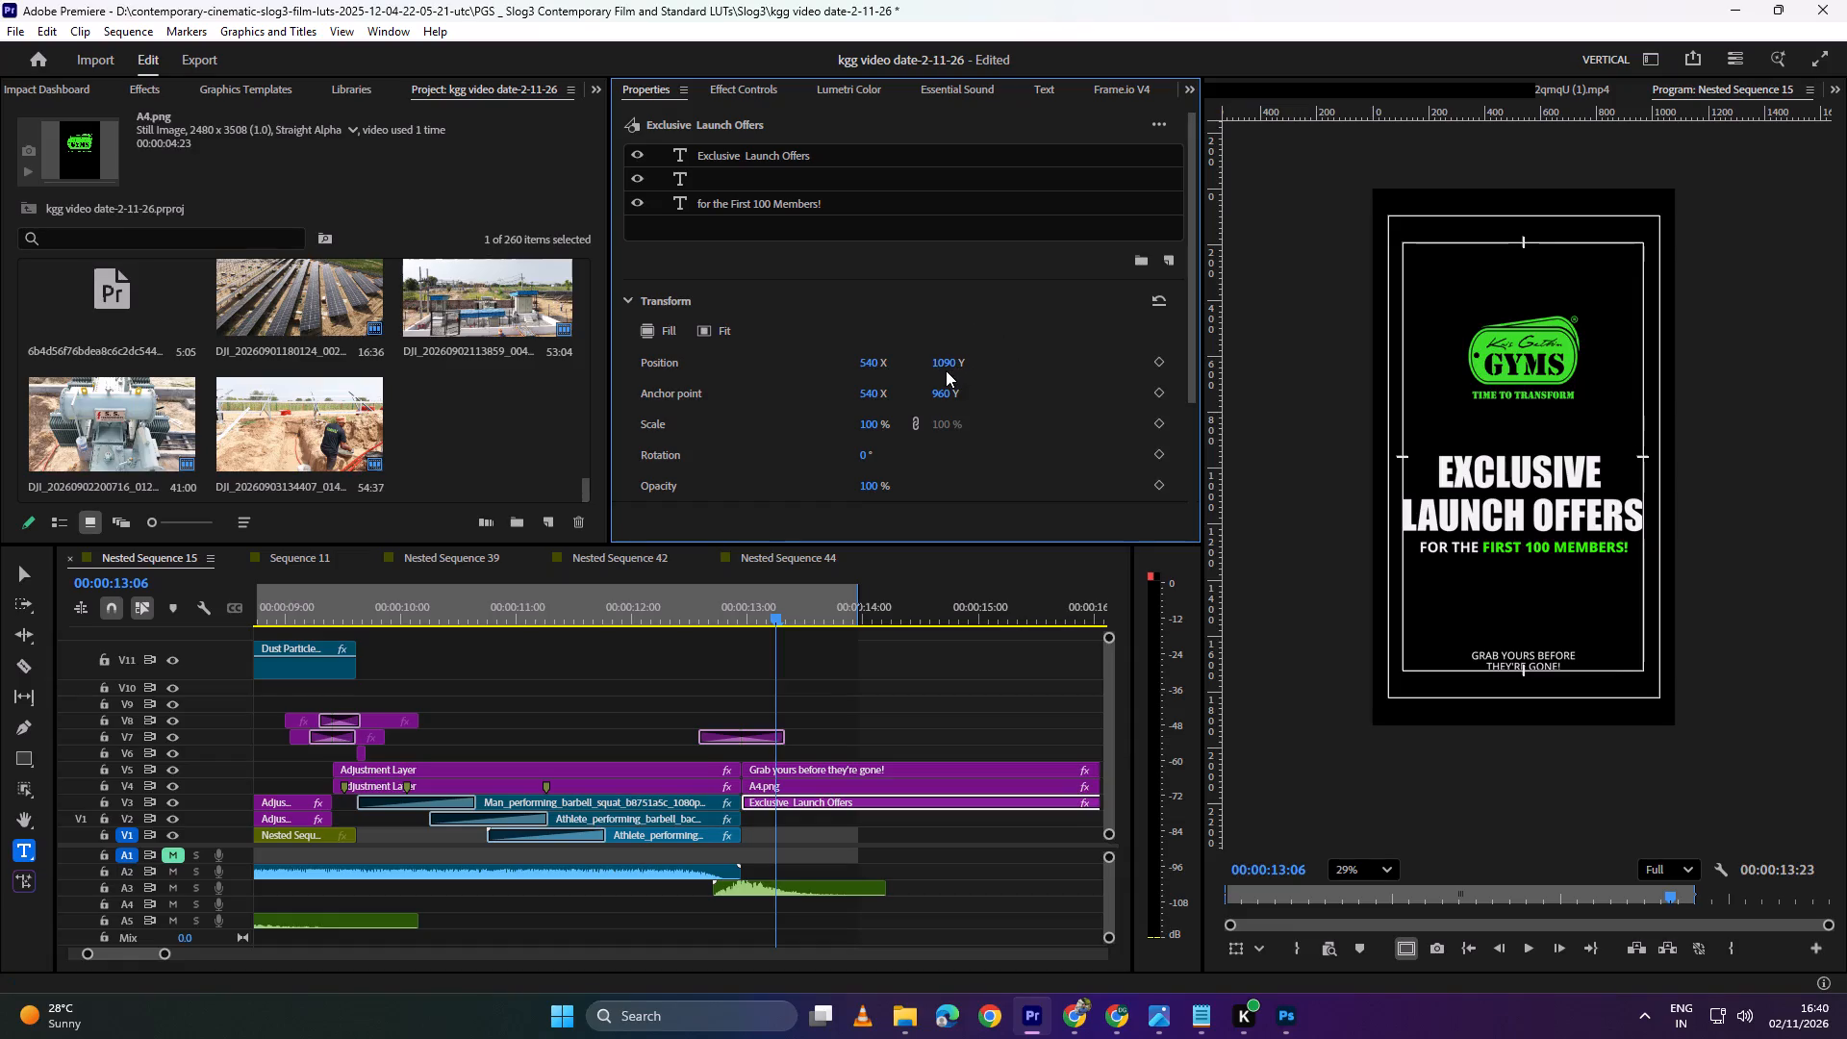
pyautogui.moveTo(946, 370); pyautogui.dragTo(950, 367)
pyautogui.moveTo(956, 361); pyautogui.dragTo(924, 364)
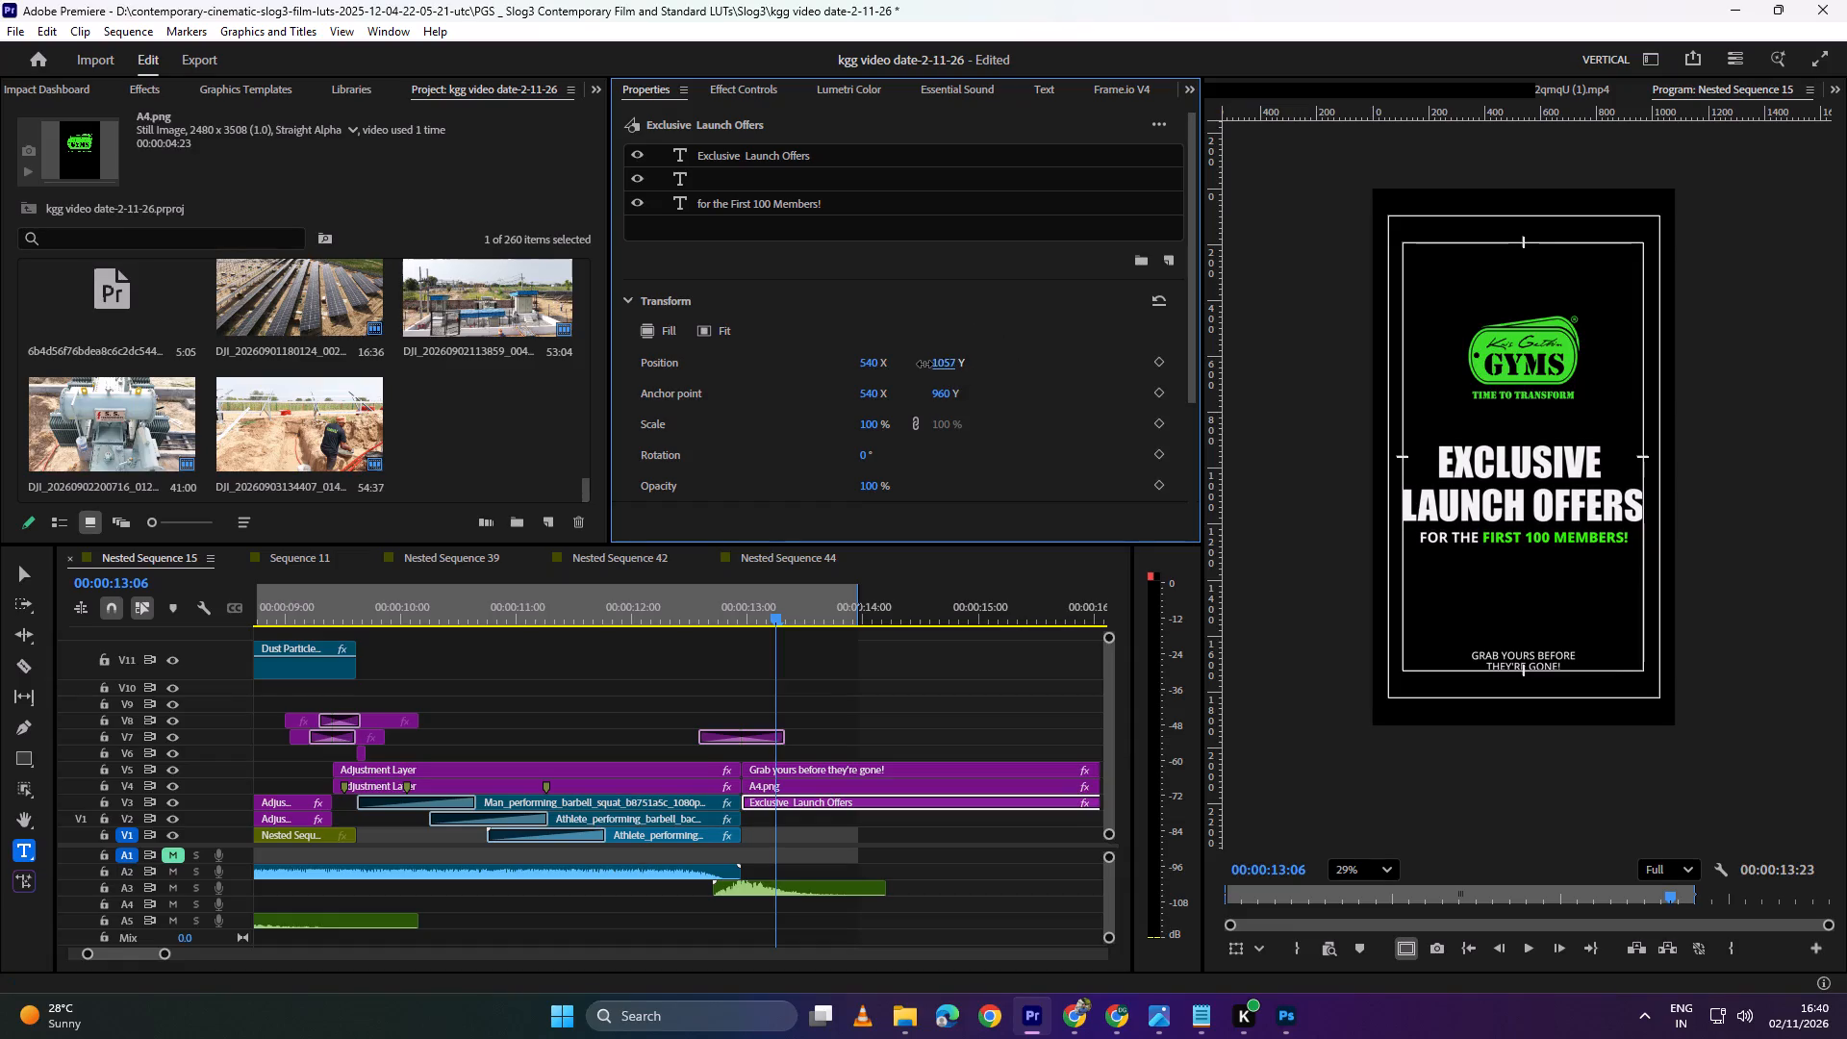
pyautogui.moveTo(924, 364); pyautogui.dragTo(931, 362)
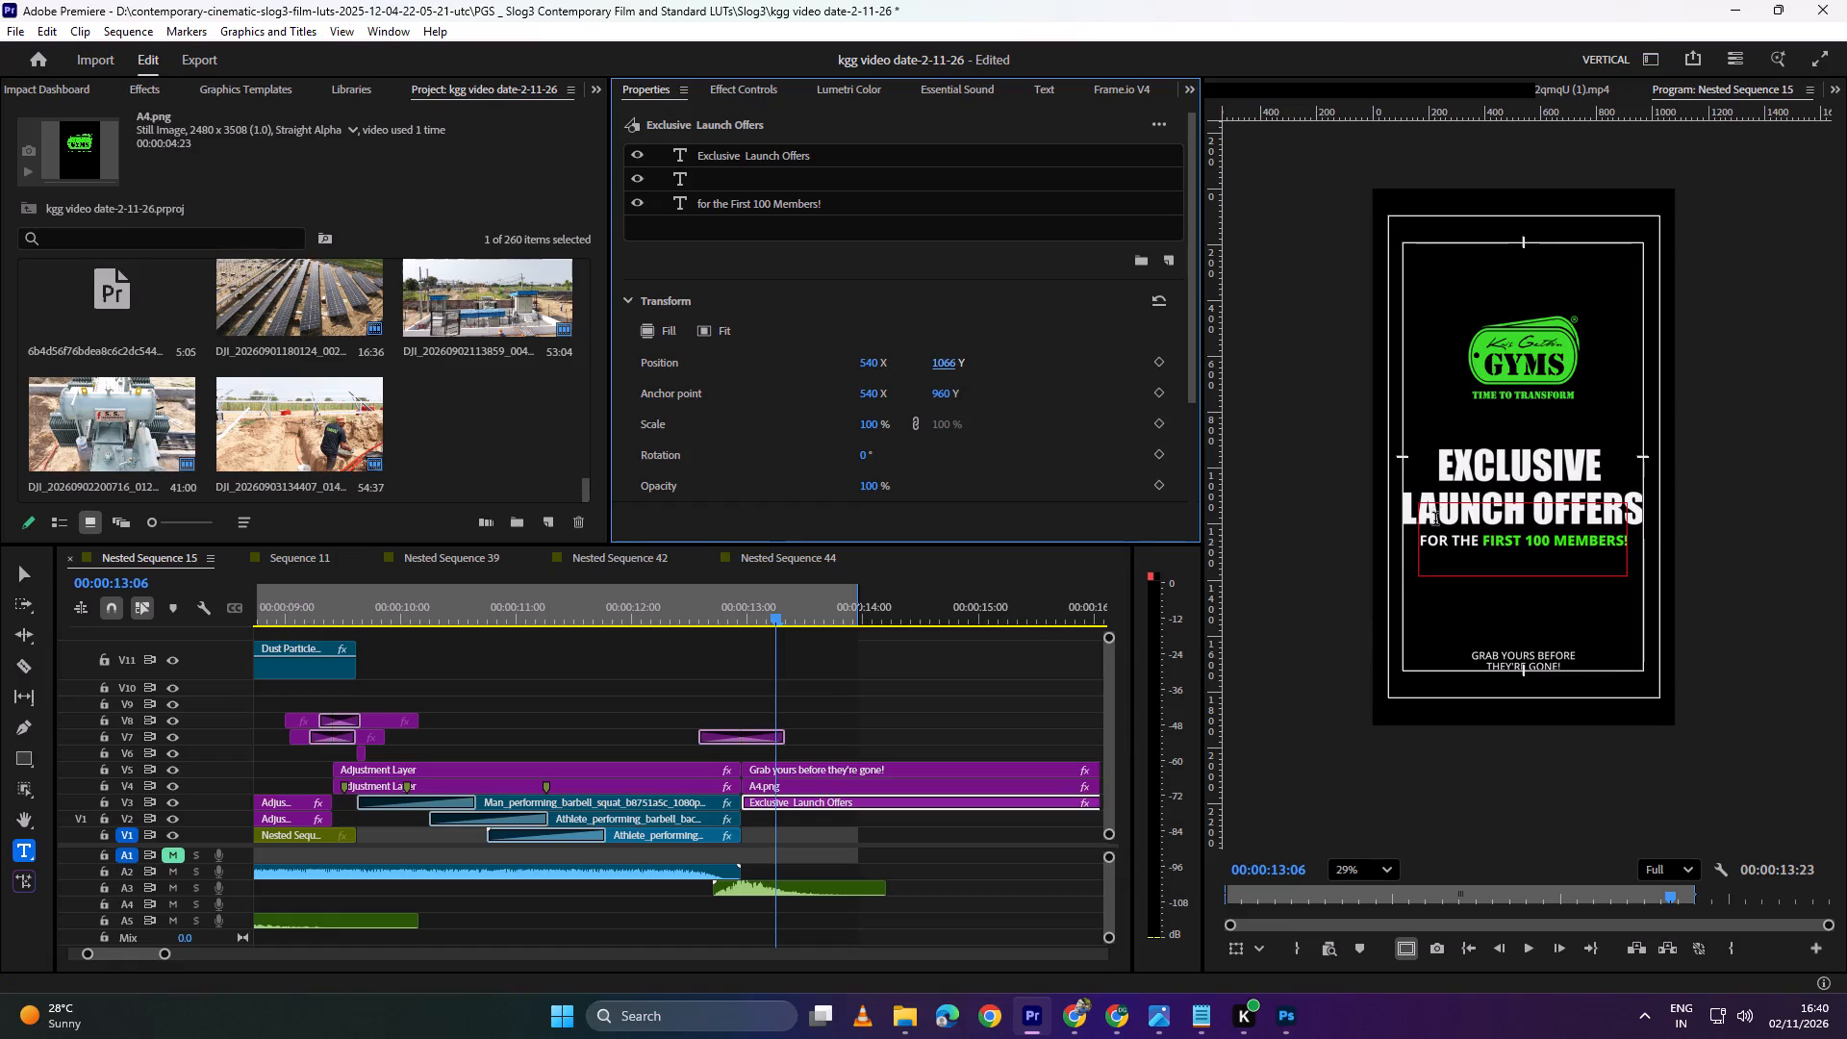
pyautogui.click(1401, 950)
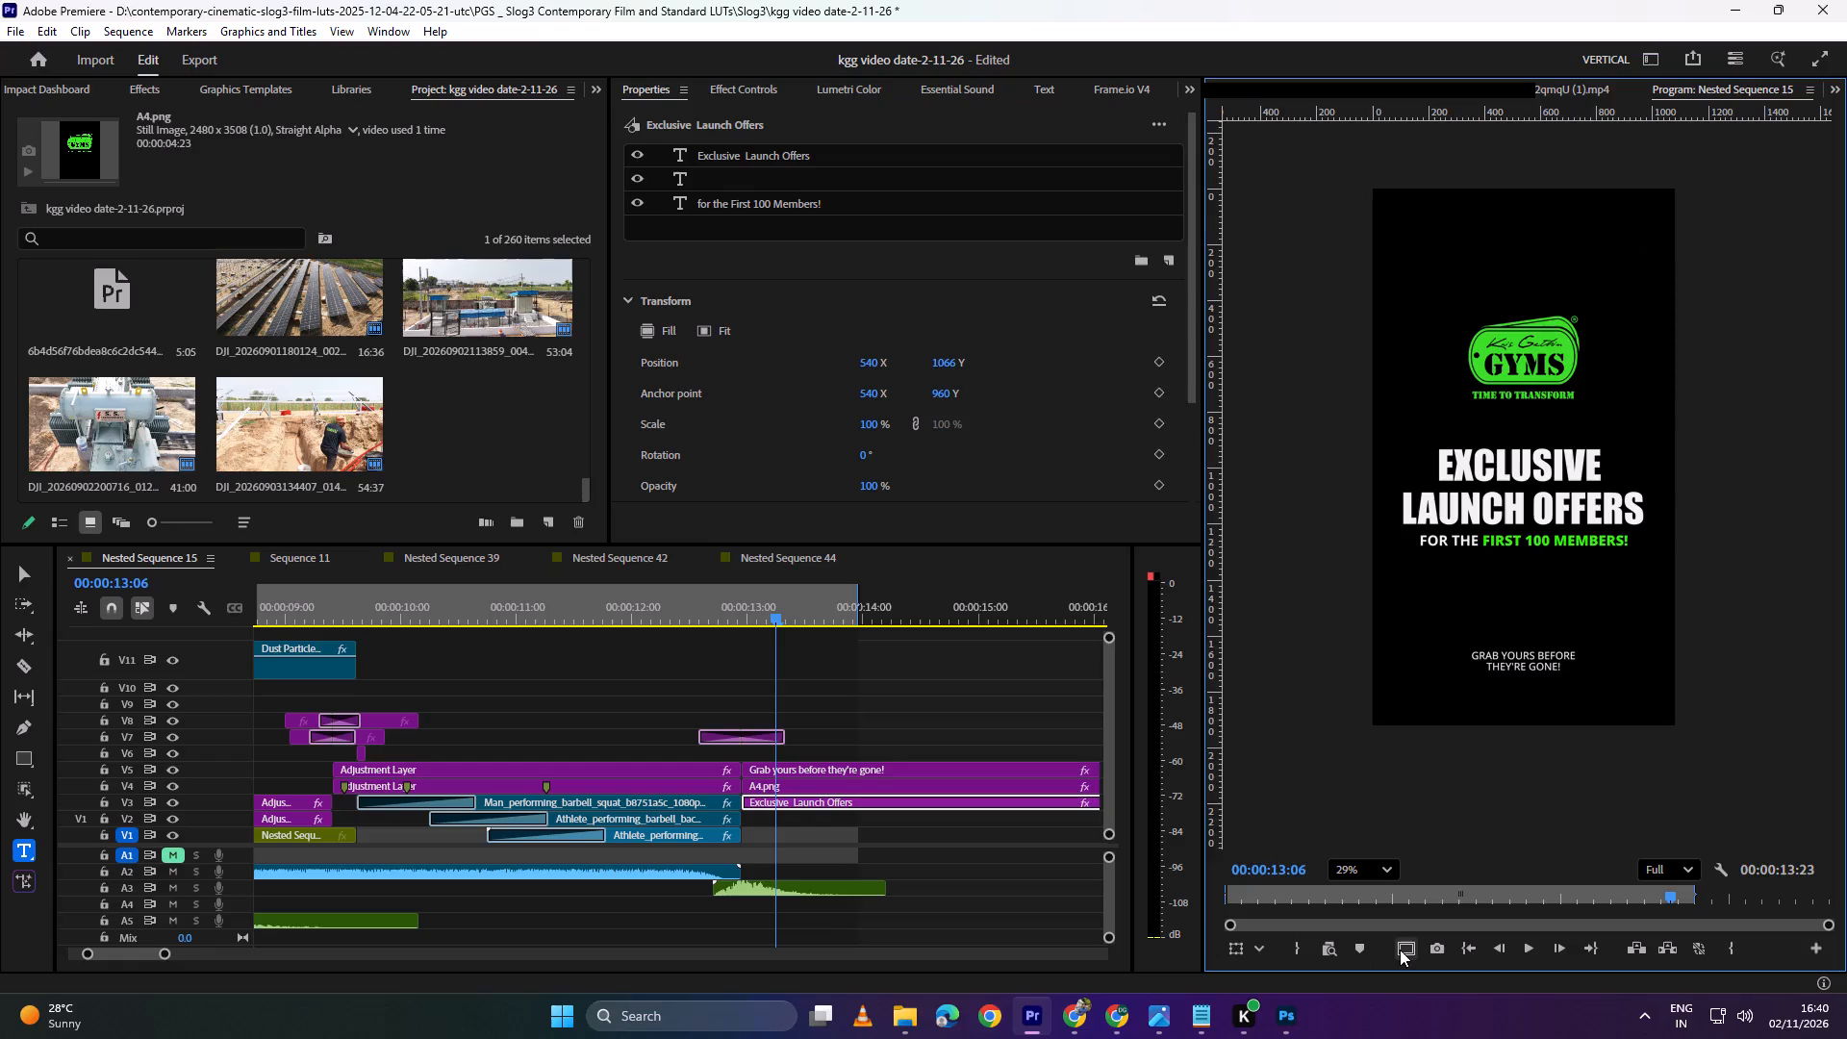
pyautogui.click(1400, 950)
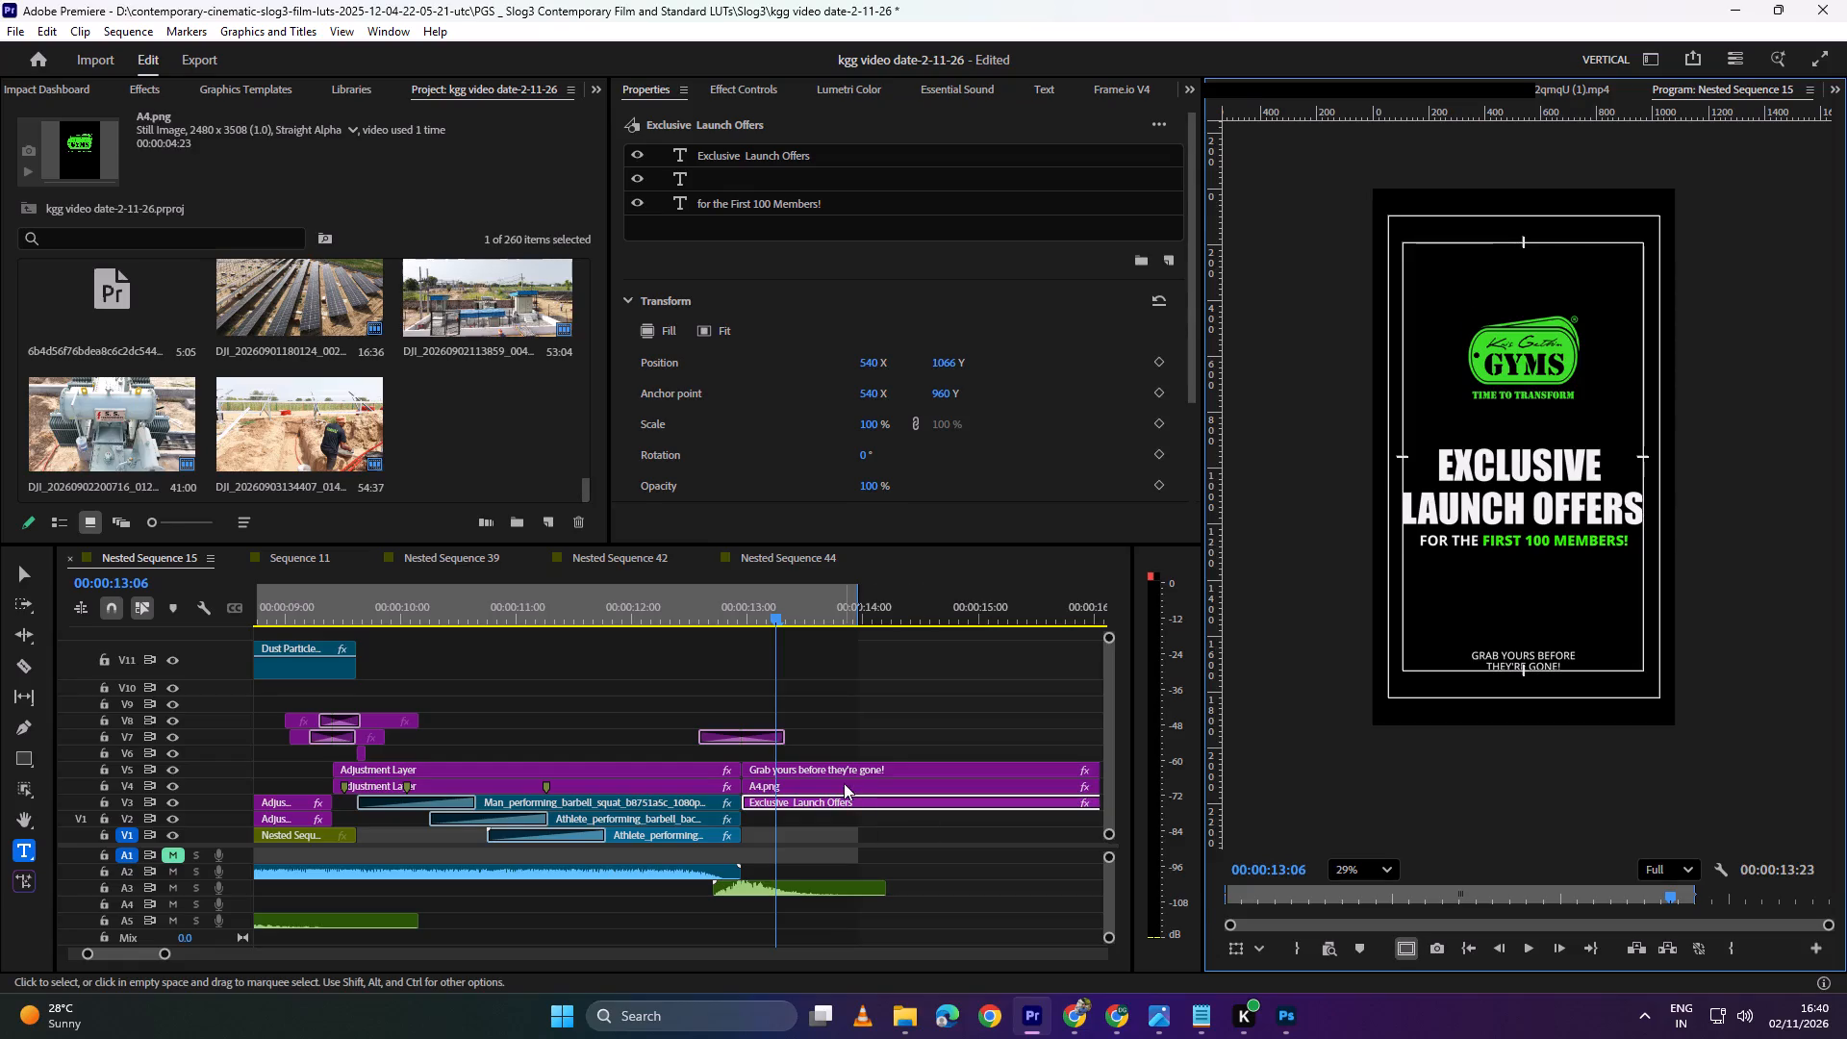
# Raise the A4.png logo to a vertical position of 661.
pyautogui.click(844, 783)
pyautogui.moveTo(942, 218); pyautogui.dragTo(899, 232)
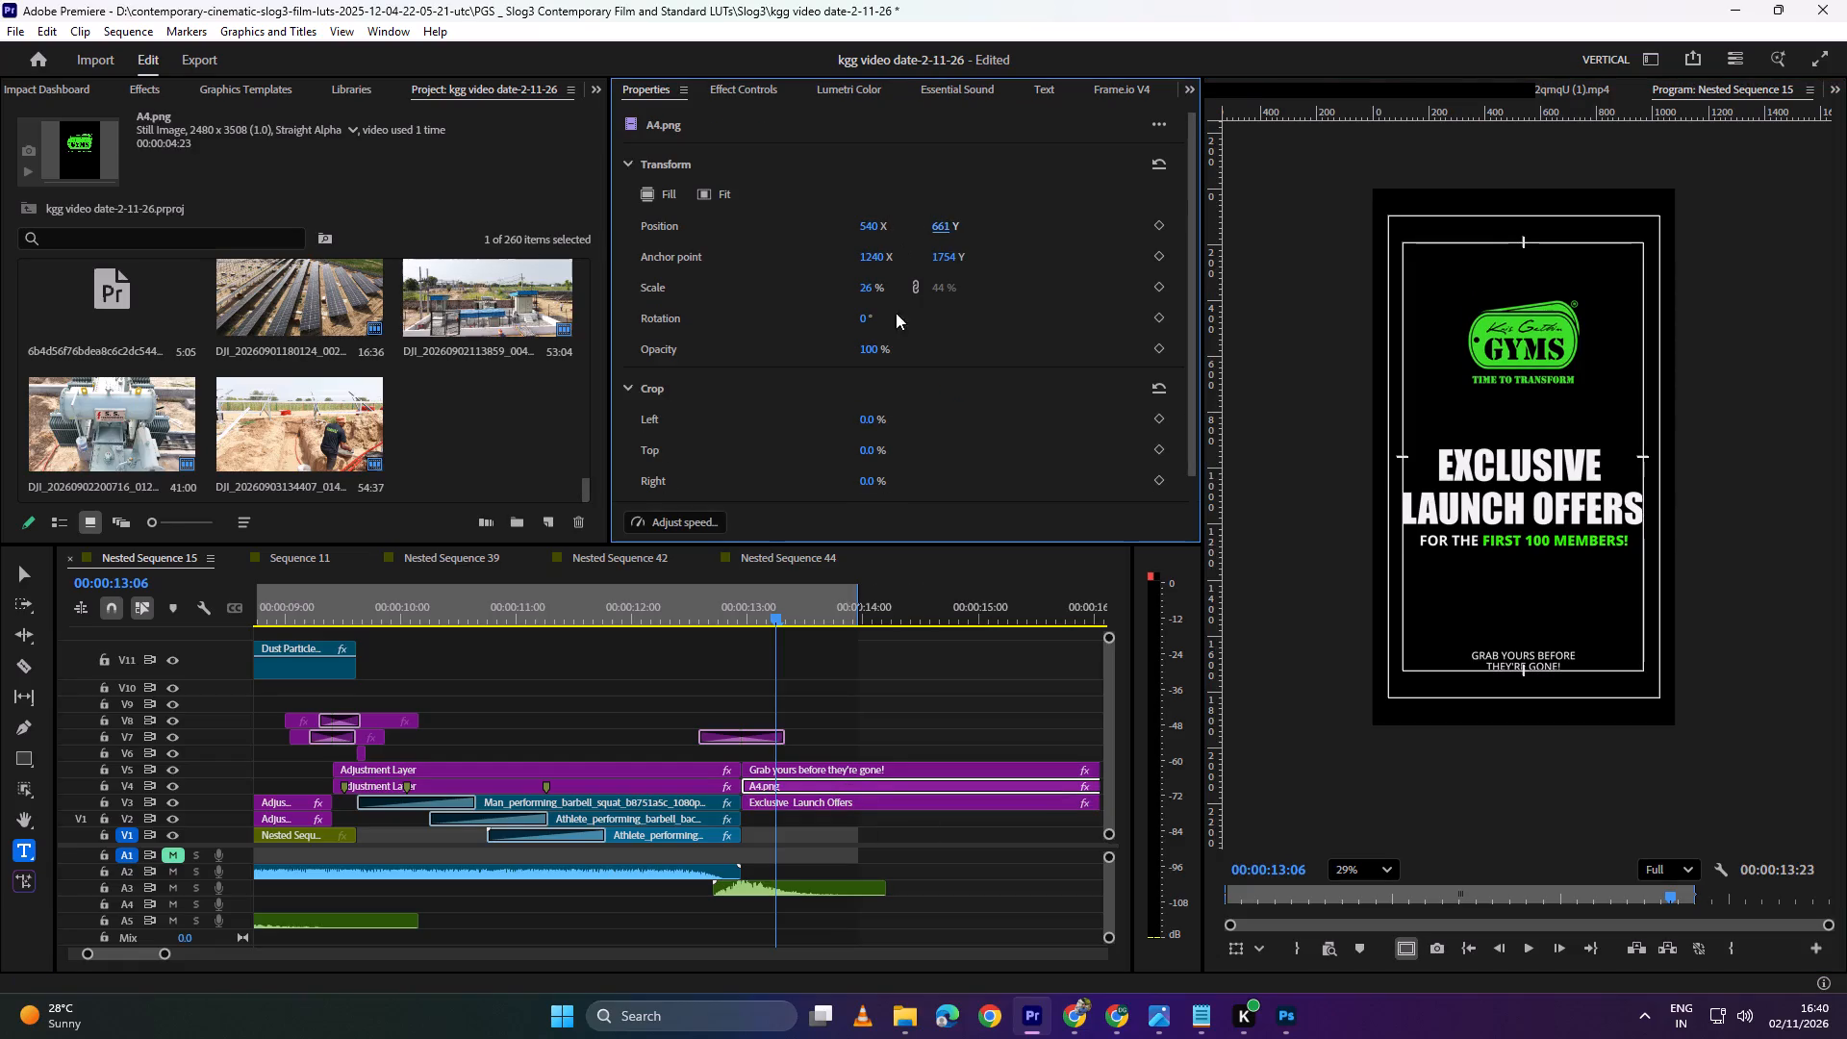
# Set the Exclusive Launch Offers title's vertical position to 1035.
pyautogui.click(815, 797)
pyautogui.moveTo(946, 366); pyautogui.dragTo(914, 372)
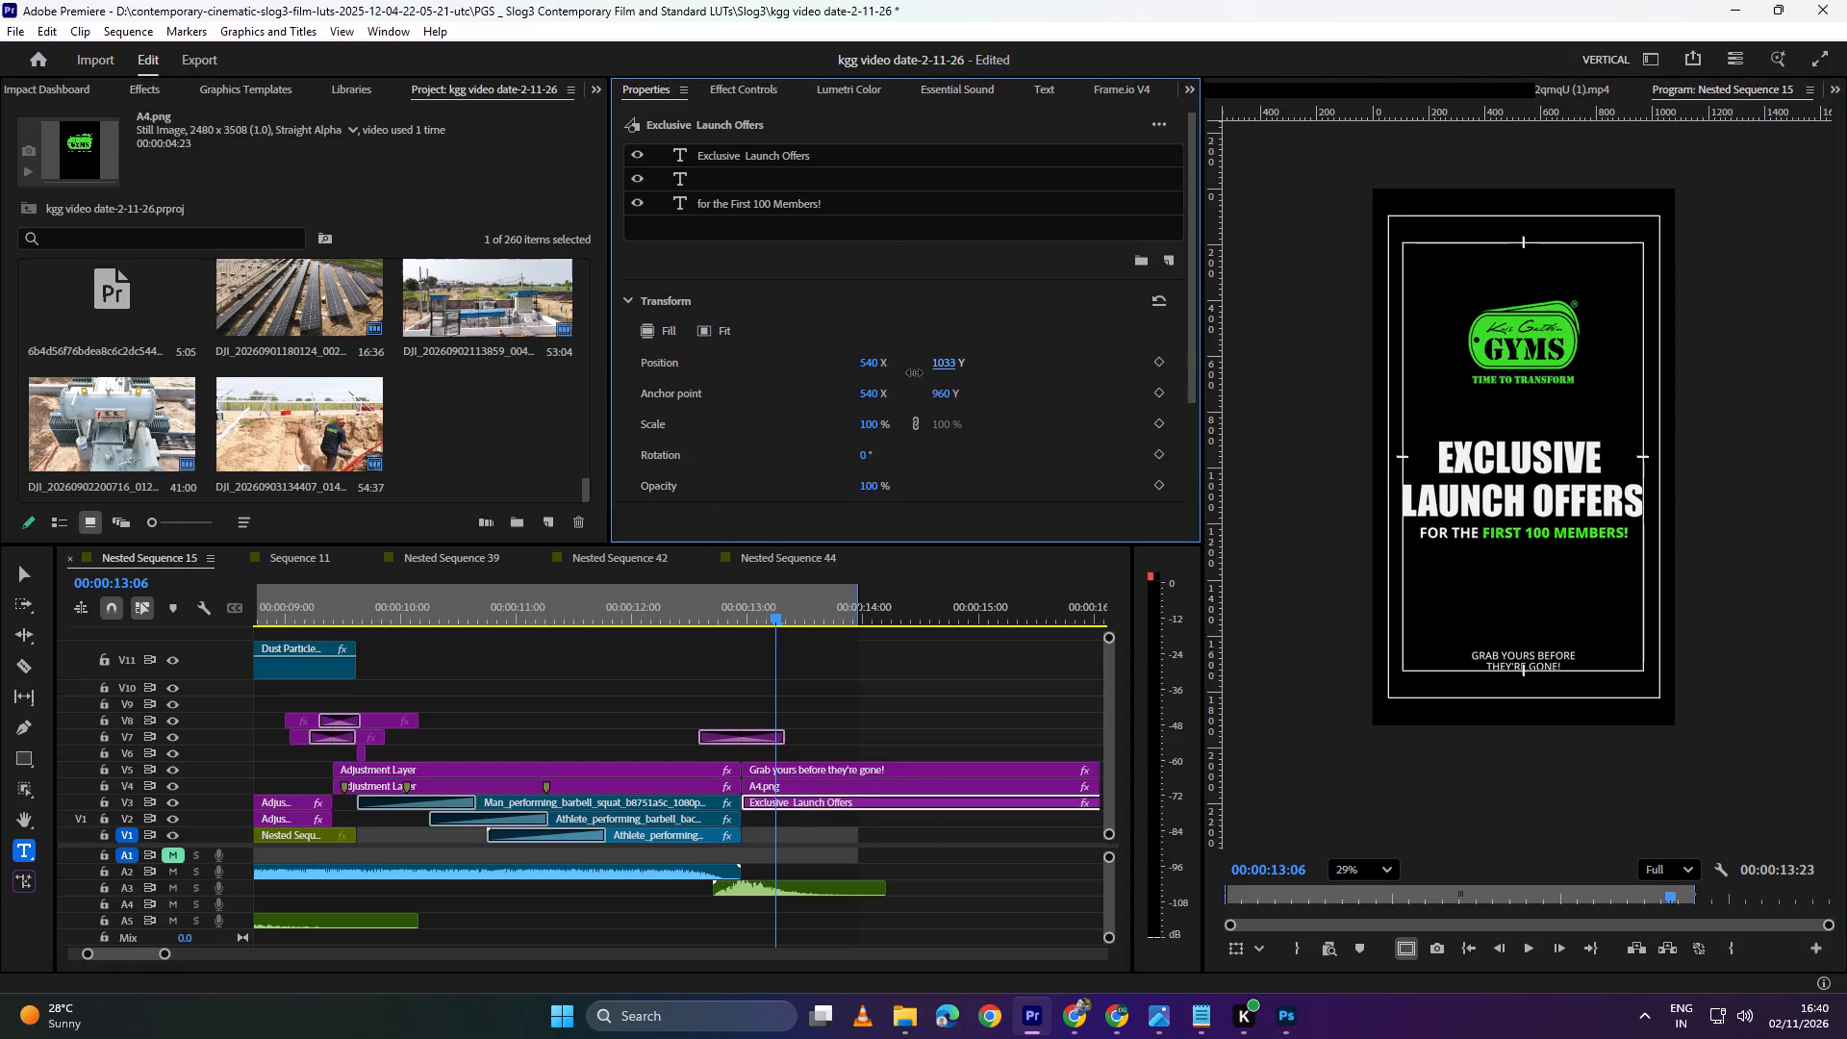
pyautogui.moveTo(914, 372); pyautogui.dragTo(912, 380)
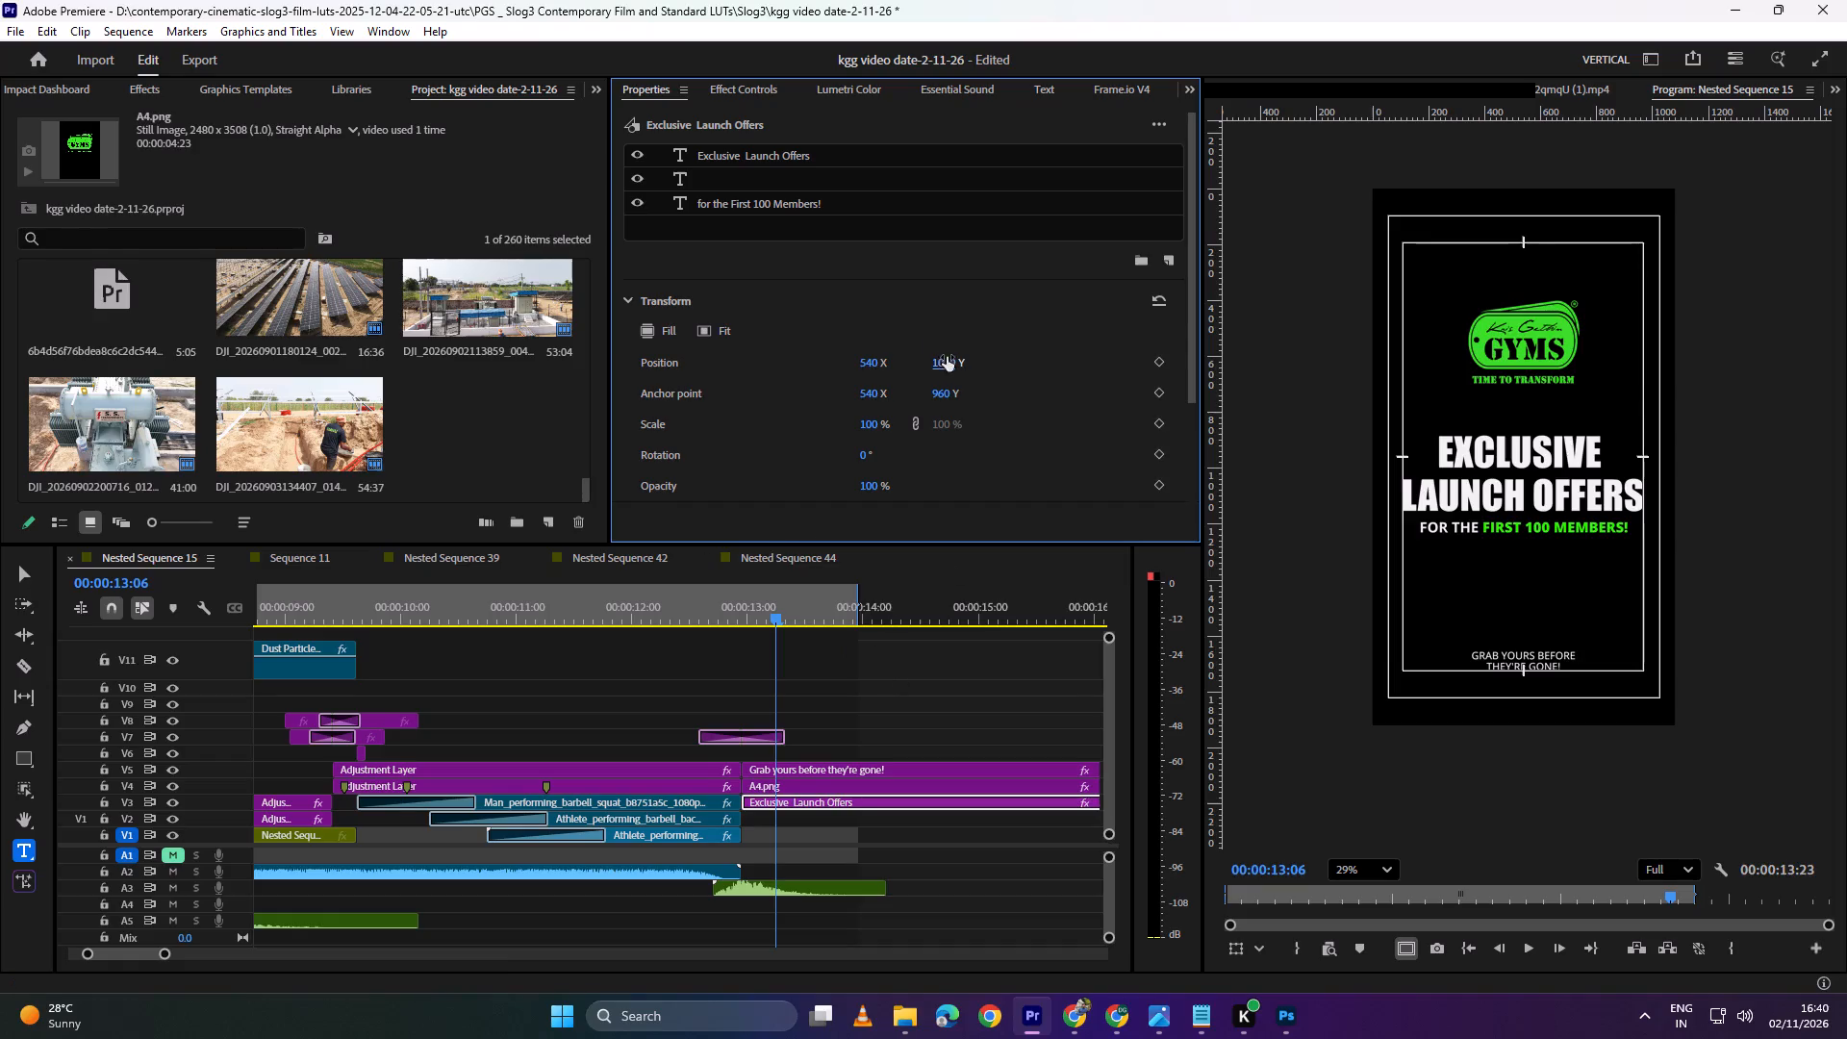
pyautogui.moveTo(947, 357); pyautogui.dragTo(964, 356)
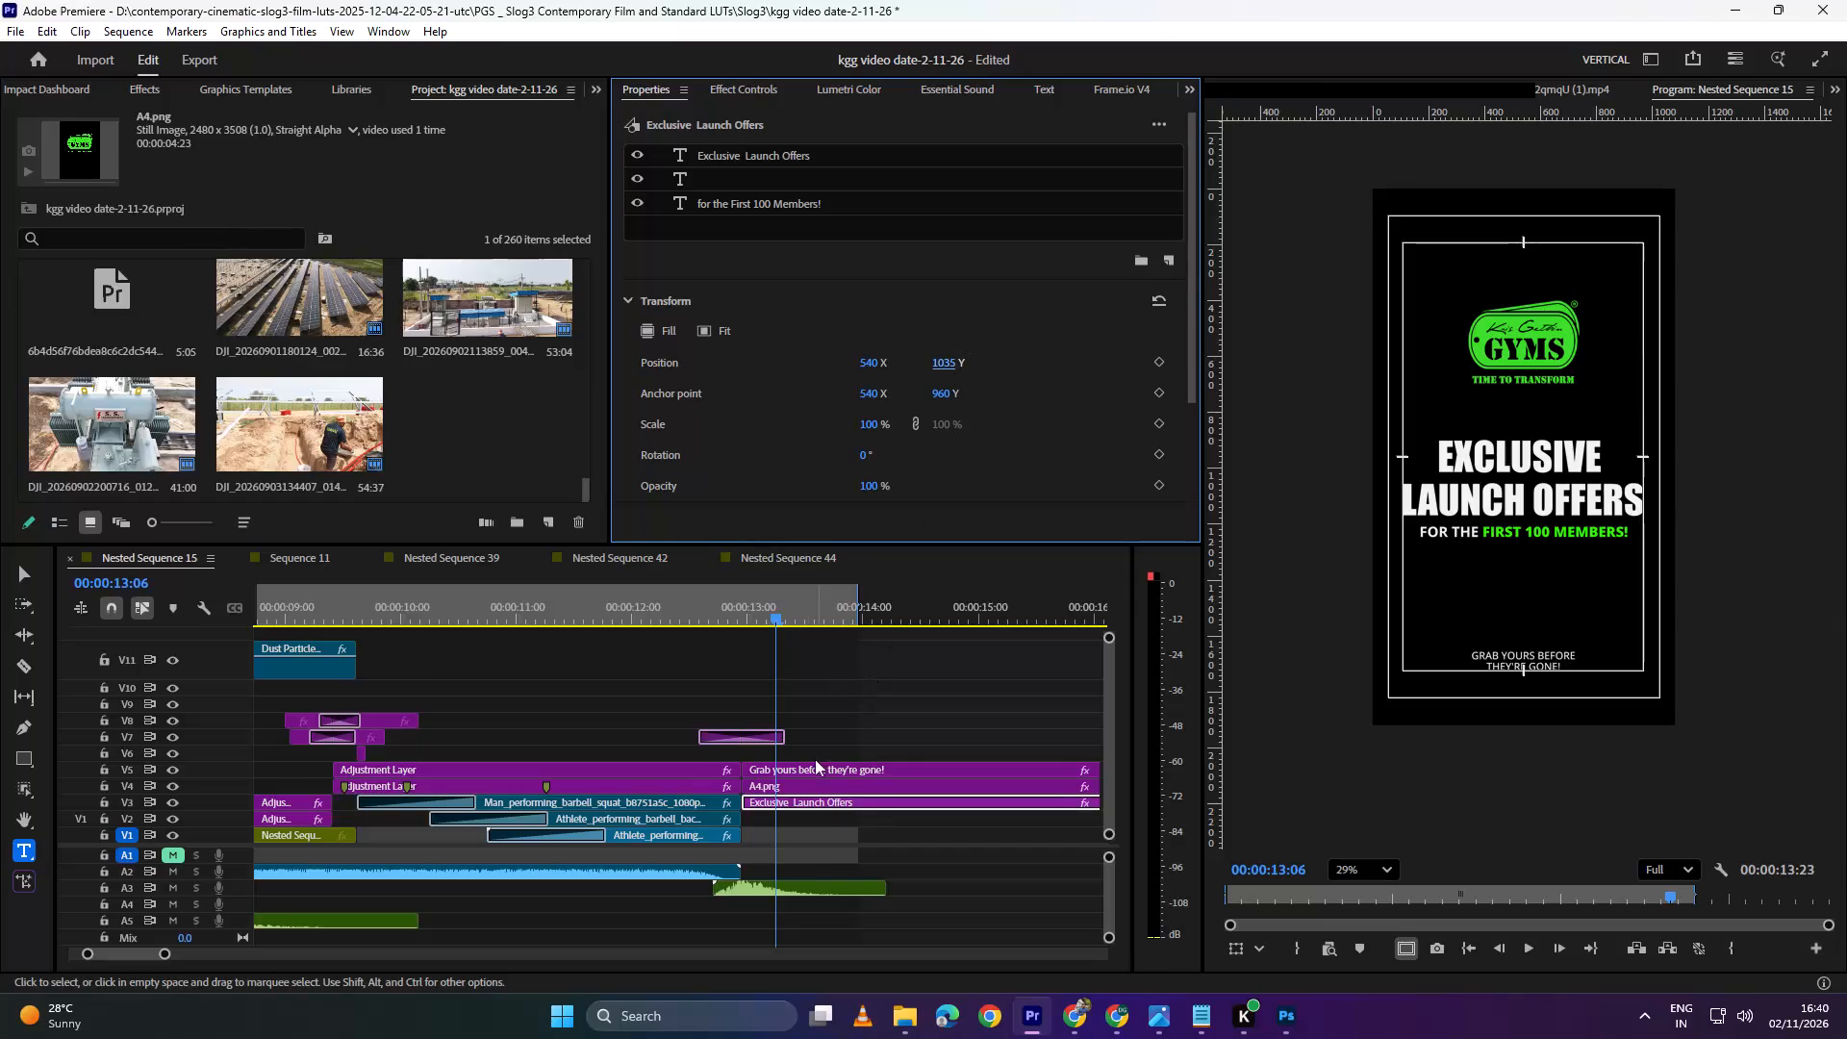
# Enlarge the A4.png logo to 32% scale and set its vertical position to 668.
pyautogui.click(791, 777)
pyautogui.click(793, 785)
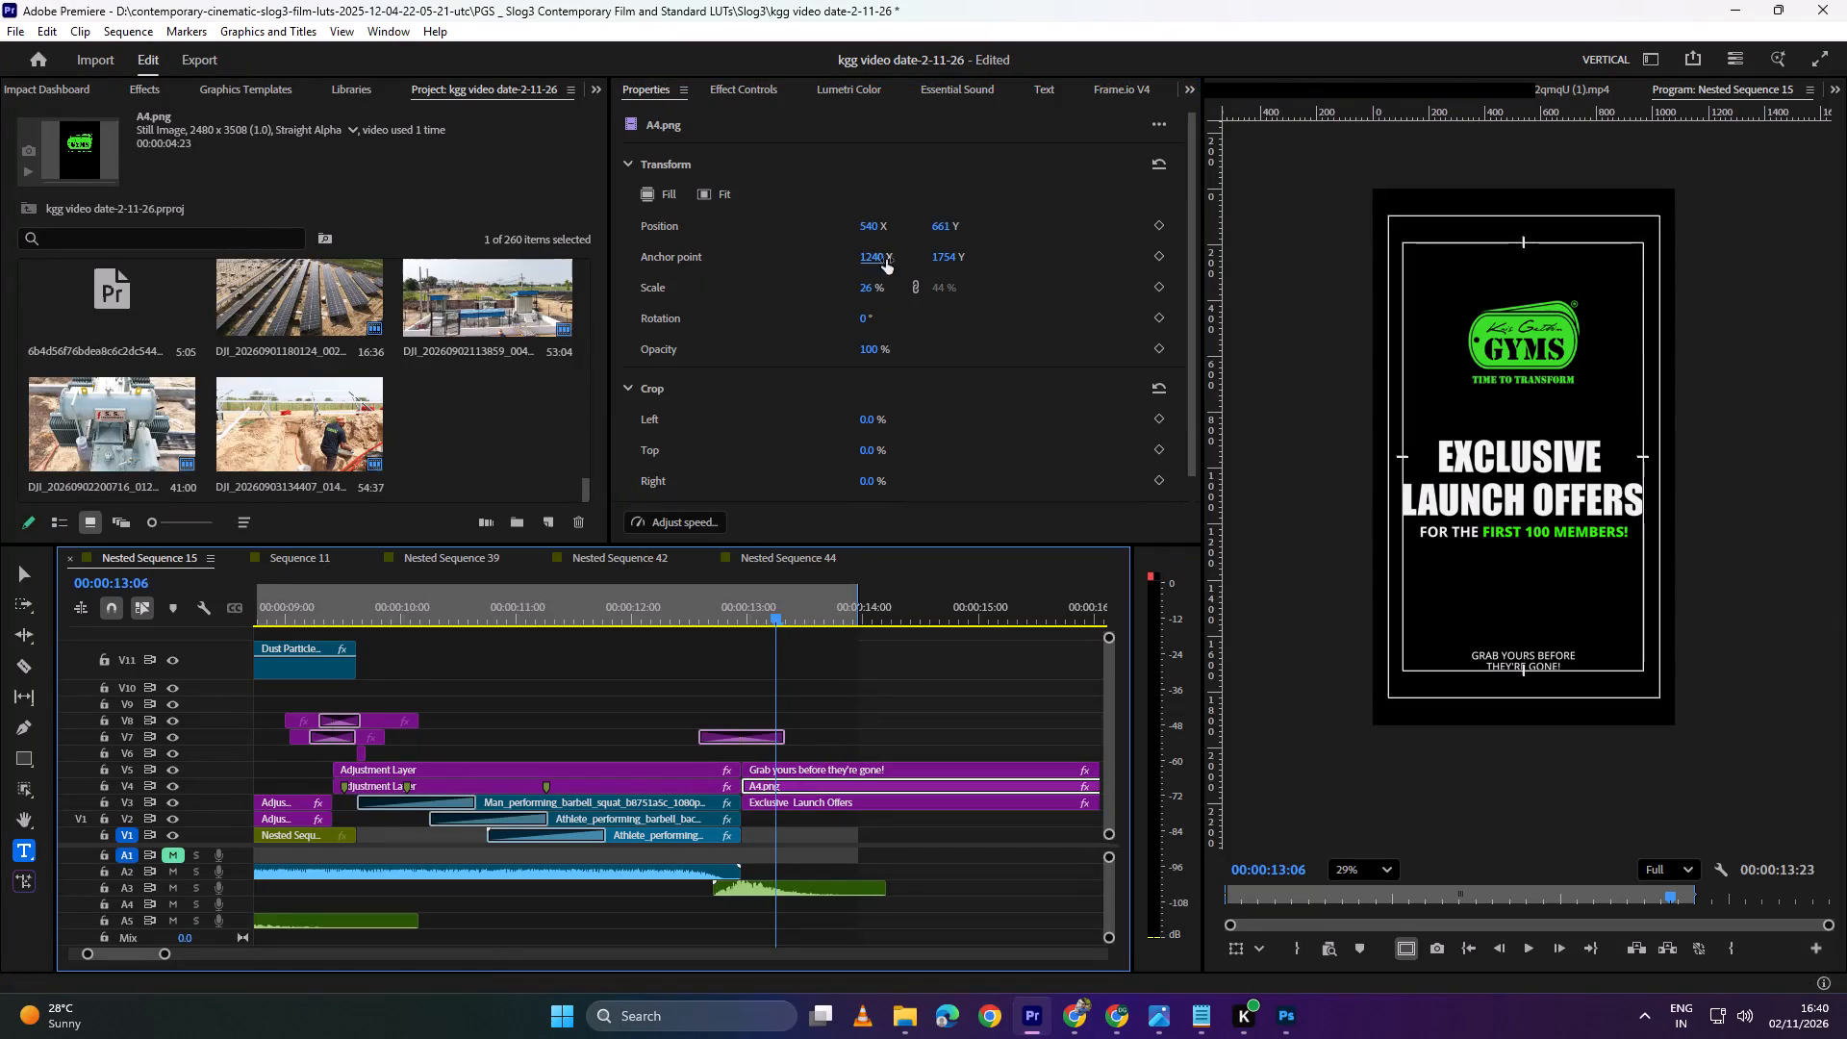
pyautogui.moveTo(872, 280); pyautogui.dragTo(880, 280)
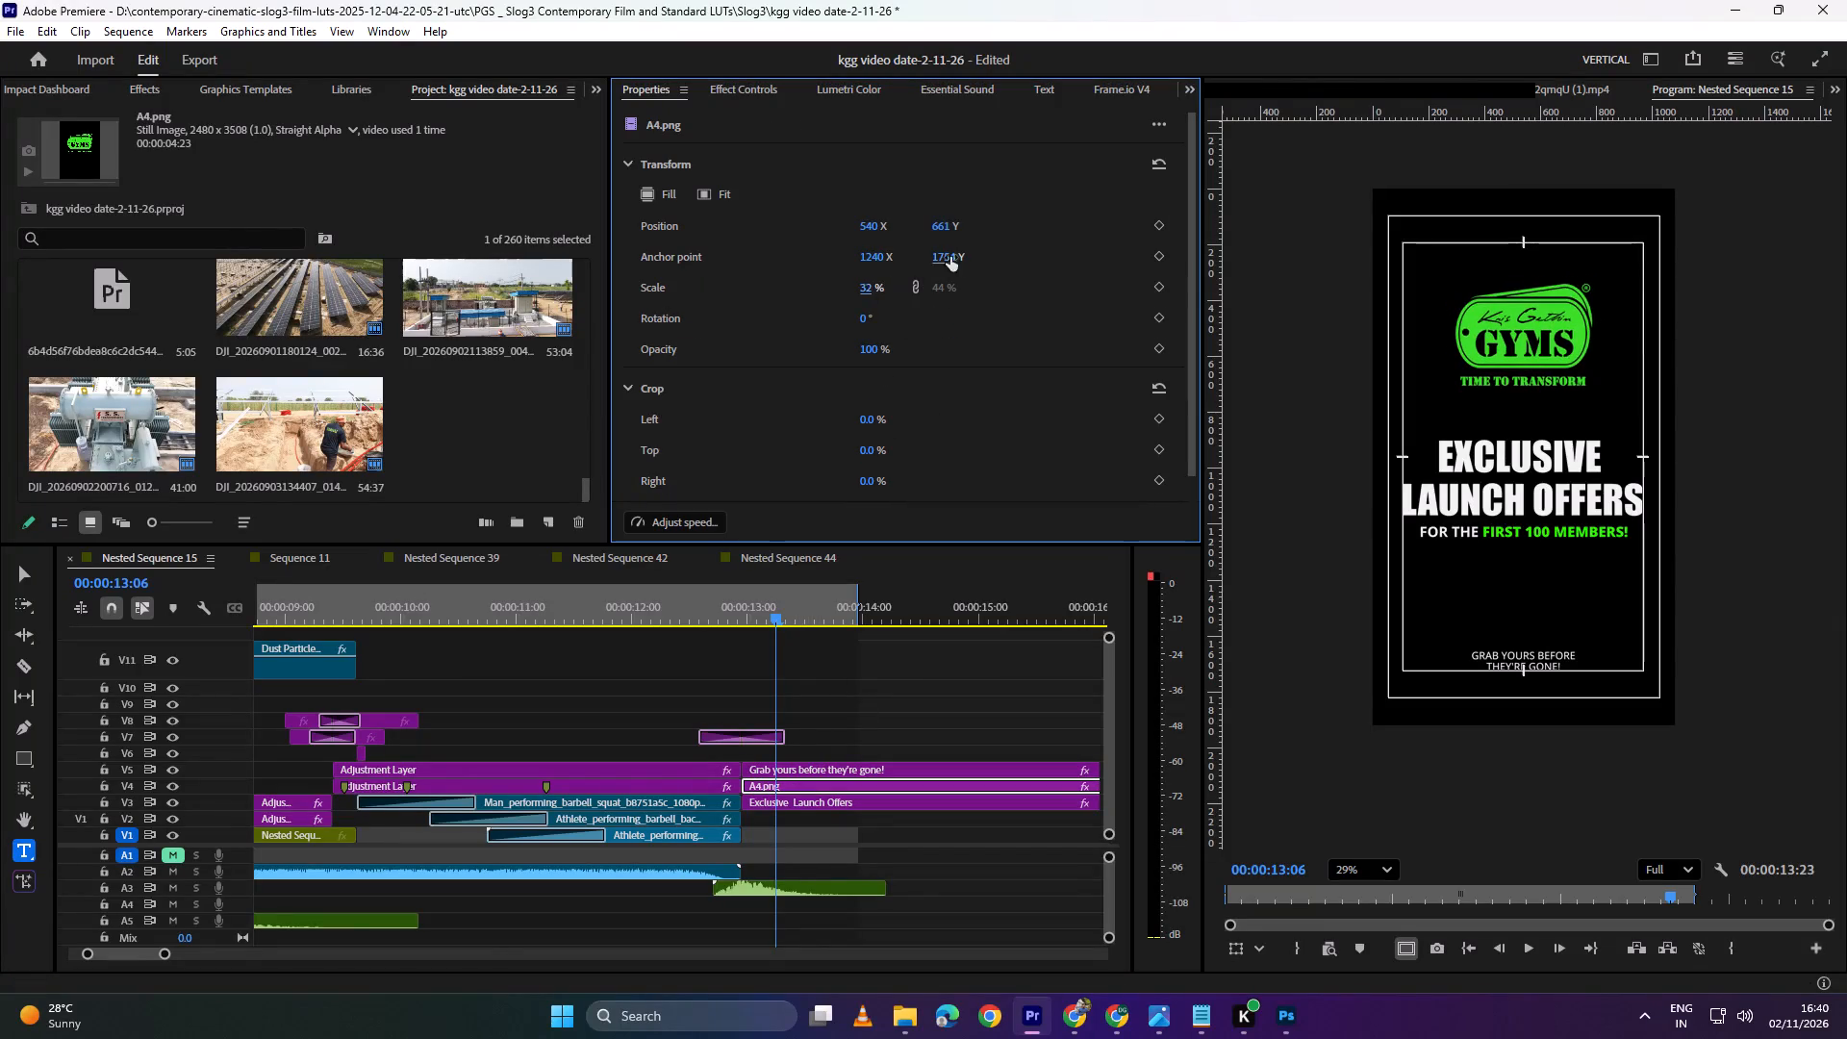
pyautogui.click(948, 228)
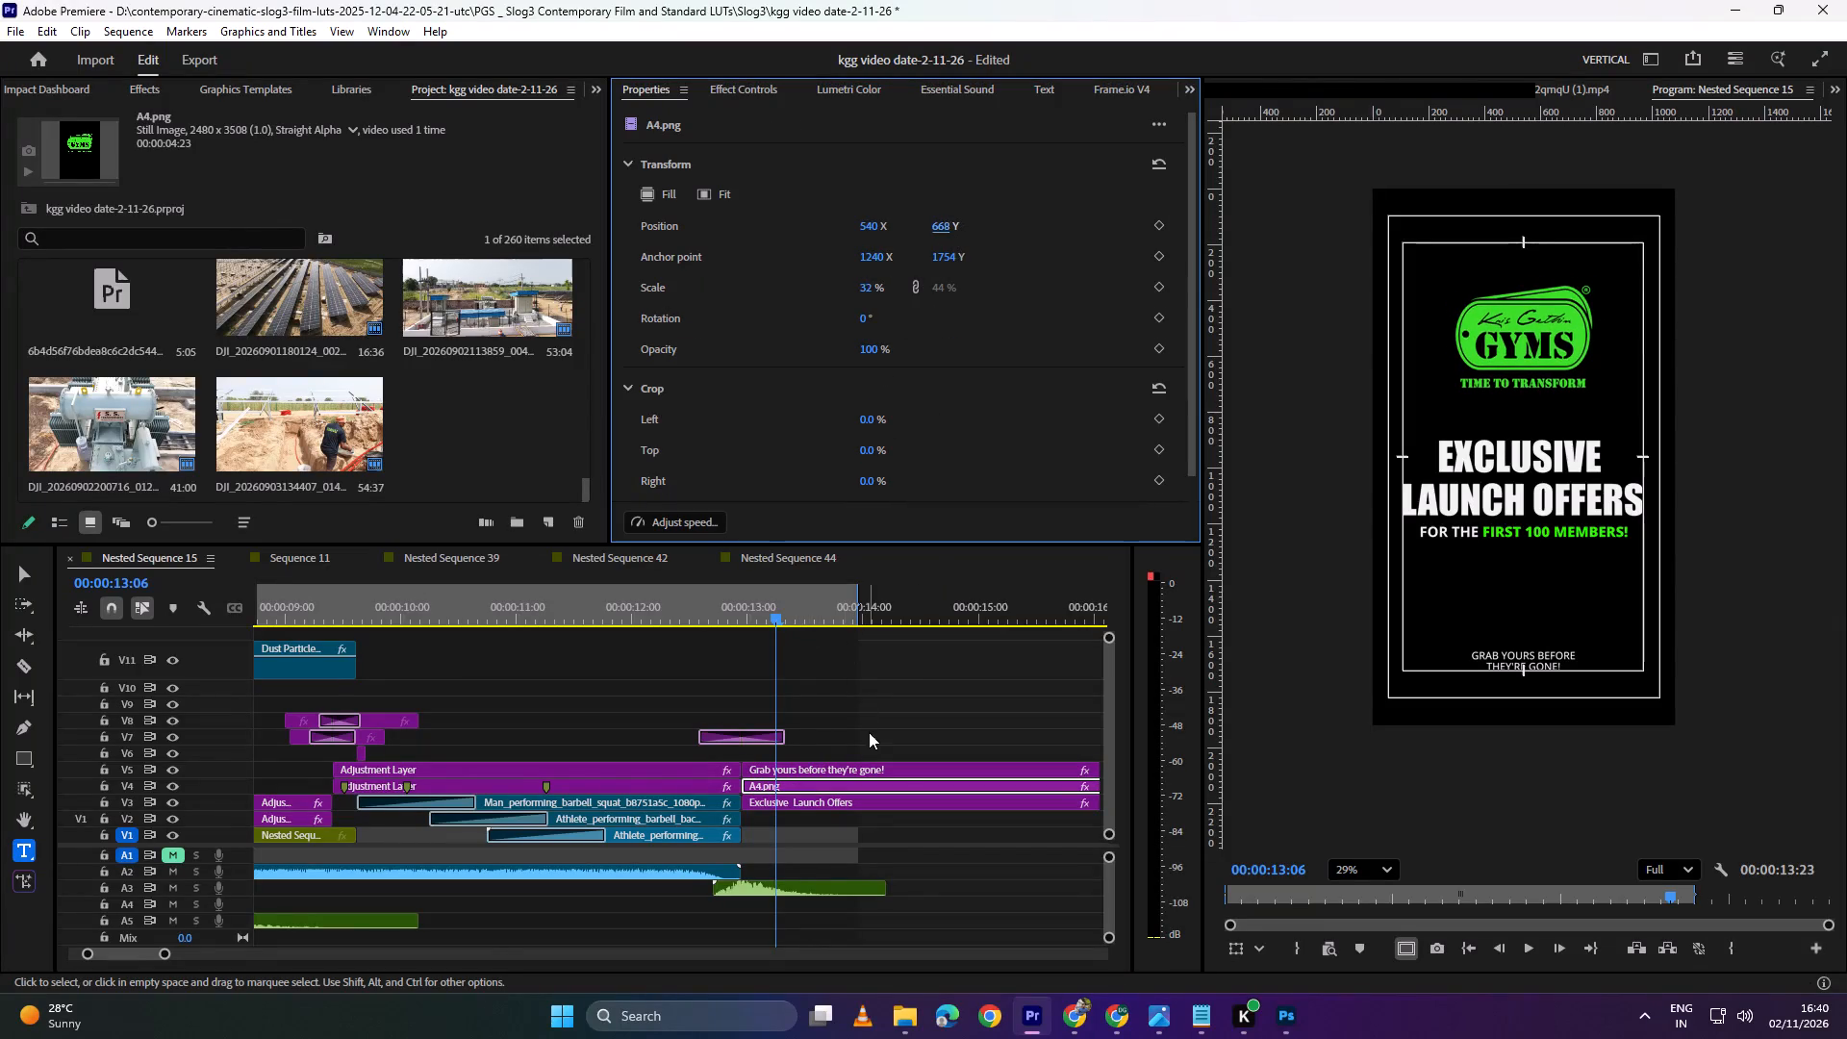
# Play back the end of Nested Sequence 15 from 00:00:12:05 to review the transition into the closing title.
pyautogui.click(869, 732)
pyautogui.keyDown('alt'); pyautogui.scroll(-4, 836, 733); pyautogui.keyUp('alt')
pyautogui.moveTo(822, 596); pyautogui.dragTo(717, 636)
pyautogui.moveTo(797, 615); pyautogui.dragTo(720, 618)
pyautogui.press('space')
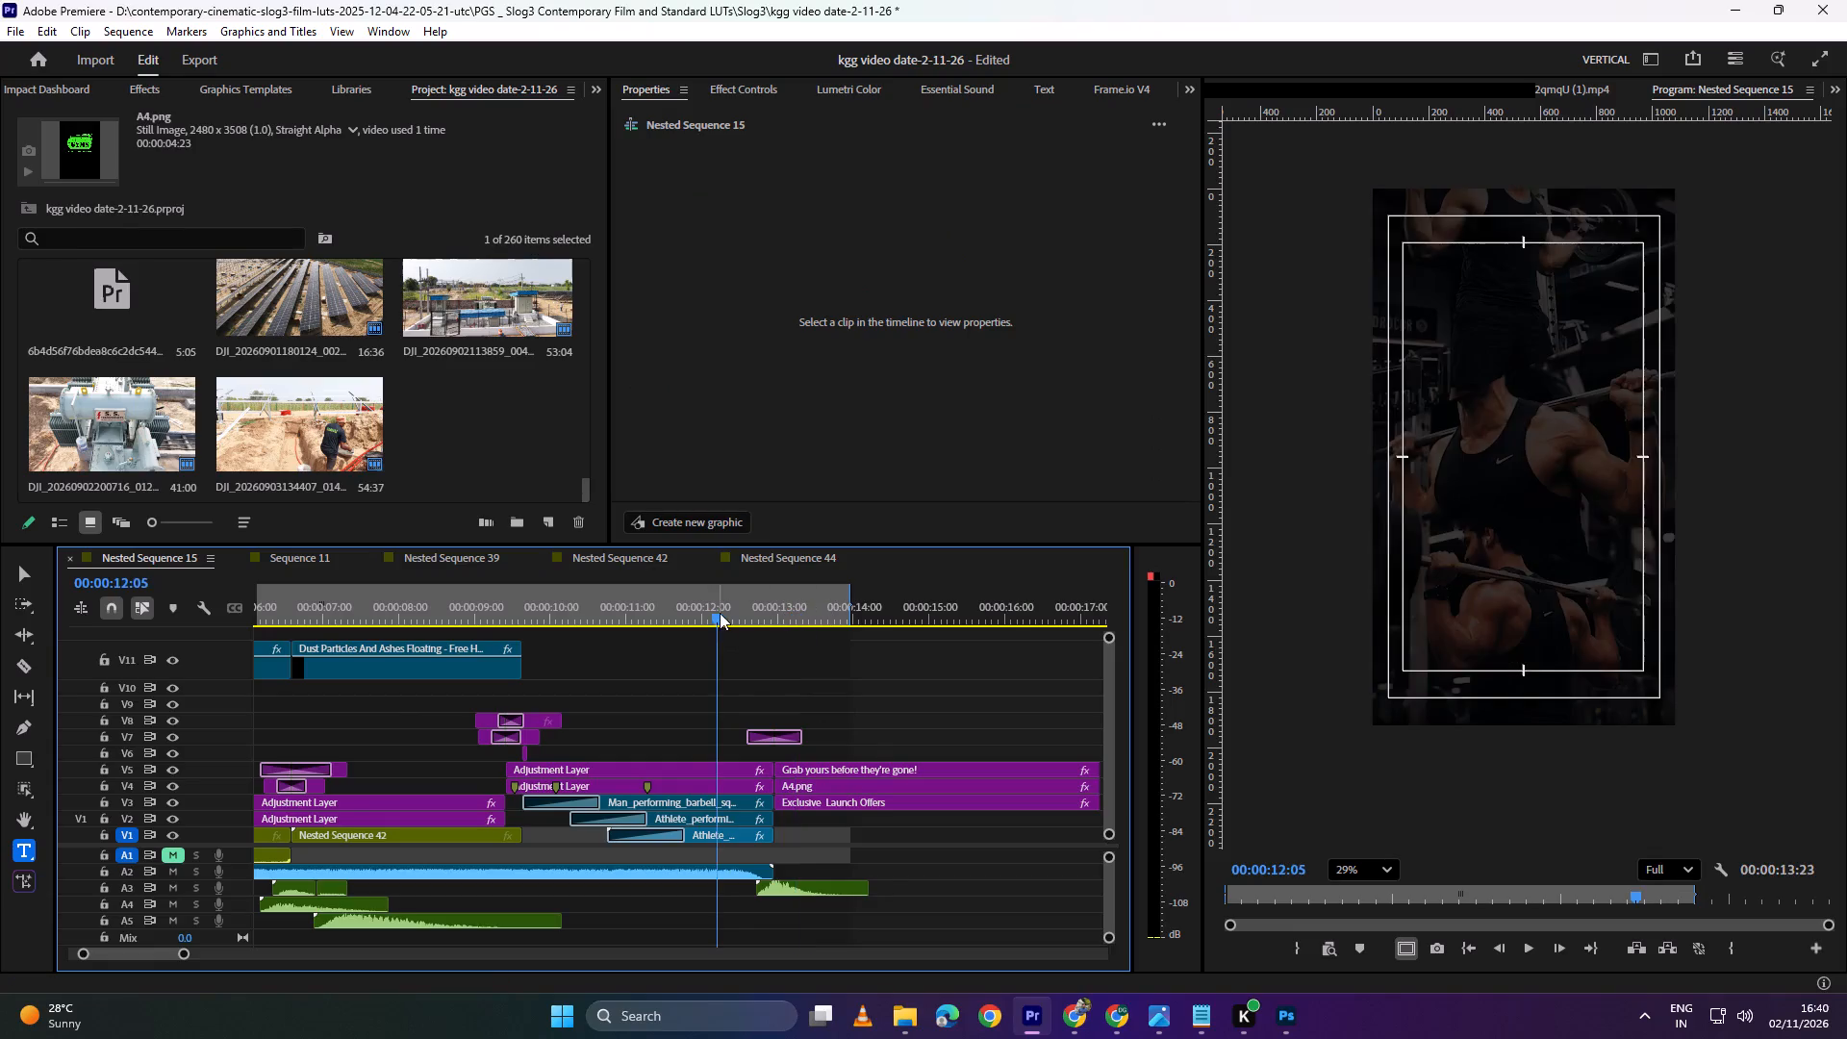
pyautogui.keyDown('alt'); pyautogui.scroll(-5, 772, 732); pyautogui.keyUp('alt')
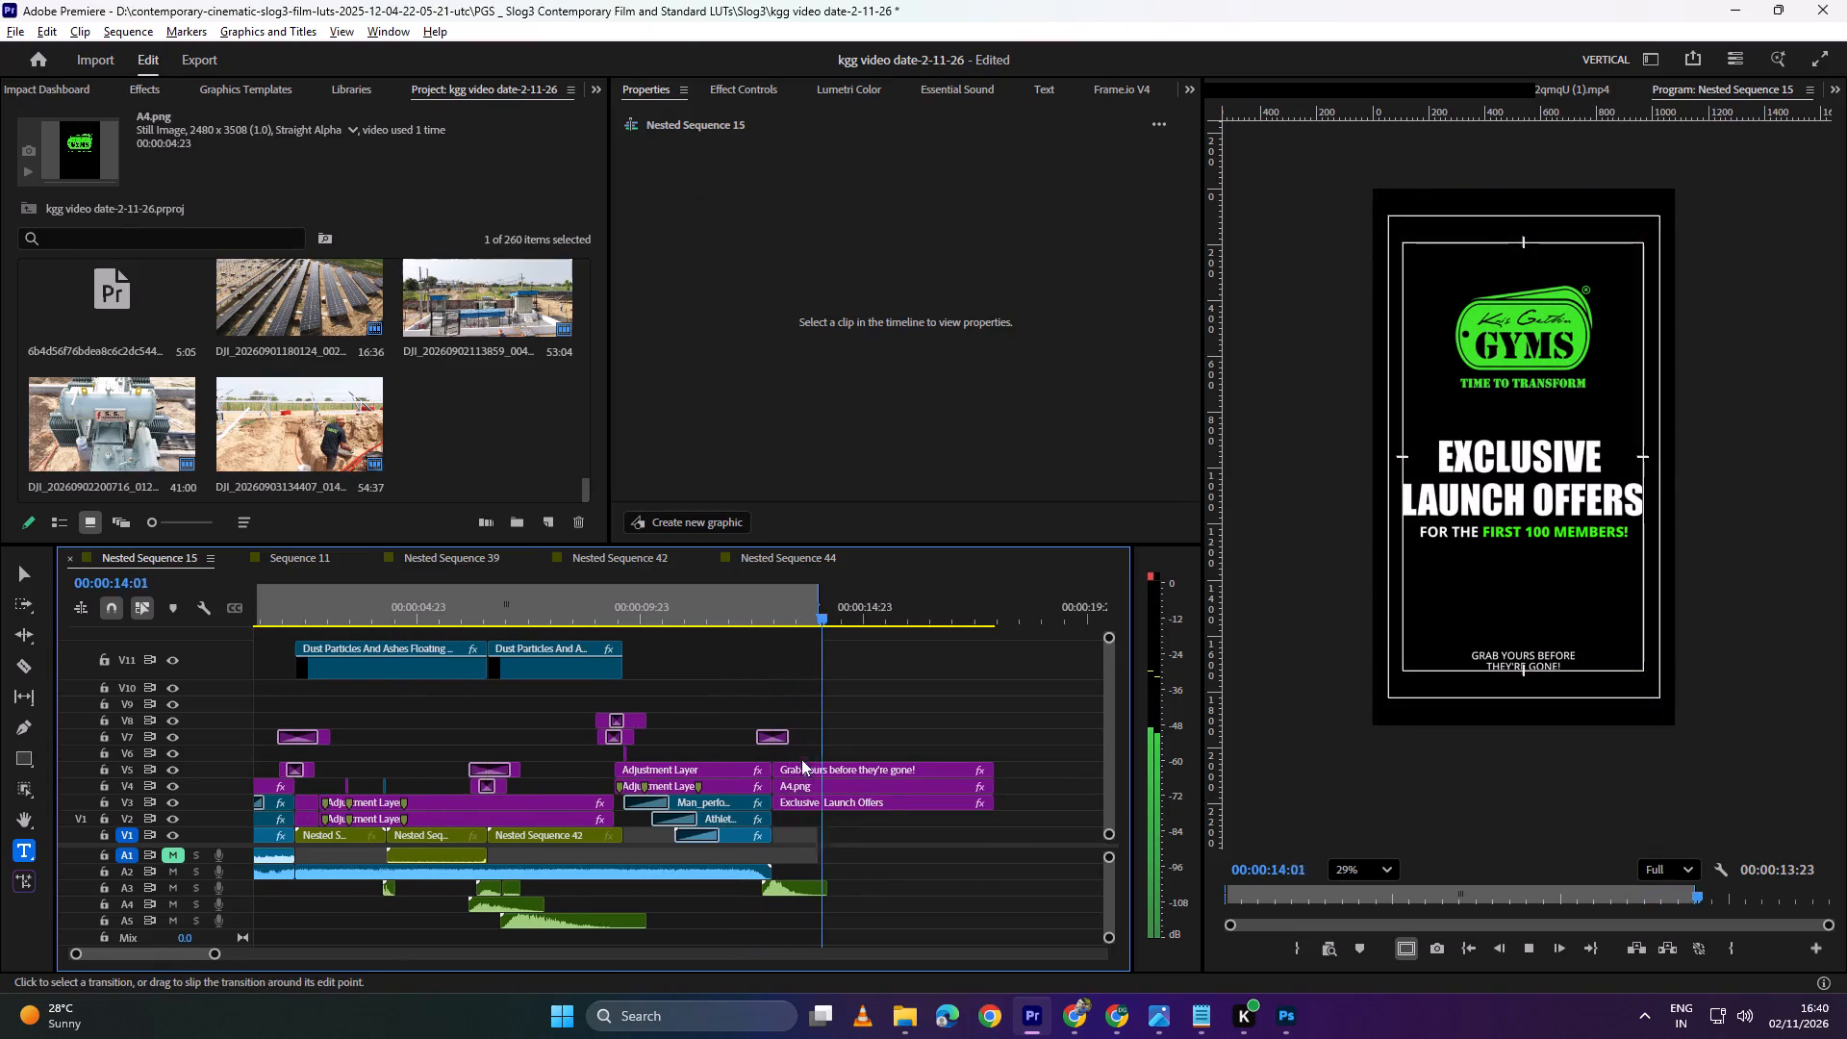
# Cut off the tails of the Grab yours, A4.png and Exclusive Launch Offers clips so each lasts 3:07.
pyautogui.keyDown('alt'); pyautogui.scroll(4, 819, 772); pyautogui.keyUp('alt')
pyautogui.press('space')
pyautogui.press('c')
pyautogui.keyDown('shift'); pyautogui.click(878, 793); pyautogui.keyUp('shift')
pyautogui.press('v')
pyautogui.moveTo(965, 723); pyautogui.dragTo(992, 827)
pyautogui.press('BackSpace')
pyautogui.moveTo(938, 733); pyautogui.dragTo(871, 811)
pyautogui.moveTo(880, 795); pyautogui.dragTo(974, 792)
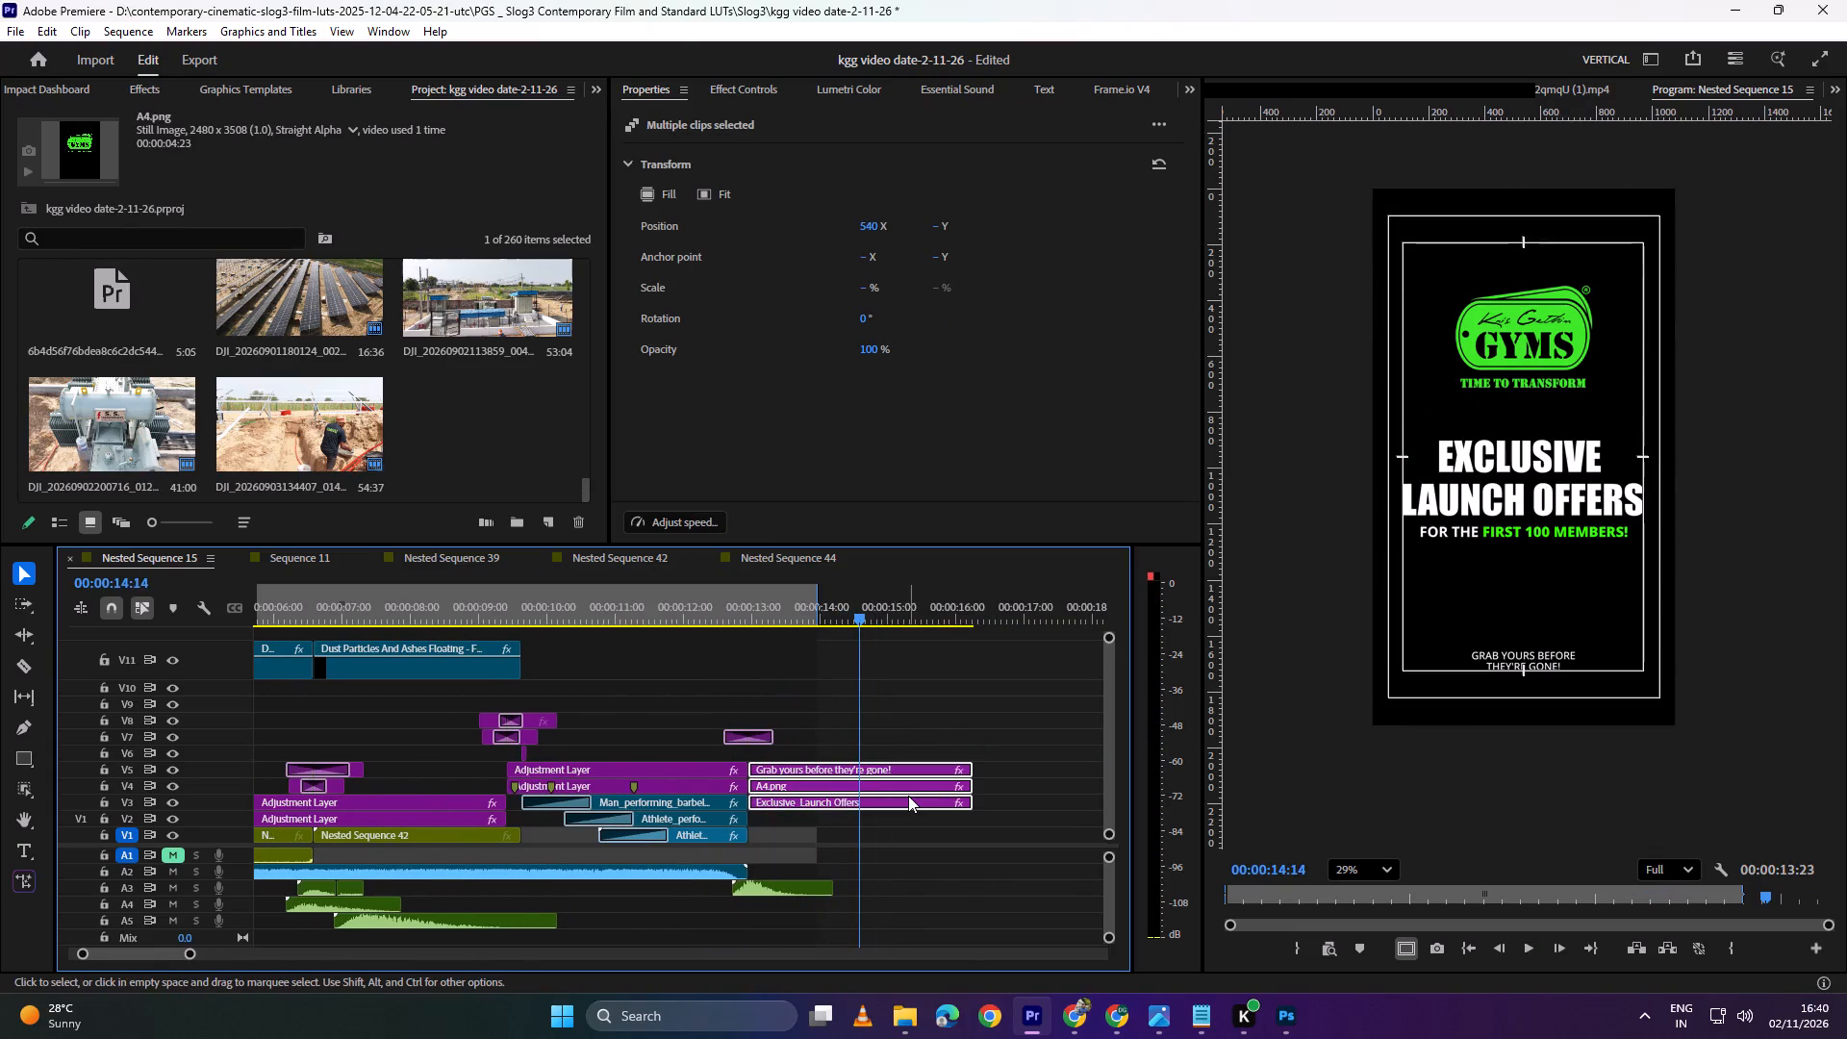
# Nest the three closing-title clips into one sequence, keeping the suggested name.
pyautogui.rightClick(908, 796)
pyautogui.click(970, 537)
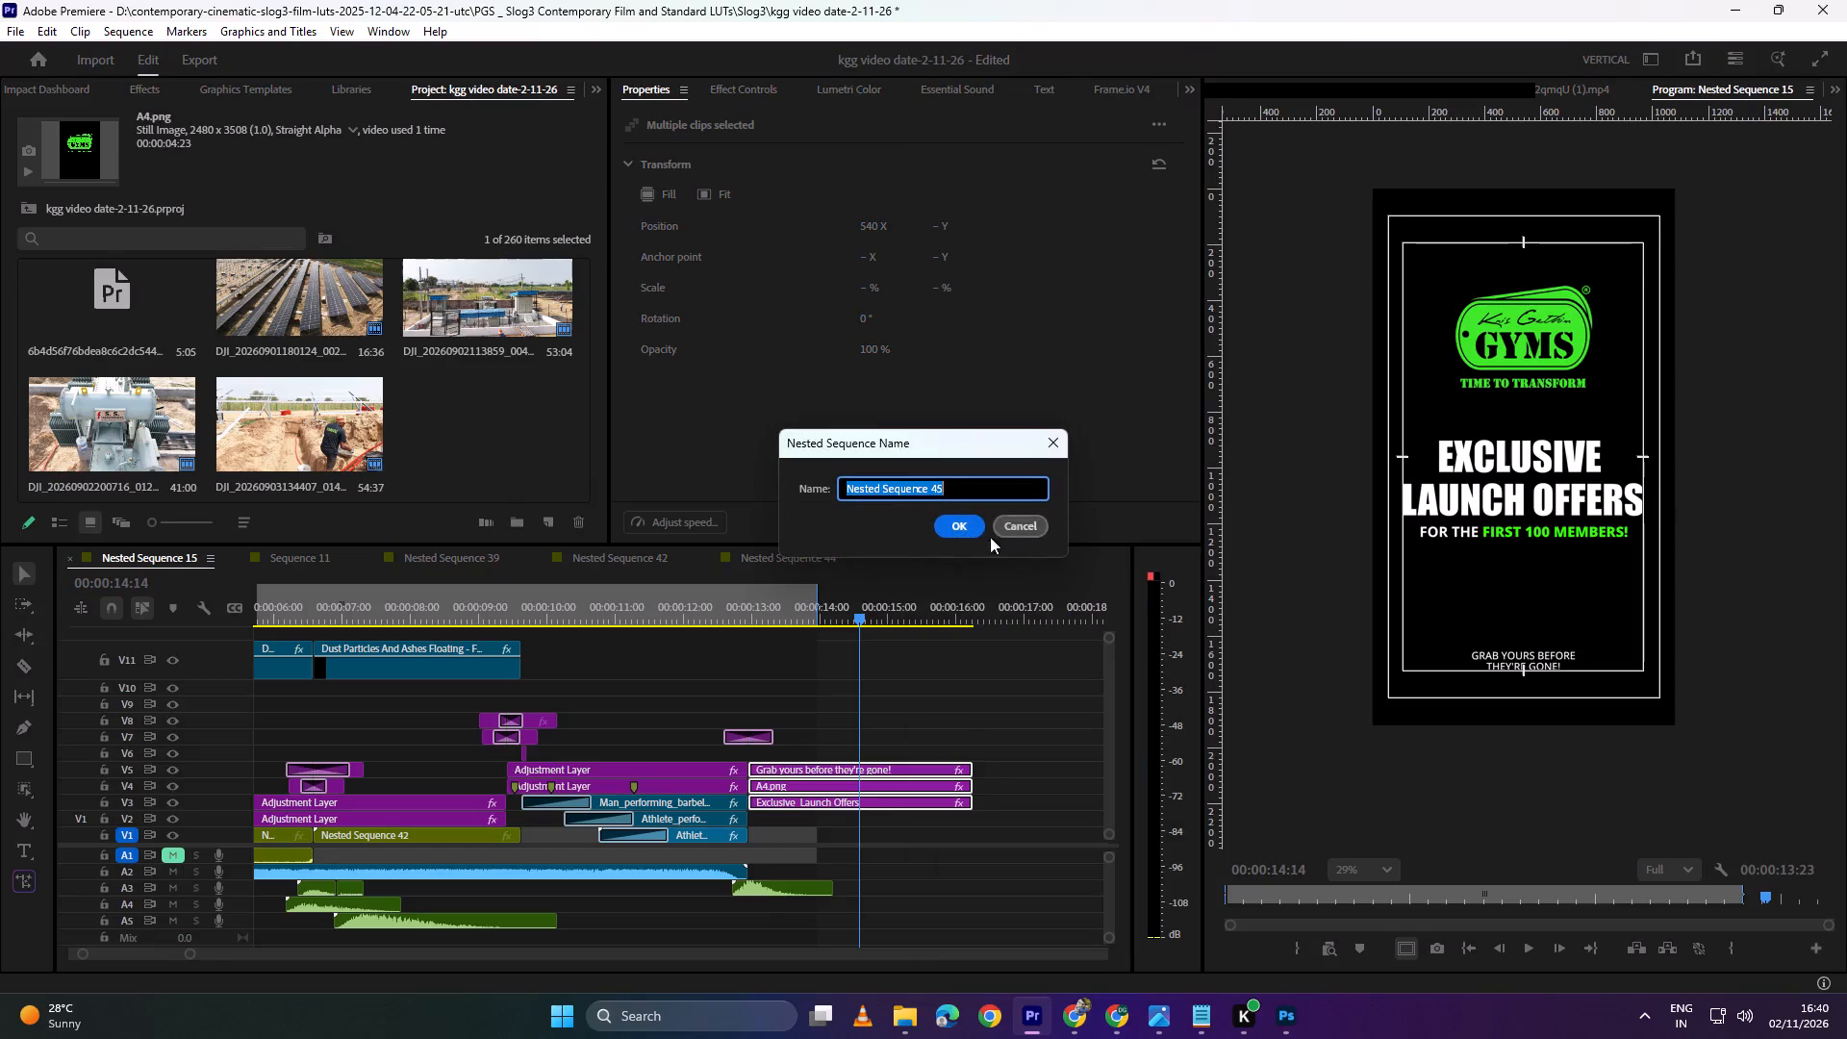
pyautogui.click(959, 529)
pyautogui.click(842, 806)
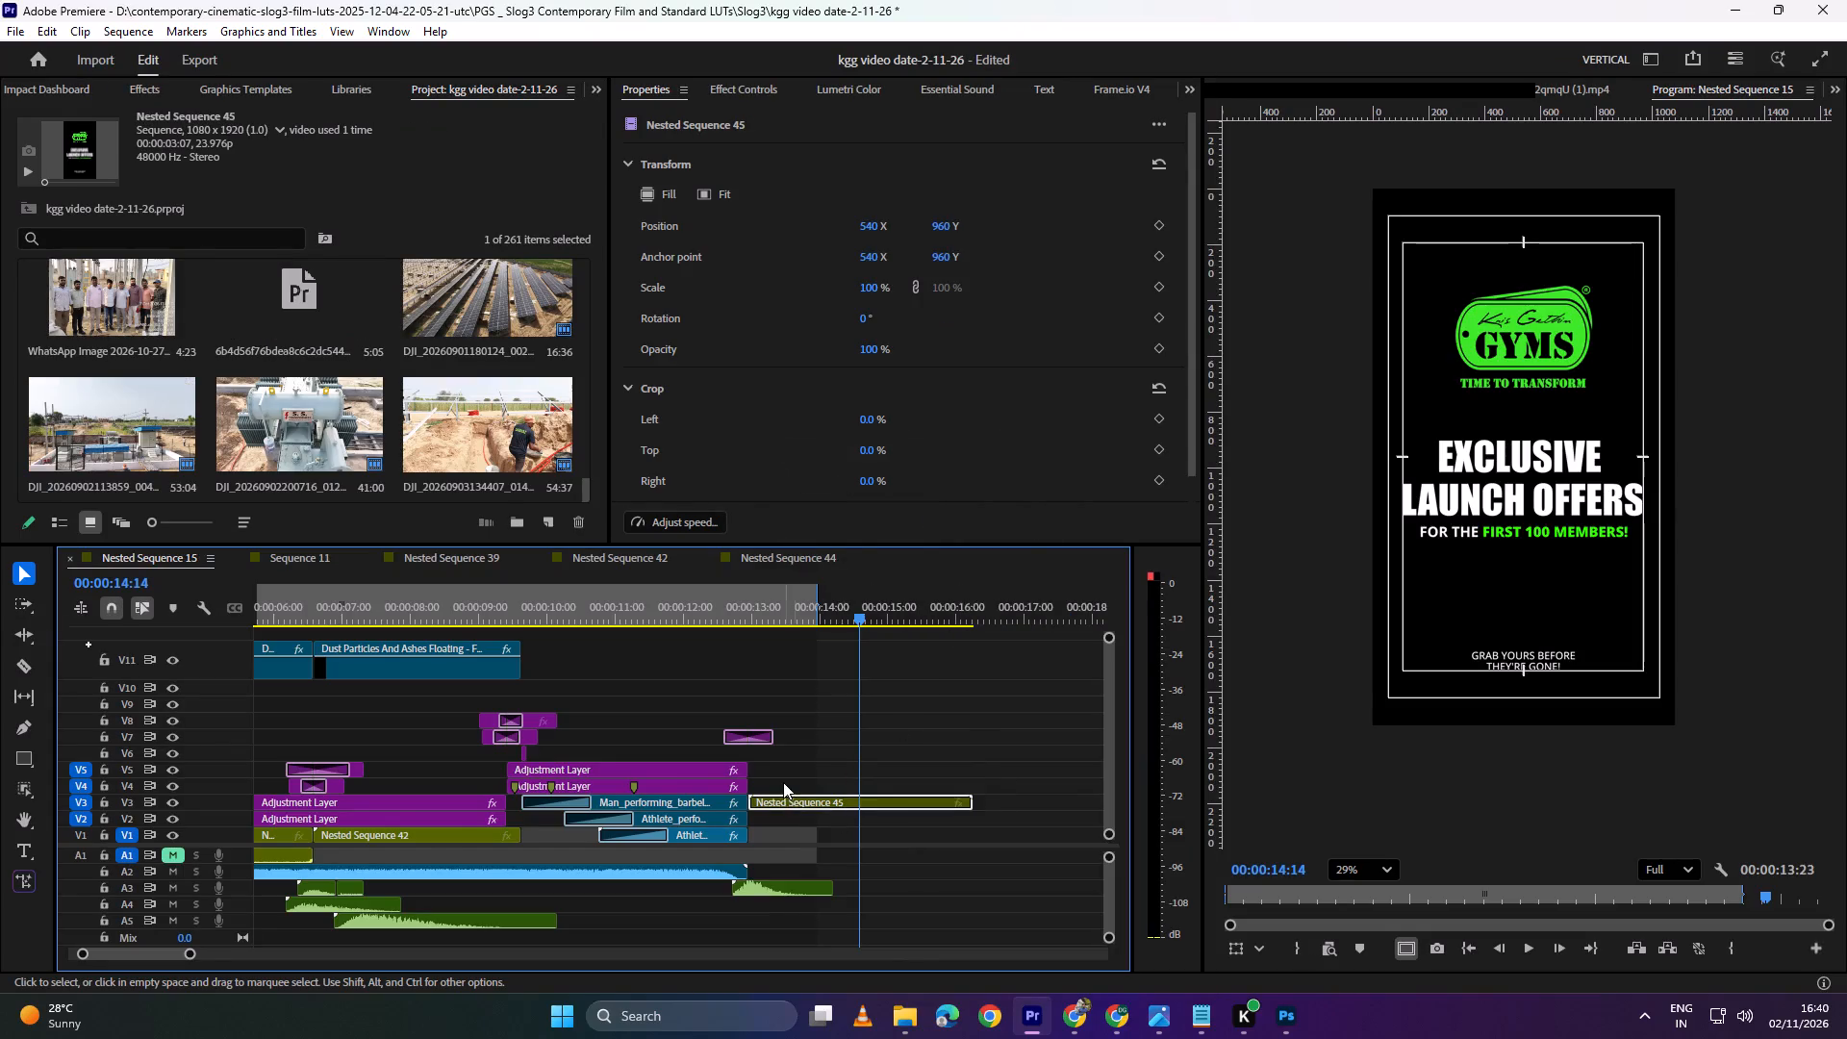
# Move the Nested Sequence 45 clip up to track V5, keeping its start time.
pyautogui.keyDown('alt'); pyautogui.scroll(4, 776, 798); pyautogui.keyUp('alt')
pyautogui.click(759, 800)
pyautogui.moveTo(781, 803); pyautogui.dragTo(781, 773)
# Extend the end of the V7 adjustment layer over the closing title to about 00:00:13:23.
pyautogui.keyDown('alt'); pyautogui.scroll(5, 753, 741); pyautogui.keyUp('alt')
pyautogui.moveTo(801, 738); pyautogui.dragTo(901, 738)
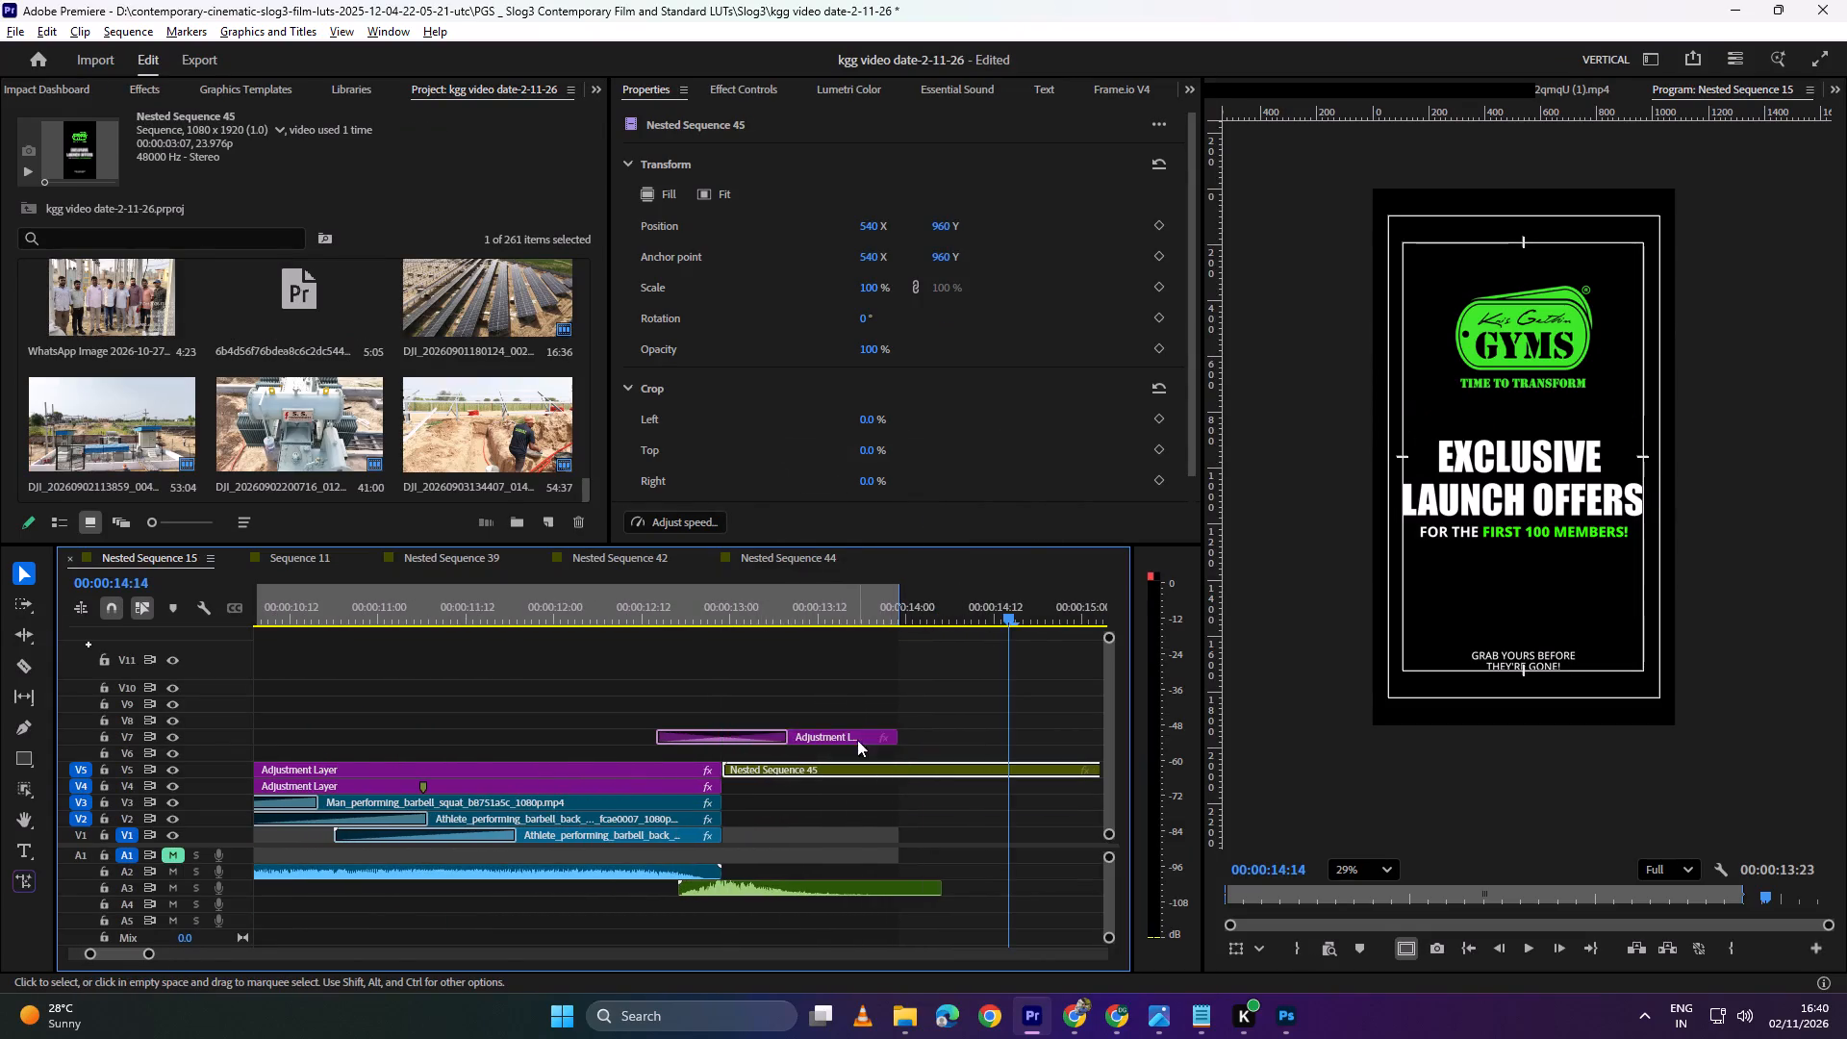
# Copy the V7 adjustment layer to V6 from the transition's start, split it where Nested Sequence 45 begins, and select both halves.
pyautogui.keyDown('alt'); pyautogui.moveTo(860, 734); pyautogui.dragTo(787, 751); pyautogui.keyUp('alt')
pyautogui.press('c')
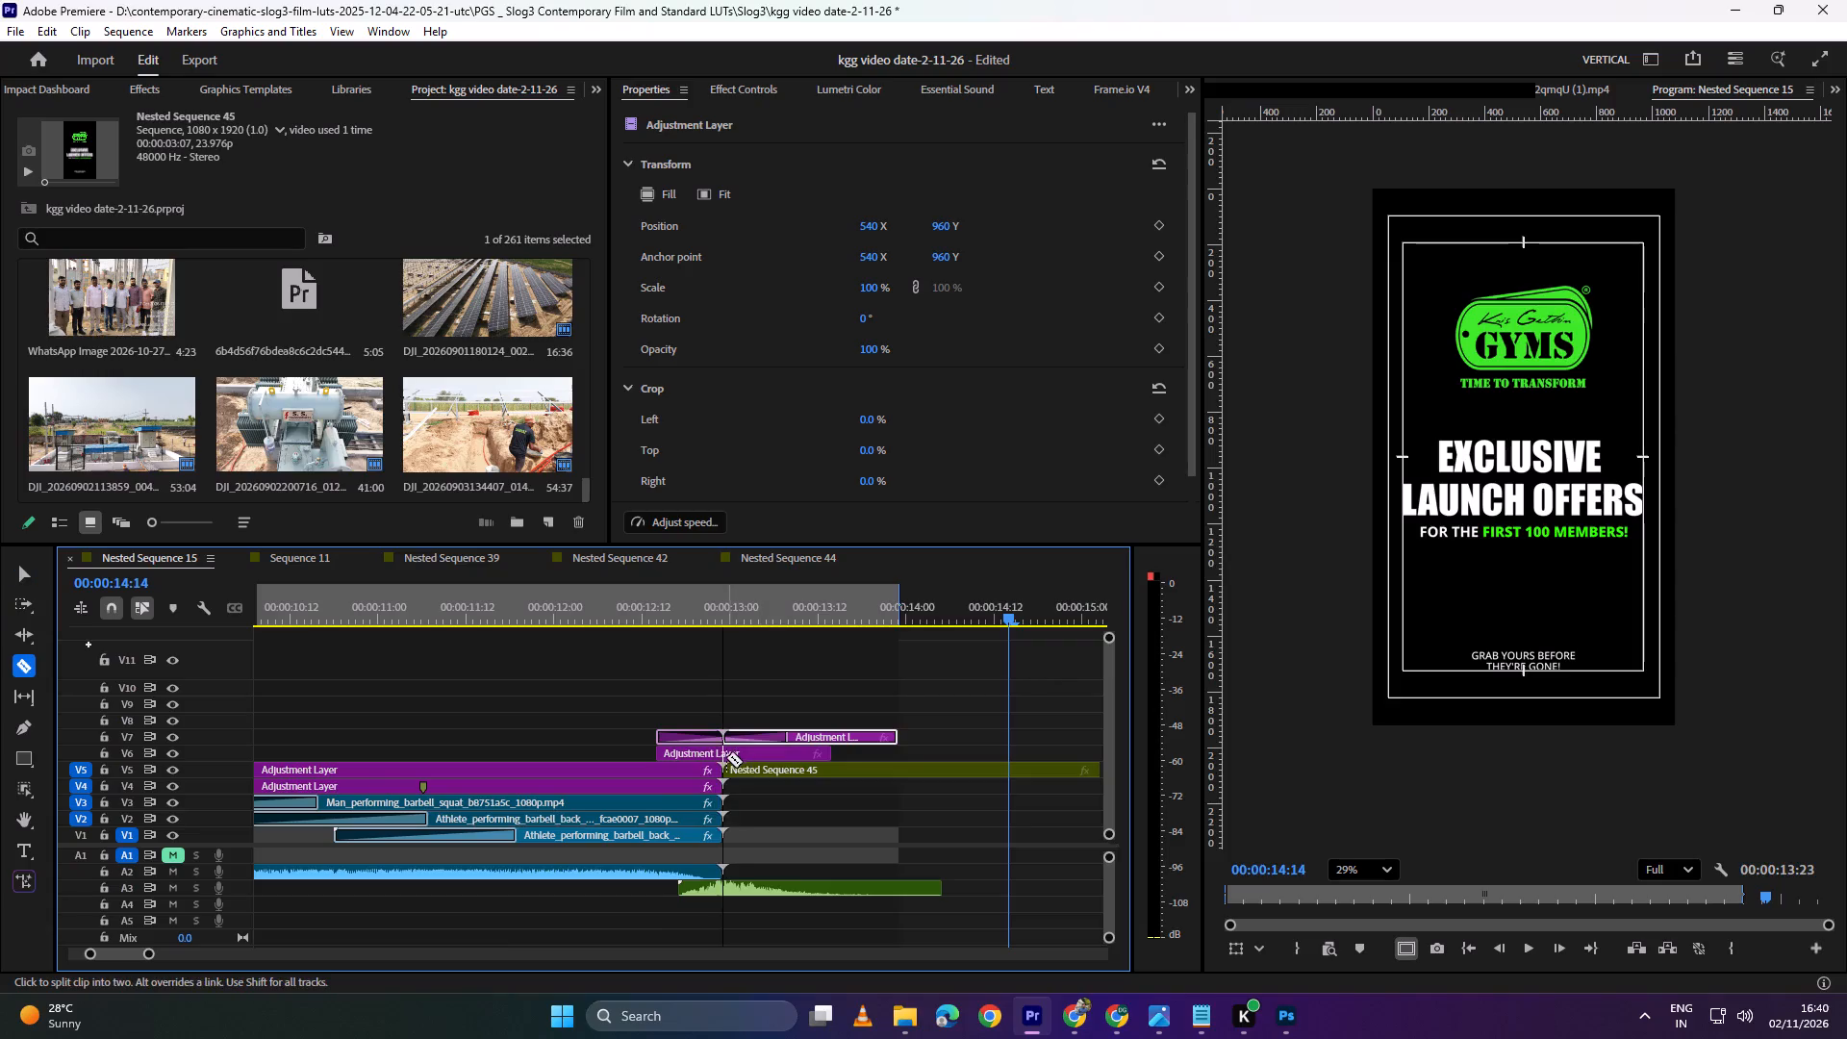
pyautogui.click(726, 757)
pyautogui.press('v')
pyautogui.click(748, 755)
pyautogui.keyDown('shift'); pyautogui.click(700, 752); pyautogui.keyUp('shift')
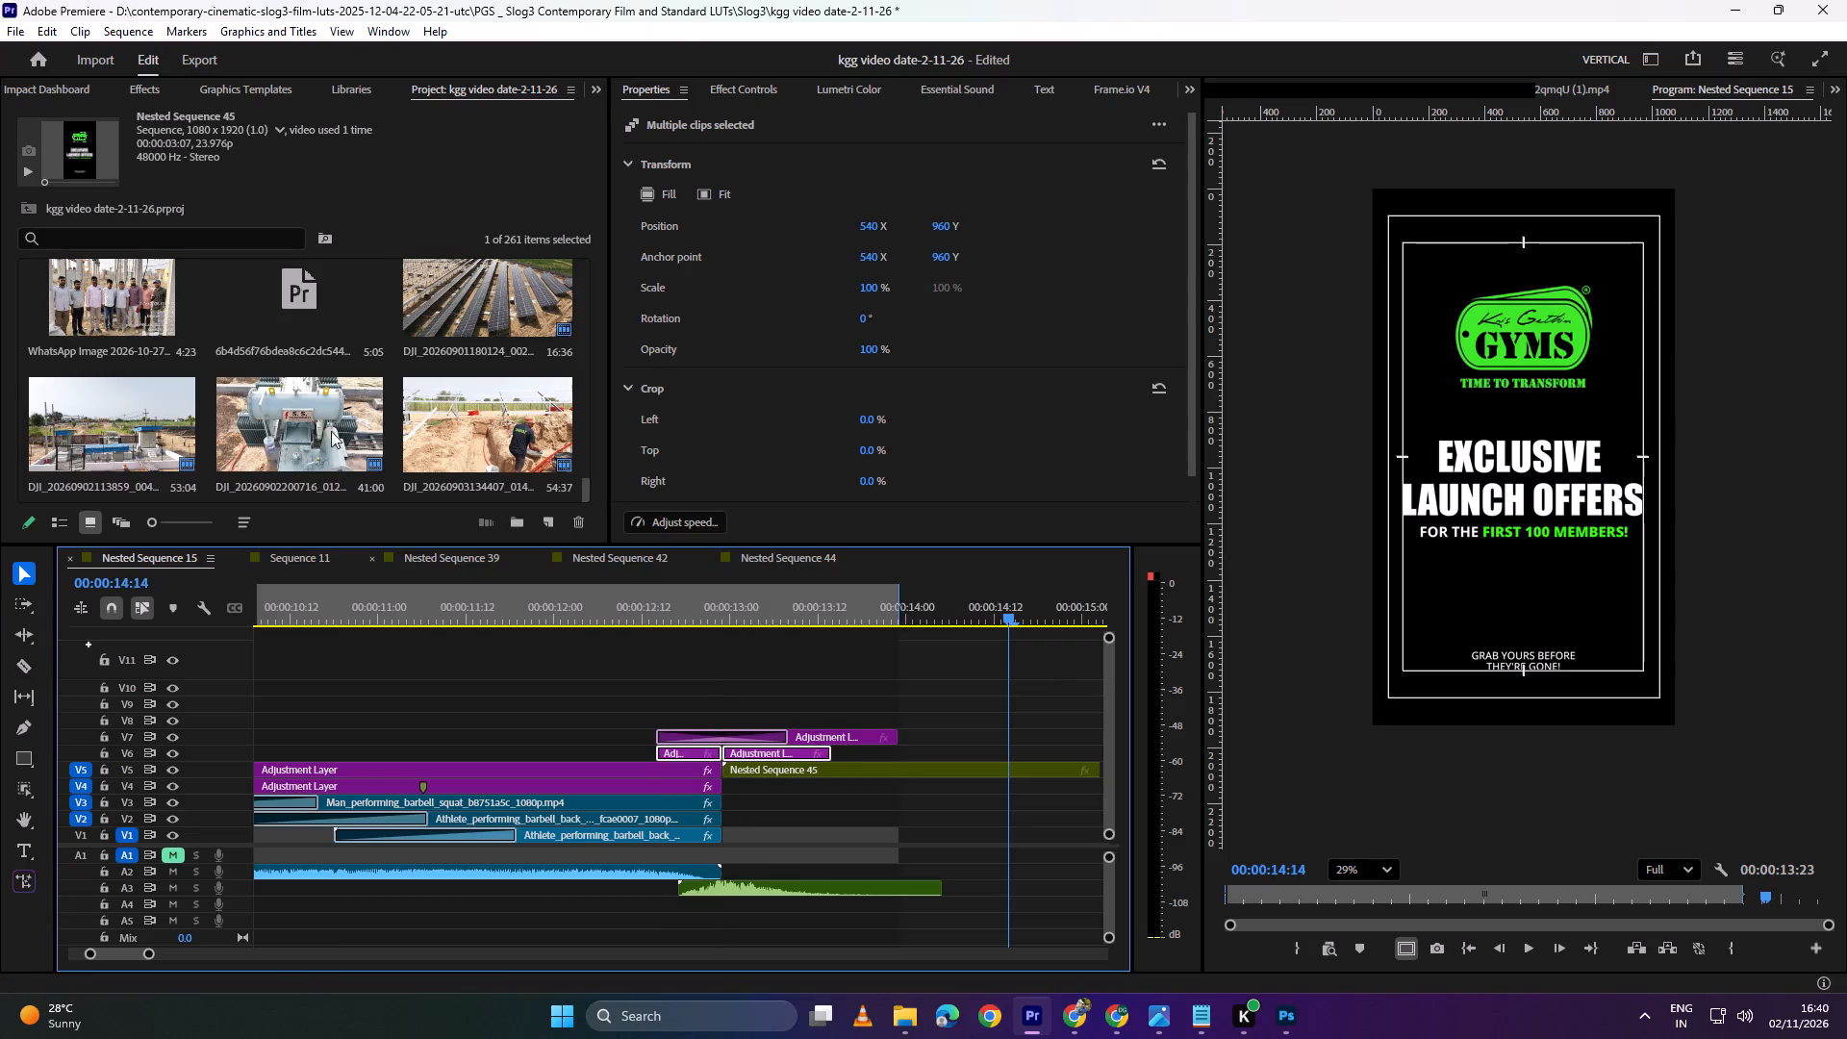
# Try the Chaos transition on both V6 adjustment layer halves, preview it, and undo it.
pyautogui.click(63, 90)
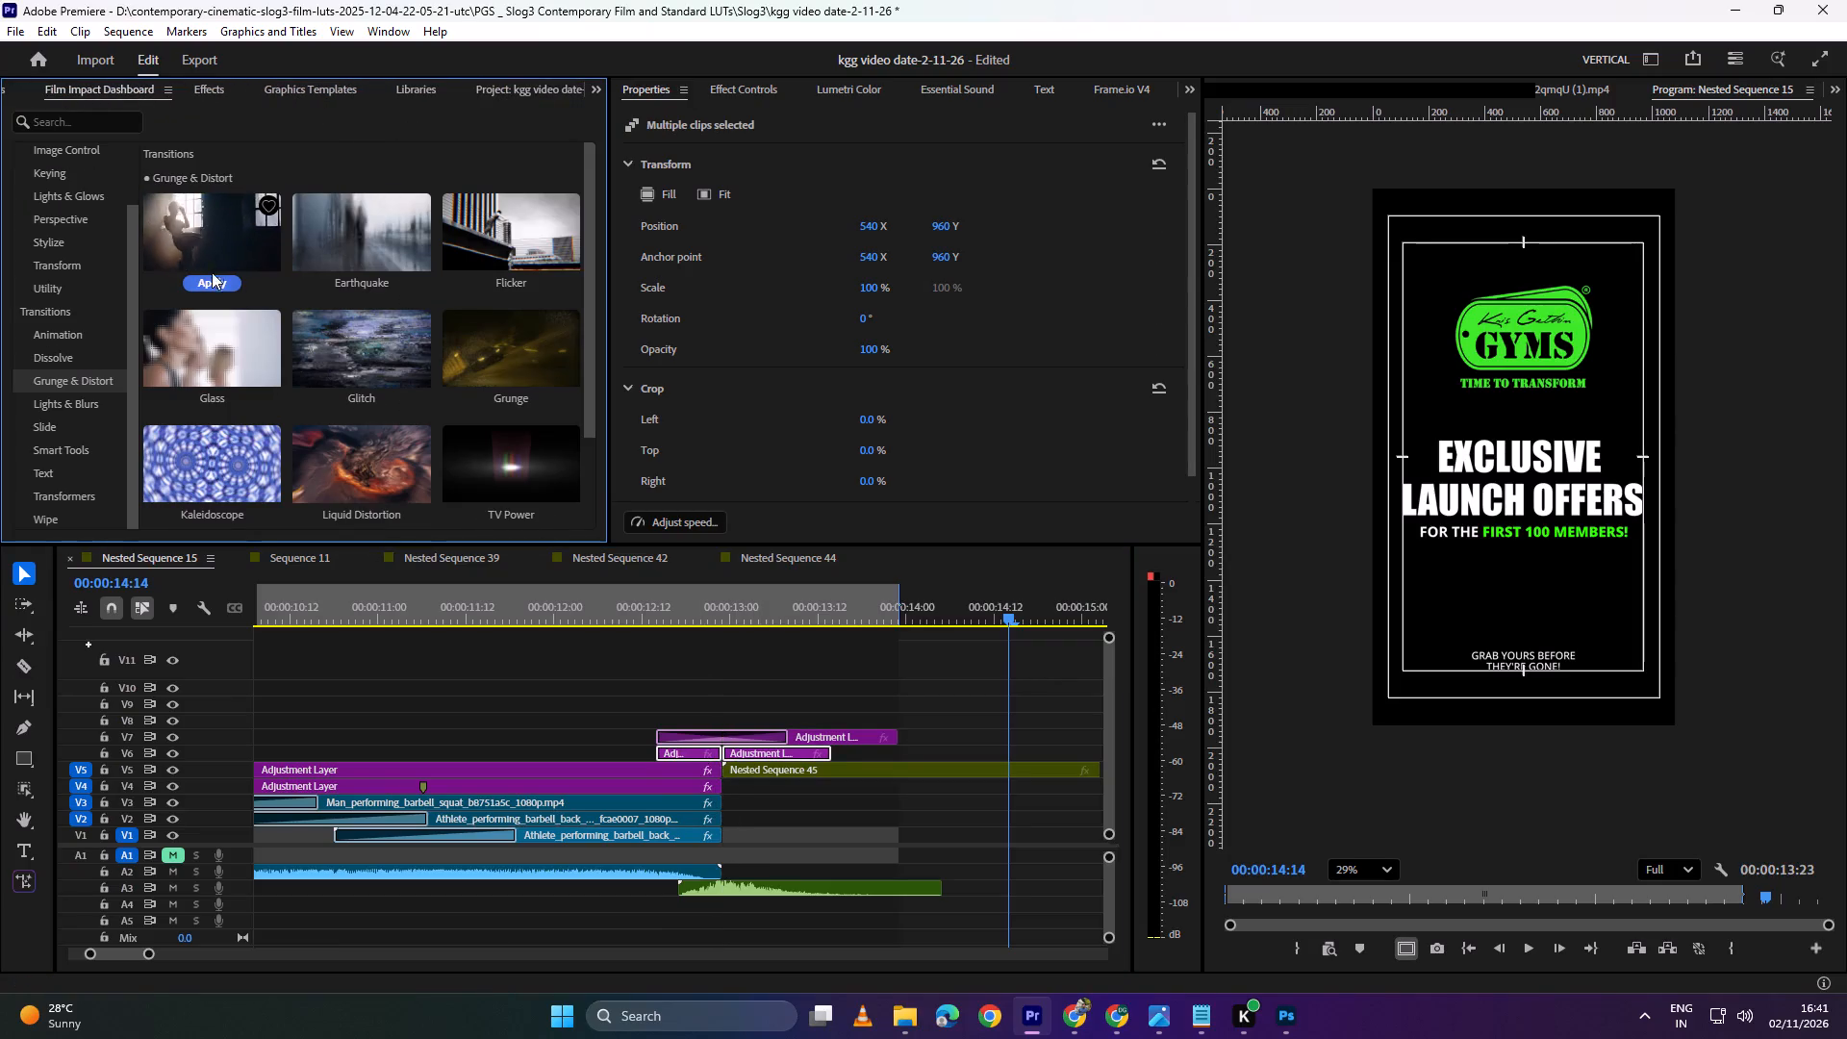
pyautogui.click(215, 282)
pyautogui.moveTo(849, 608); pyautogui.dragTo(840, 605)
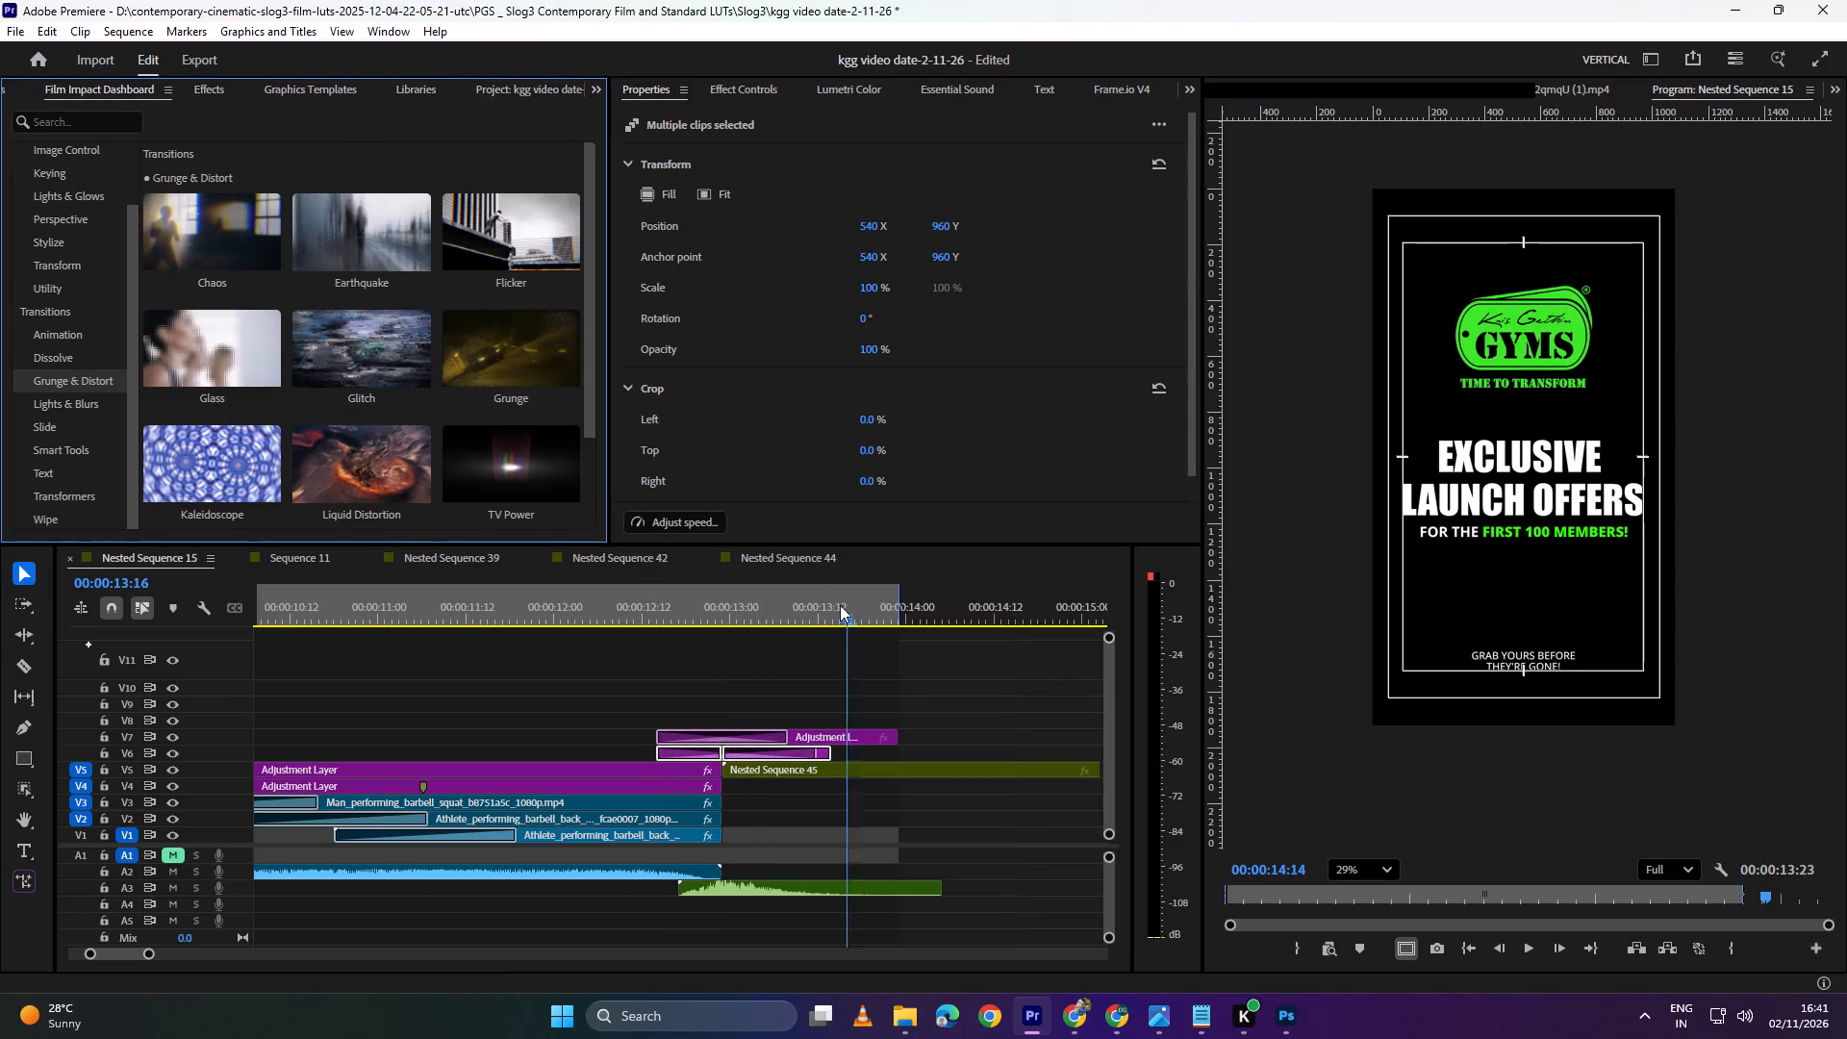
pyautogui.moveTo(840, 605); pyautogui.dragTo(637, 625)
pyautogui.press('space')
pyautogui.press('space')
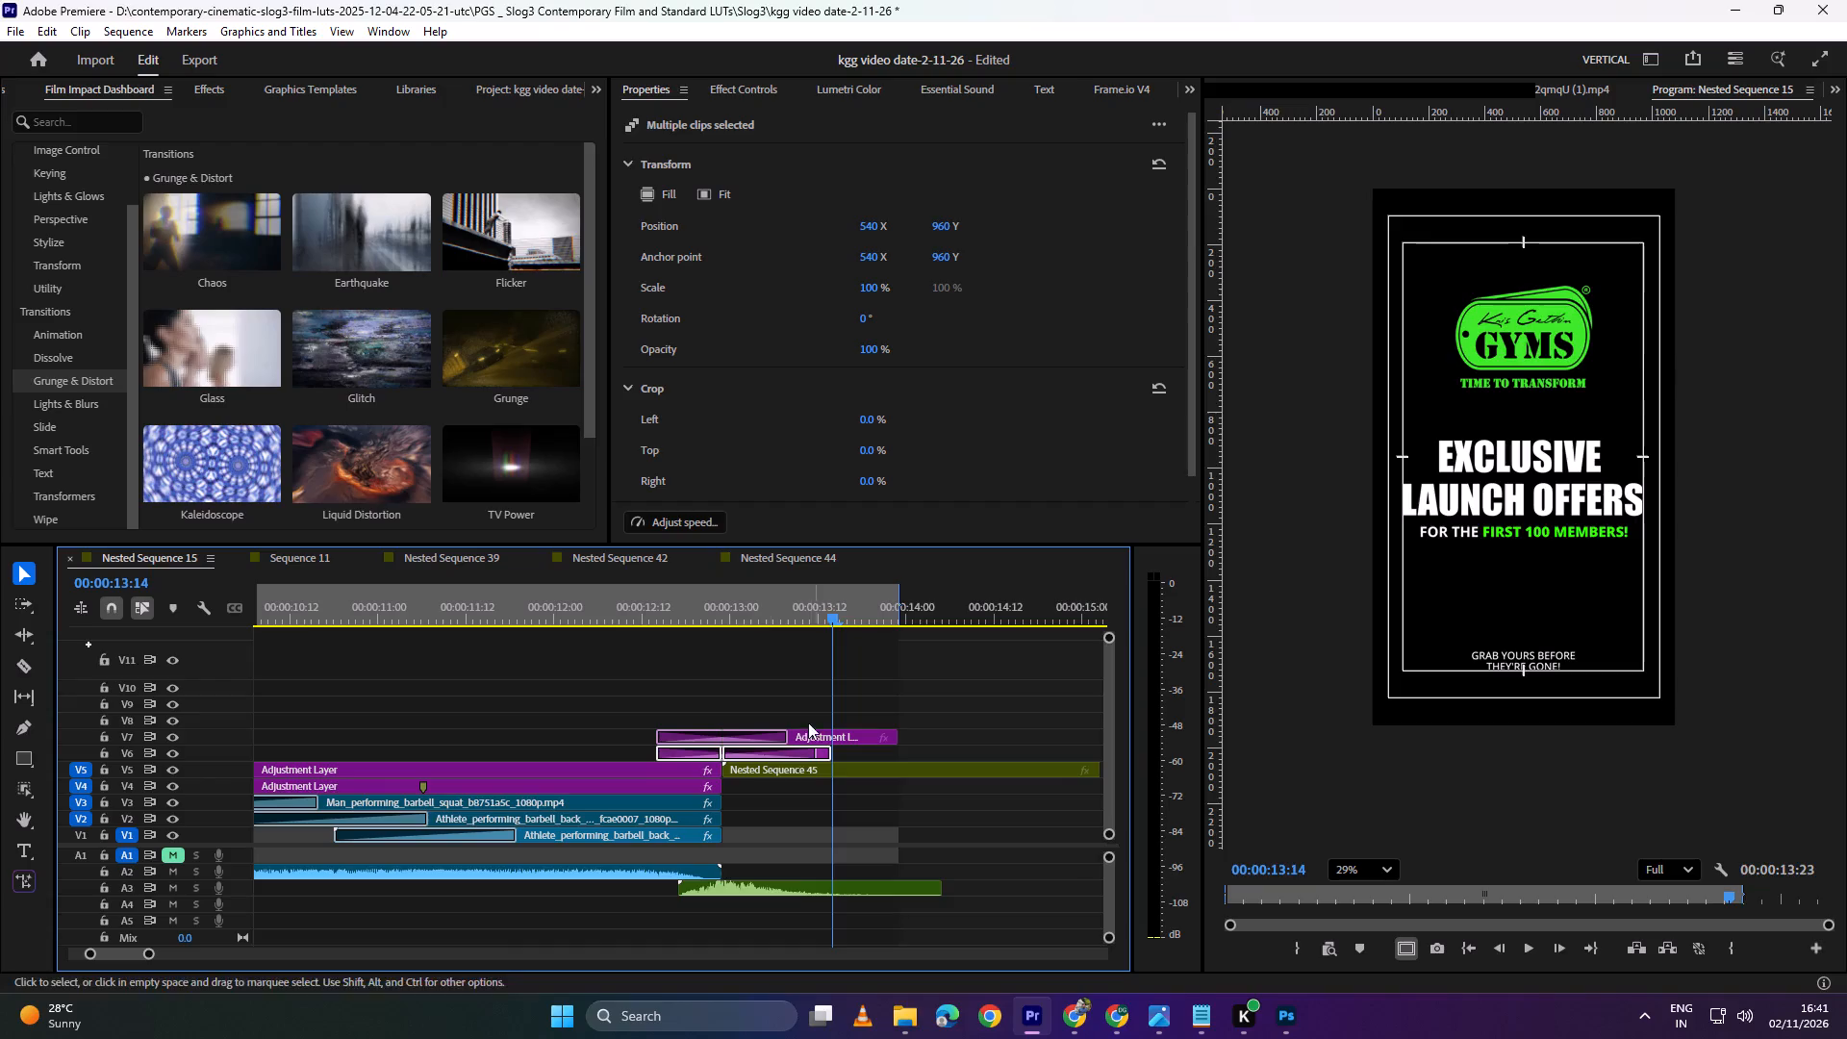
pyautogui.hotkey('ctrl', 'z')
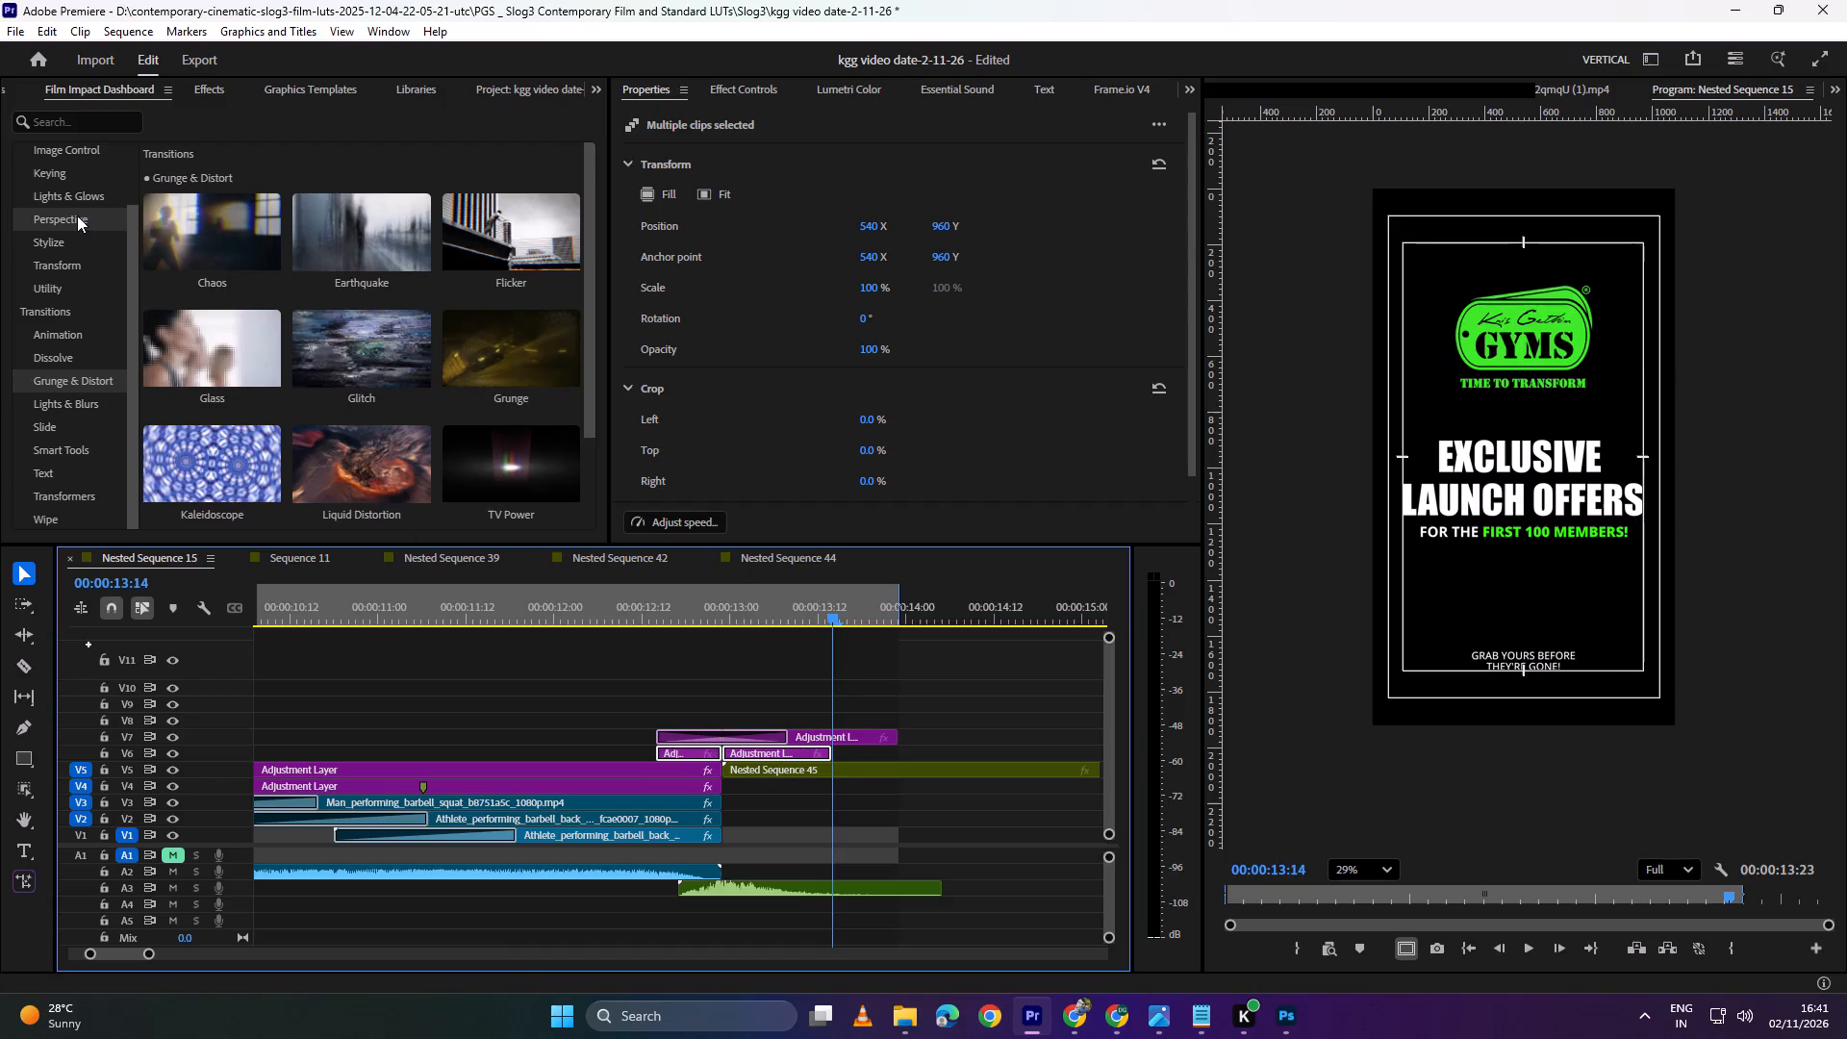
# Apply the RGB Split effect from Lights & Glows to both V6 adjustment layer halves.
pyautogui.click(77, 215)
pyautogui.click(65, 257)
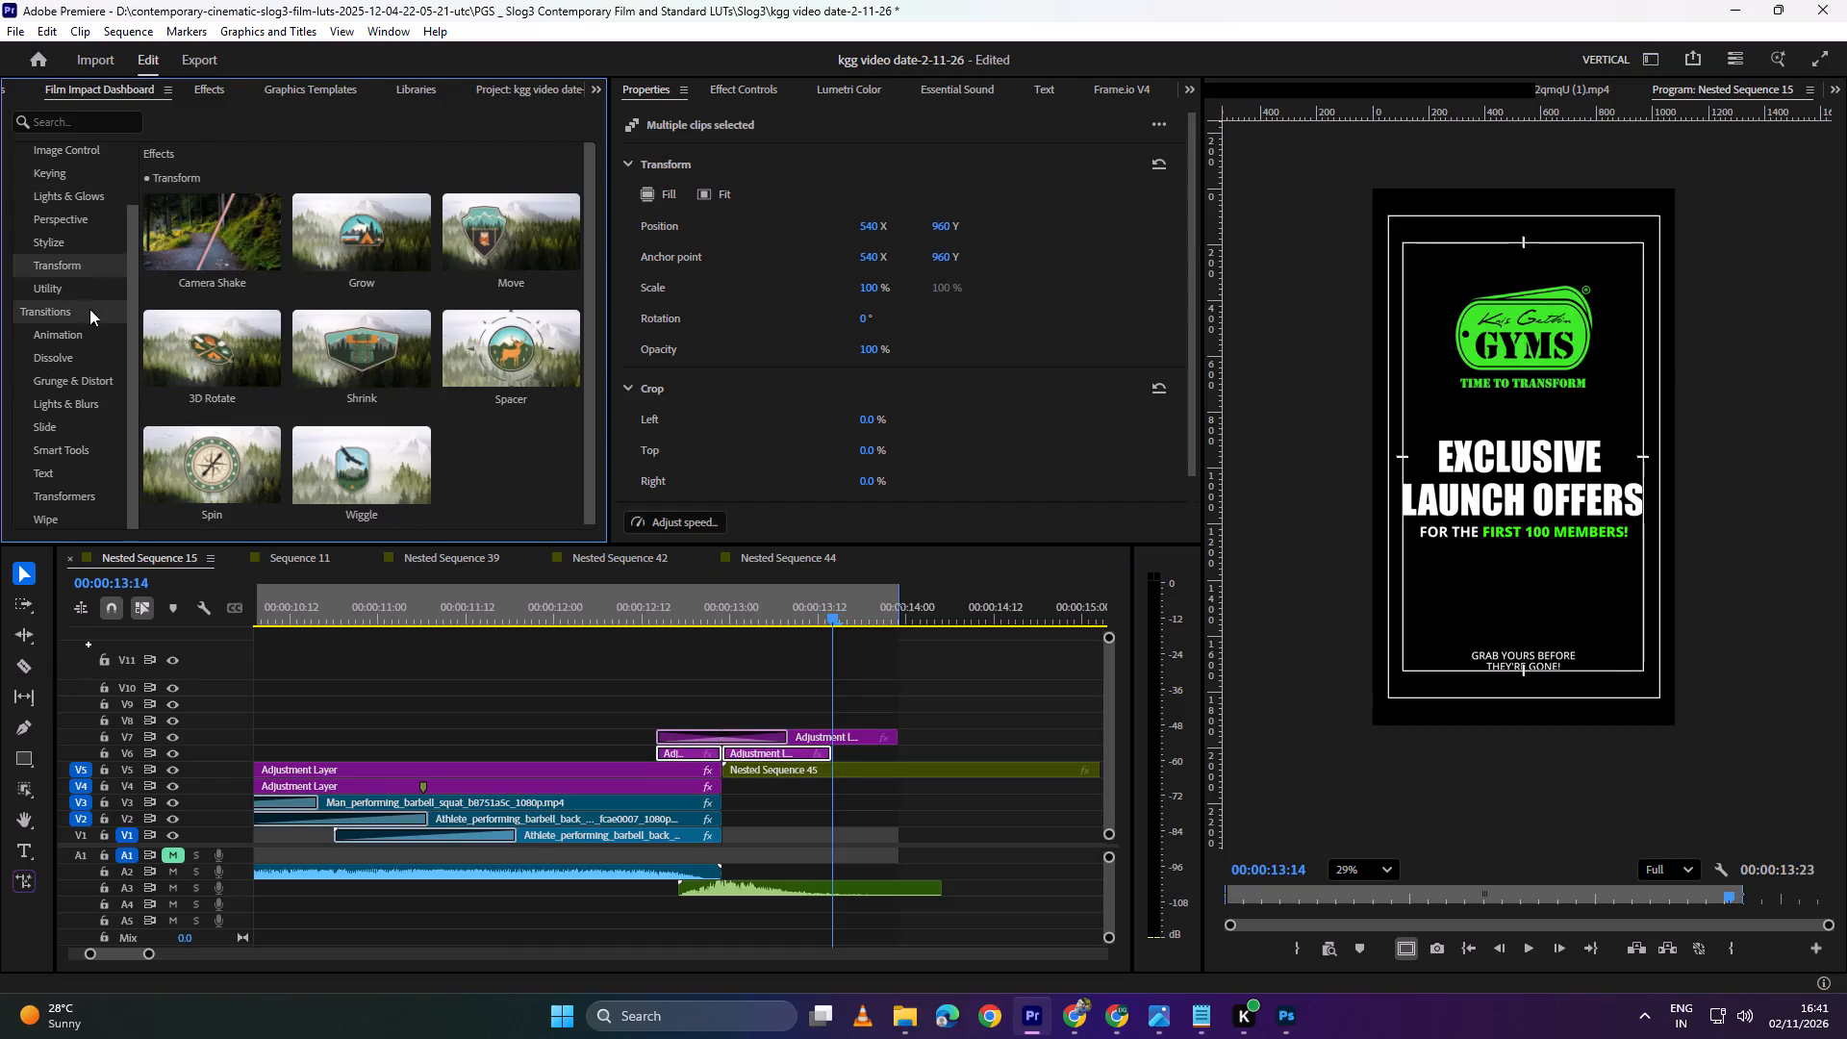
pyautogui.click(79, 284)
pyautogui.click(101, 185)
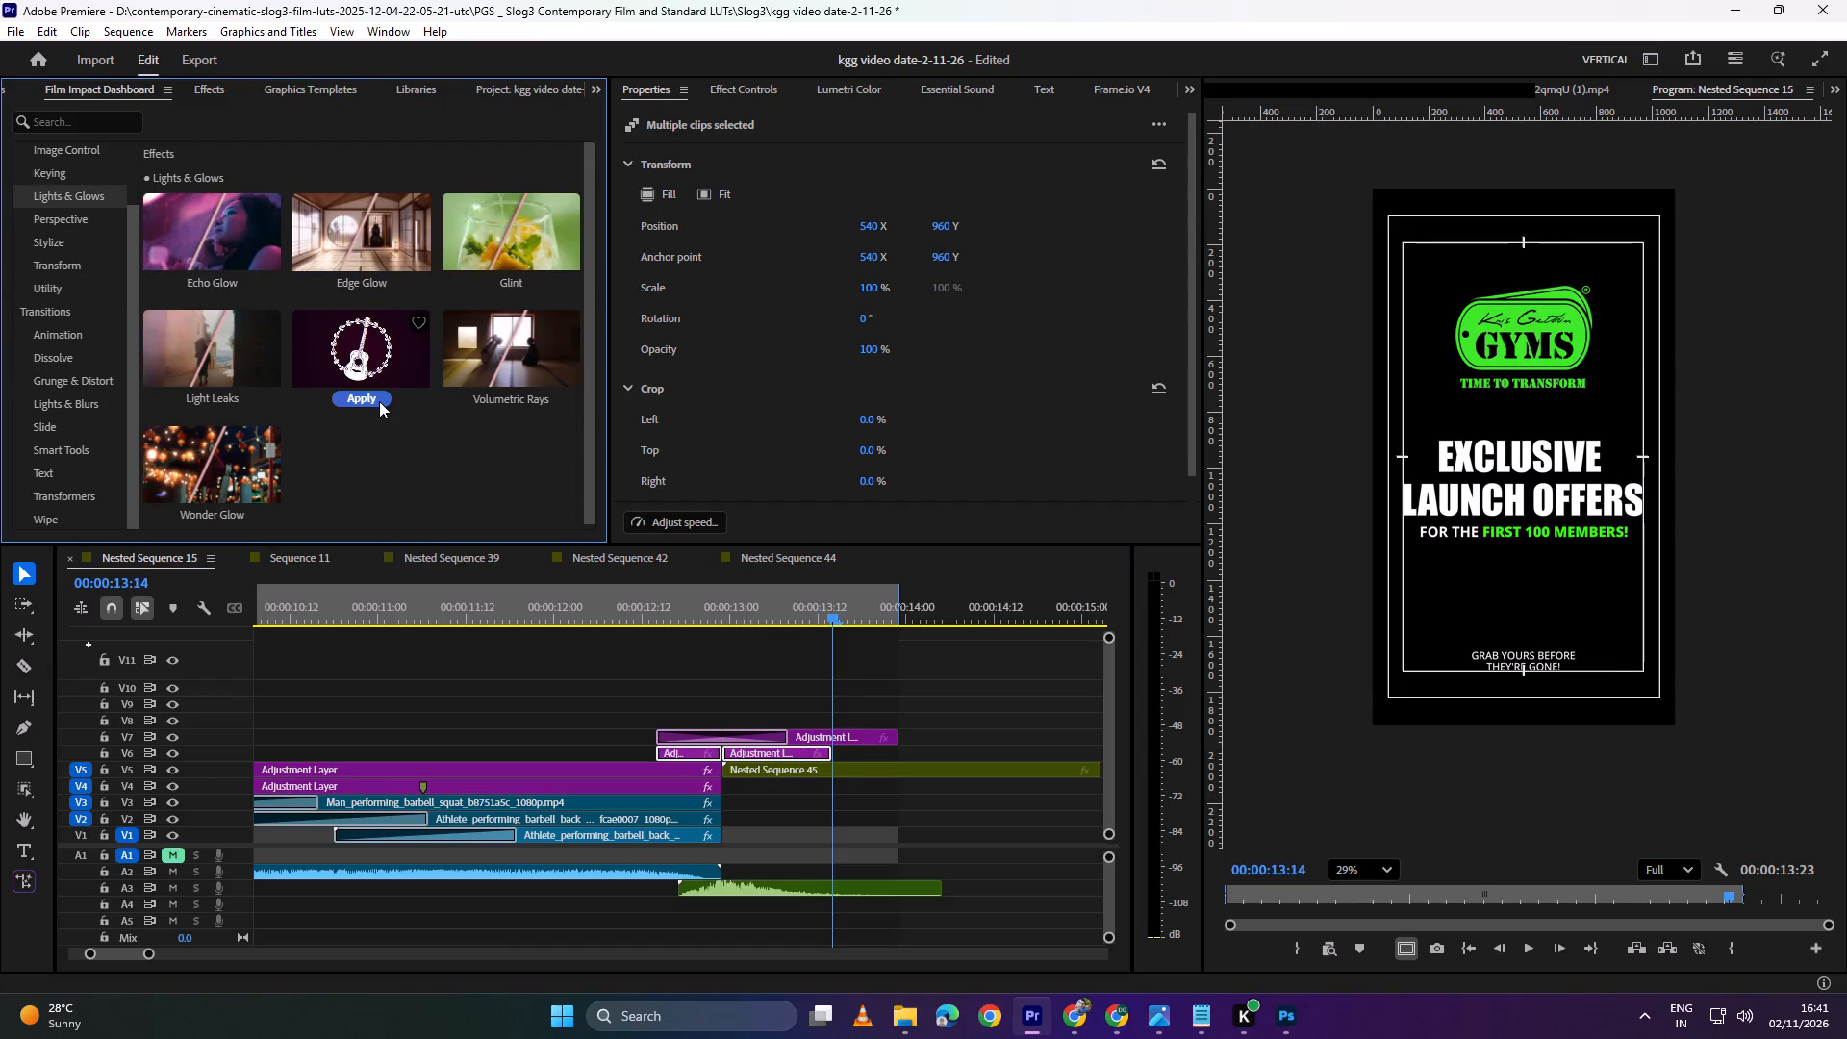
pyautogui.click(376, 401)
# Play back the cut into the closing title to review the RGB Split effect.
pyautogui.moveTo(815, 601); pyautogui.dragTo(660, 625)
pyautogui.press('space')
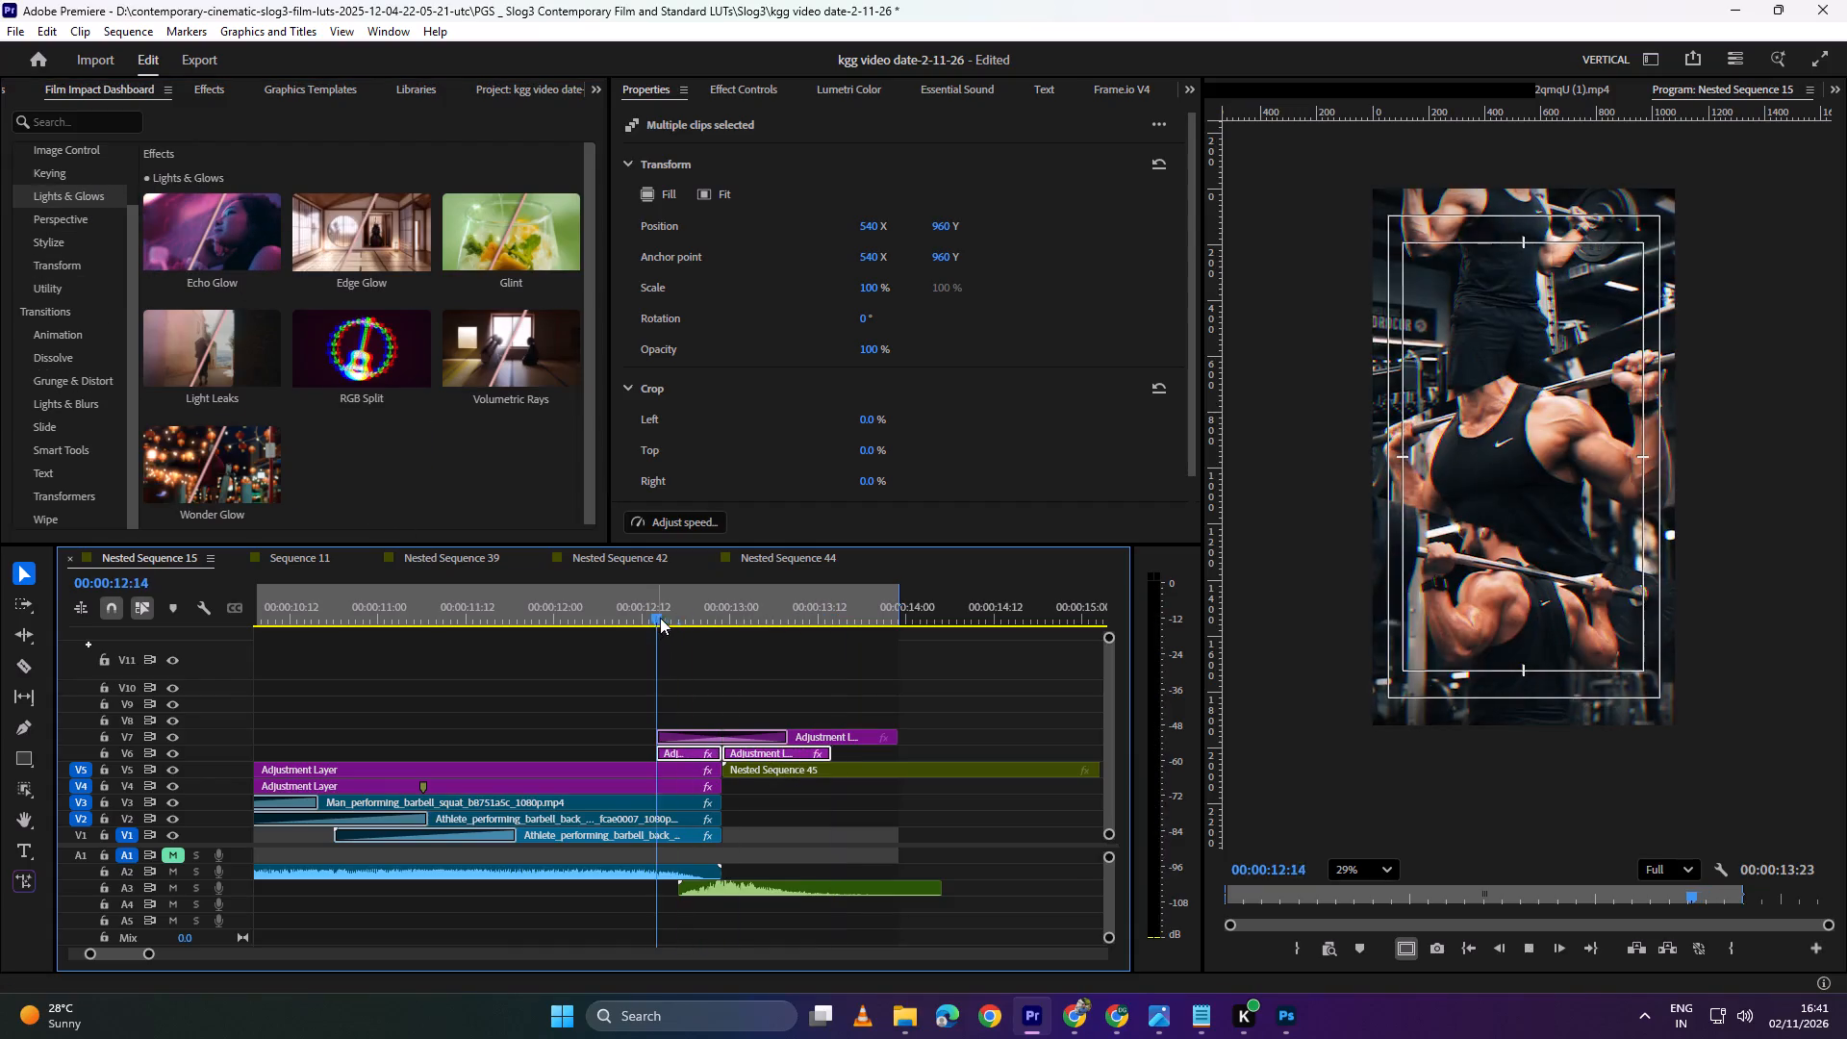
pyautogui.press('space')
pyautogui.moveTo(772, 614); pyautogui.dragTo(744, 614)
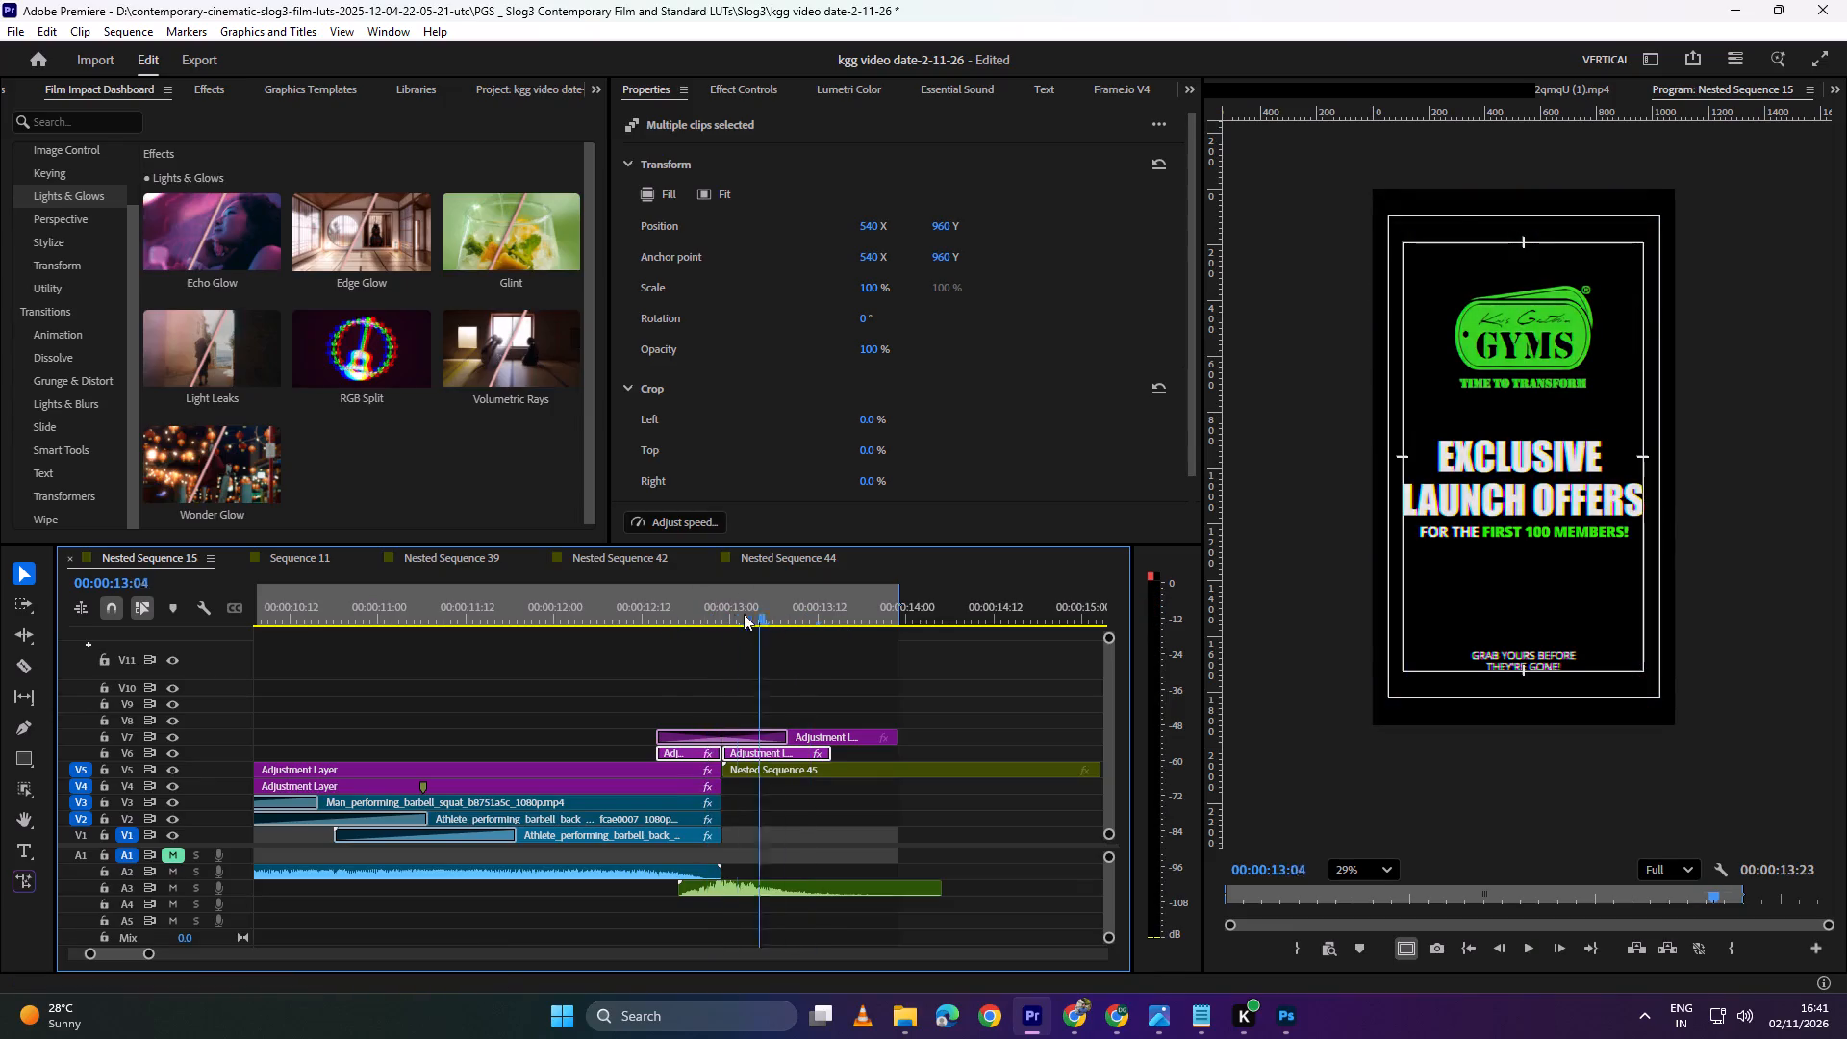
pyautogui.moveTo(744, 614); pyautogui.dragTo(603, 607)
pyautogui.press('space')
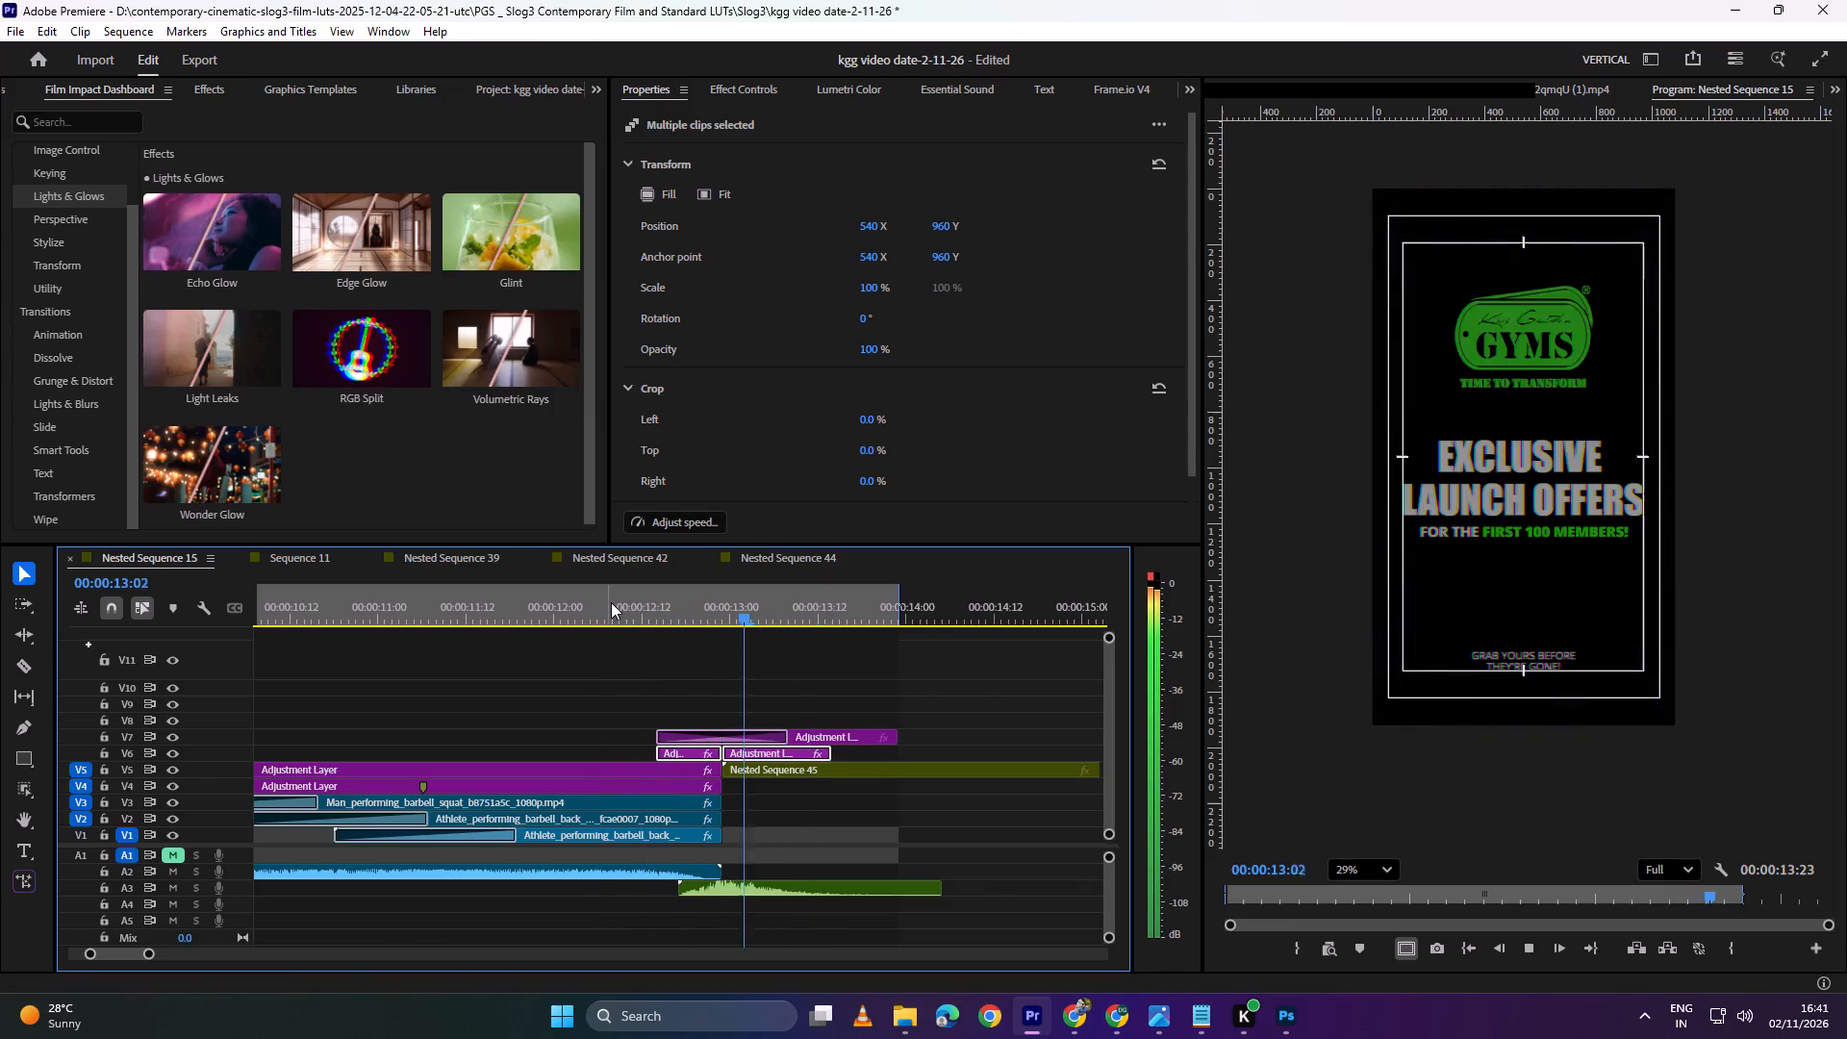
pyautogui.press('space')
pyautogui.press('space')
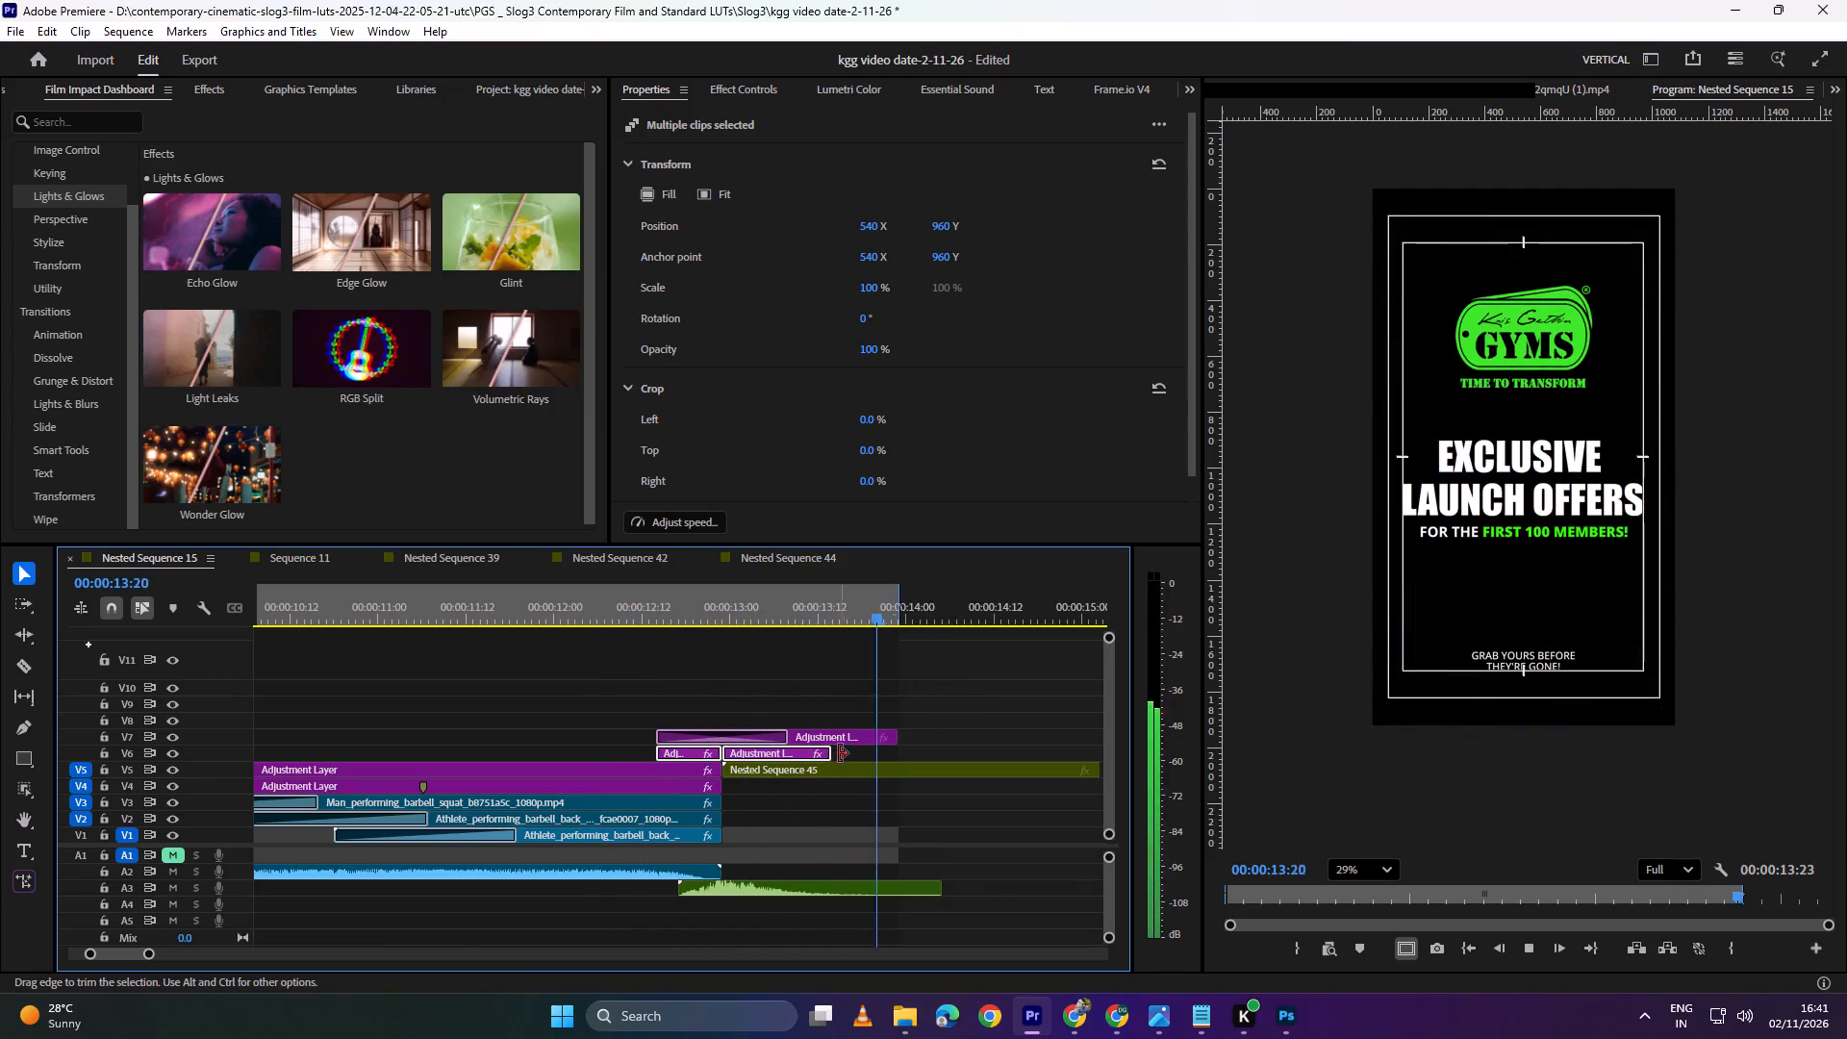
pyautogui.press('space')
# Shorten the second V6 adjustment layer half to end with the V7 transition, and play back the result.
pyautogui.moveTo(829, 751); pyautogui.dragTo(781, 746)
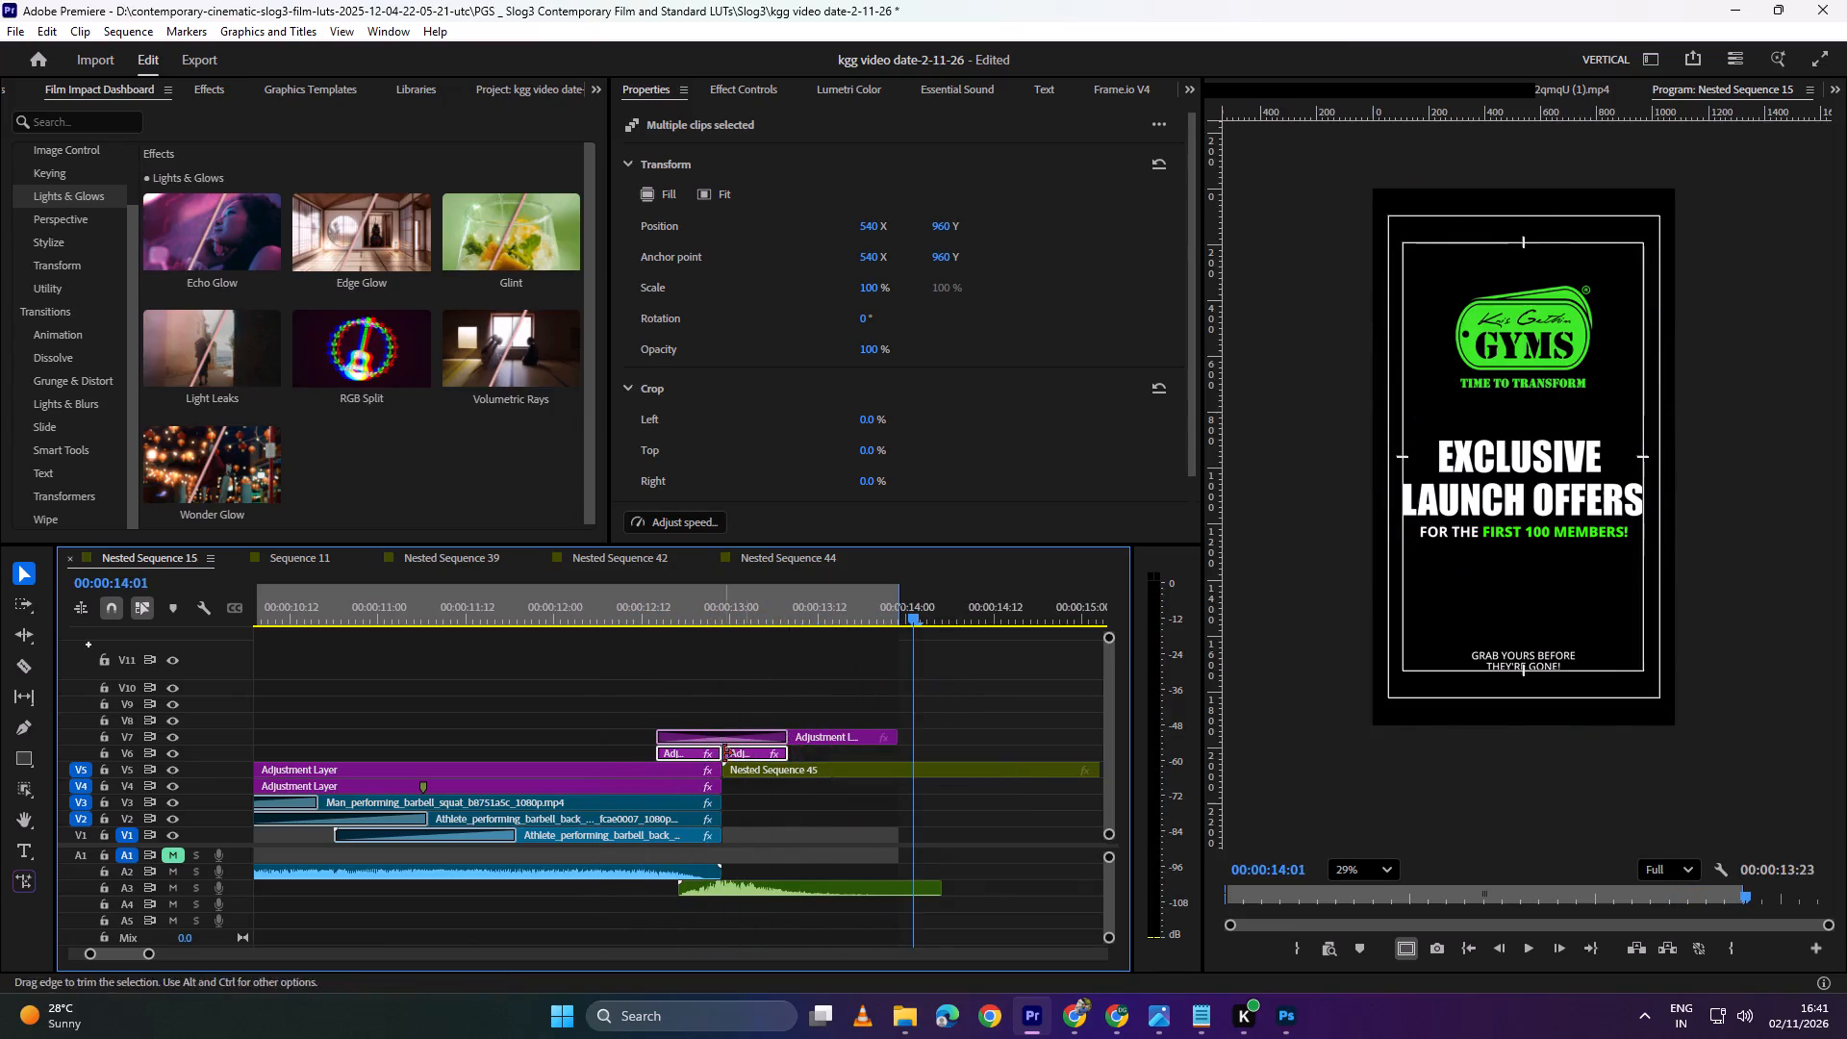
pyautogui.moveTo(754, 600); pyautogui.dragTo(670, 624)
pyautogui.press('space')
pyautogui.press('space')
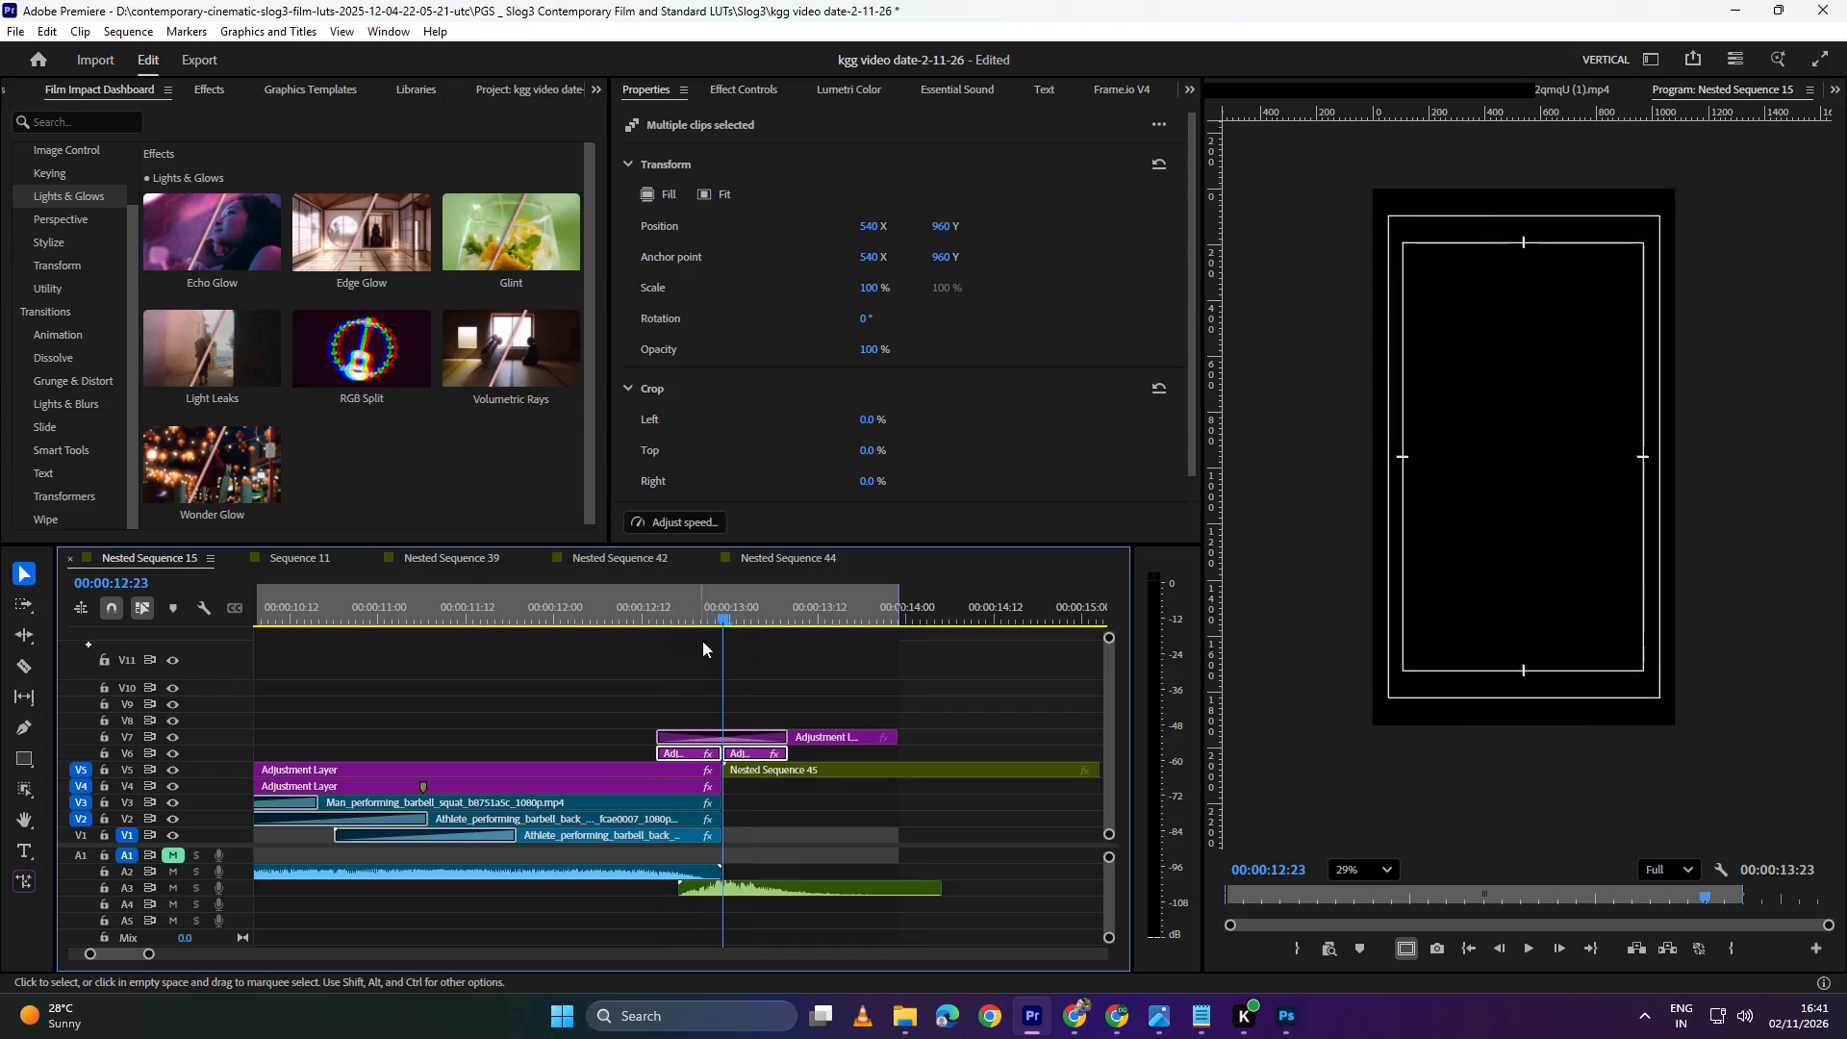
pyautogui.moveTo(746, 612); pyautogui.dragTo(651, 621)
pyautogui.press('space')
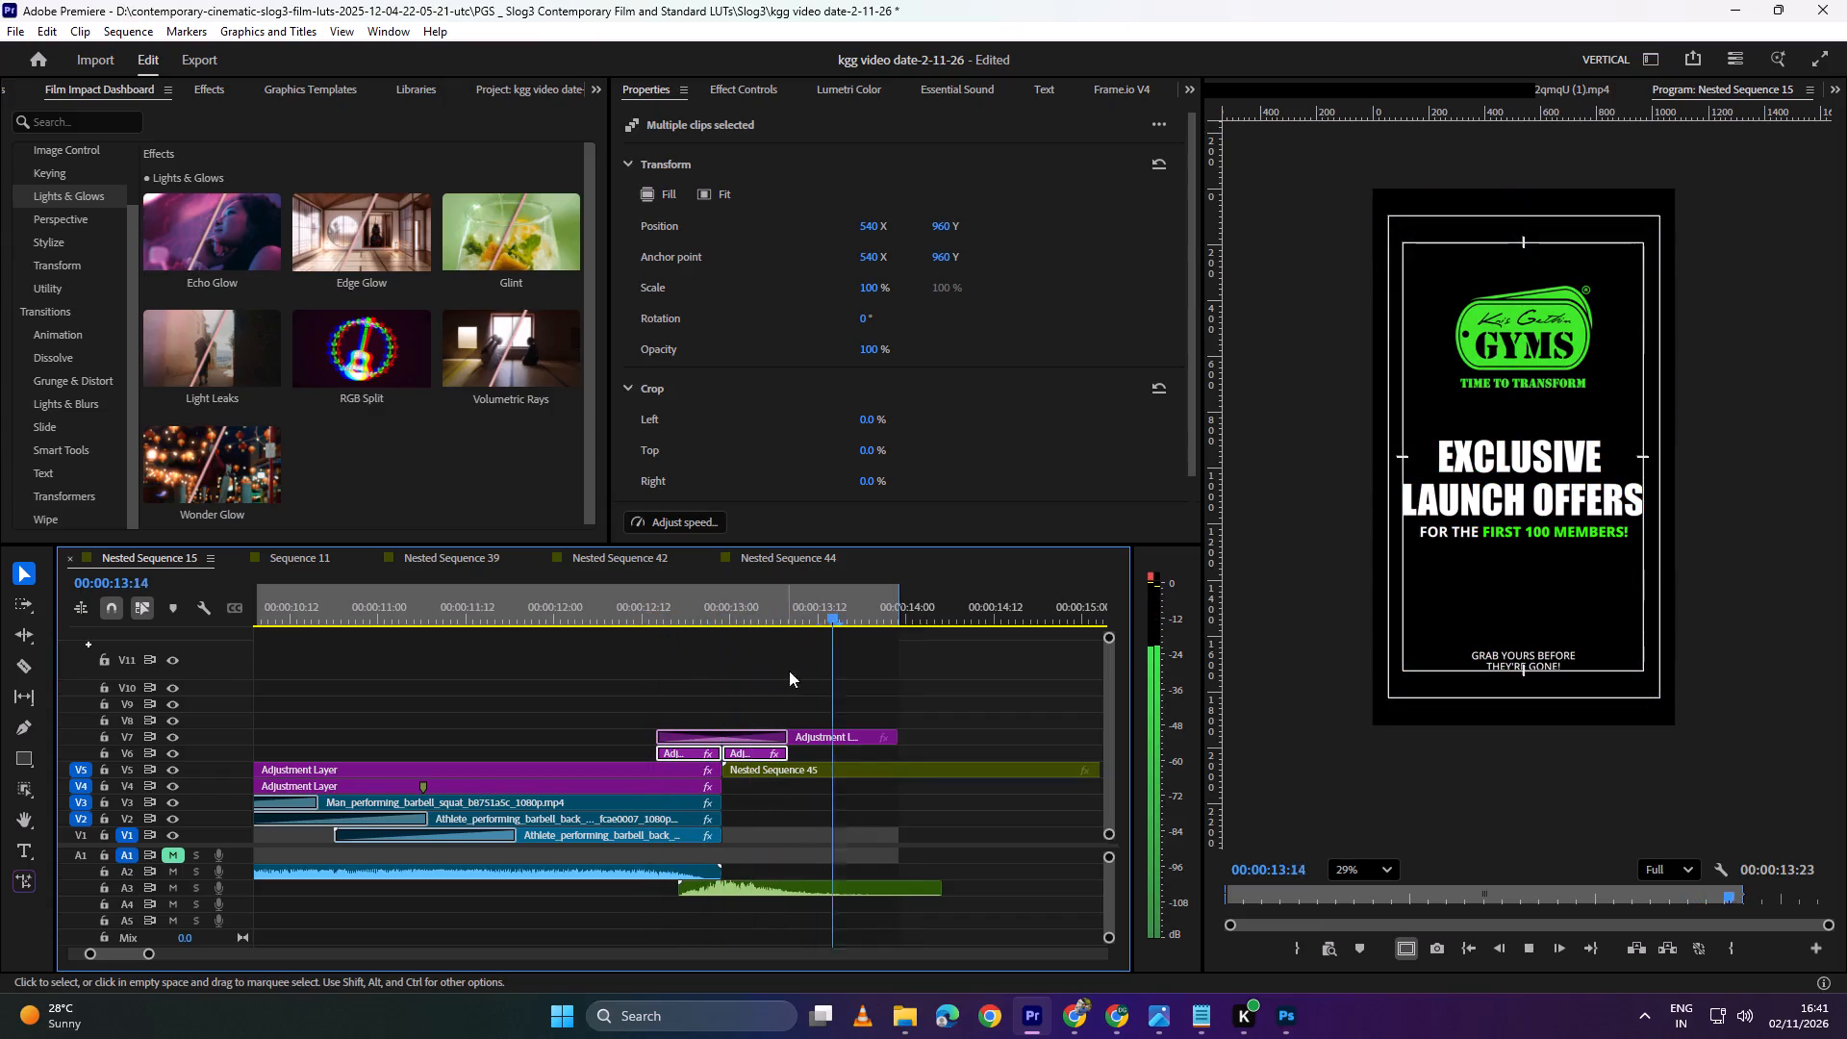
pyautogui.press('space')
# Apply the Shrink effect from the Transform category to the Nested Sequence 45 clip.
pyautogui.keyDown('alt'); pyautogui.scroll(-4, 874, 754); pyautogui.keyUp('alt')
pyautogui.click(877, 764)
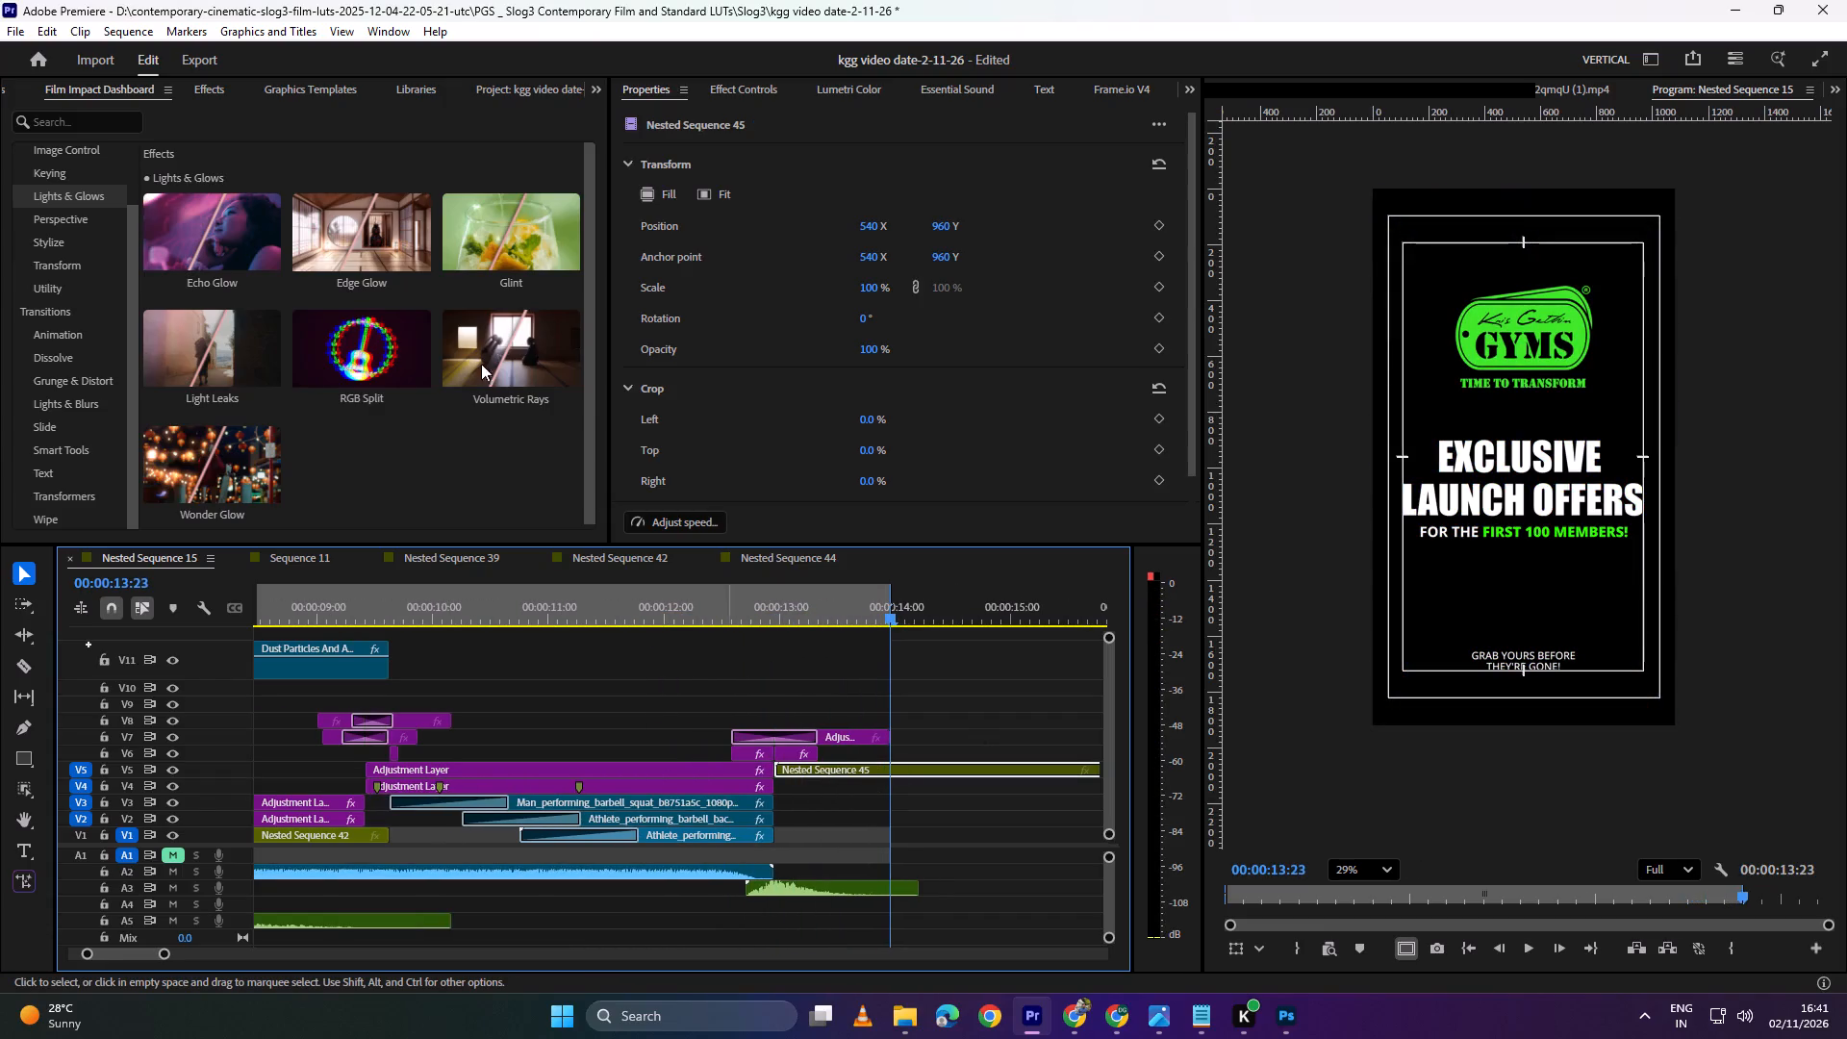
pyautogui.click(84, 275)
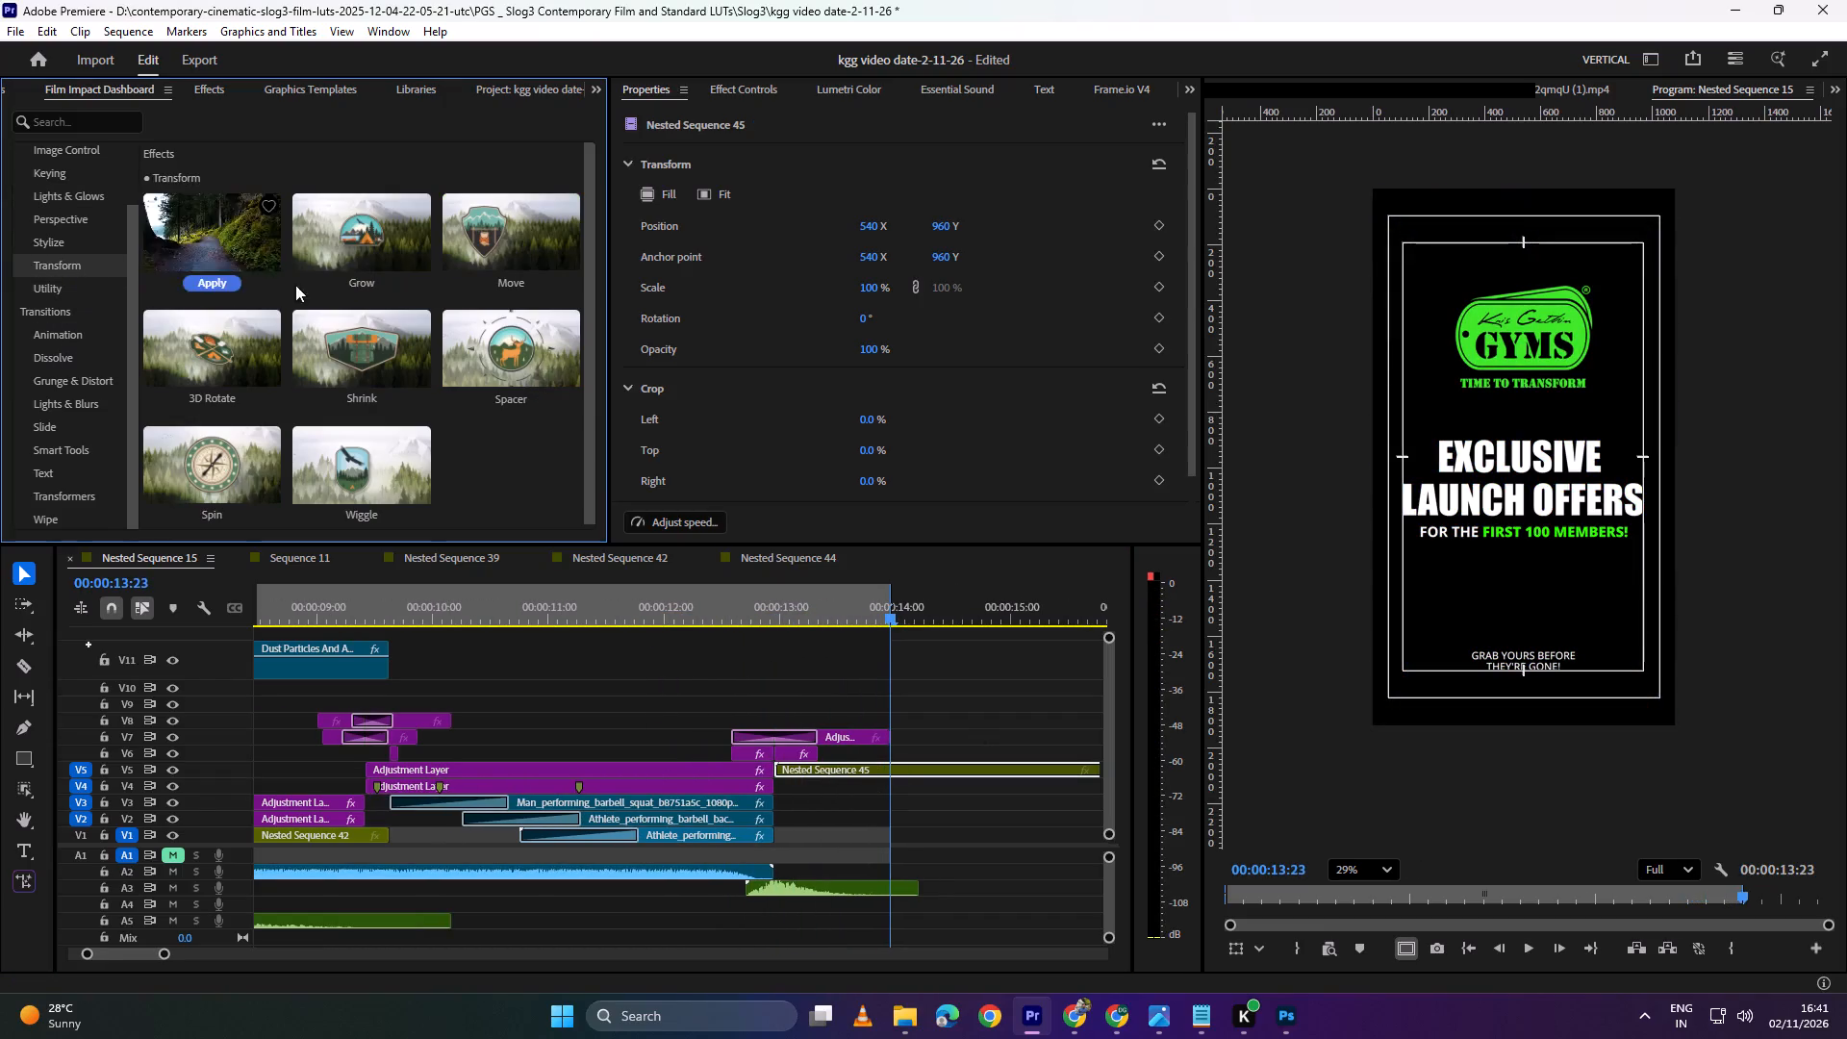
pyautogui.click(356, 395)
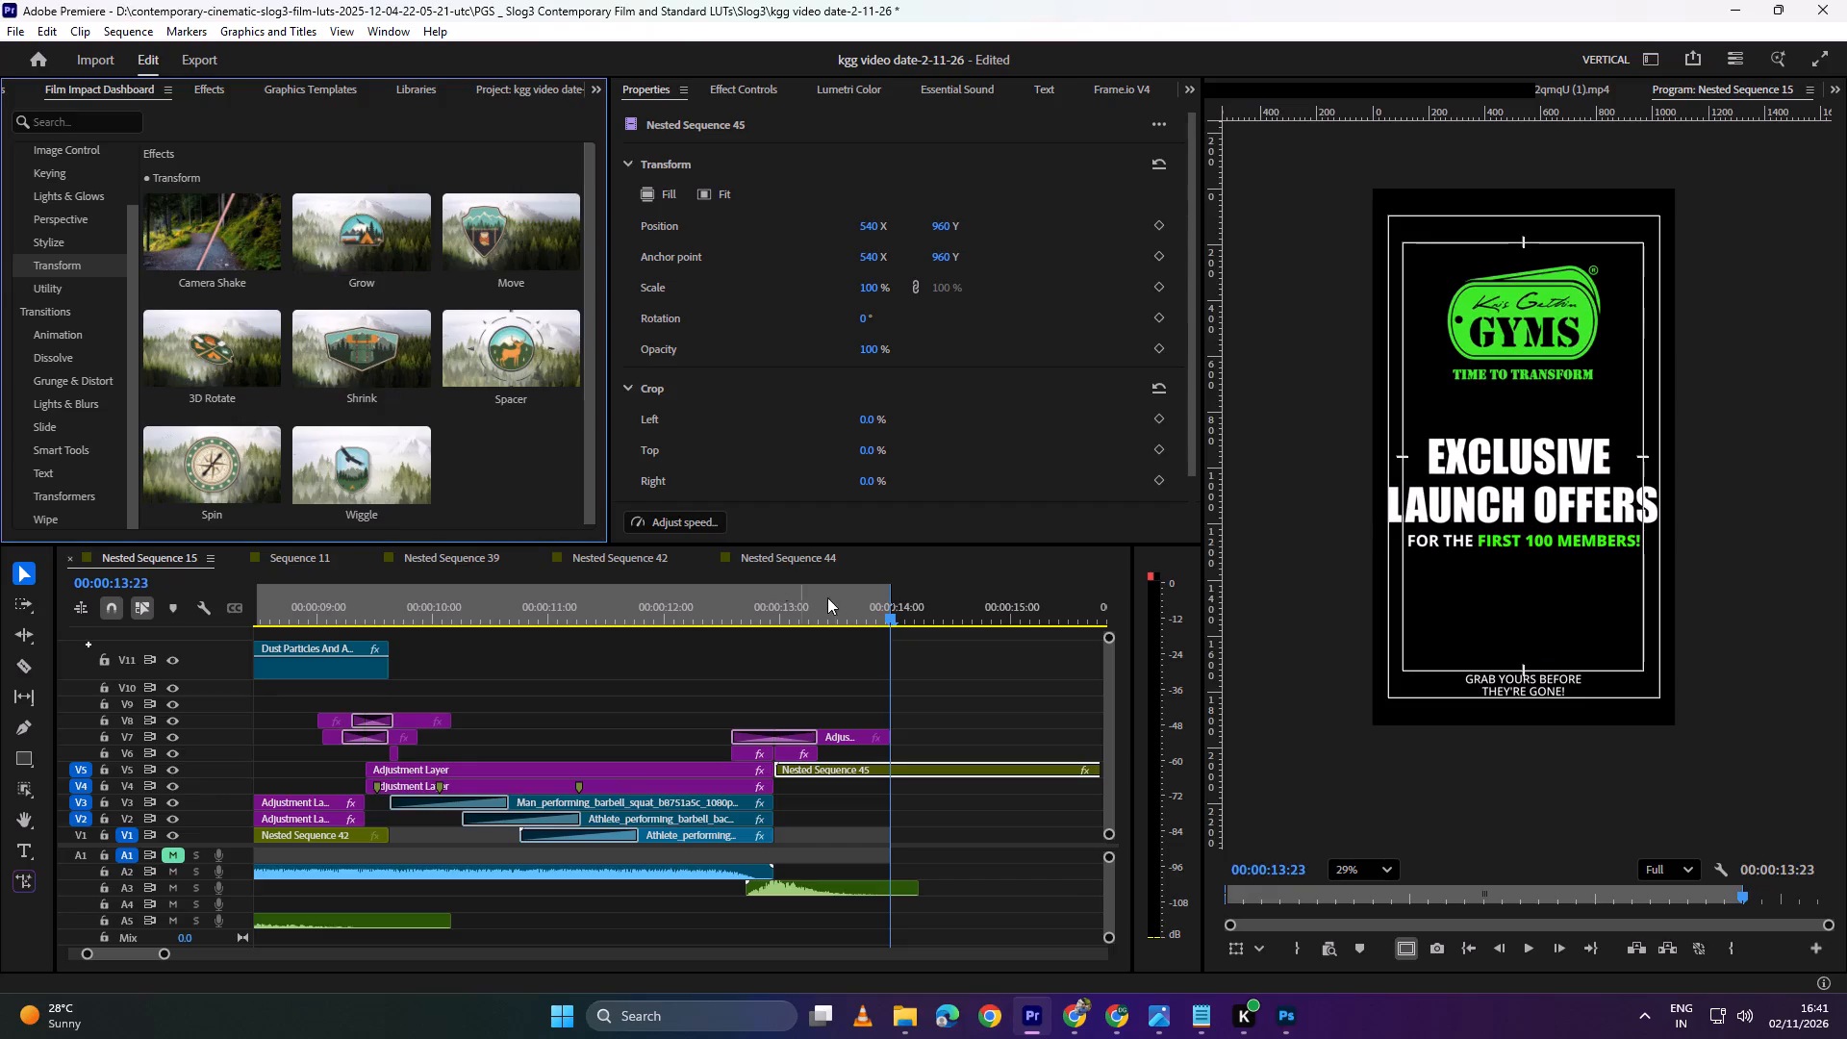
# Play back the start of the closing title repeatedly to review its Shrink animation.
pyautogui.moveTo(873, 606); pyautogui.dragTo(758, 636)
pyautogui.press('space')
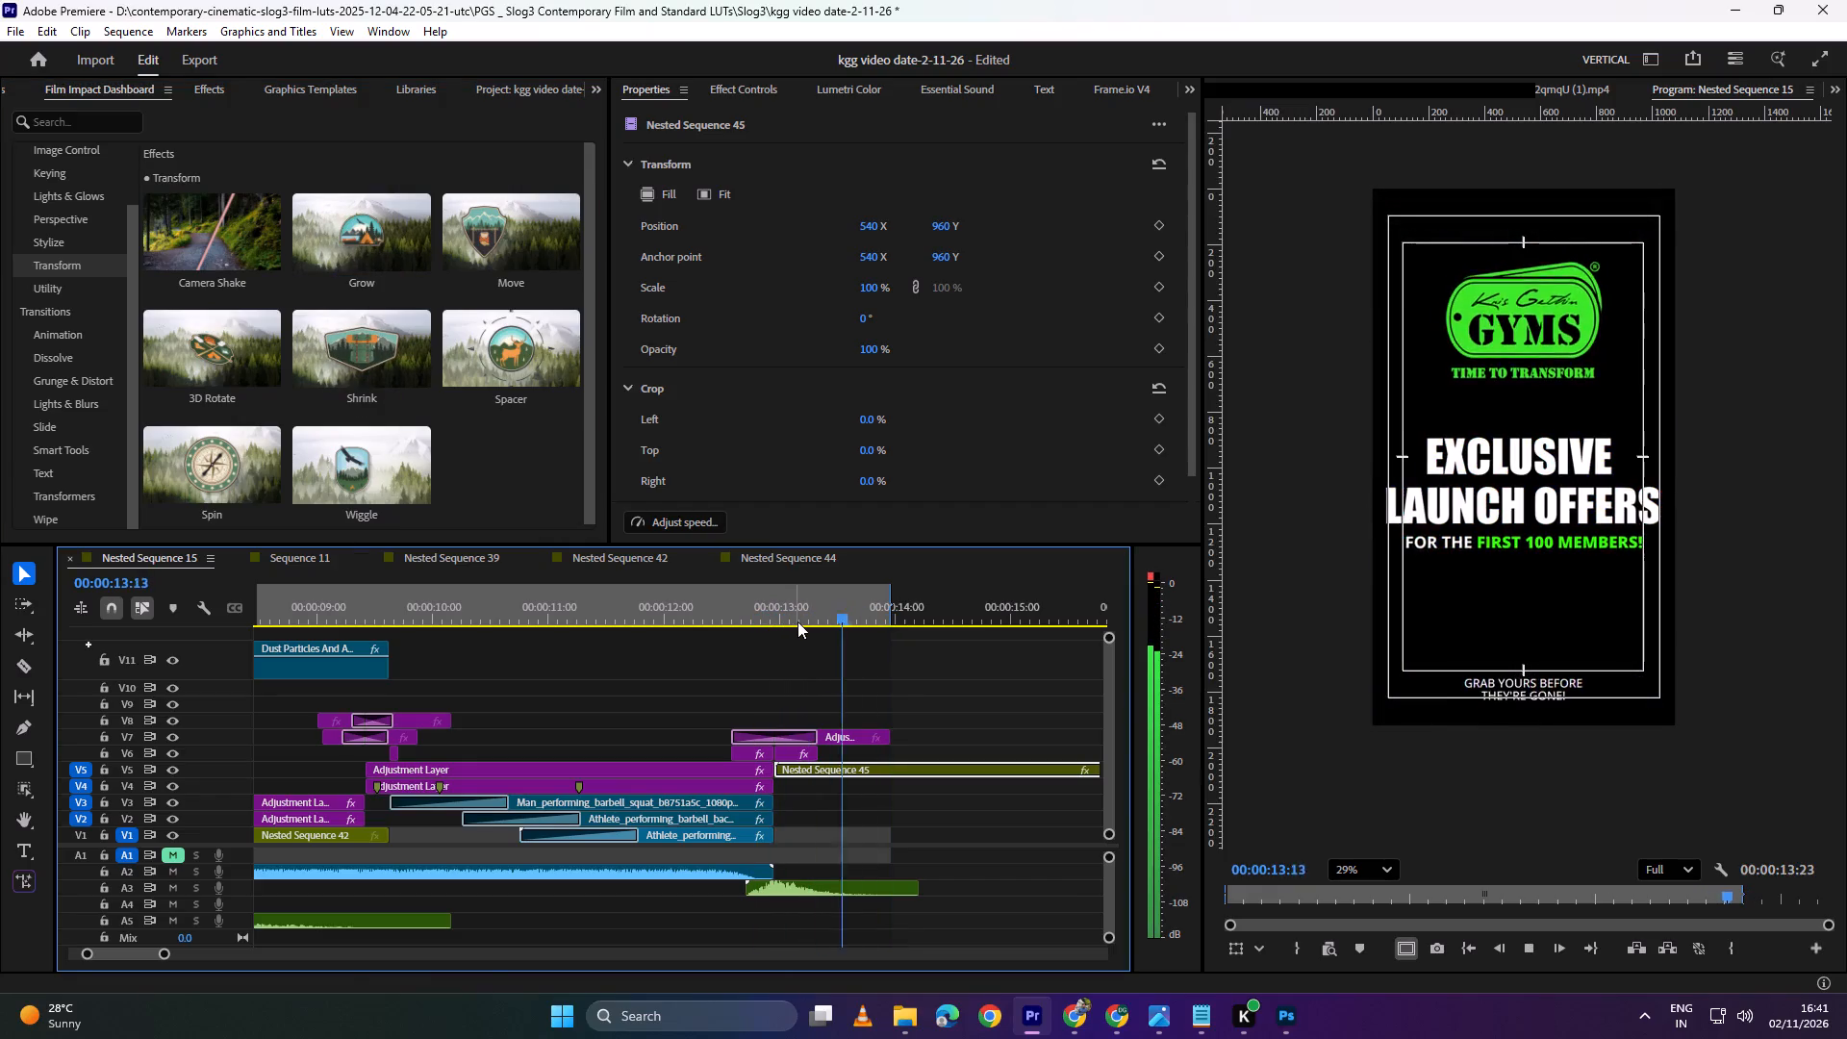
pyautogui.press('space')
pyautogui.moveTo(888, 609); pyautogui.dragTo(840, 604)
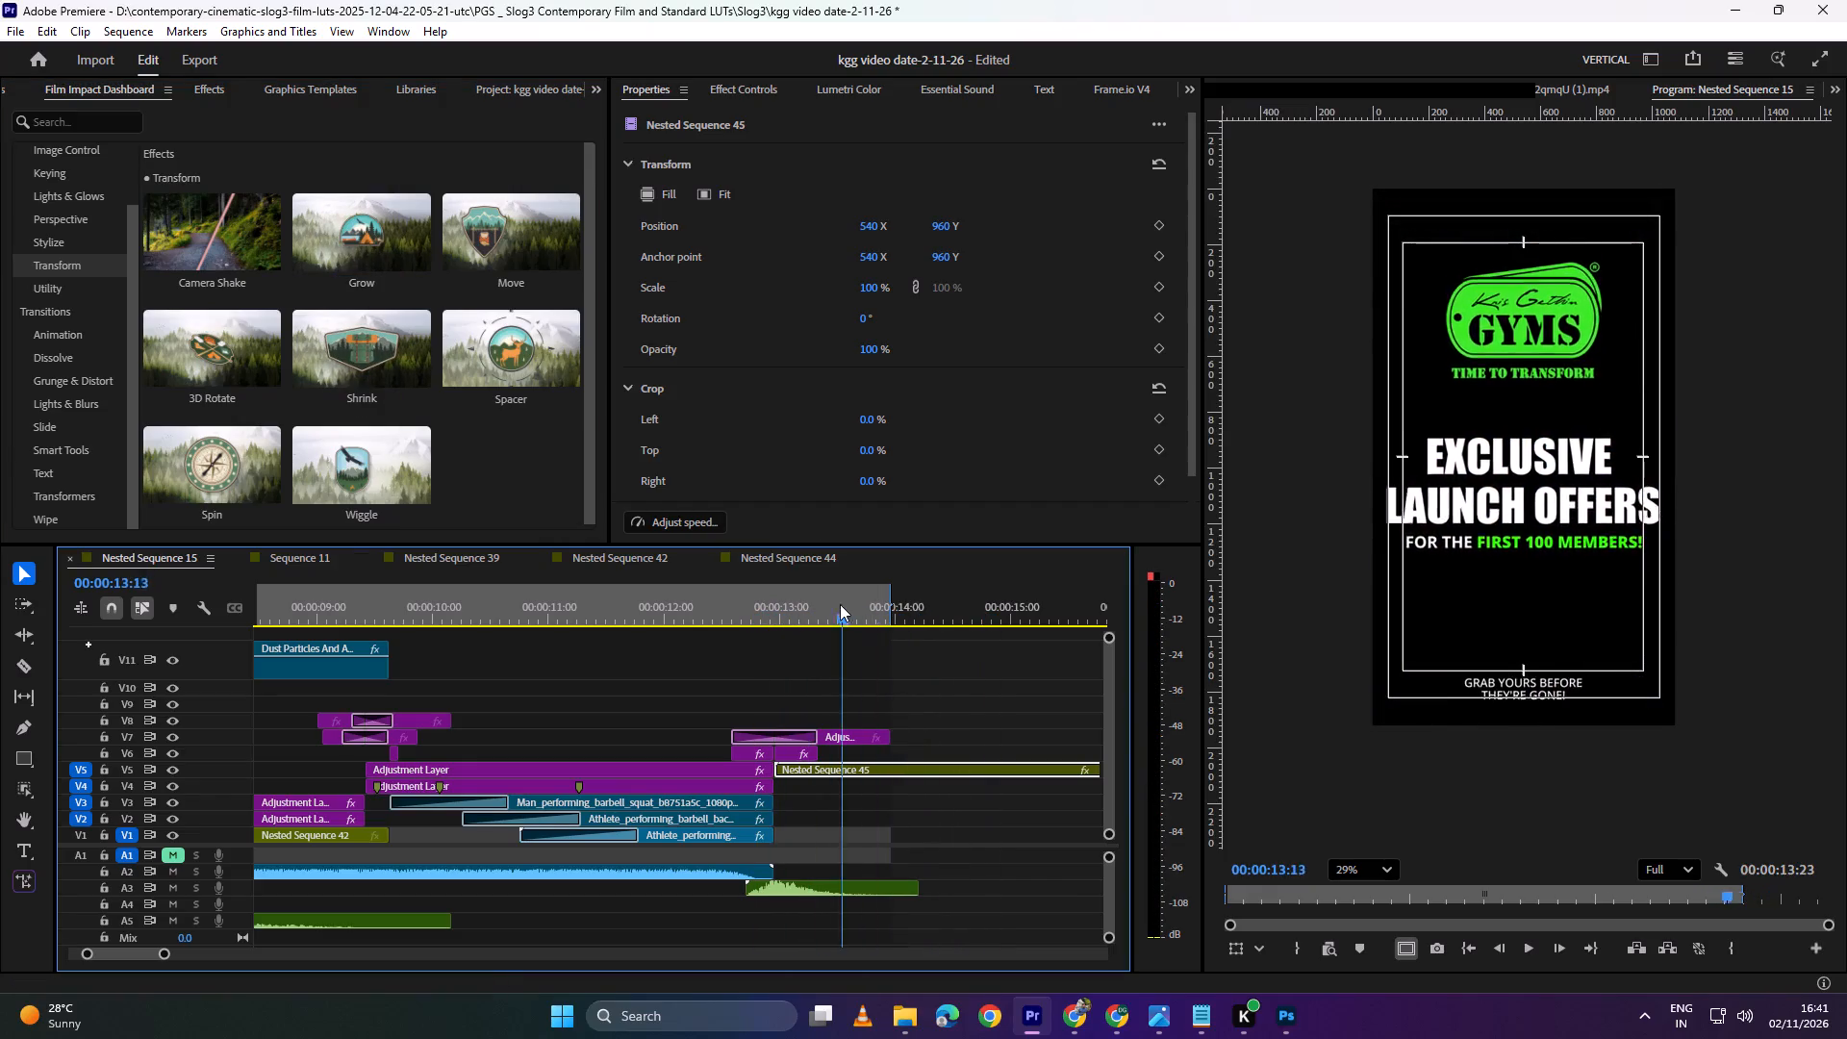
pyautogui.moveTo(840, 604); pyautogui.dragTo(792, 599)
pyautogui.press('space')
pyautogui.press('space')
pyautogui.moveTo(851, 611); pyautogui.dragTo(757, 624)
pyautogui.press('space')
pyautogui.press('space')
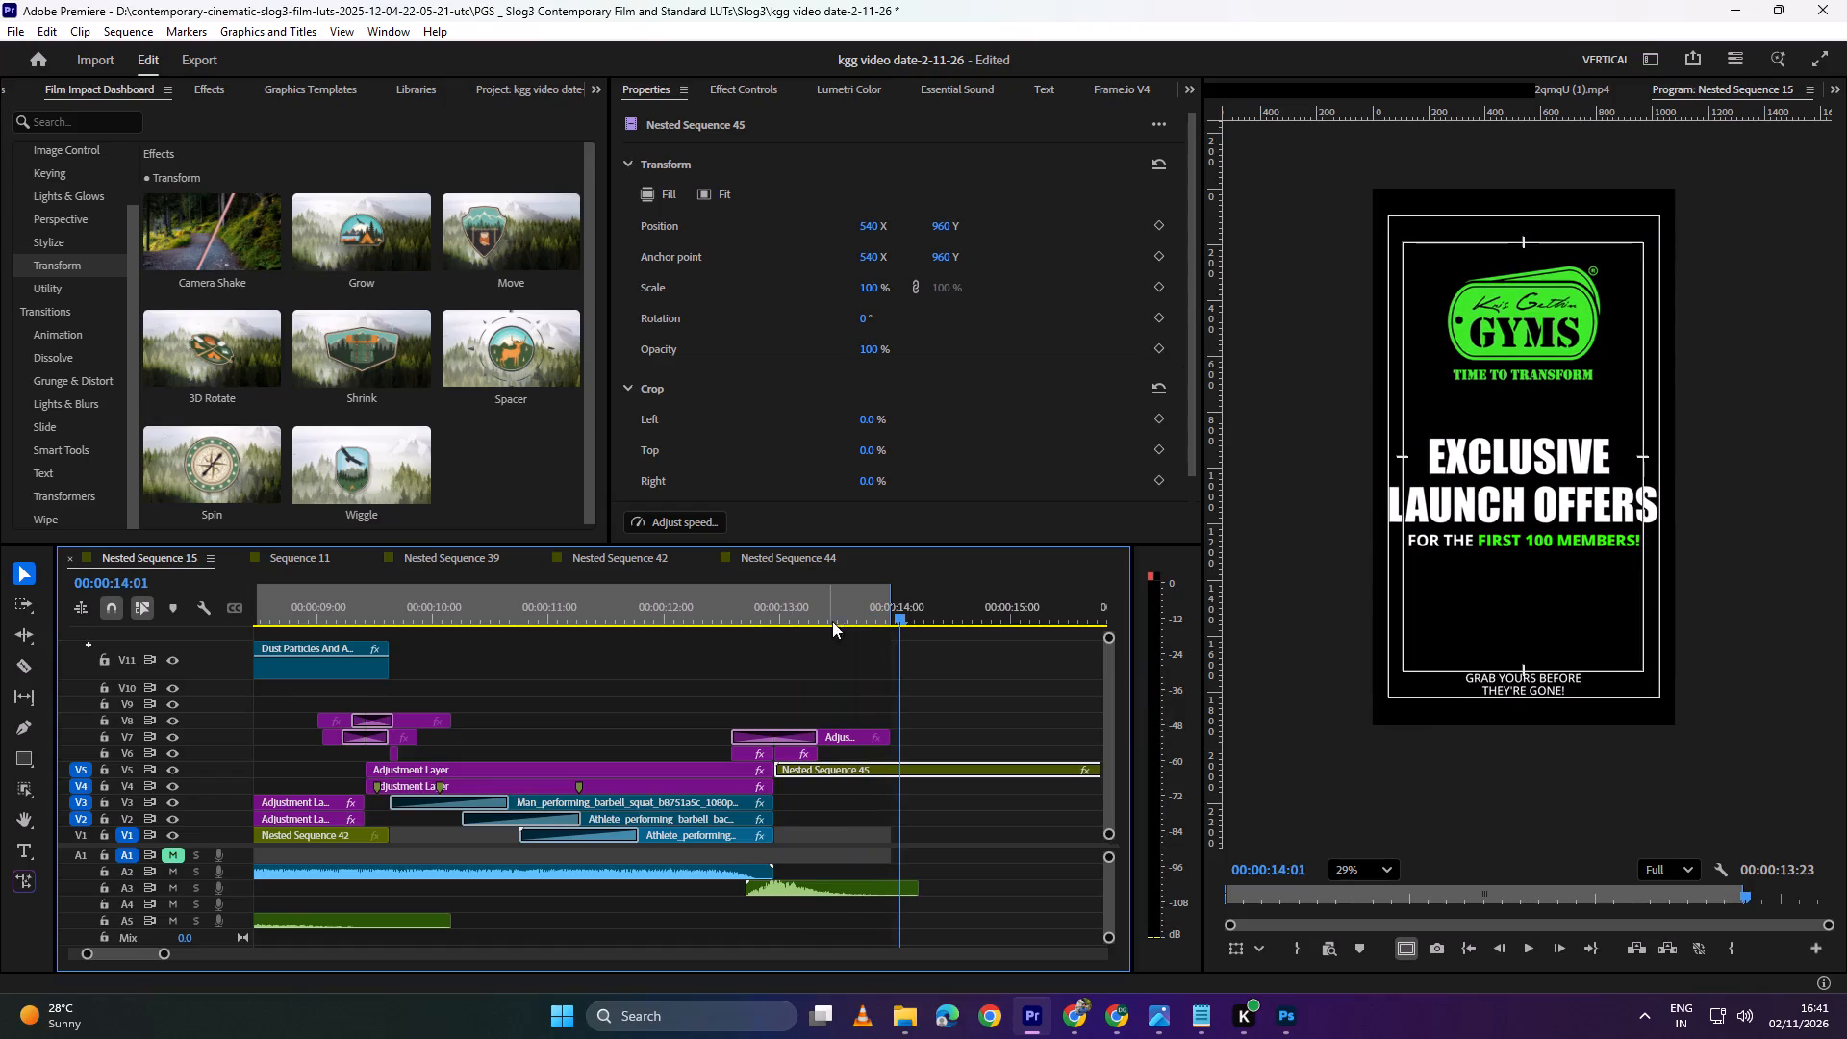
pyautogui.moveTo(852, 613); pyautogui.dragTo(775, 615)
pyautogui.press('space')
pyautogui.press('space')
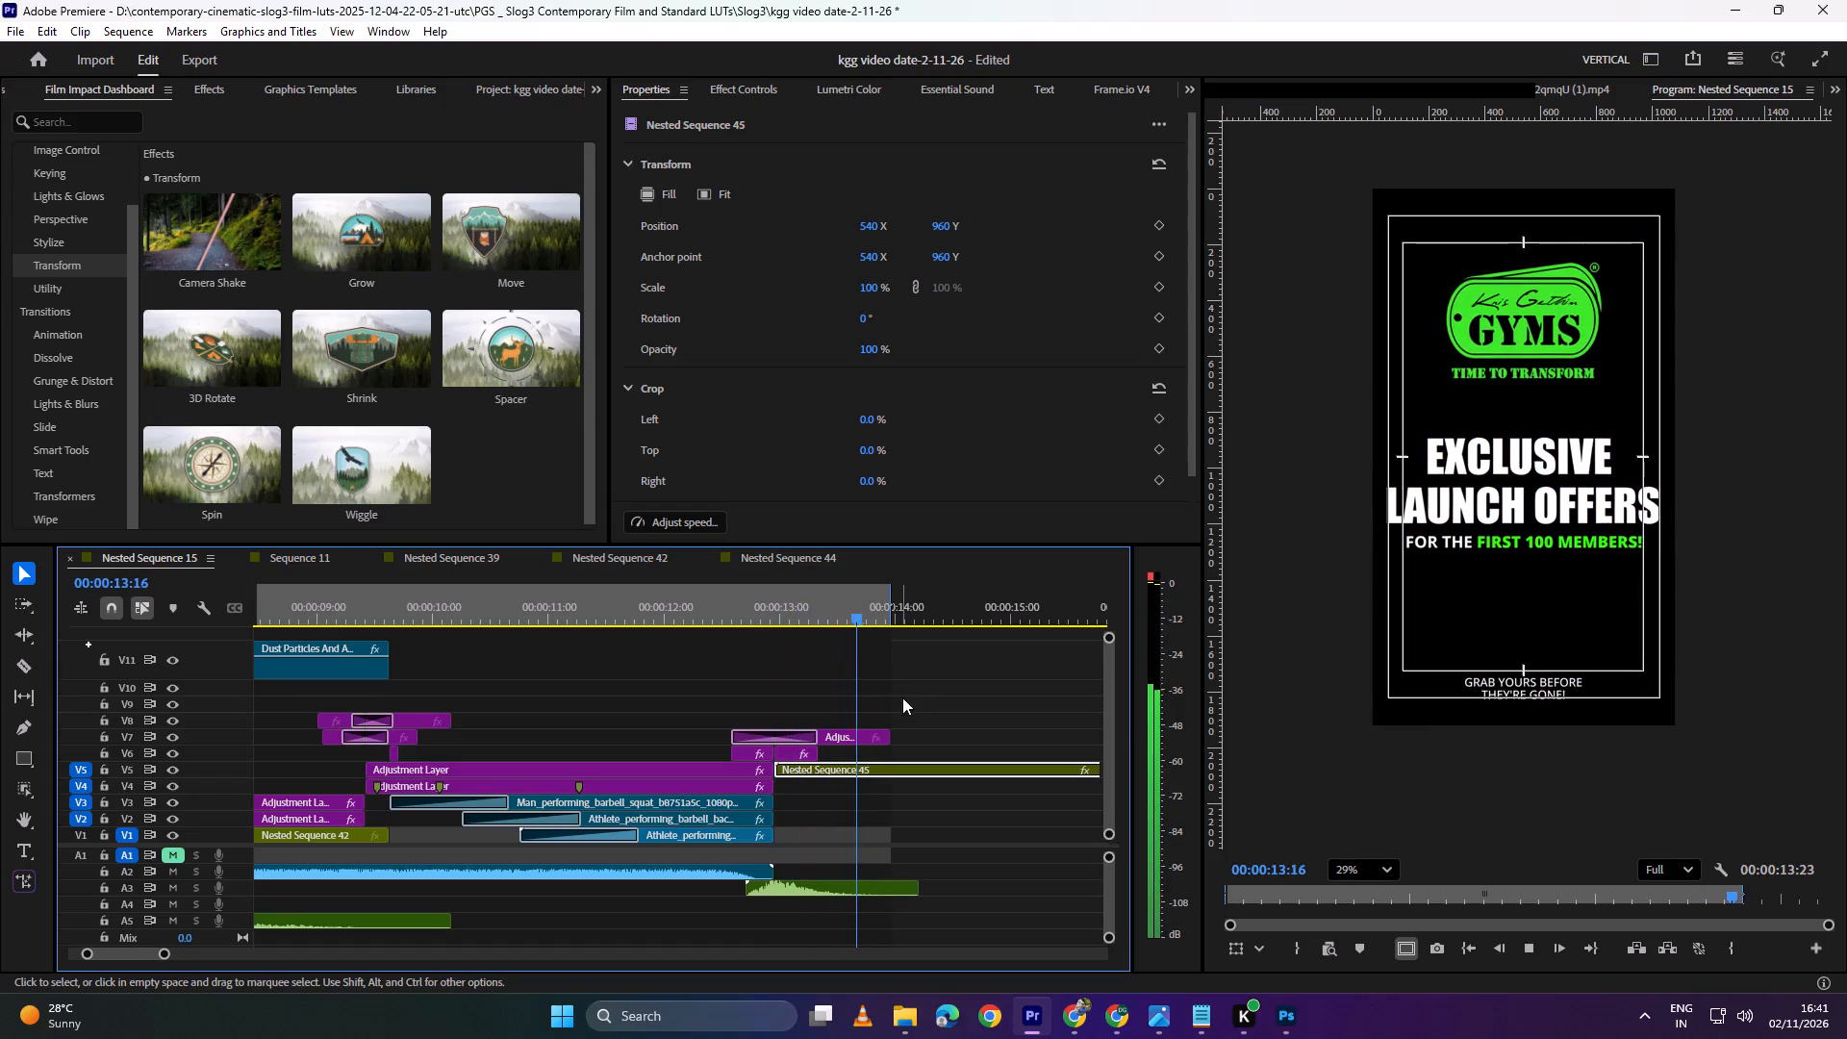
# Set the Nested Sequence 45 clip's scale to 97% and play back the closing title.
pyautogui.click(863, 771)
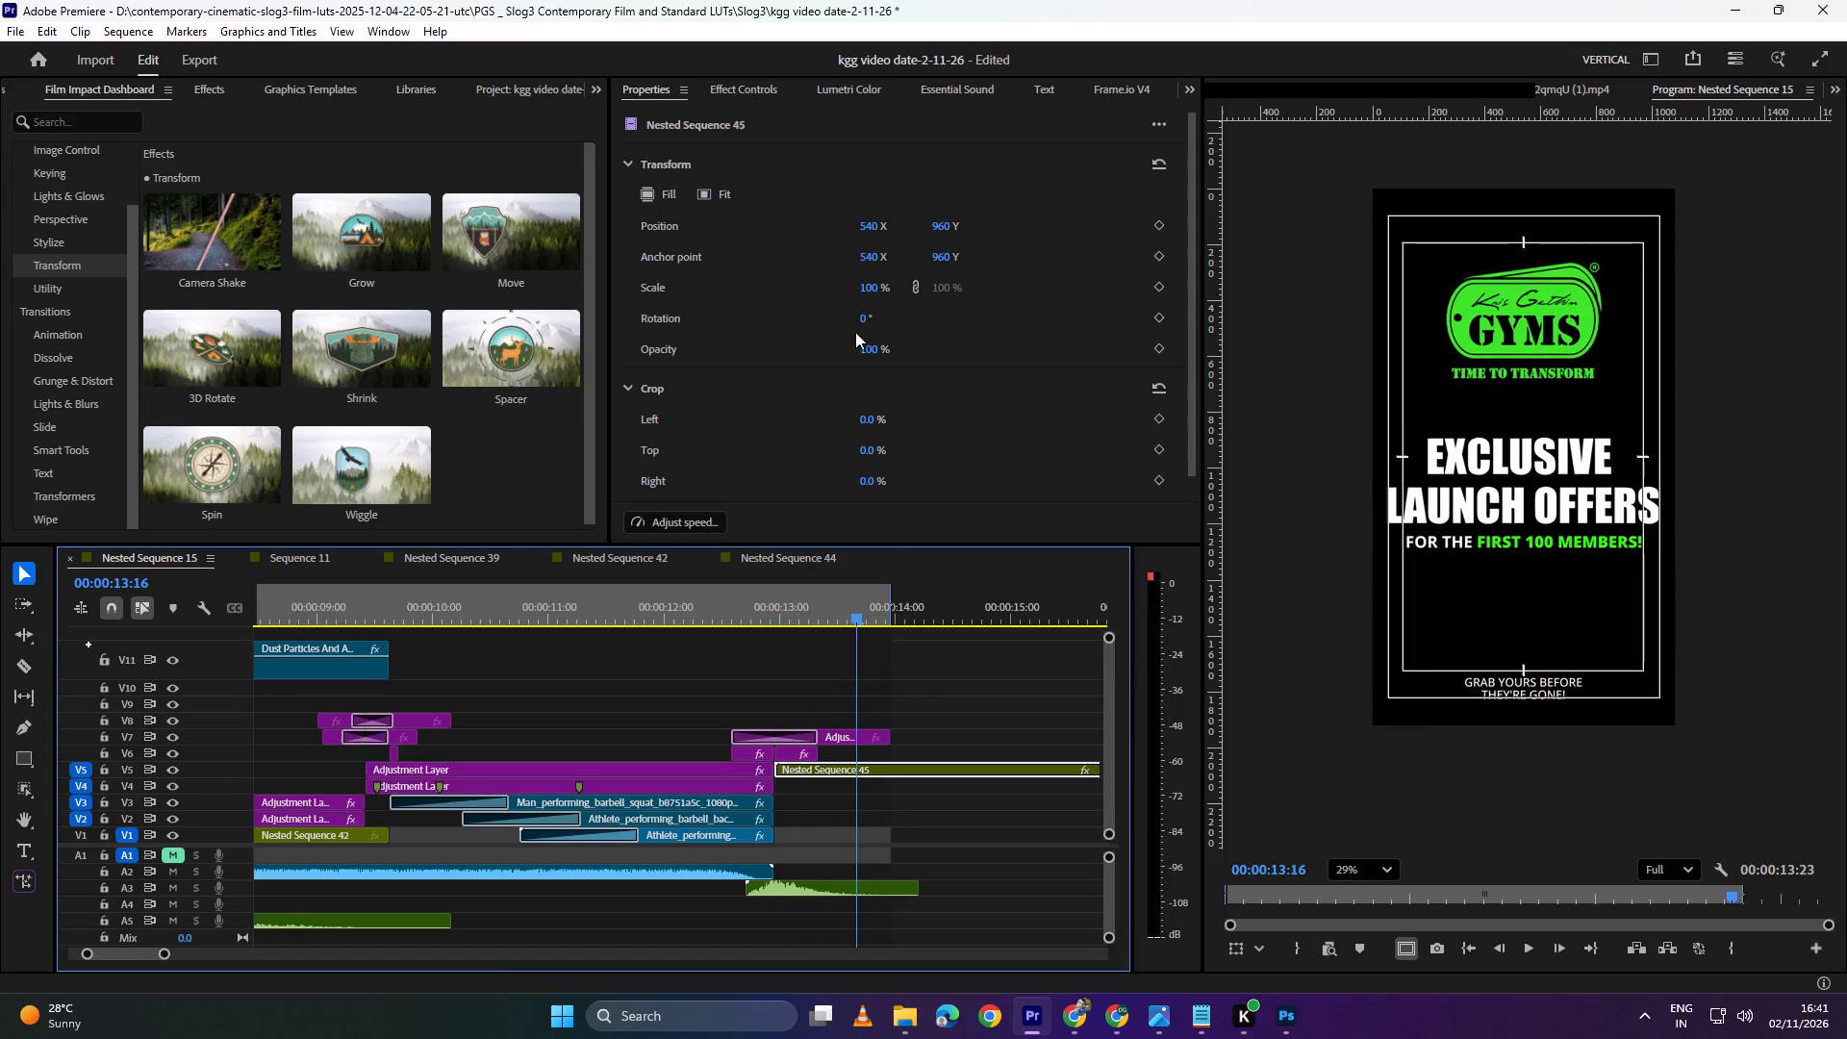
pyautogui.click(870, 283)
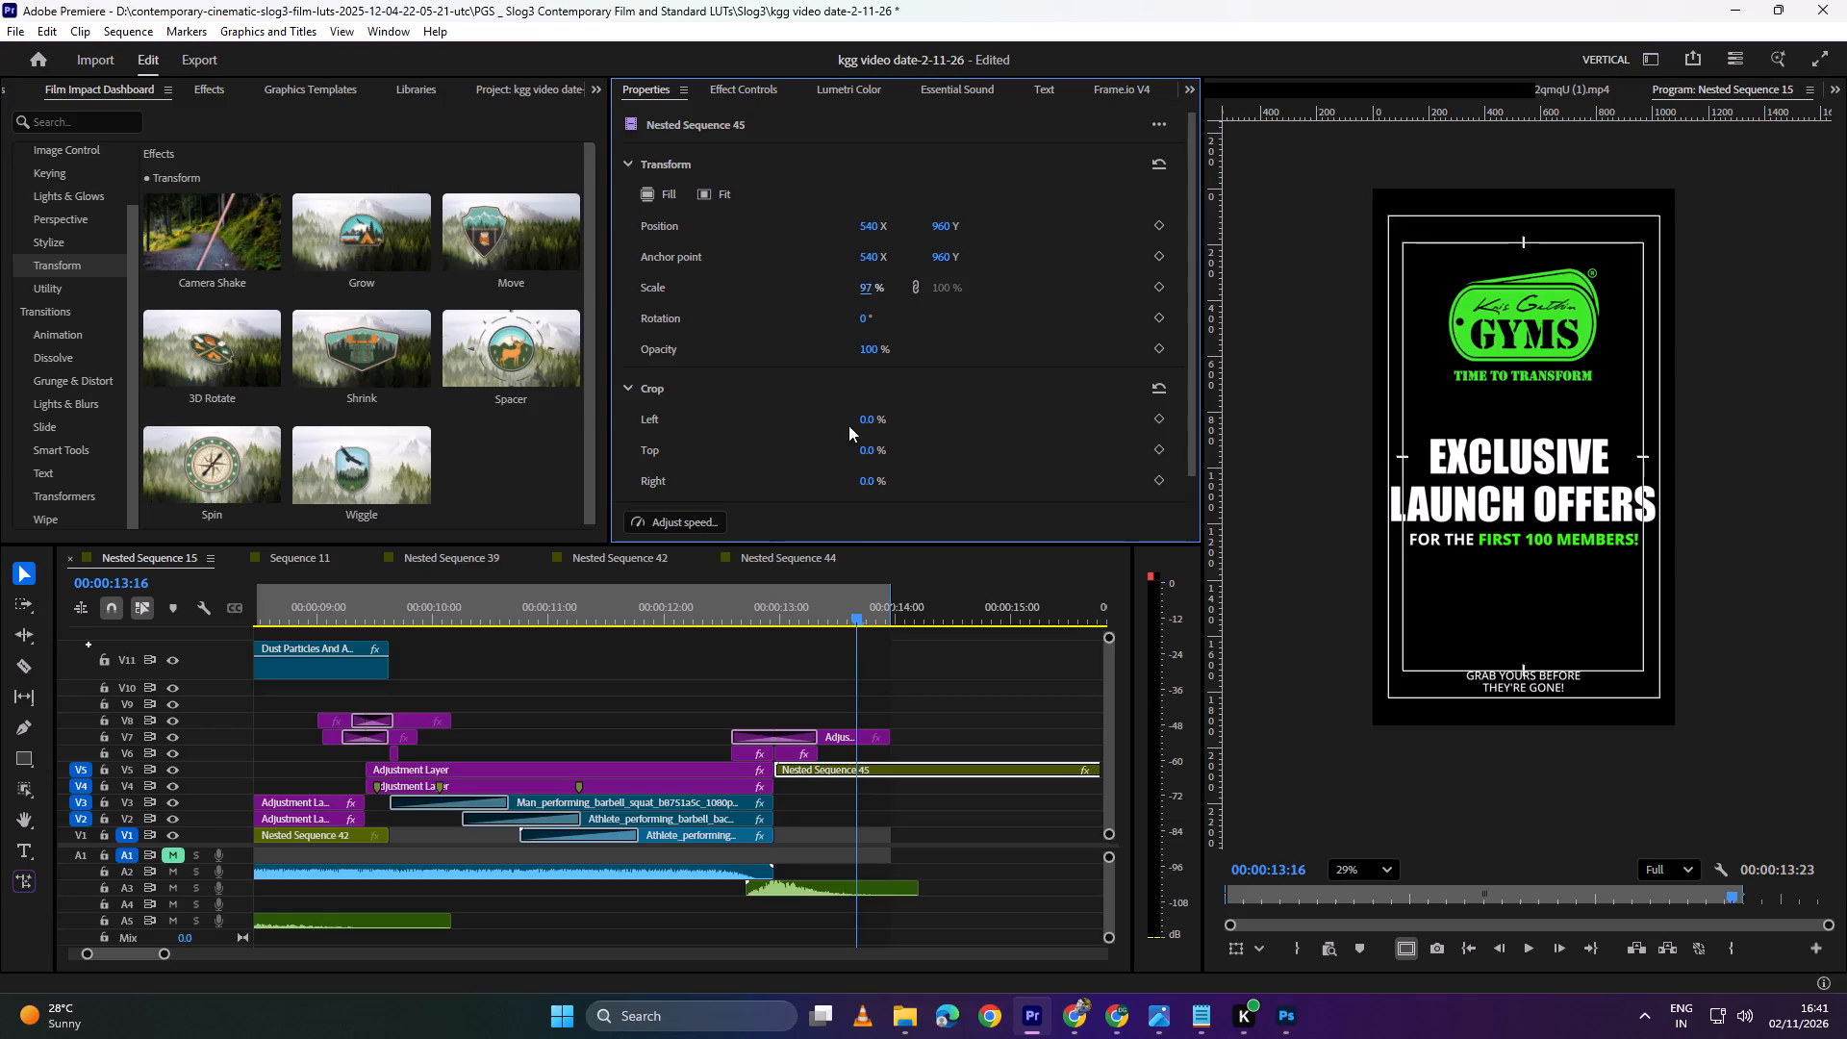
pyautogui.moveTo(828, 616); pyautogui.dragTo(777, 620)
pyautogui.press('space')
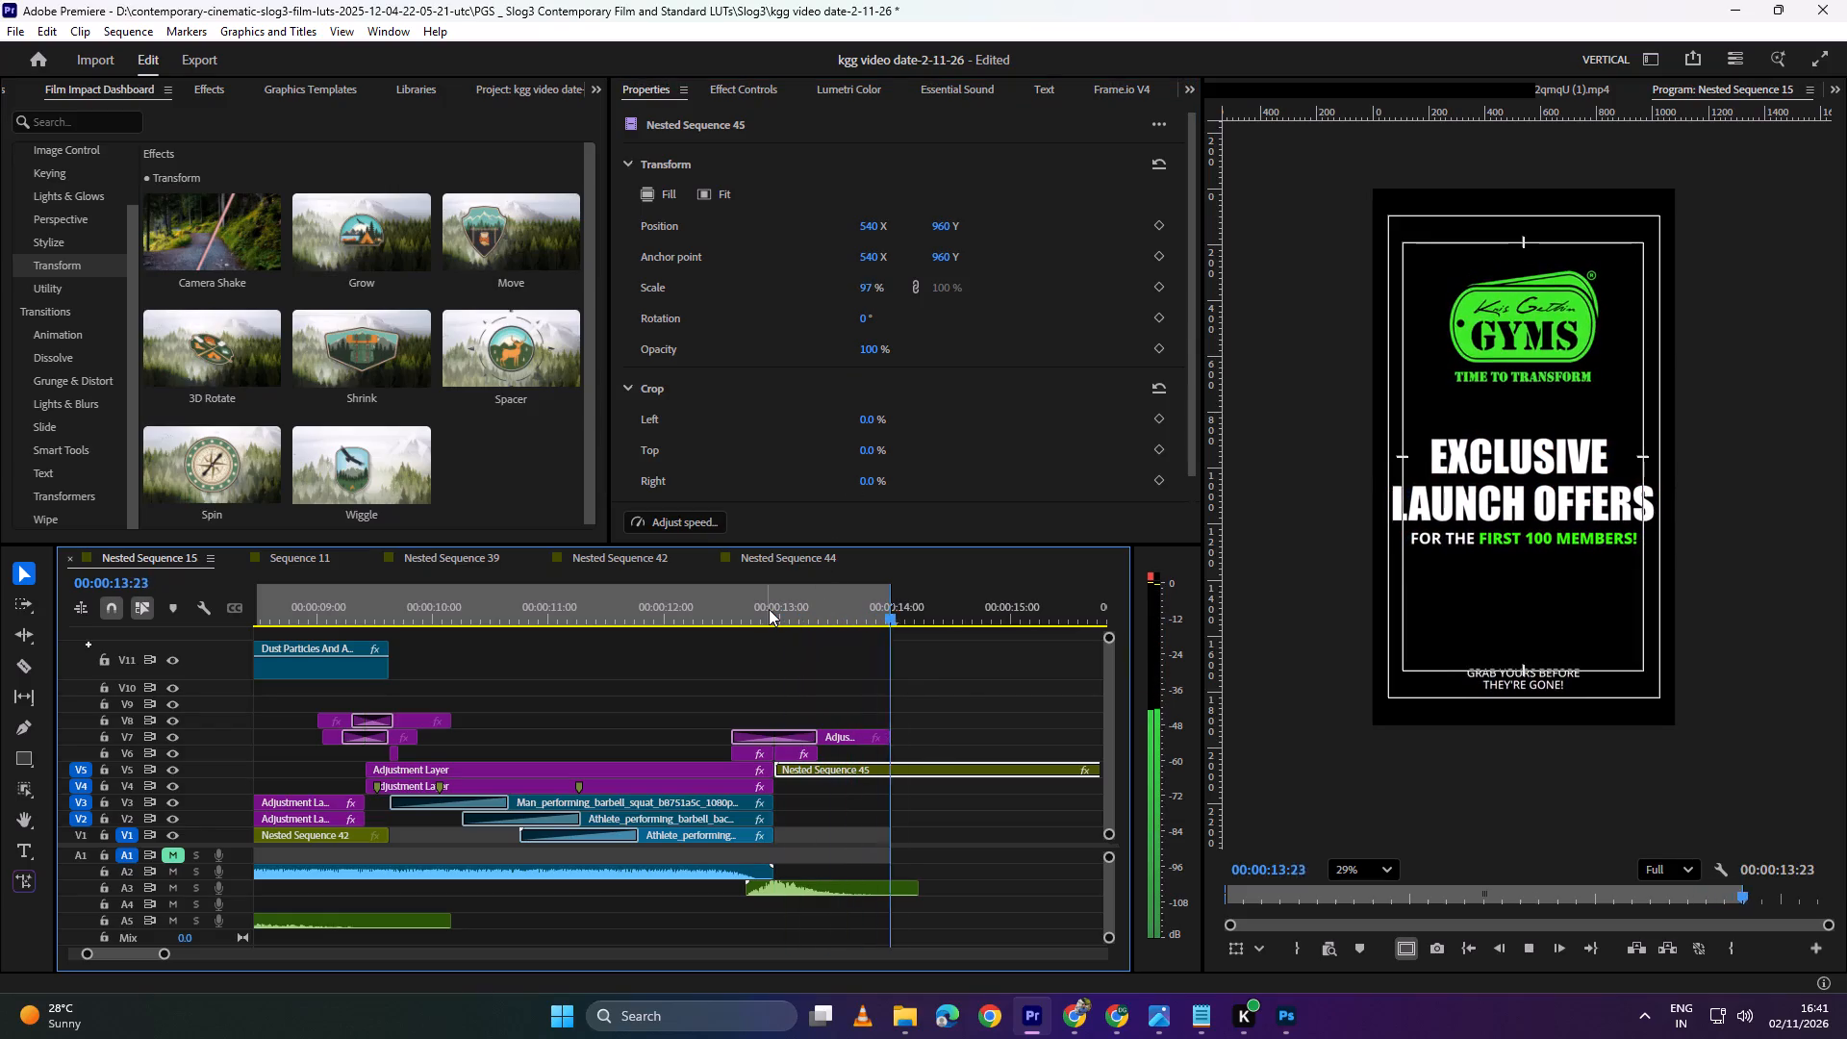
pyautogui.press('space')
# Inside Nested Sequence 45, shift the Grab yours and Exclusive Launch Offers text clips 5 frames later than the A4.png logo.
pyautogui.doubleClick(928, 772)
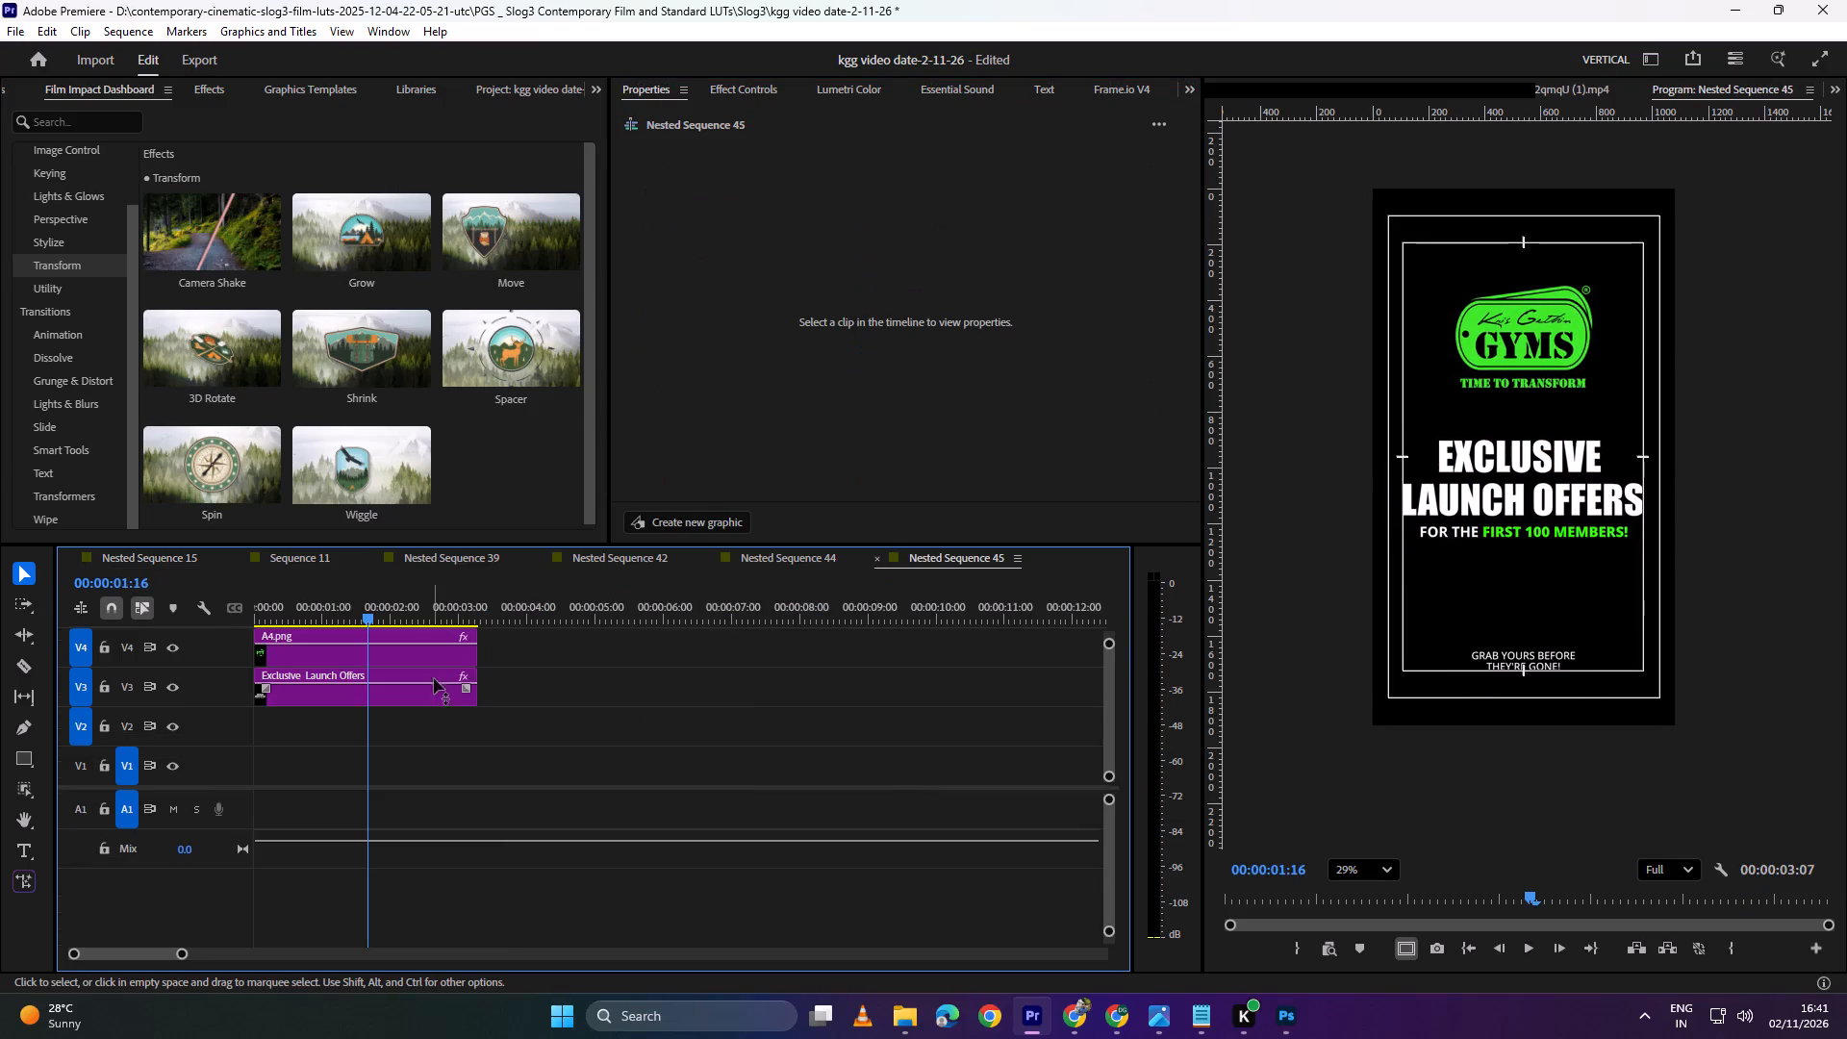
pyautogui.click(520, 734)
pyautogui.moveTo(1112, 643); pyautogui.dragTo(1102, 445)
pyautogui.keyDown('alt'); pyautogui.scroll(2, 402, 734); pyautogui.keyUp('alt')
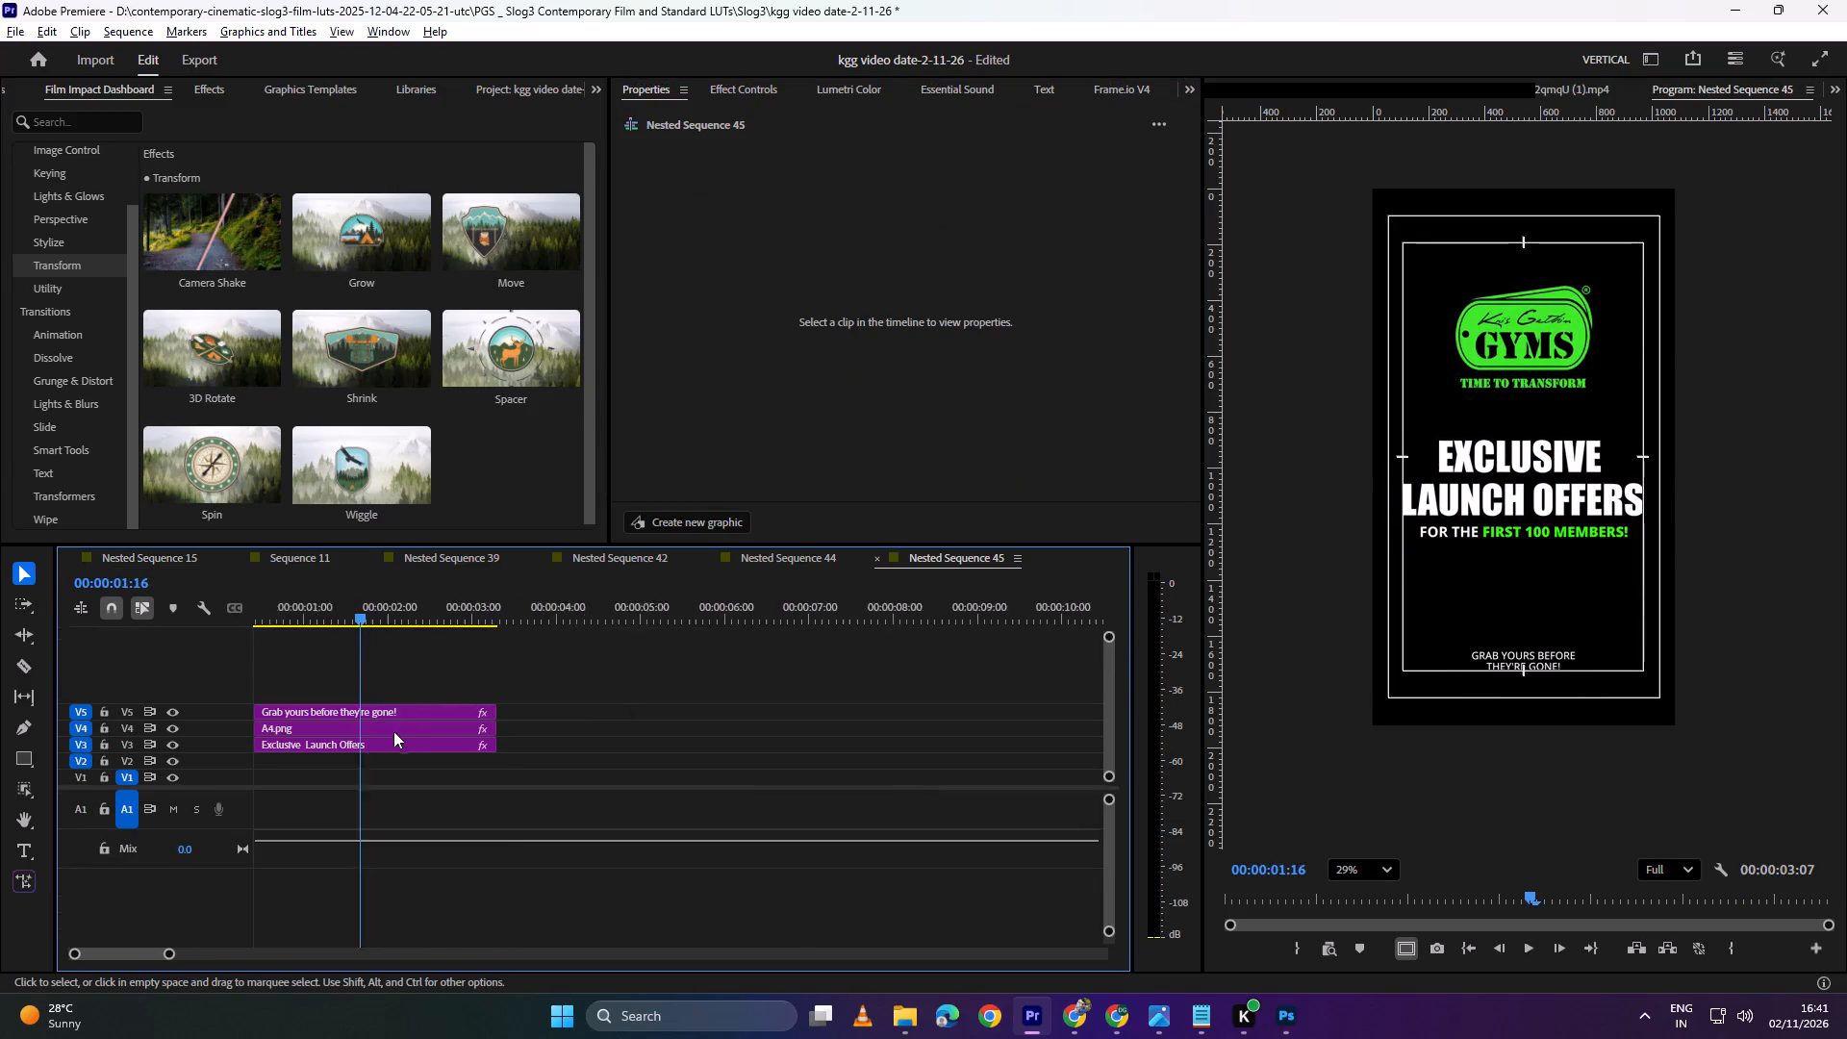
pyautogui.keyDown('alt'); pyautogui.scroll(8, 393, 731); pyautogui.keyUp('alt')
pyautogui.click(343, 744)
pyautogui.keyDown('shift'); pyautogui.click(352, 714); pyautogui.keyUp('shift')
pyautogui.moveTo(350, 712); pyautogui.dragTo(352, 712)
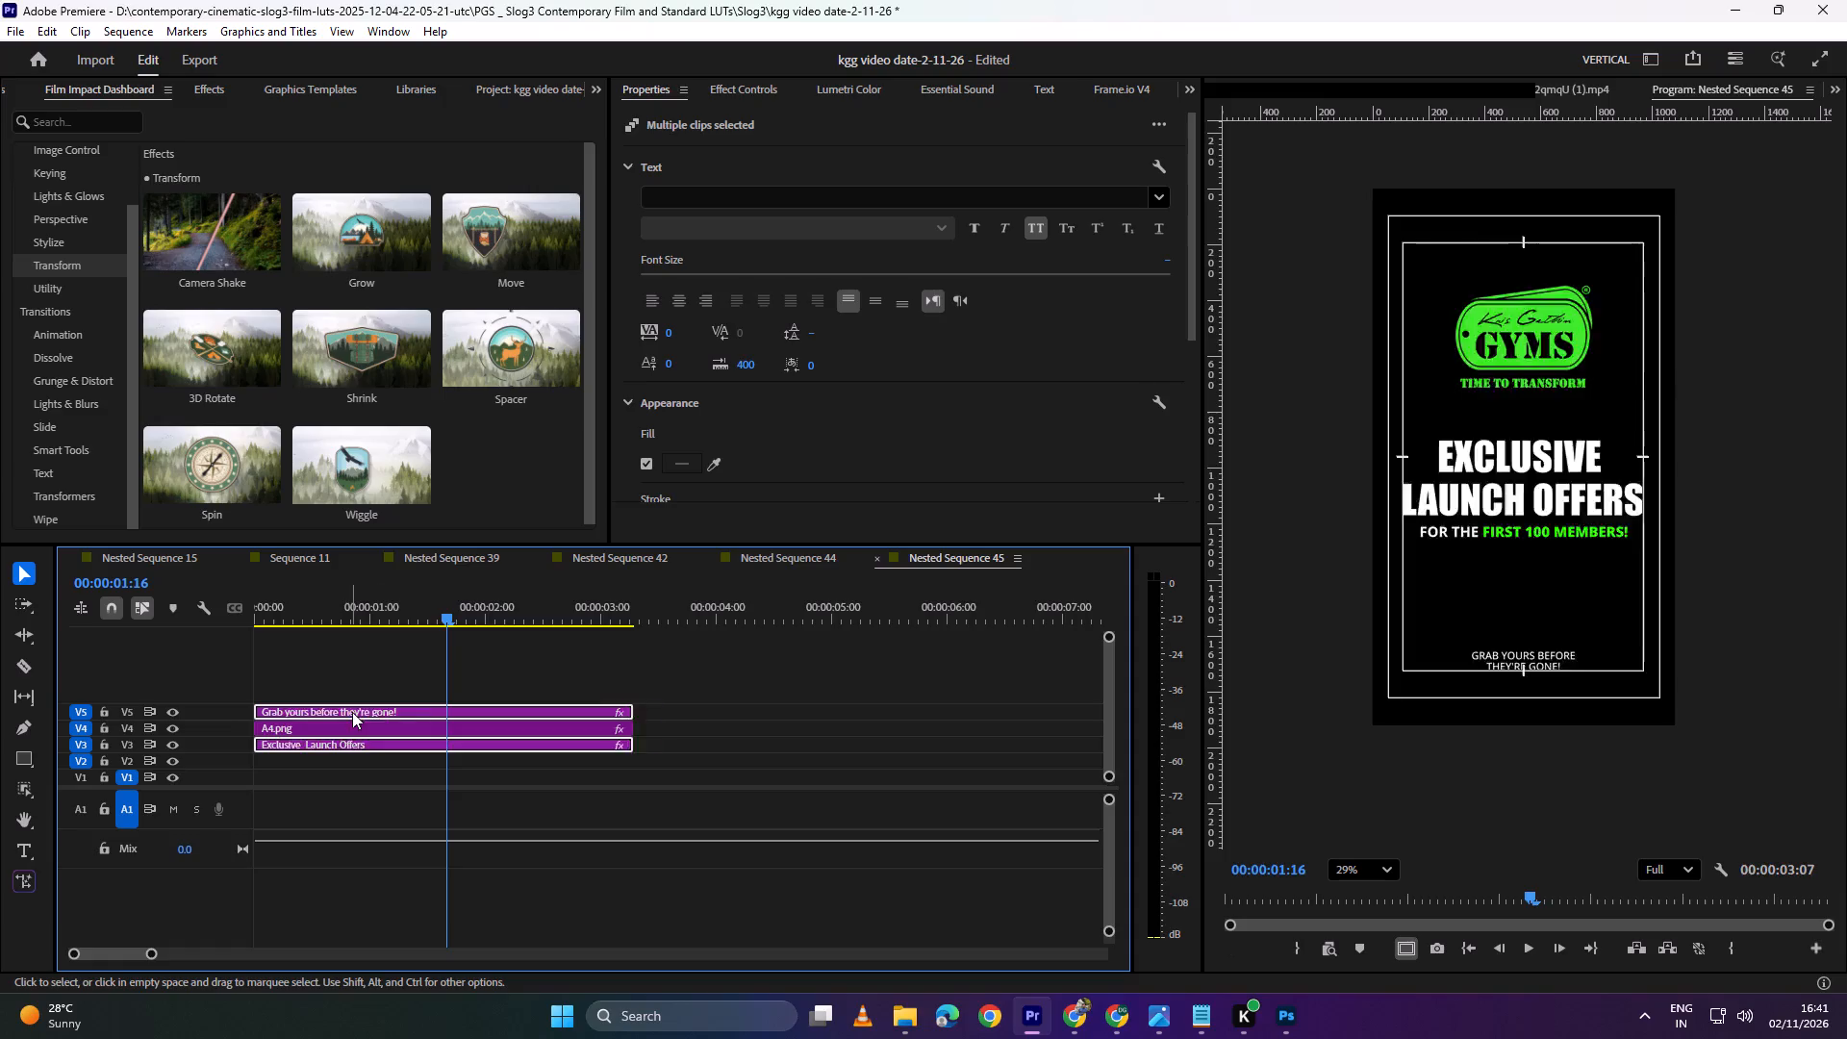
pyautogui.moveTo(352, 712); pyautogui.dragTo(375, 712)
# Apply the Text Animator transition to the Grab yours and Exclusive Launch Offers text clips.
pyautogui.click(61, 417)
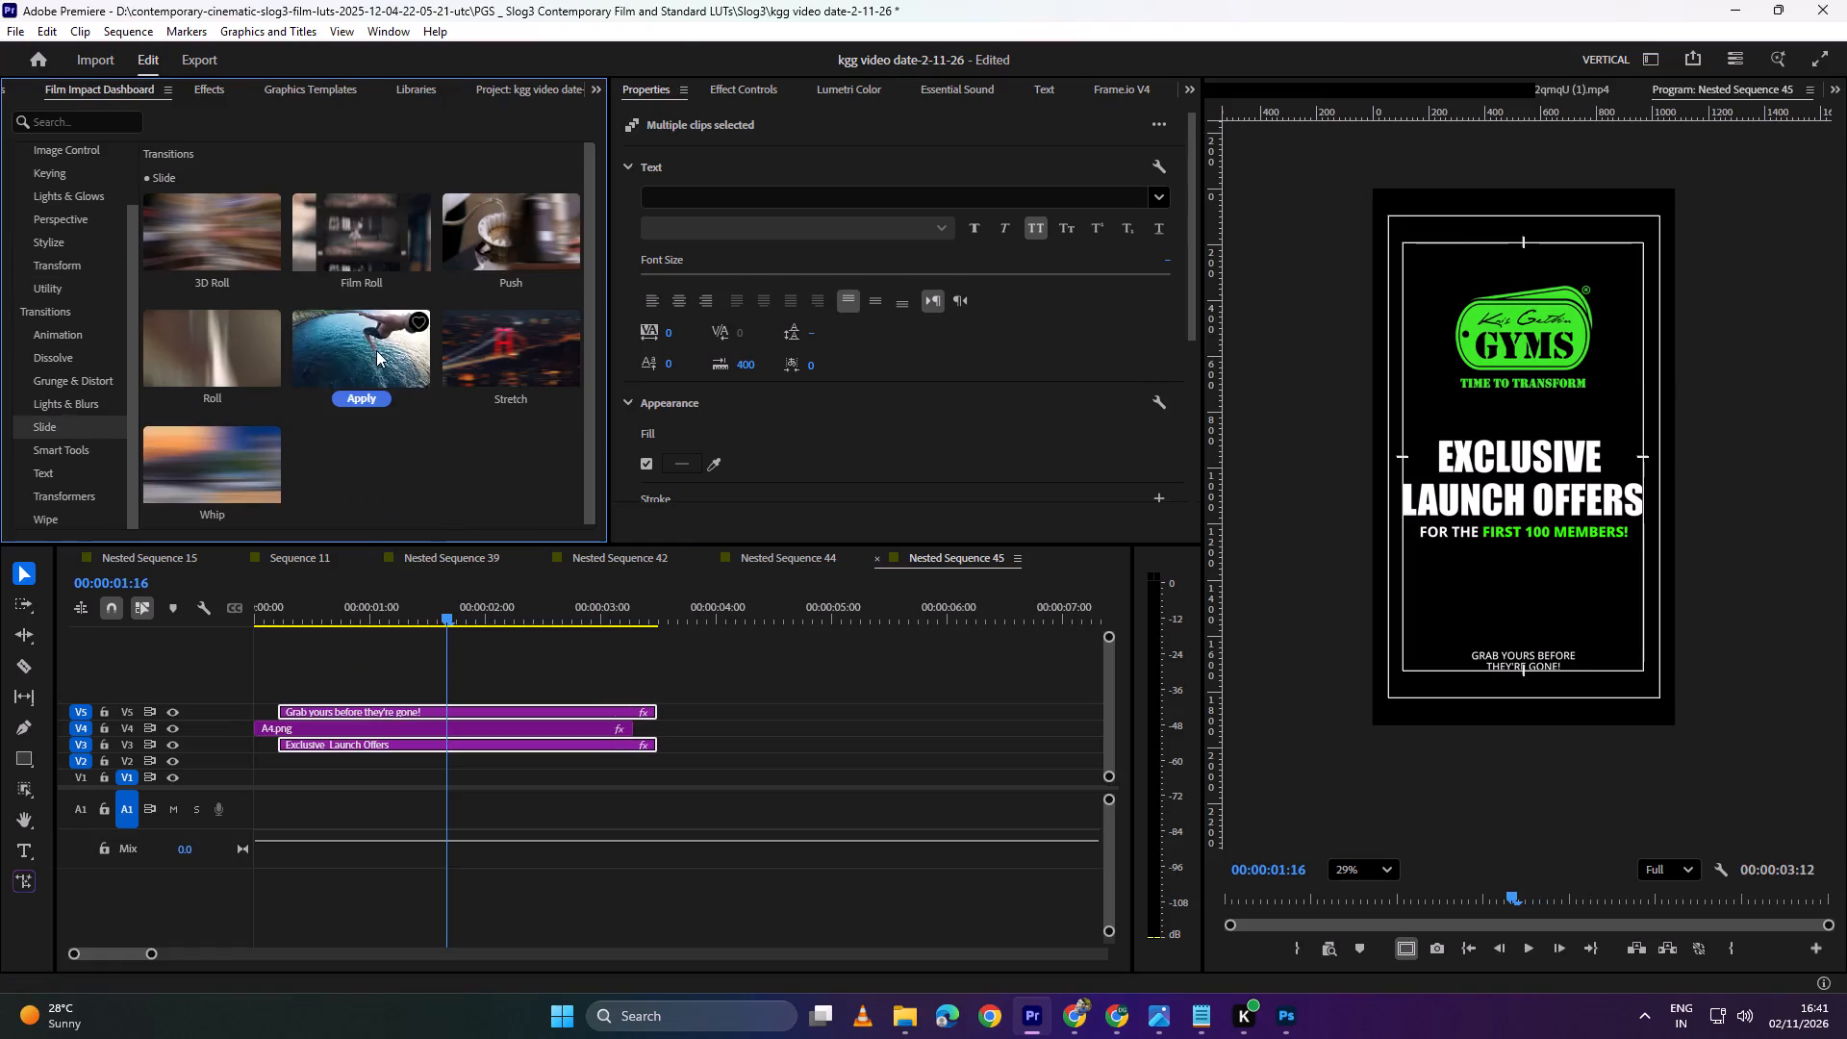
pyautogui.click(56, 469)
pyautogui.click(221, 279)
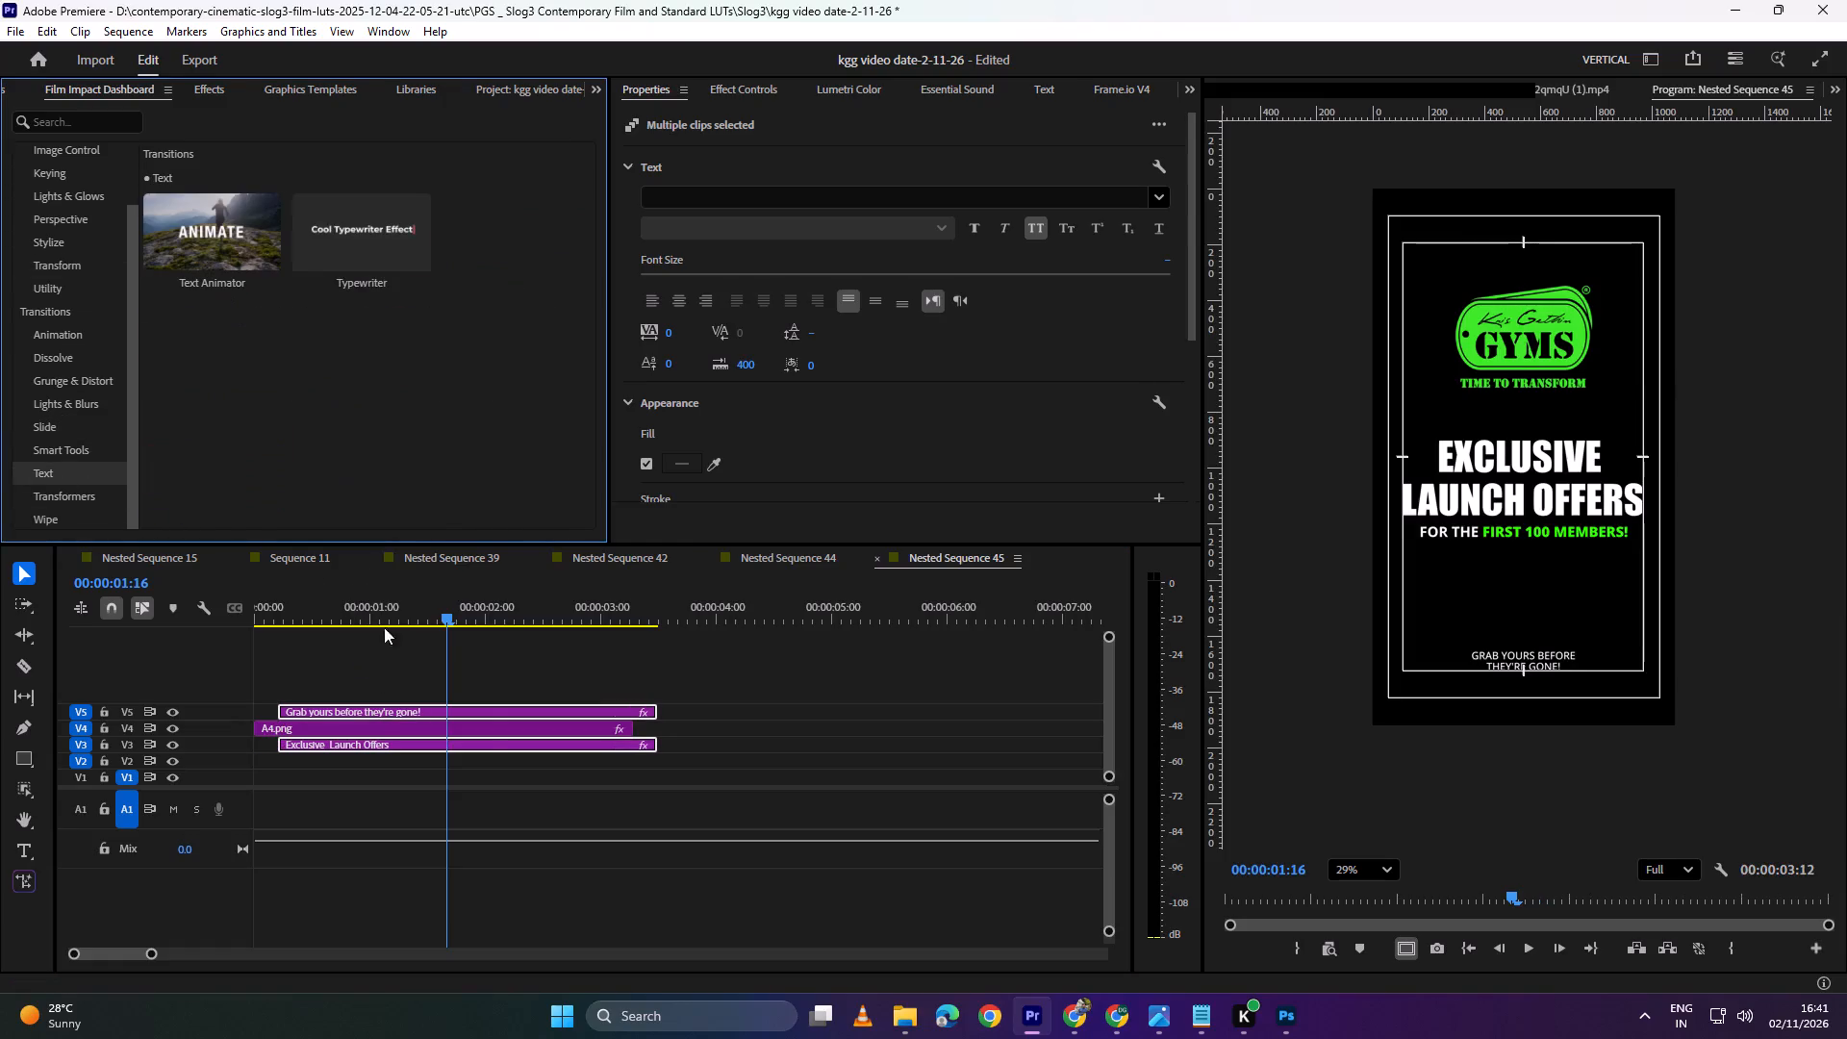
pyautogui.click(221, 283)
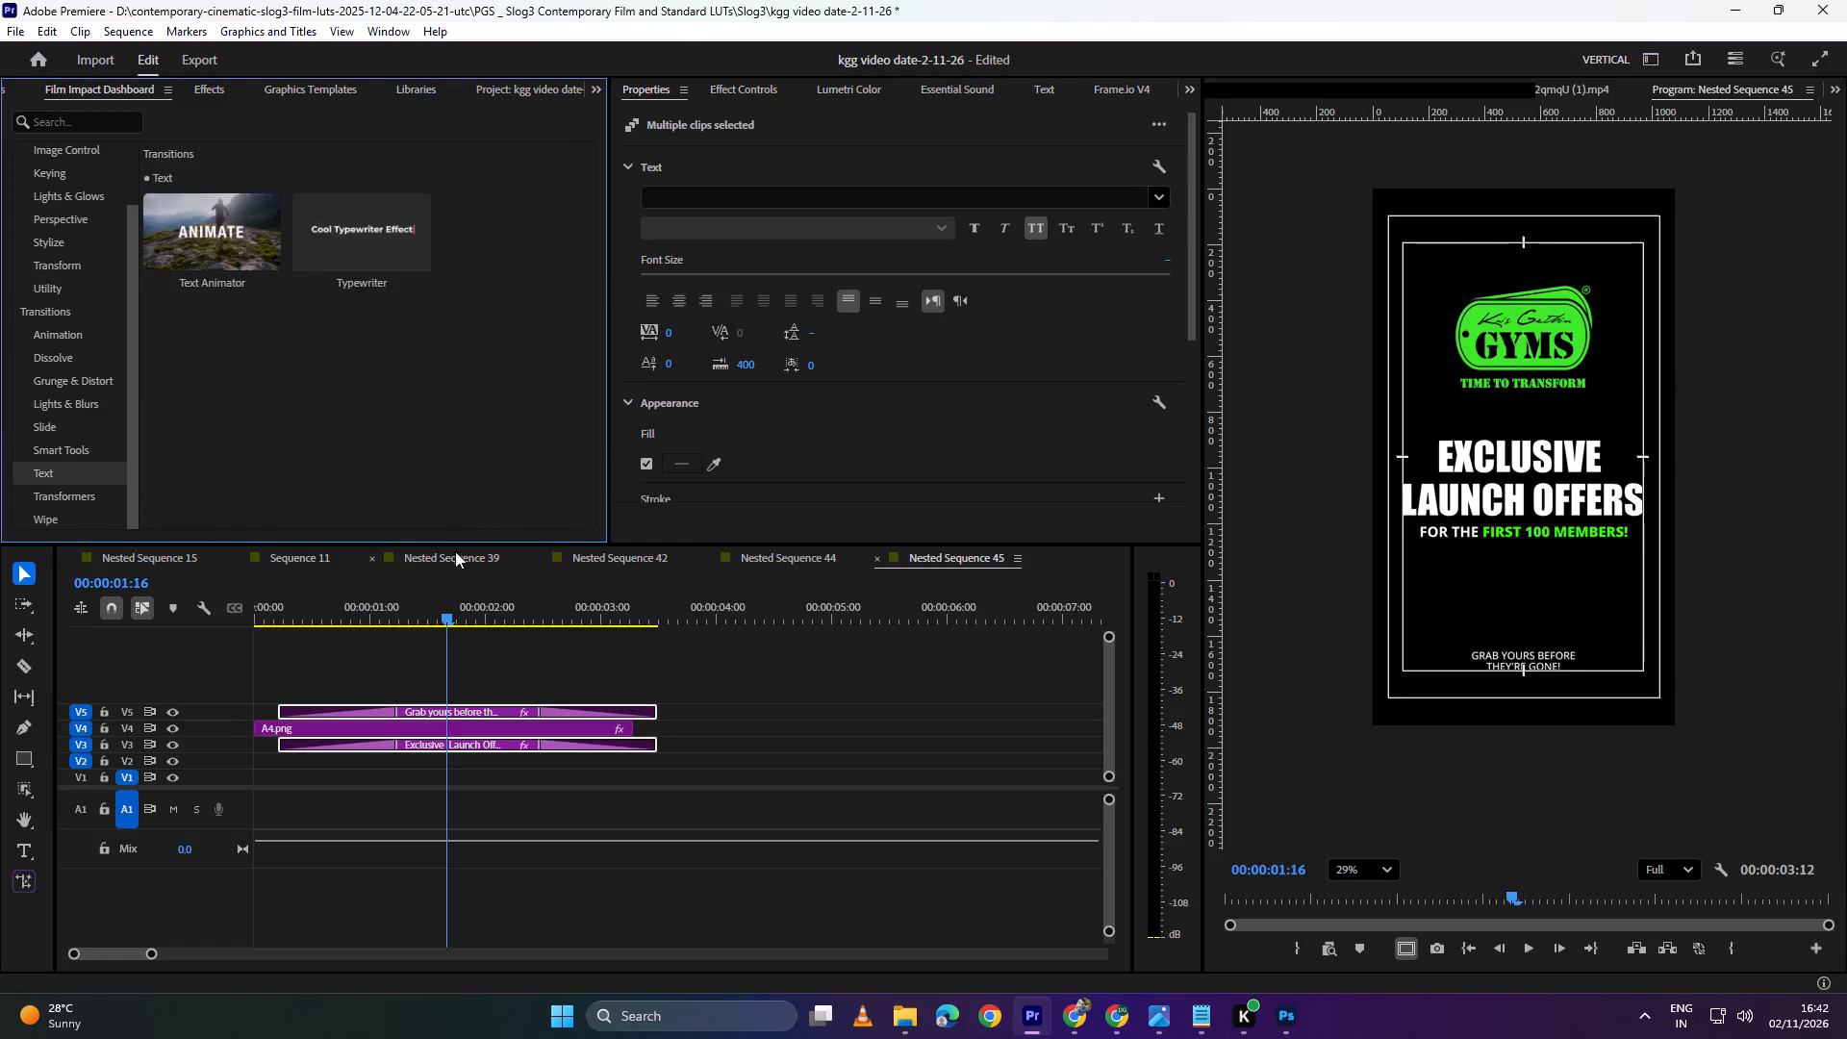
# Play back Nested Sequence 45 from its start to review the Text Animator transitions on both text clips.
pyautogui.moveTo(479, 605); pyautogui.dragTo(266, 601)
pyautogui.press('space')
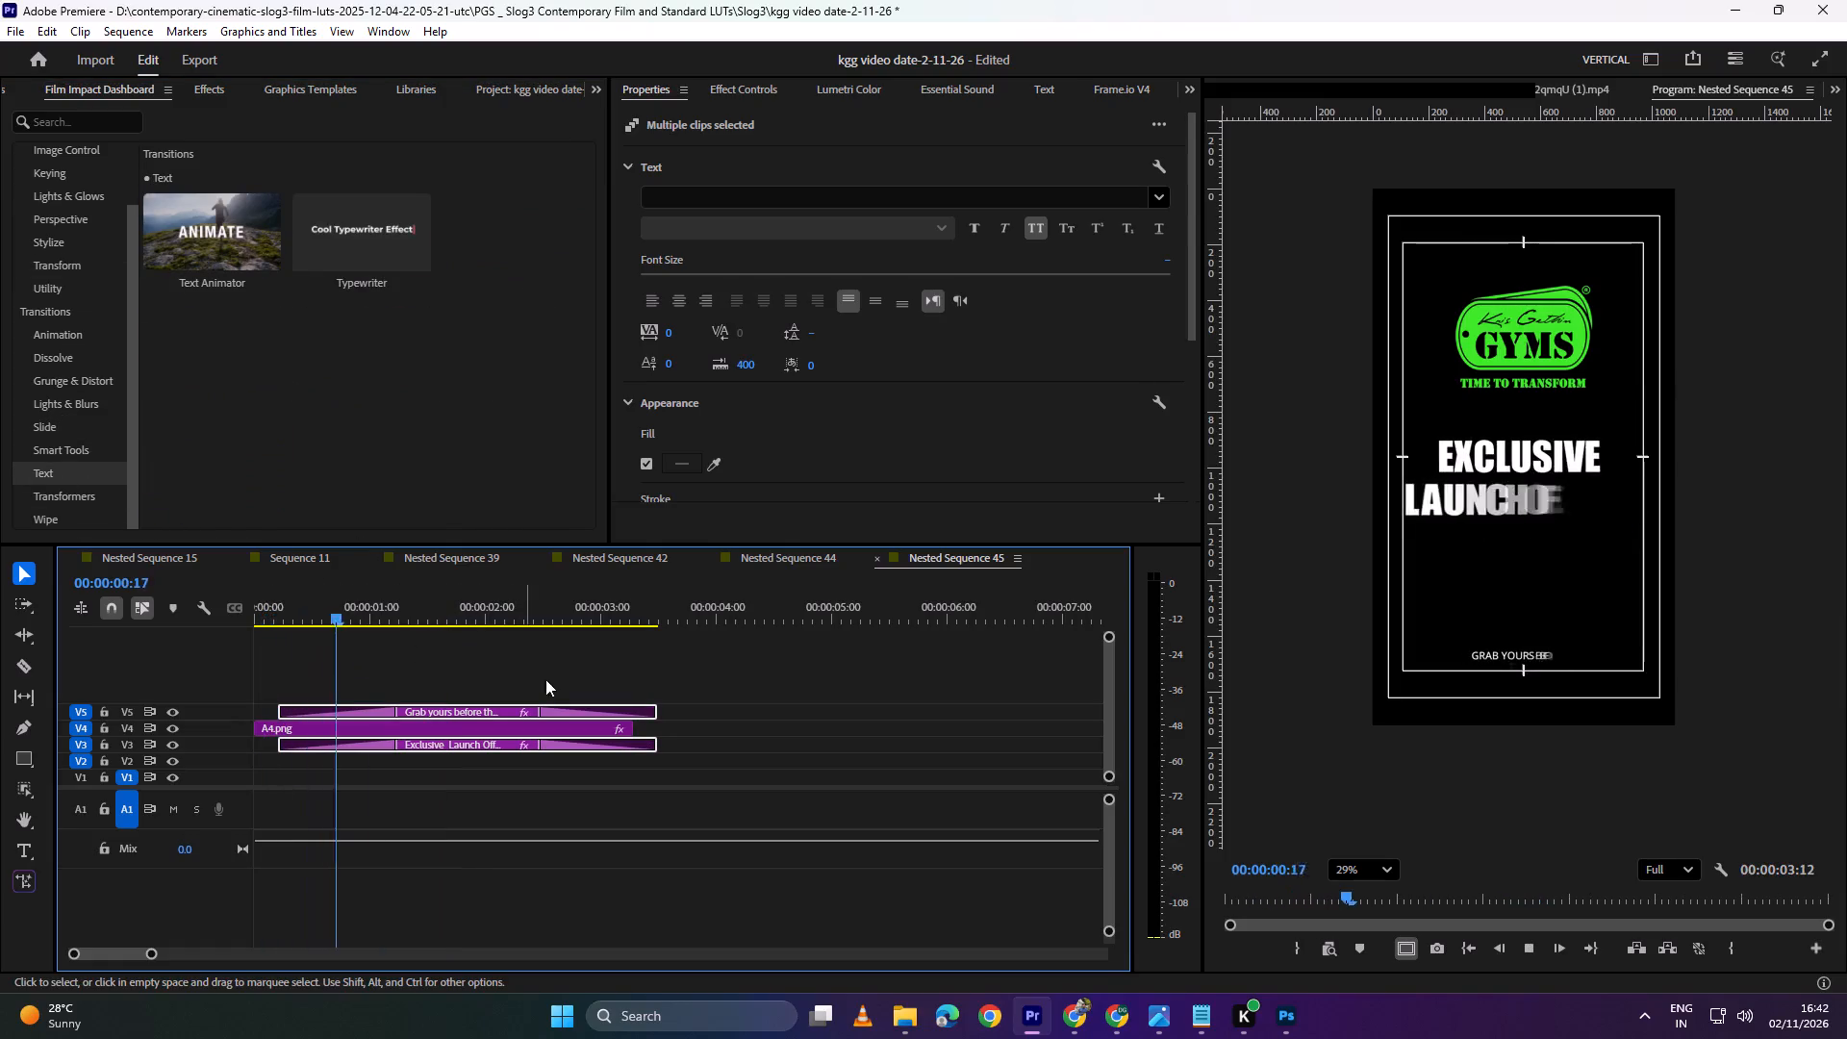
pyautogui.press('space')
pyautogui.click(826, 722)
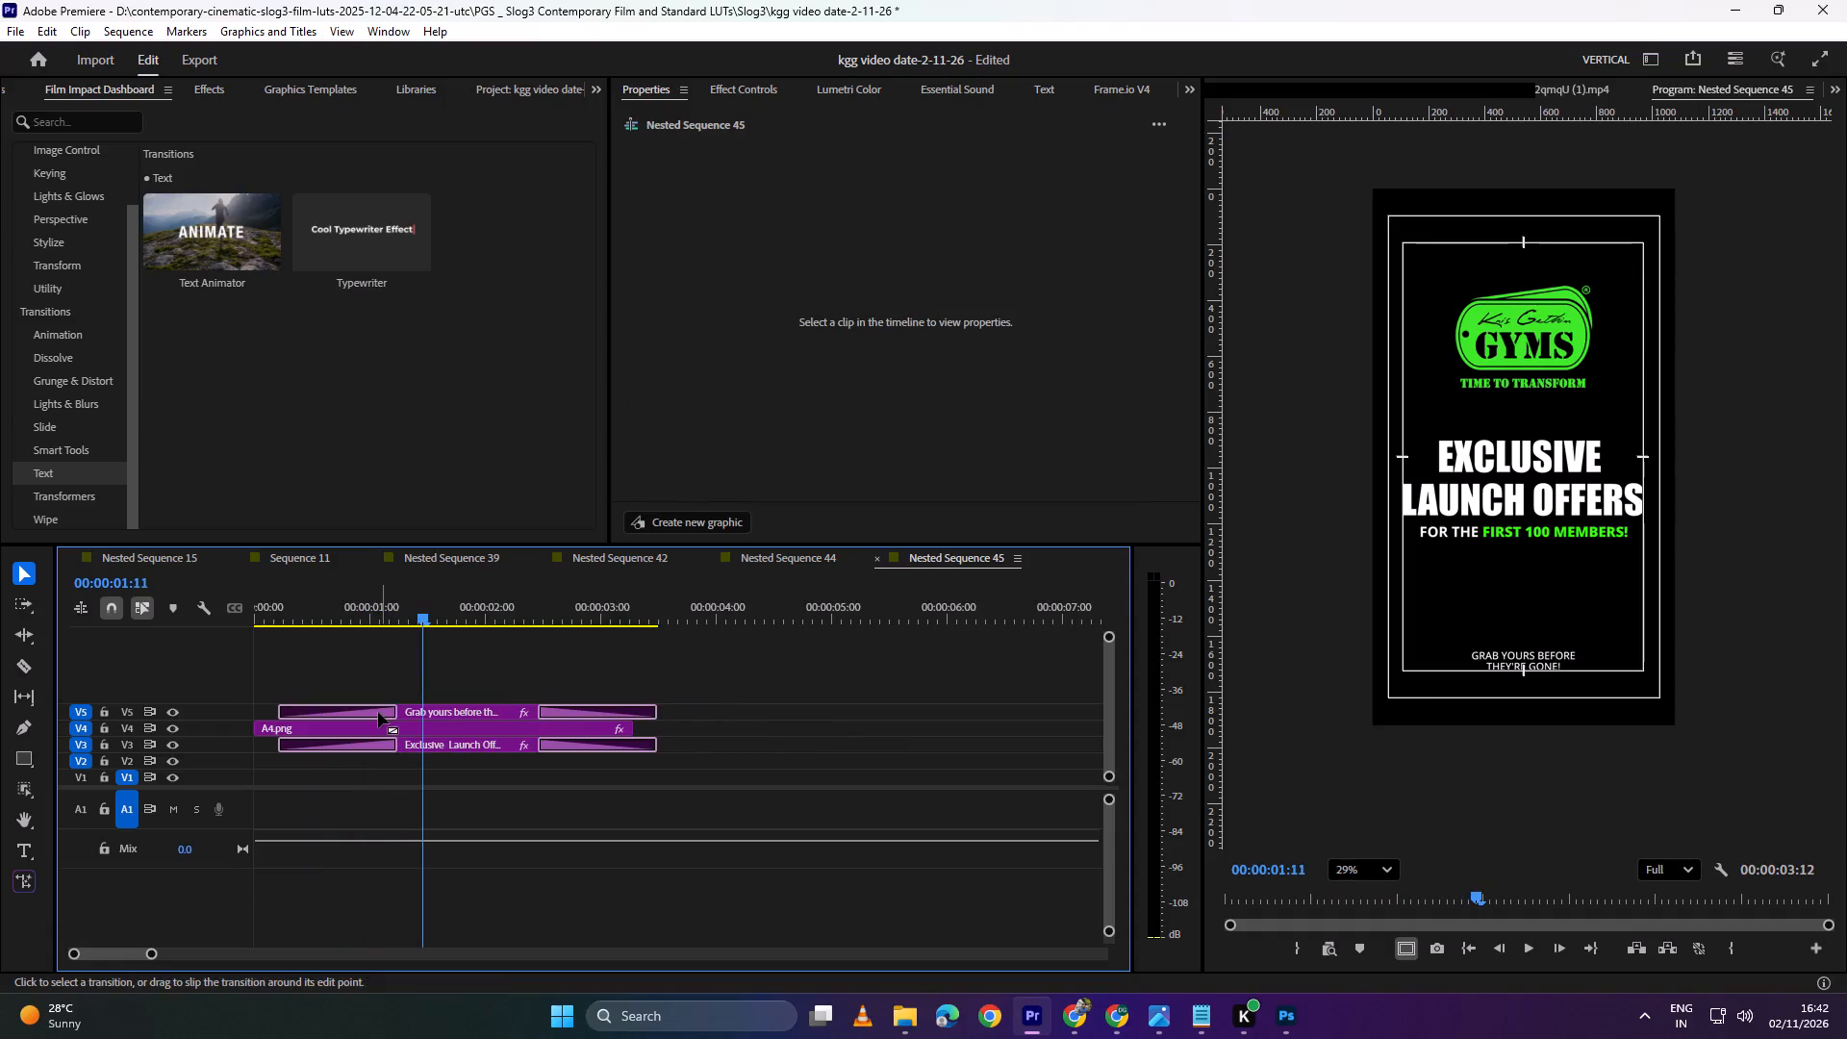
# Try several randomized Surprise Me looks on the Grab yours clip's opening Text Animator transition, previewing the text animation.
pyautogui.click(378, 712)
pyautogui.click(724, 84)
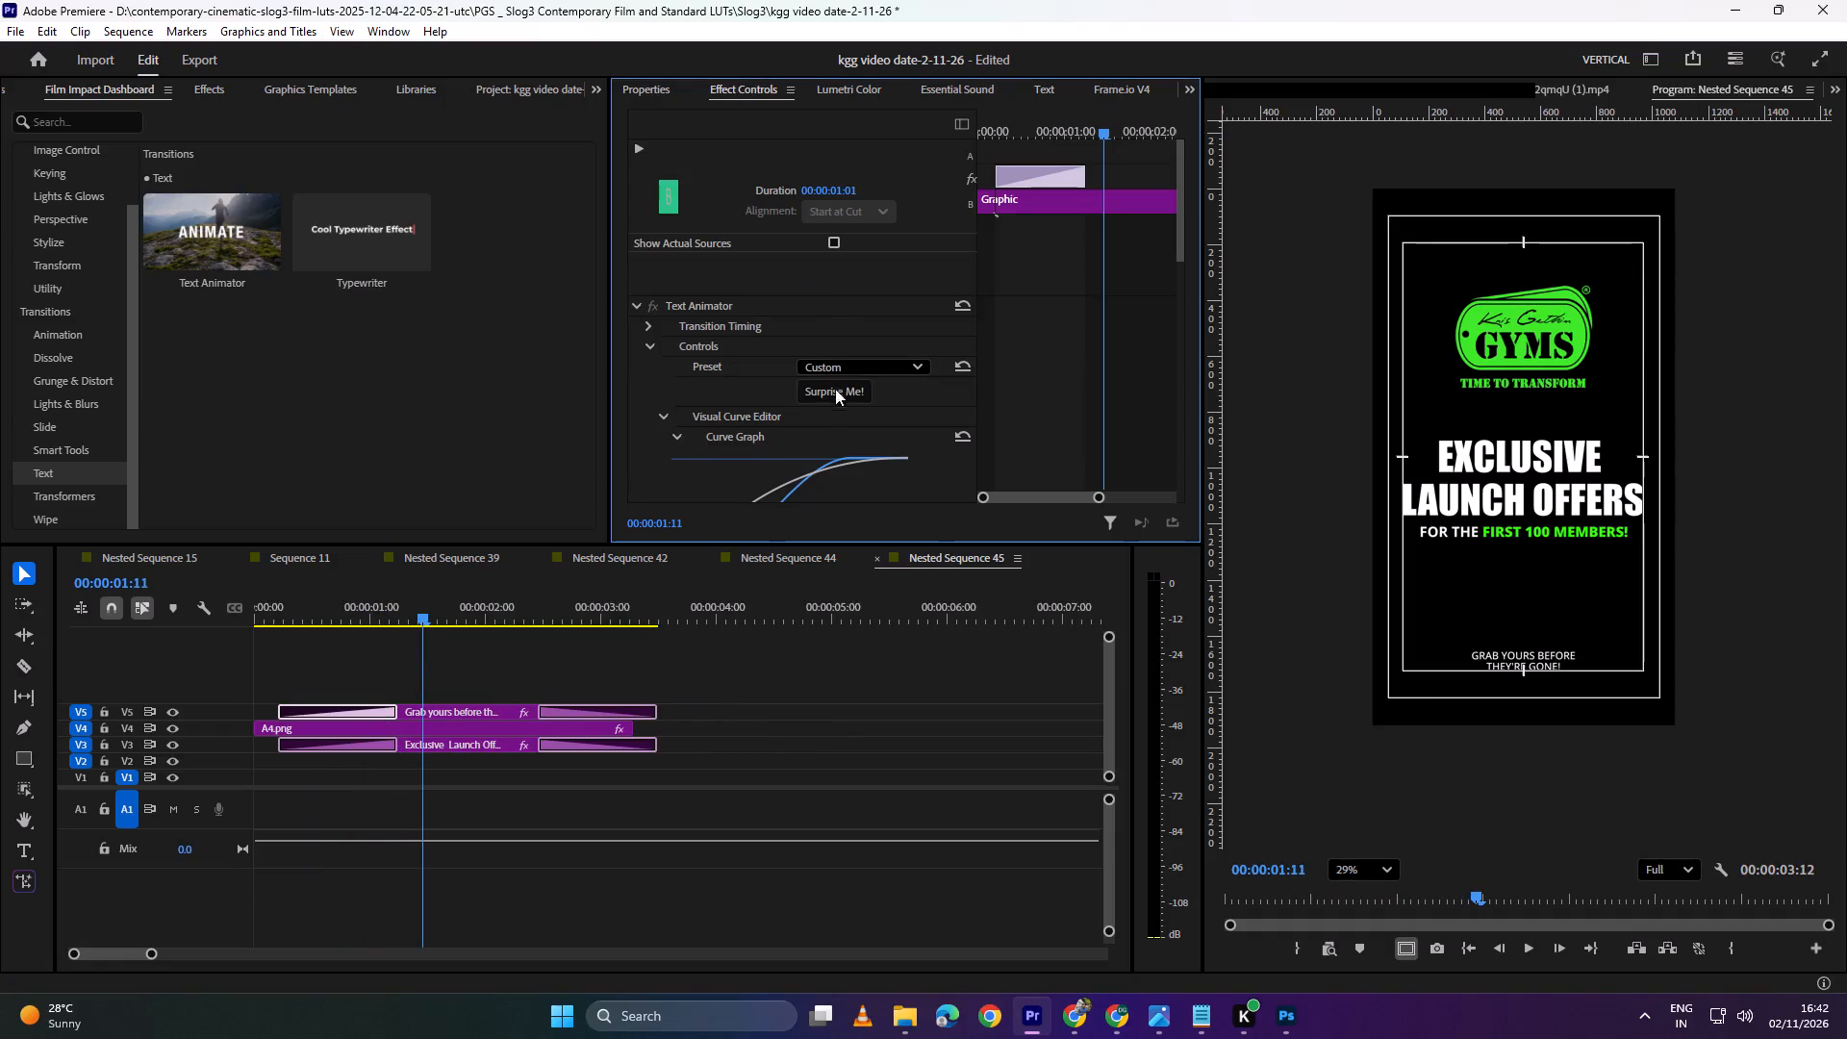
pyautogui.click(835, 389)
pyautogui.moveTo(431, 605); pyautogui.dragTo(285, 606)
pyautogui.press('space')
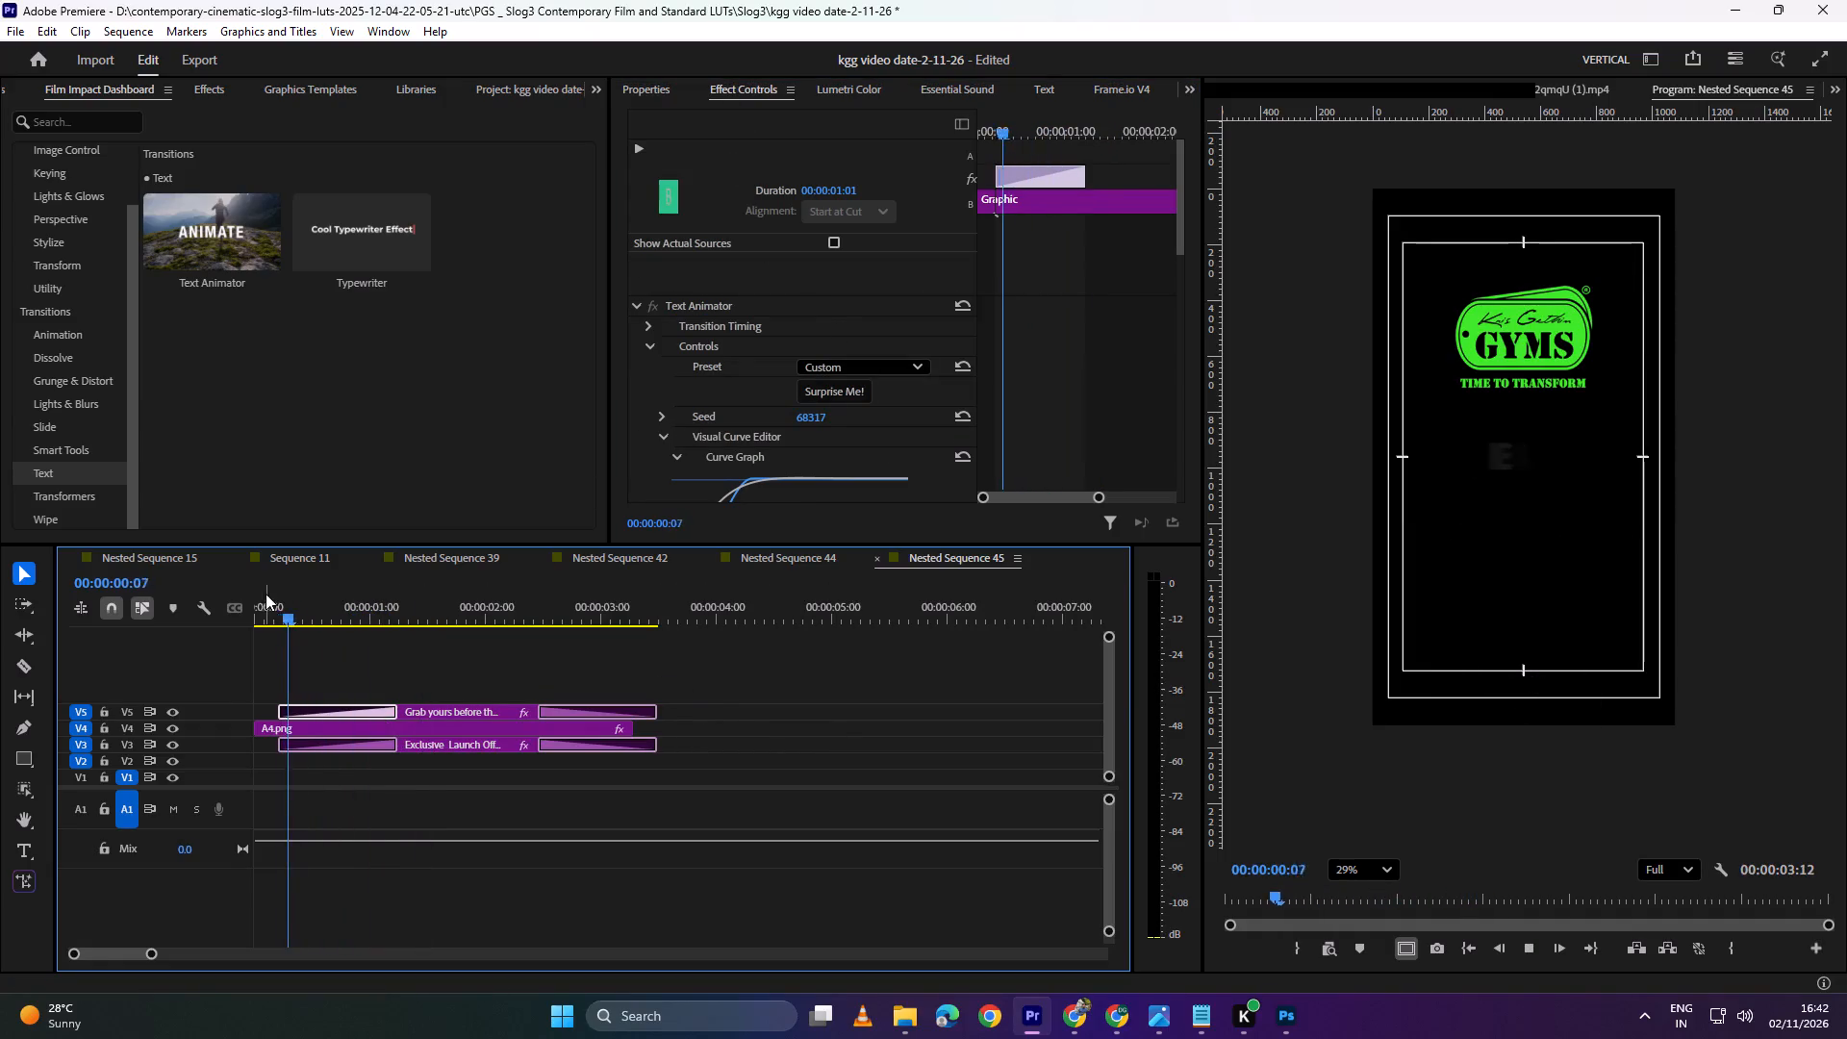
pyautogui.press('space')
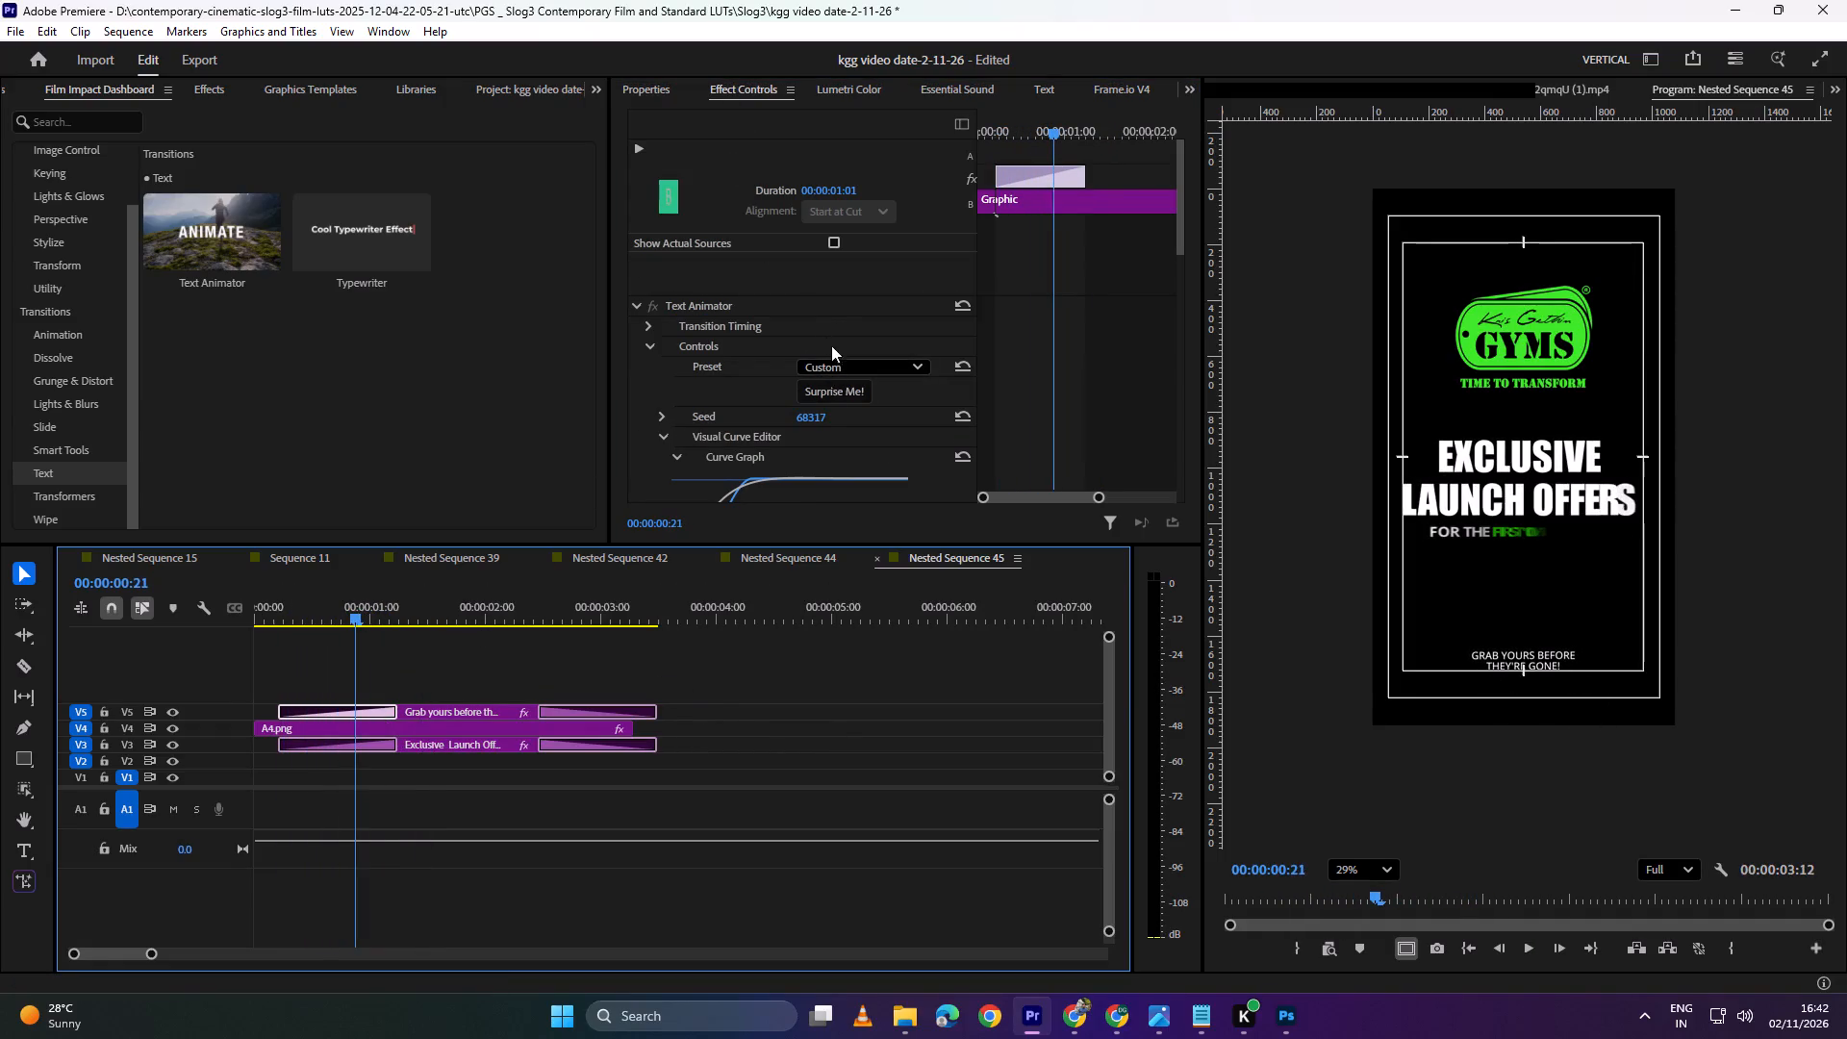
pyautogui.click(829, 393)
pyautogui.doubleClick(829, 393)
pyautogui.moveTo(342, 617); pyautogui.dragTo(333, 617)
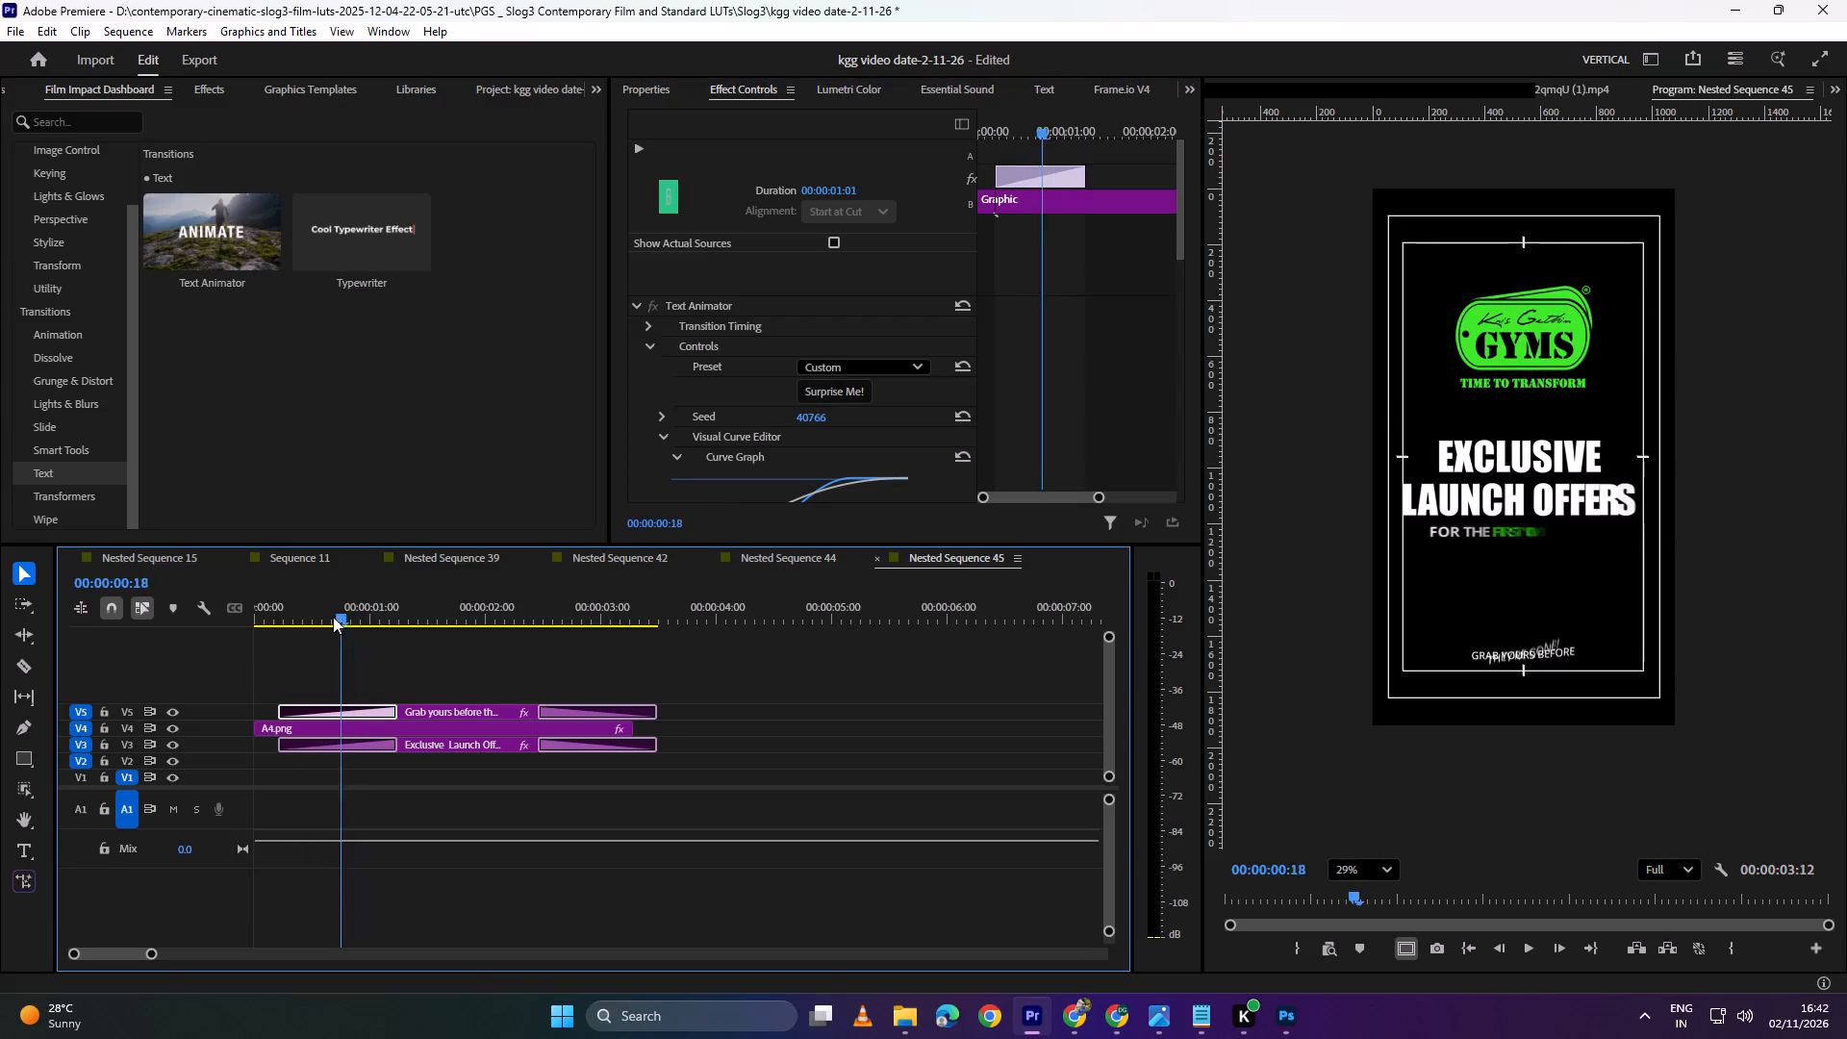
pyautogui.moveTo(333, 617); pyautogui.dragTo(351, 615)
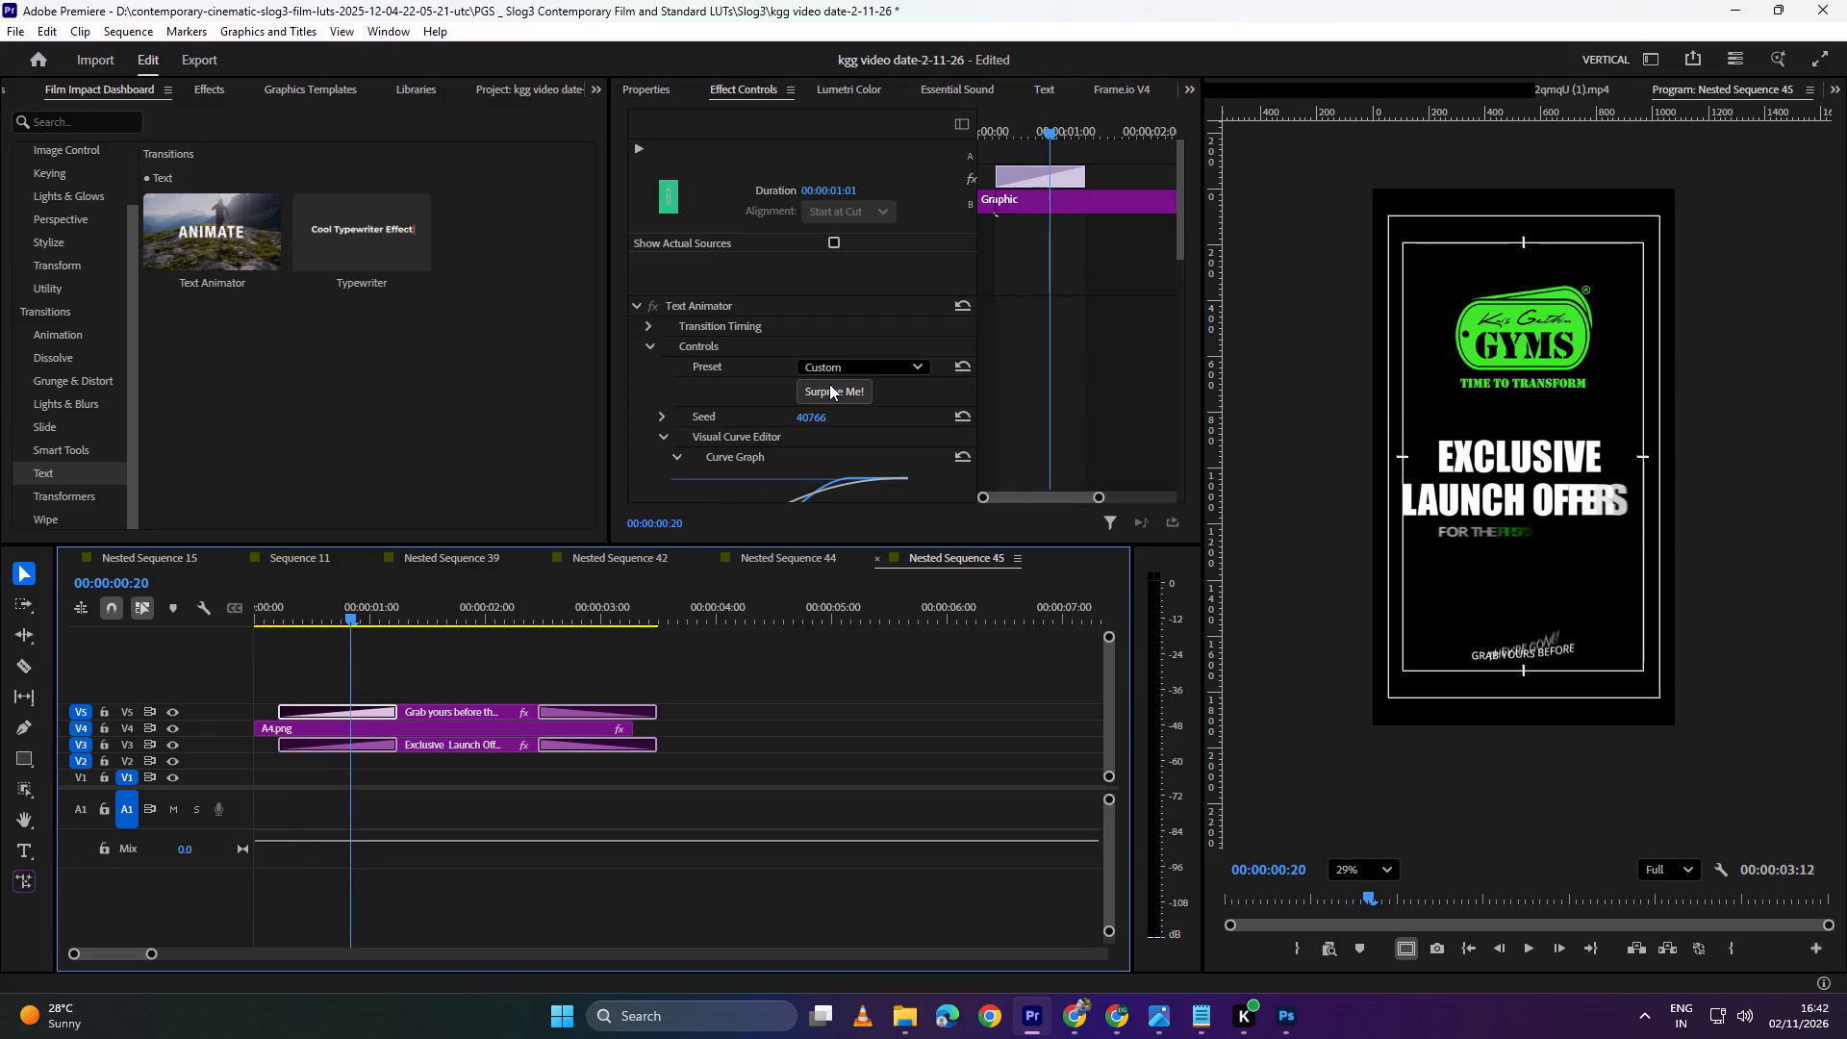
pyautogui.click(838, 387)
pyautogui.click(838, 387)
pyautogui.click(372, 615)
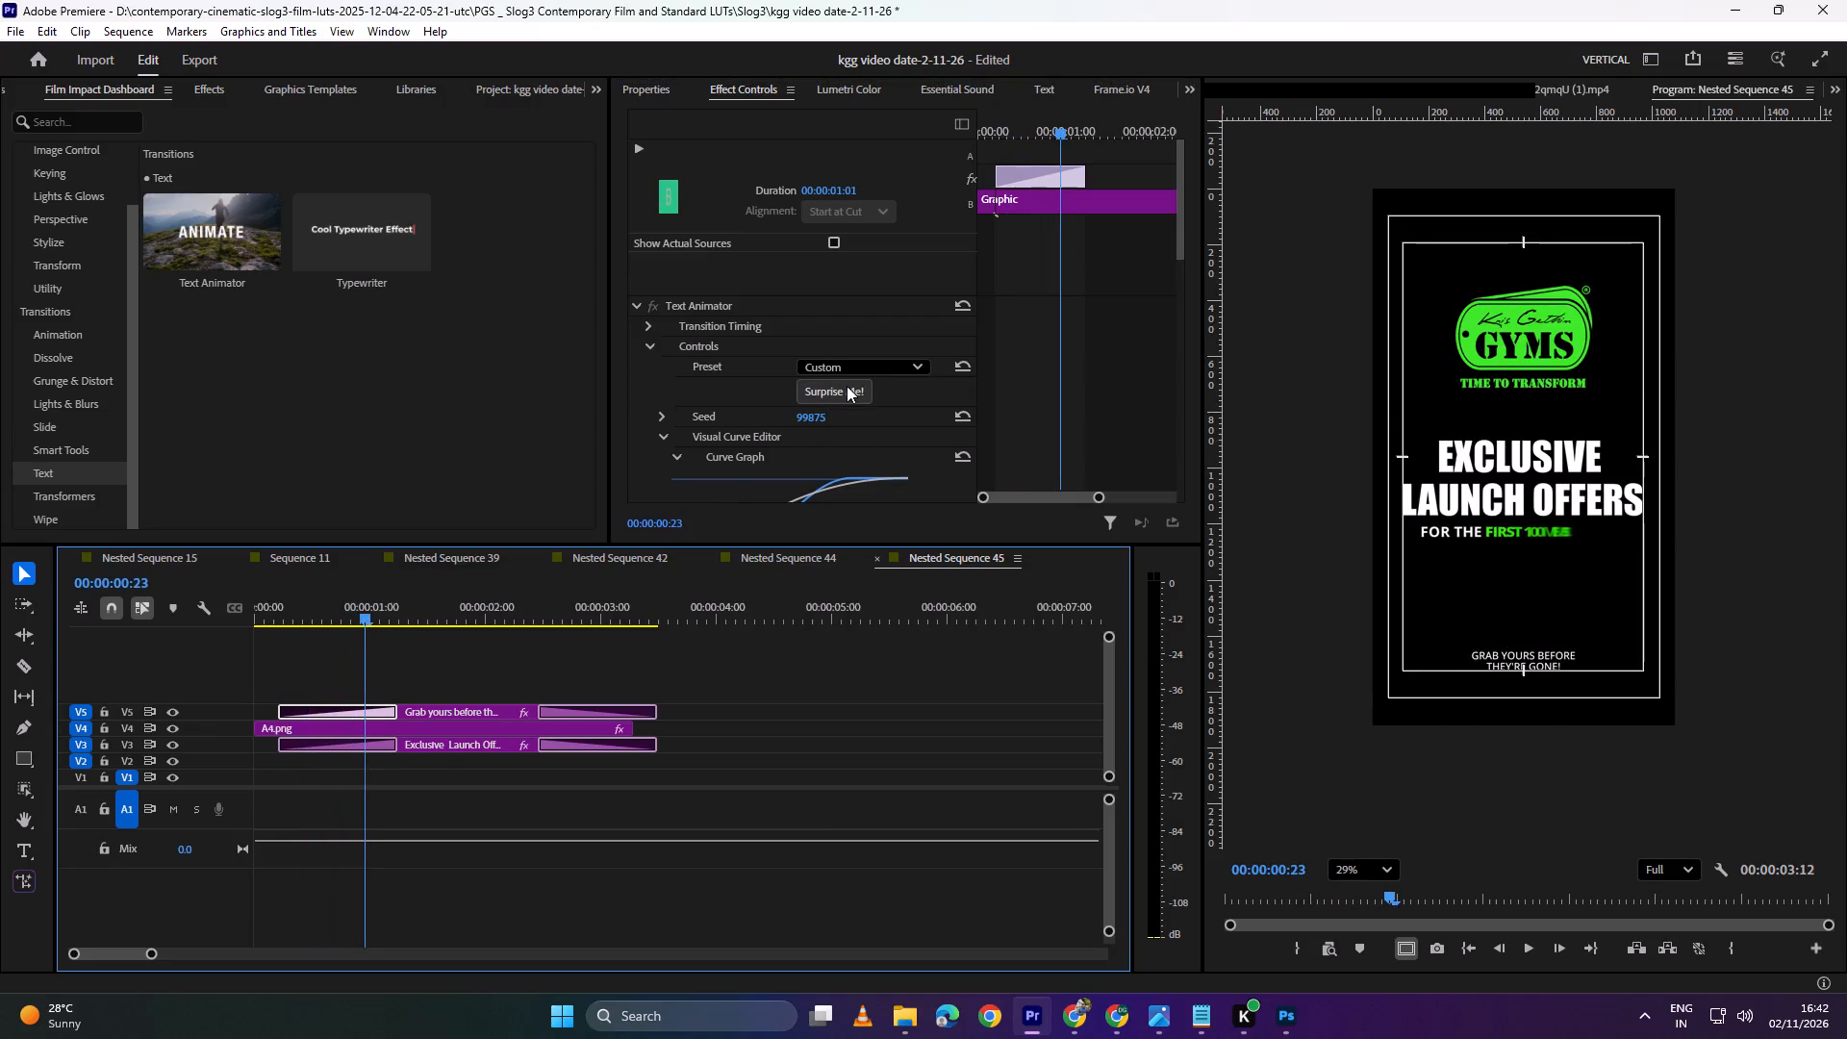
# Try the Fly preset on the Grab yours clip's opening Text Animator transition, settle on Fly Random, and preview it.
pyautogui.click(864, 368)
pyautogui.click(860, 465)
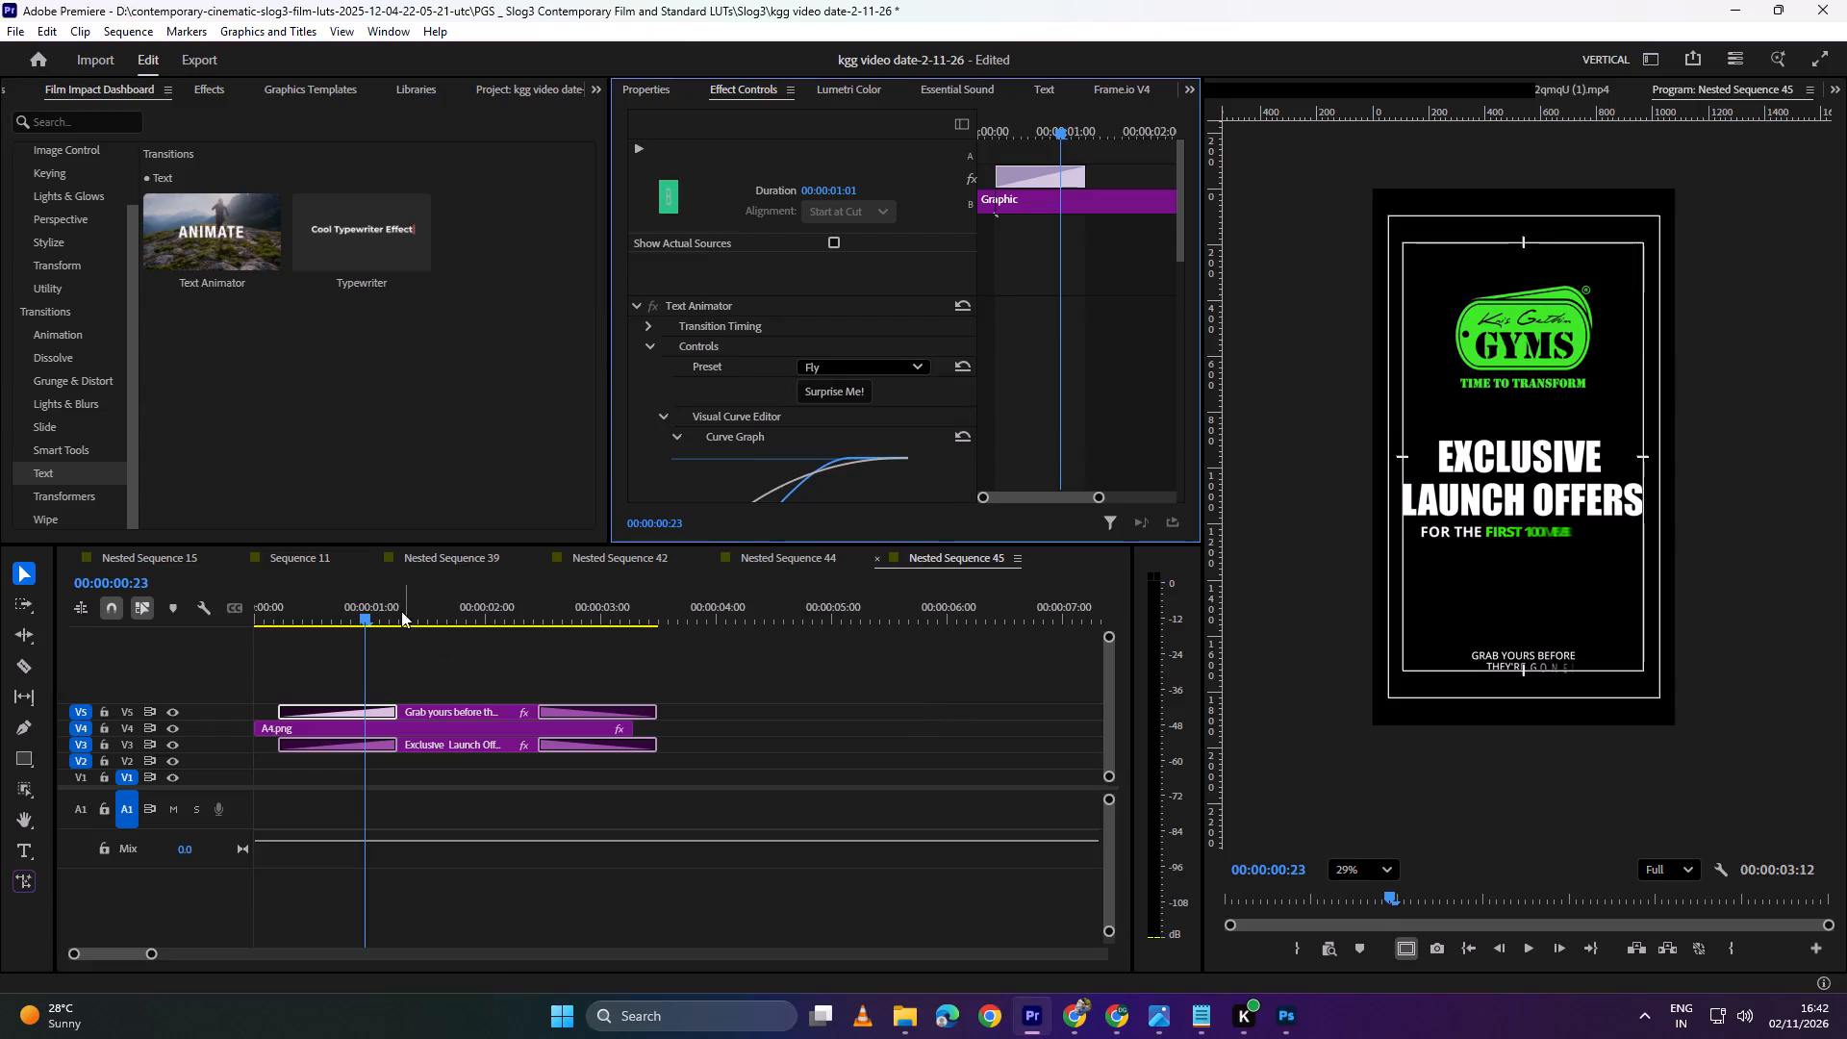
pyautogui.click(380, 601)
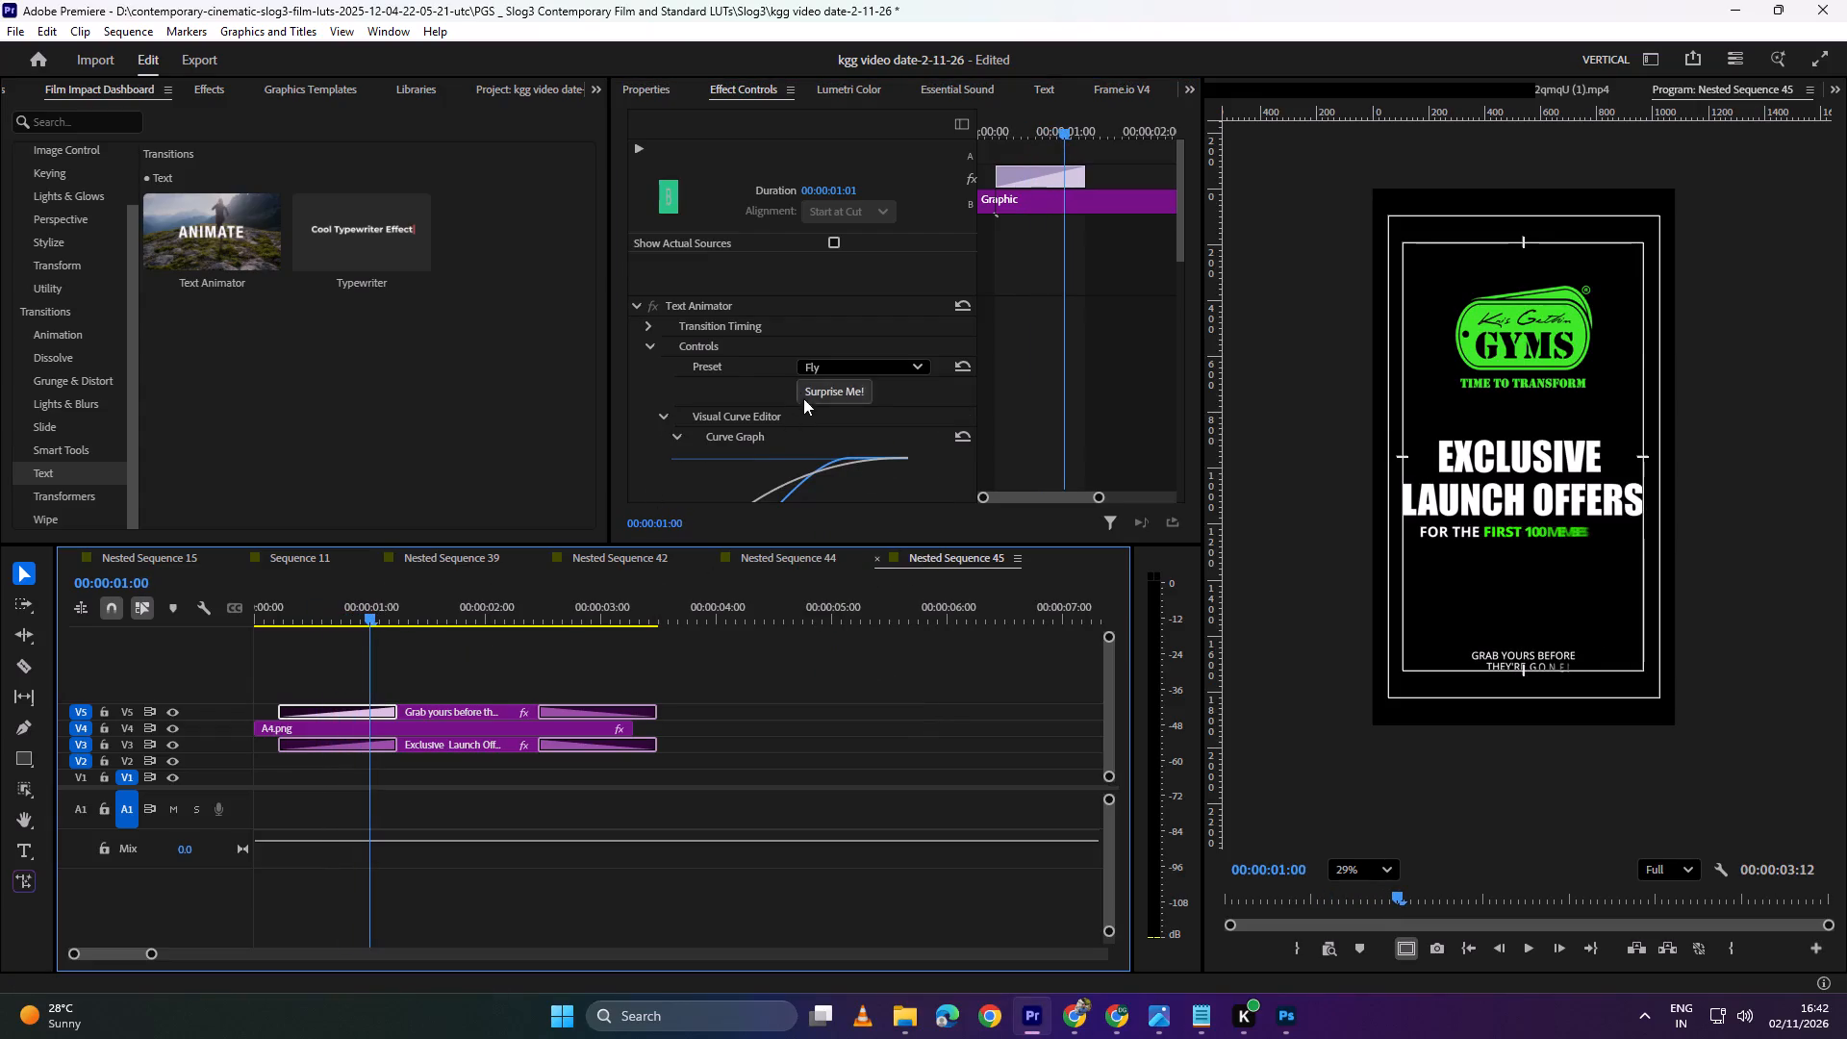
pyautogui.click(837, 369)
pyautogui.click(844, 484)
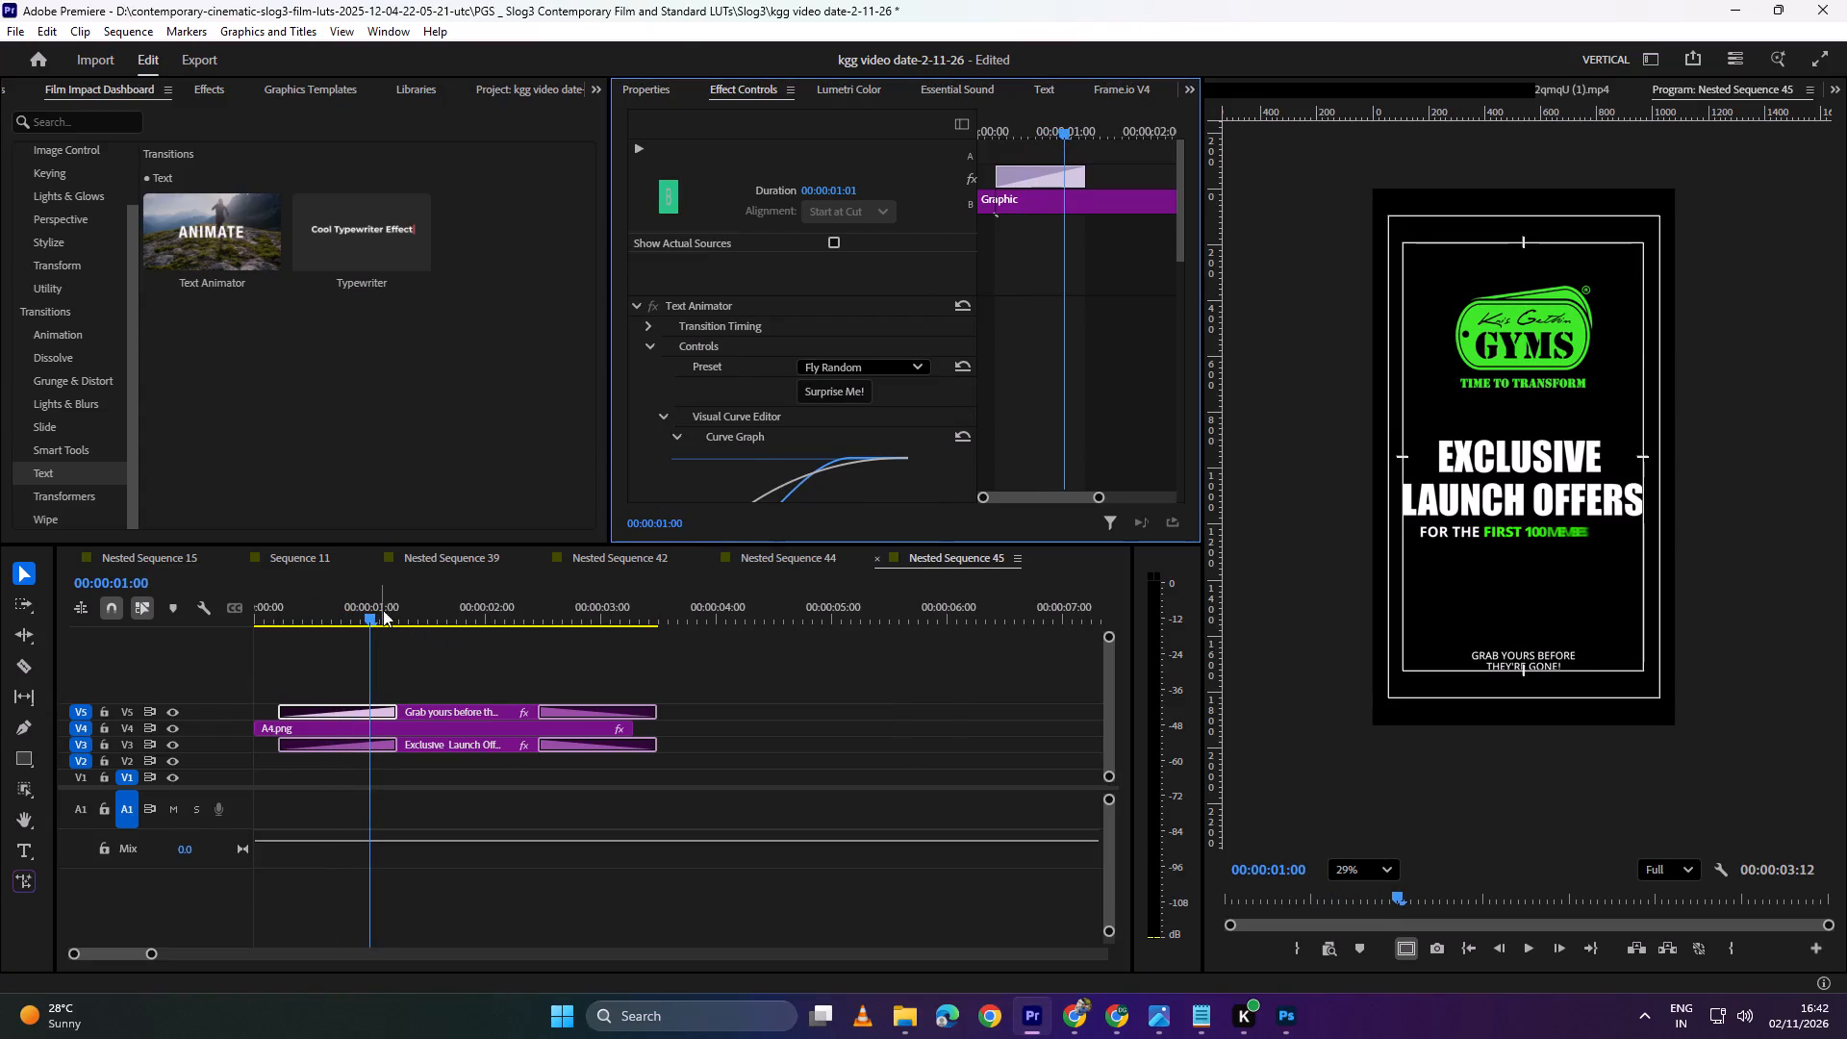
pyautogui.moveTo(384, 605); pyautogui.dragTo(367, 607)
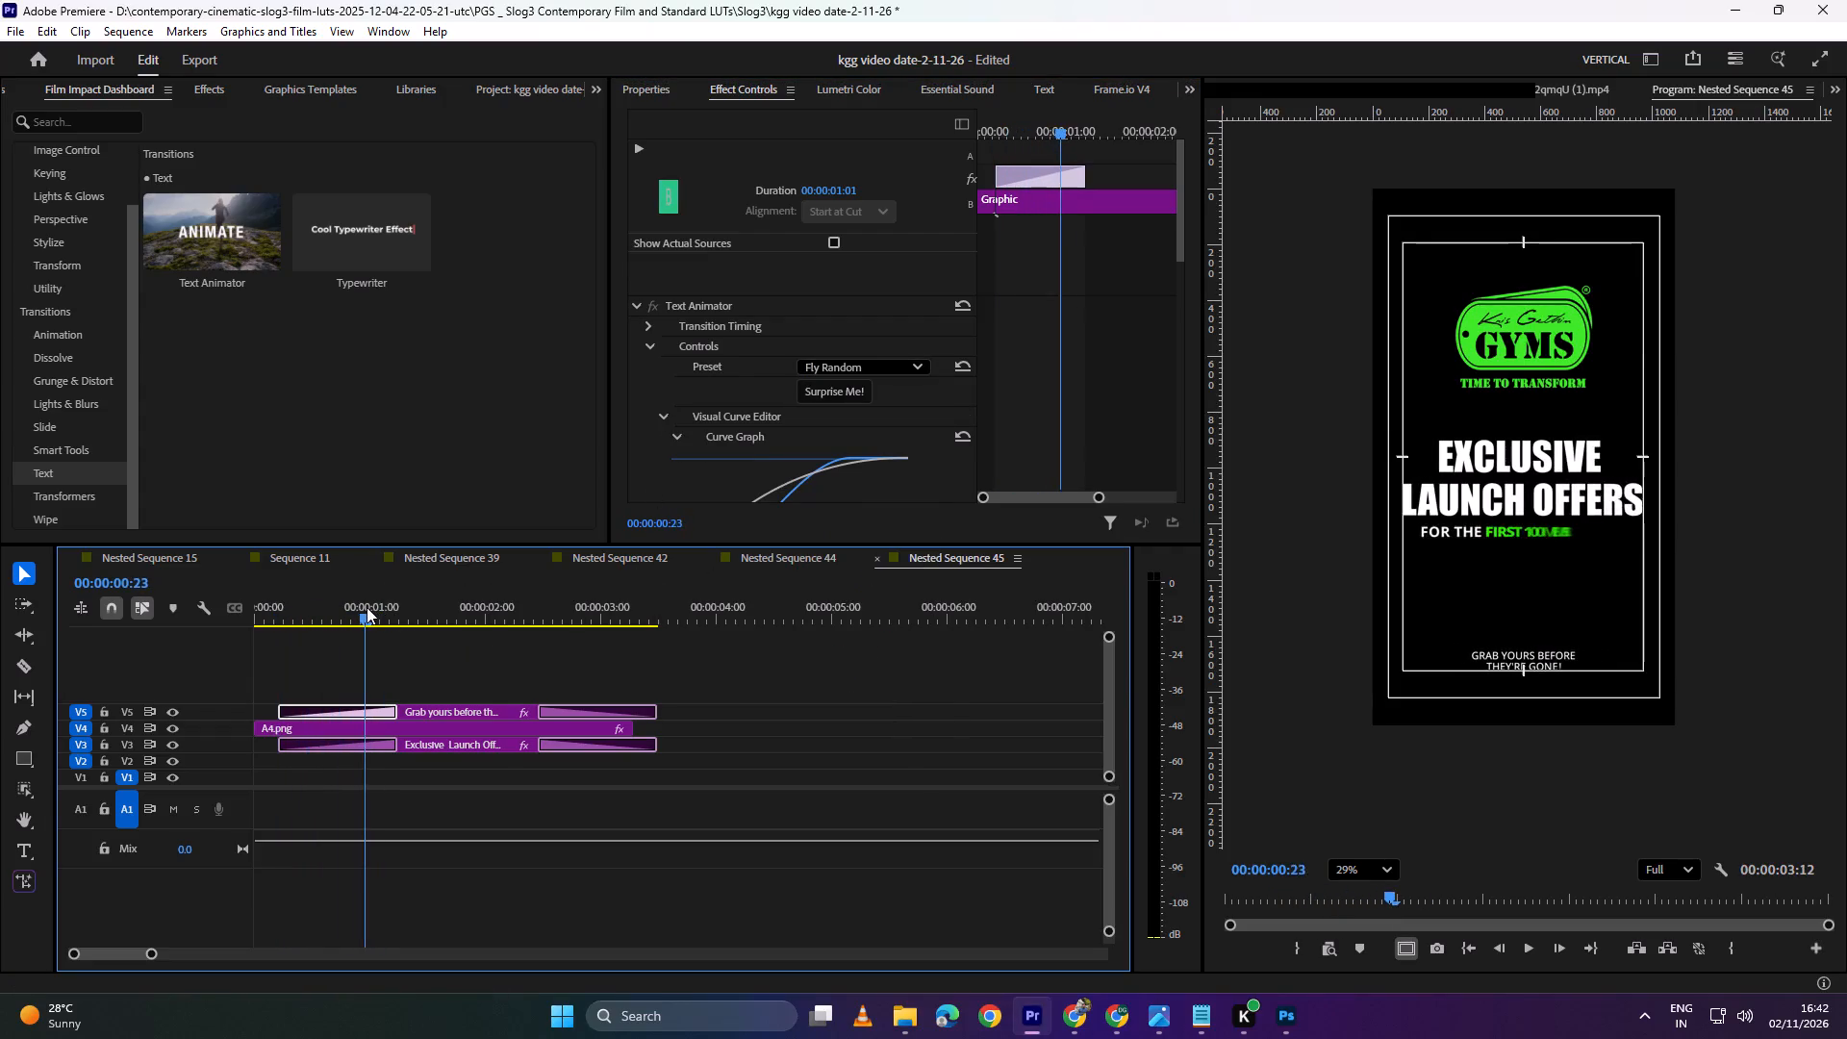
pyautogui.moveTo(367, 607); pyautogui.dragTo(369, 607)
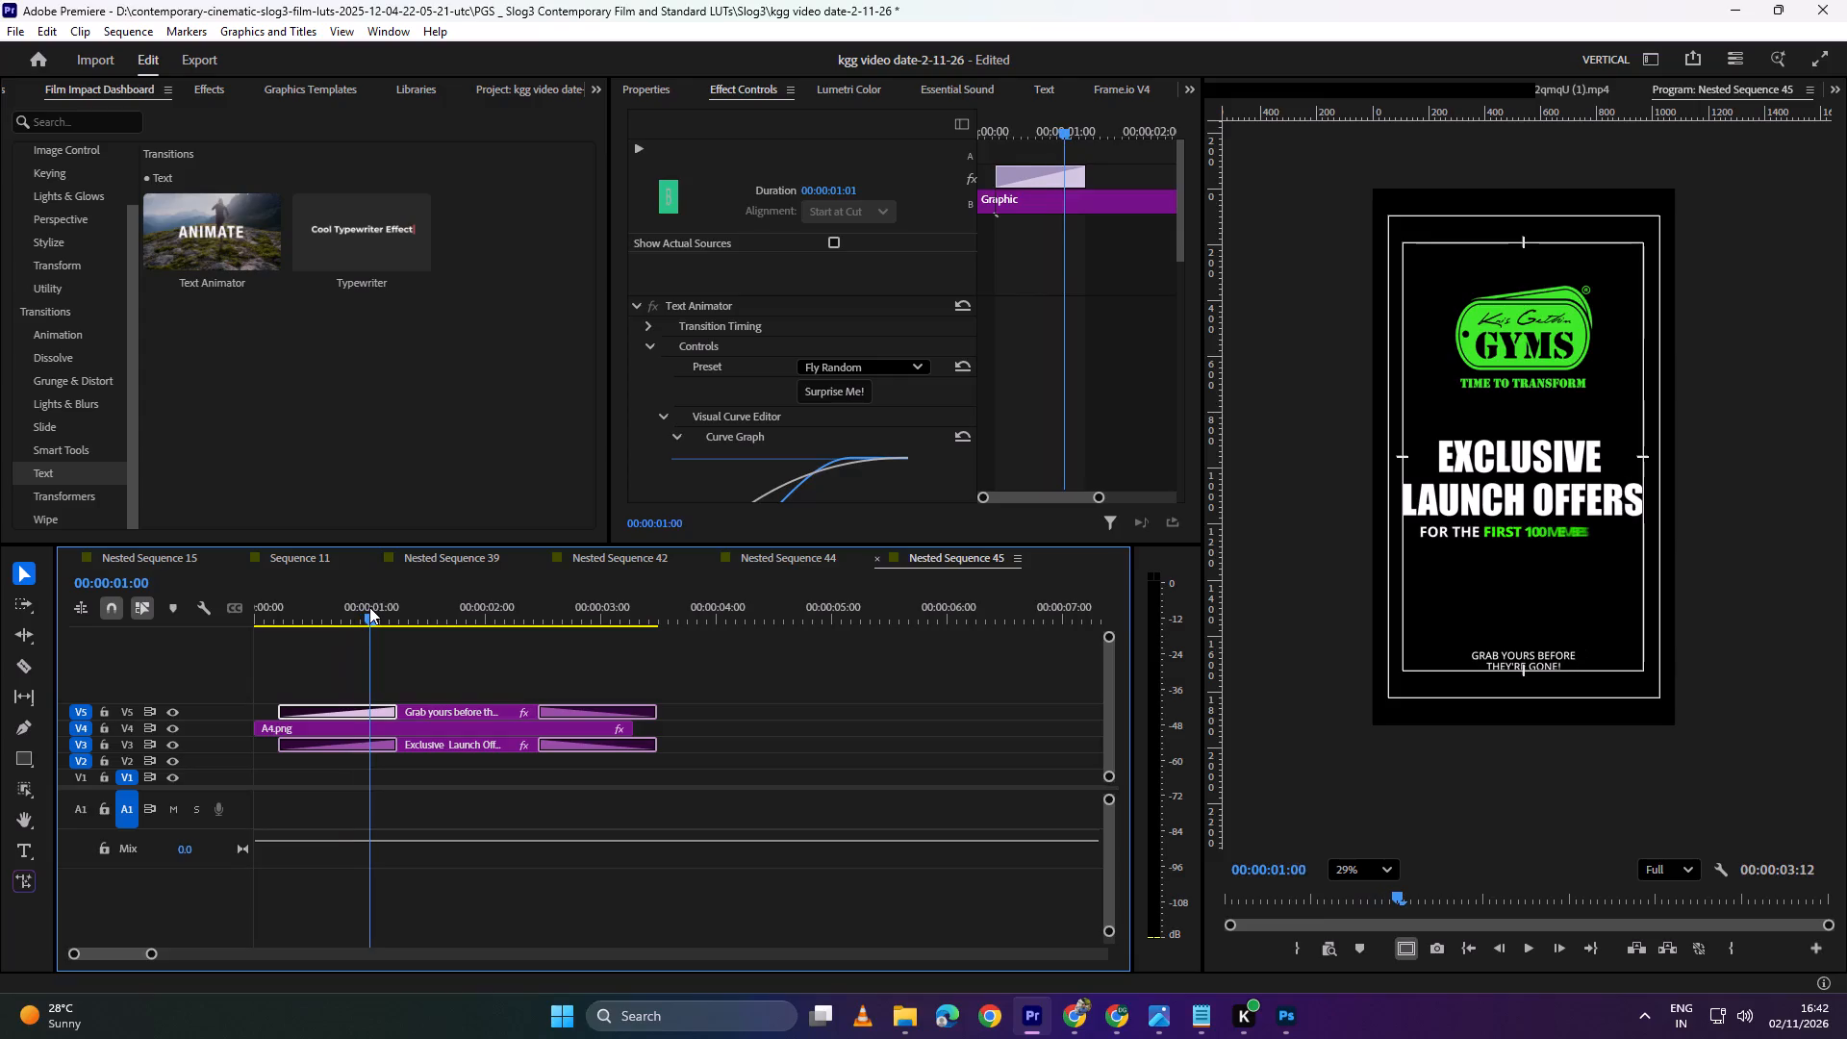
pyautogui.moveTo(369, 607); pyautogui.dragTo(348, 604)
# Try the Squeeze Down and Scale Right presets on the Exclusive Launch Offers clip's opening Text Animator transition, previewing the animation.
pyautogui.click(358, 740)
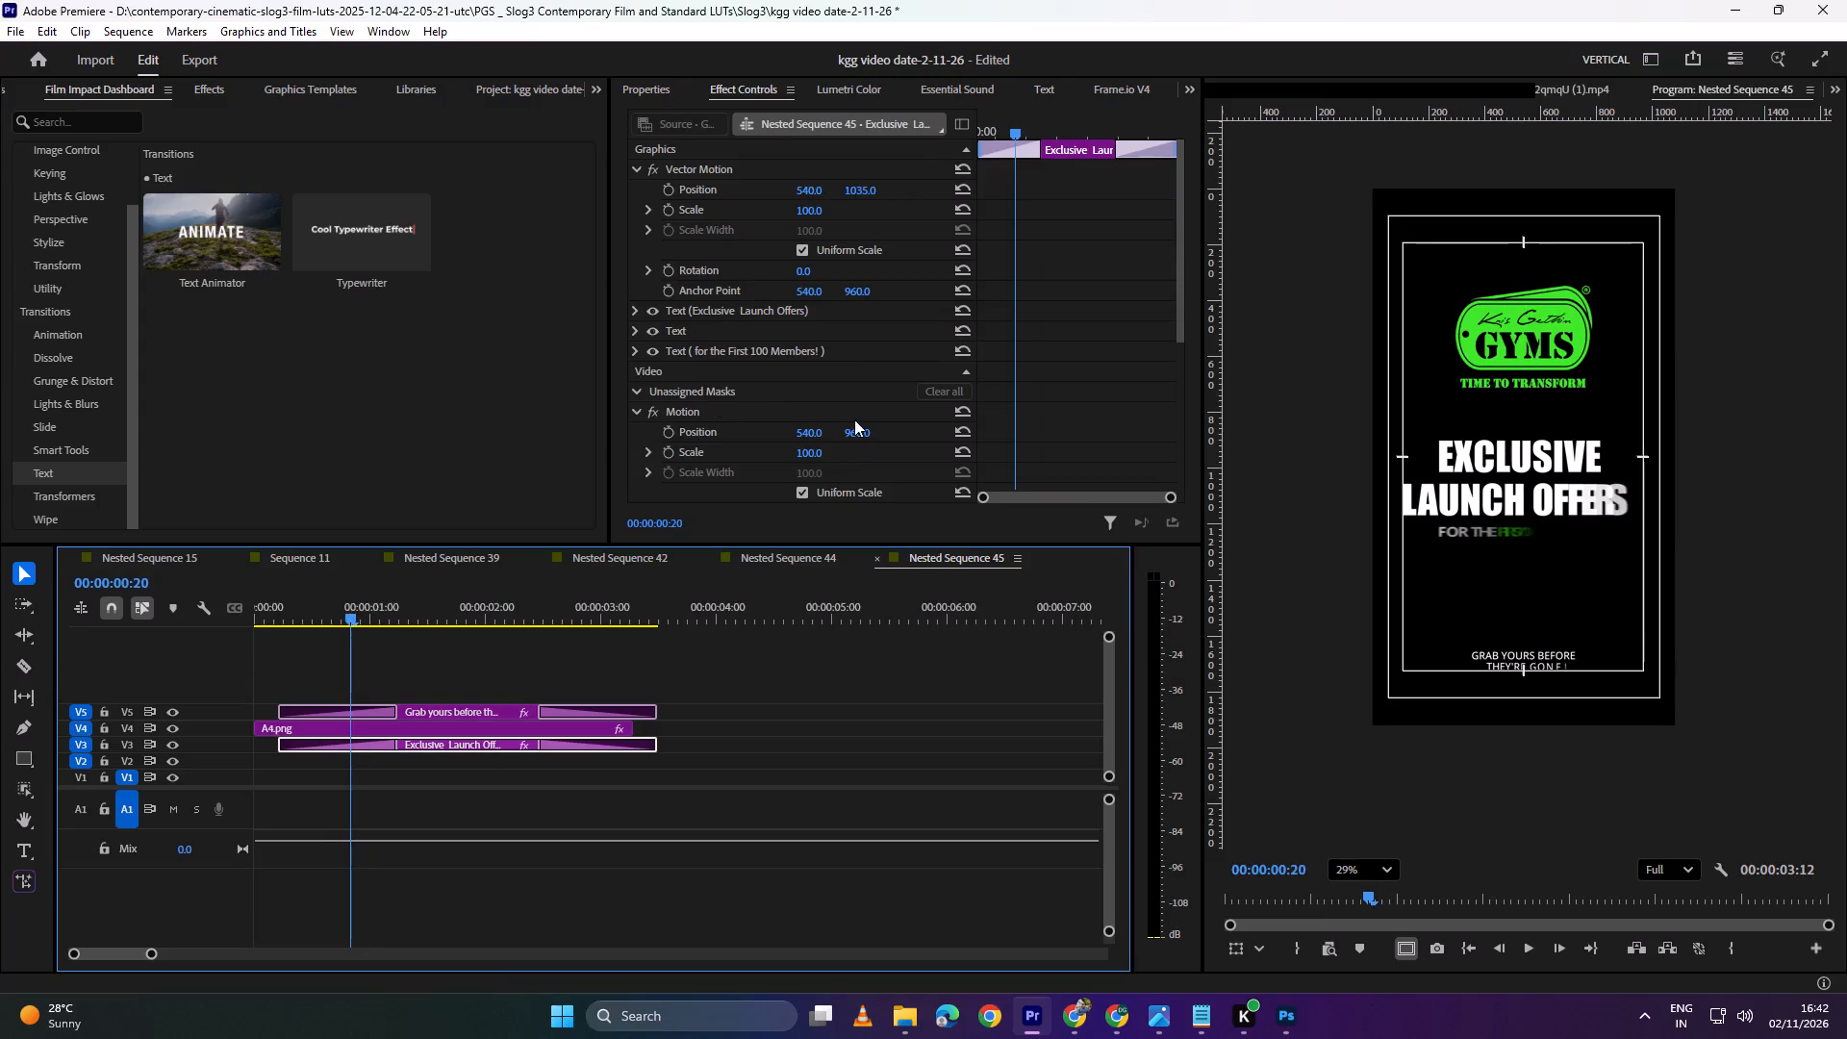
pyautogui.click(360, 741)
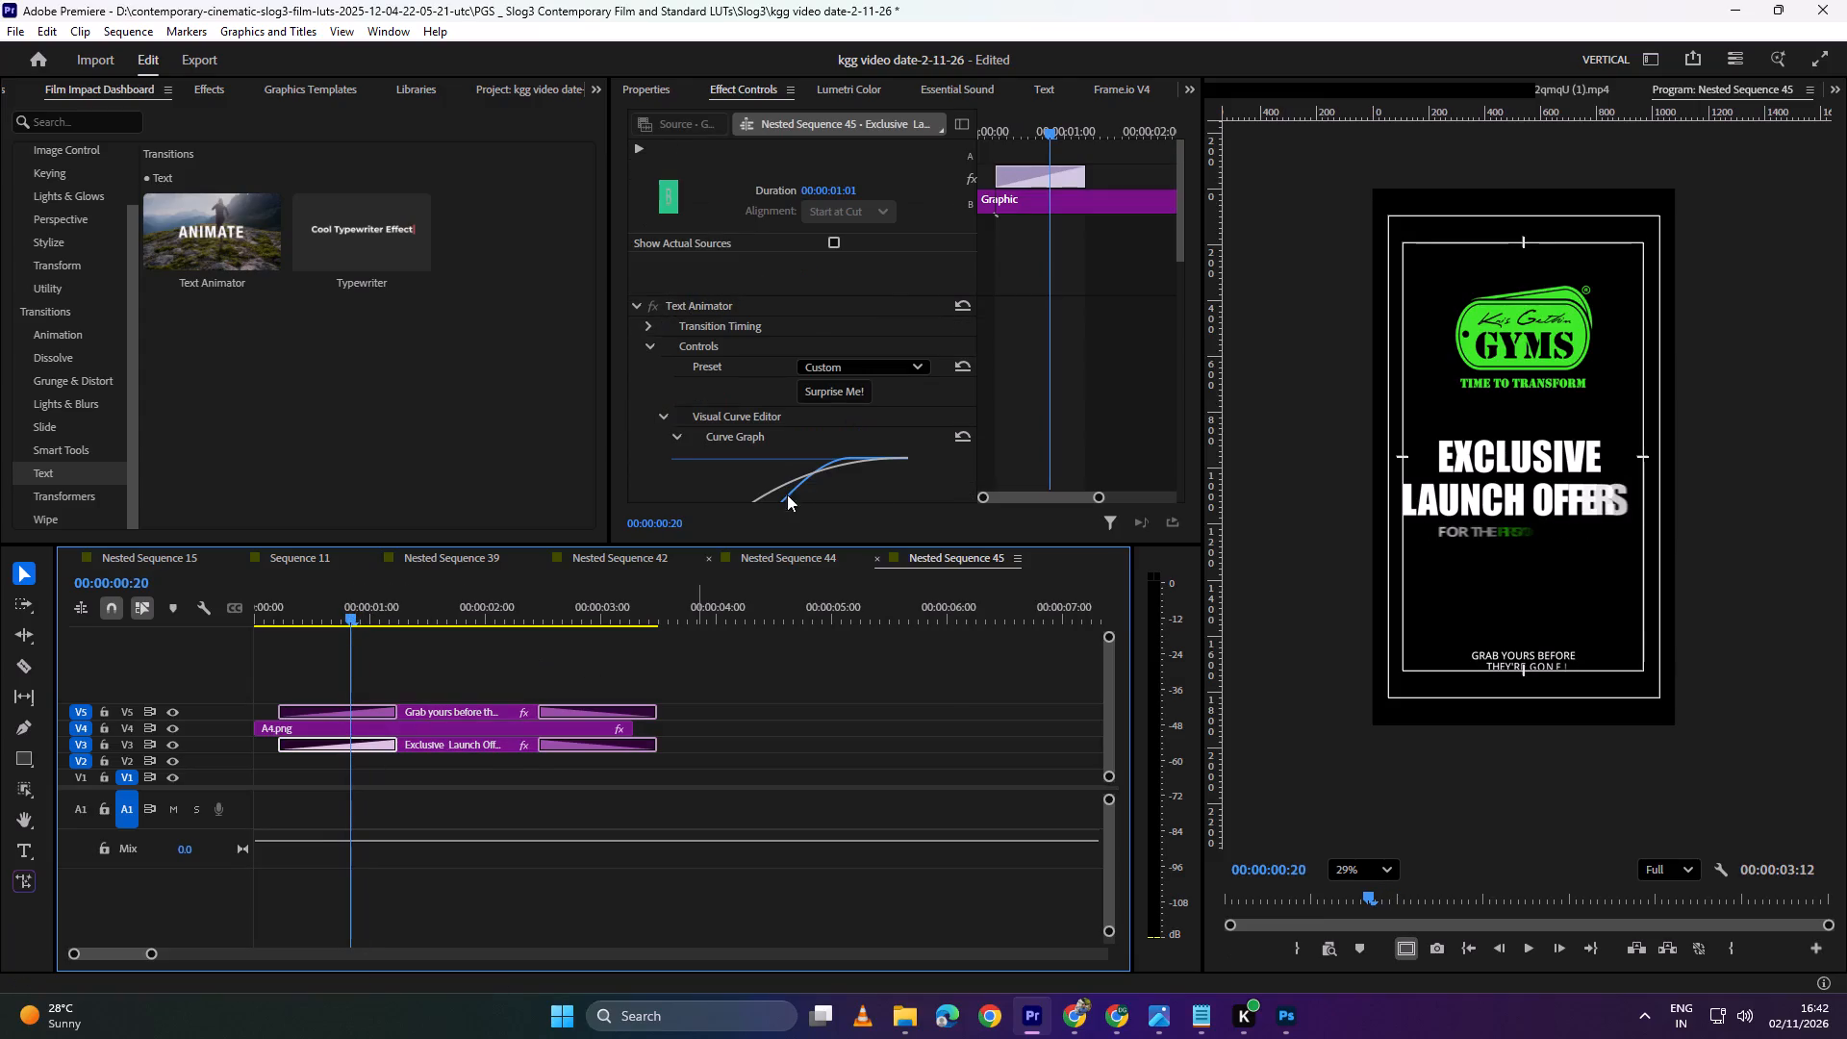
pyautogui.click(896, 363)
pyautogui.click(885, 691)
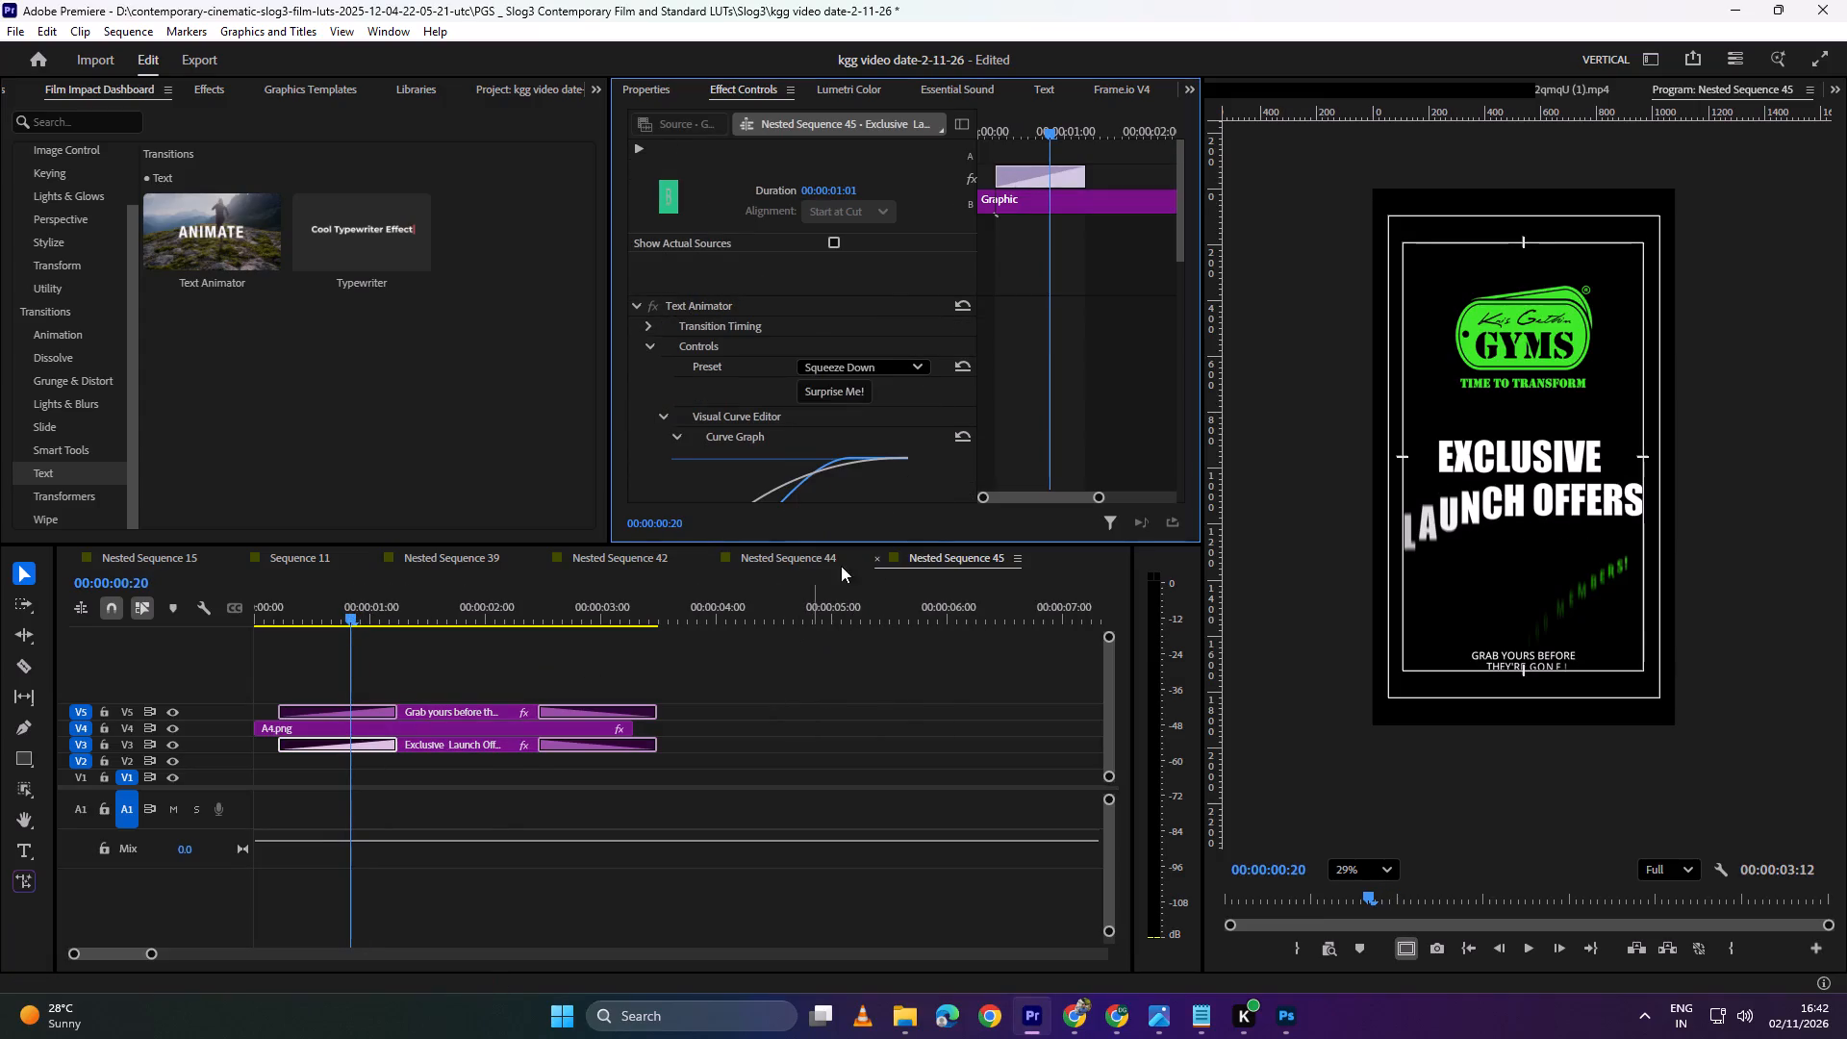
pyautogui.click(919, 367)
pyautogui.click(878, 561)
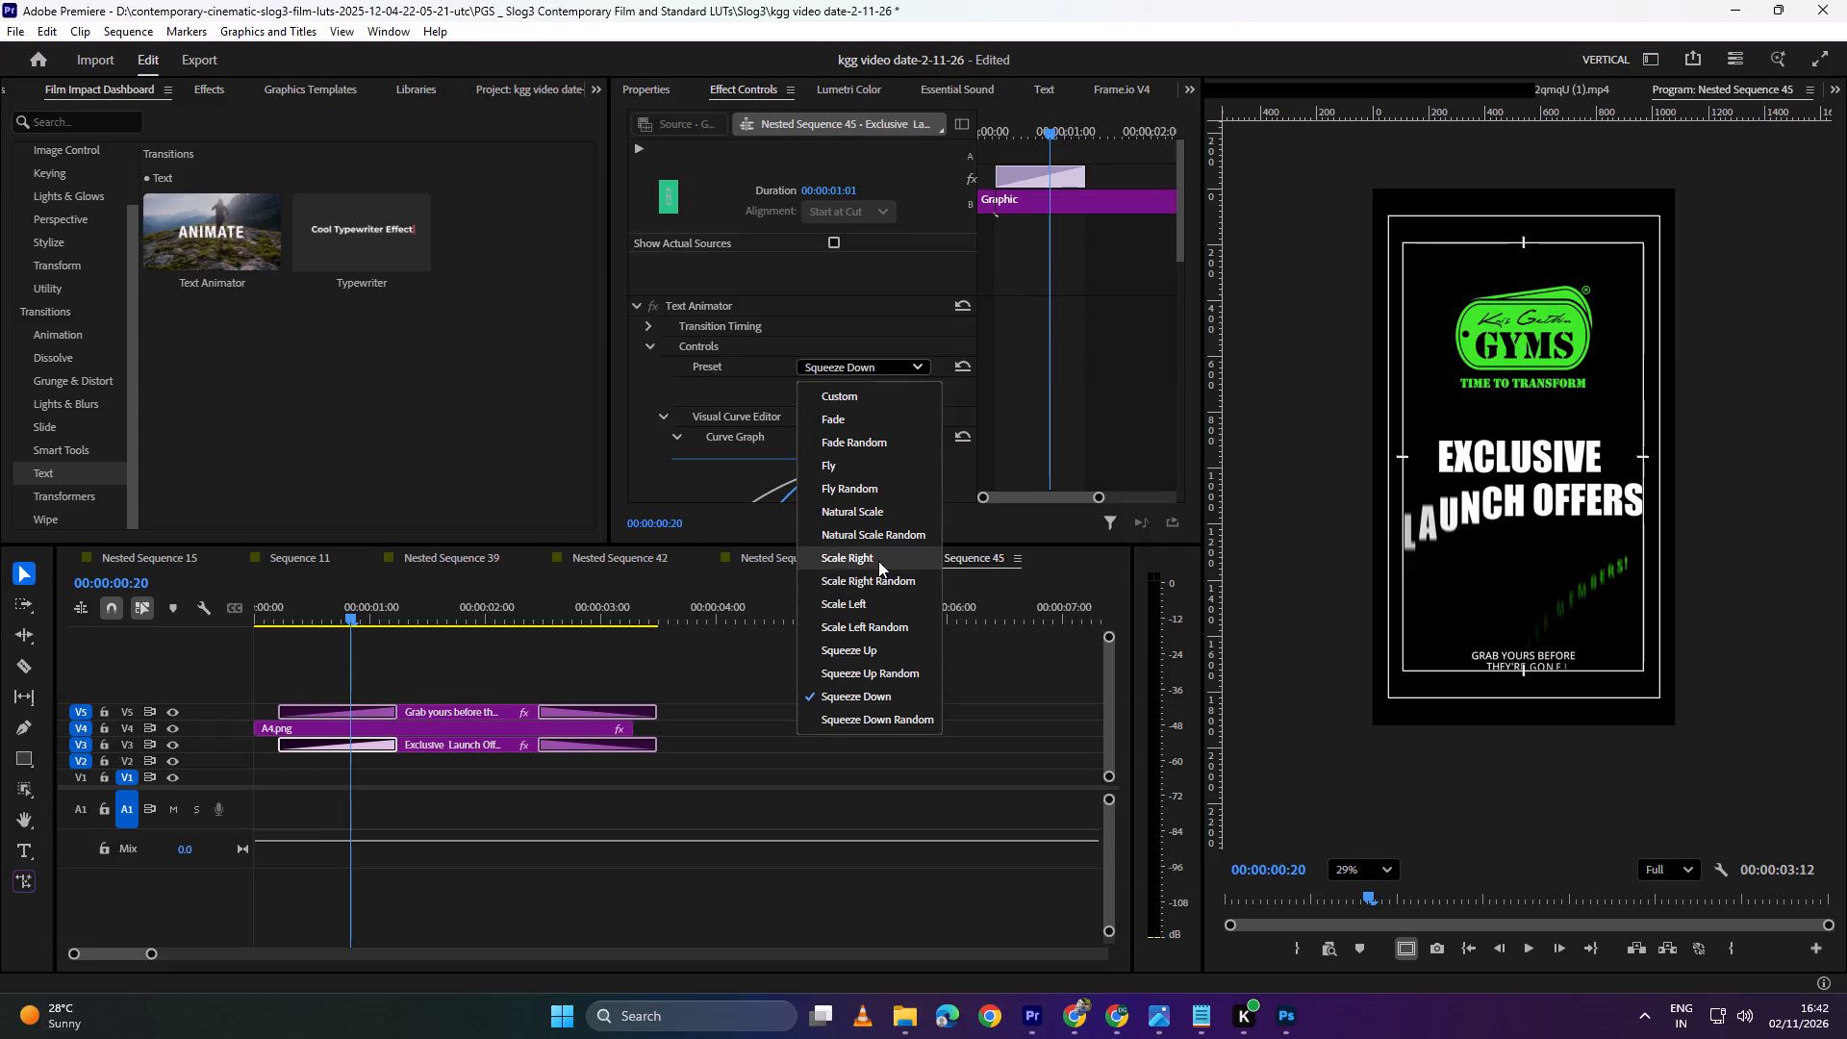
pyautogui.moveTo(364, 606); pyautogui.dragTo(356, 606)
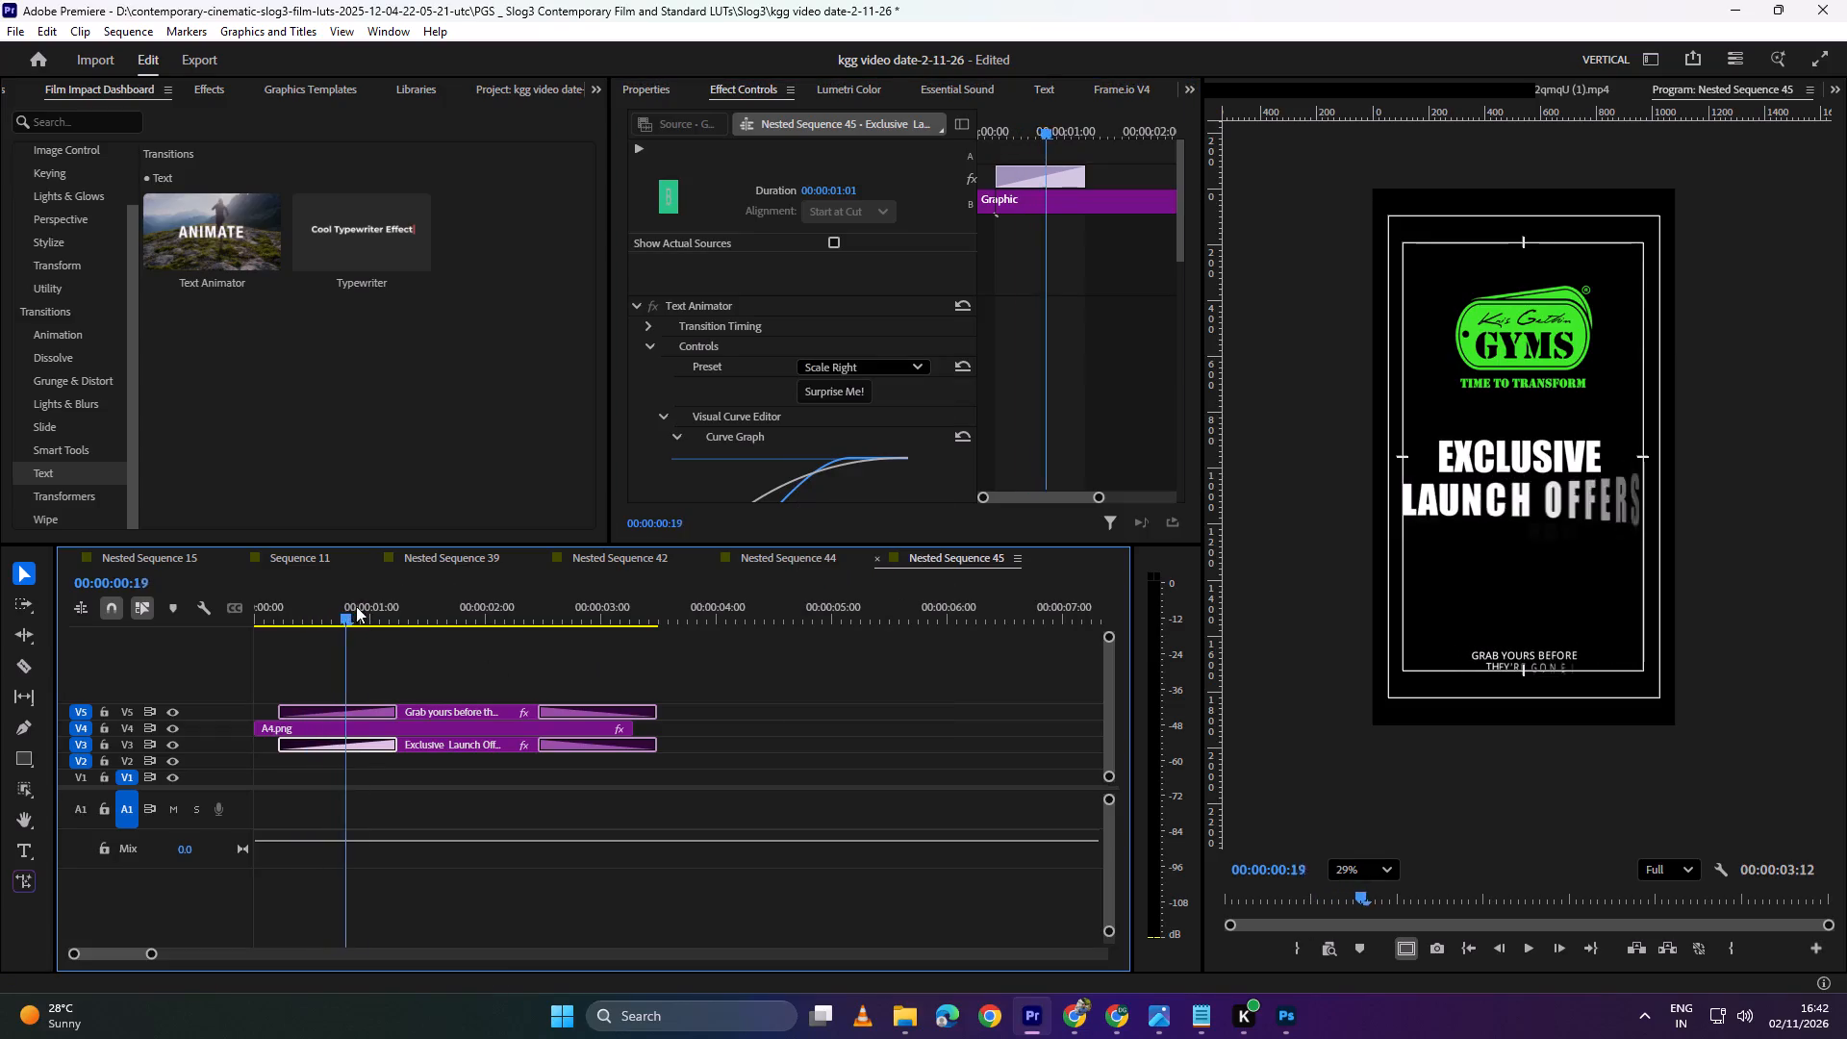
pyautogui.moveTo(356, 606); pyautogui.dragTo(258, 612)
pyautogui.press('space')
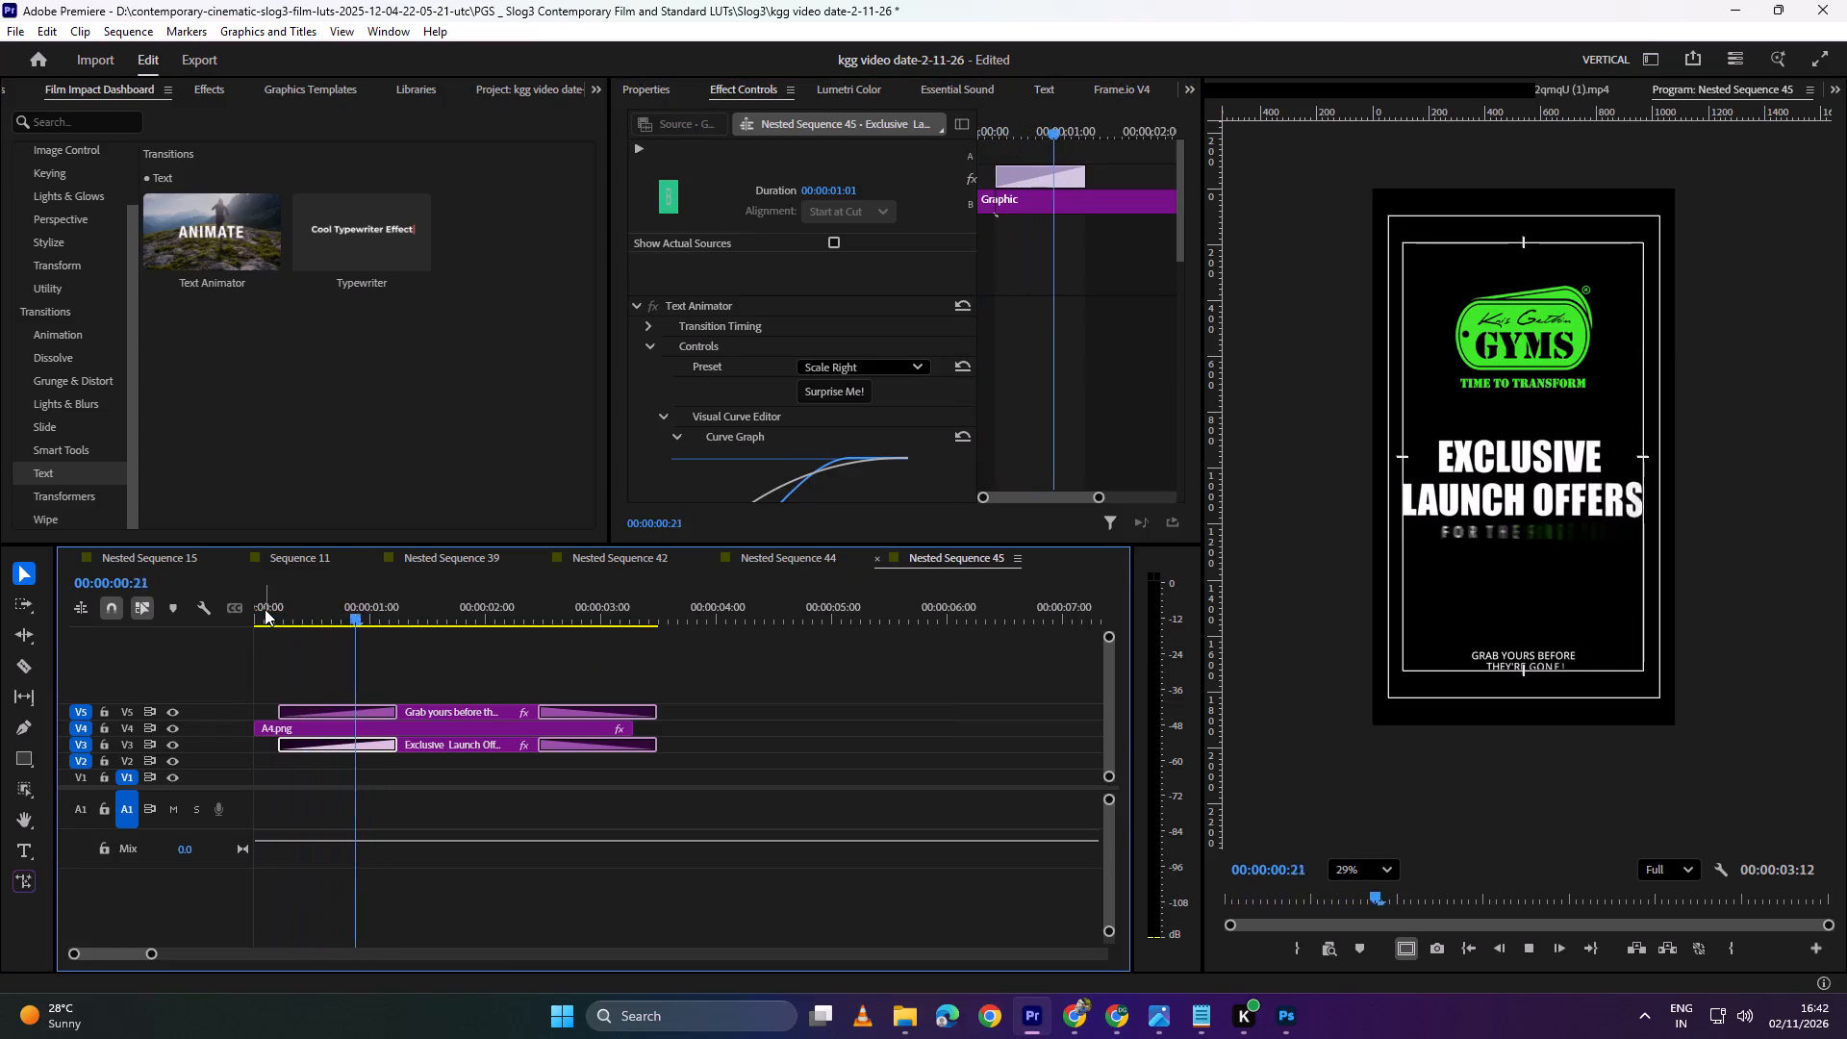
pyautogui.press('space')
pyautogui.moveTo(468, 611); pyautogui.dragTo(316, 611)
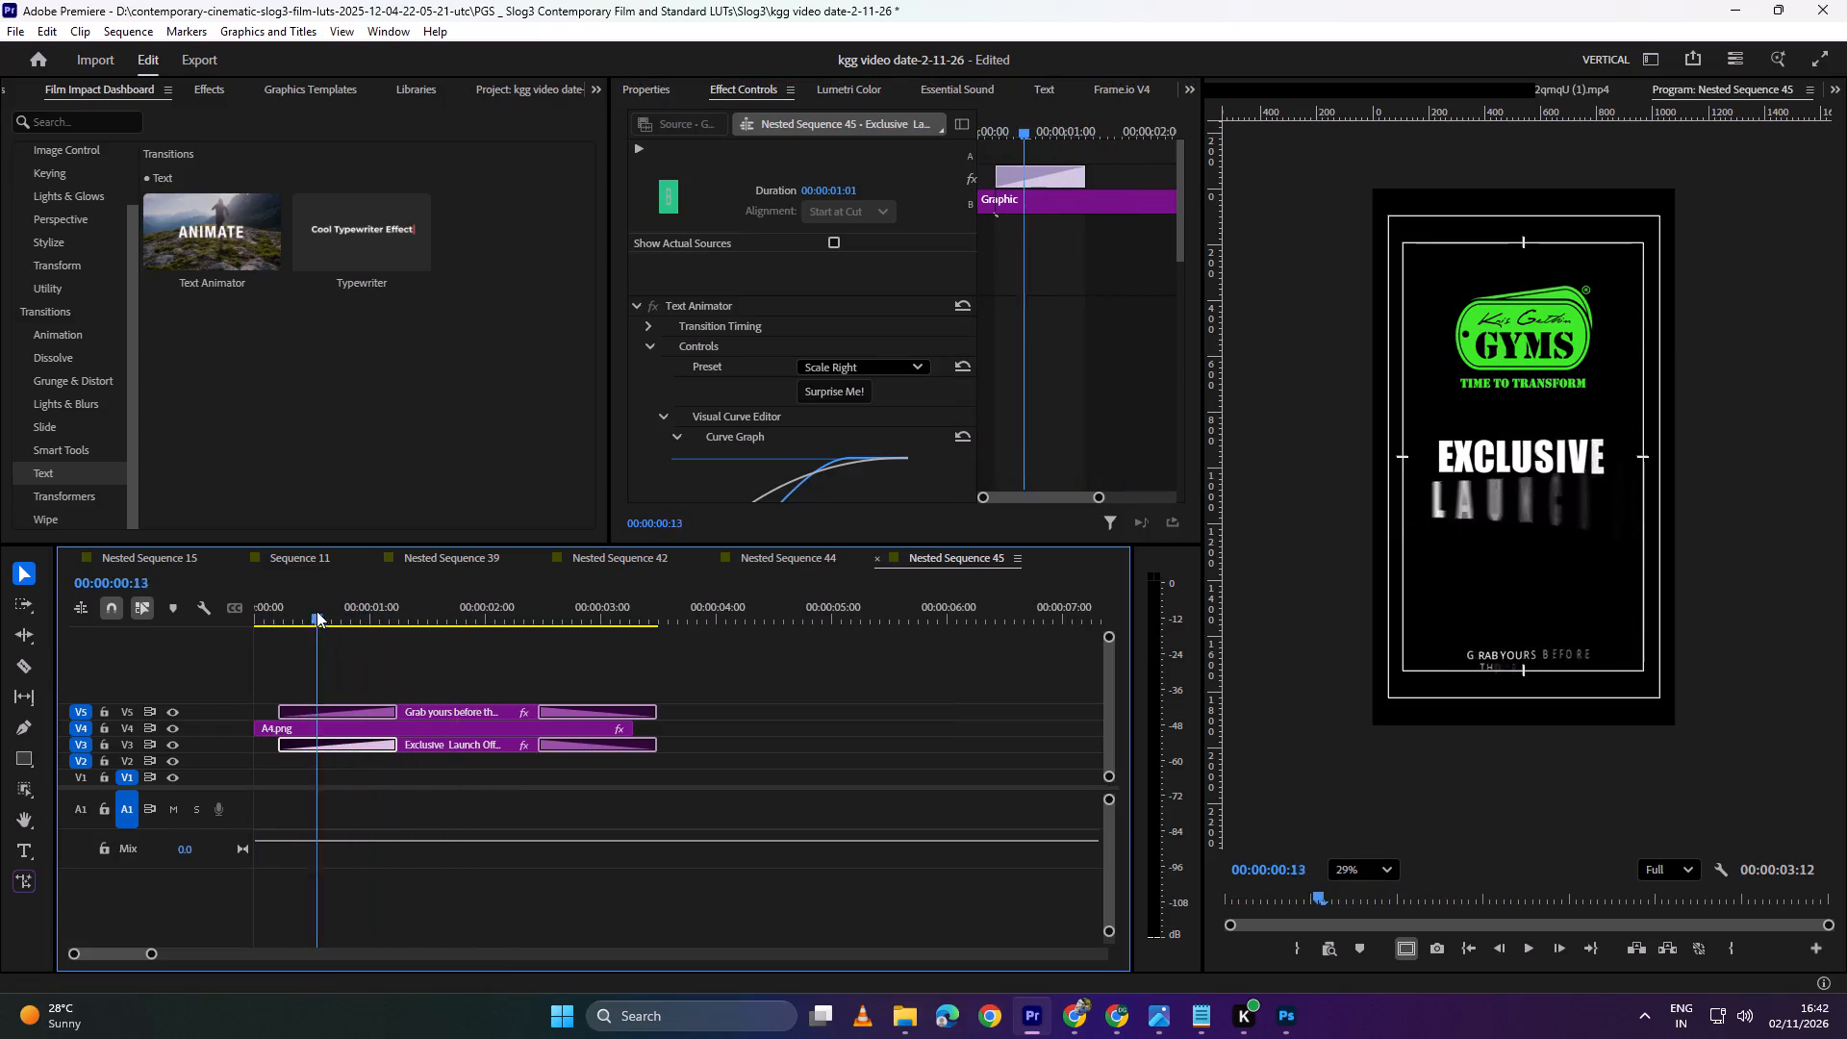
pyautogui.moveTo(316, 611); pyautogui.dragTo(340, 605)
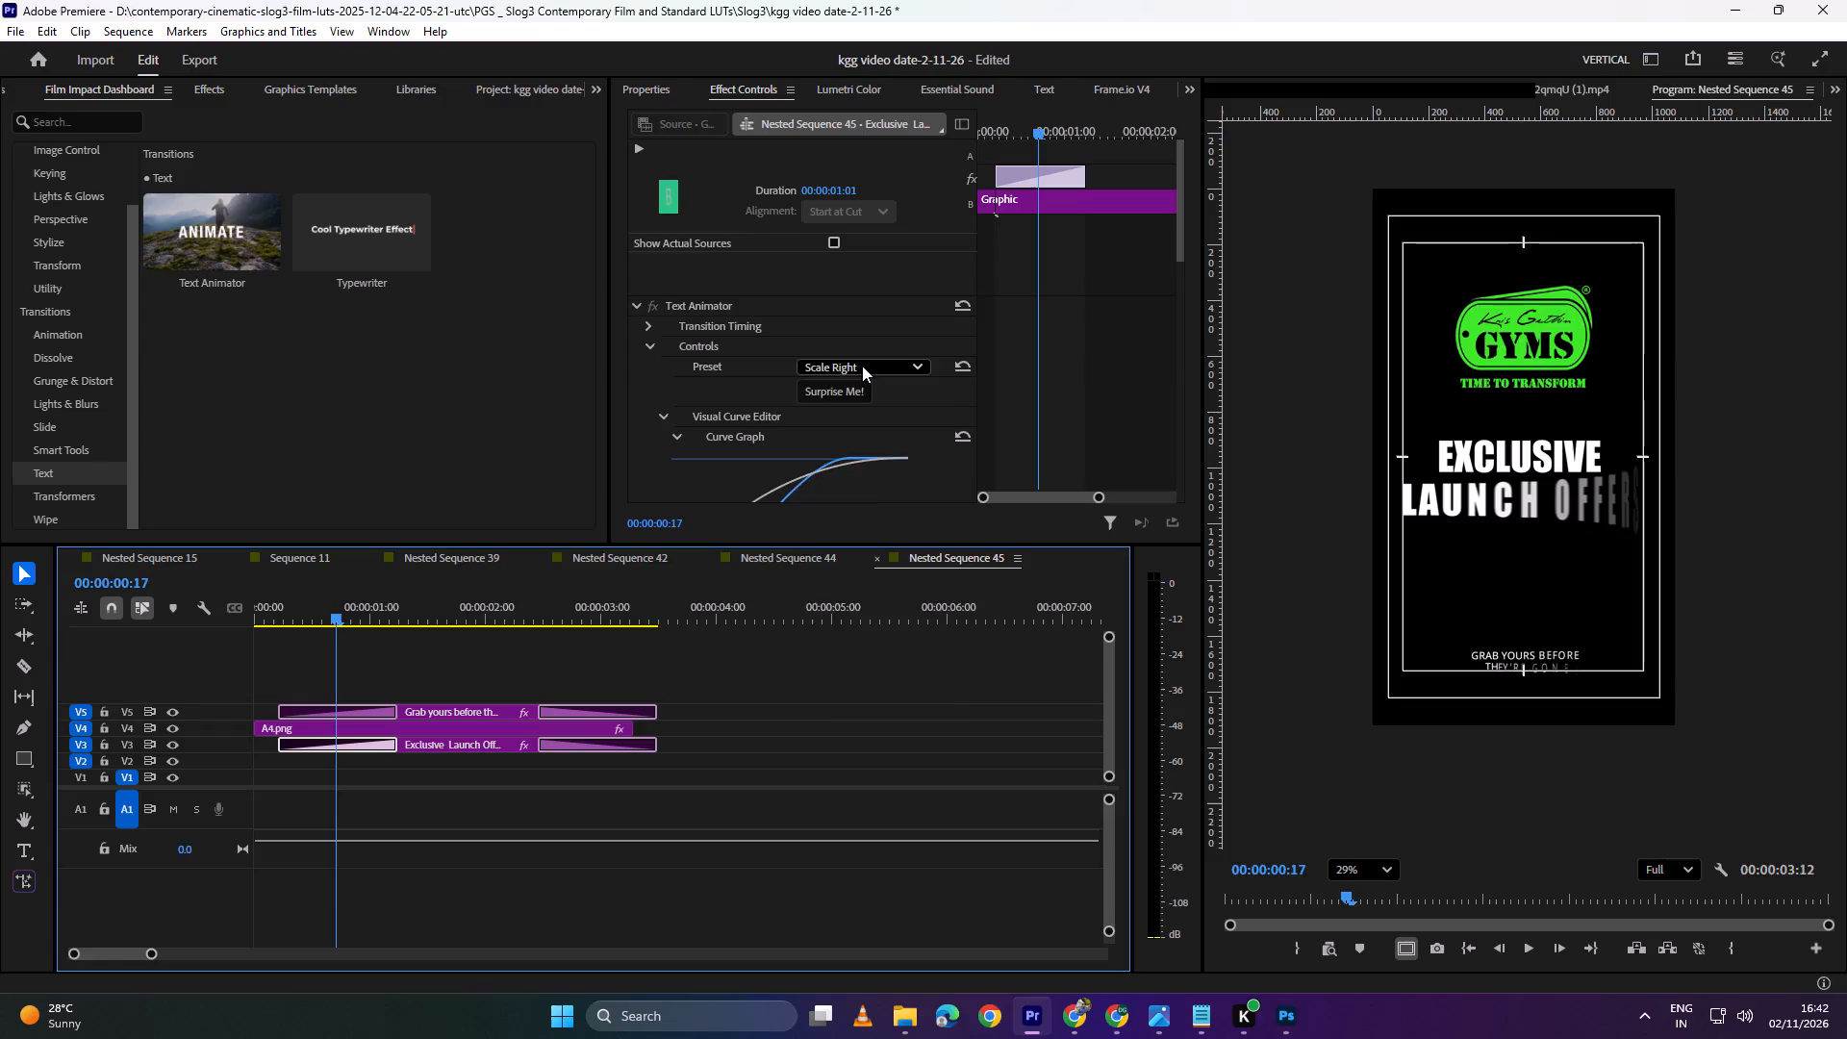
# Set the Exclusive Launch Offers clip's opening Text Animator preset to Fade Random and play it back from the start.
pyautogui.click(862, 366)
pyautogui.click(855, 432)
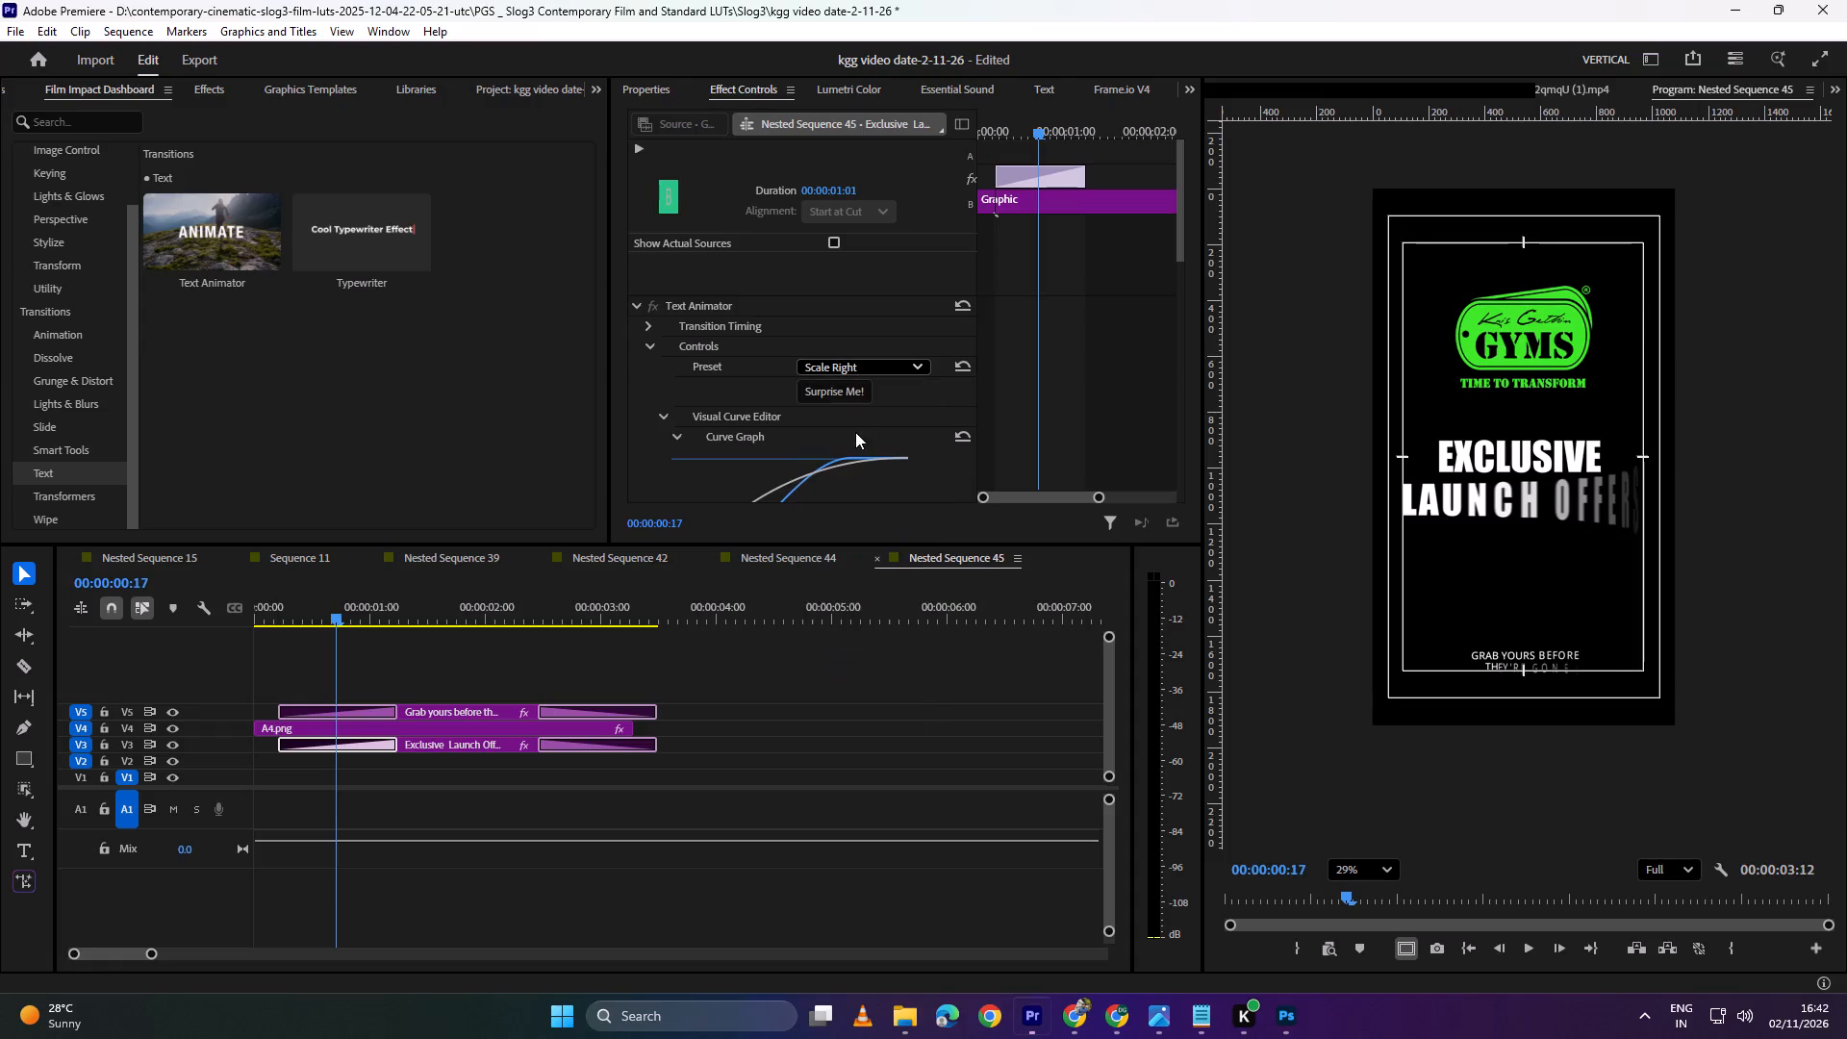
pyautogui.moveTo(358, 614); pyautogui.dragTo(221, 623)
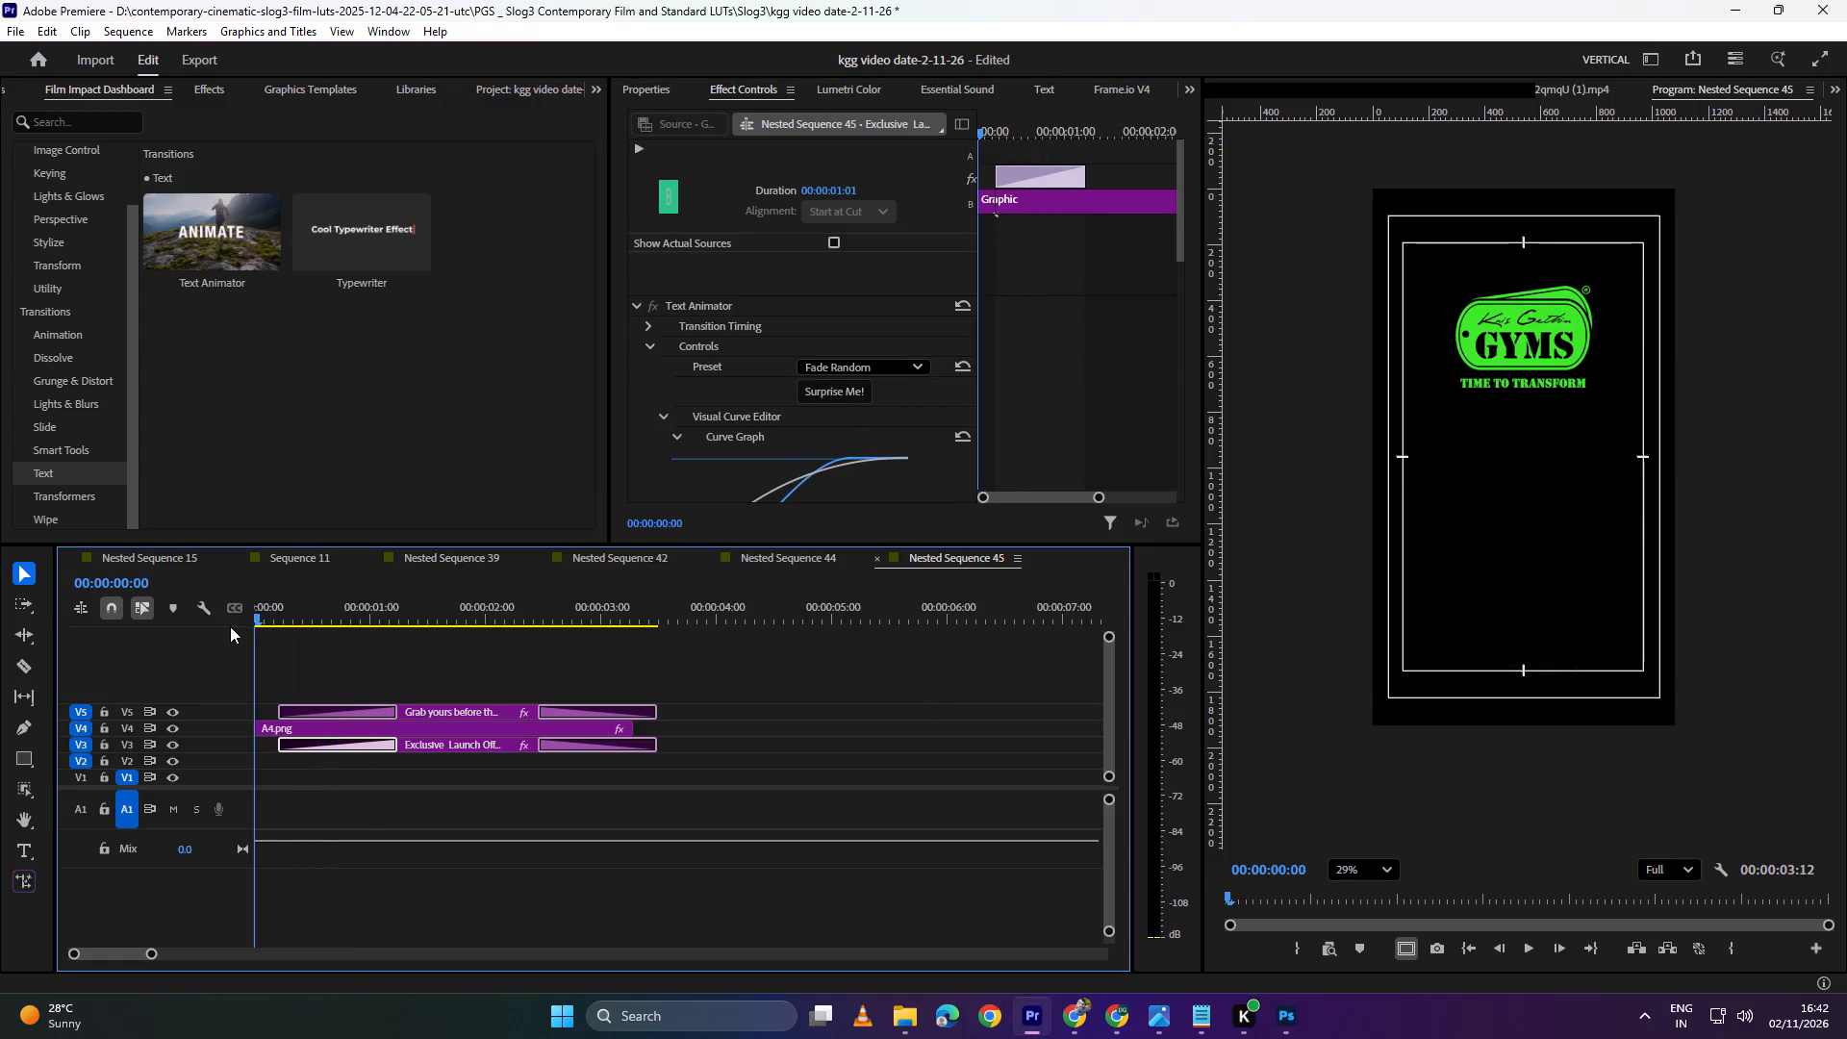
pyautogui.press('space')
pyautogui.press('space')
pyautogui.click(440, 675)
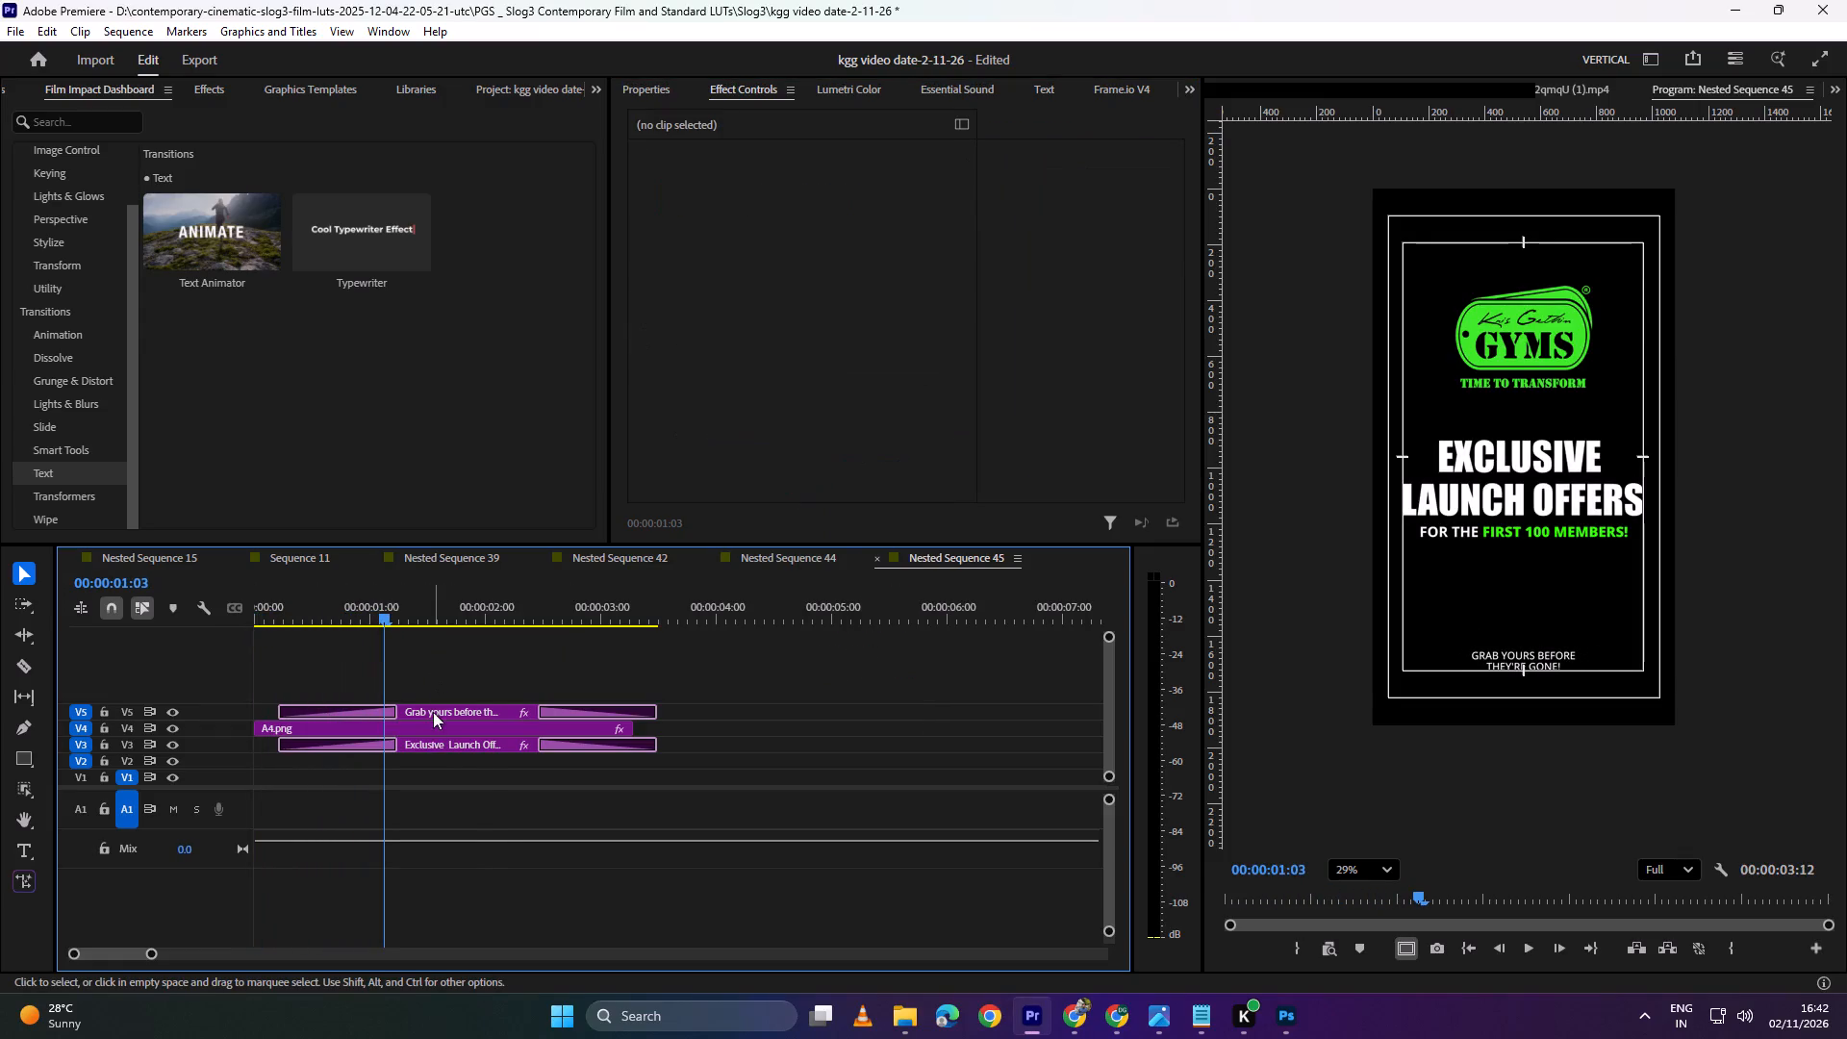
# Move the Exclusive Launch Offers clip to start at 00:00:00:00, aligned with the A4.png logo, and play back the sequence.
pyautogui.moveTo(433, 745); pyautogui.dragTo(373, 747)
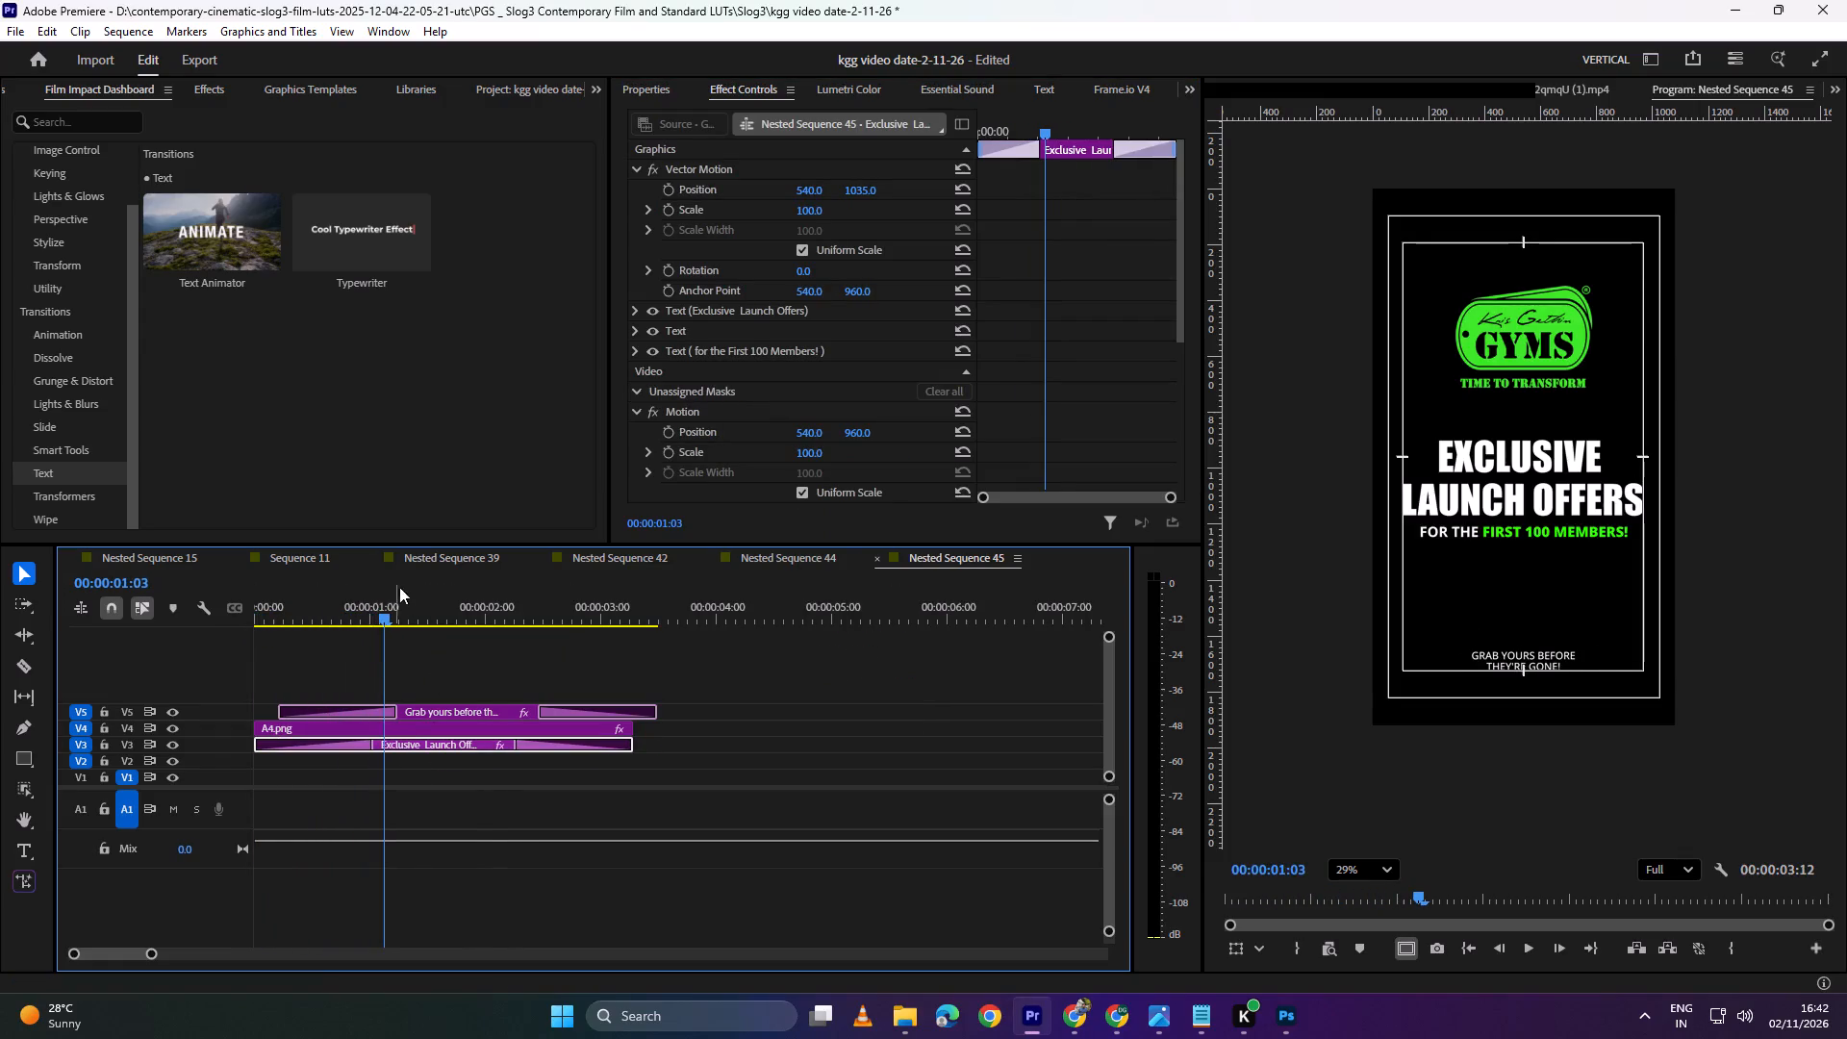
pyautogui.moveTo(413, 613); pyautogui.dragTo(157, 637)
pyautogui.press('space')
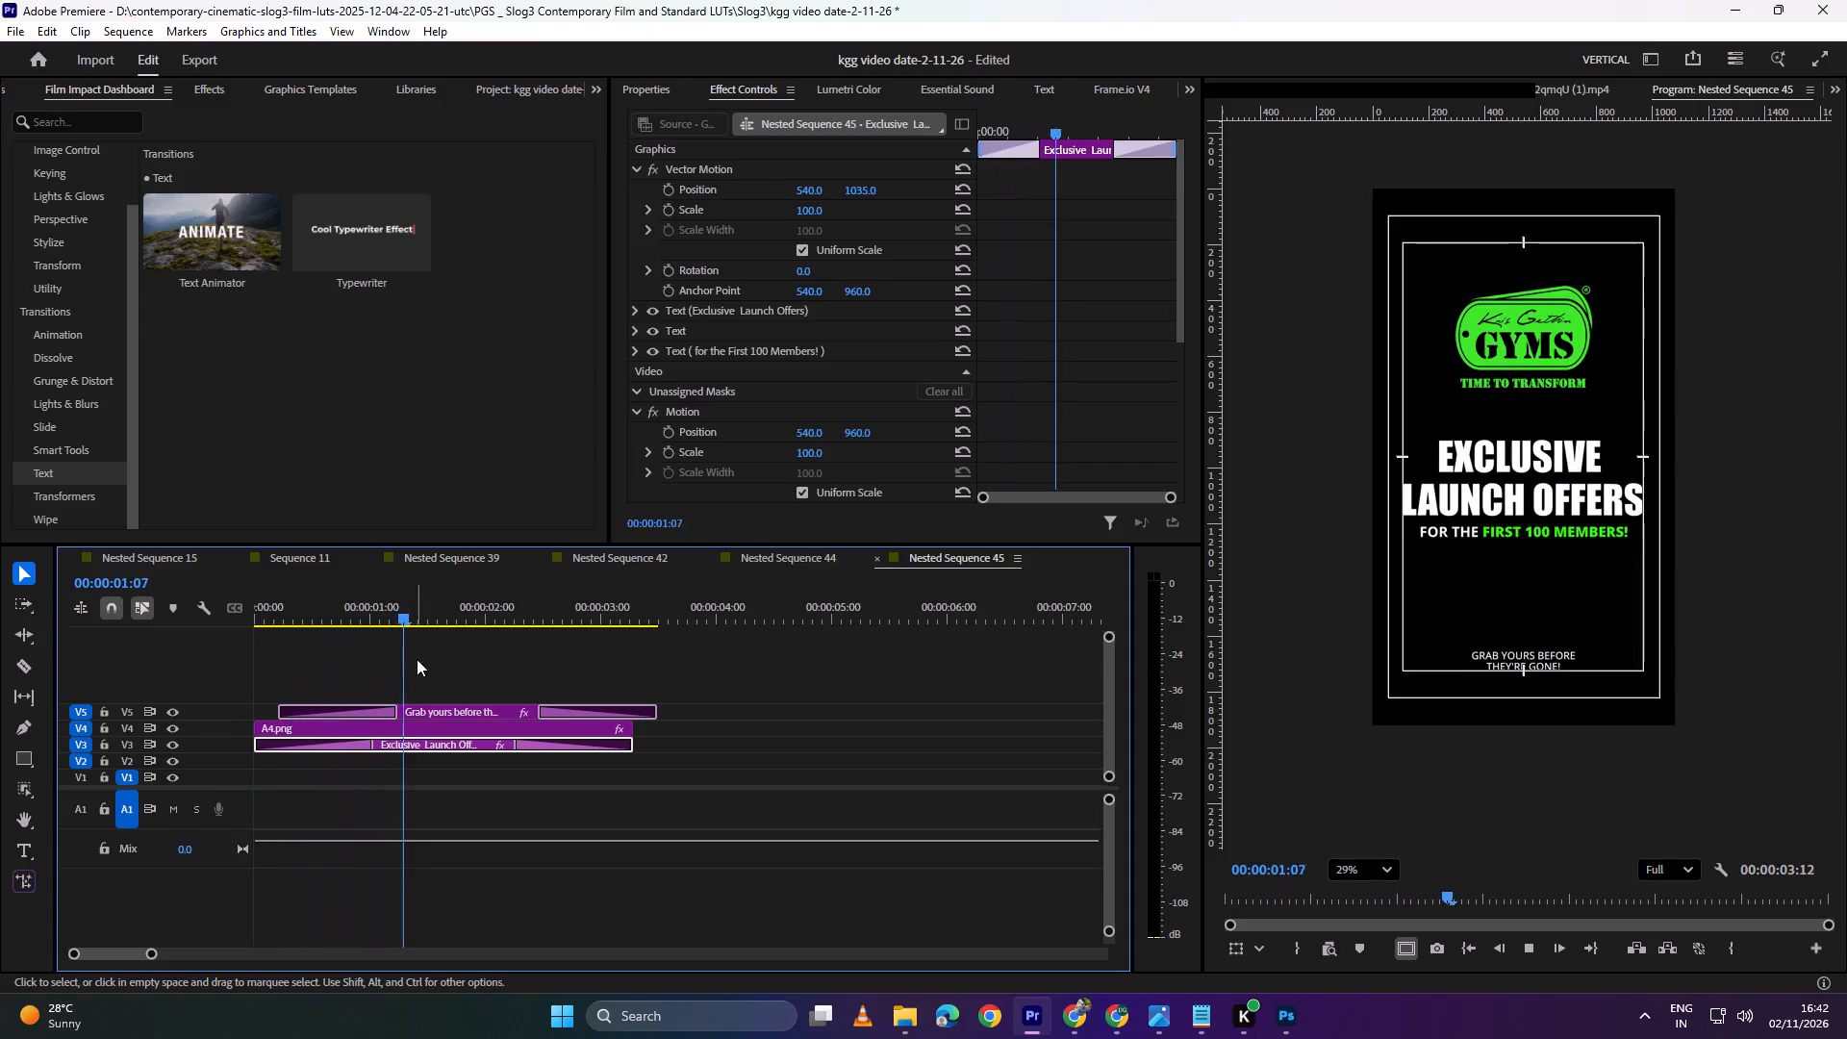
pyautogui.press('space')
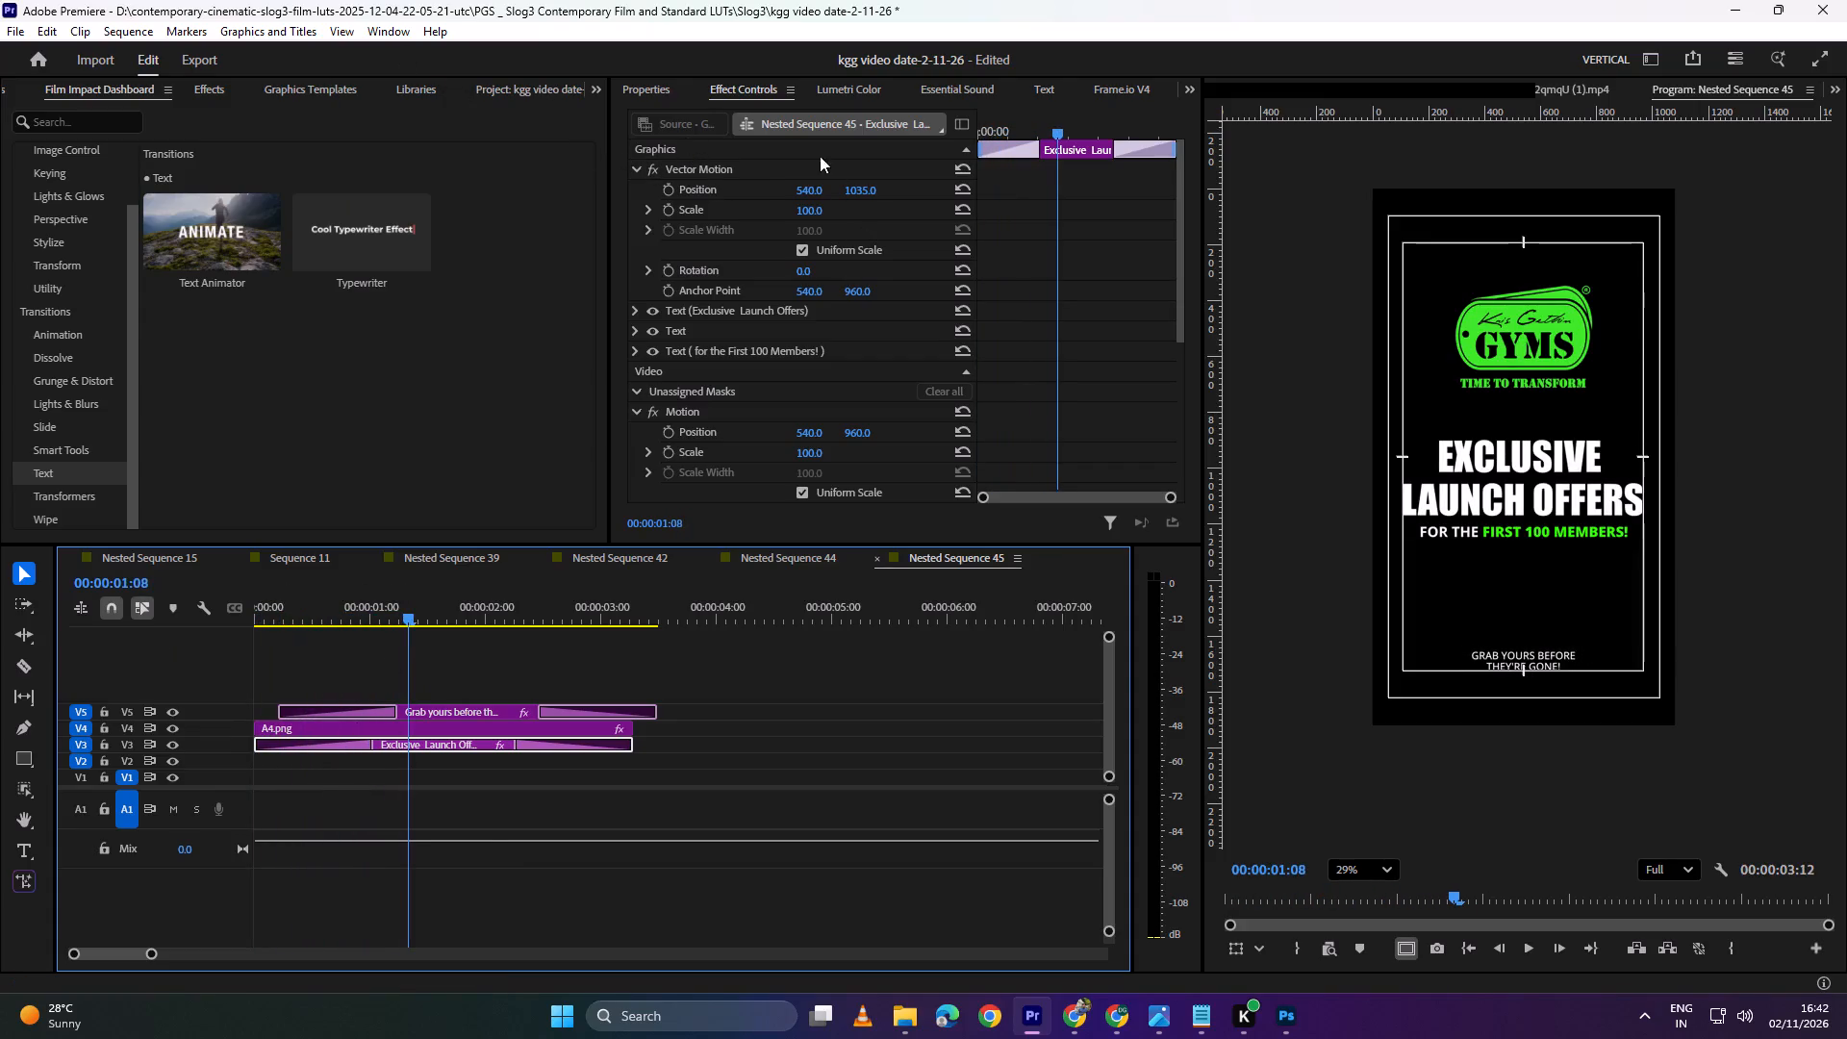
# Delete the closing Text Animator transitions from the Grab yours and Exclusive Launch Offers clips and play back the sequence.
pyautogui.press('v')
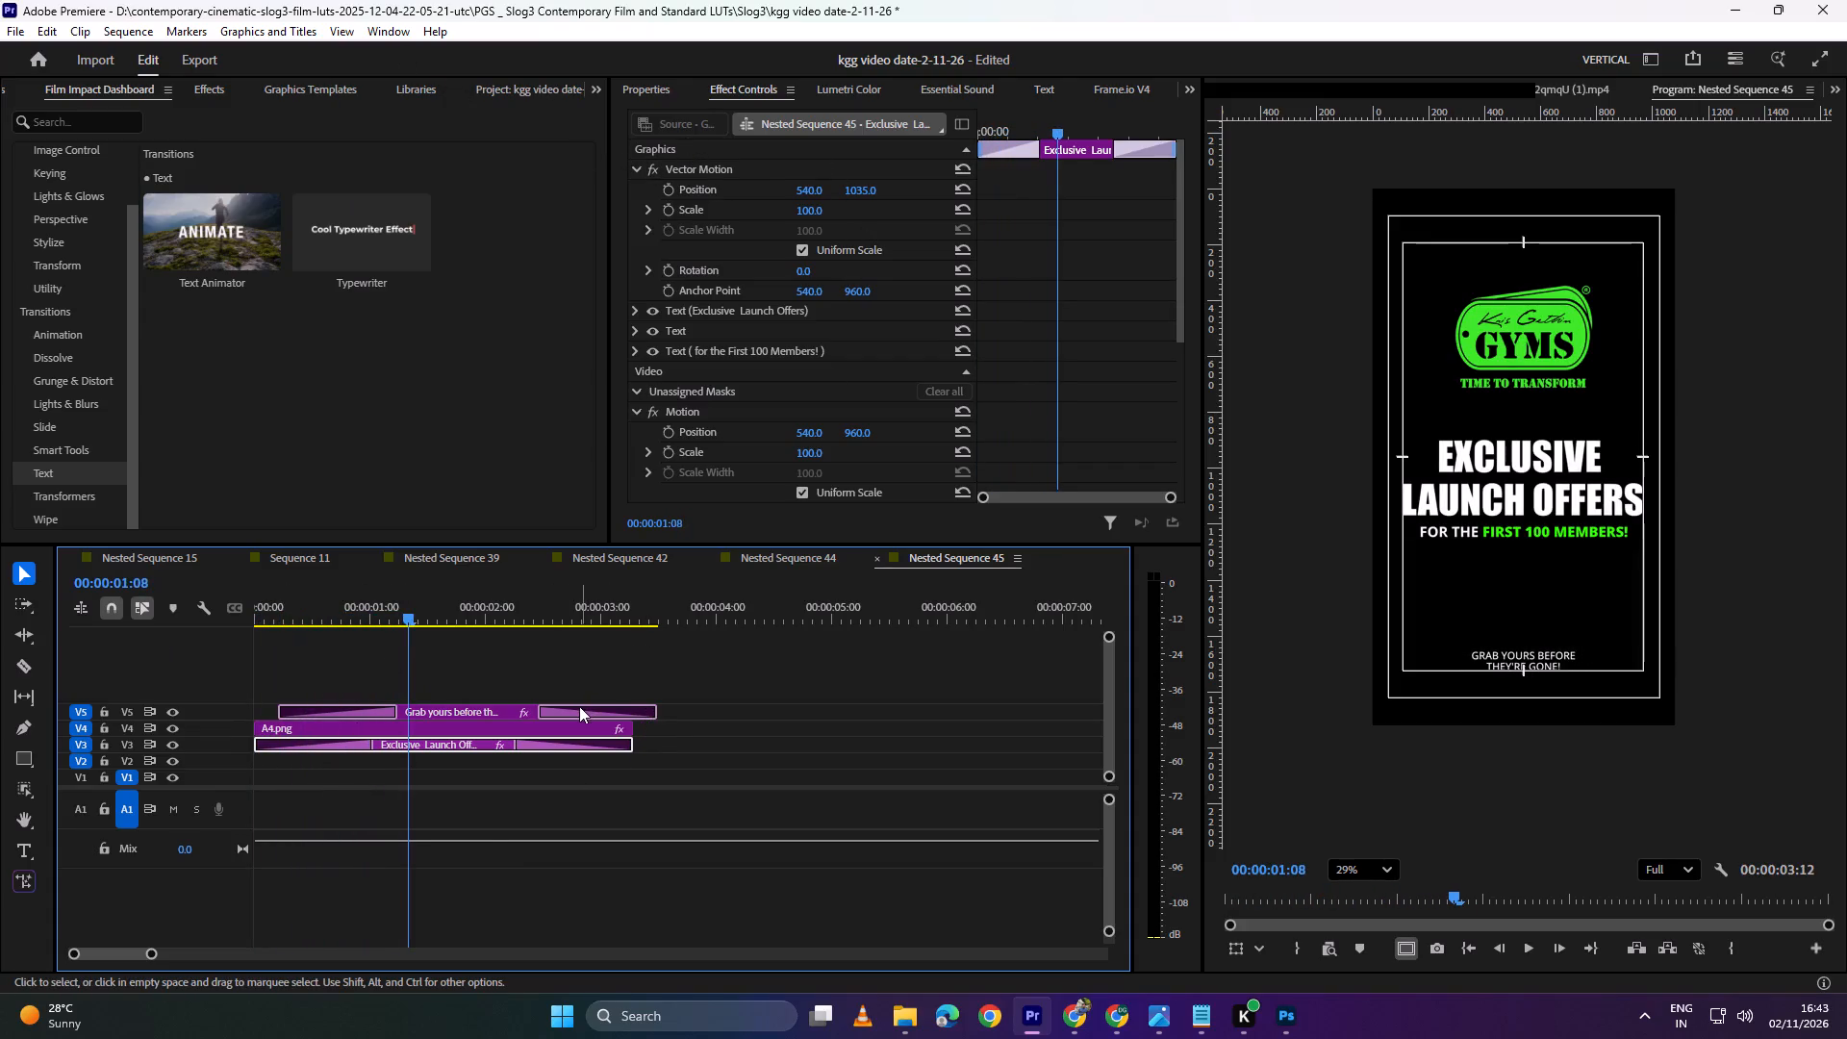
pyautogui.click(578, 706)
pyautogui.click(575, 711)
pyautogui.press('BackSpace')
pyautogui.click(539, 745)
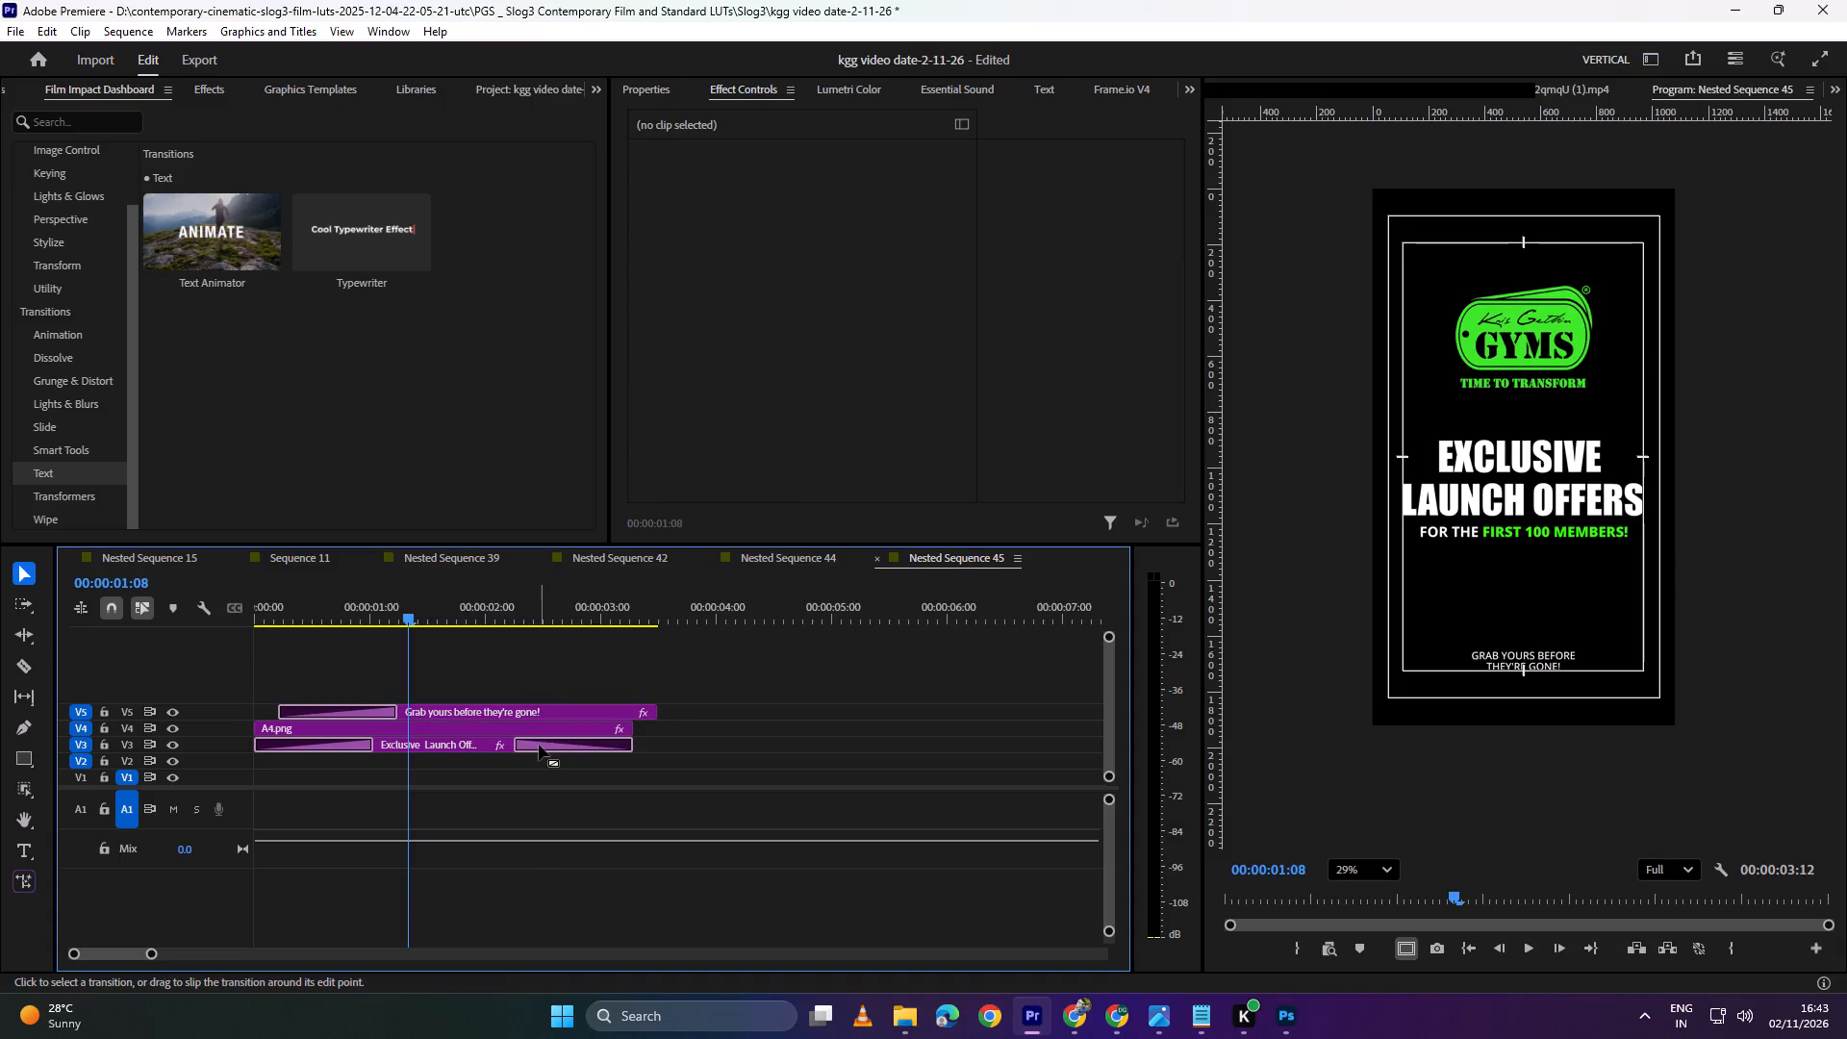
pyautogui.press('BackSpace')
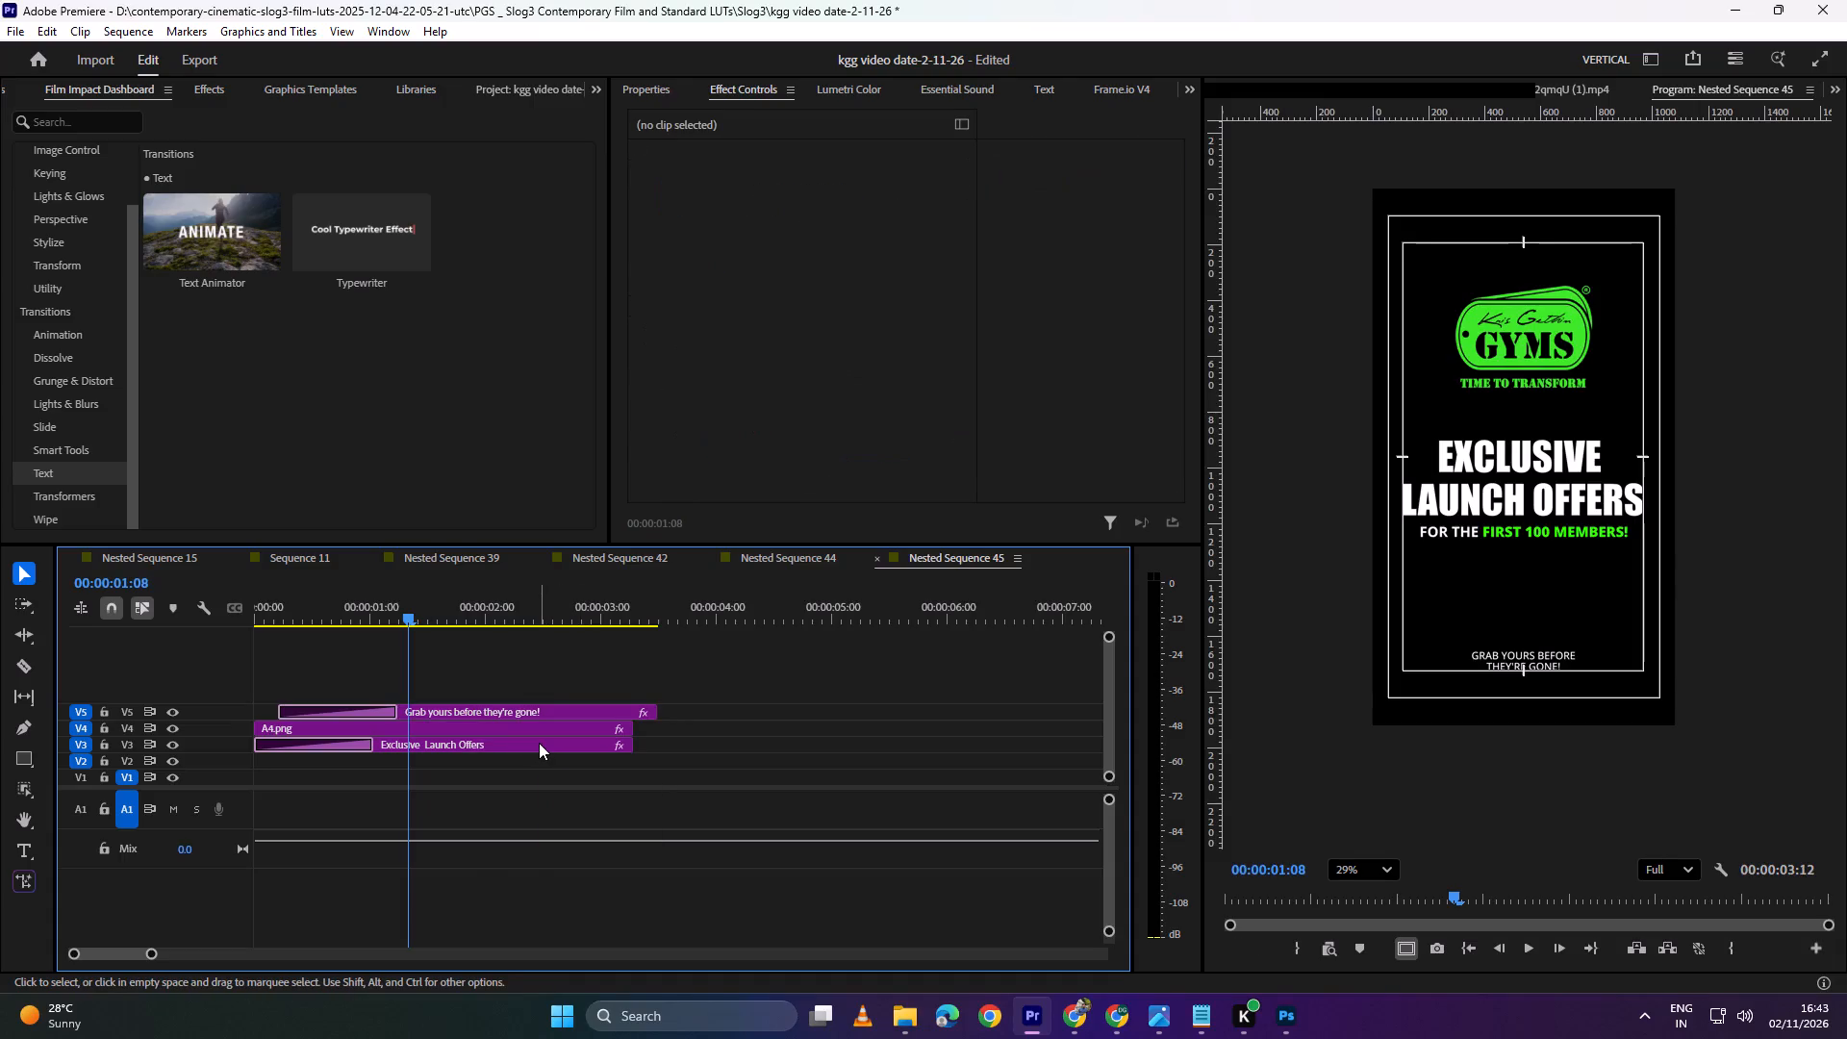
pyautogui.moveTo(436, 599); pyautogui.dragTo(174, 633)
pyautogui.press('space')
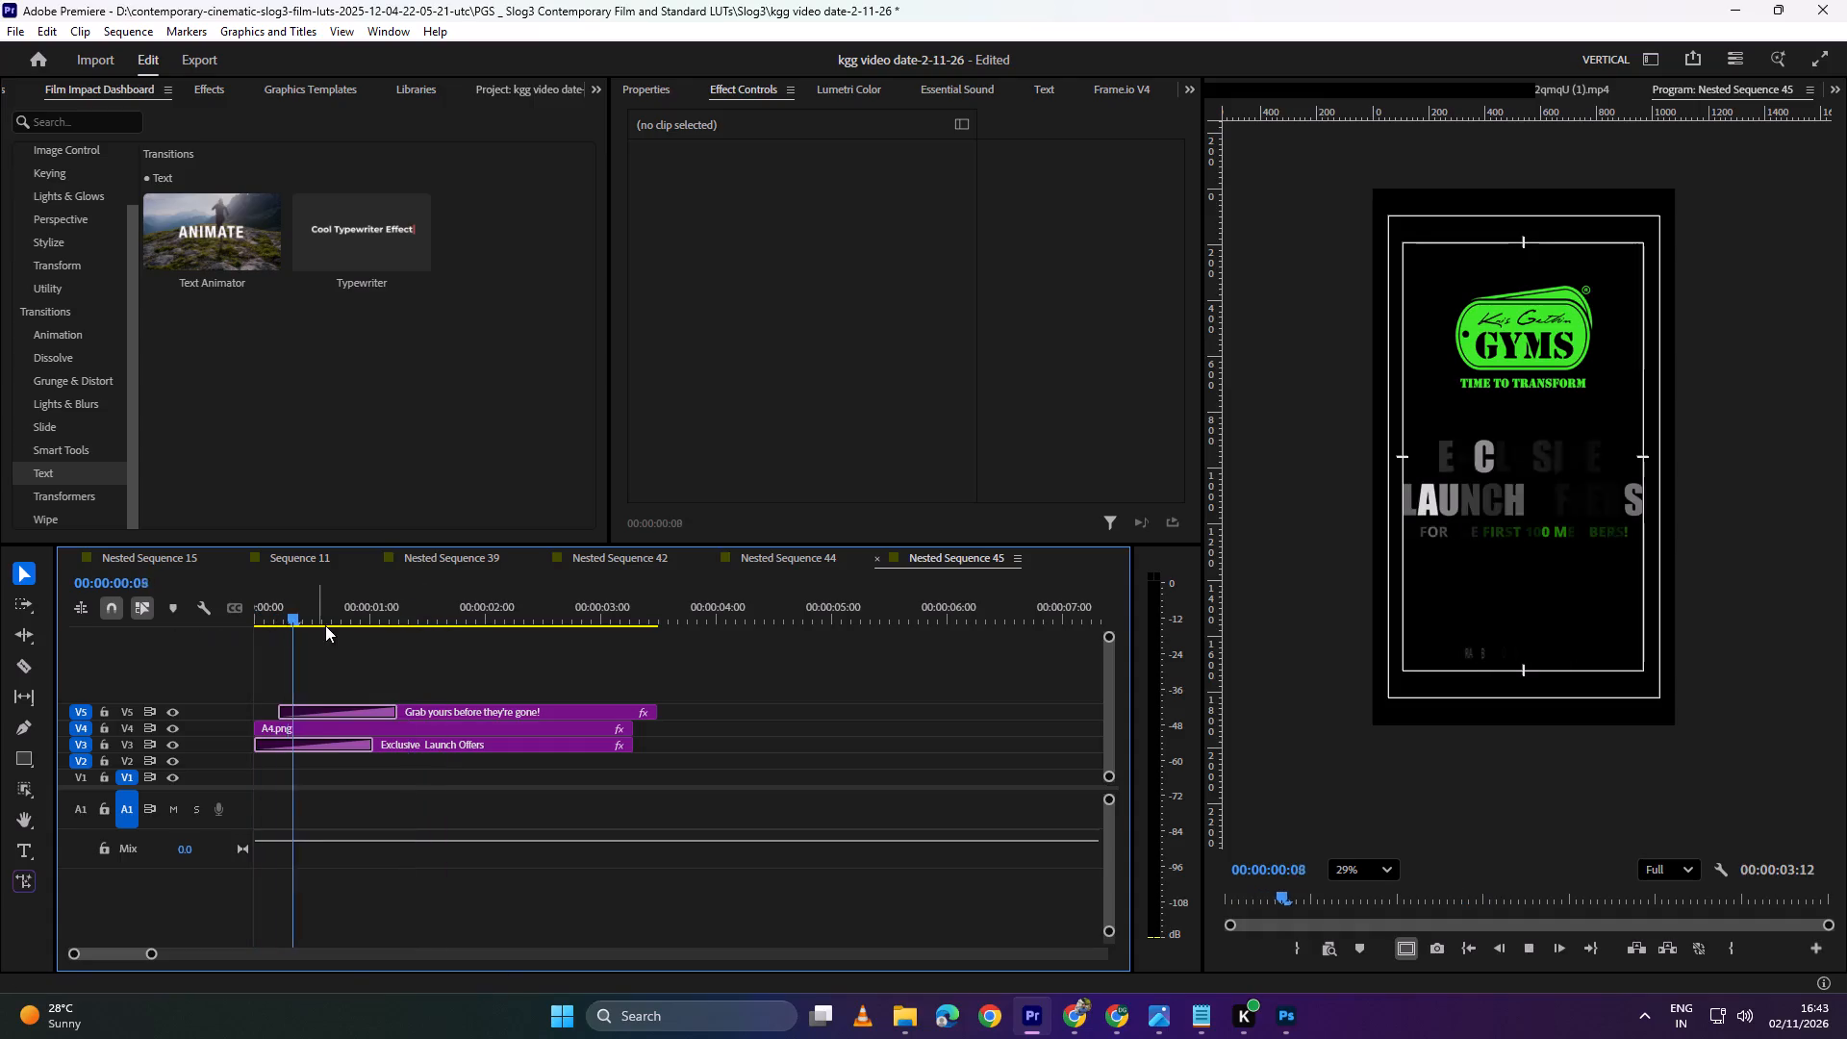
pyautogui.press('space')
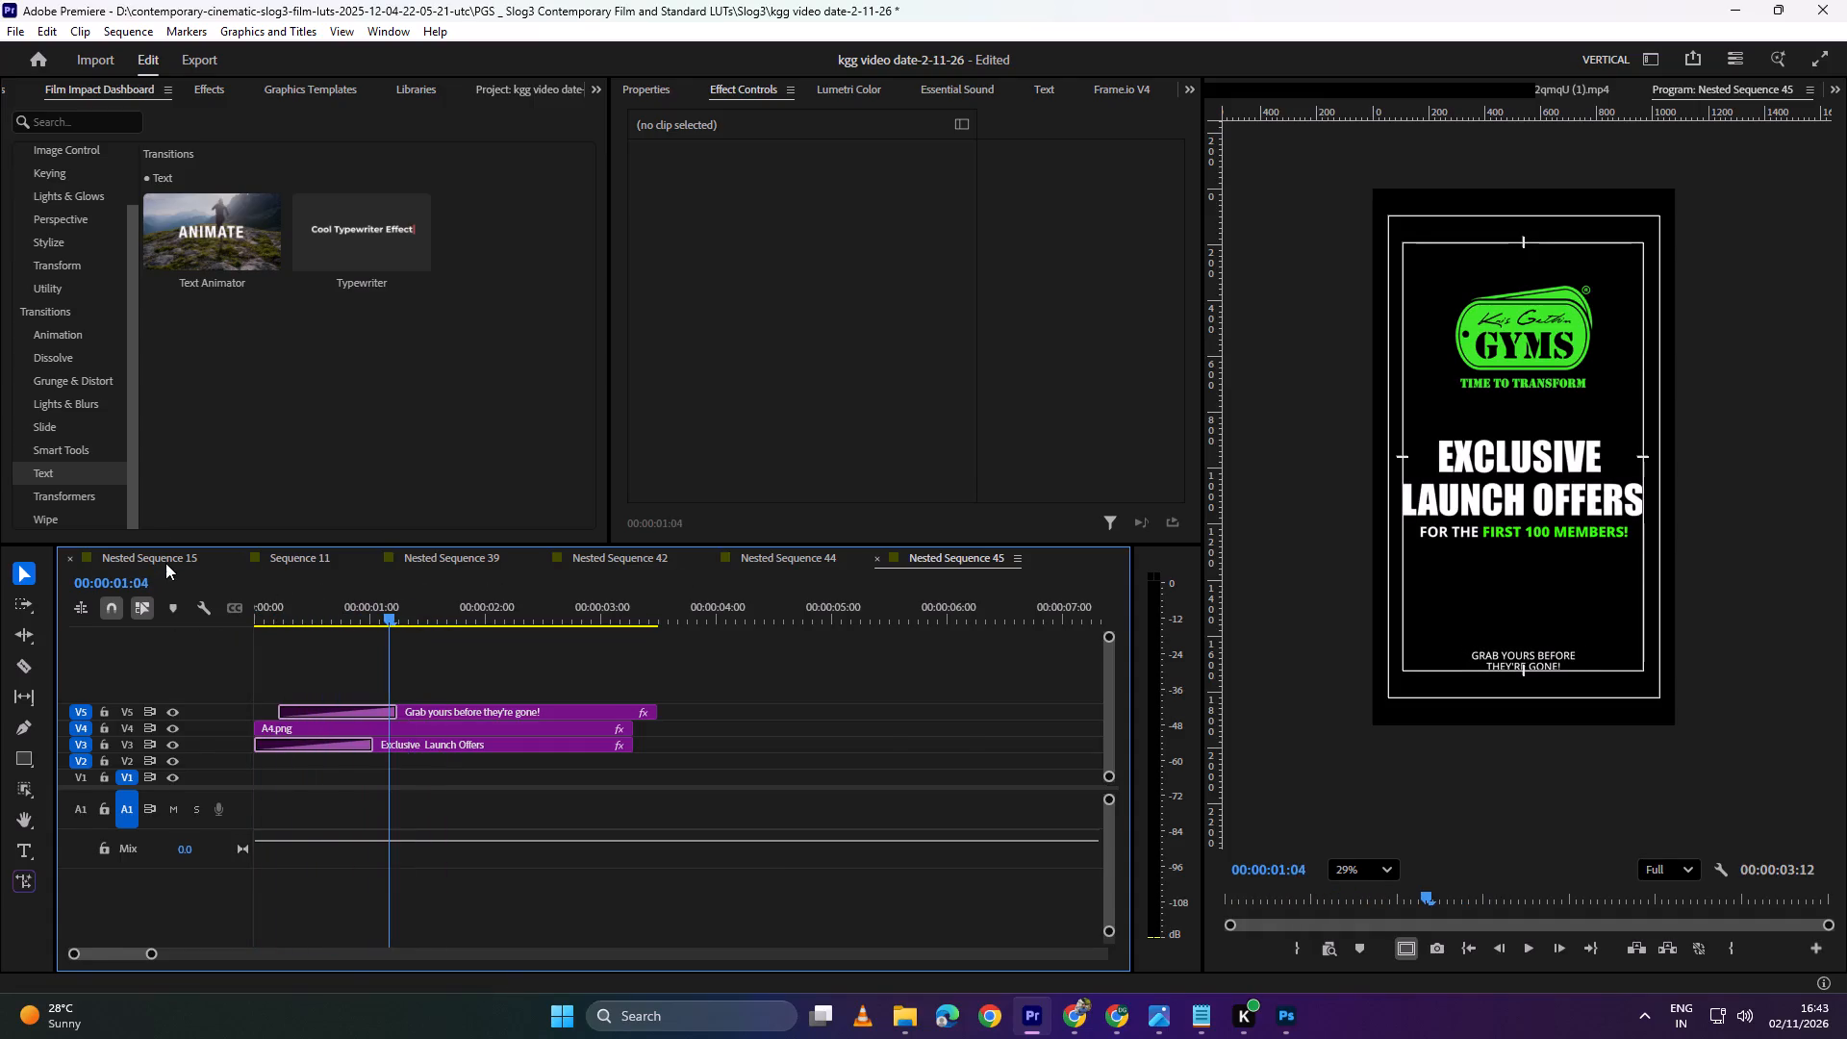
# Return to Nested Sequence 15 and play back from just before the closing title to review its text animations in context.
pyautogui.click(165, 563)
pyautogui.moveTo(792, 602); pyautogui.dragTo(743, 603)
pyautogui.press('space')
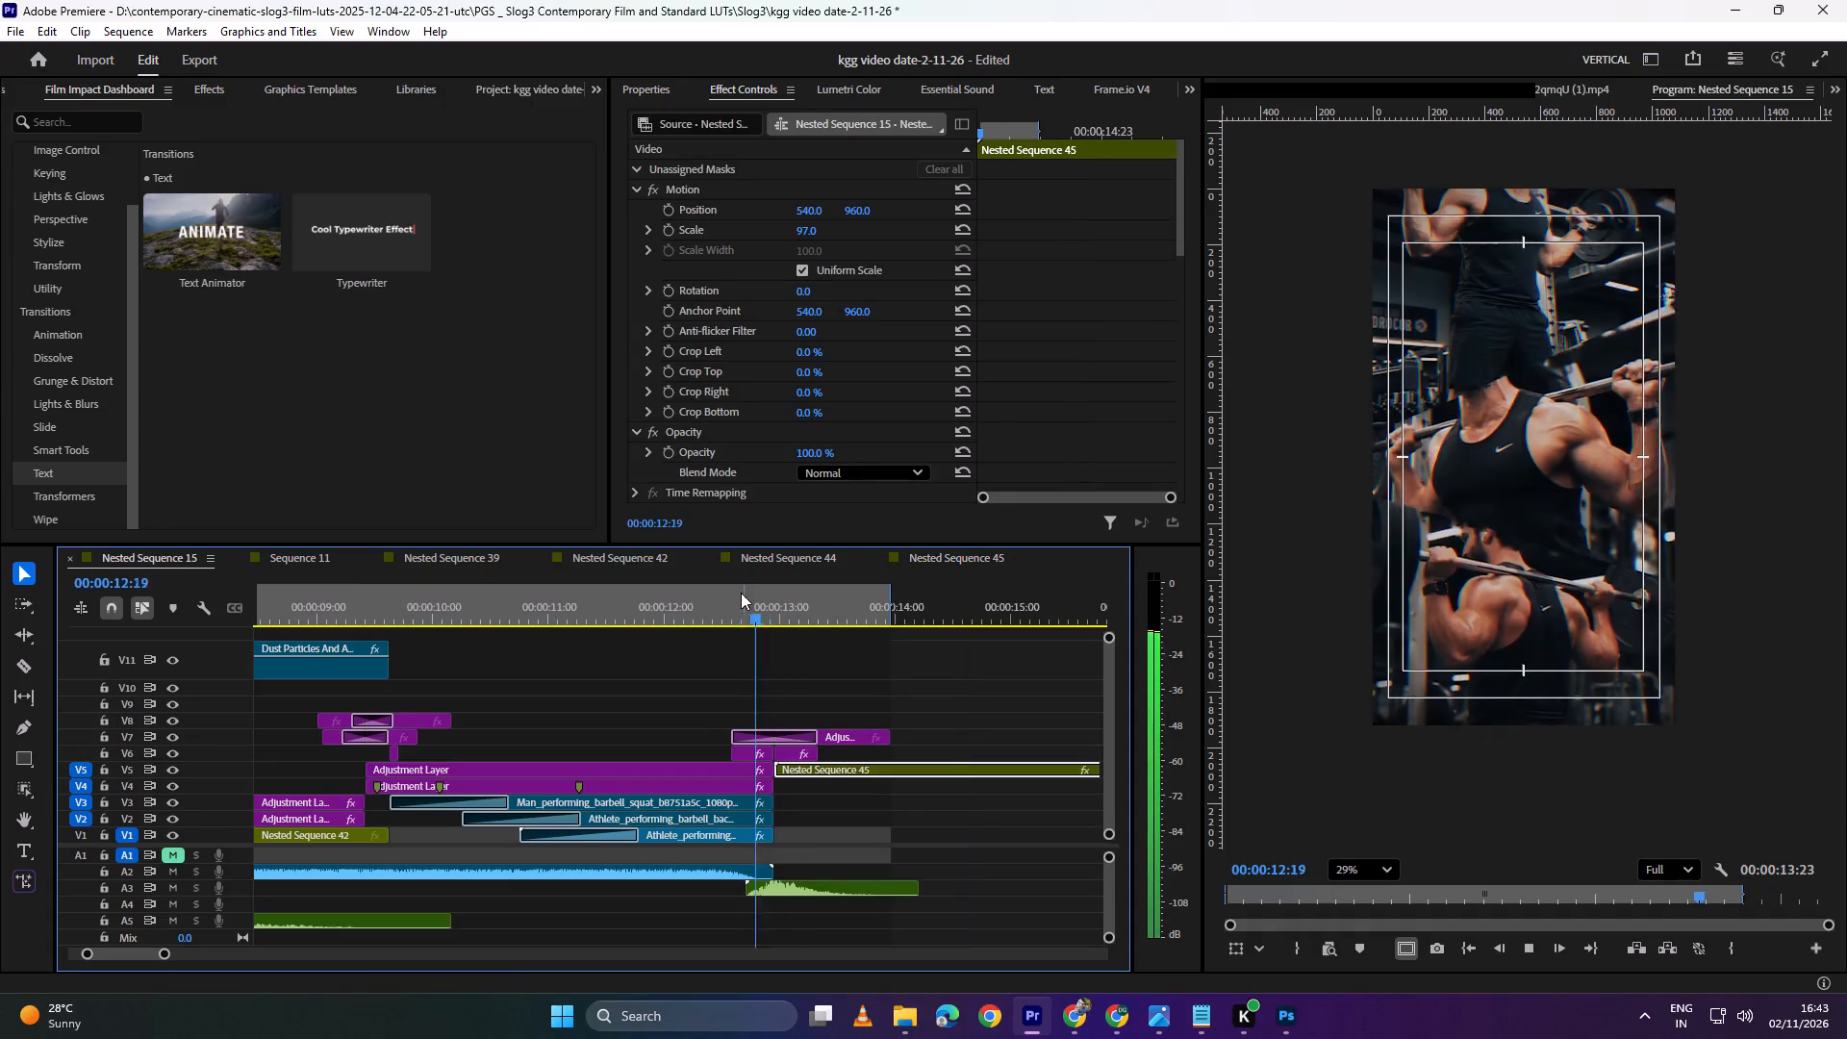
pyautogui.scroll(-9, 746, 646)
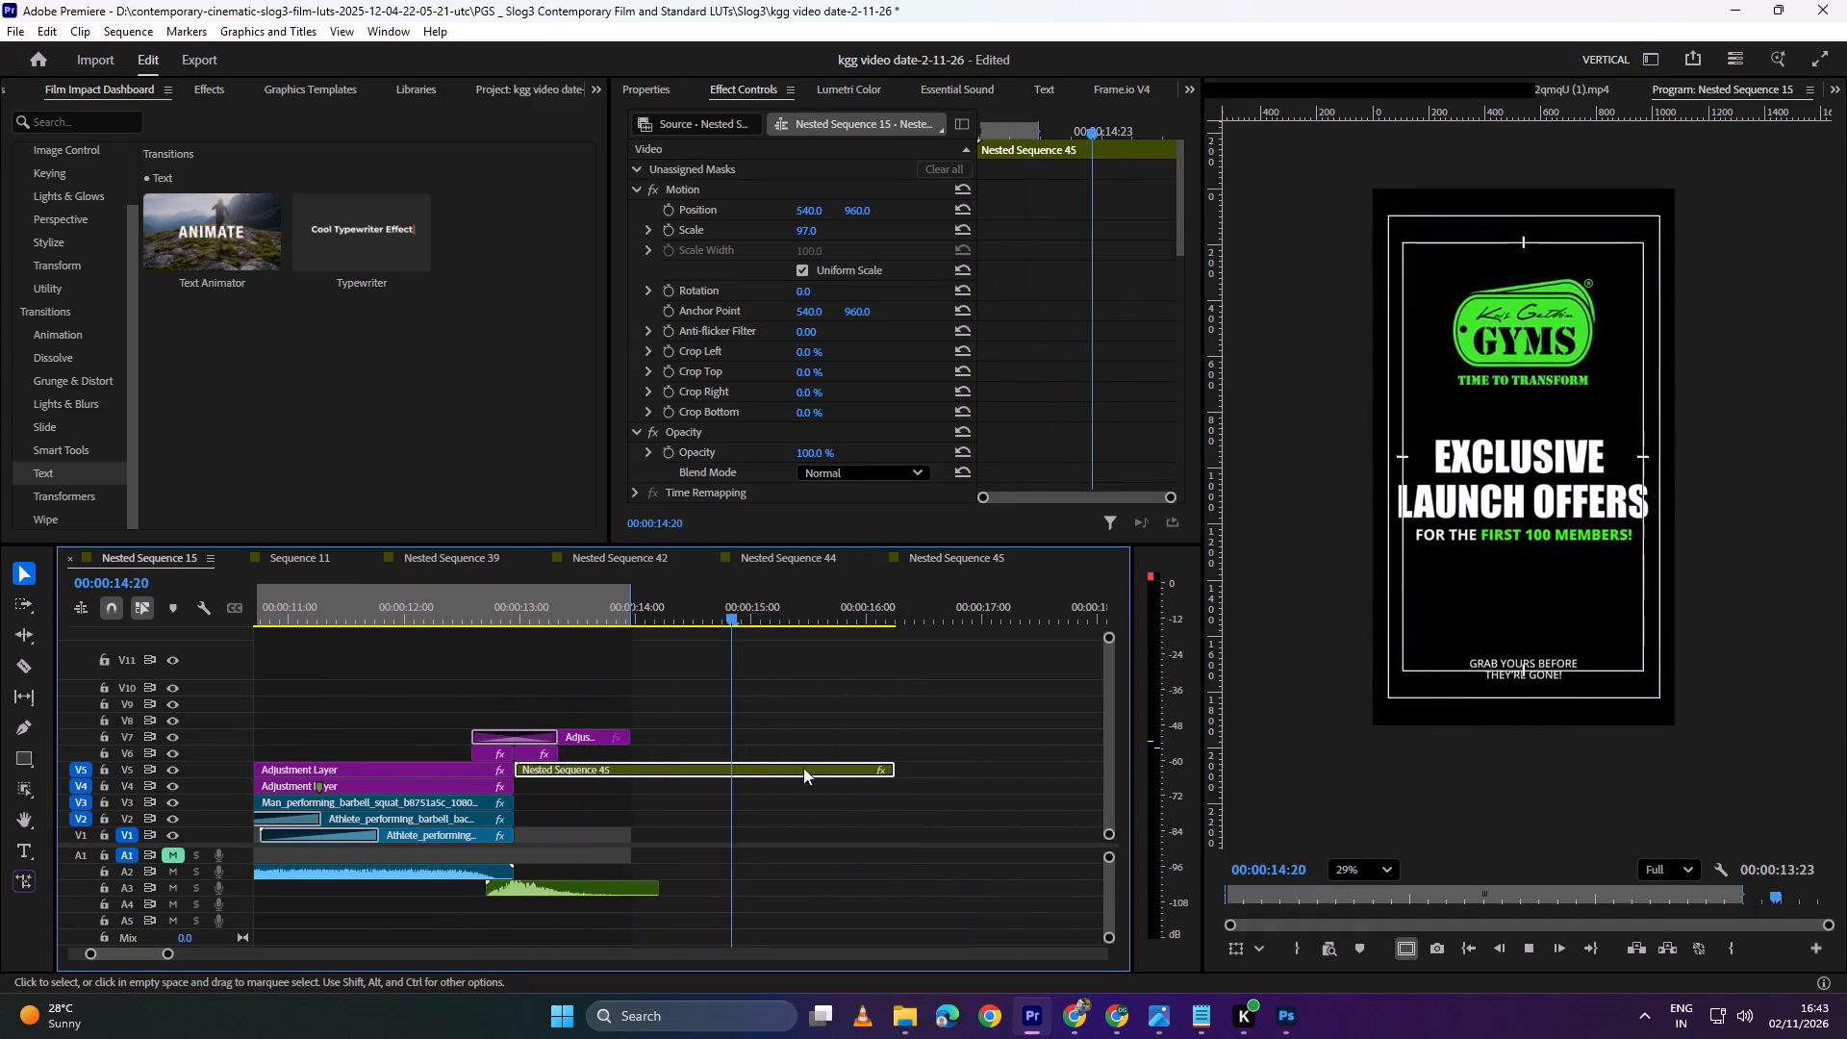
pyautogui.press('space')
# Trim the end of the Nested Sequence 45 clip to about 00:00:15:20 and resume playback.
pyautogui.moveTo(896, 769); pyautogui.dragTo(848, 762)
pyautogui.press('space')
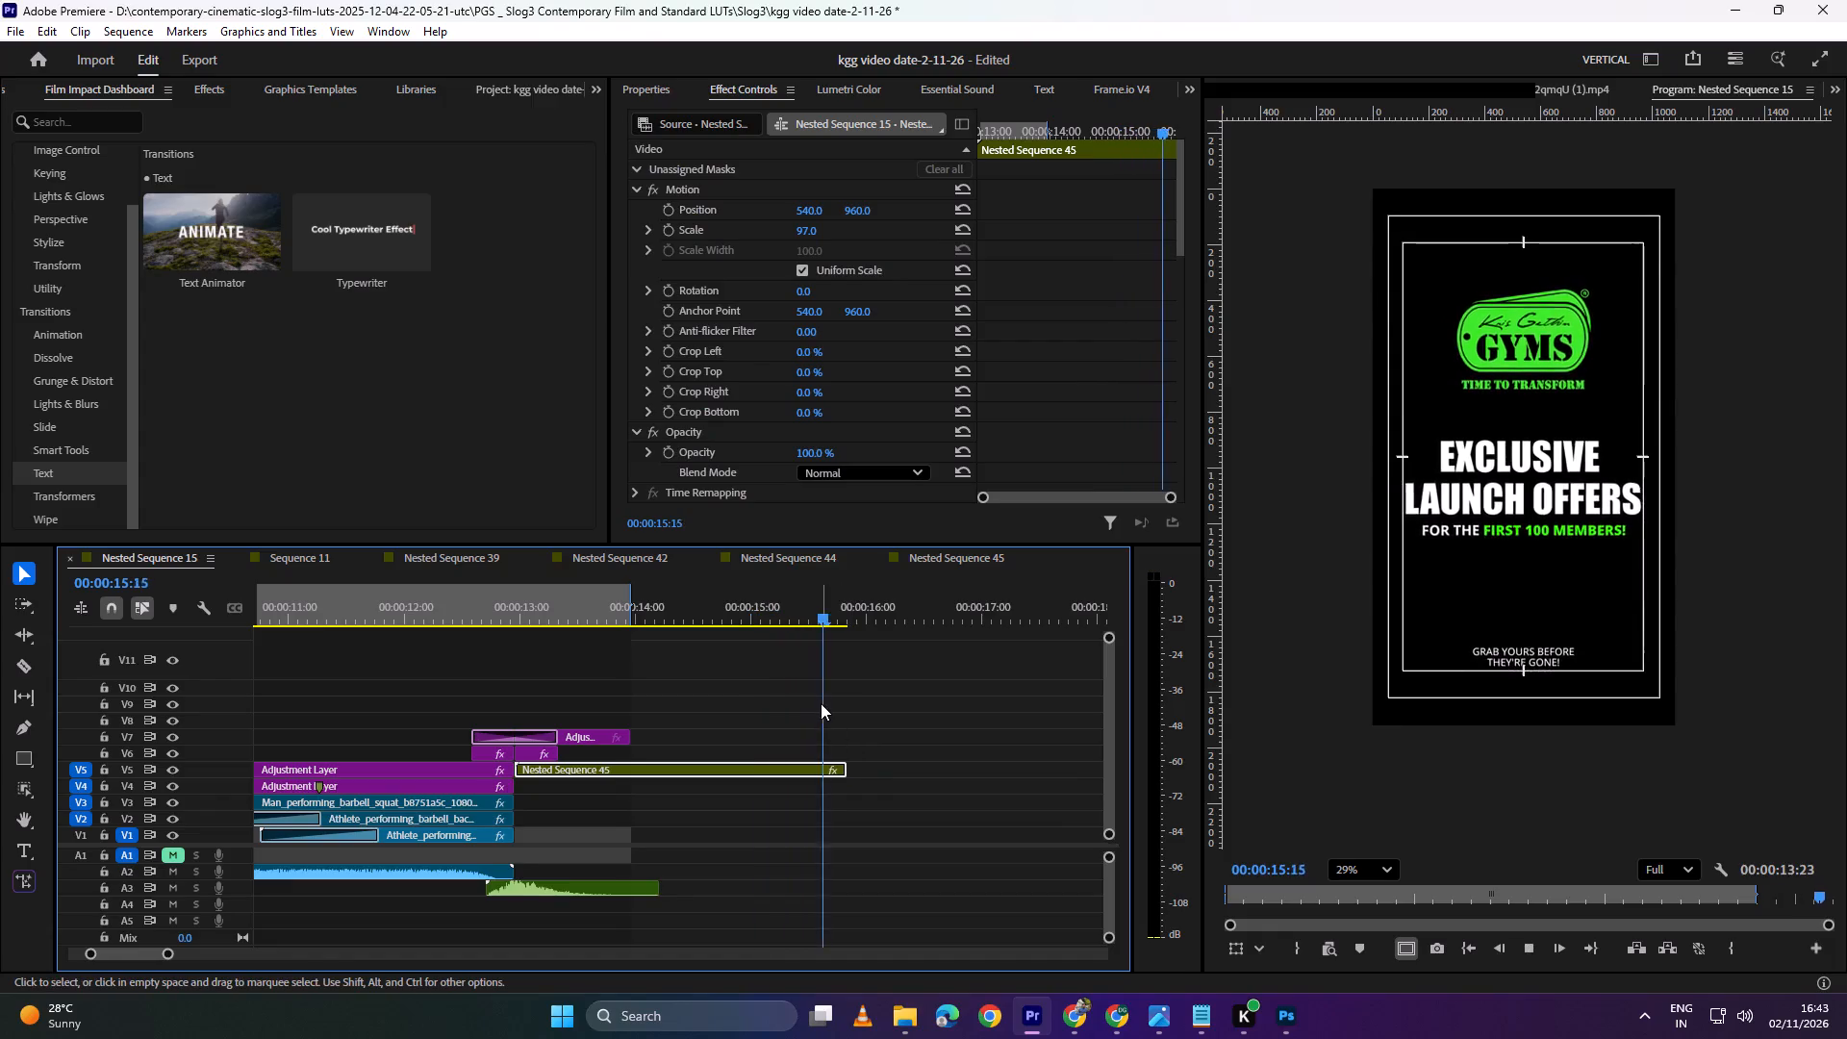
# Extend the Out point of Nested Sequence 15 to the closing title's end at 00:00:15:20 and return the playhead to 00:00:15:10.
pyautogui.keyDown('alt'); pyautogui.scroll(-12, 816, 703); pyautogui.keyUp('alt')
pyautogui.moveTo(712, 606); pyautogui.dragTo(770, 602)
pyautogui.keyDown('alt'); pyautogui.scroll(17, 787, 674); pyautogui.keyUp('alt')
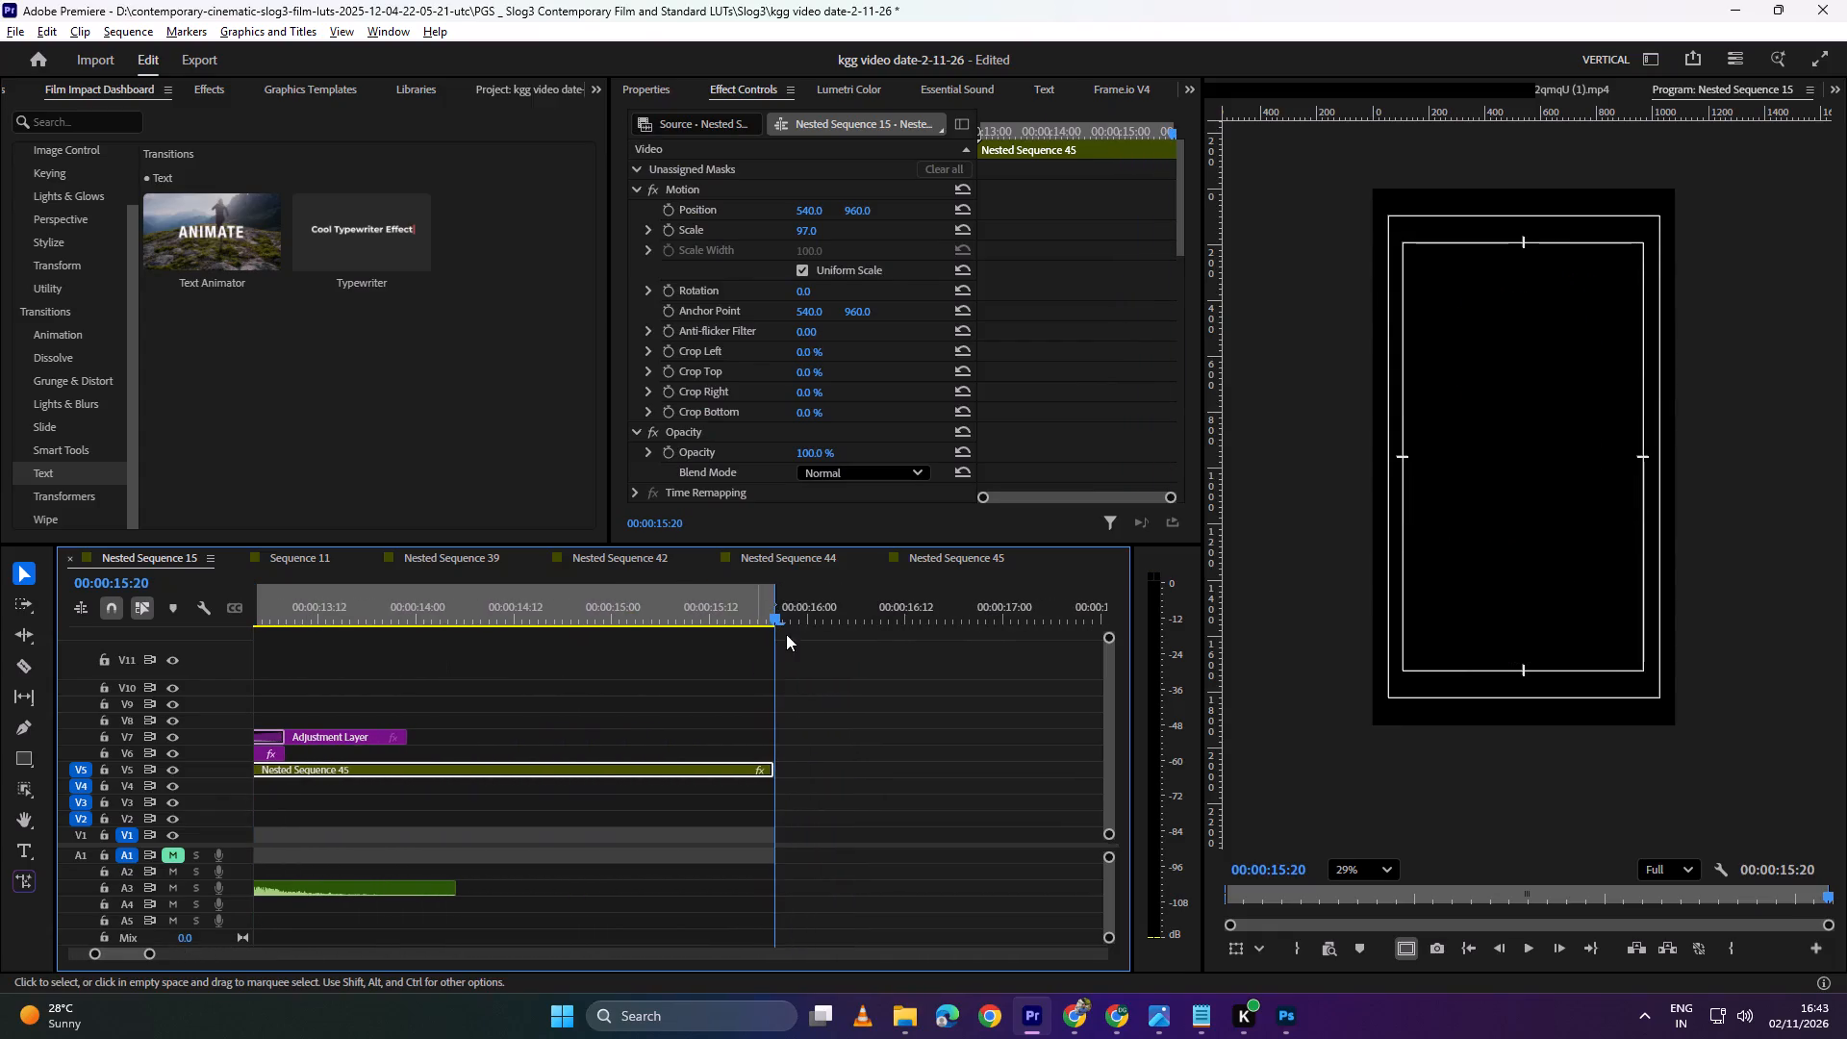
pyautogui.moveTo(773, 621); pyautogui.dragTo(694, 616)
pyautogui.keyDown('alt'); pyautogui.scroll(2, 712, 618); pyautogui.keyUp('alt')
pyautogui.keyDown('alt'); pyautogui.scroll(-11, 712, 618); pyautogui.keyUp('alt')
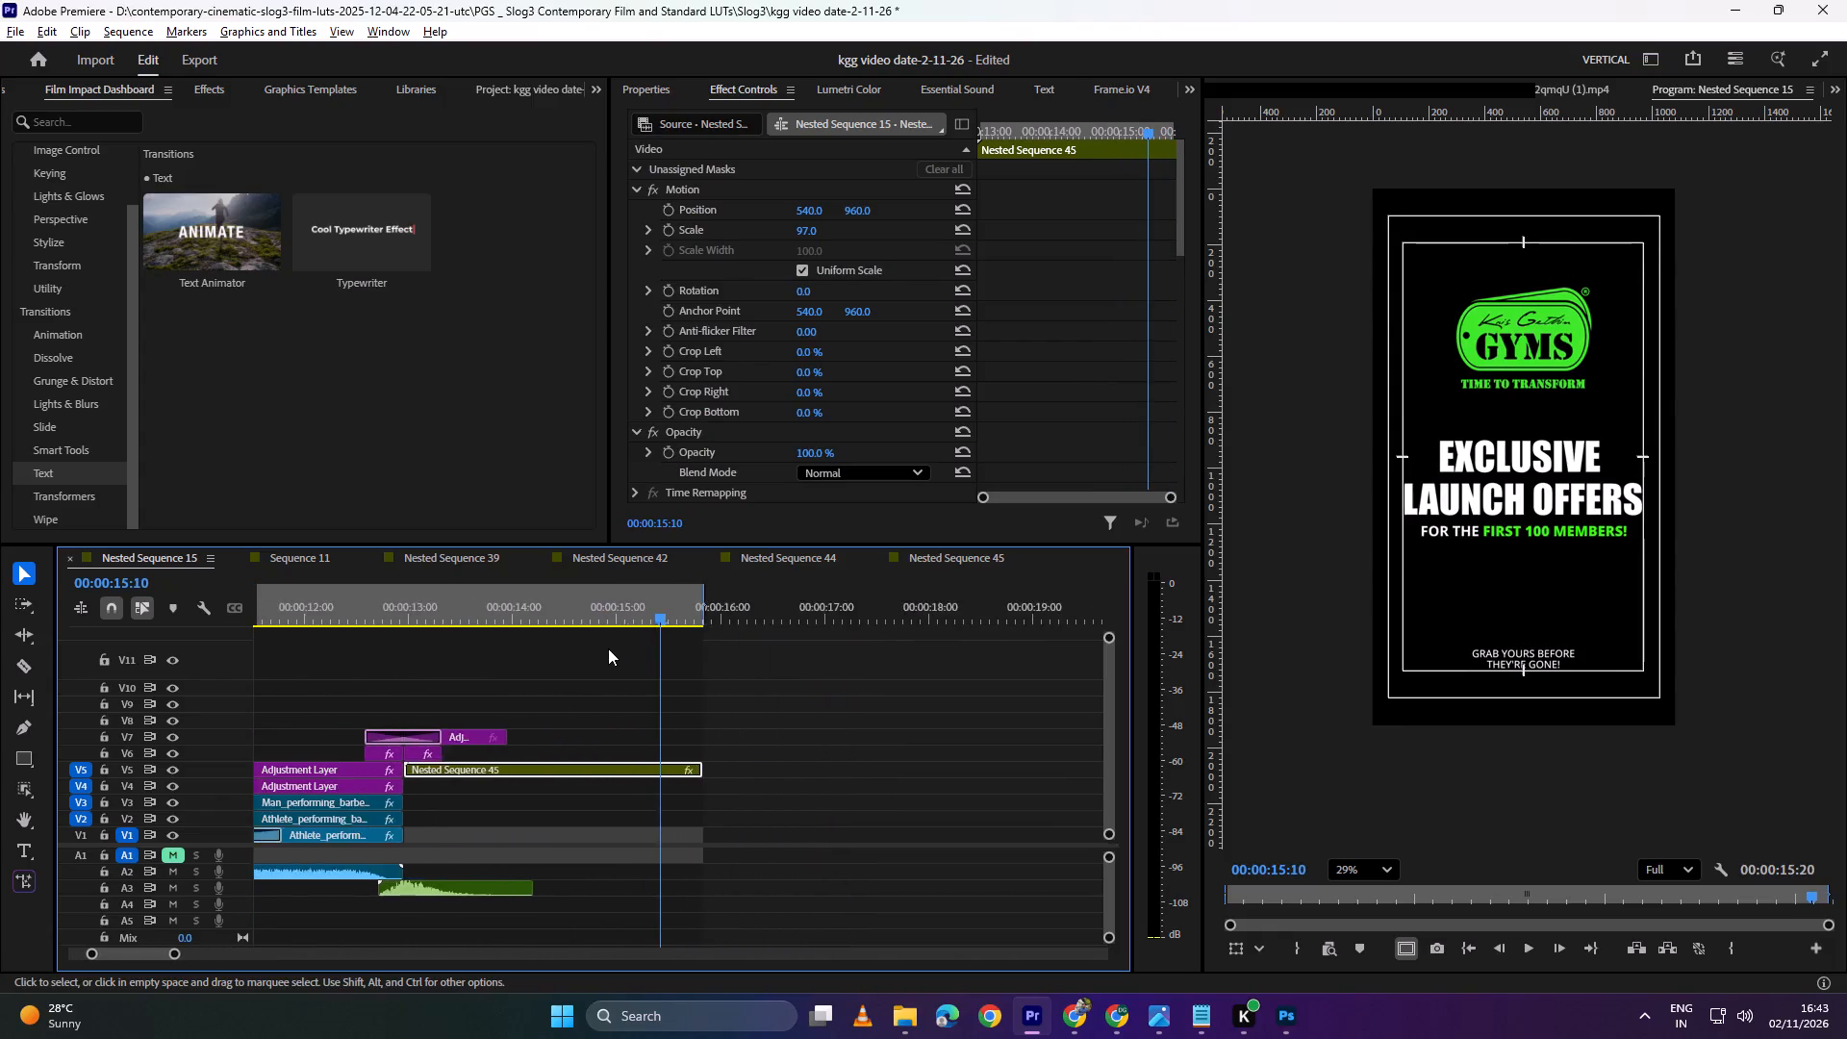
pyautogui.keyDown('alt'); pyautogui.scroll(-1, 608, 648); pyautogui.keyUp('alt')
# Copy the project name kgg video date-2-11-26 and save the project over the existing file in the Slog3 folder.
pyautogui.hotkey('ctrl', 'shift', 's')
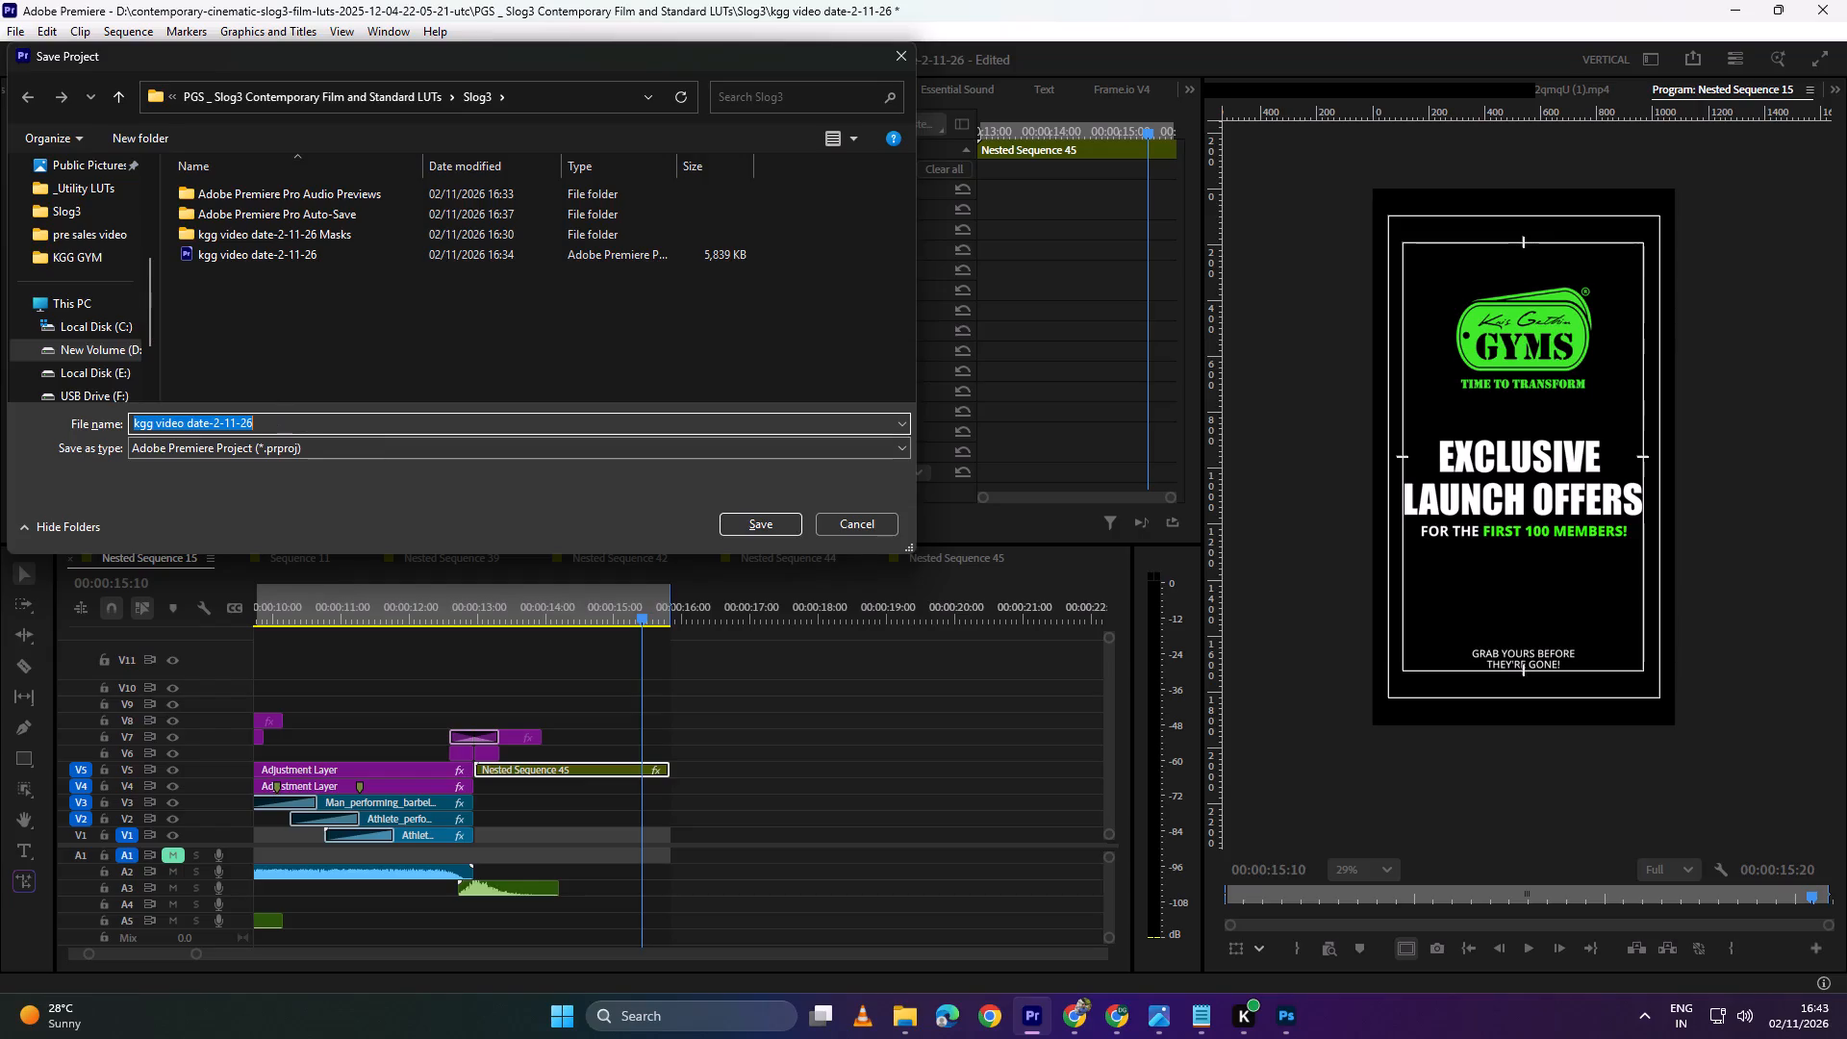
pyautogui.hotkey('ctrl', 'c')
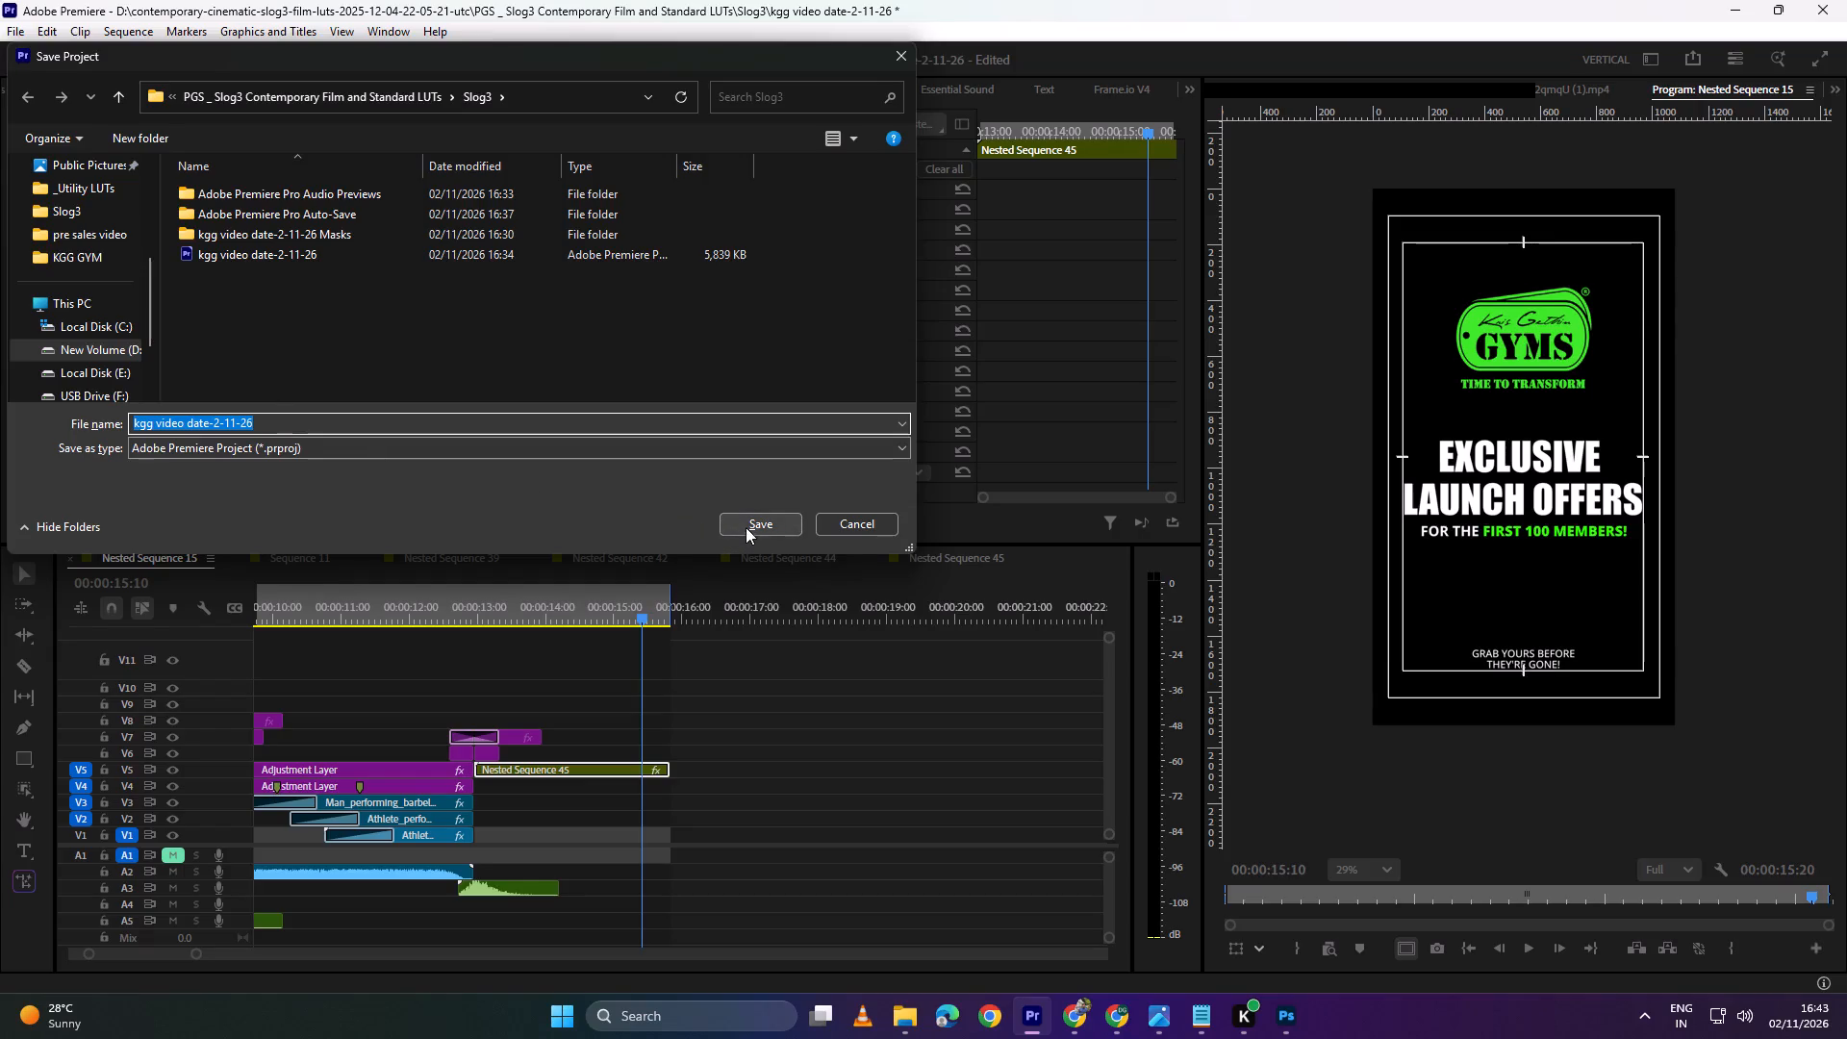
pyautogui.click(746, 527)
pyautogui.click(569, 395)
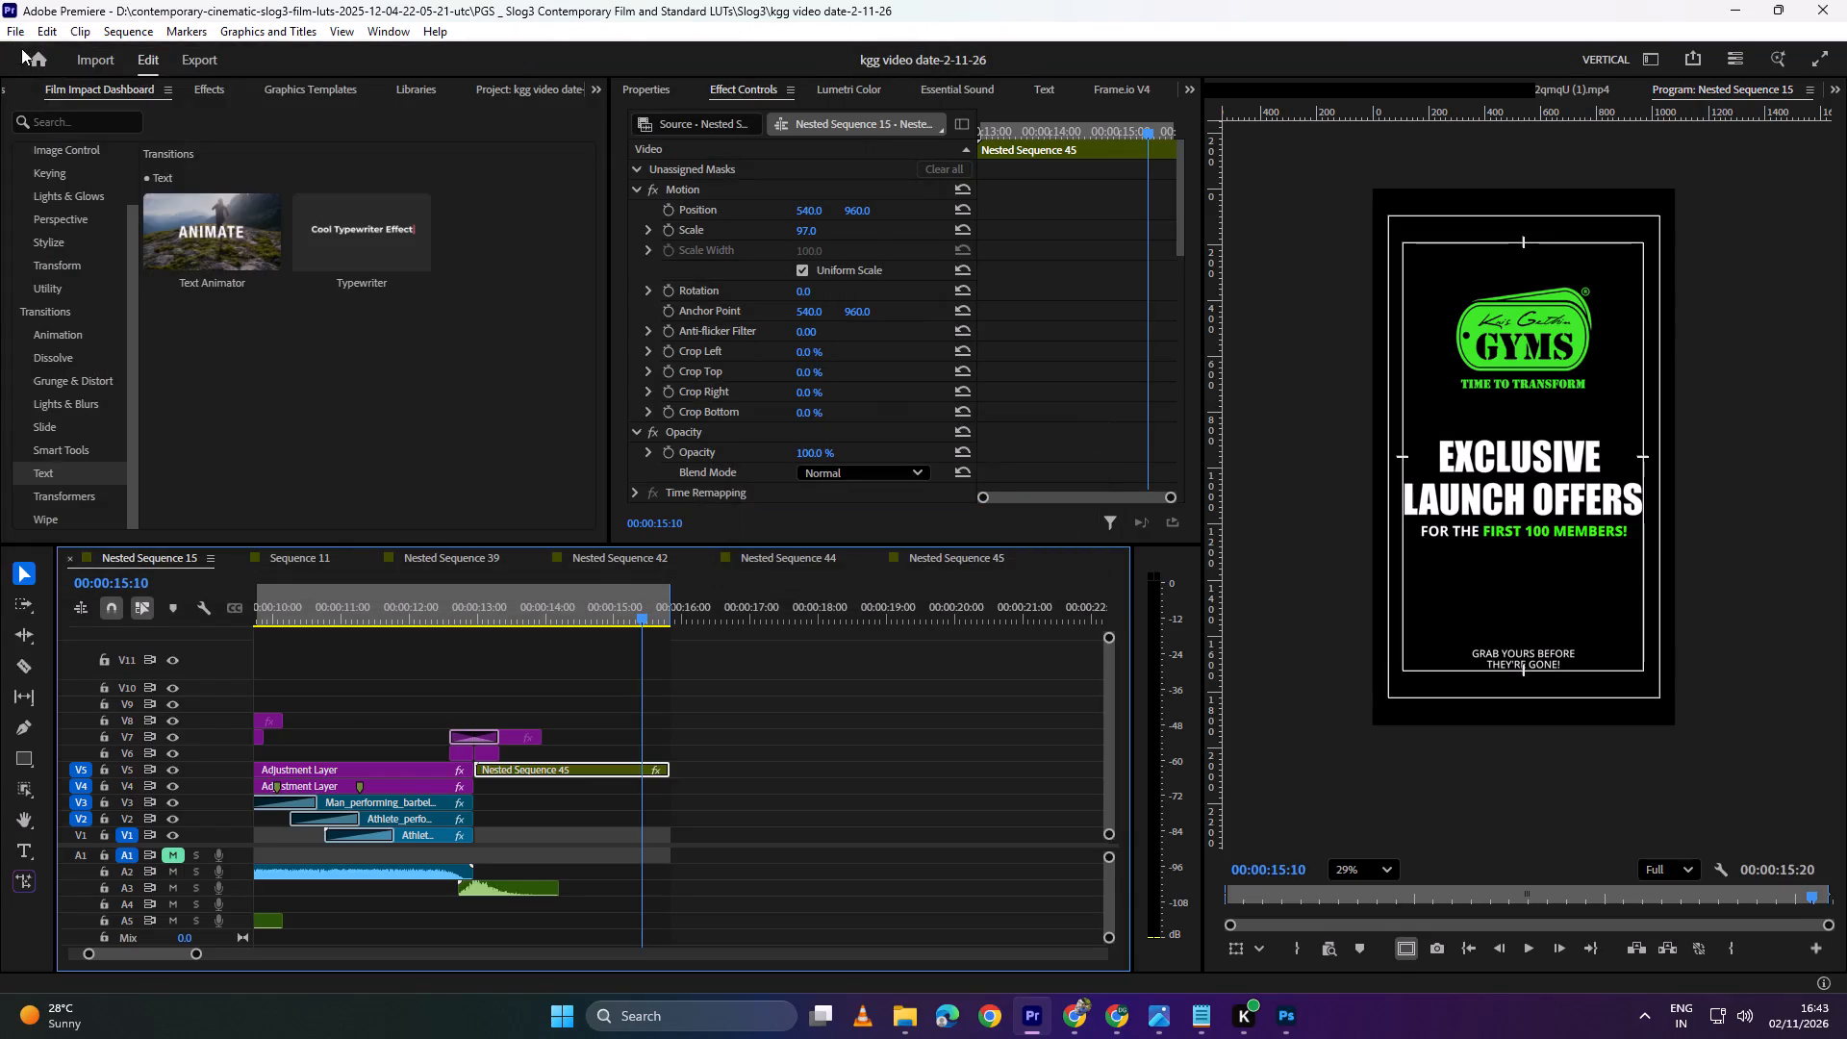
# Open the media export settings for Nested Sequence 15 and name the output file kgg video date-2-11-26.
pyautogui.click(20, 37)
pyautogui.click(123, 665)
pyautogui.click(437, 665)
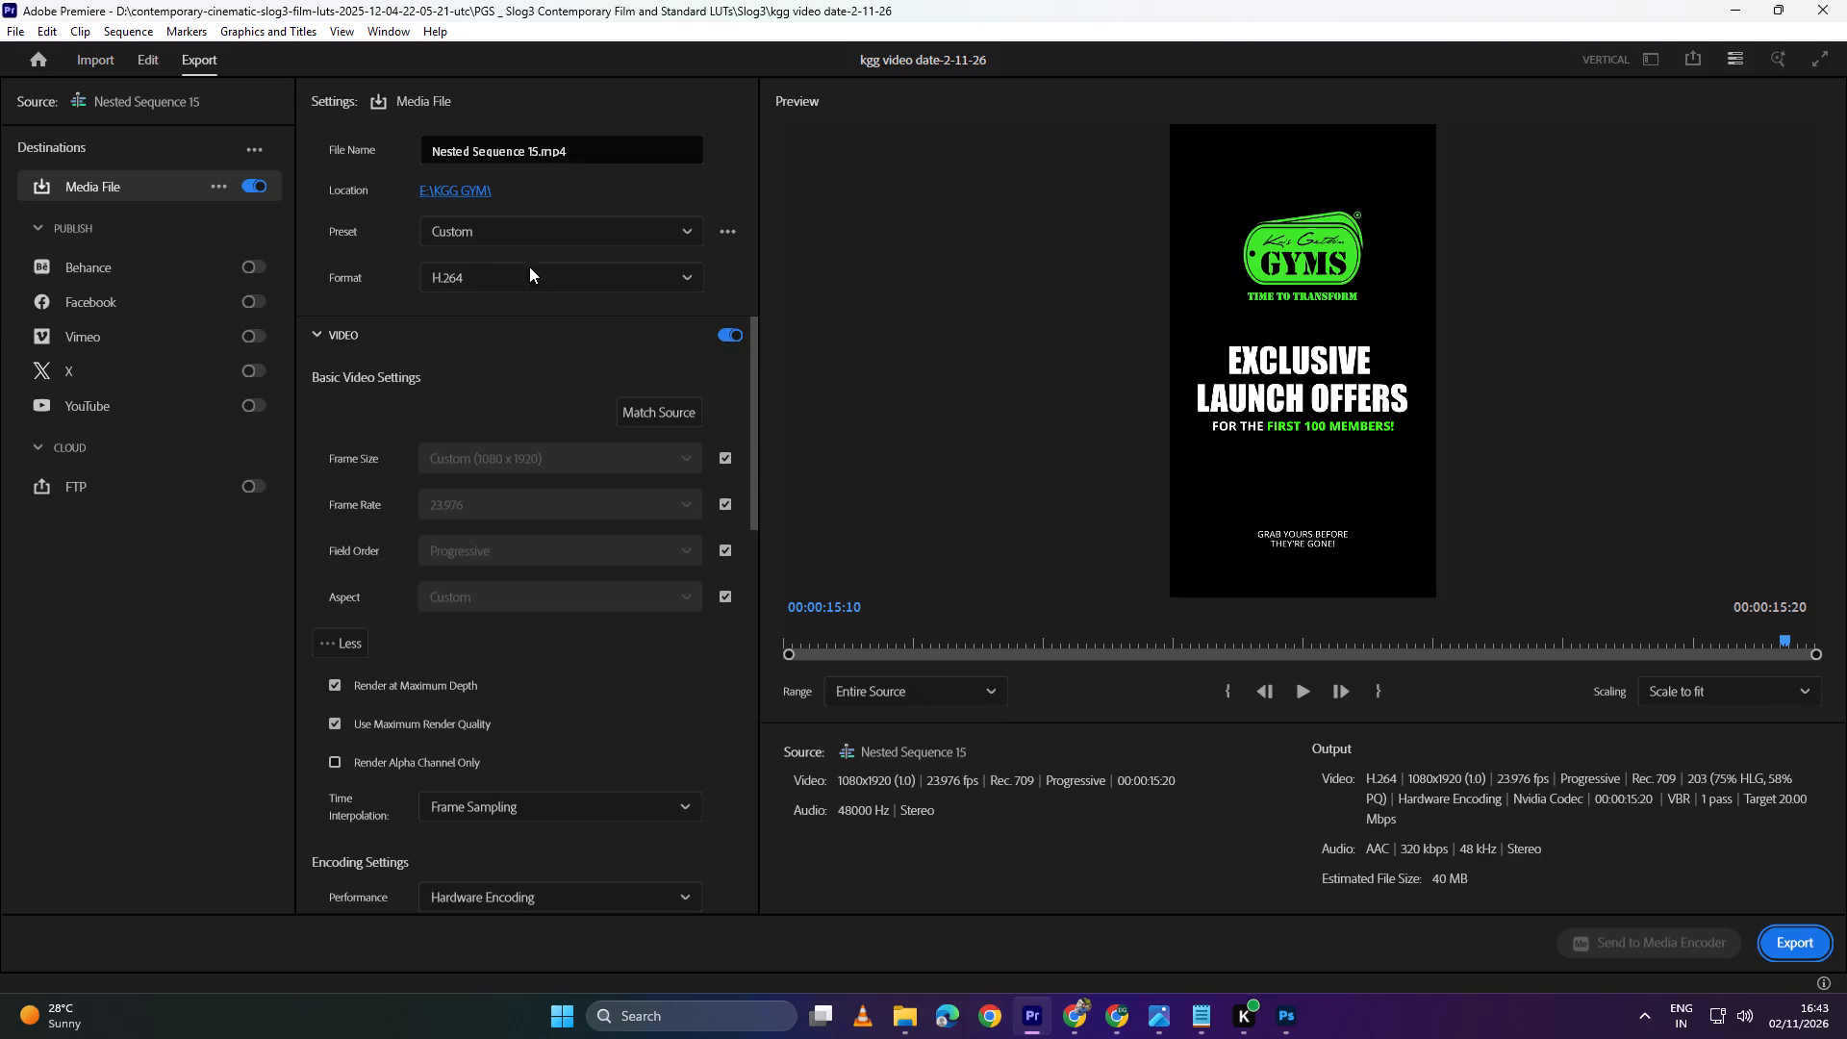
pyautogui.moveTo(608, 150); pyautogui.dragTo(101, 162)
pyautogui.hotkey('ctrl', 'v')
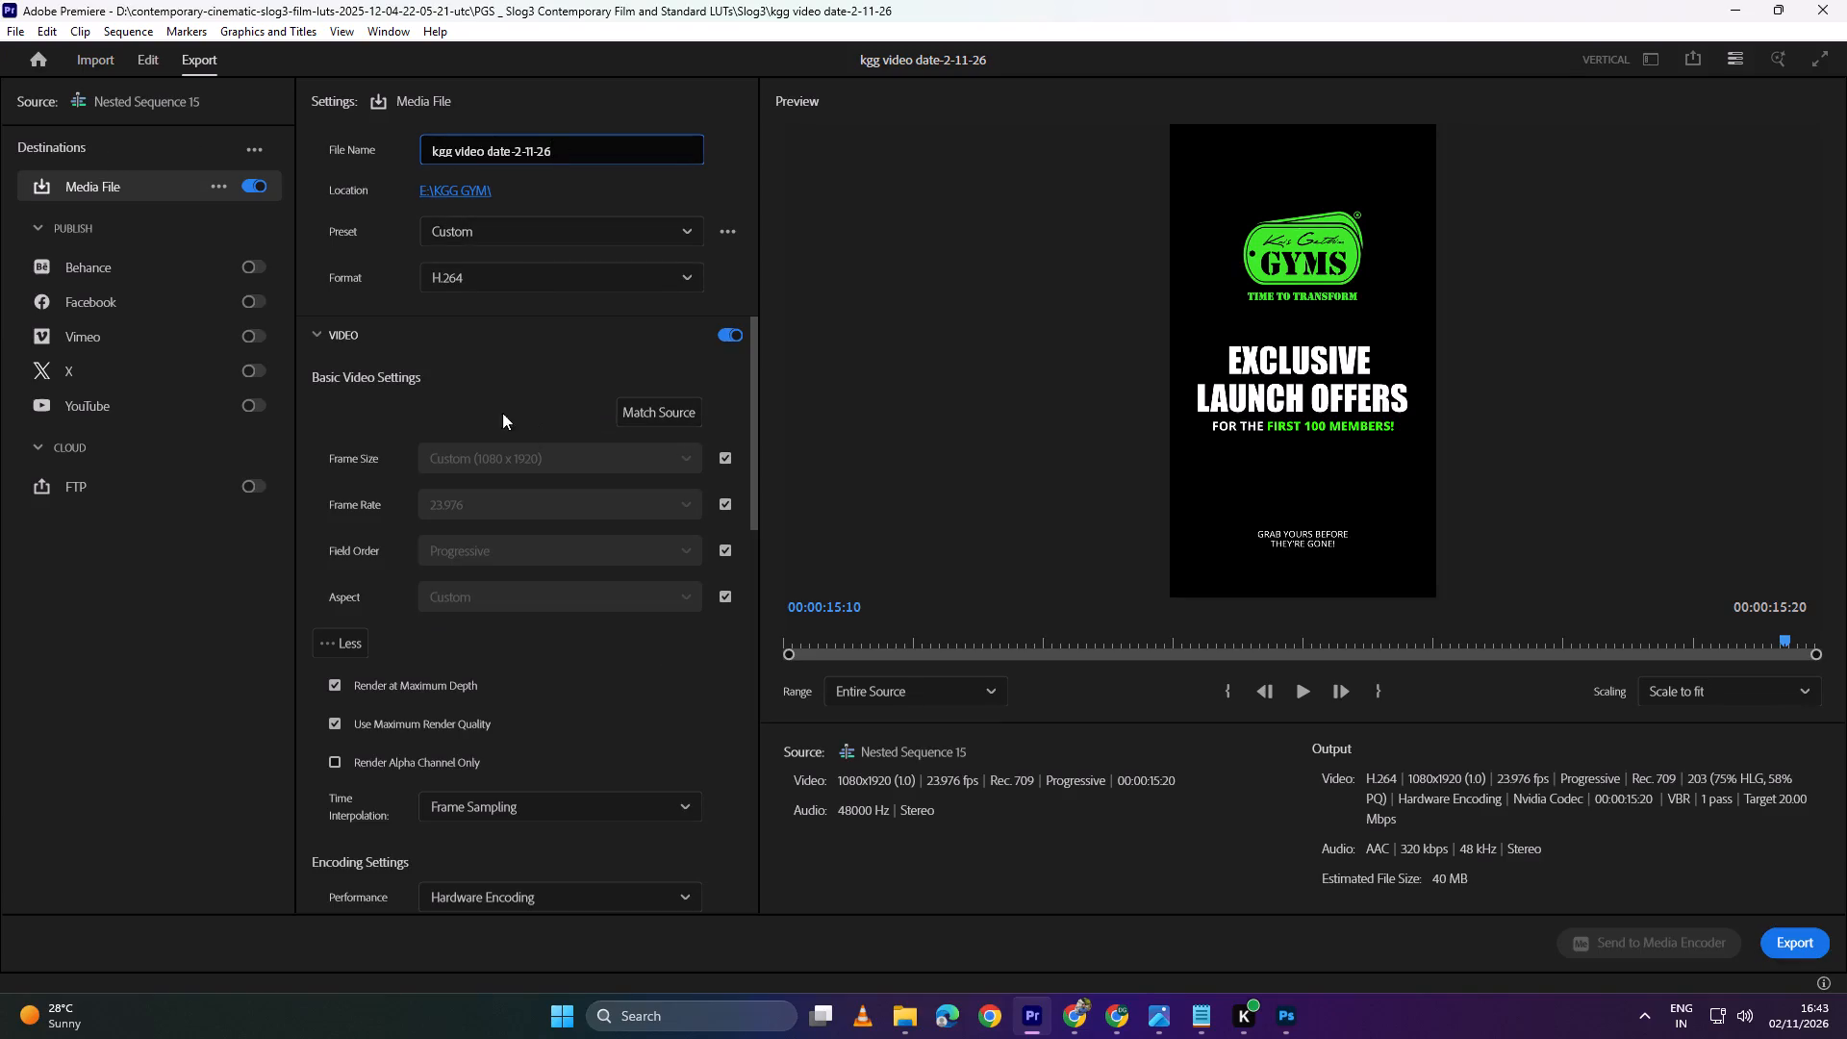
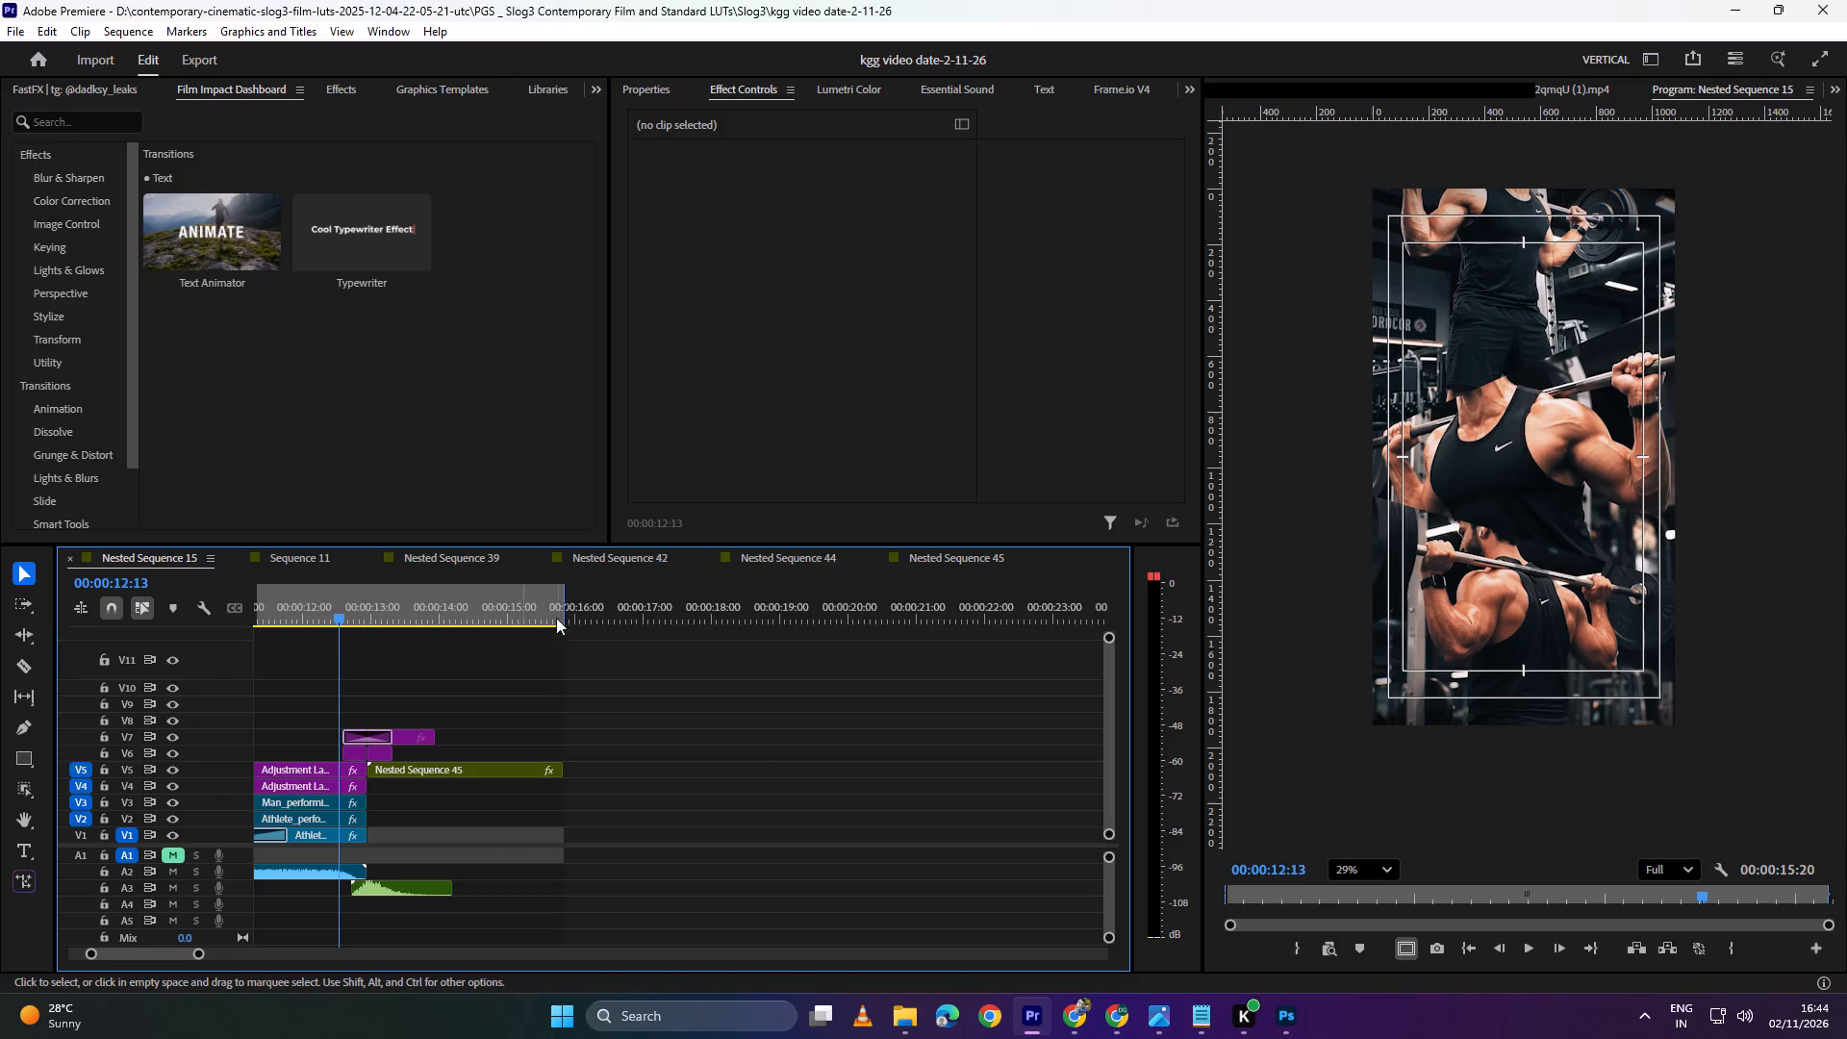
# Play Nested Sequence 15 from 00:00:00:00 through to the closing Exclusive Launch Offers title to review the full edit.
pyautogui.moveTo(384, 606); pyautogui.dragTo(333, 606)
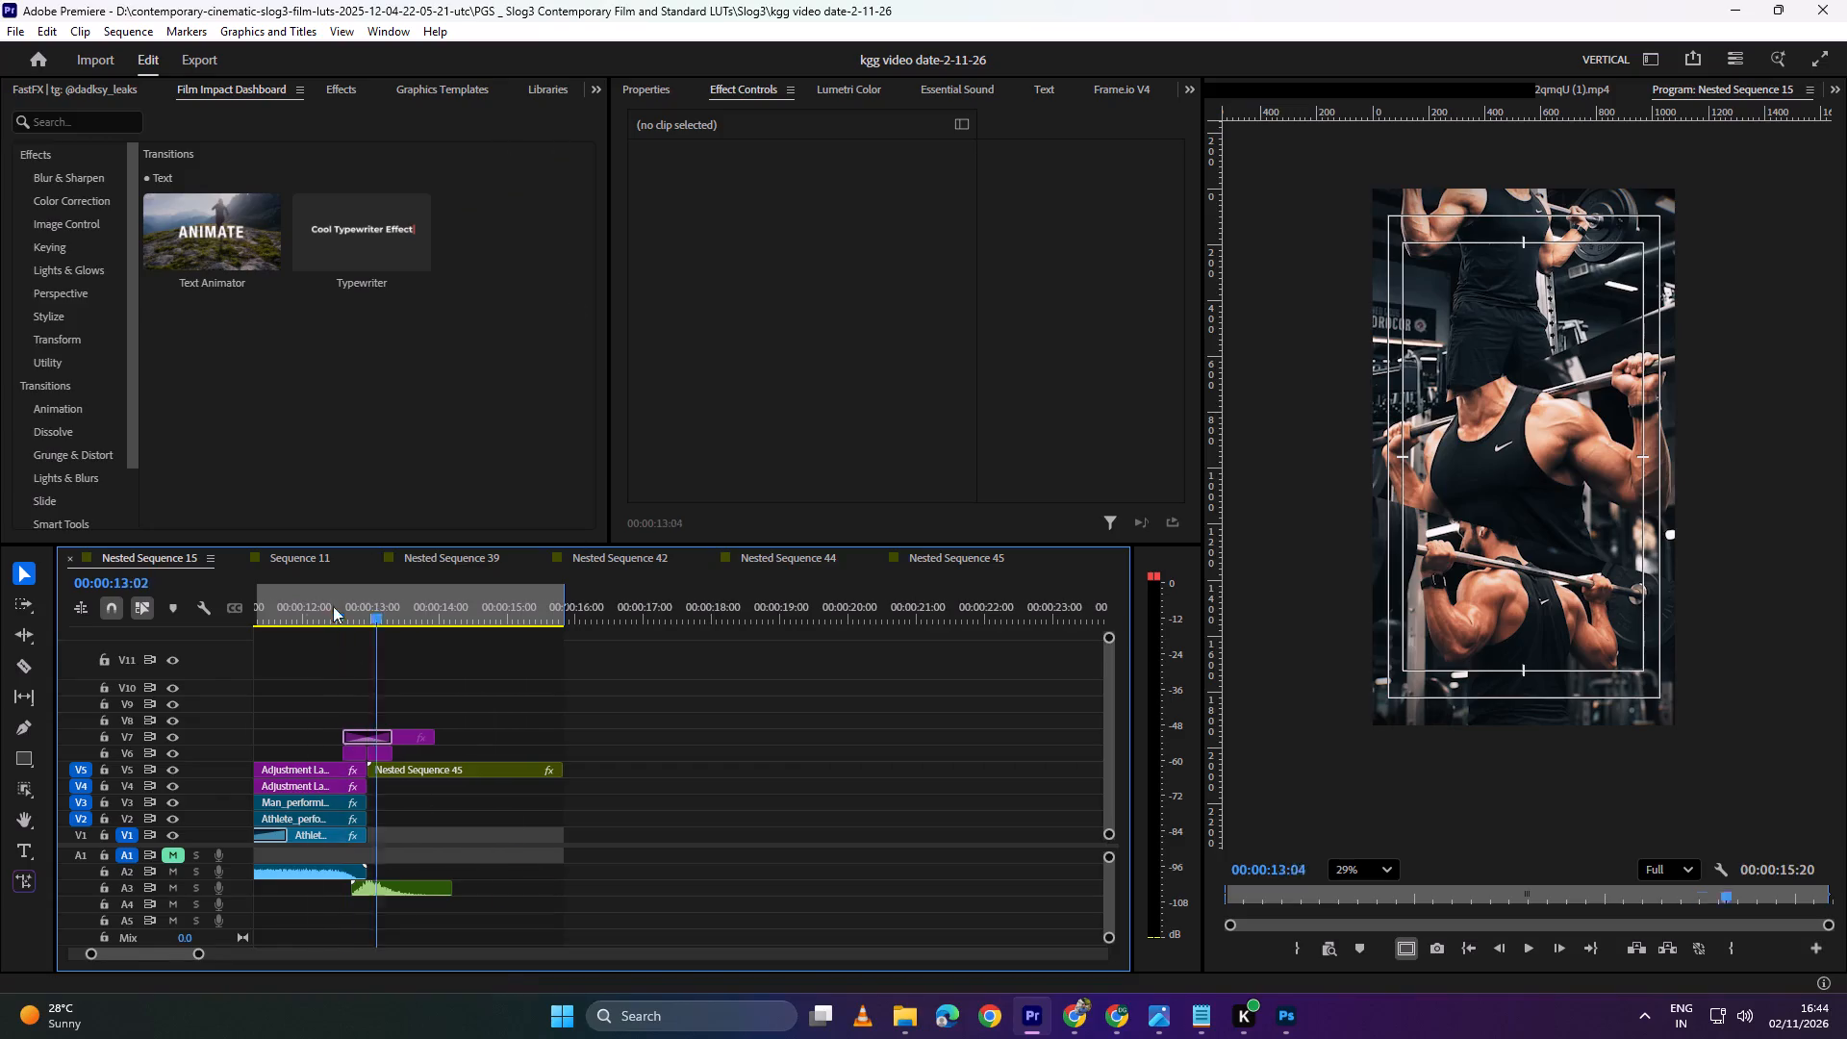
pyautogui.moveTo(333, 606); pyautogui.dragTo(15, 621)
pyautogui.press('space')
pyautogui.press('space')
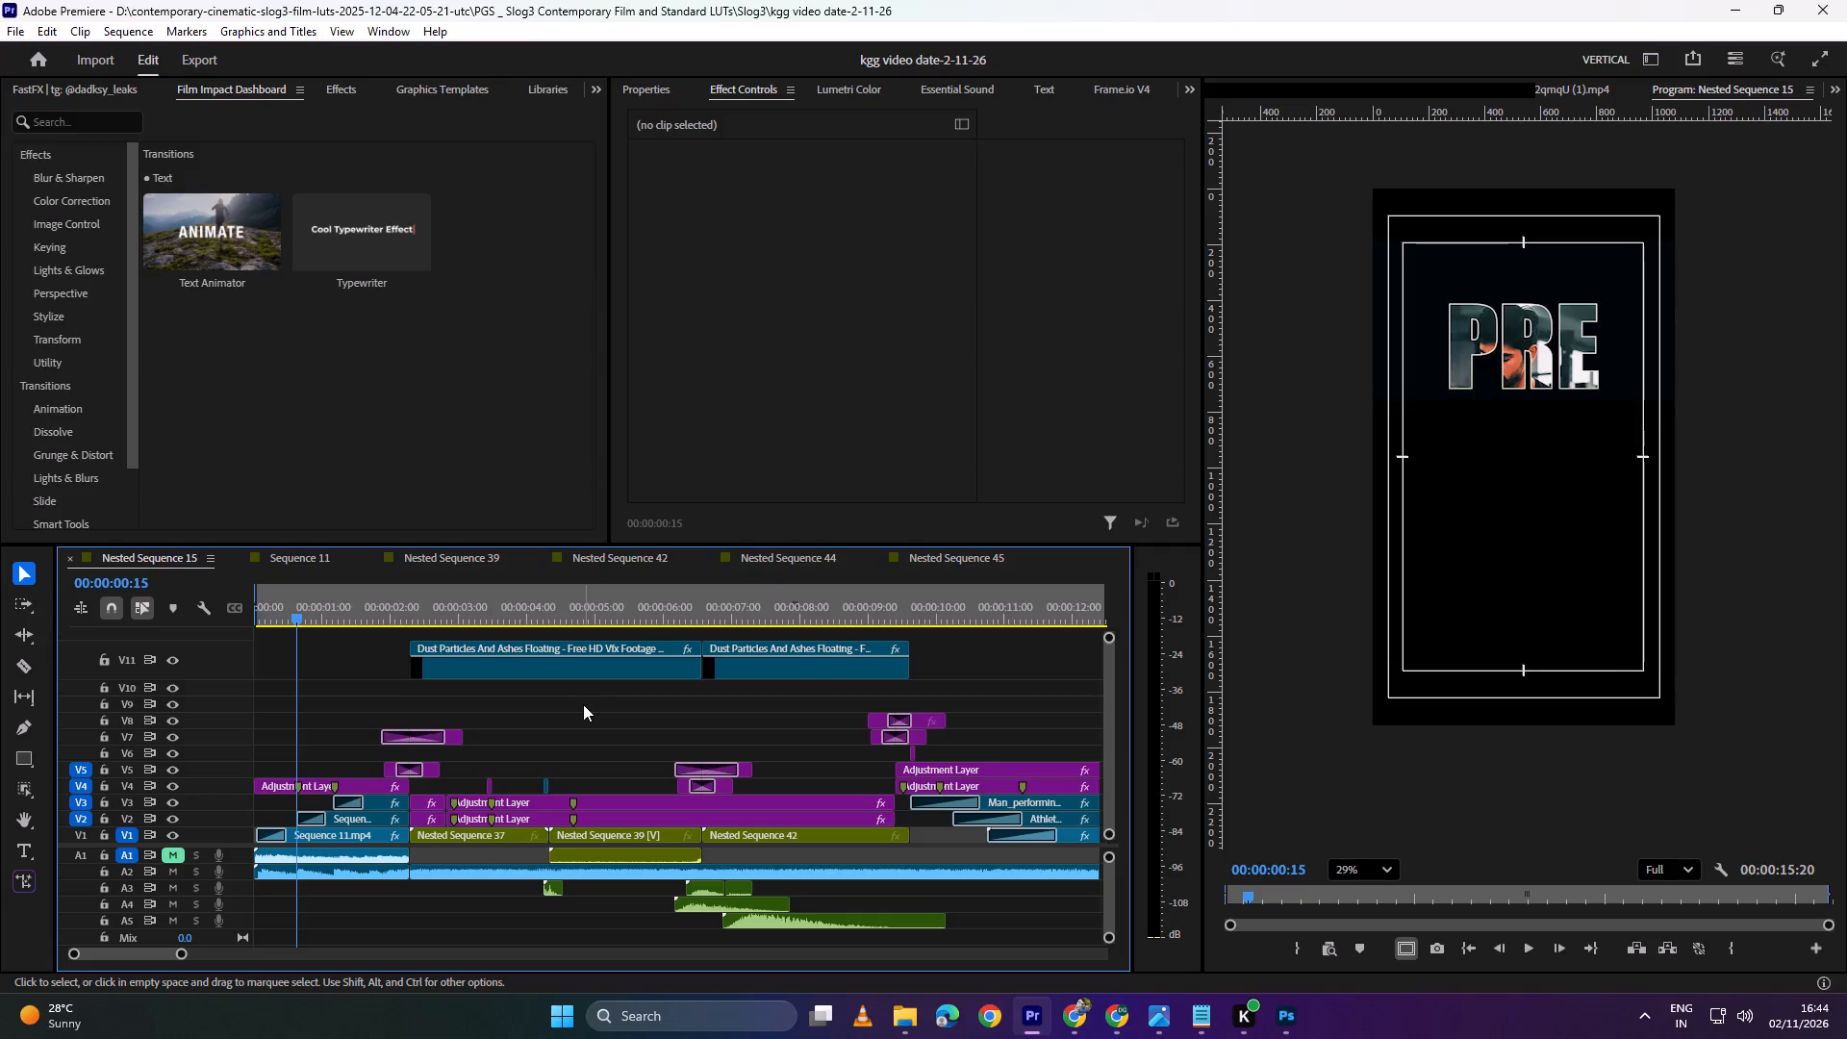
pyautogui.moveTo(305, 594); pyautogui.dragTo(137, 629)
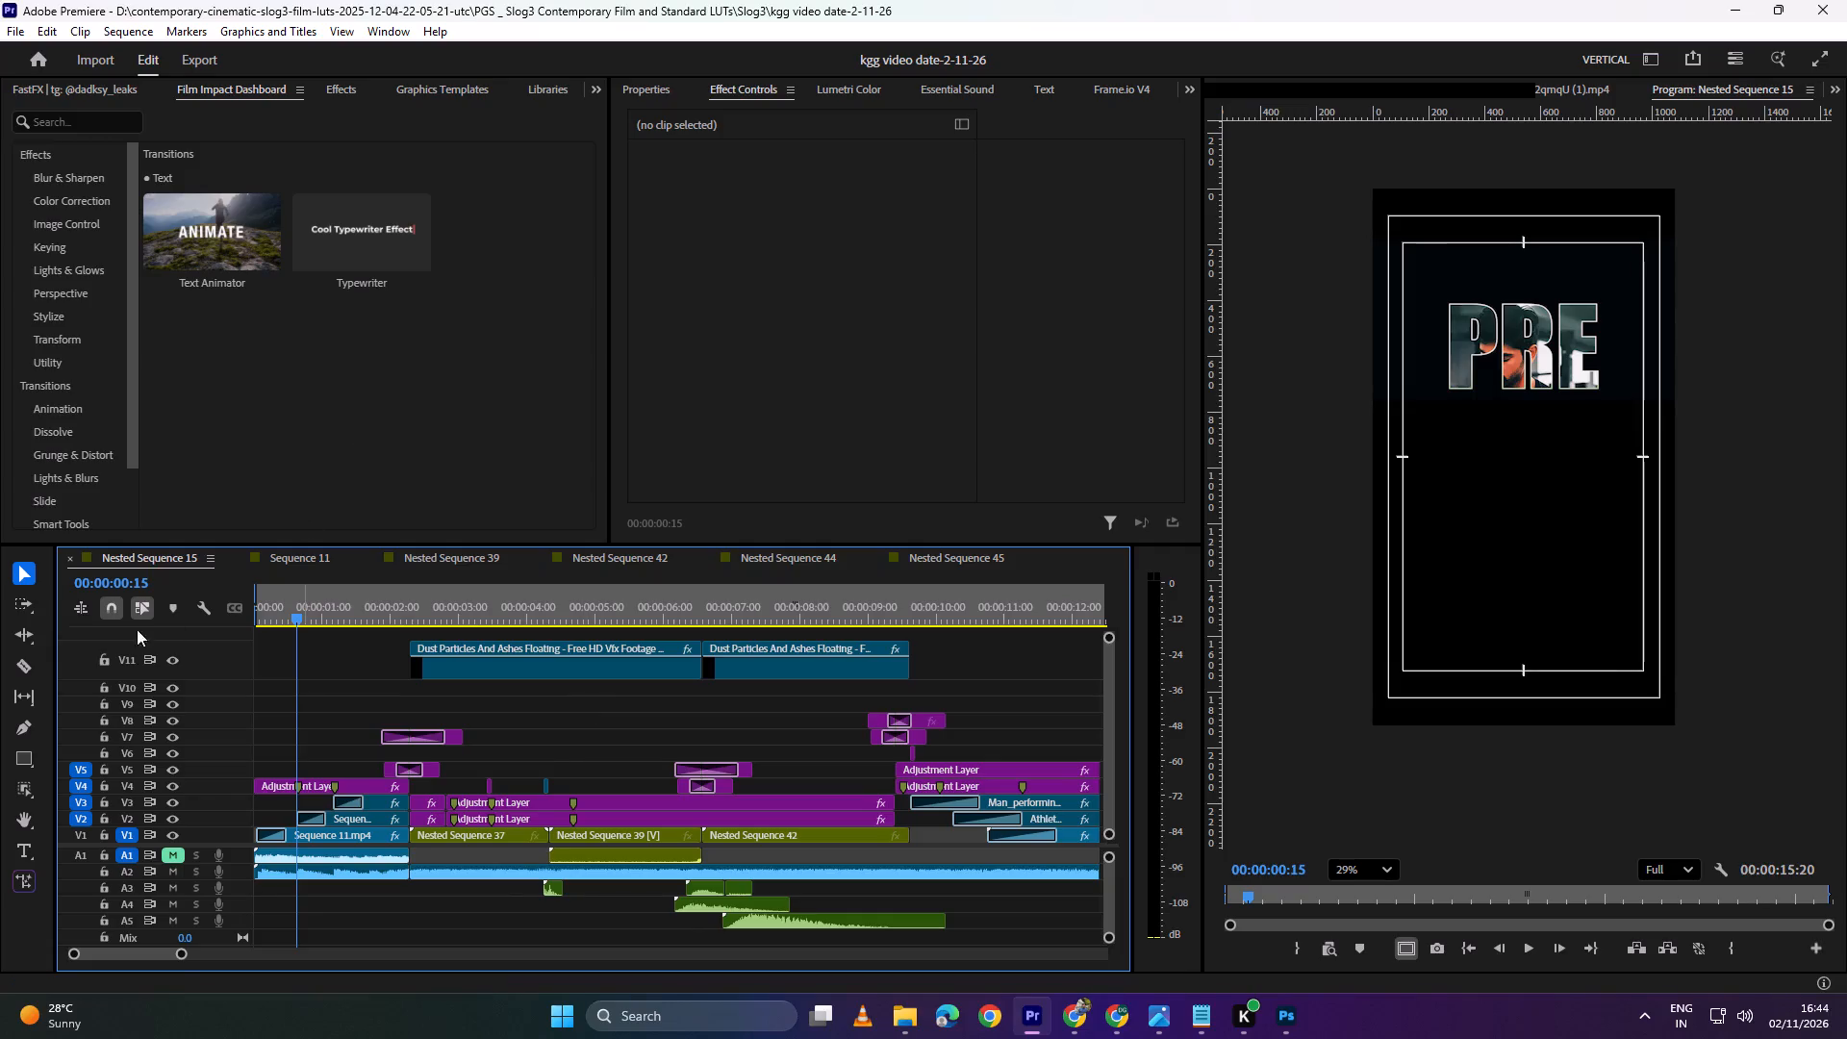
pyautogui.moveTo(137, 629); pyautogui.dragTo(105, 640)
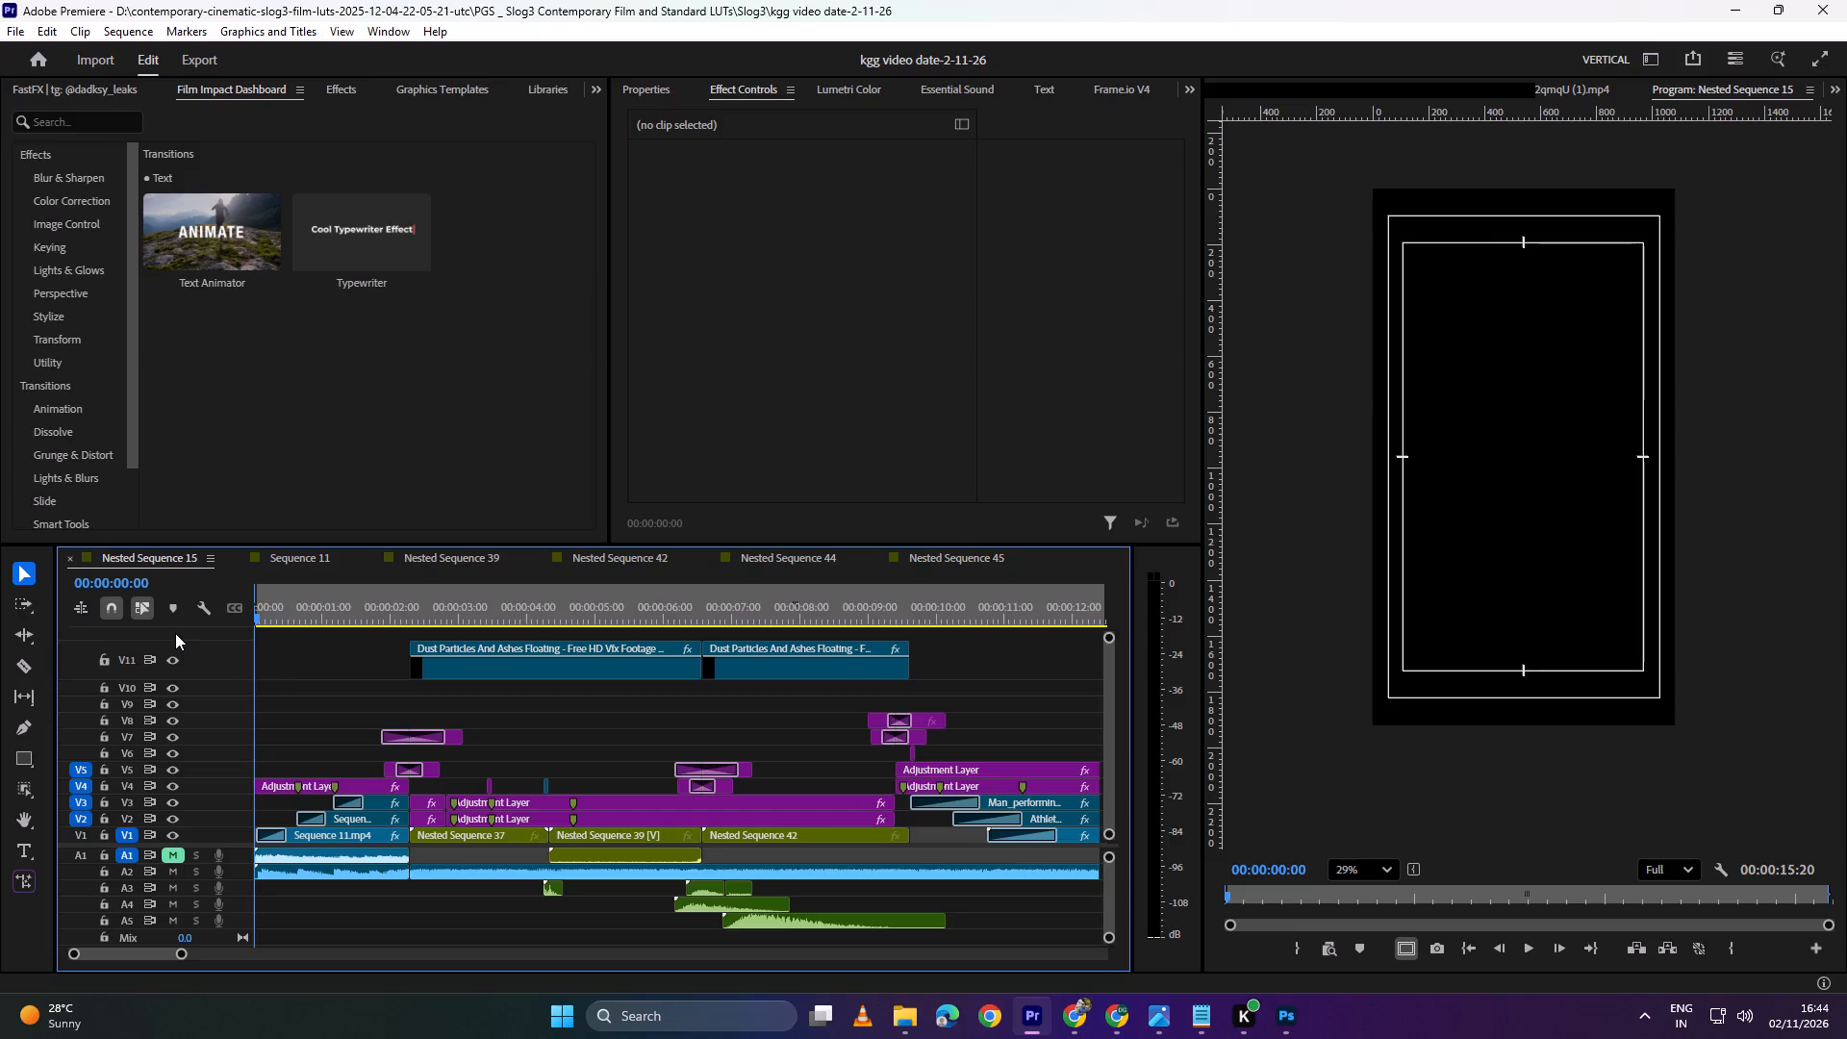
pyautogui.press('space')
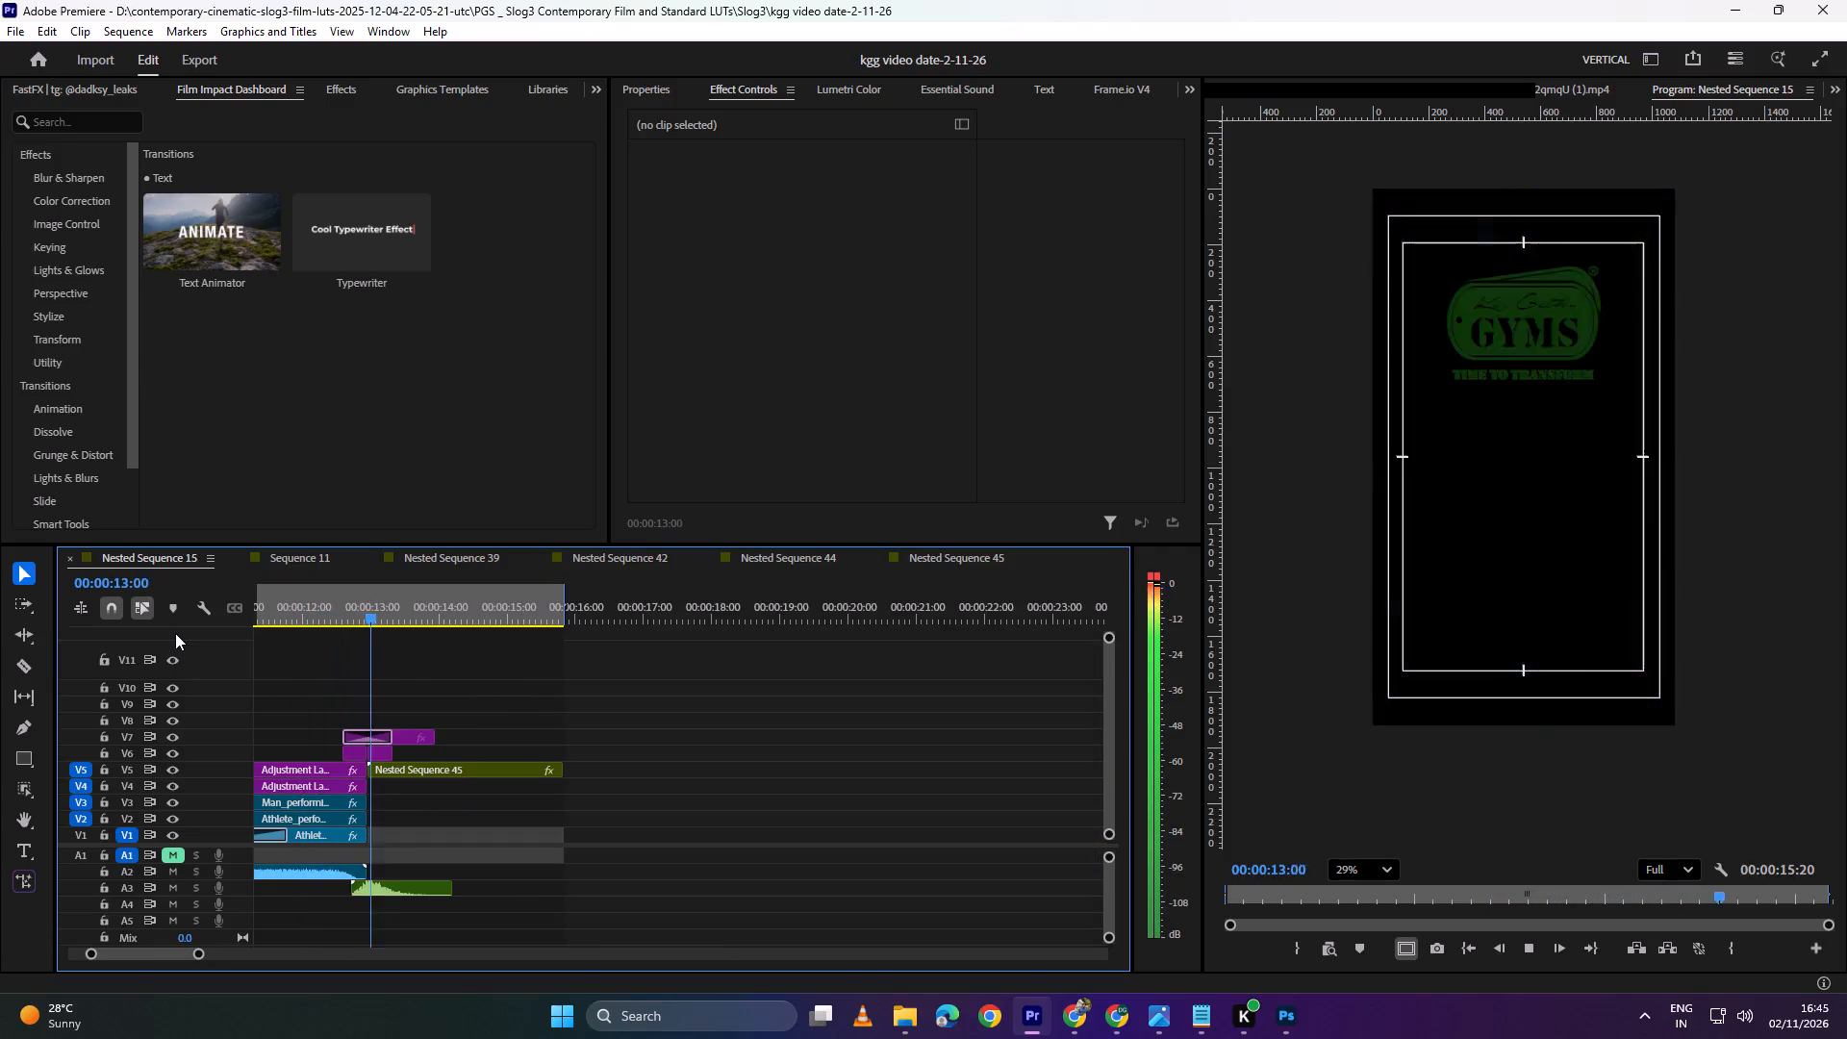
pyautogui.press('space')
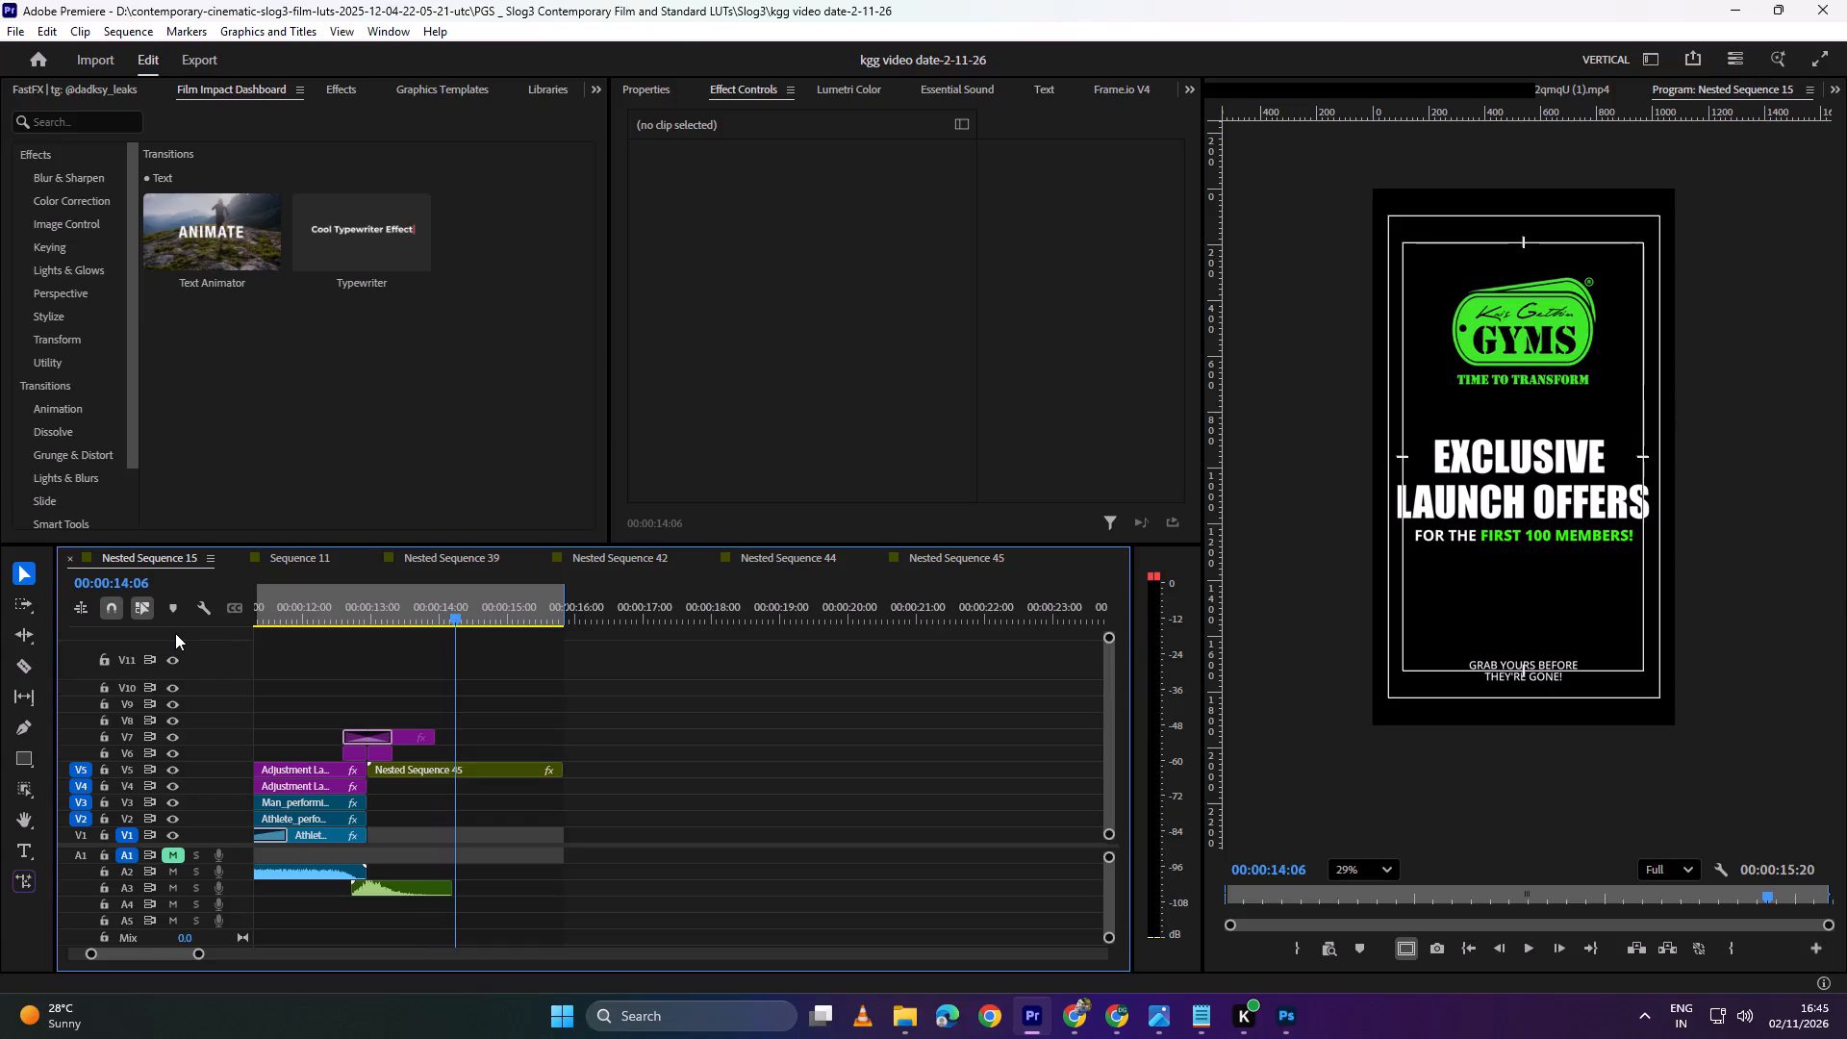
# Replay Nested Sequence 15 from the beginning, pausing along the way, to check the titles, transitions and closing offer card.
pyautogui.moveTo(457, 619); pyautogui.dragTo(97, 671)
pyautogui.click(80, 695)
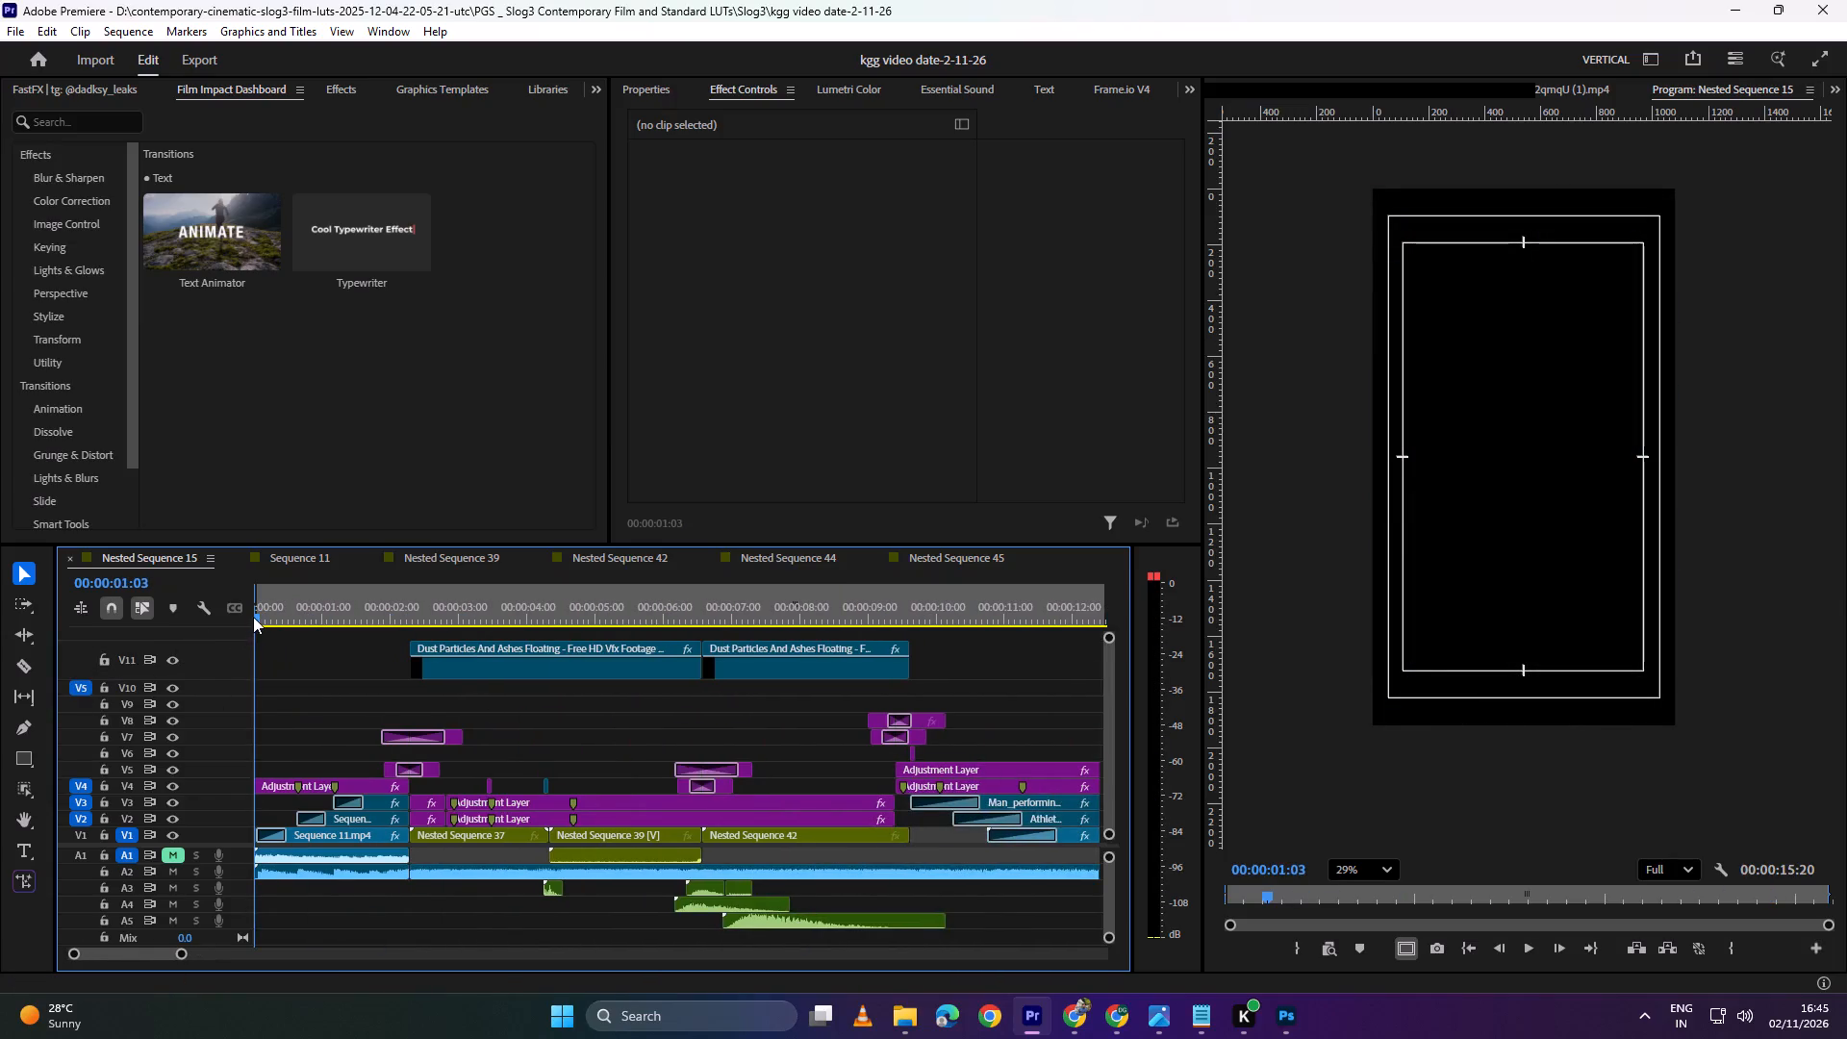
pyautogui.moveTo(254, 617); pyautogui.dragTo(215, 621)
pyautogui.press('space')
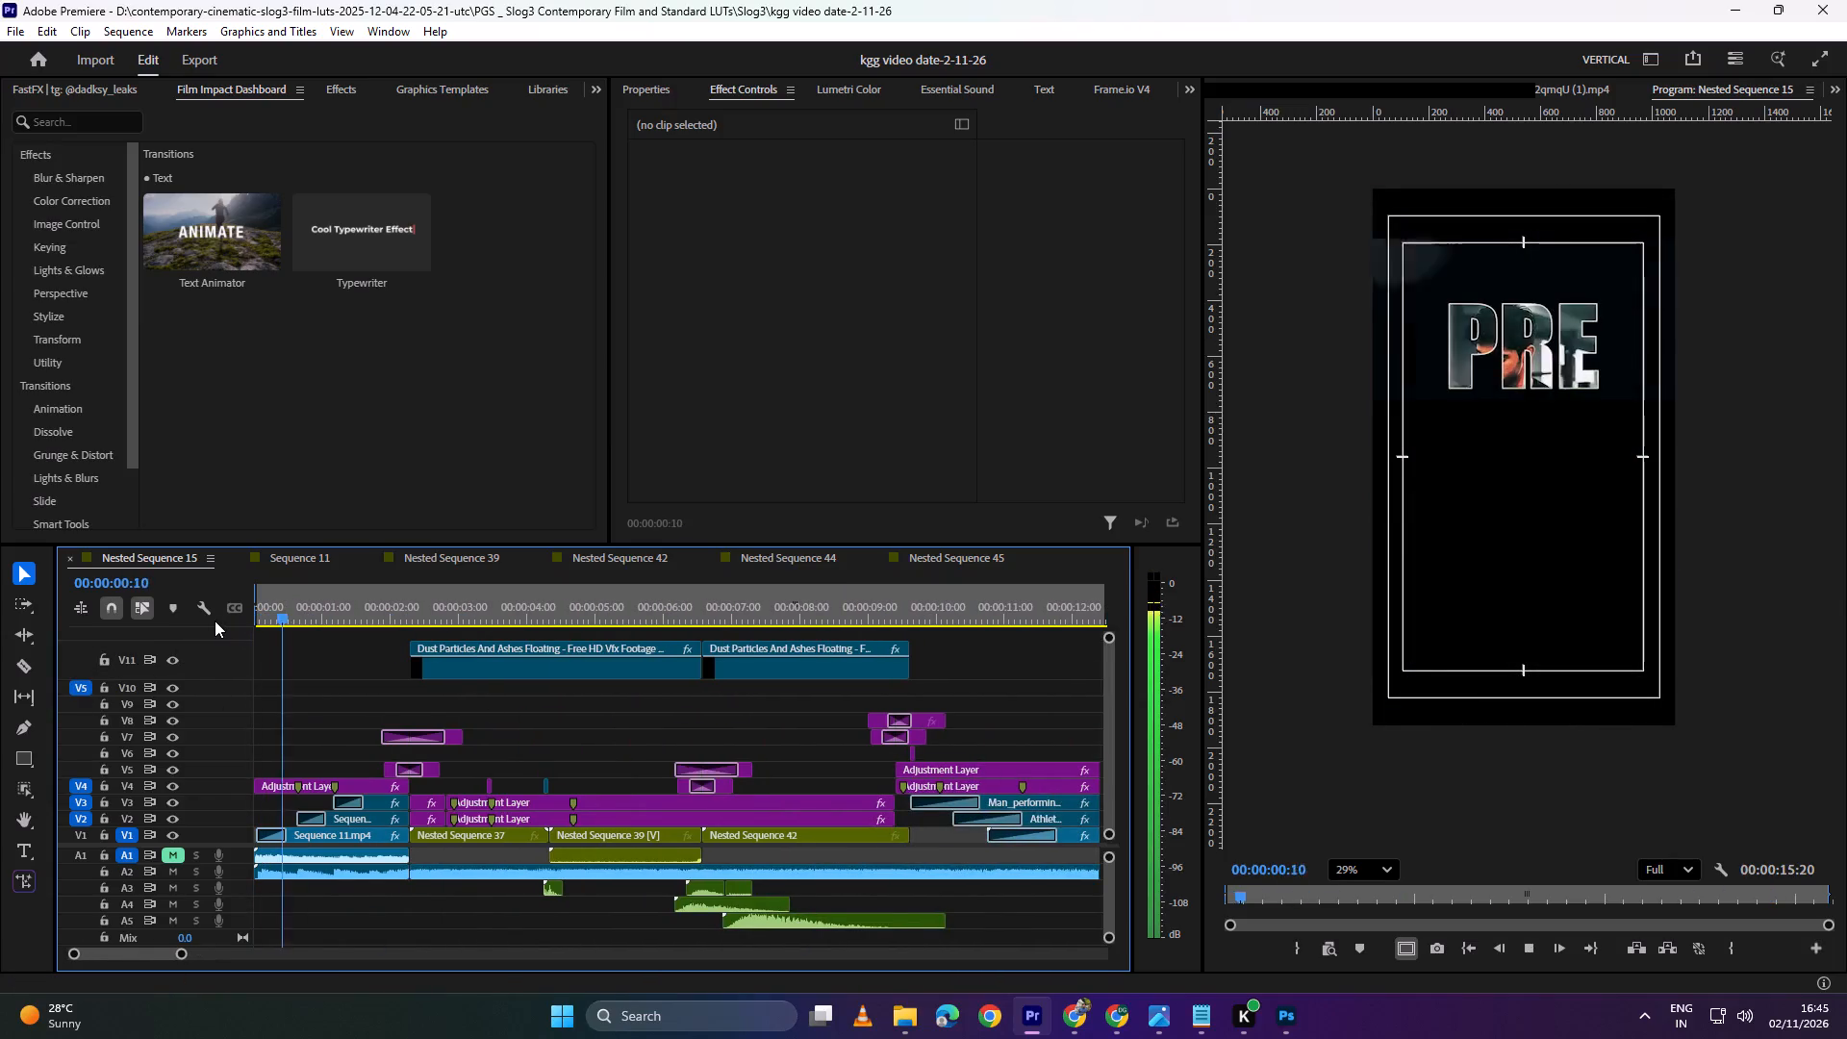
pyautogui.press('space')
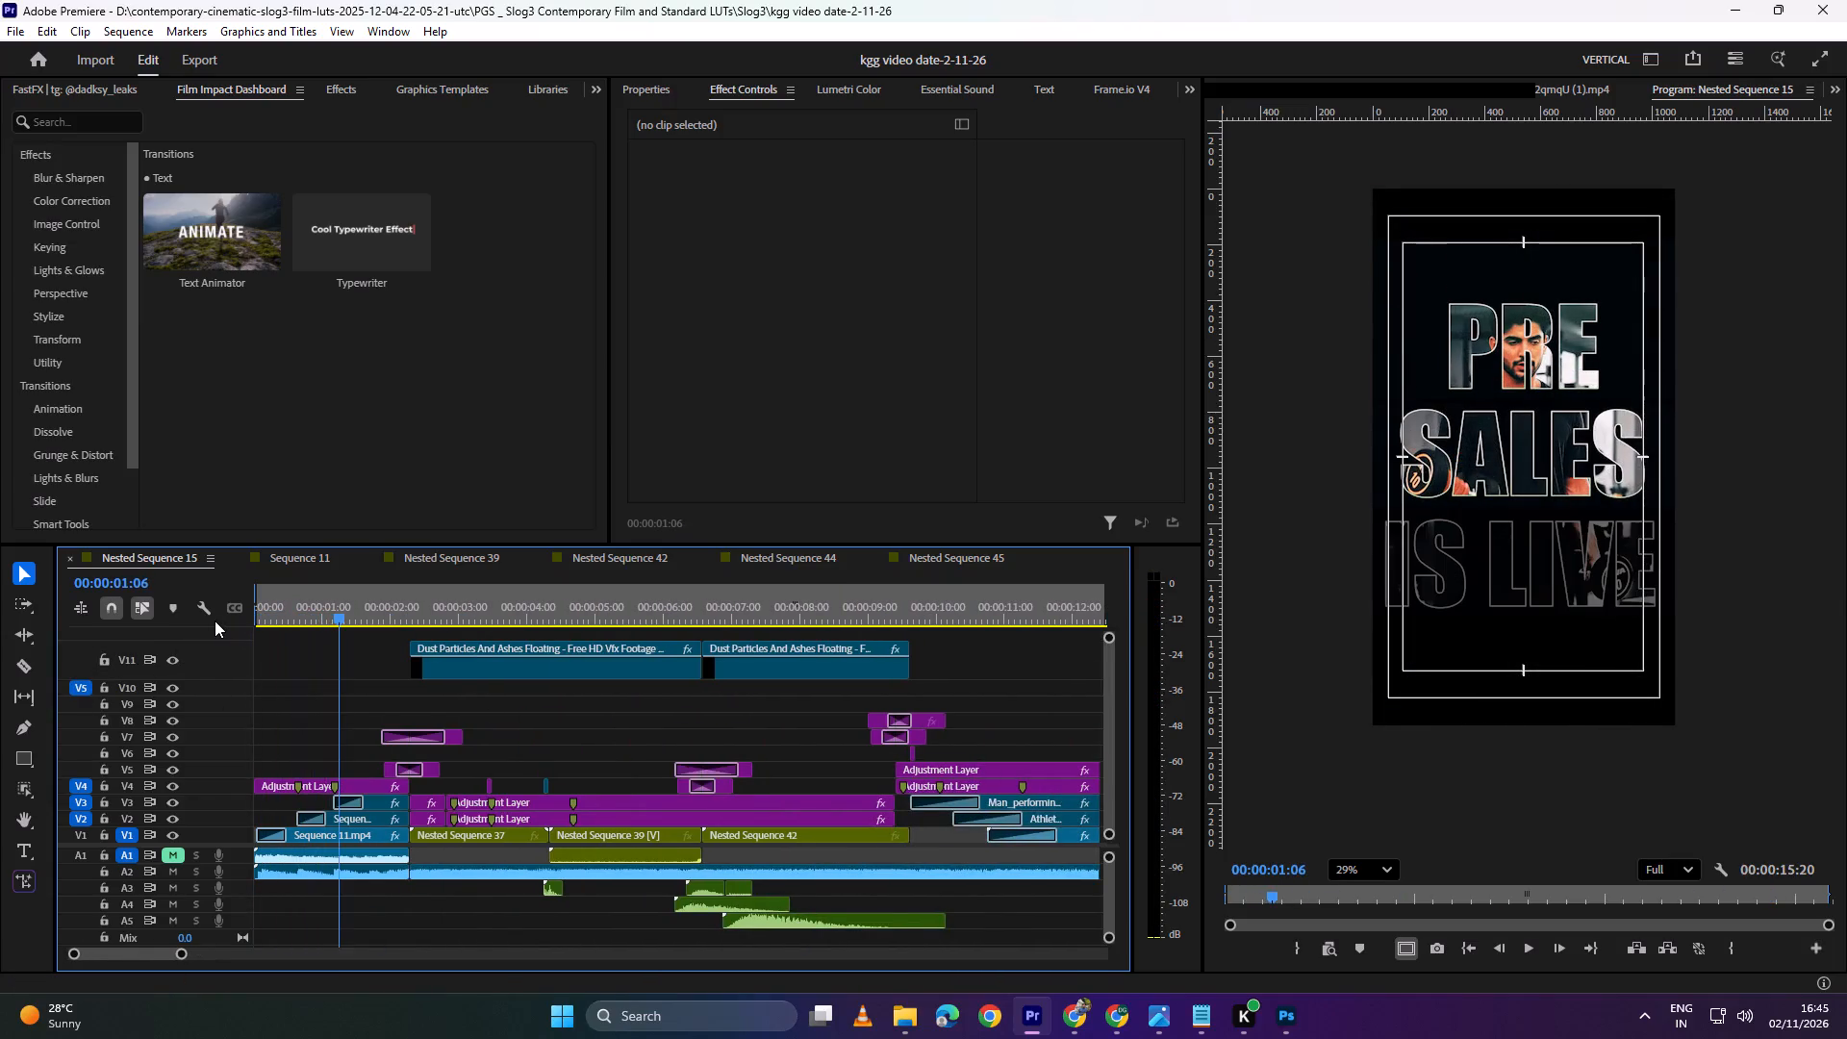
pyautogui.press('space')
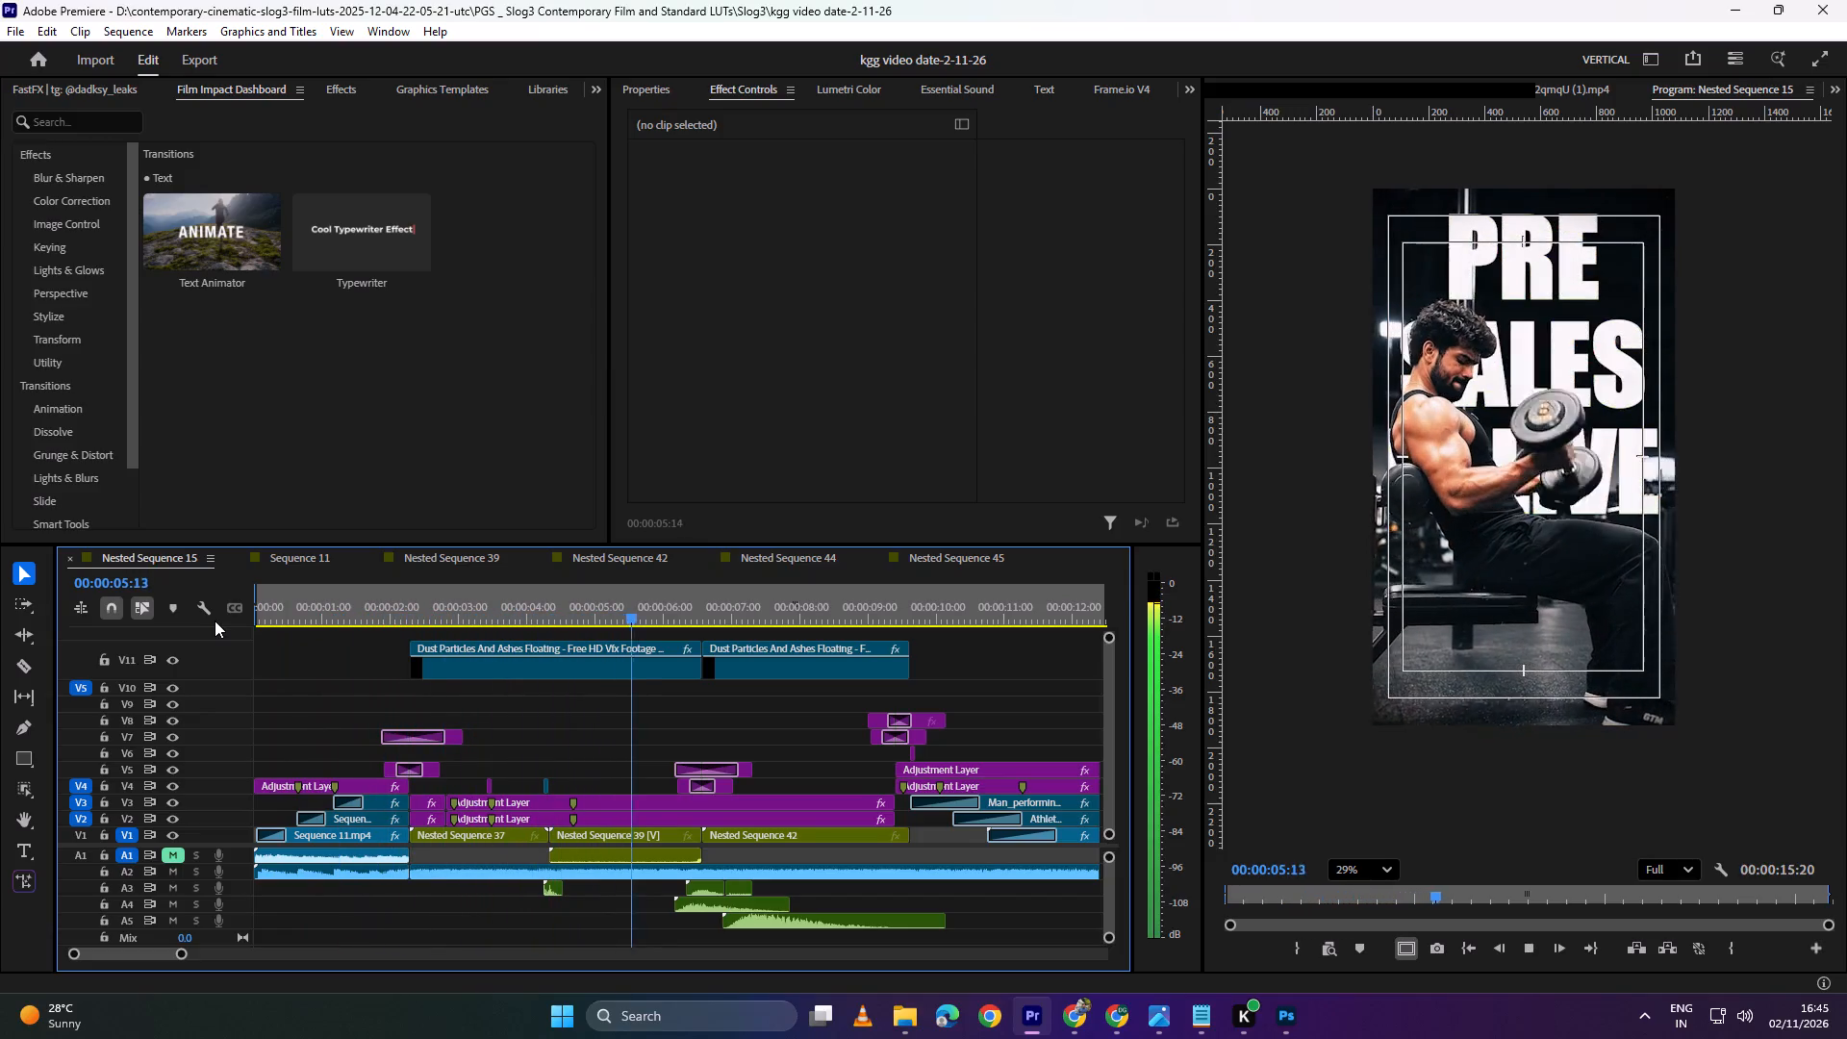
pyautogui.press('space')
pyautogui.press('space')
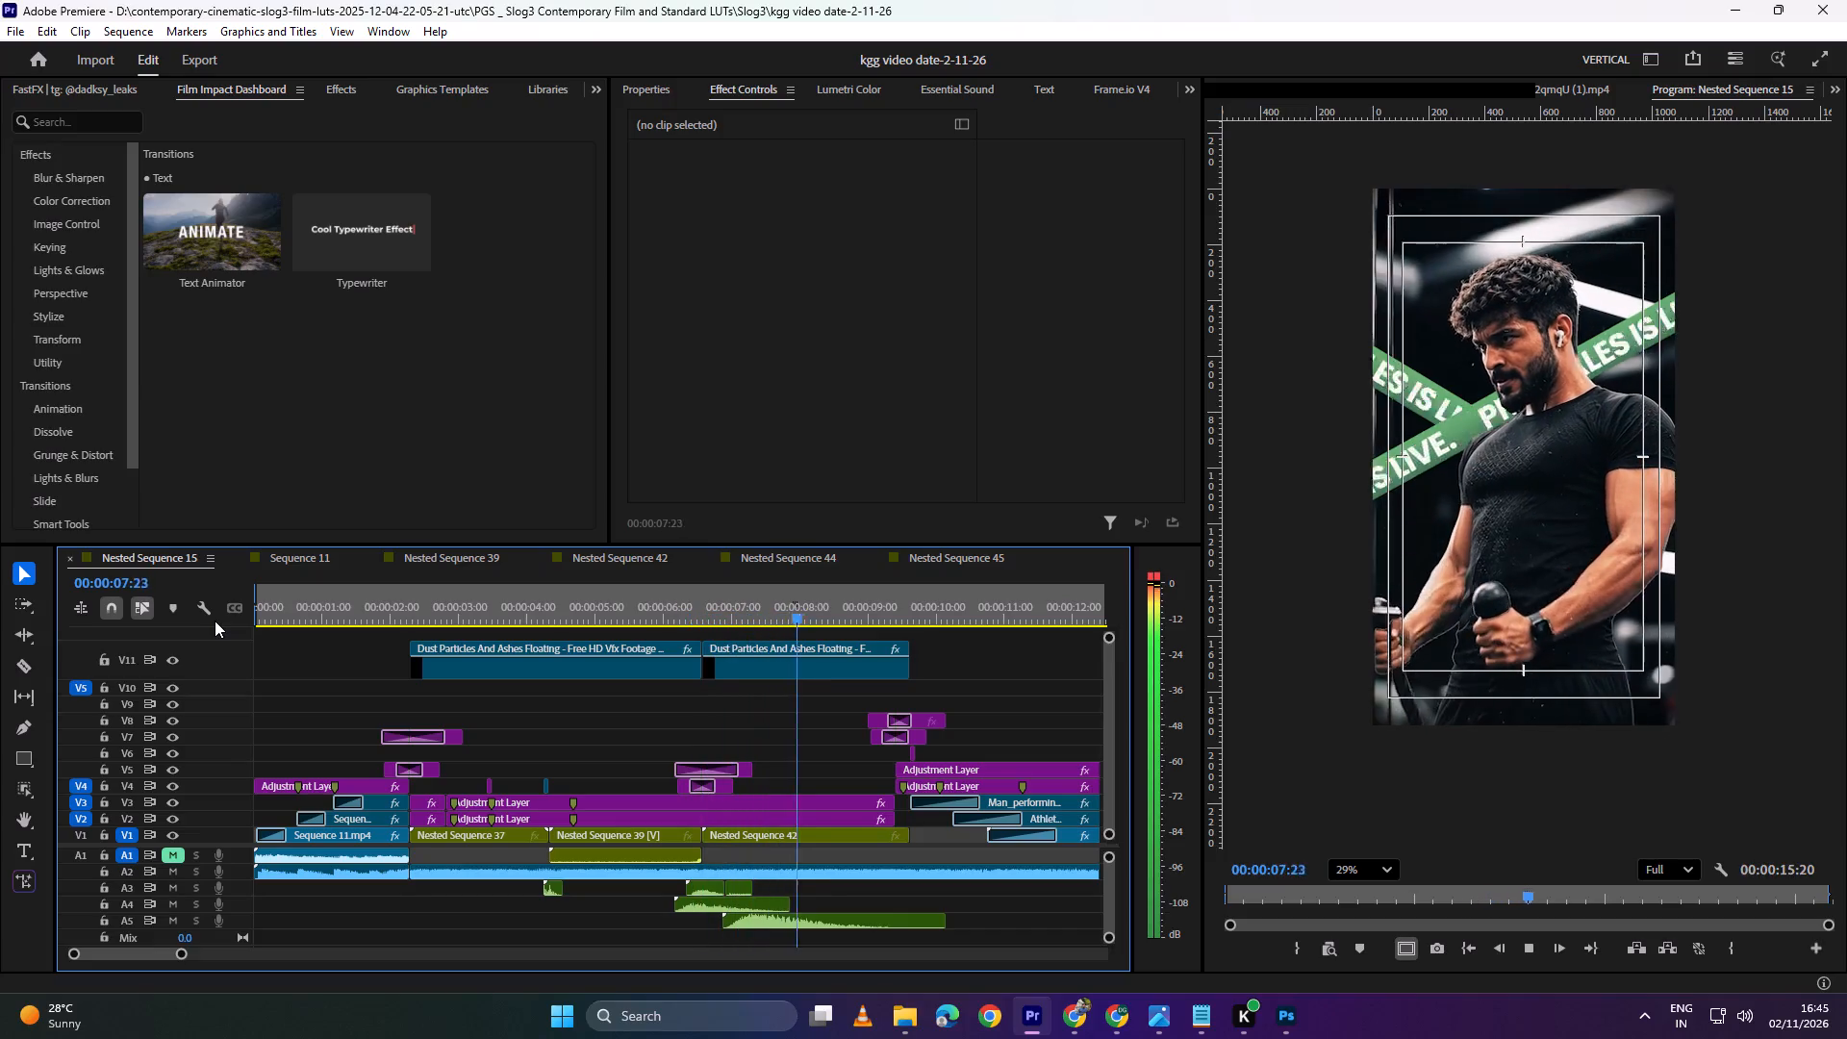
pyautogui.press('space')
pyautogui.press('space')
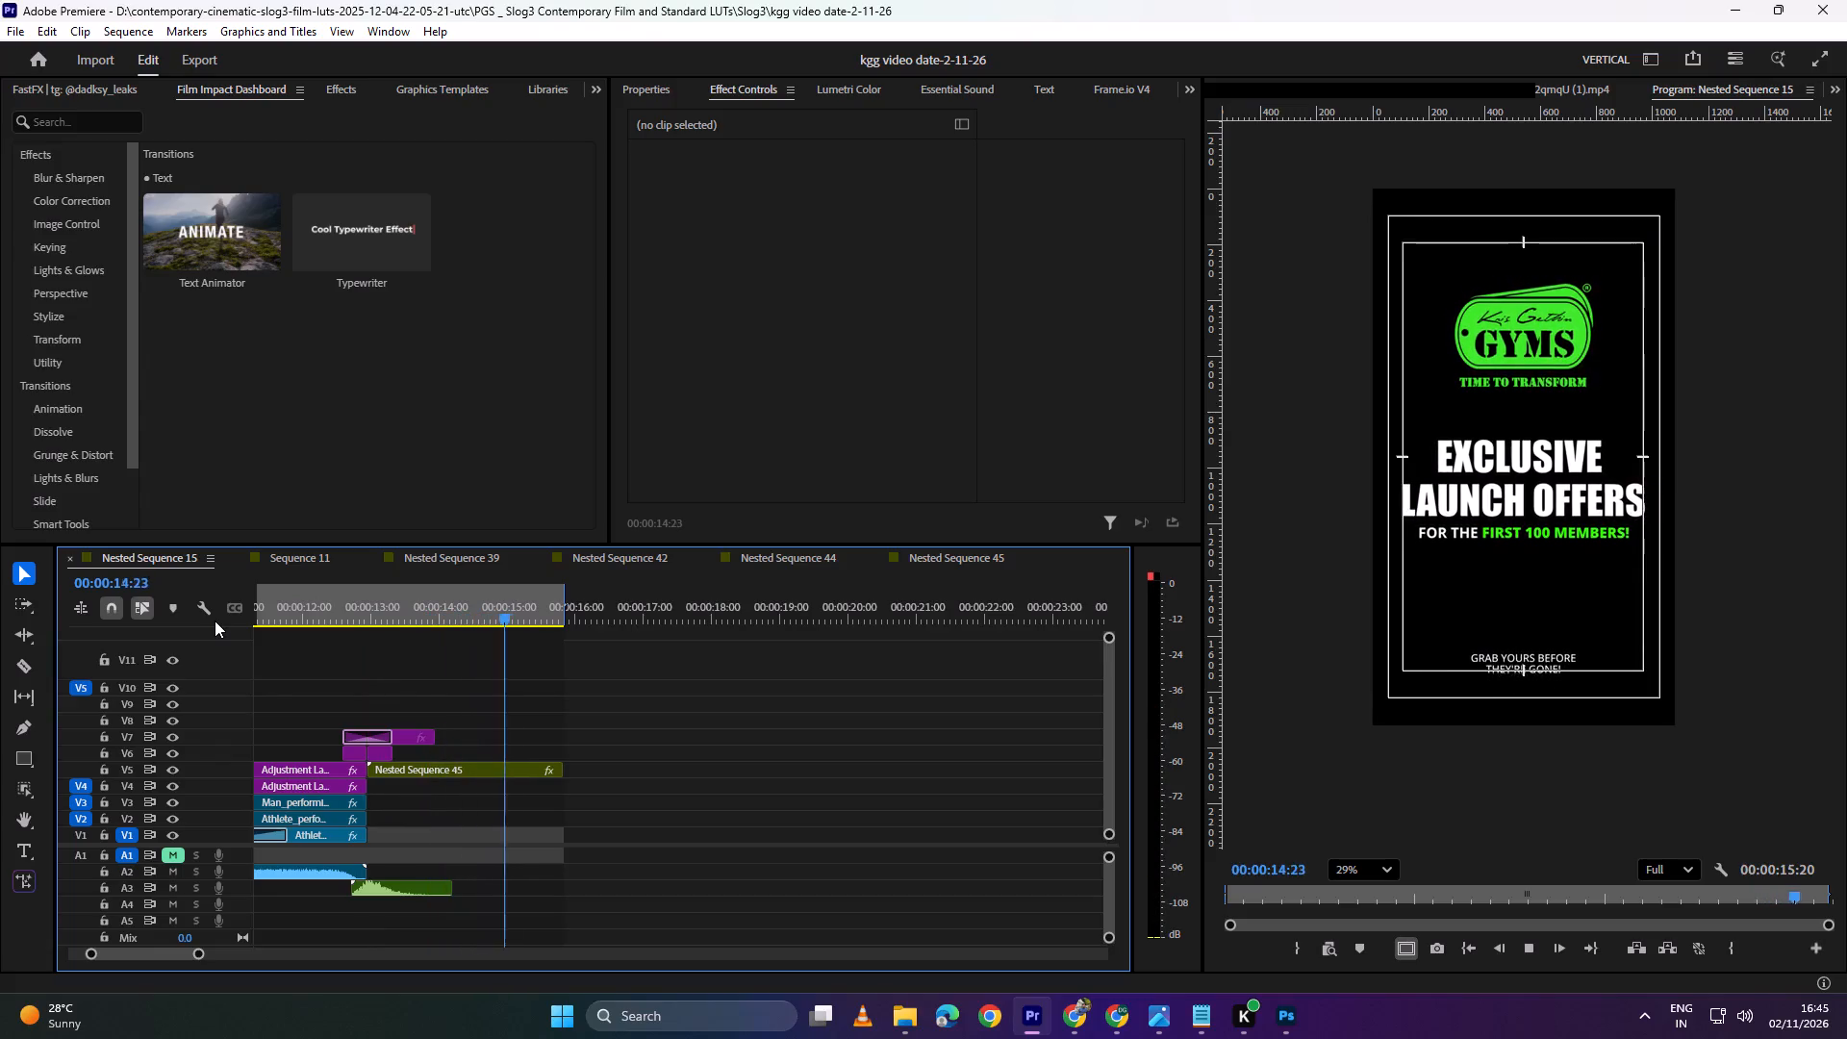
# Stop the playback, return Nested Sequence 15 to 00:00:00:00 and review the opening Pre Sales Is Live title.
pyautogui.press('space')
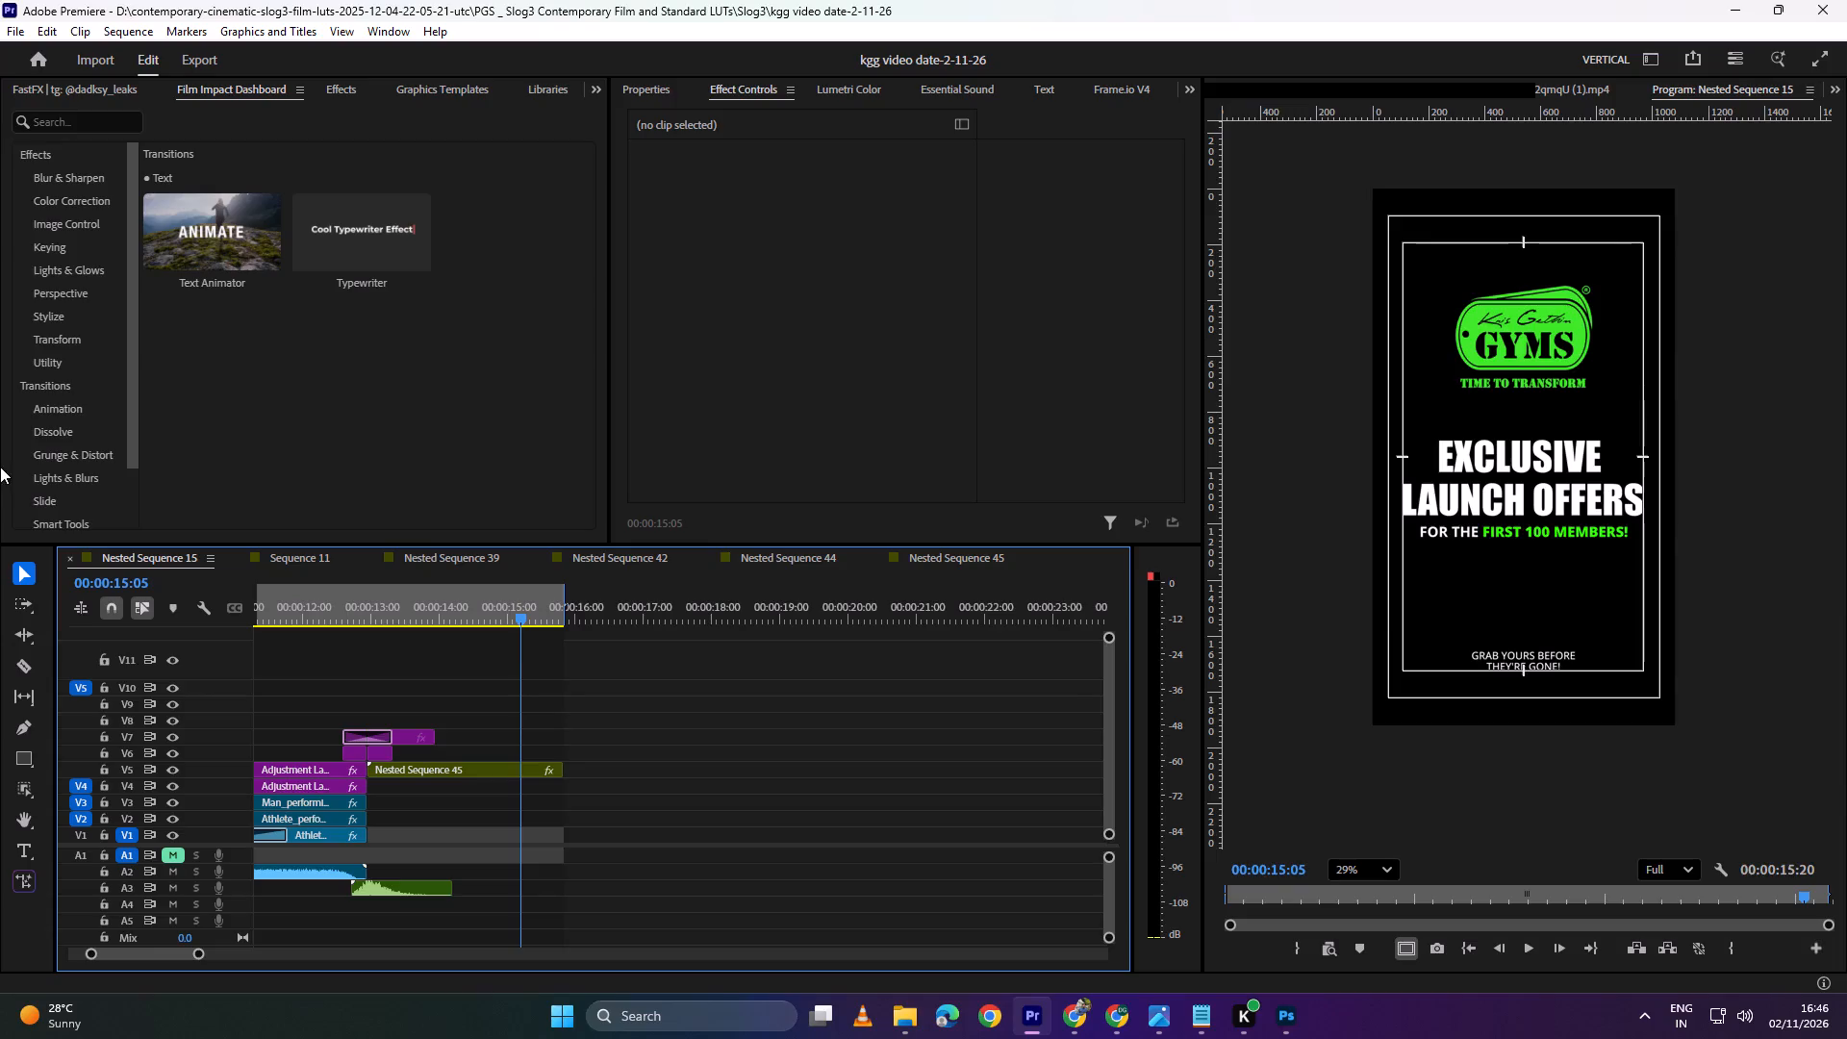
pyautogui.moveTo(414, 615); pyautogui.dragTo(20, 625)
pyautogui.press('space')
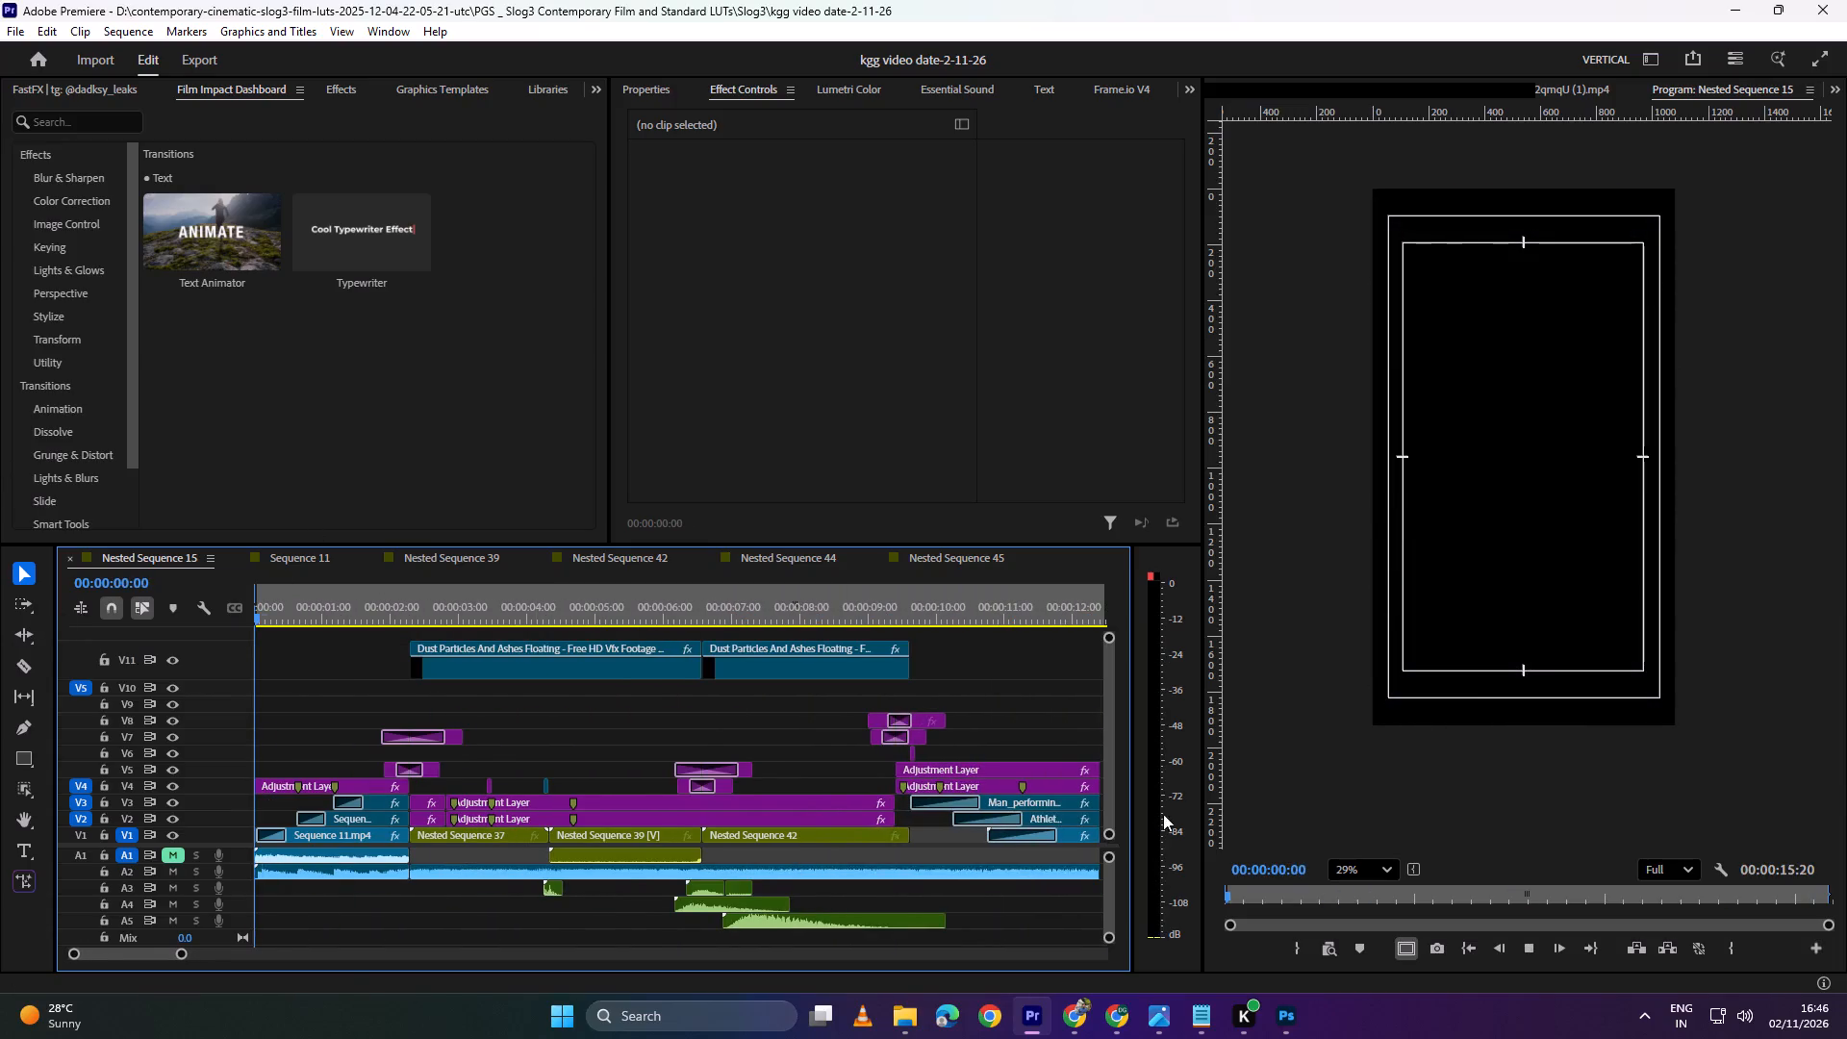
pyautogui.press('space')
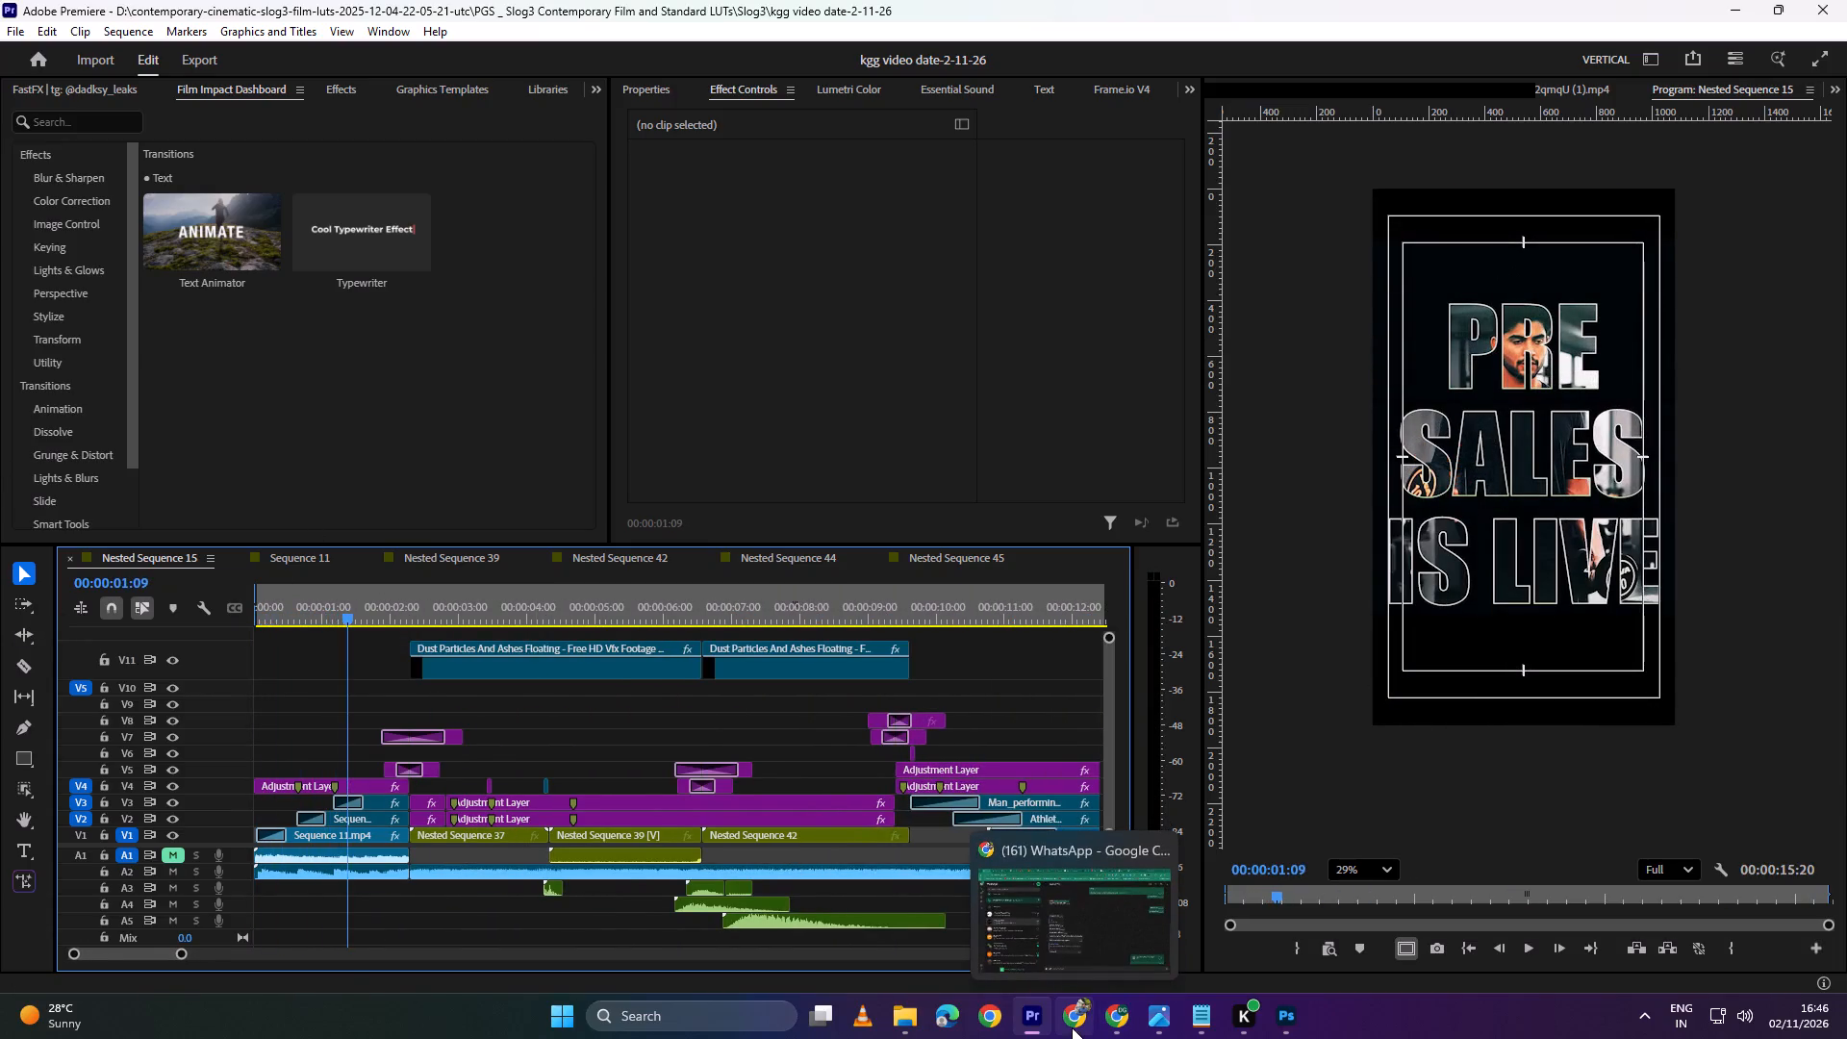